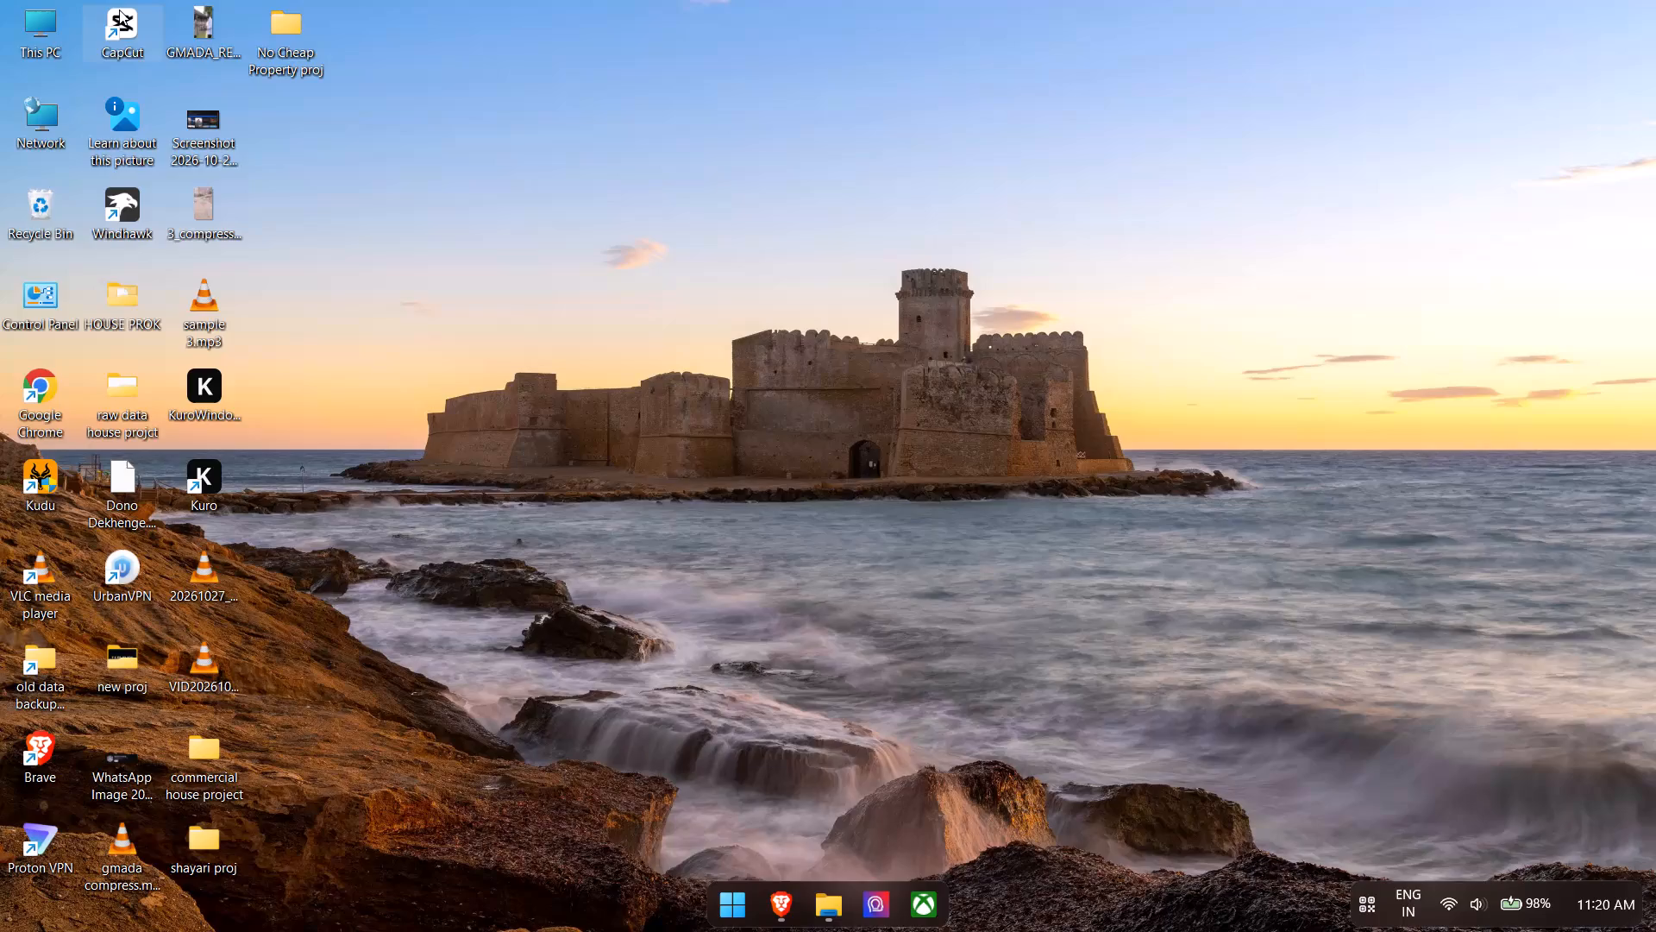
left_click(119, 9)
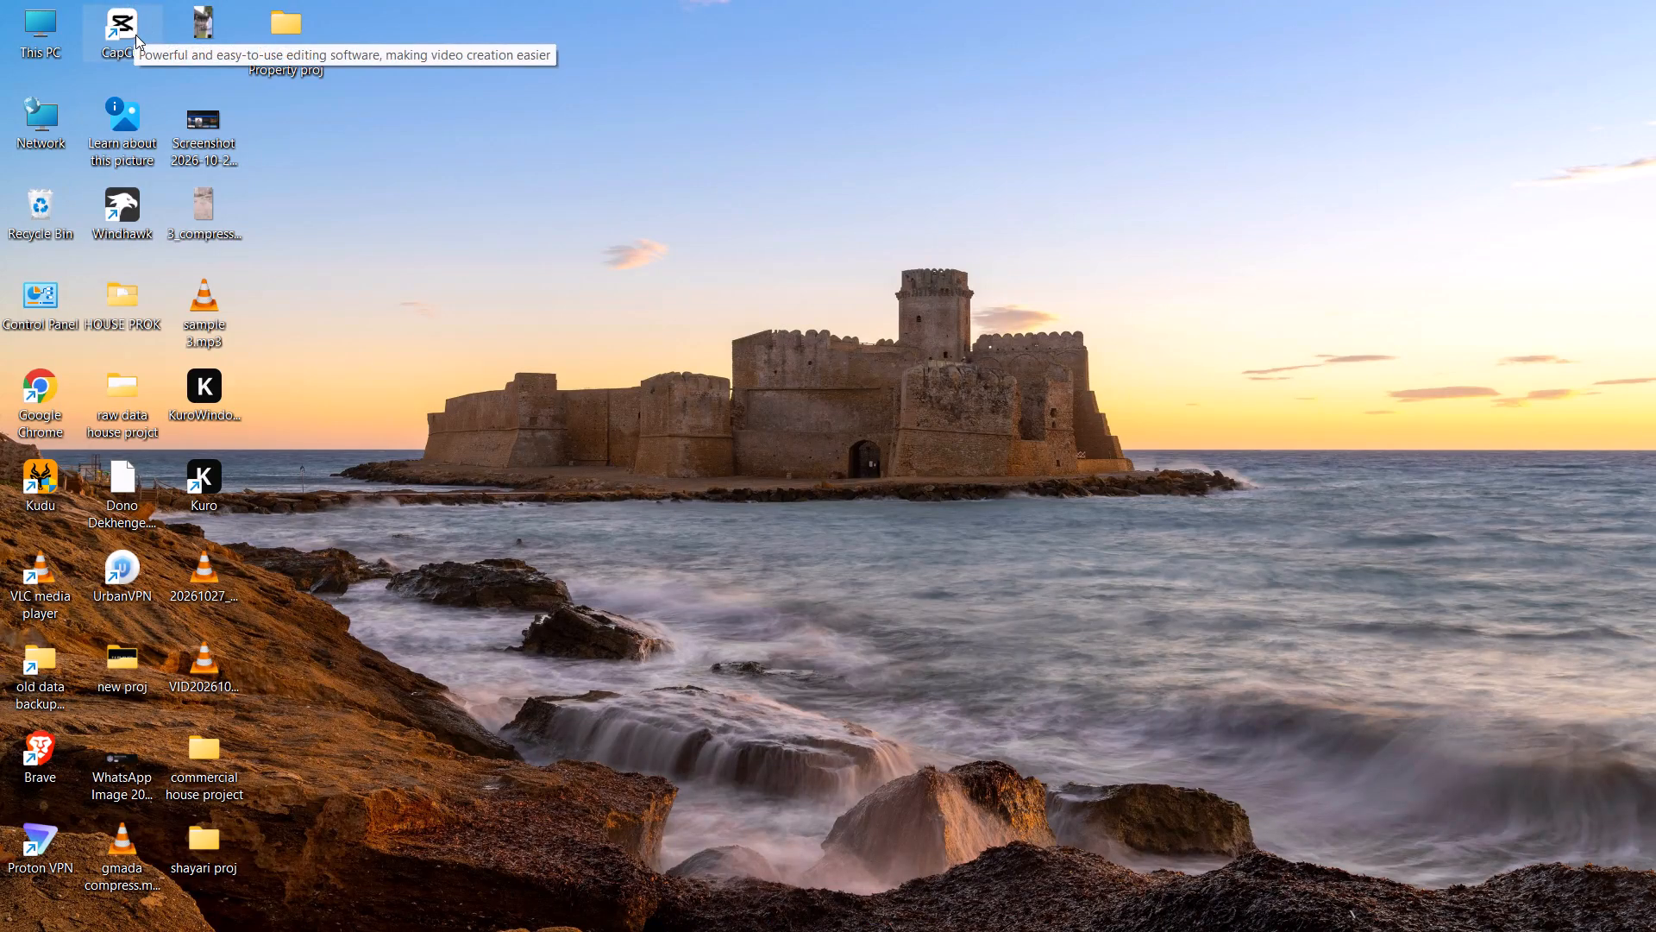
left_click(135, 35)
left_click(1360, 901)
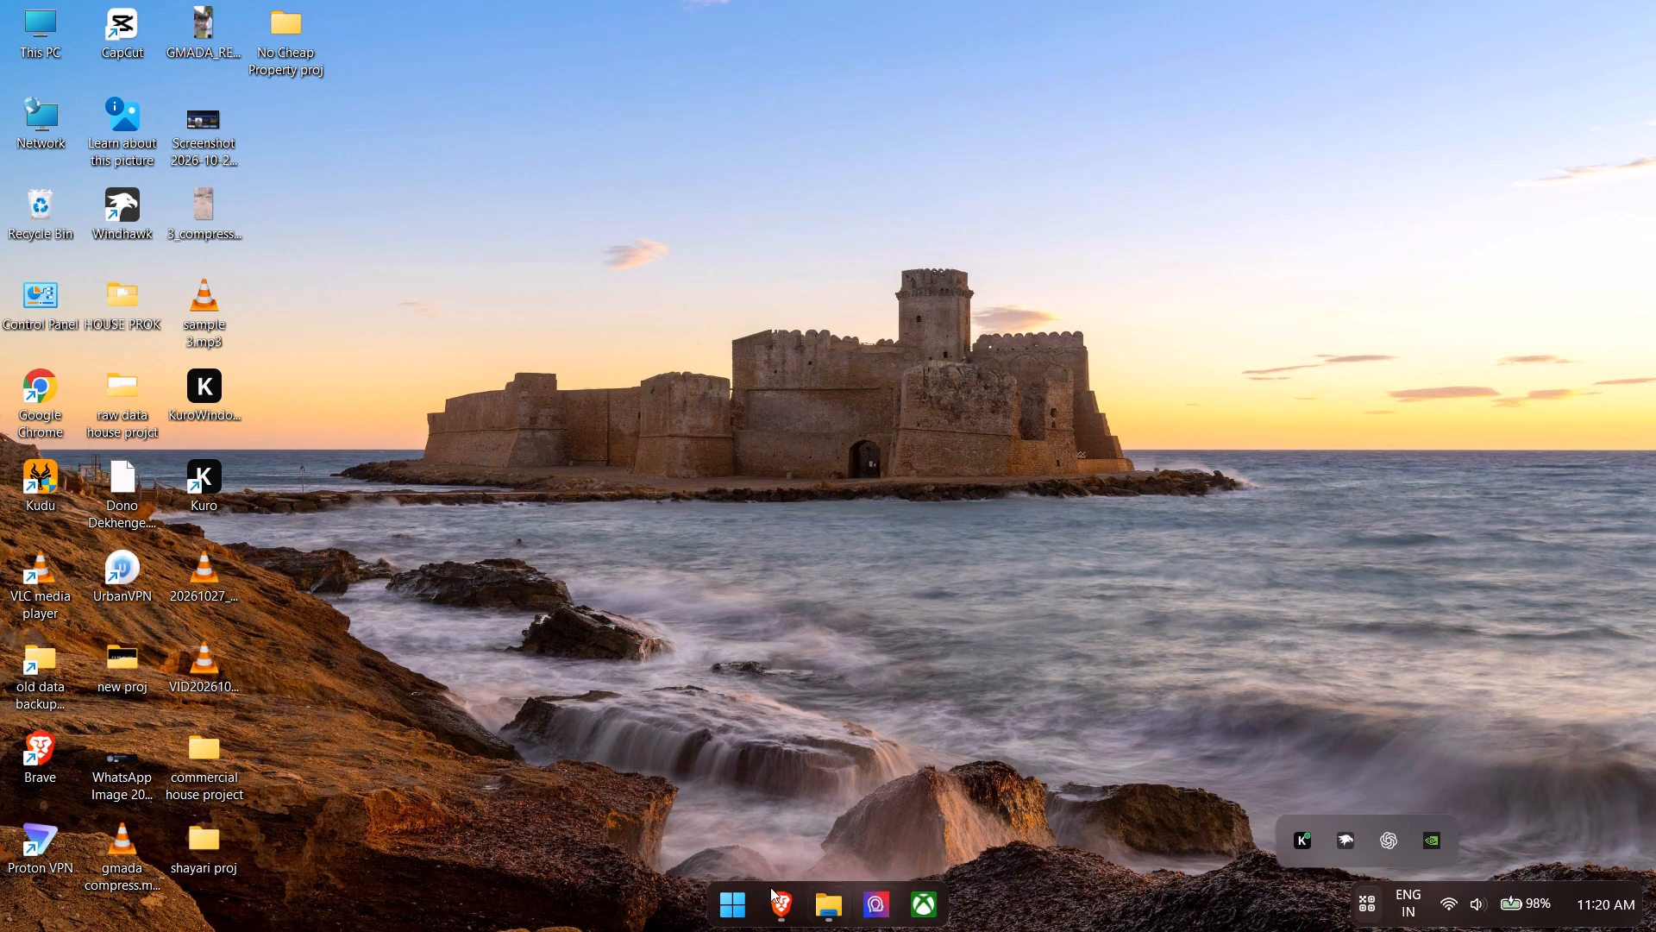
Launch UrbanVPN, ignore the premium upgrade offer, start the United States connection and close its window.
double_click(131, 565)
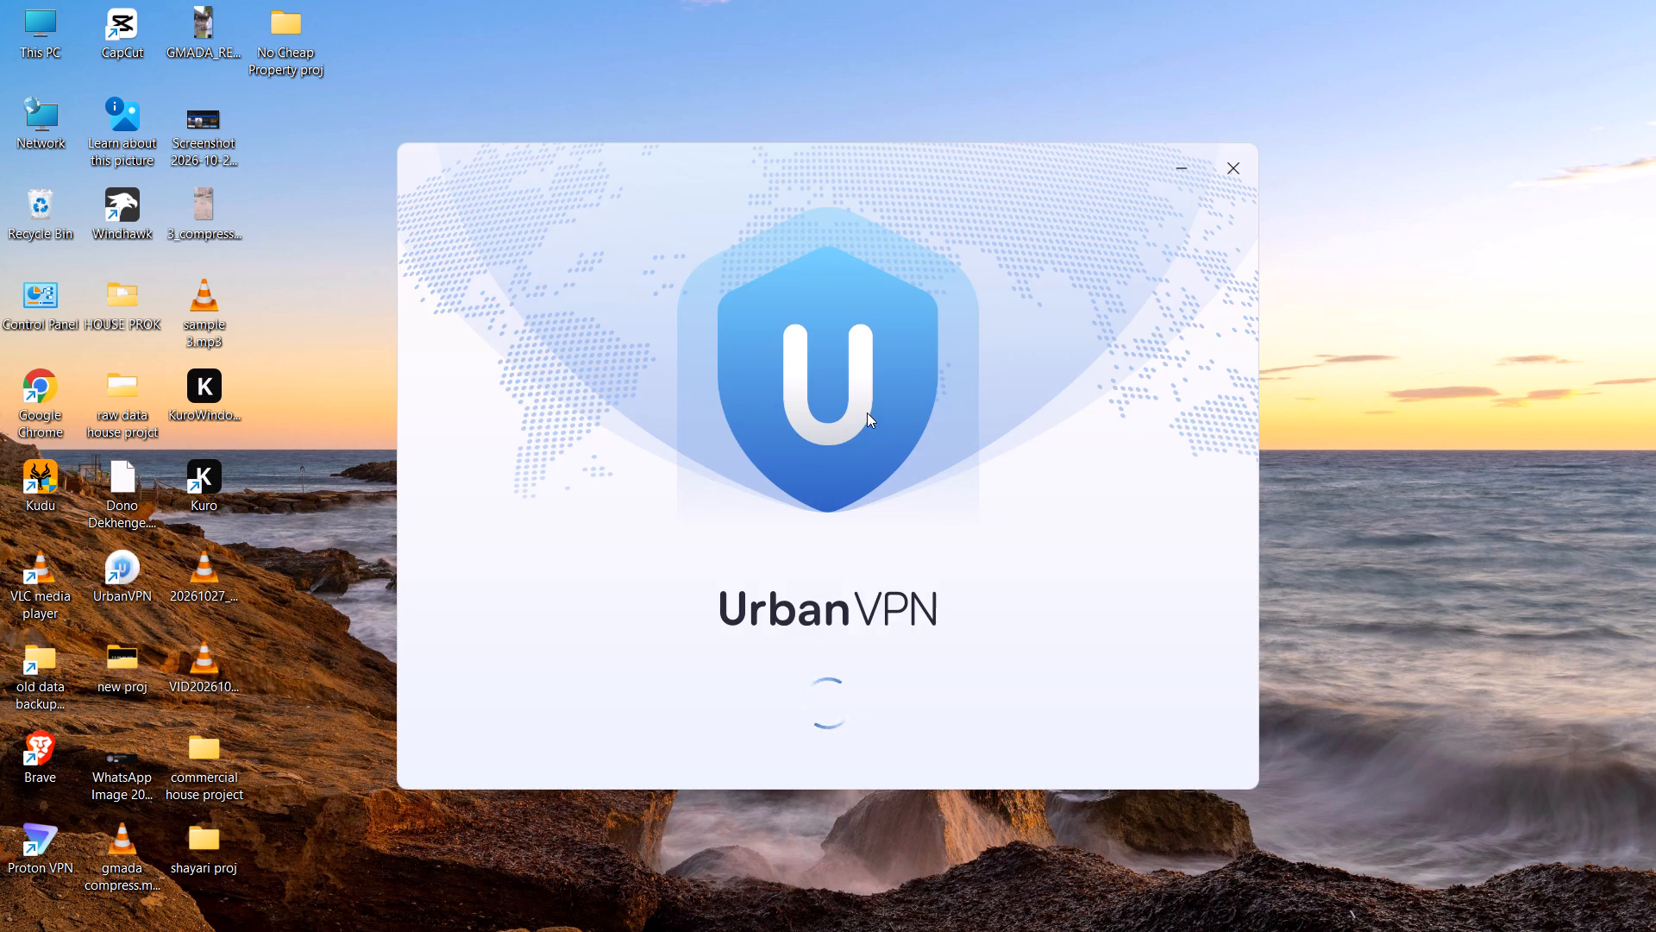
left_click(567, 585)
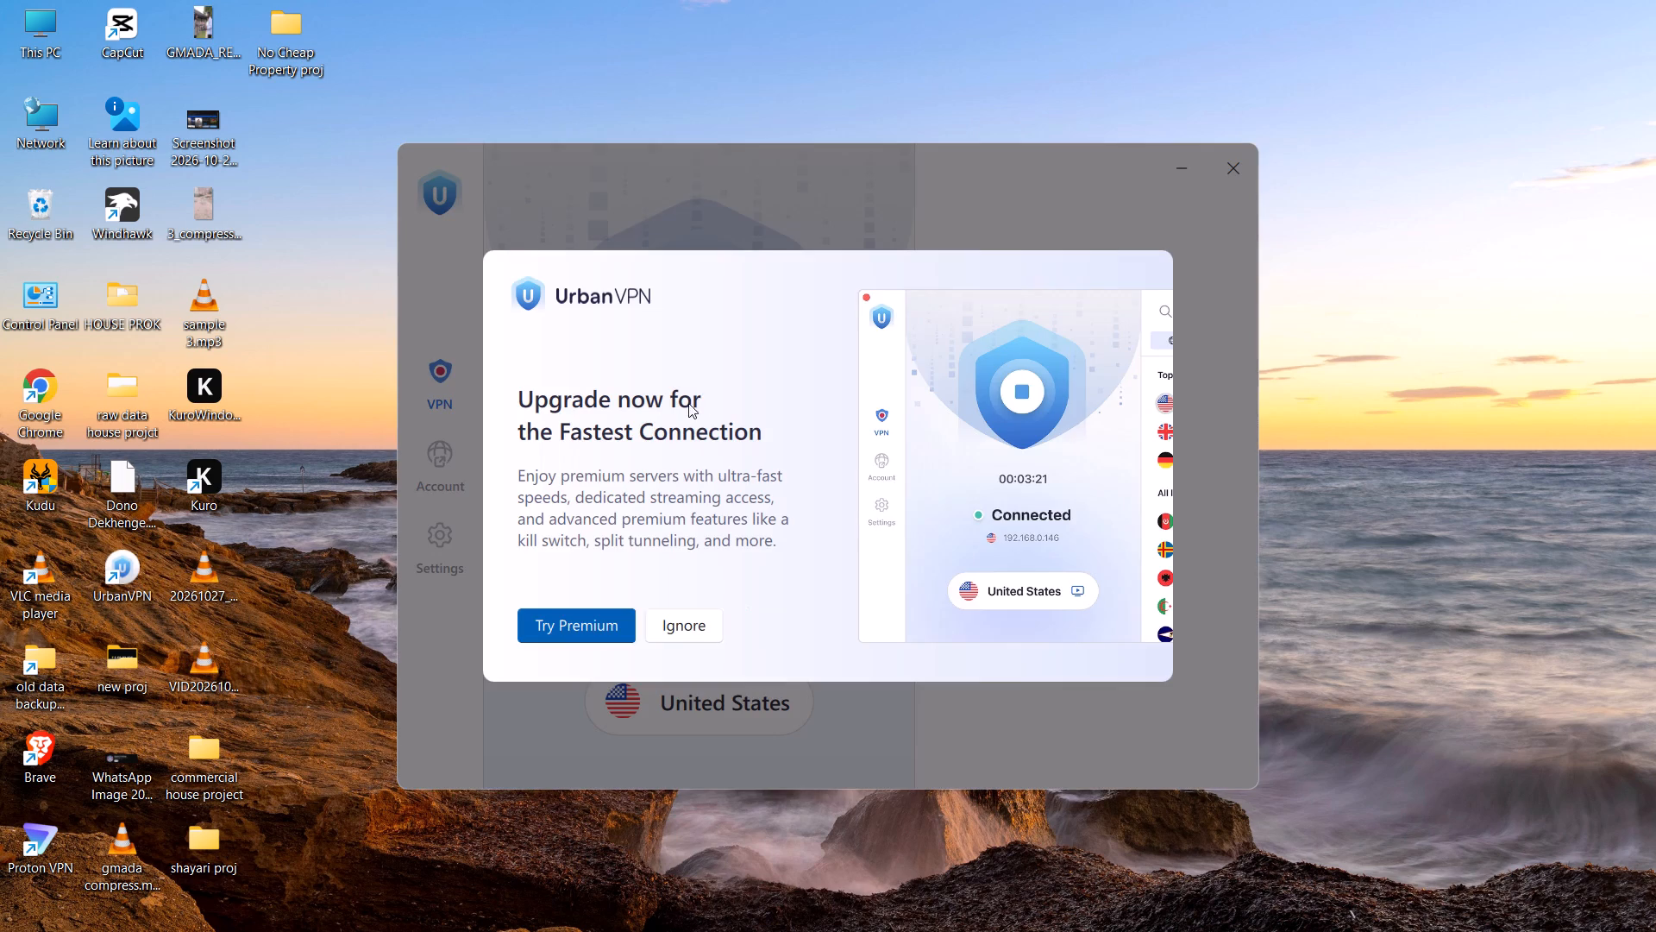
left_click(668, 626)
left_click(740, 355)
left_click(706, 361)
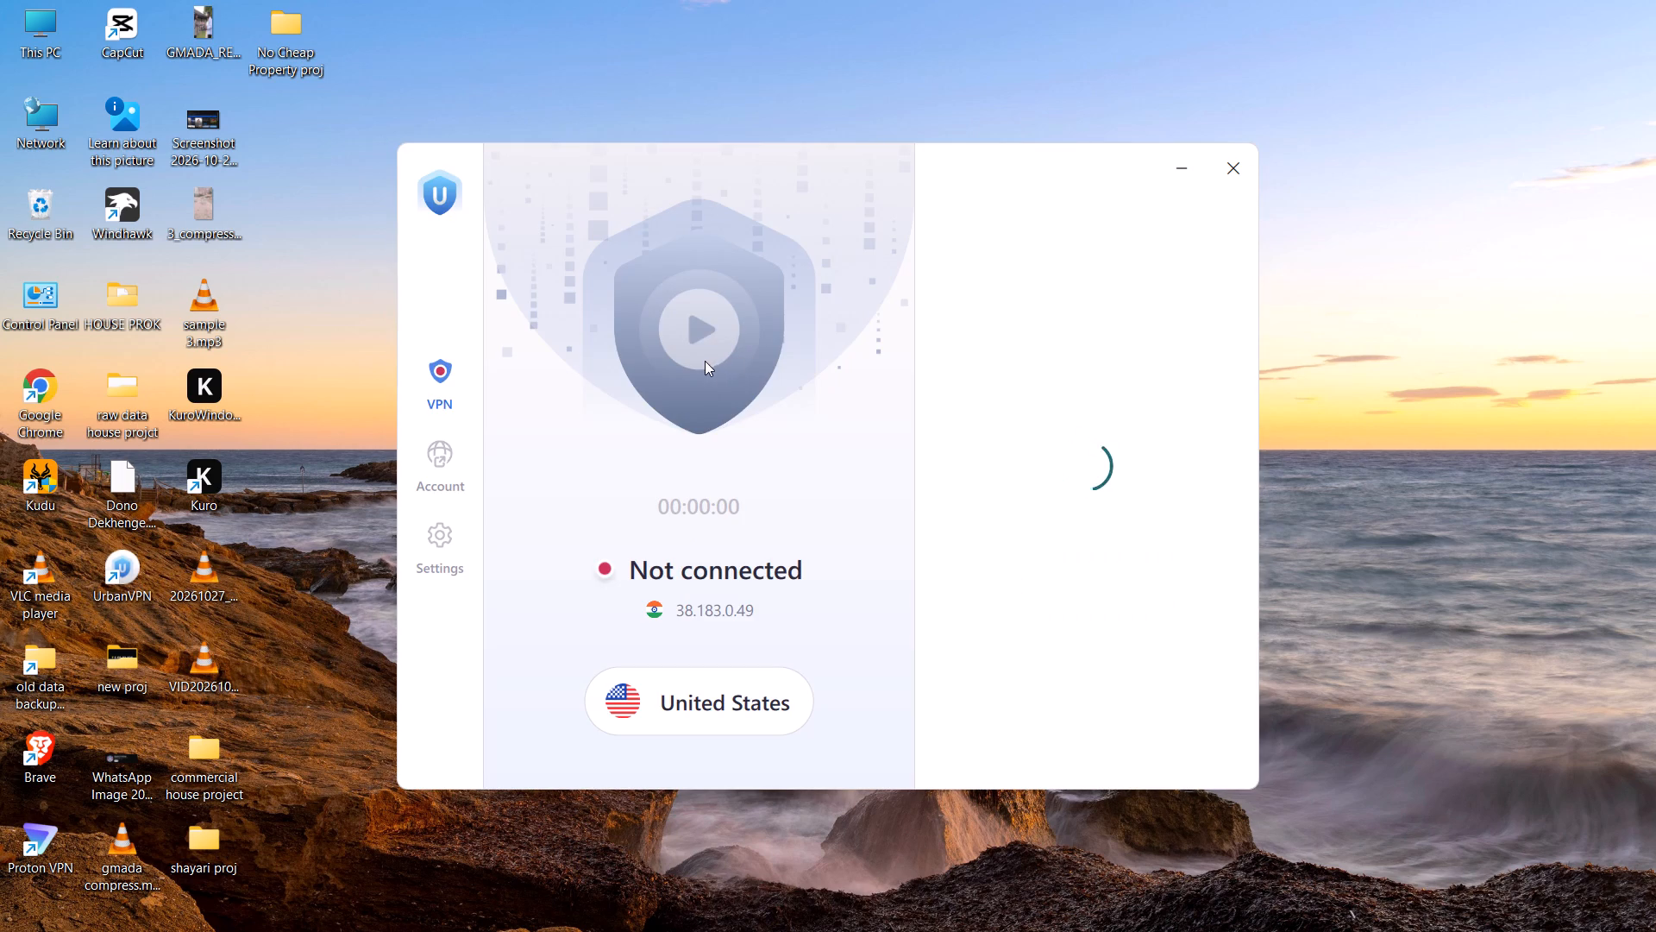
left_click(712, 358)
left_click(1451, 900)
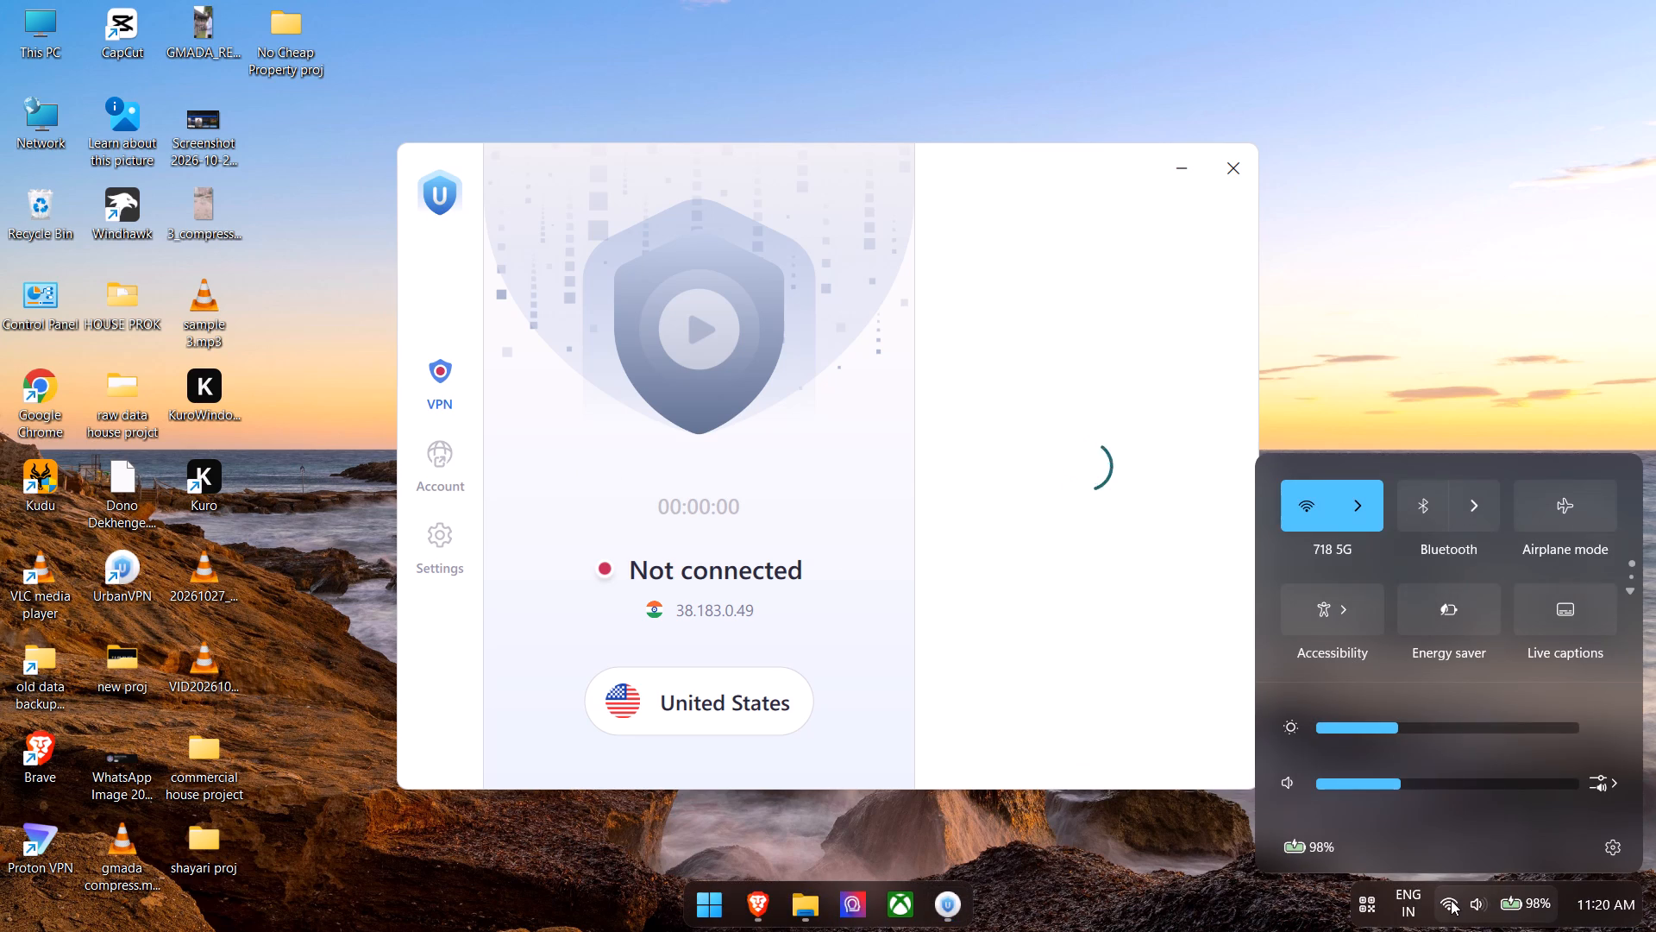
left_click(701, 376)
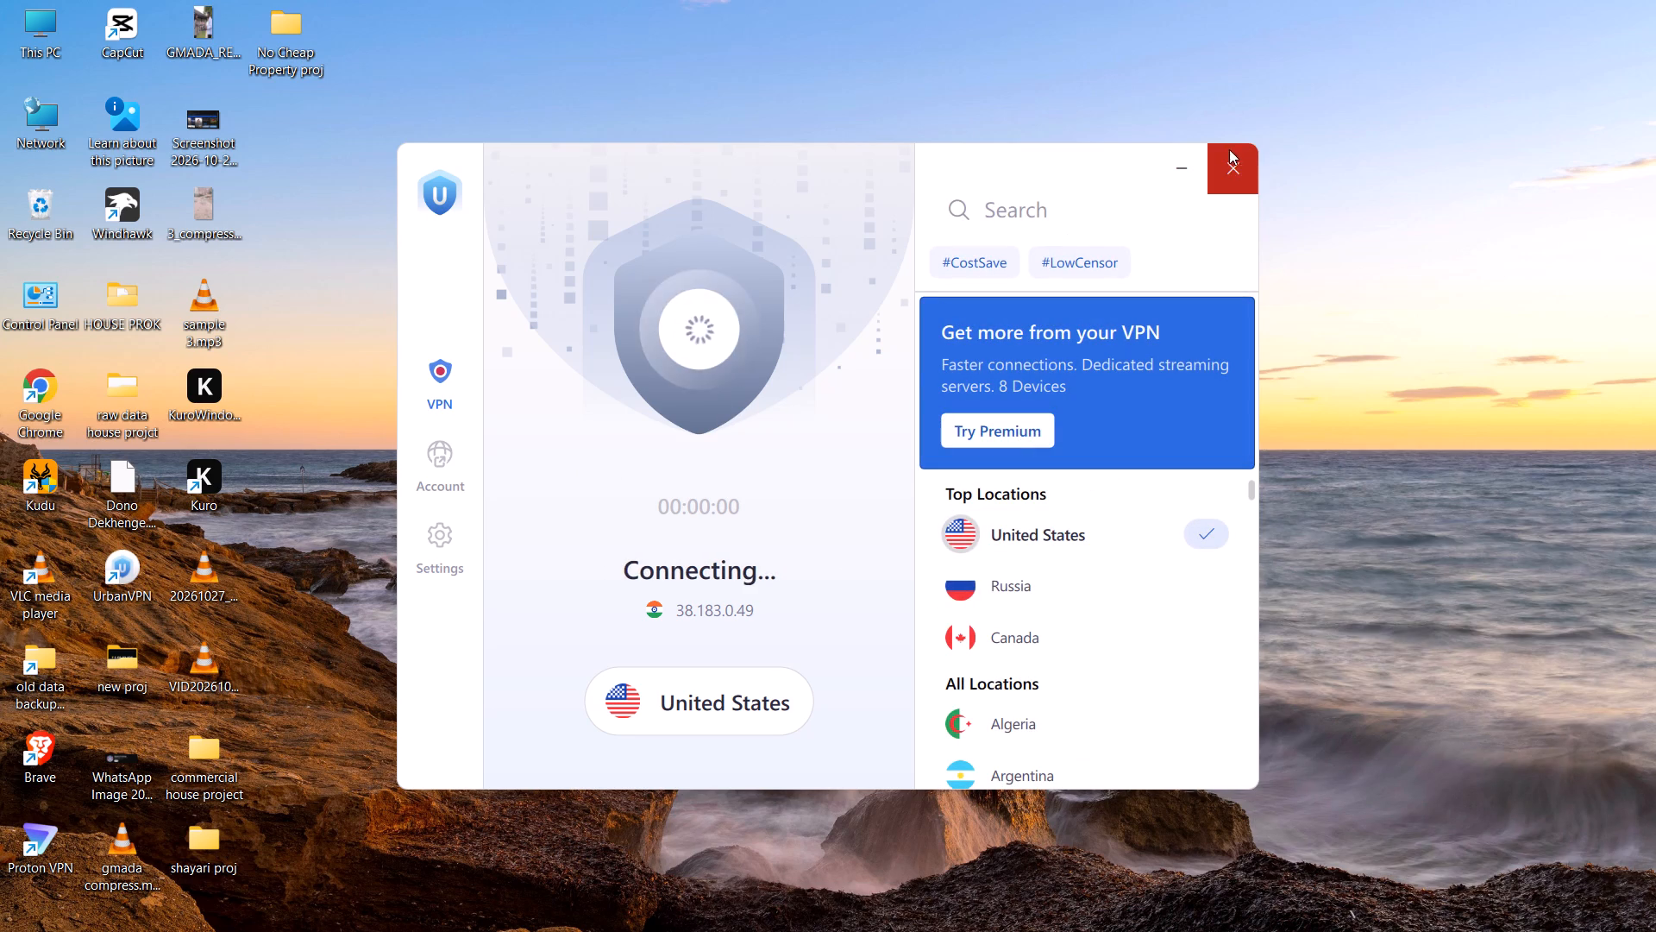
left_click(1234, 156)
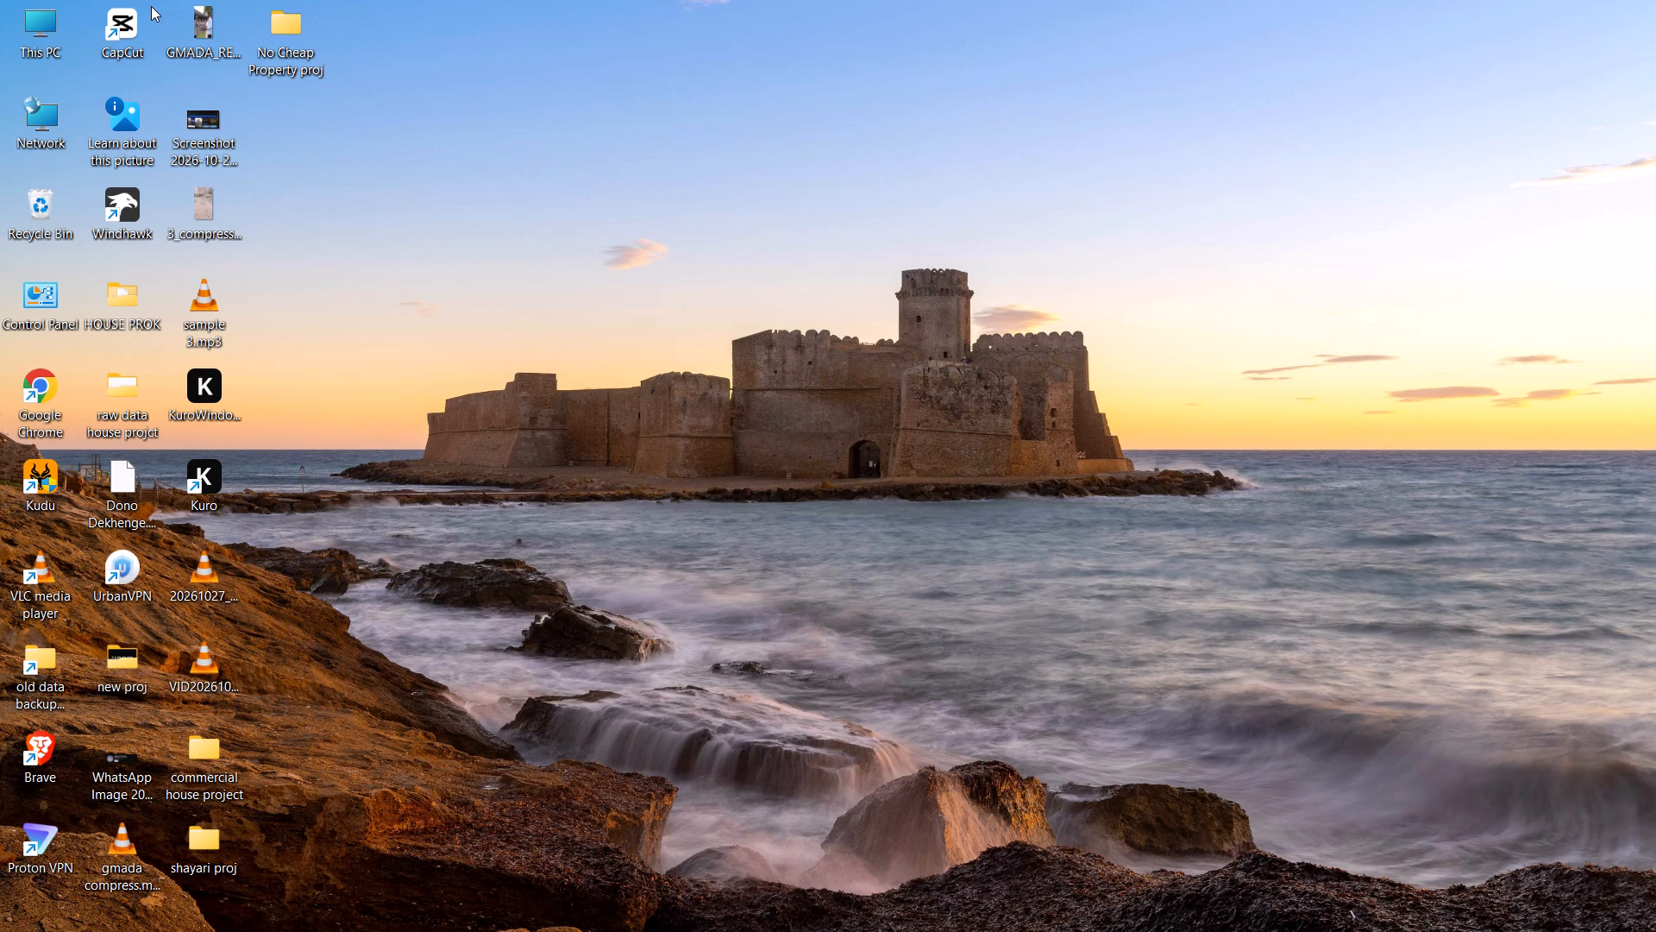
Launch CapCut, confirm the environment test and dismiss the Pro purchase offer to reach the home screen.
double_click(144, 7)
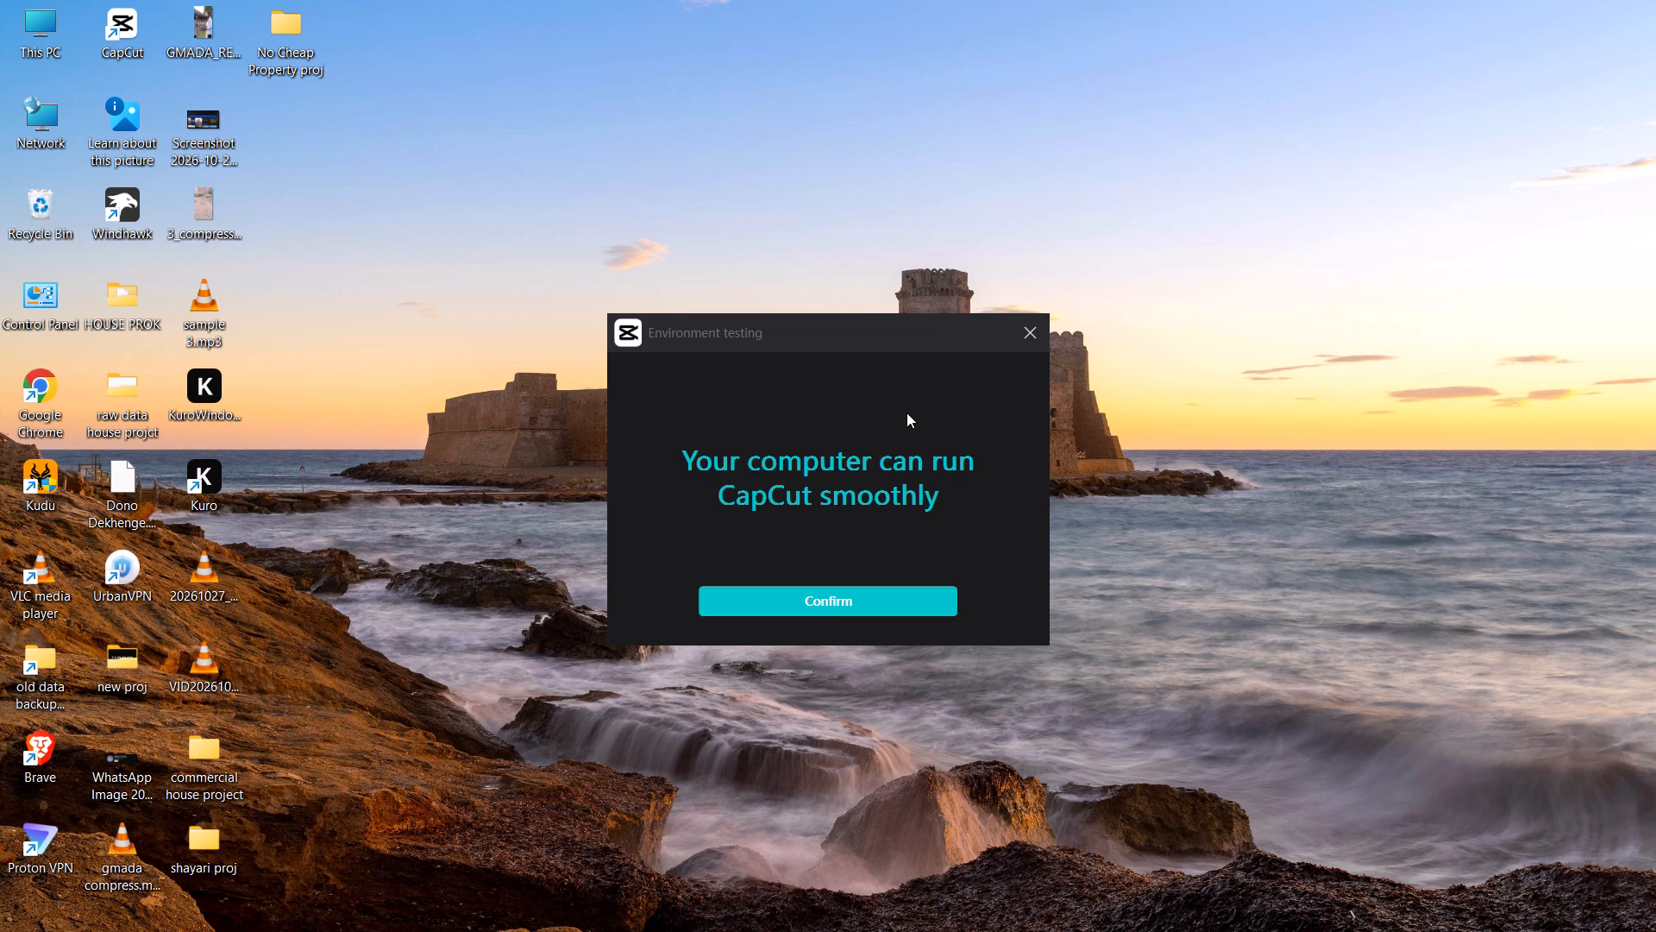
key("Return")
left_click(857, 595)
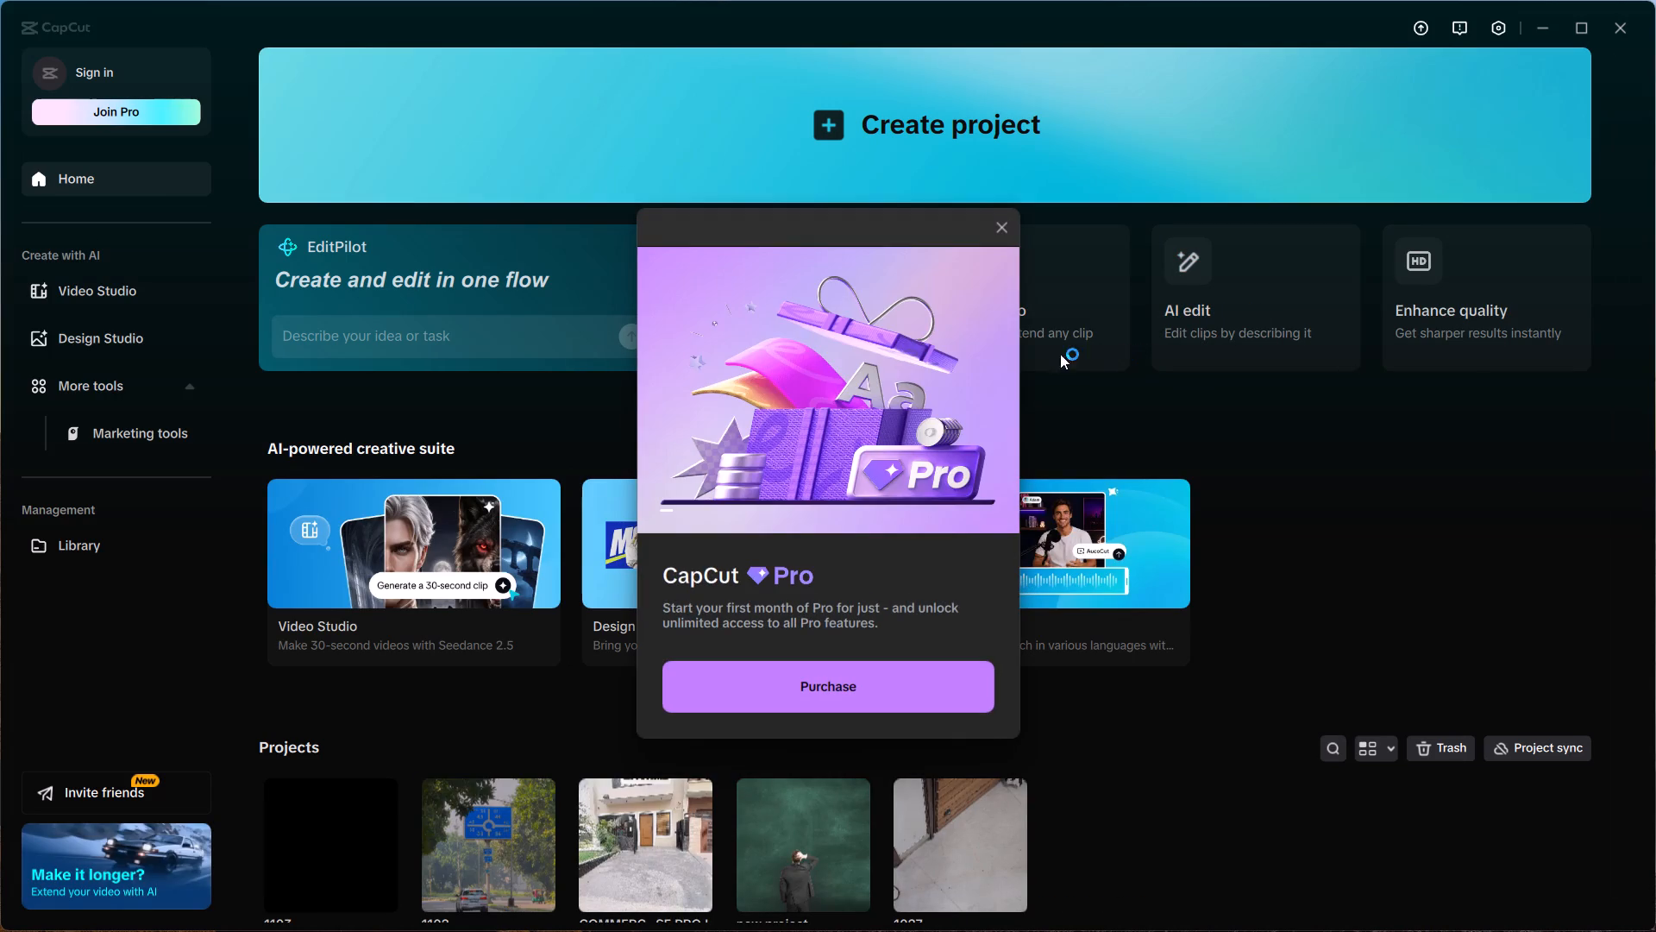
left_click(989, 240)
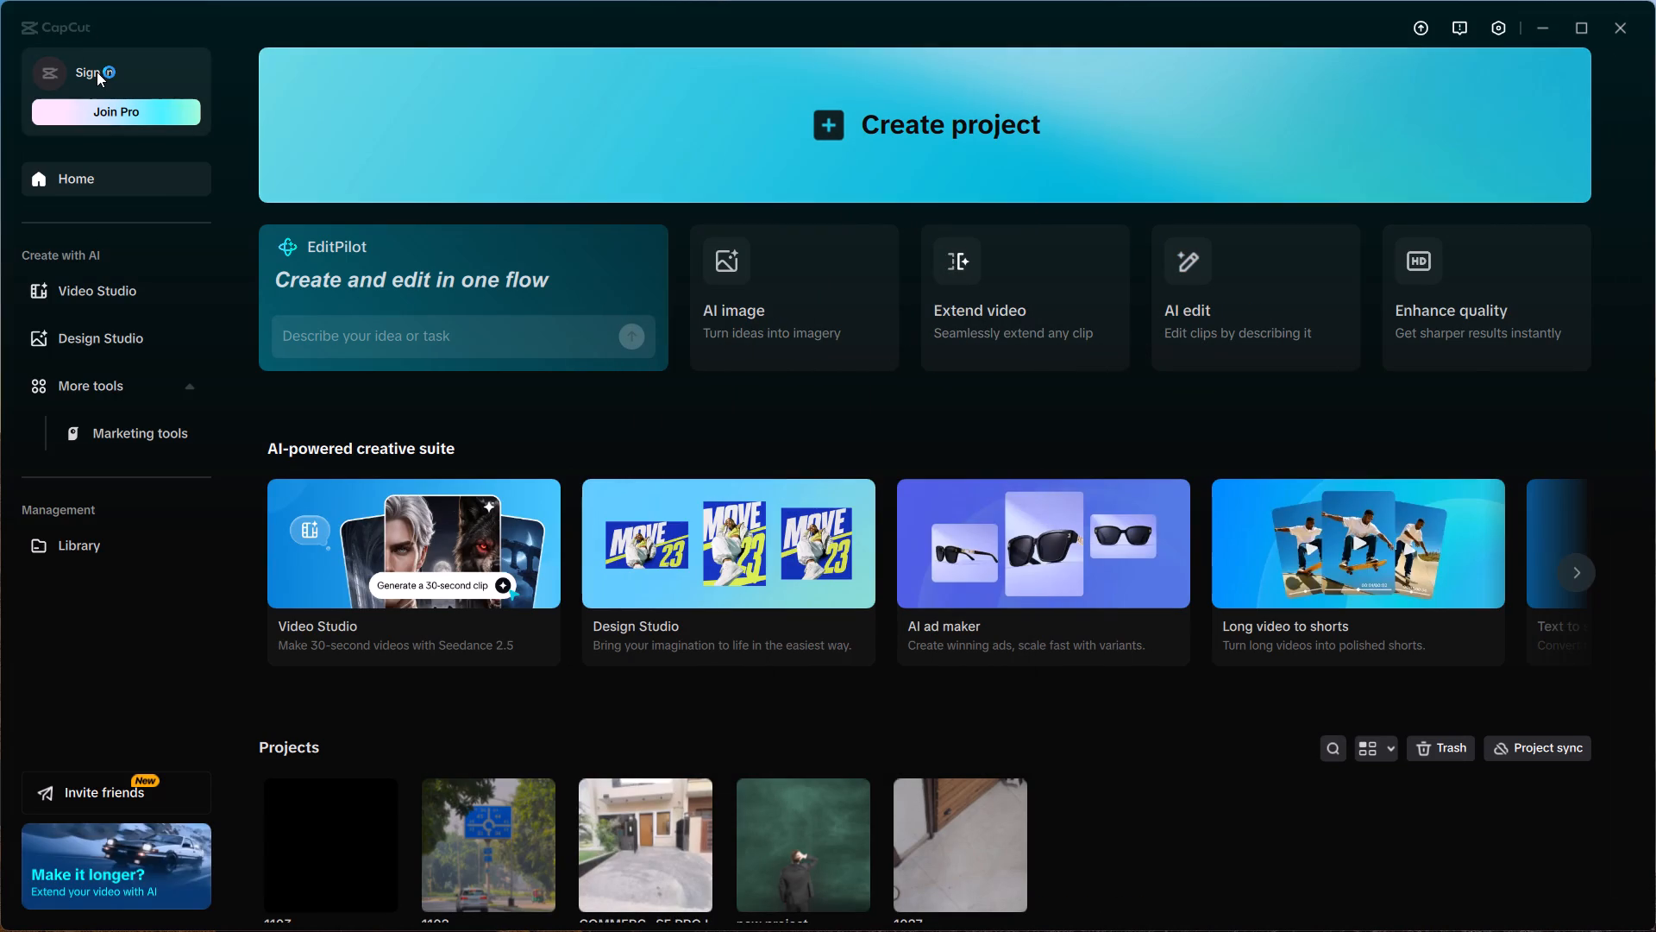
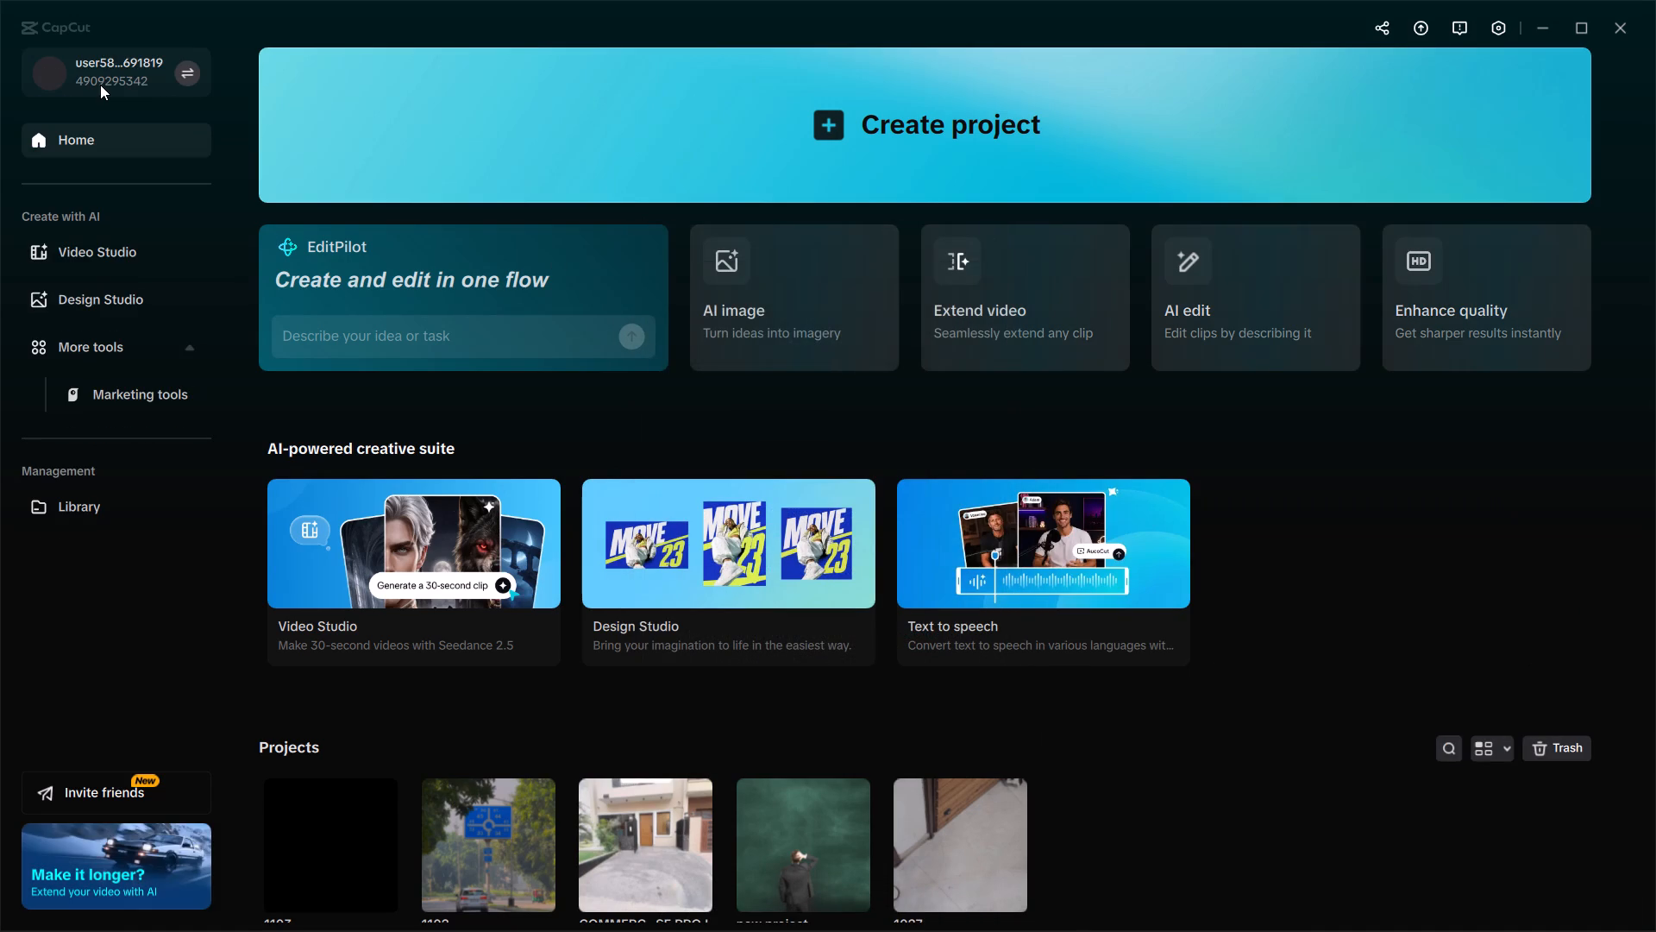
Open the existing project 1103 from the Projects list on the home screen.
scroll(586, 437, "down", 4)
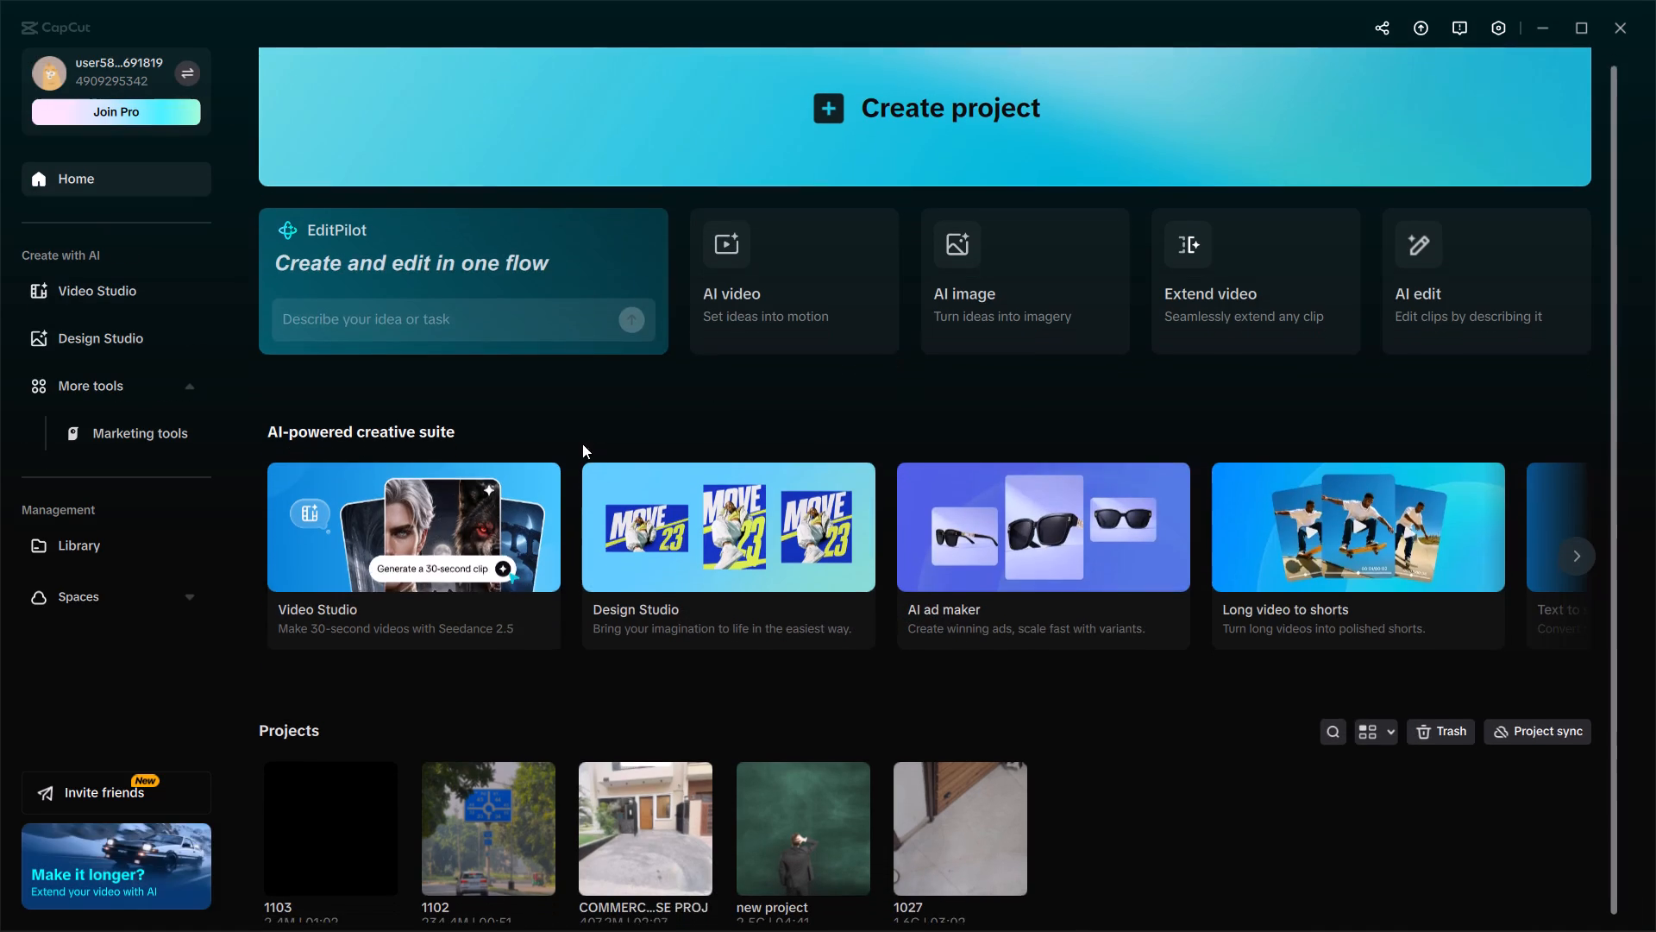
scroll(582, 444, "down", 1)
left_click(338, 813)
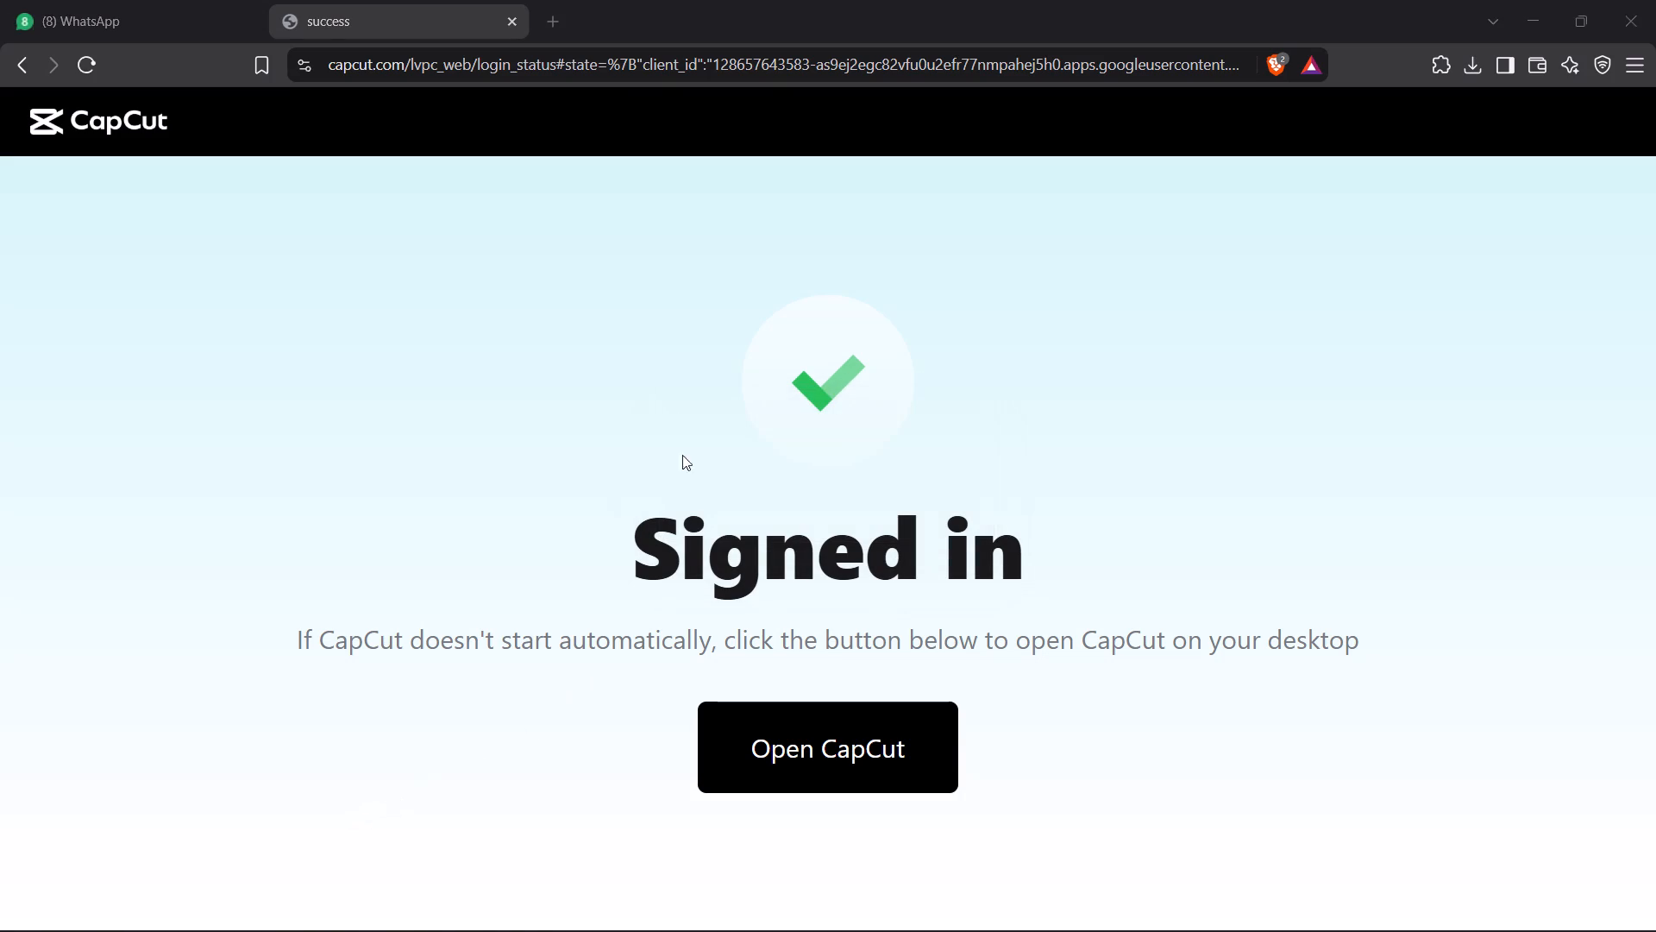
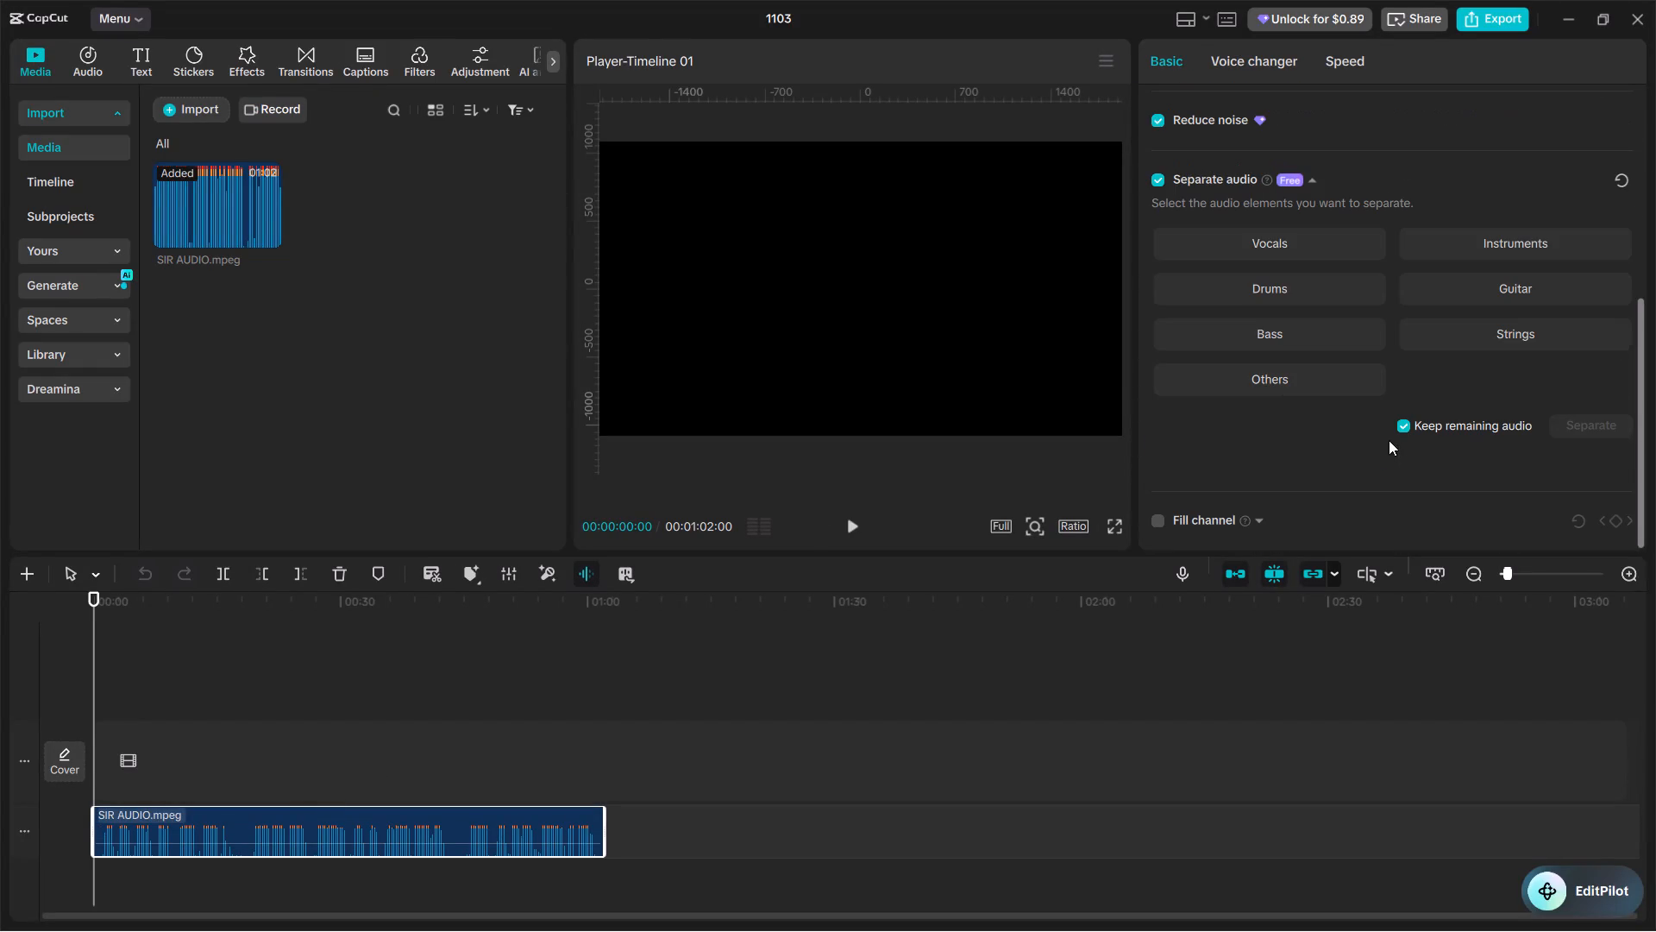
Separate the vocals from the SIR AUDIO.mpeg clip, keeping the remaining audio.
left_click(1263, 255)
left_click(1576, 431)
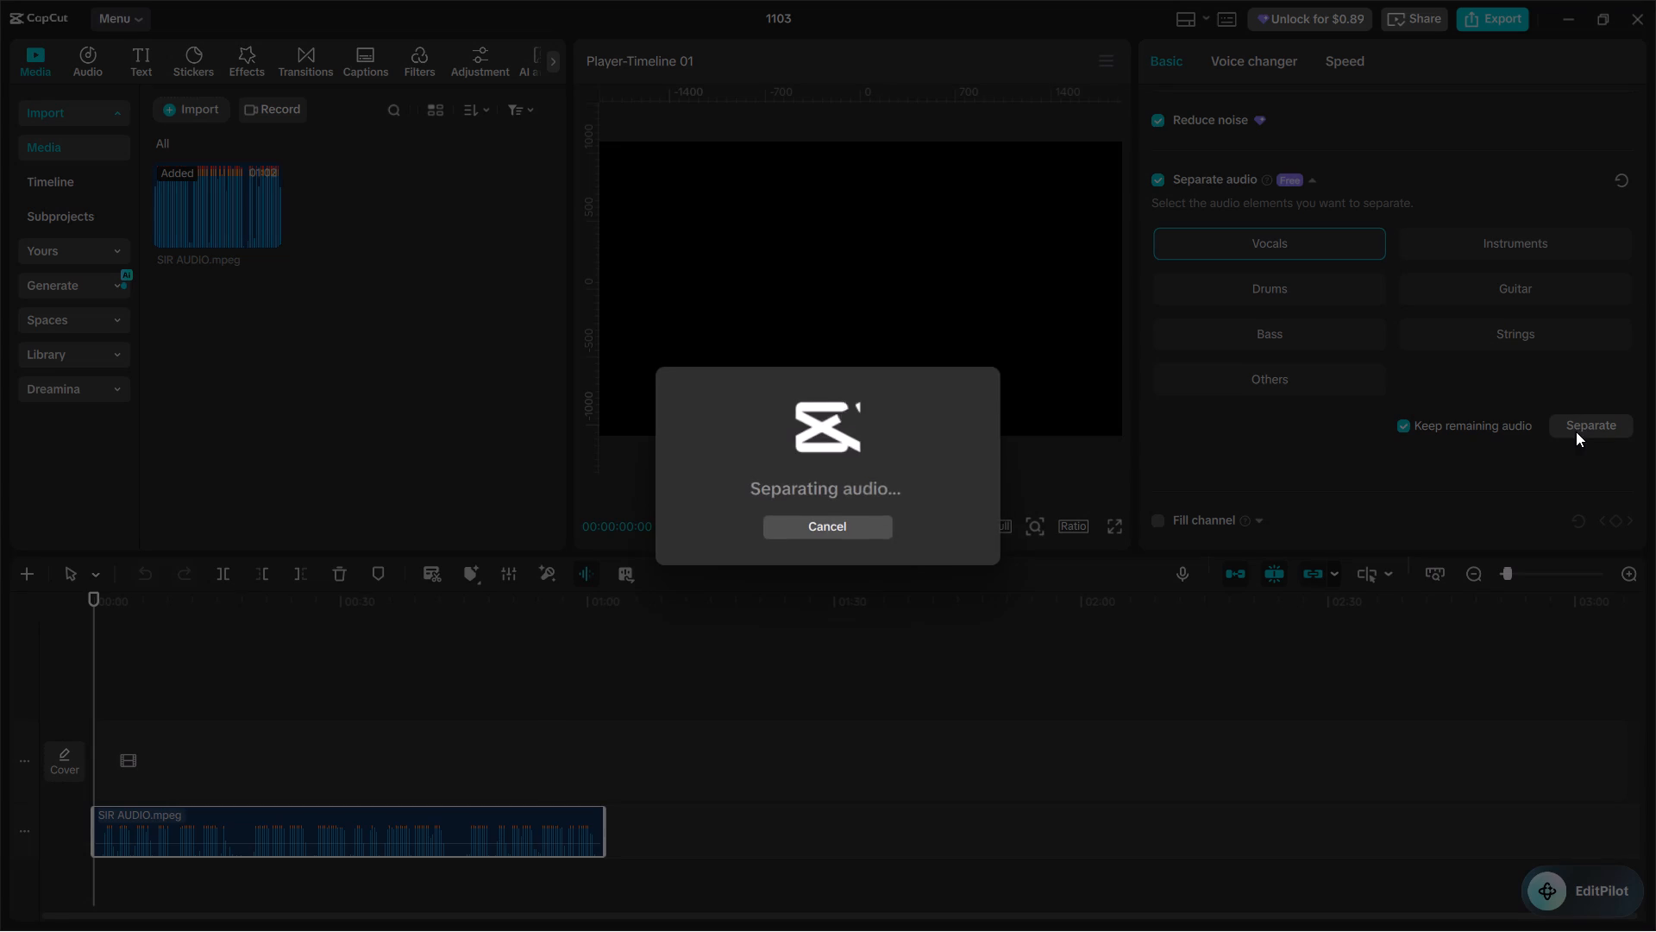
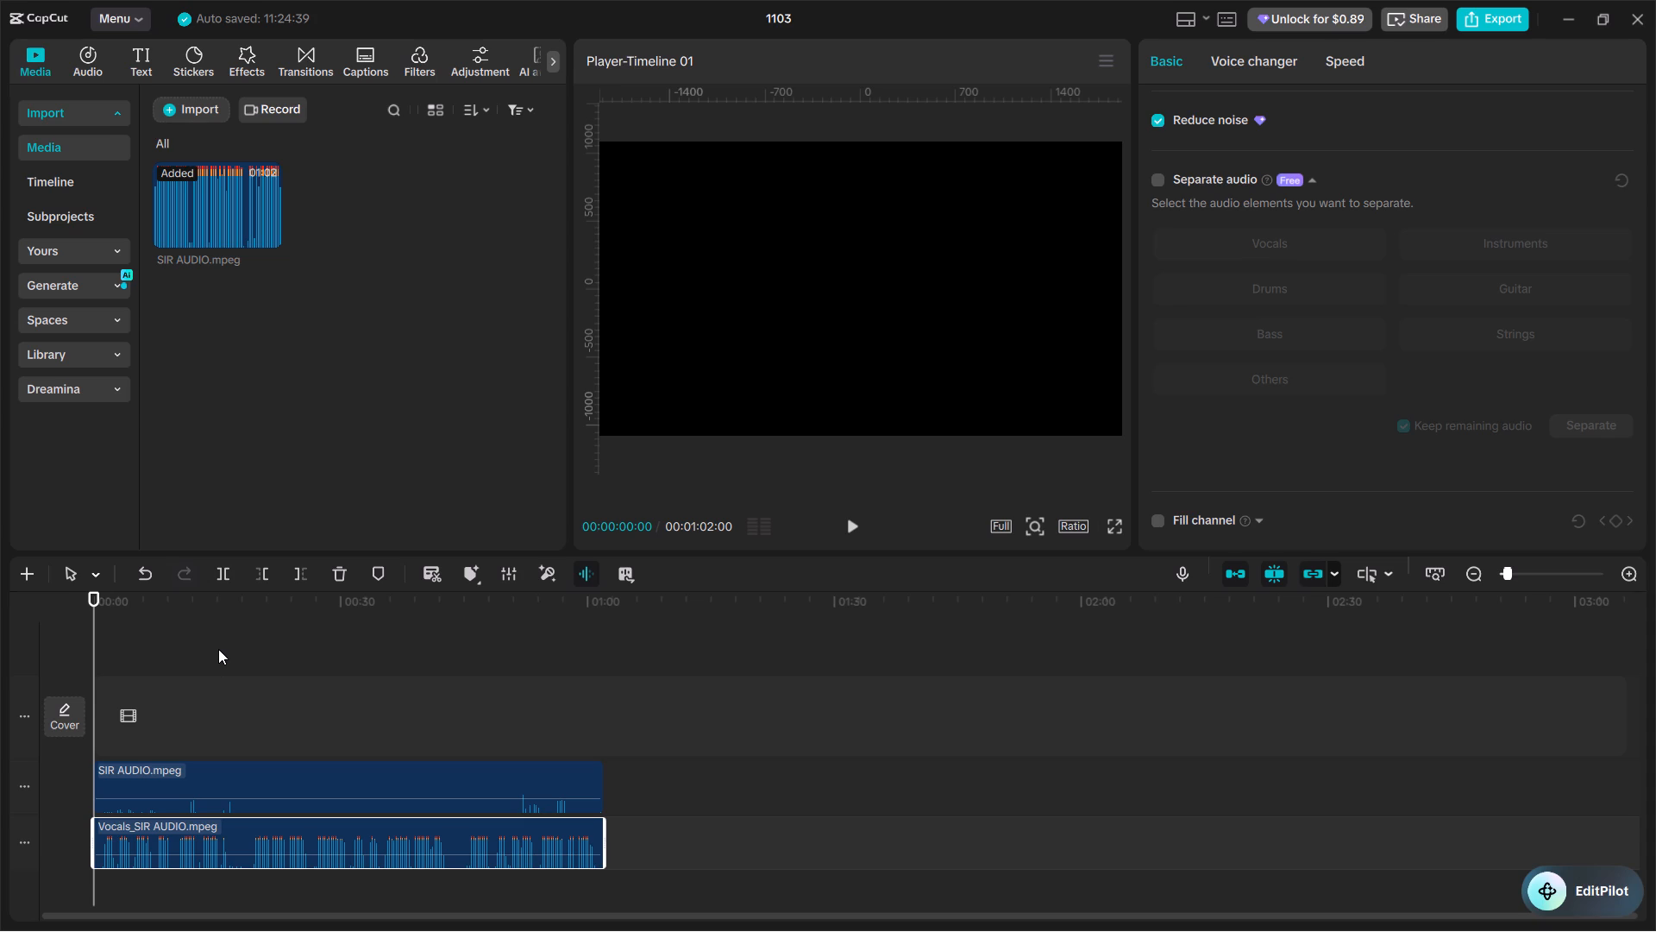
Delete the remaining SIR AUDIO.mpeg clip from the timeline, keeping only the separated vocals clip.
key("space")
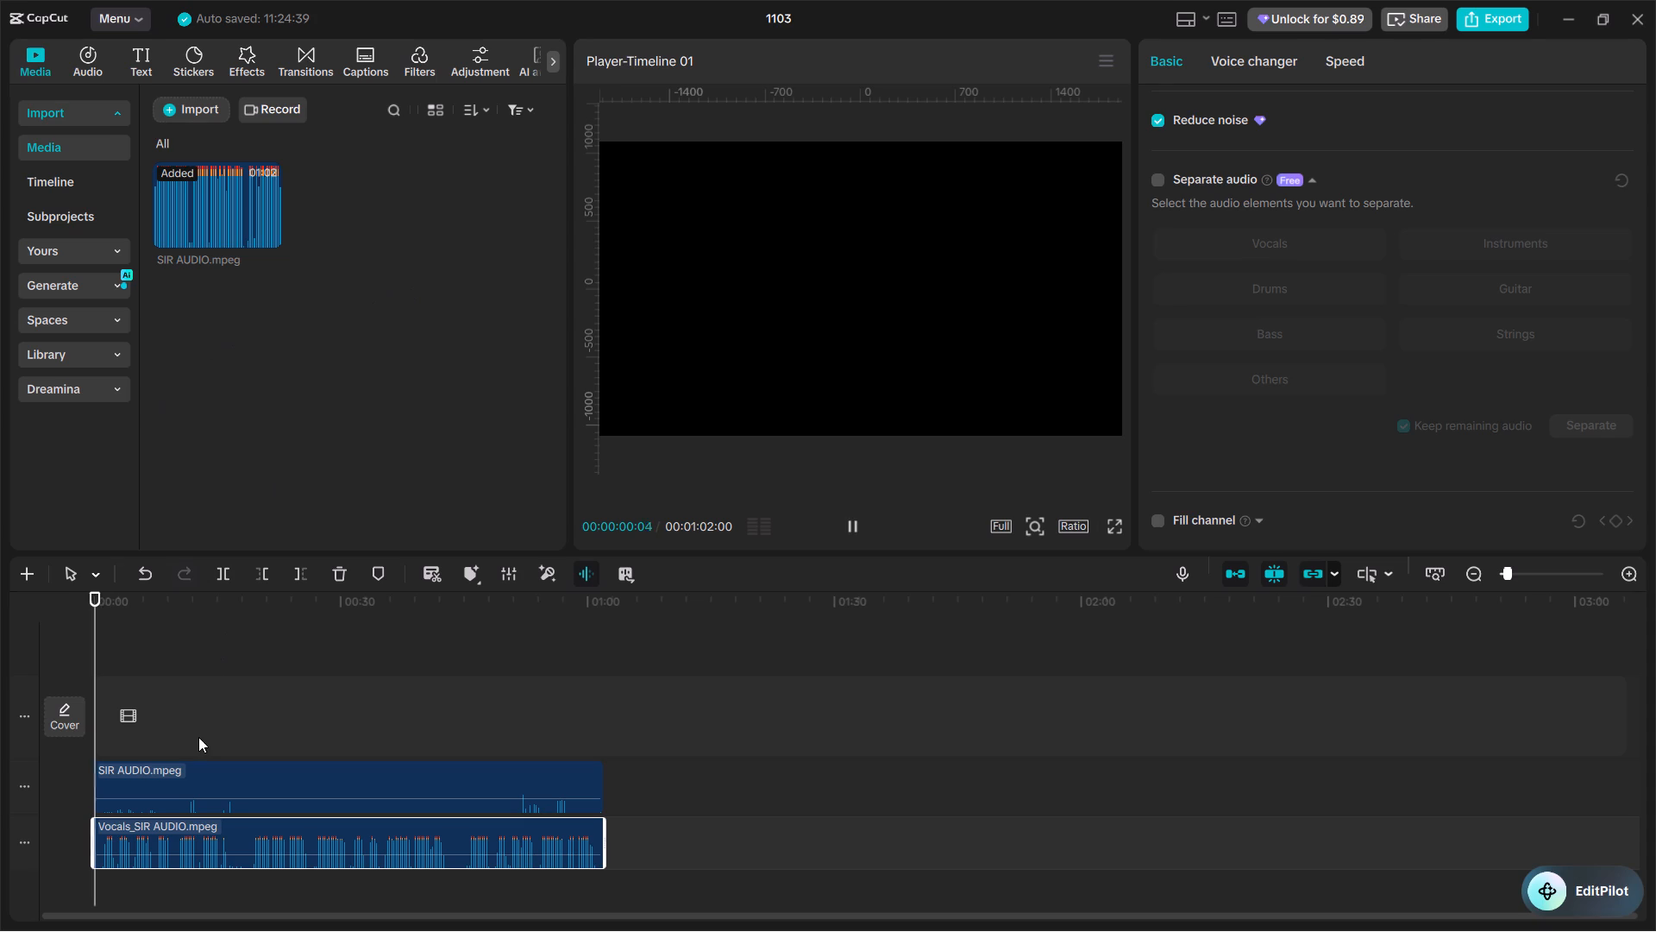
key("space")
left_click(174, 774)
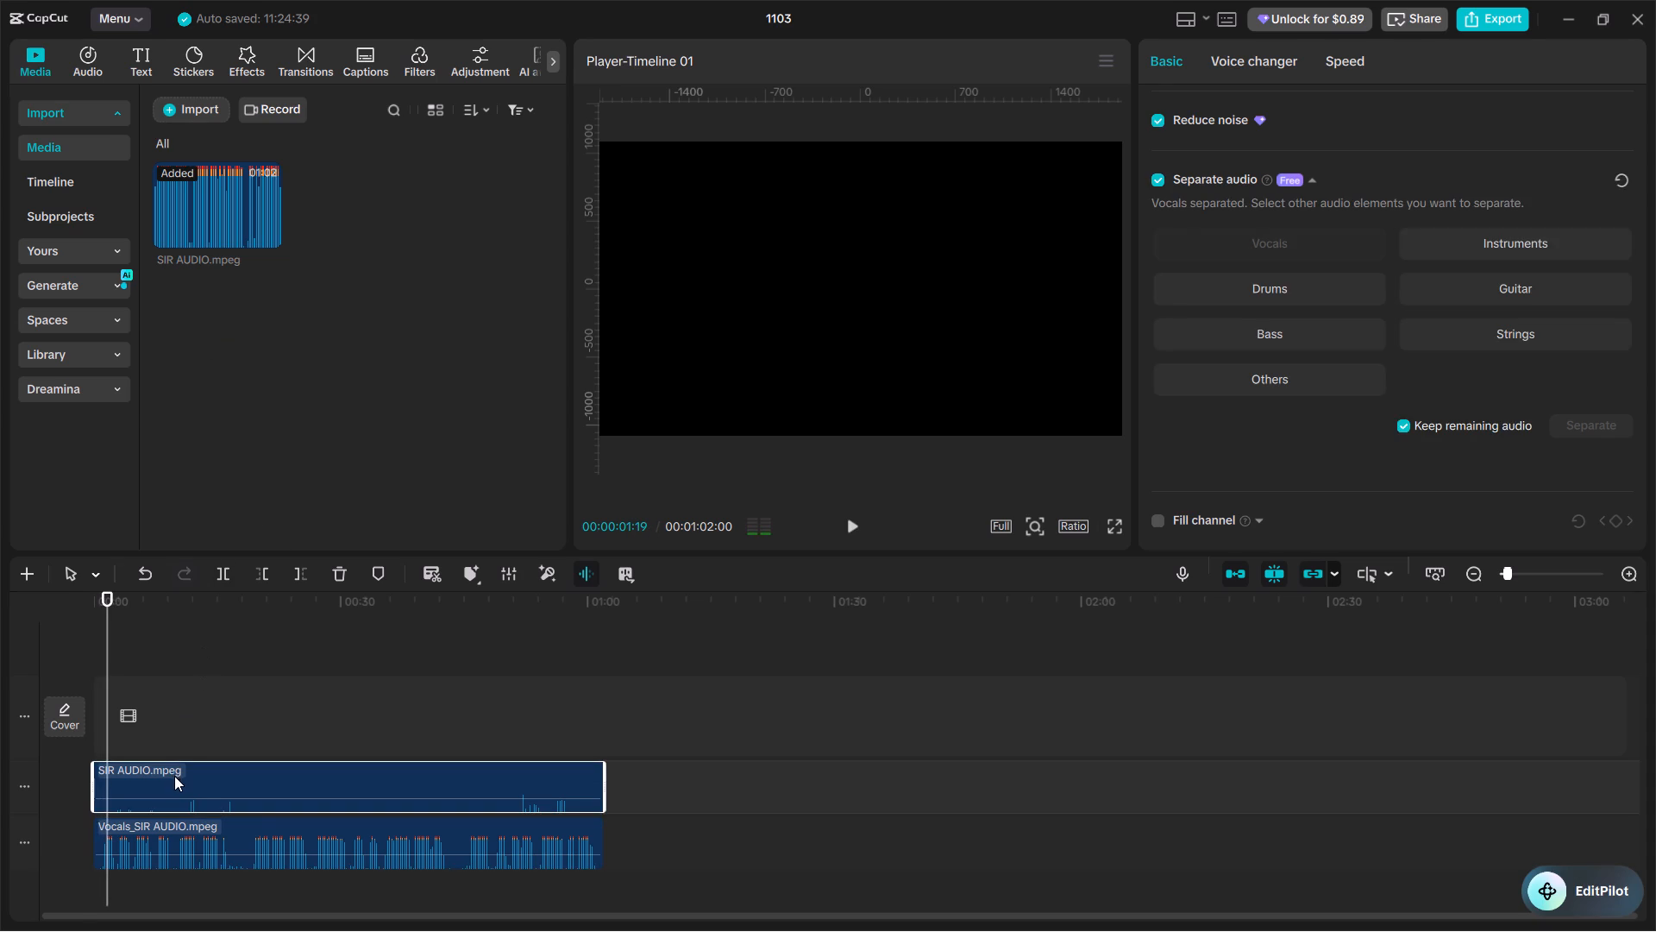
key("BackSpace")
Listen to the vocals clip from the beginning and split it in the pause at about 00:00:10:01.
key("space")
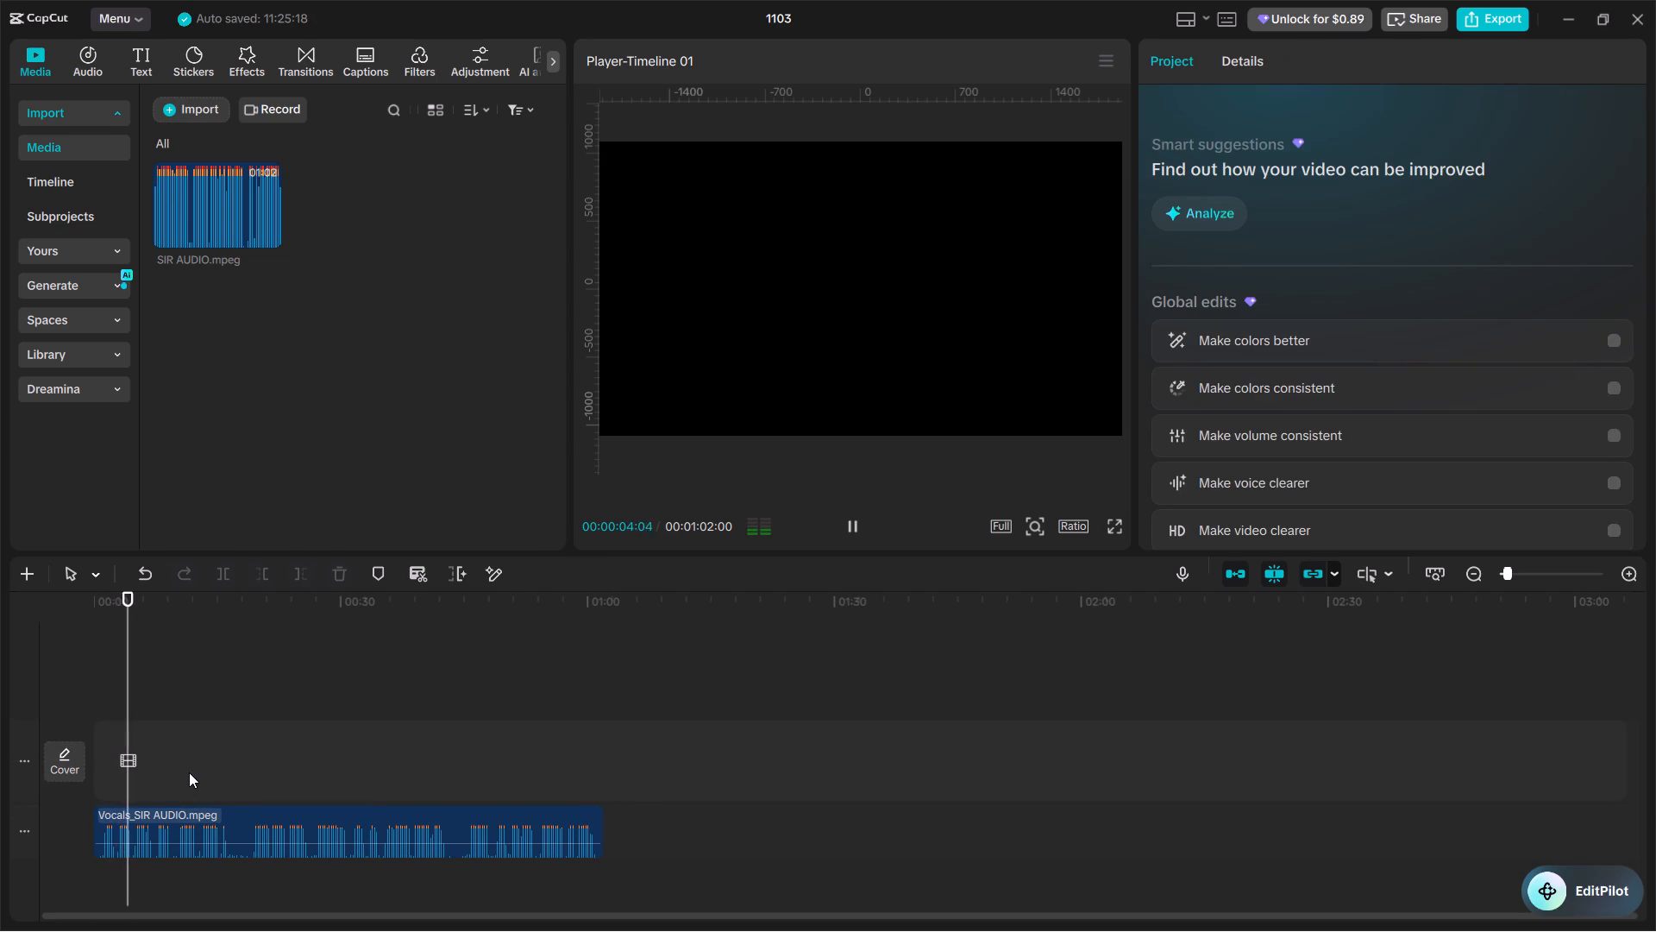
scroll(189, 772, "up", 15, "ctrl")
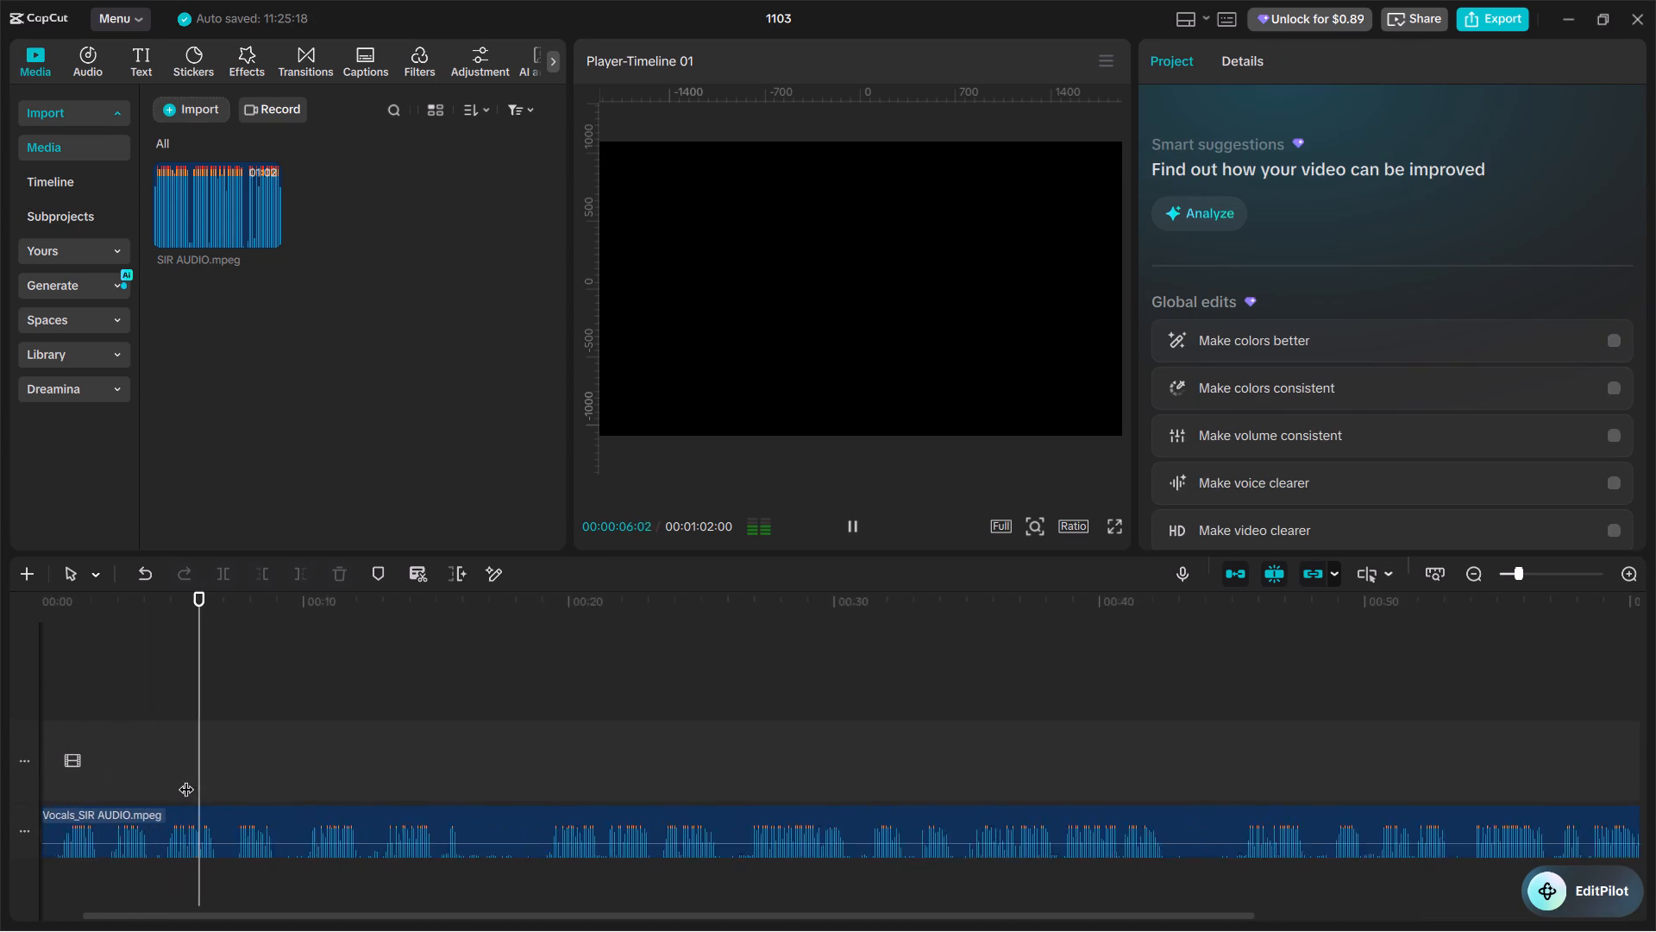
scroll(186, 778, "up", 2, "ctrl")
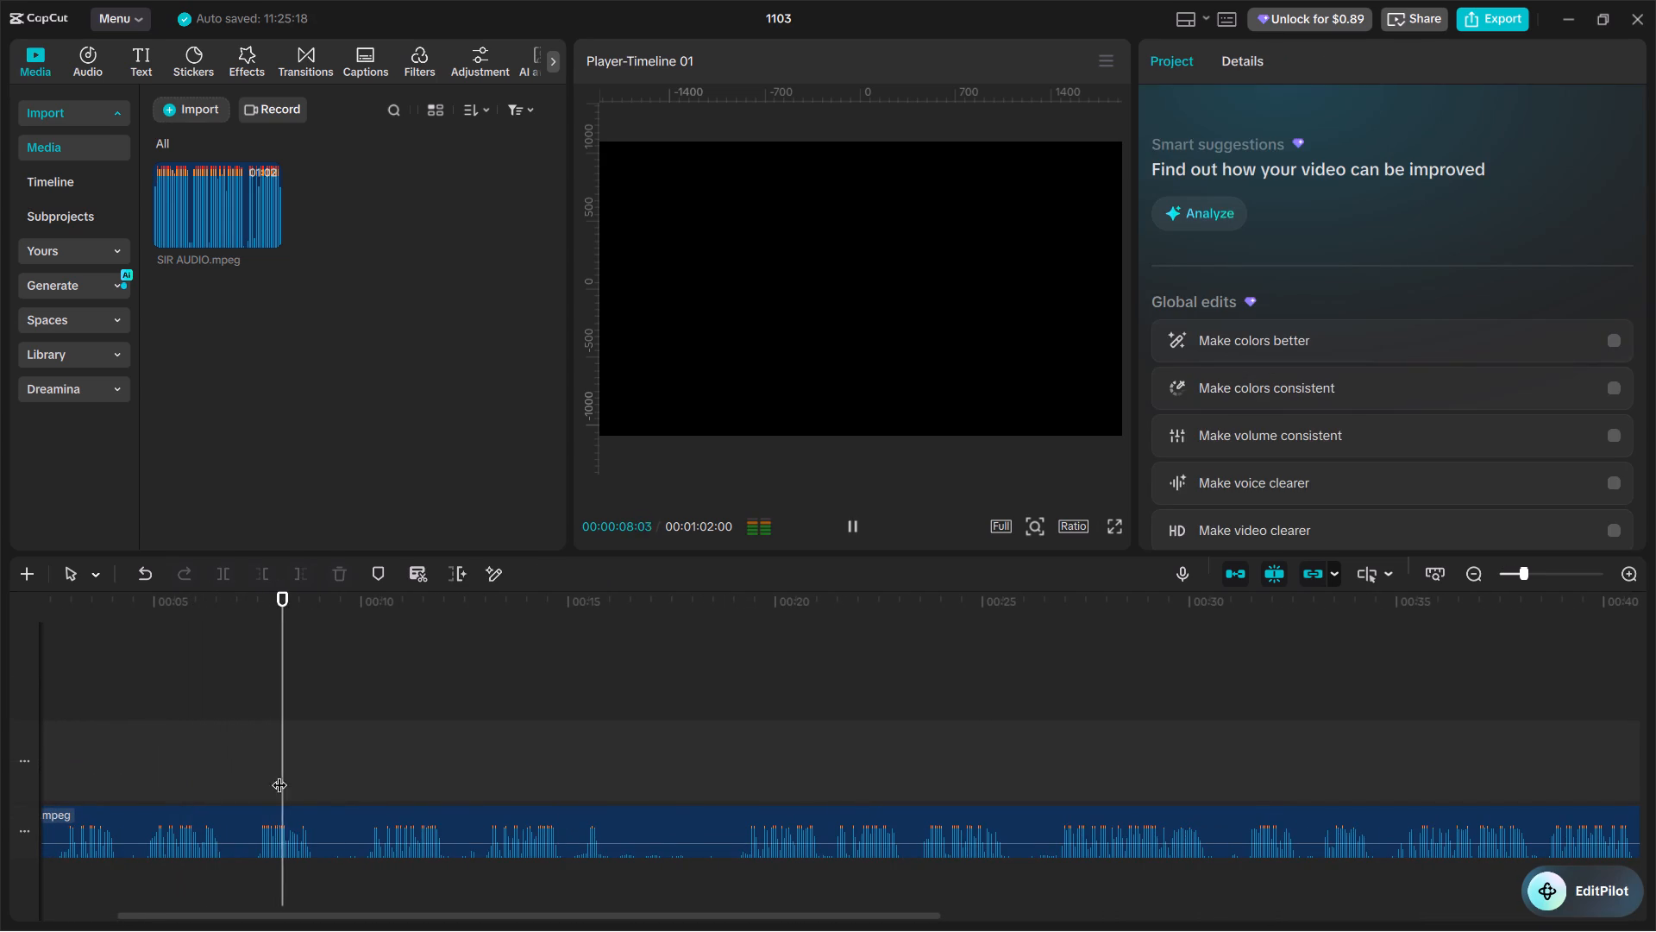
left_click(355, 753)
left_click_drag(355, 753, 362, 765)
left_click(398, 833)
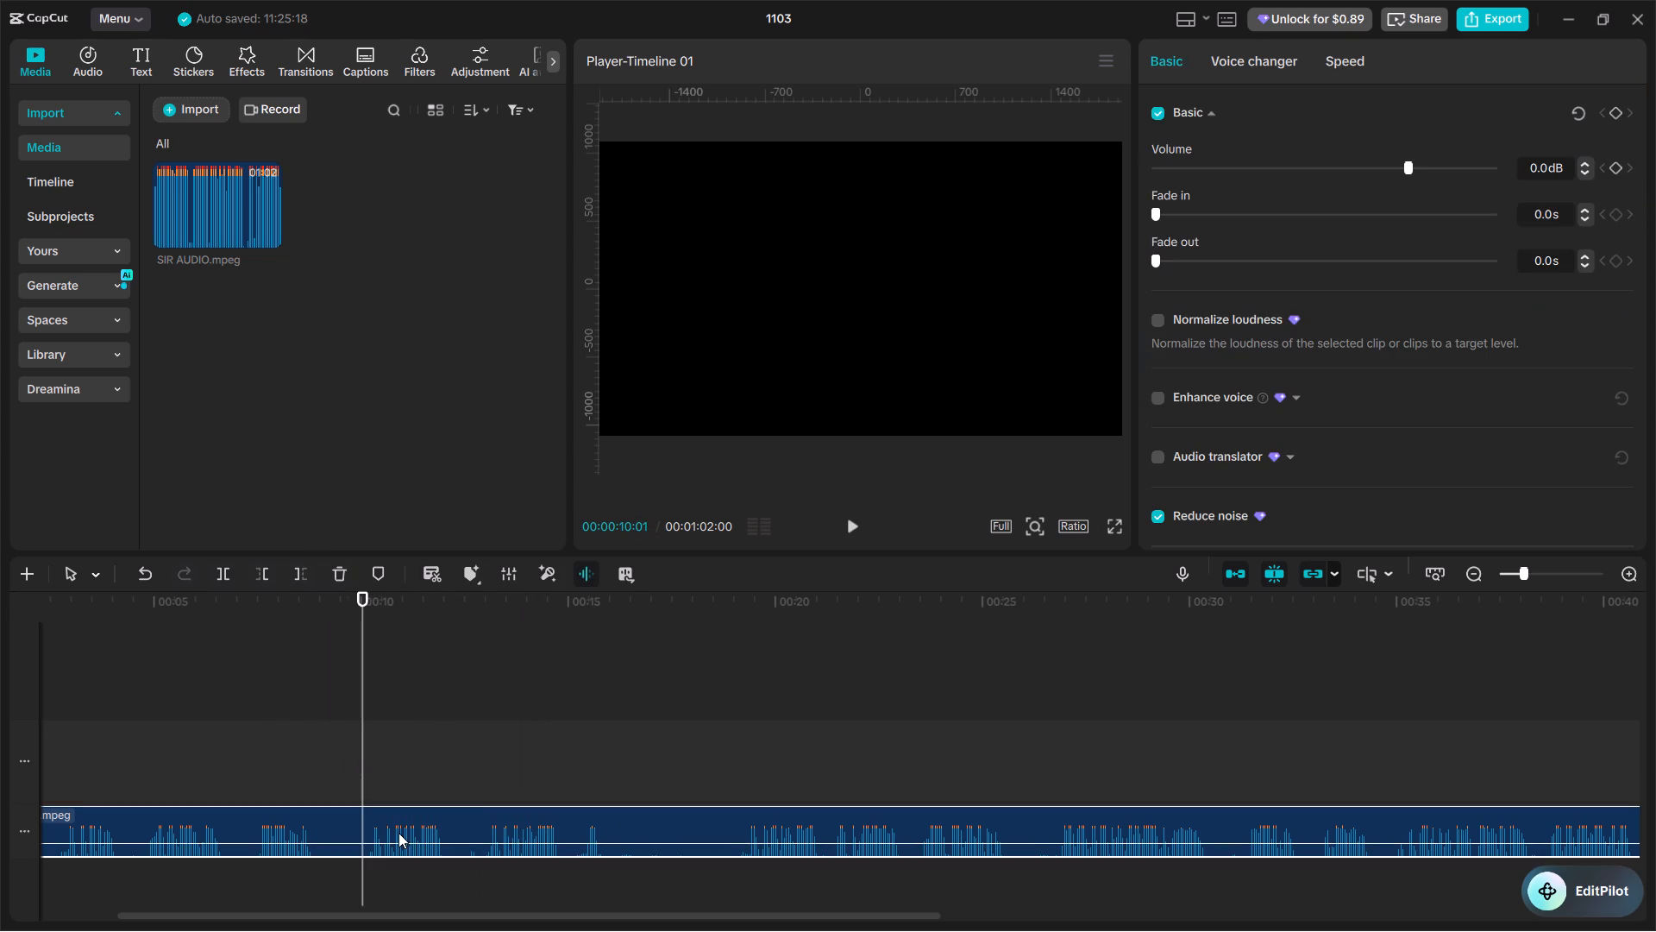
key("ctrl+b")
Split the vocals again at about 00:00:19:01, delete the section between the two cuts and close the gap.
left_click(737, 740)
key("space")
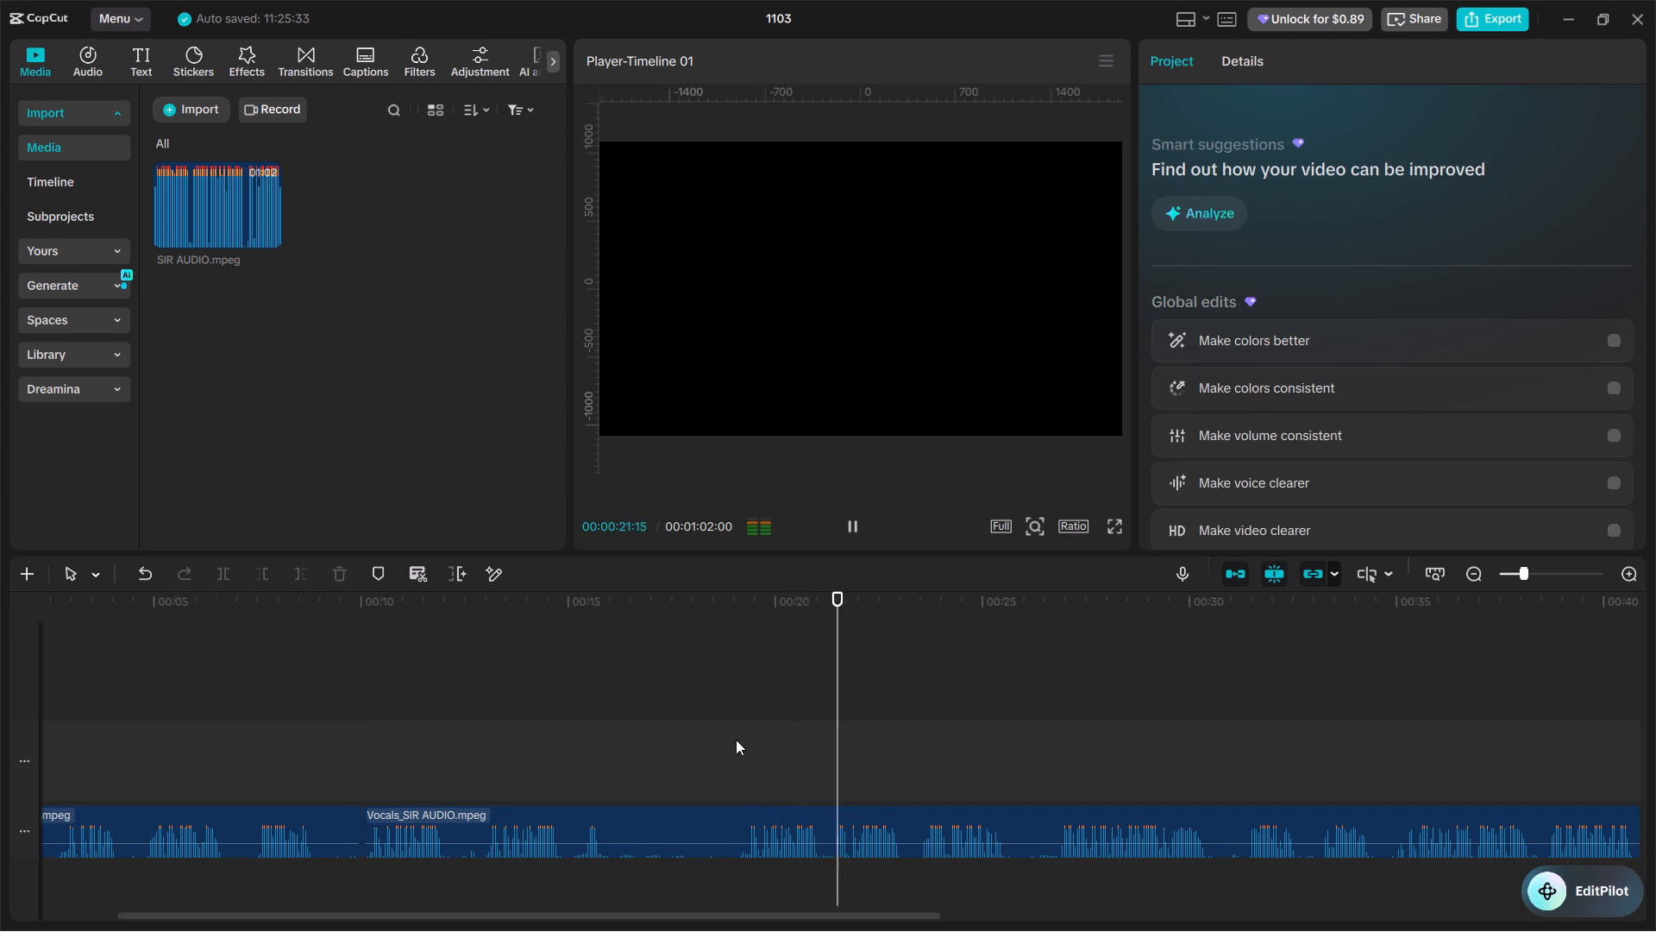
double_click(737, 745)
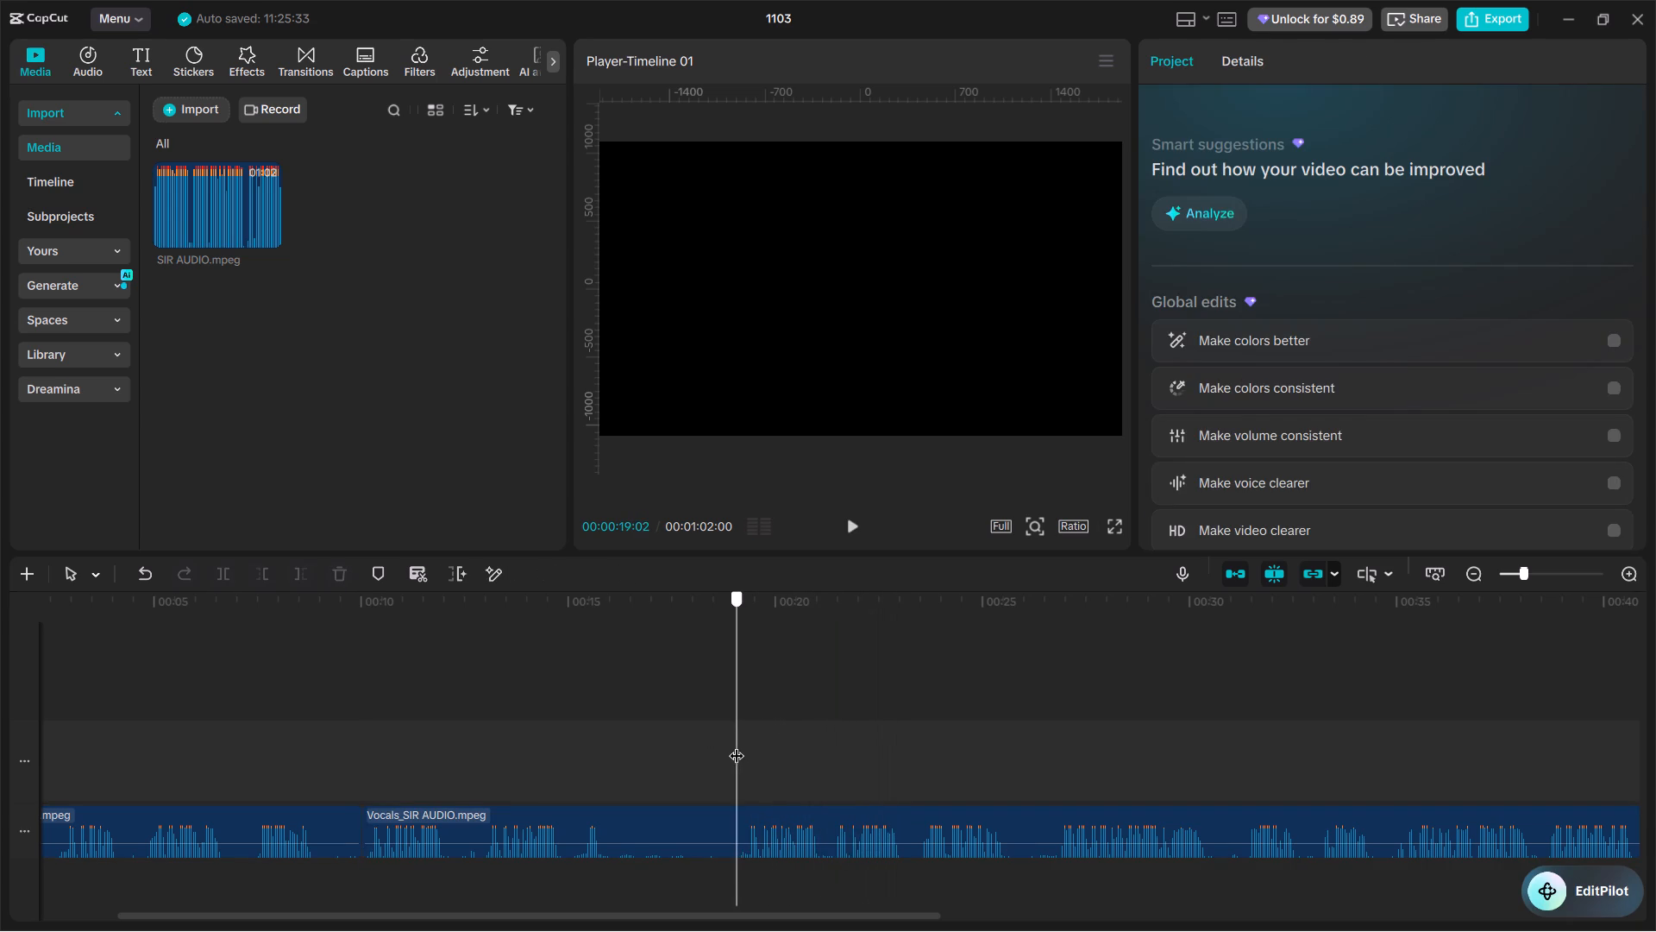
left_click(670, 824)
key("ctrl+b")
left_click(569, 823)
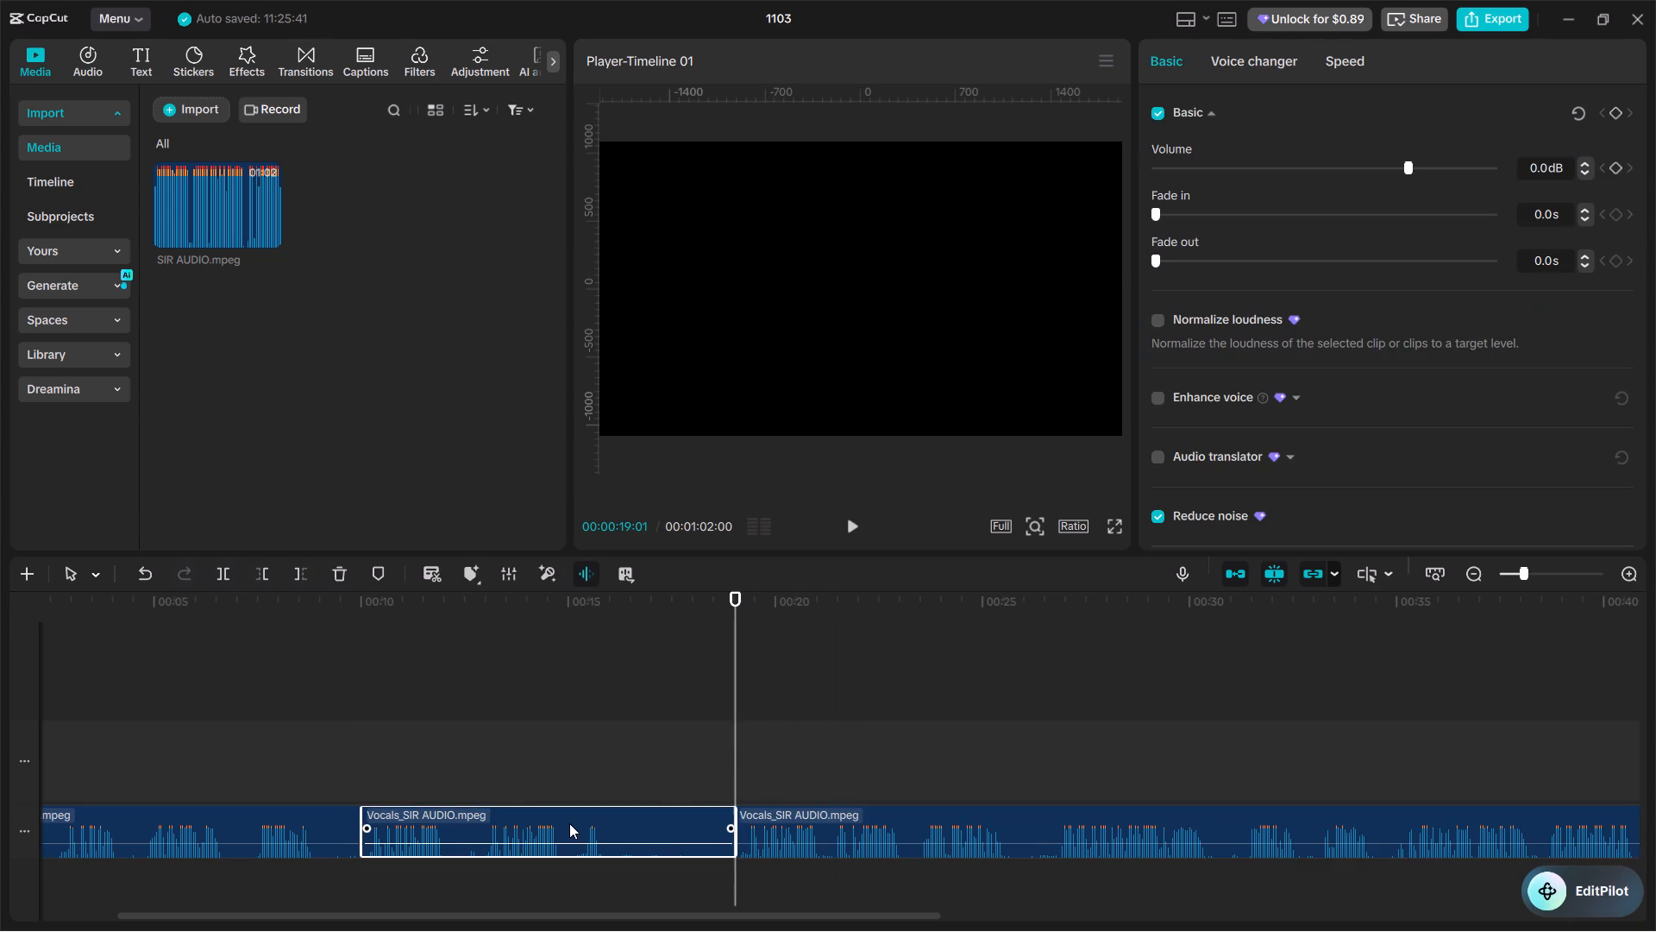
key("BackSpace")
right_click(569, 823)
left_click(631, 757)
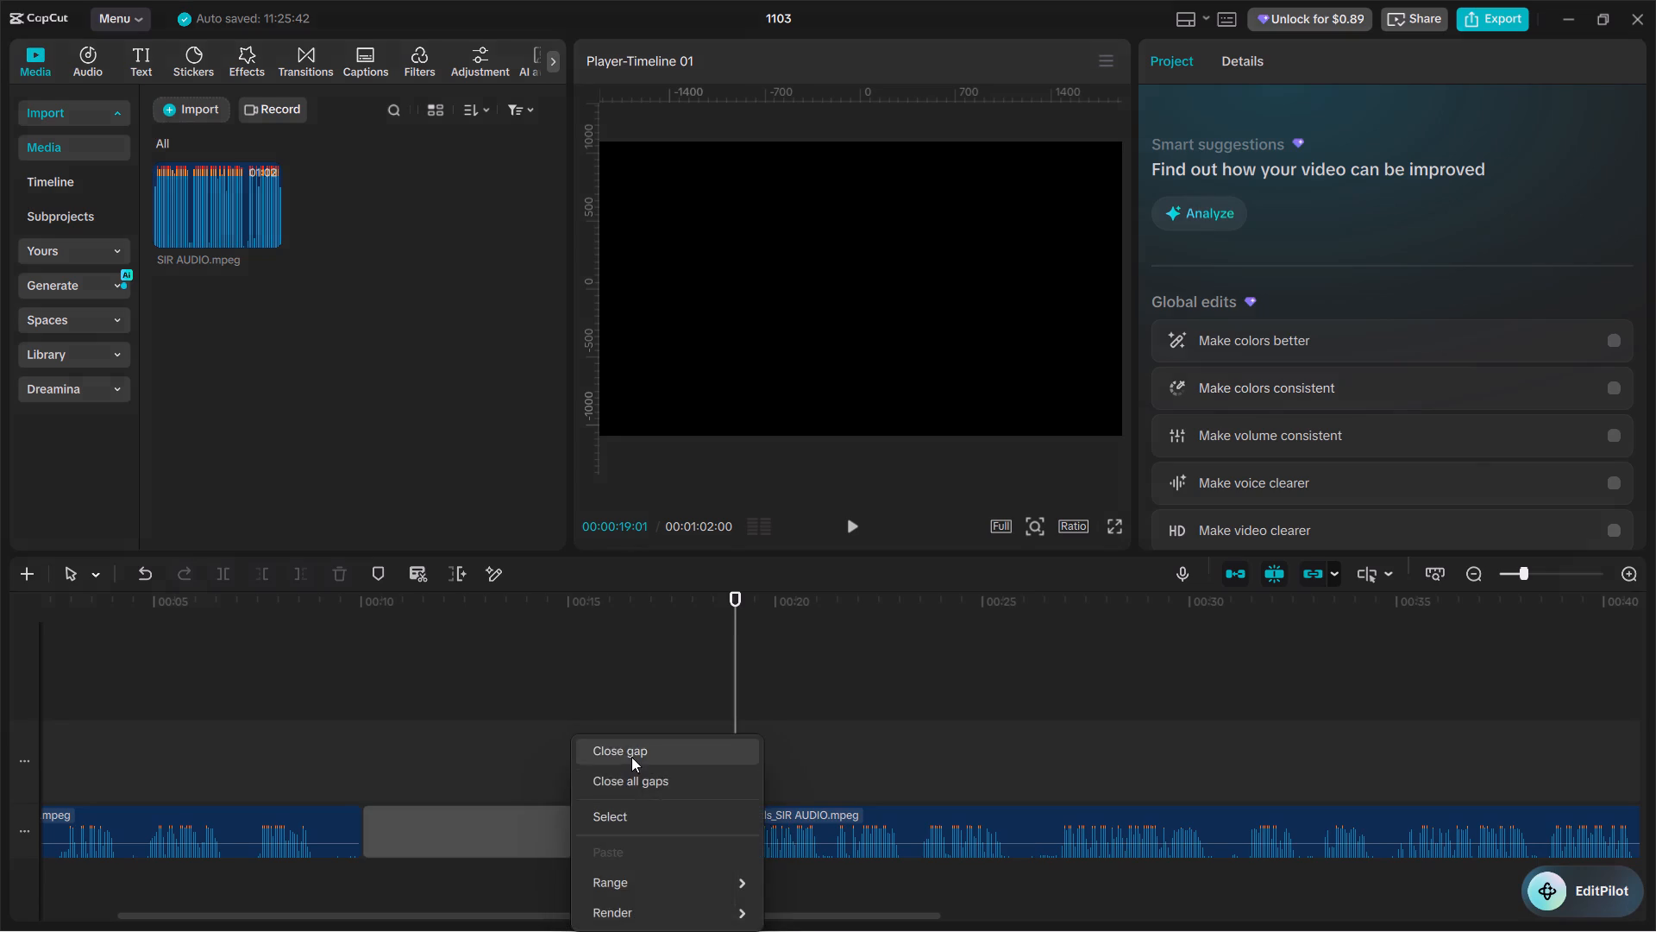
Cut out the vocals section between about 00:00:21:20 and 00:00:23:27 and close the gap it leaves.
left_click(311, 756)
key("space")
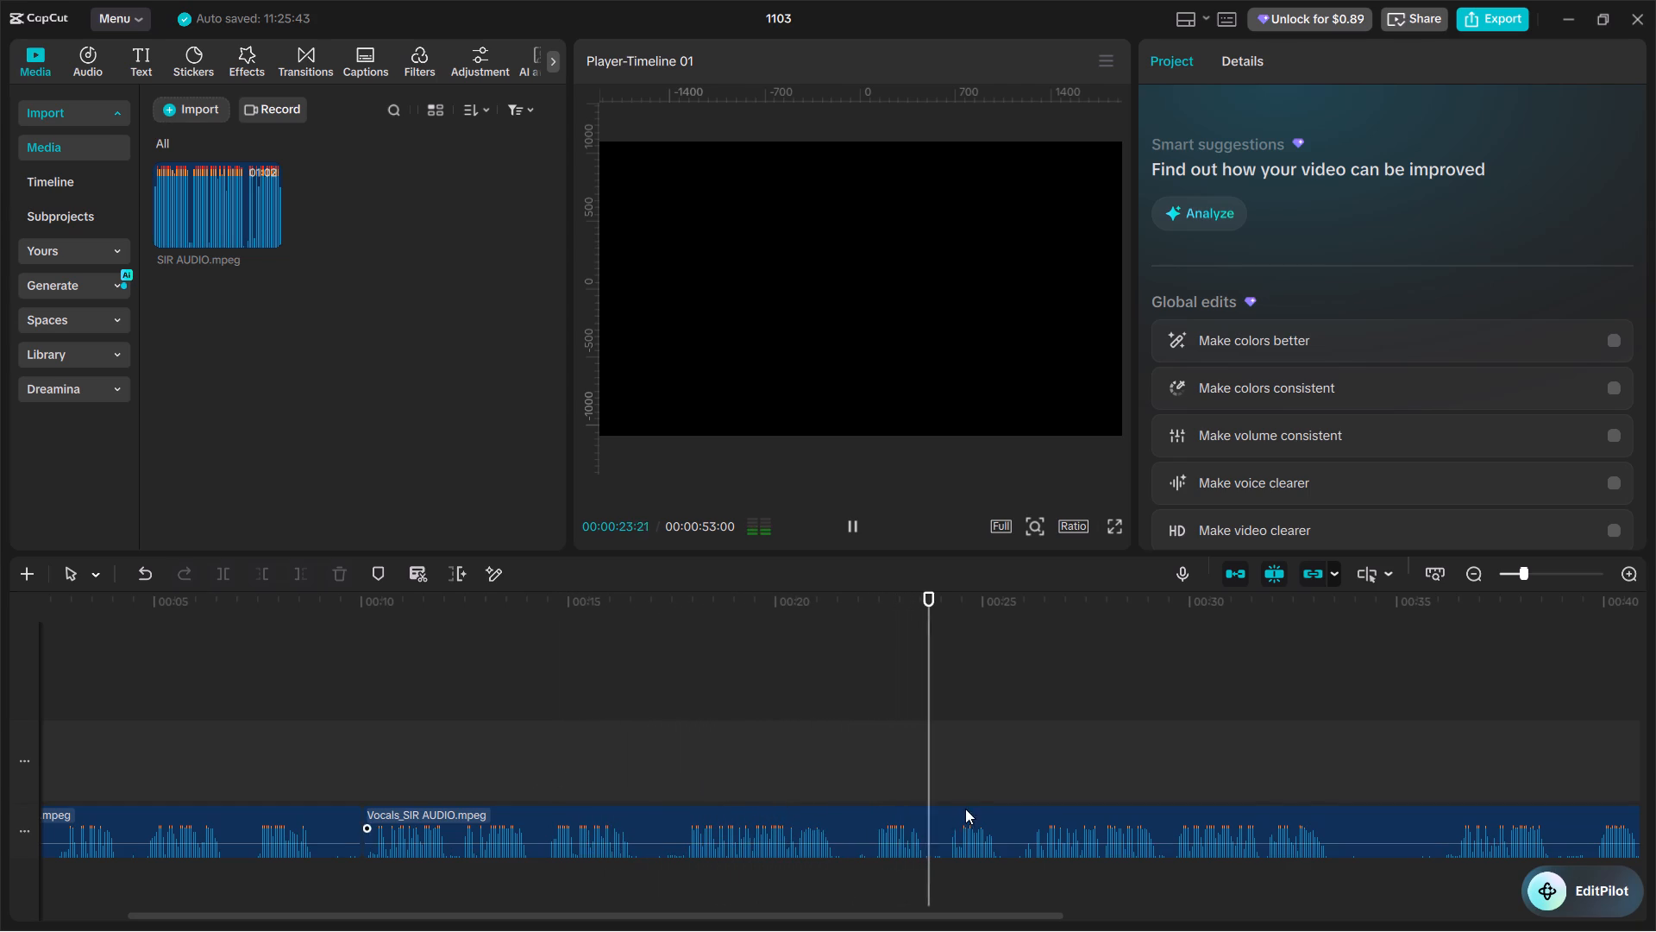
double_click(851, 776)
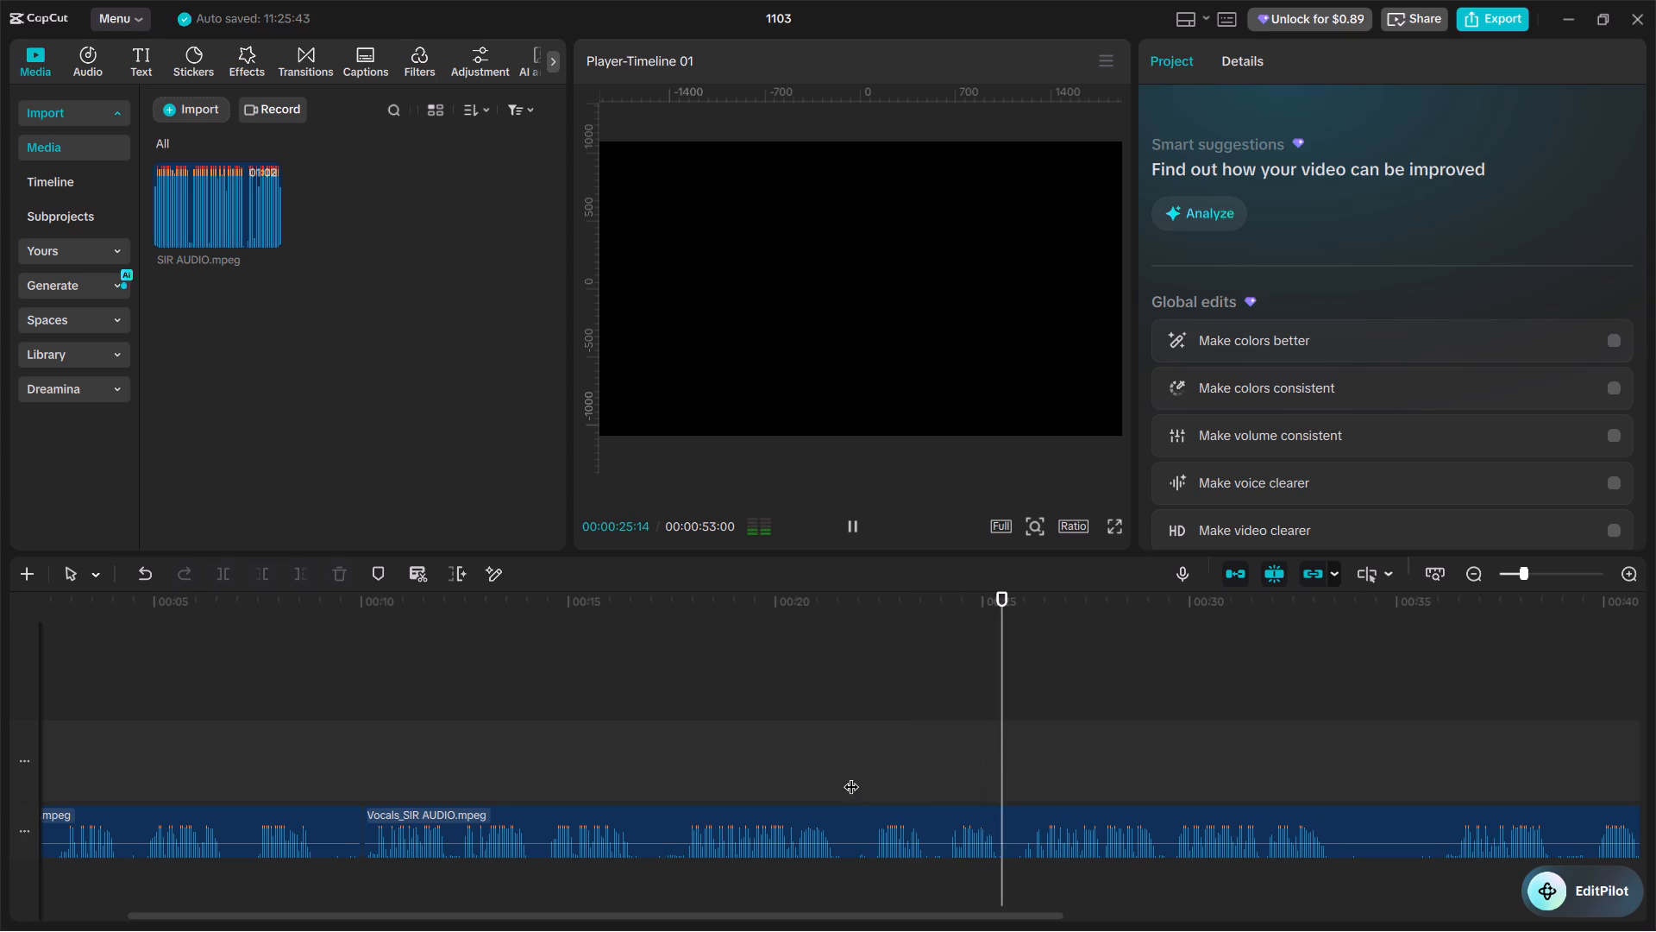
key("space")
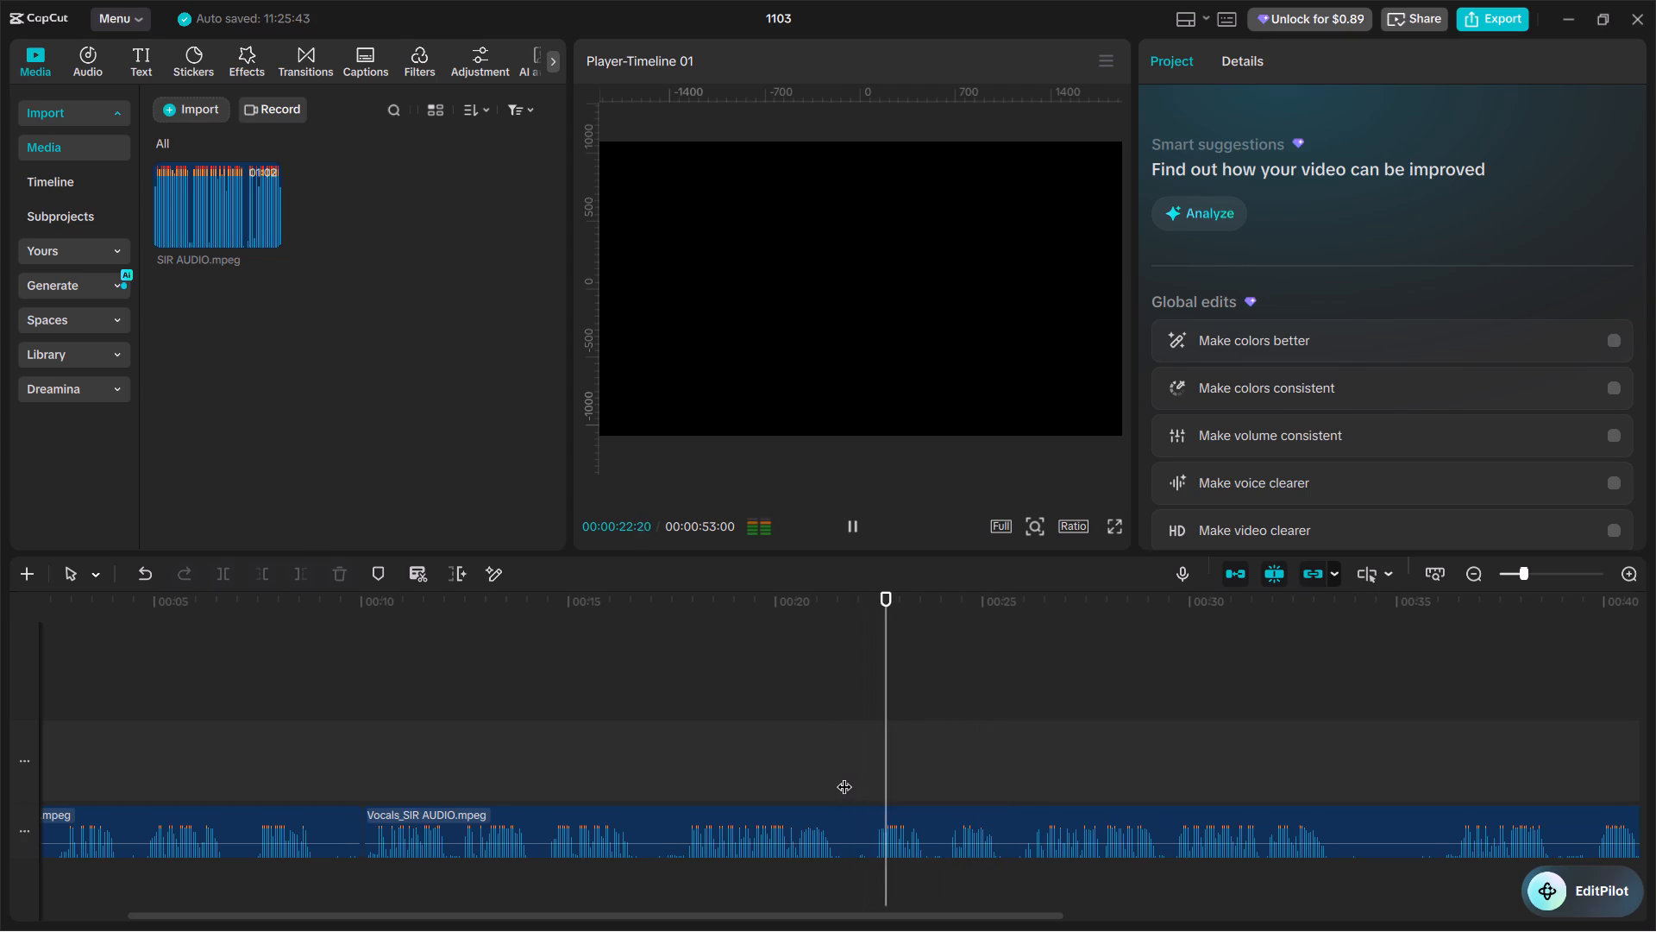
left_click(844, 776)
left_click(875, 829)
key("ctrl+b")
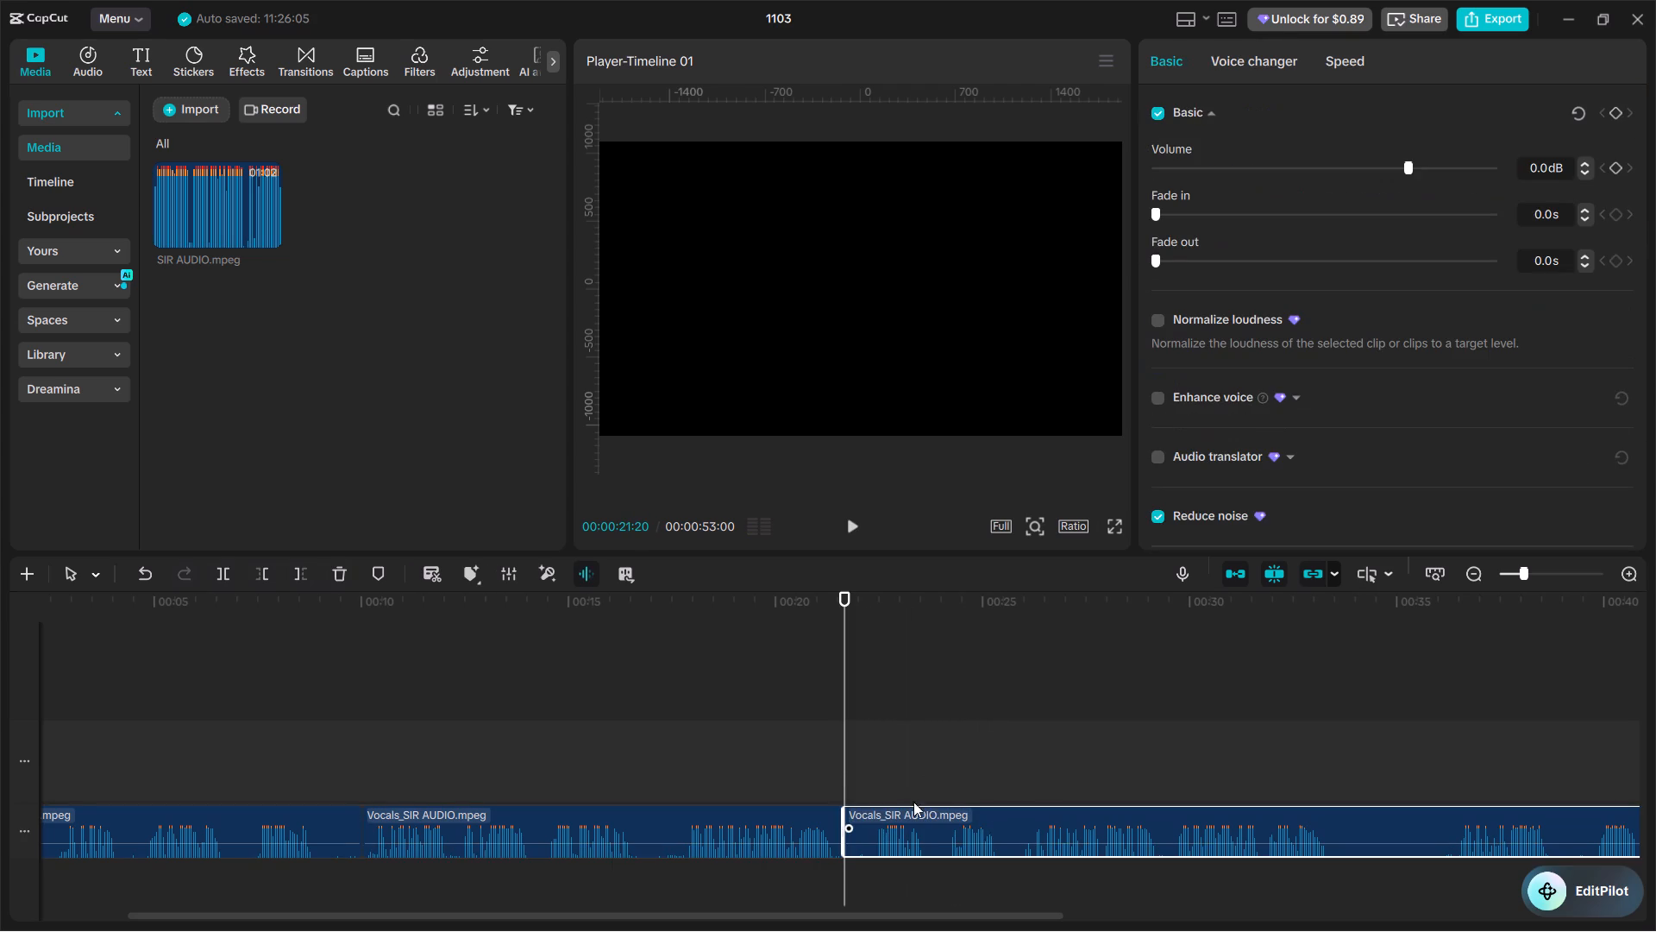
left_click(937, 768)
left_click(875, 840)
key("ctrl+b")
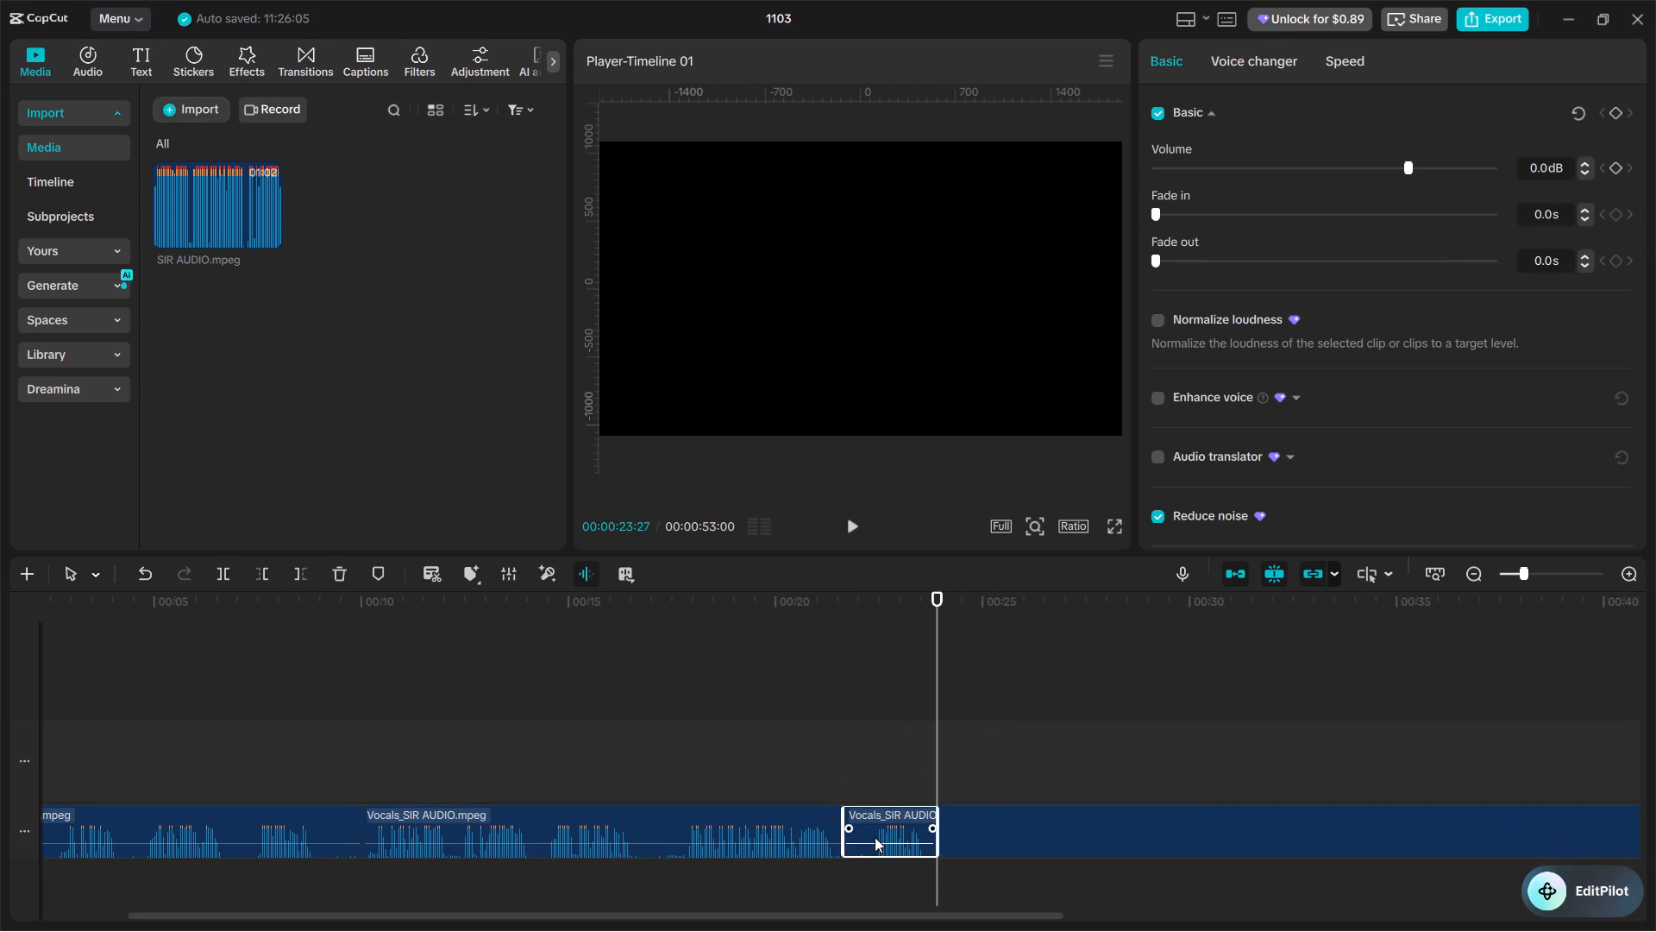
left_click(875, 837)
key("BackSpace")
right_click(871, 837)
left_click(886, 754)
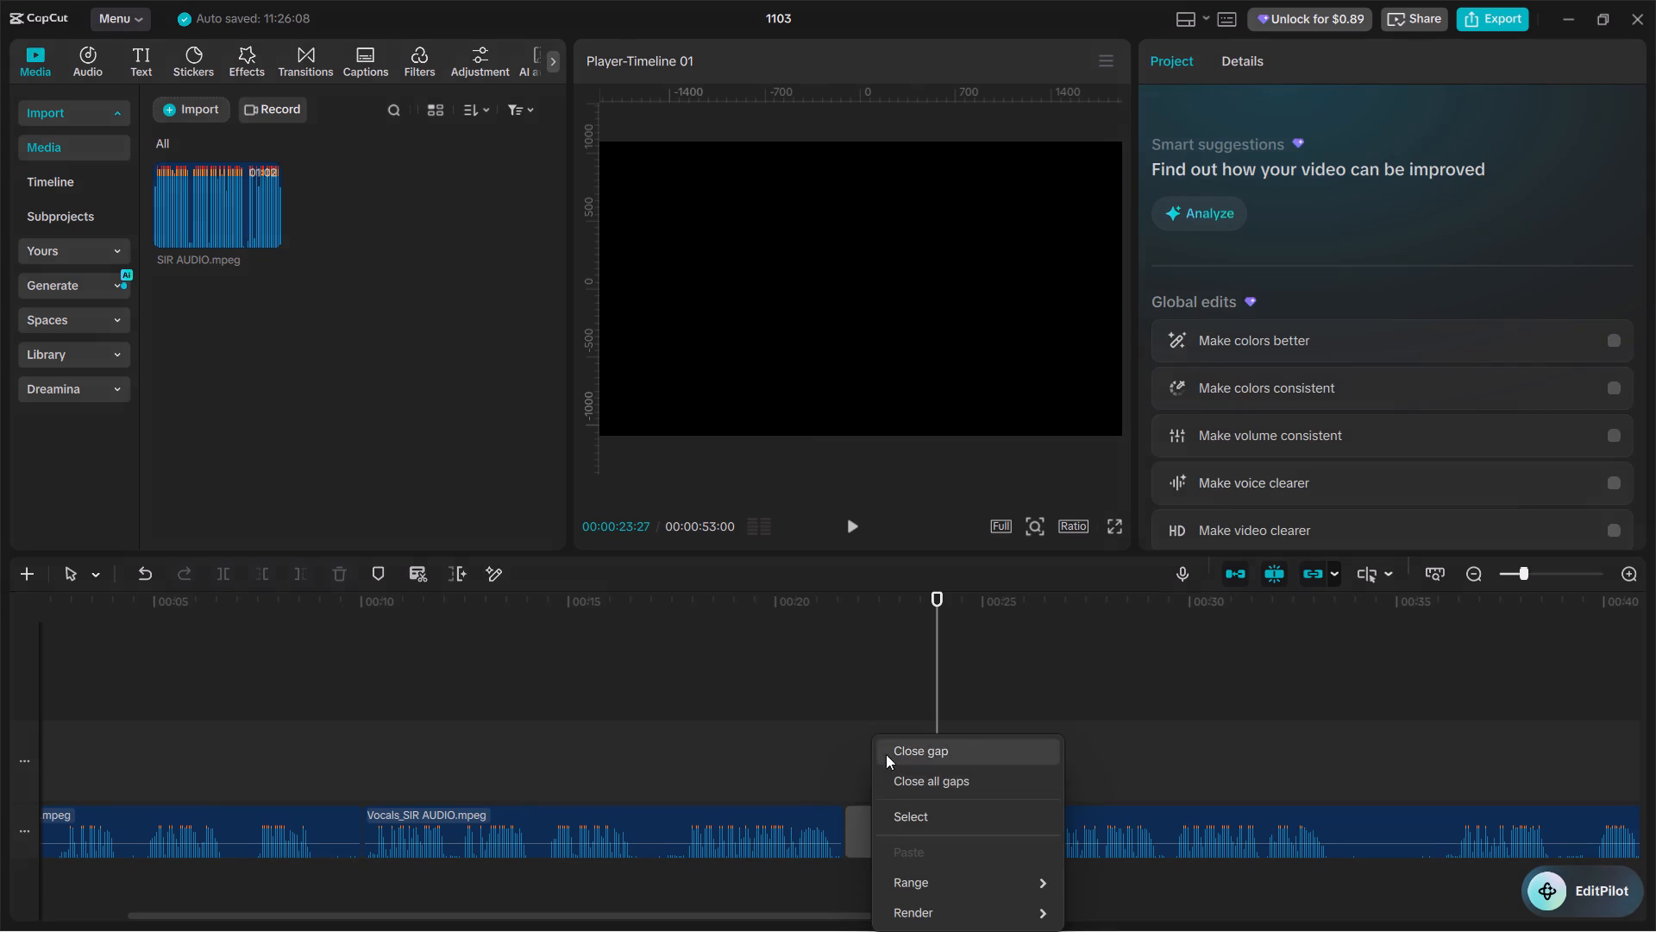
Cut out the silent vocals section between about 00:00:31:23 and 00:00:33:06 and close the gap.
left_click(776, 716)
key("space")
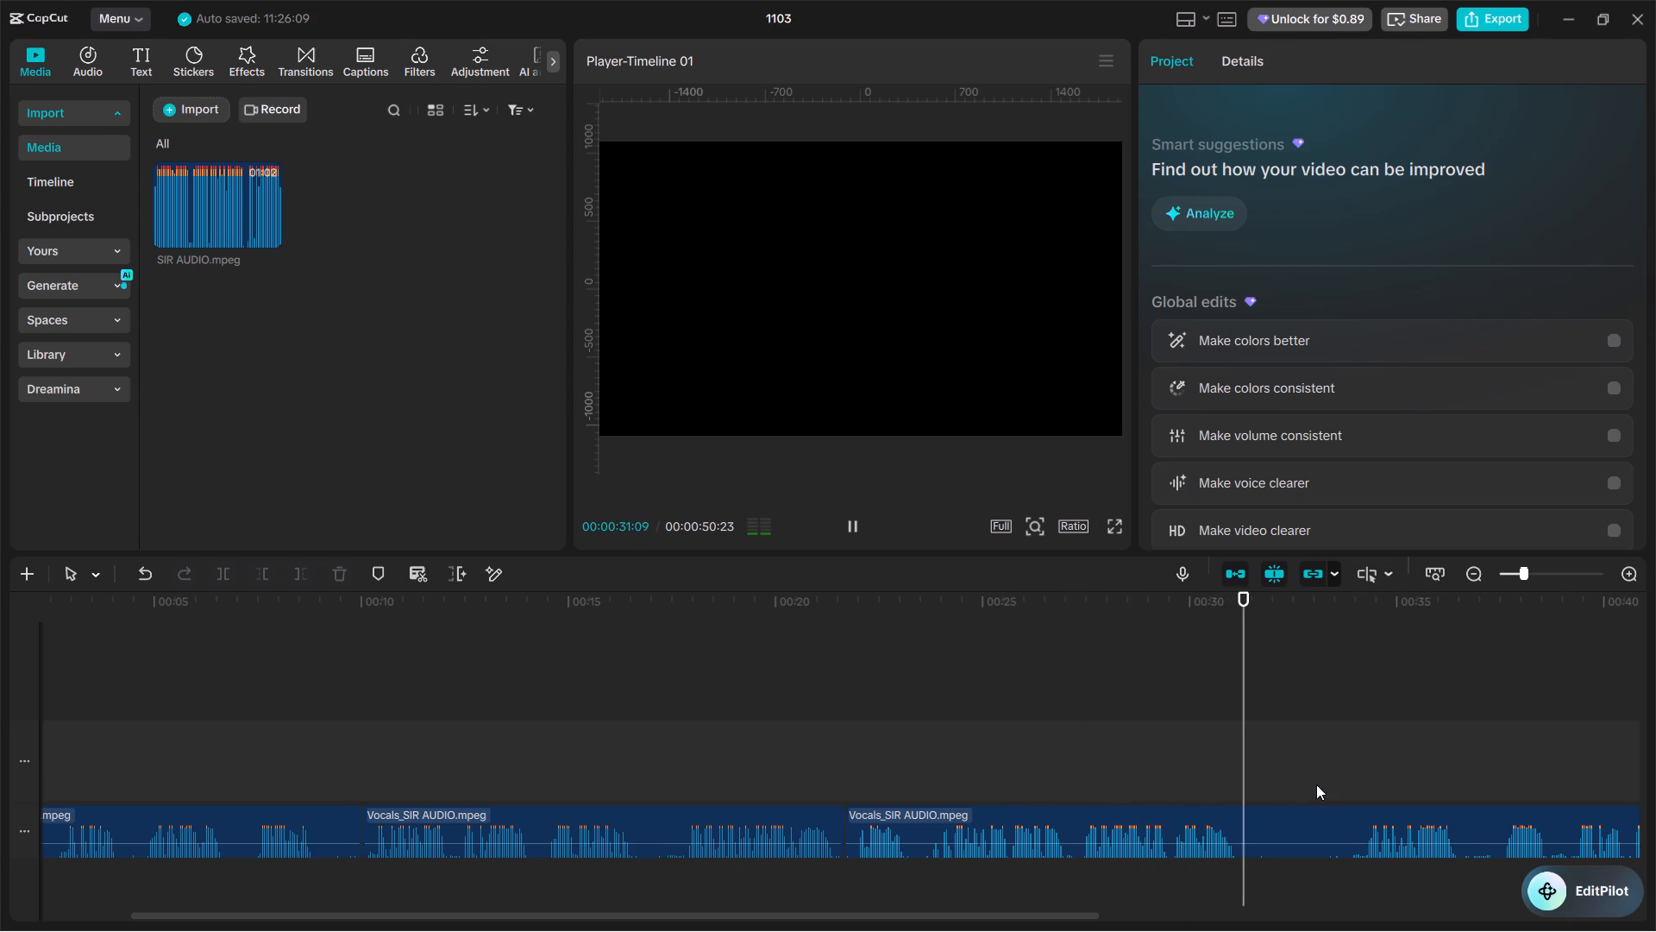
key("space")
left_click(1264, 819)
key("ctrl+b")
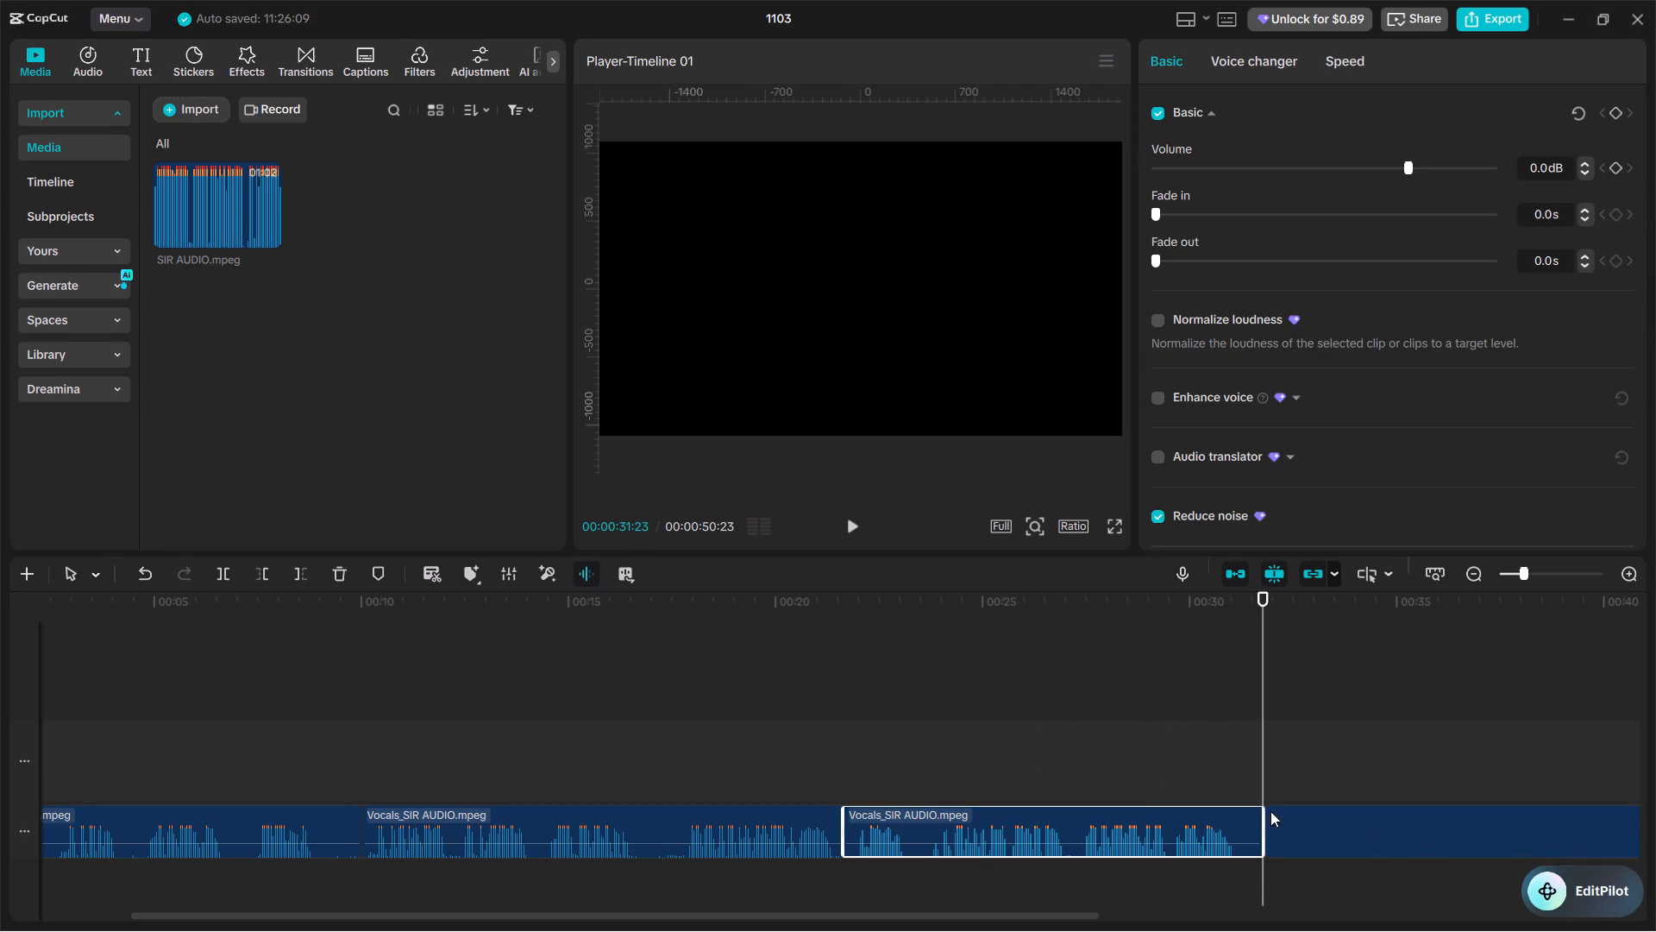
left_click(1314, 763)
left_click(1322, 767)
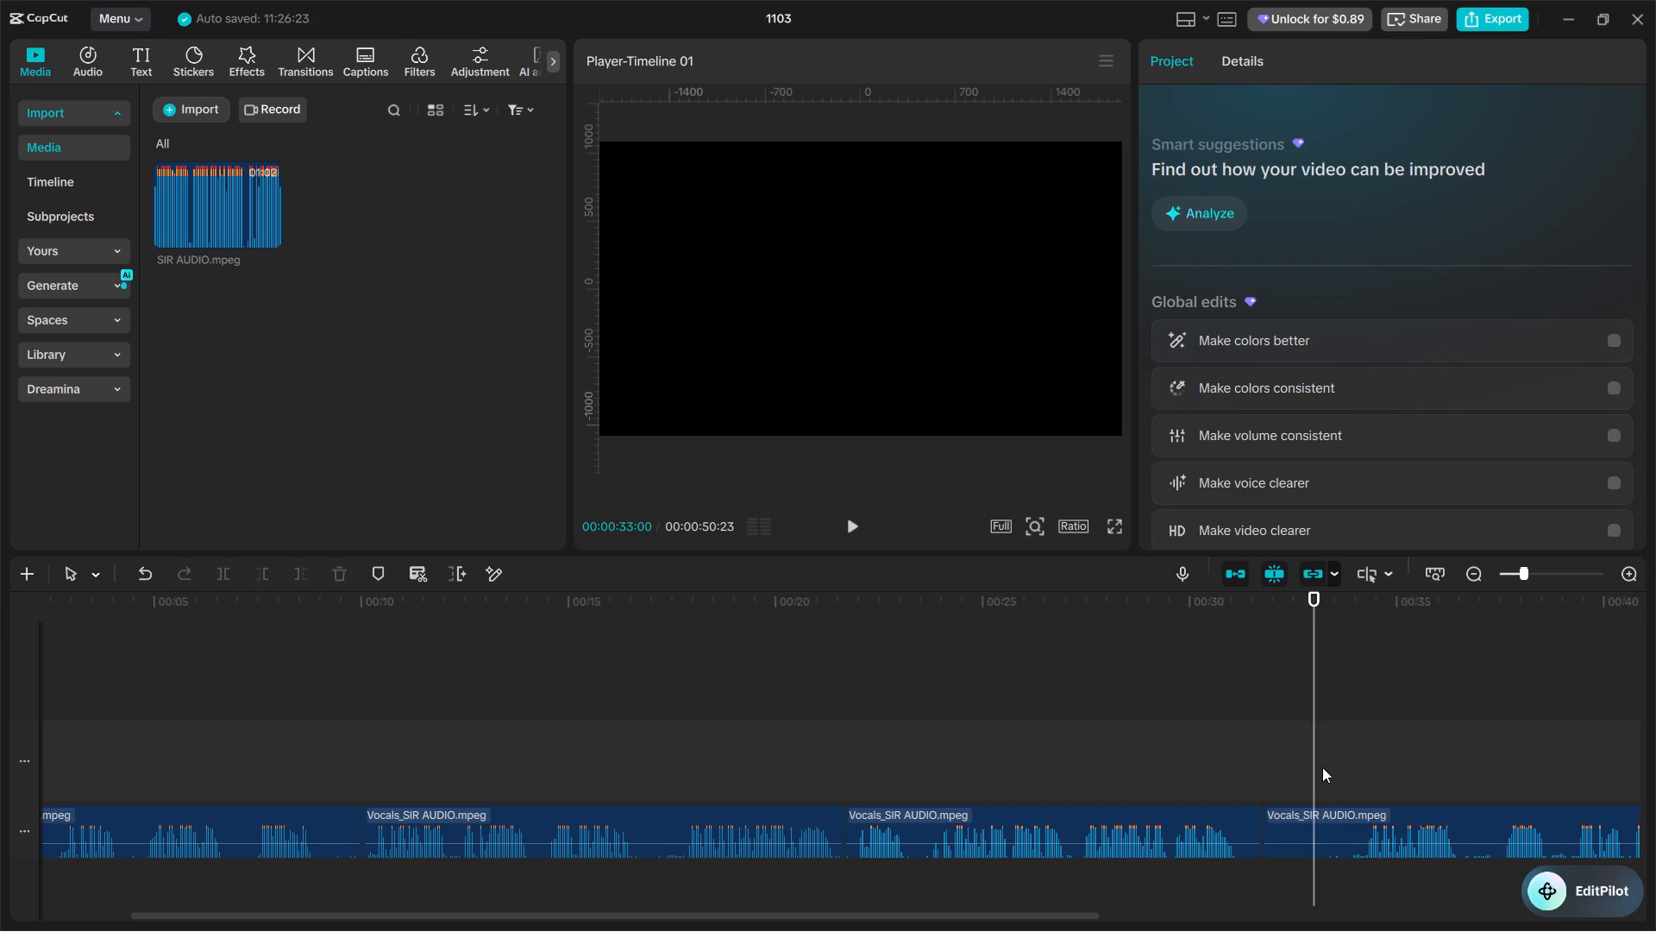
left_click(1291, 827)
key("ctrl+b")
left_click(1291, 827)
key("BackSpace")
right_click(1290, 828)
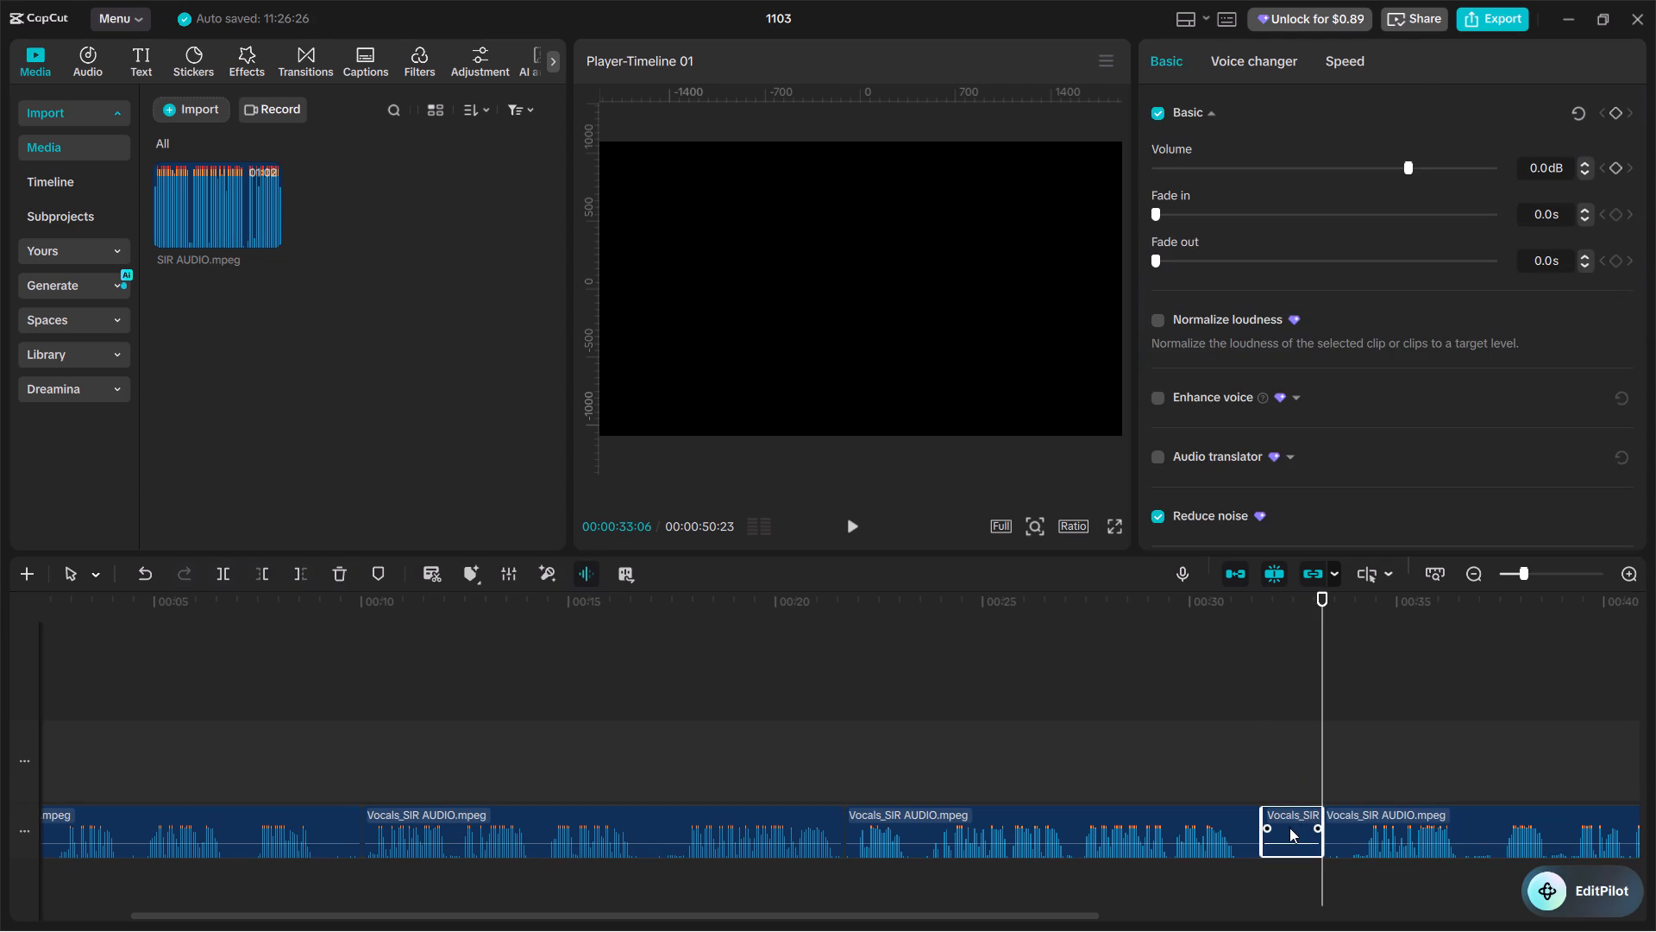
left_click(1308, 759)
Trim about 25 frames of silence off the start of the last vocals clip and close the gap before it.
left_click(1245, 738)
key("space")
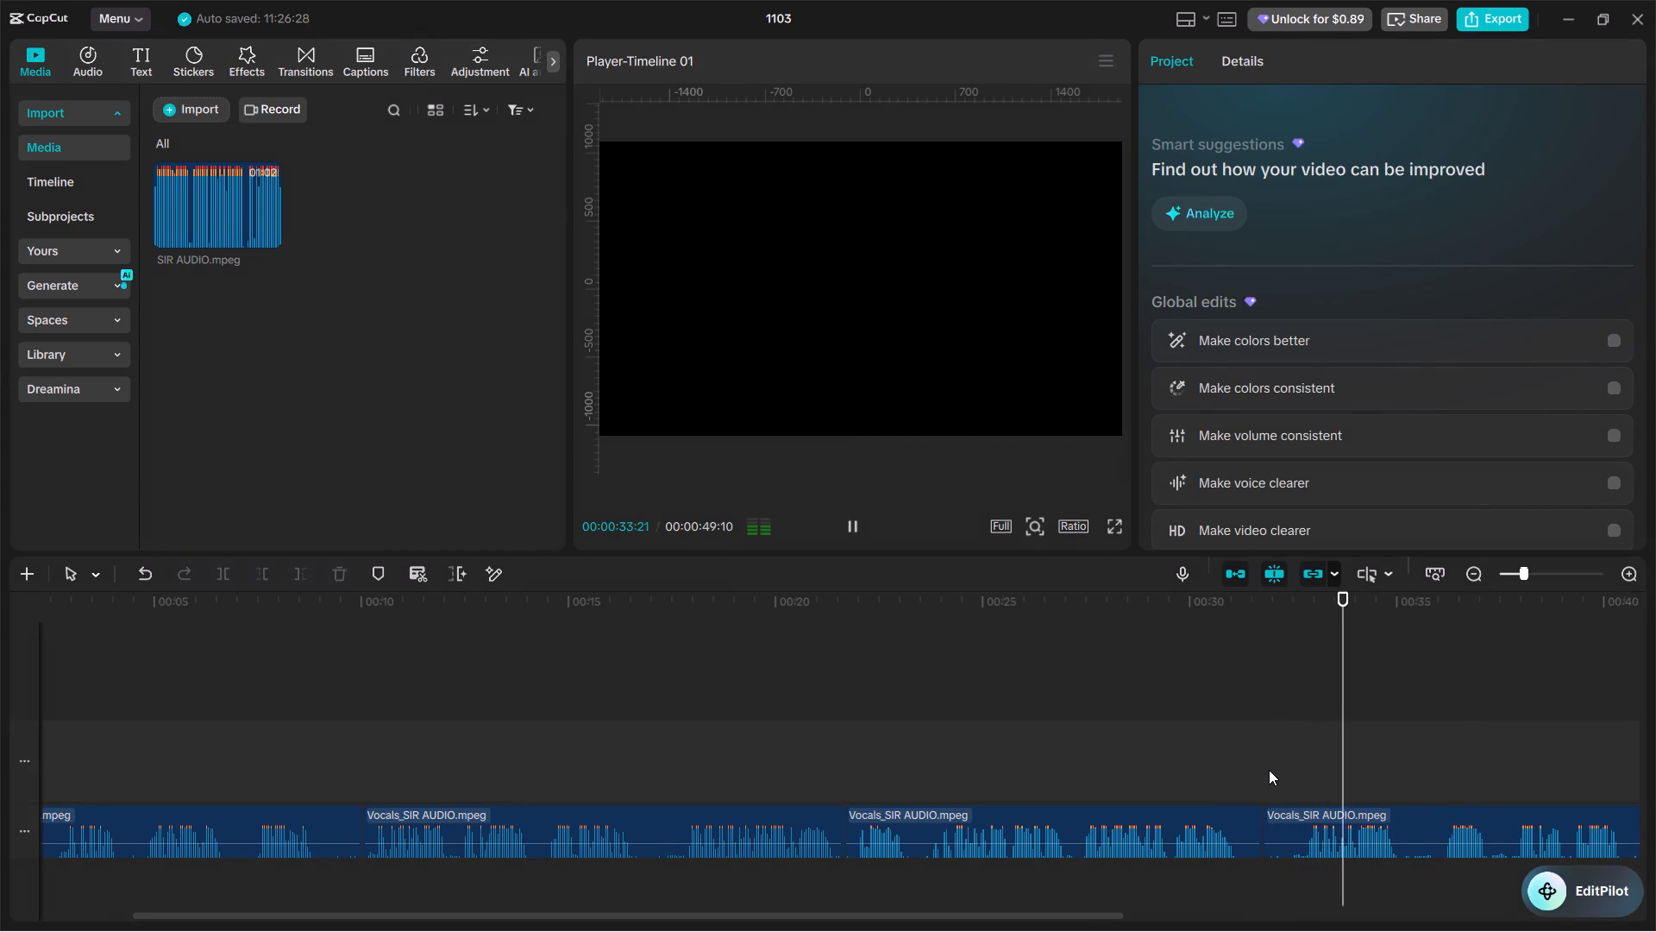
scroll(1267, 800, "down", 5, "alt")
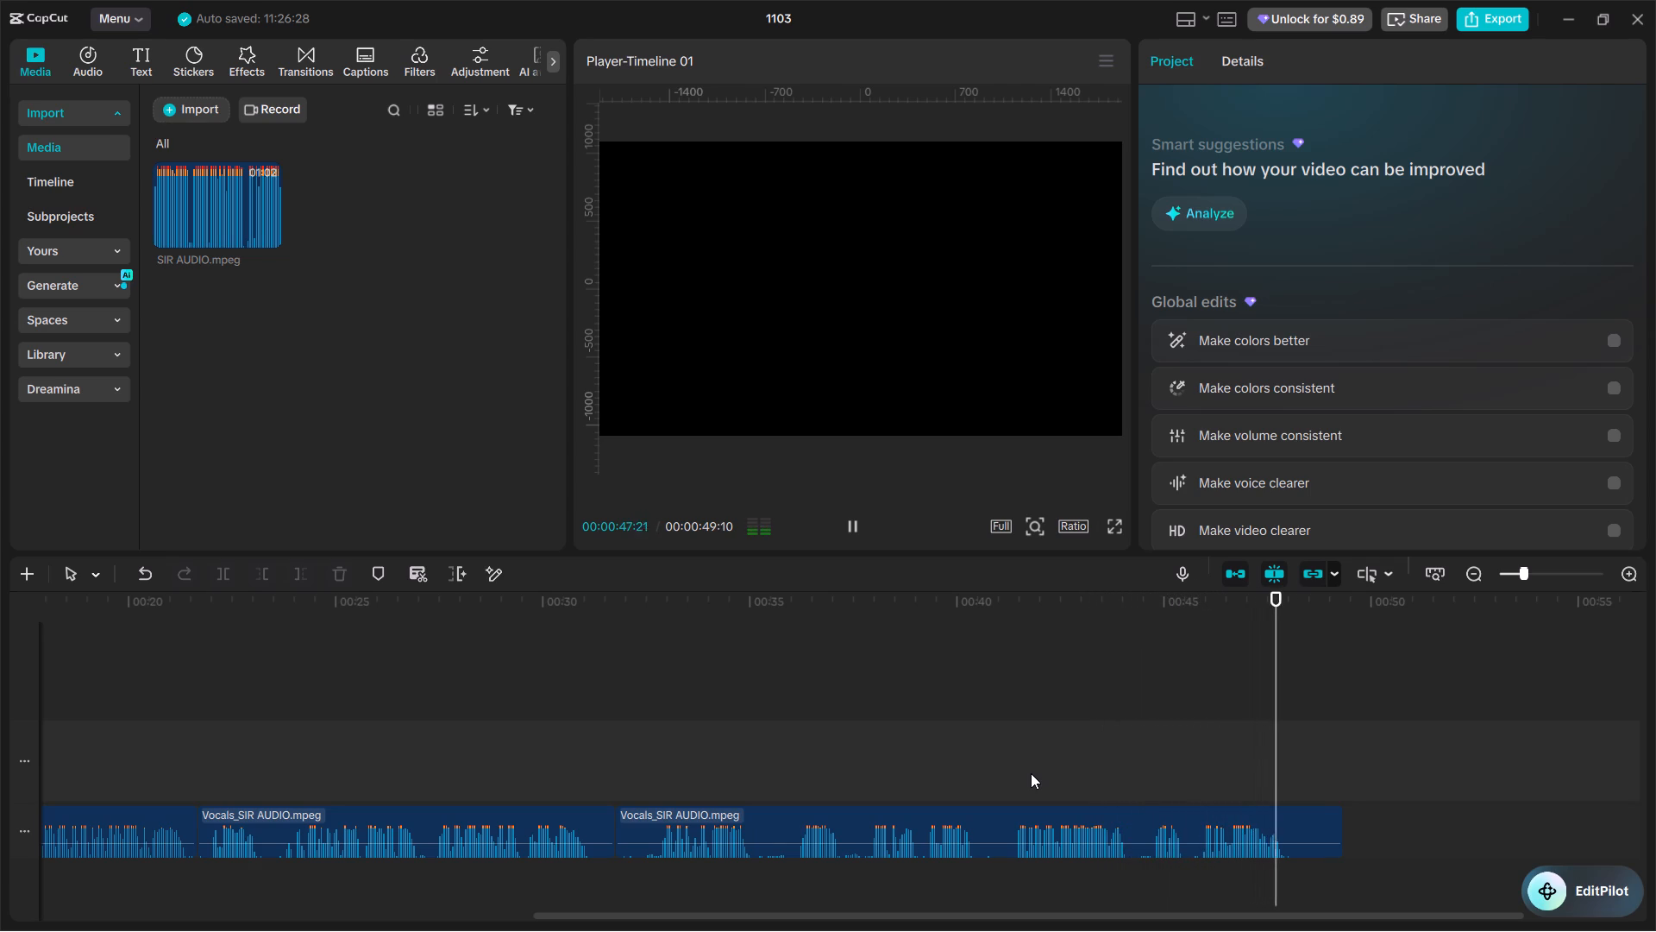
left_click(677, 761)
left_click_drag(673, 759, 620, 738)
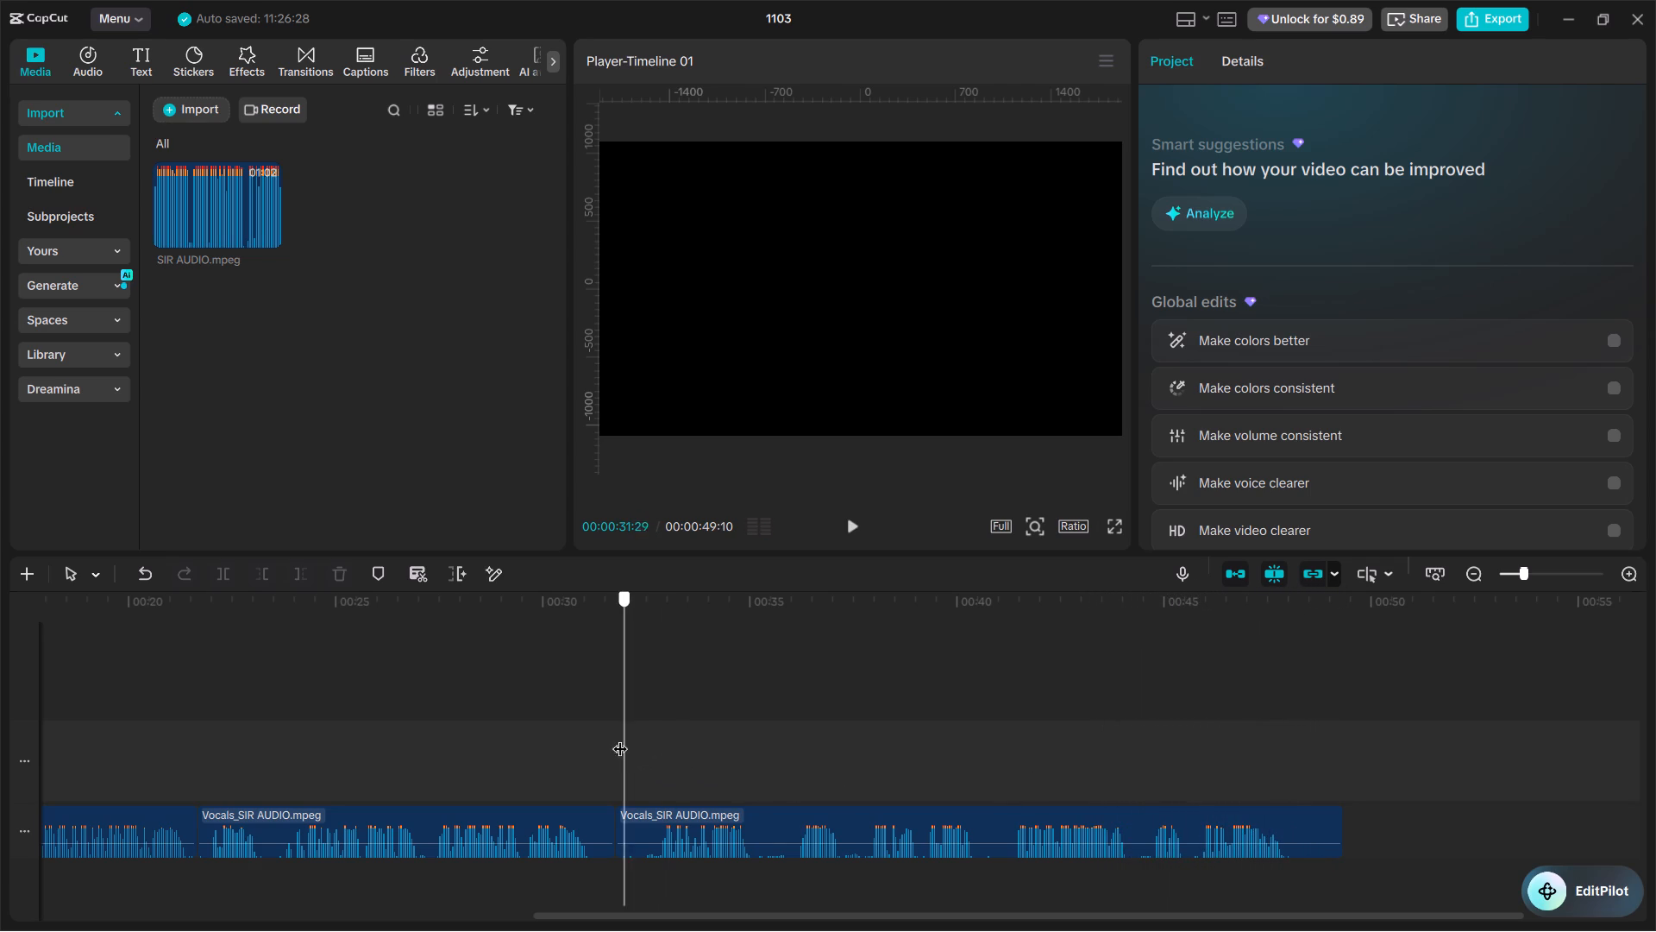
left_click_drag(620, 738, 611, 729)
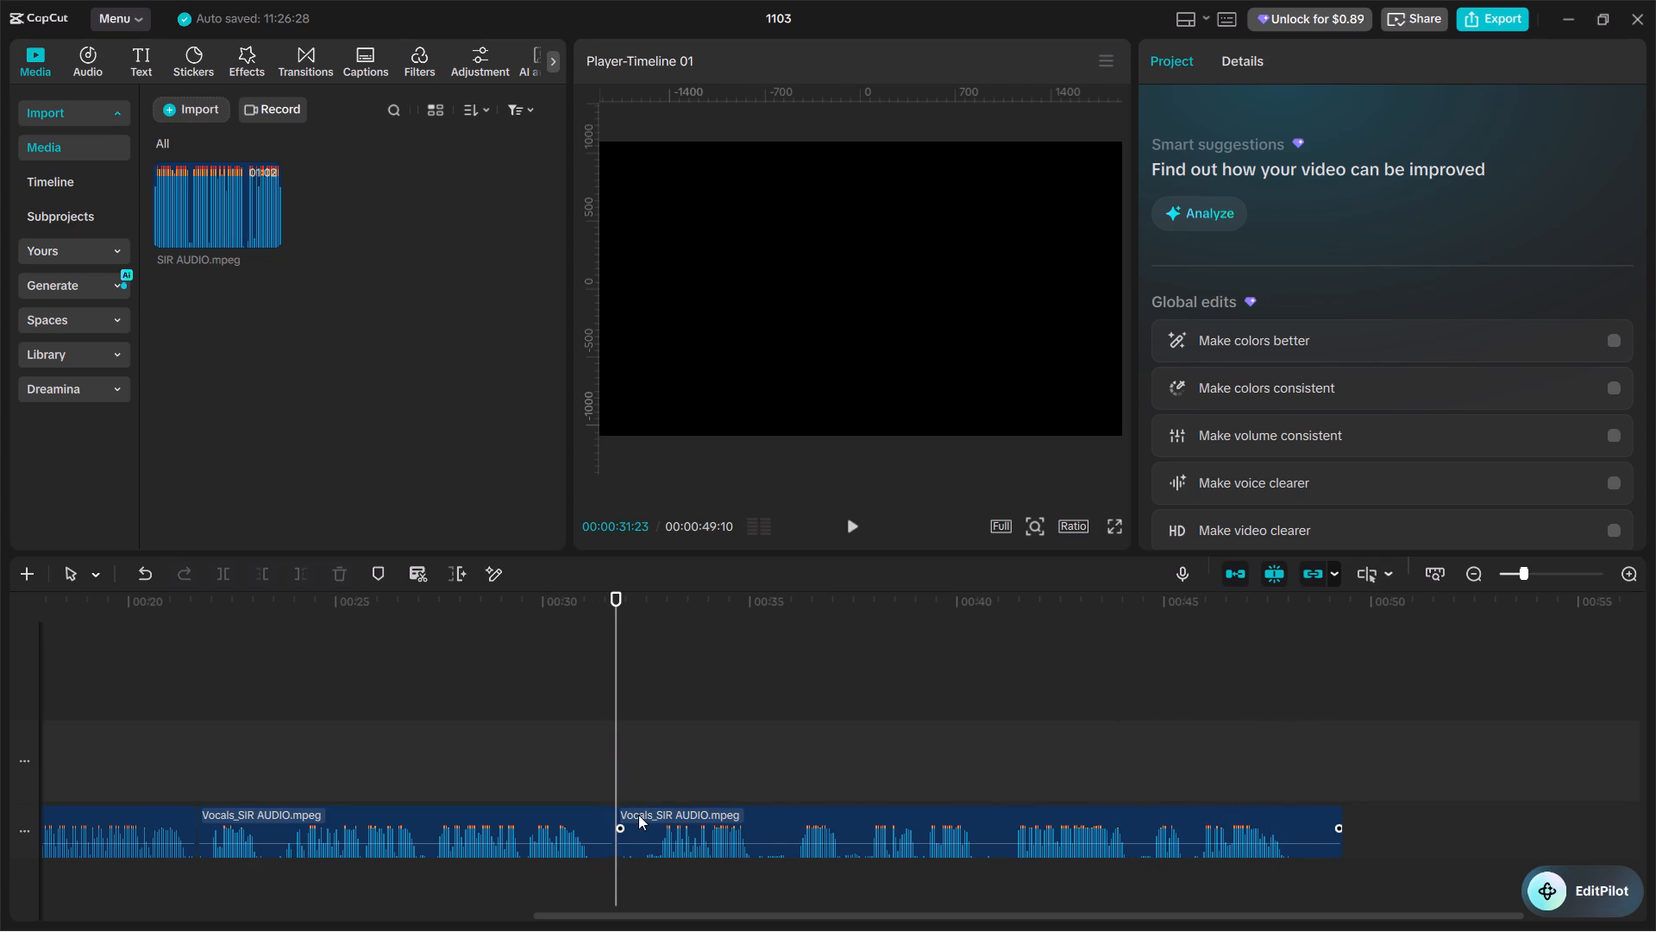
scroll(649, 825, "up", 9, "ctrl")
left_click_drag(649, 820, 670, 824)
left_click_drag(639, 809, 703, 828)
right_click(666, 840)
left_click(712, 748)
Check the last join, trim the end of the preceding vocals clip back to about 00:00:31:09 and close the gap.
scroll(604, 764, "down", 6, "ctrl")
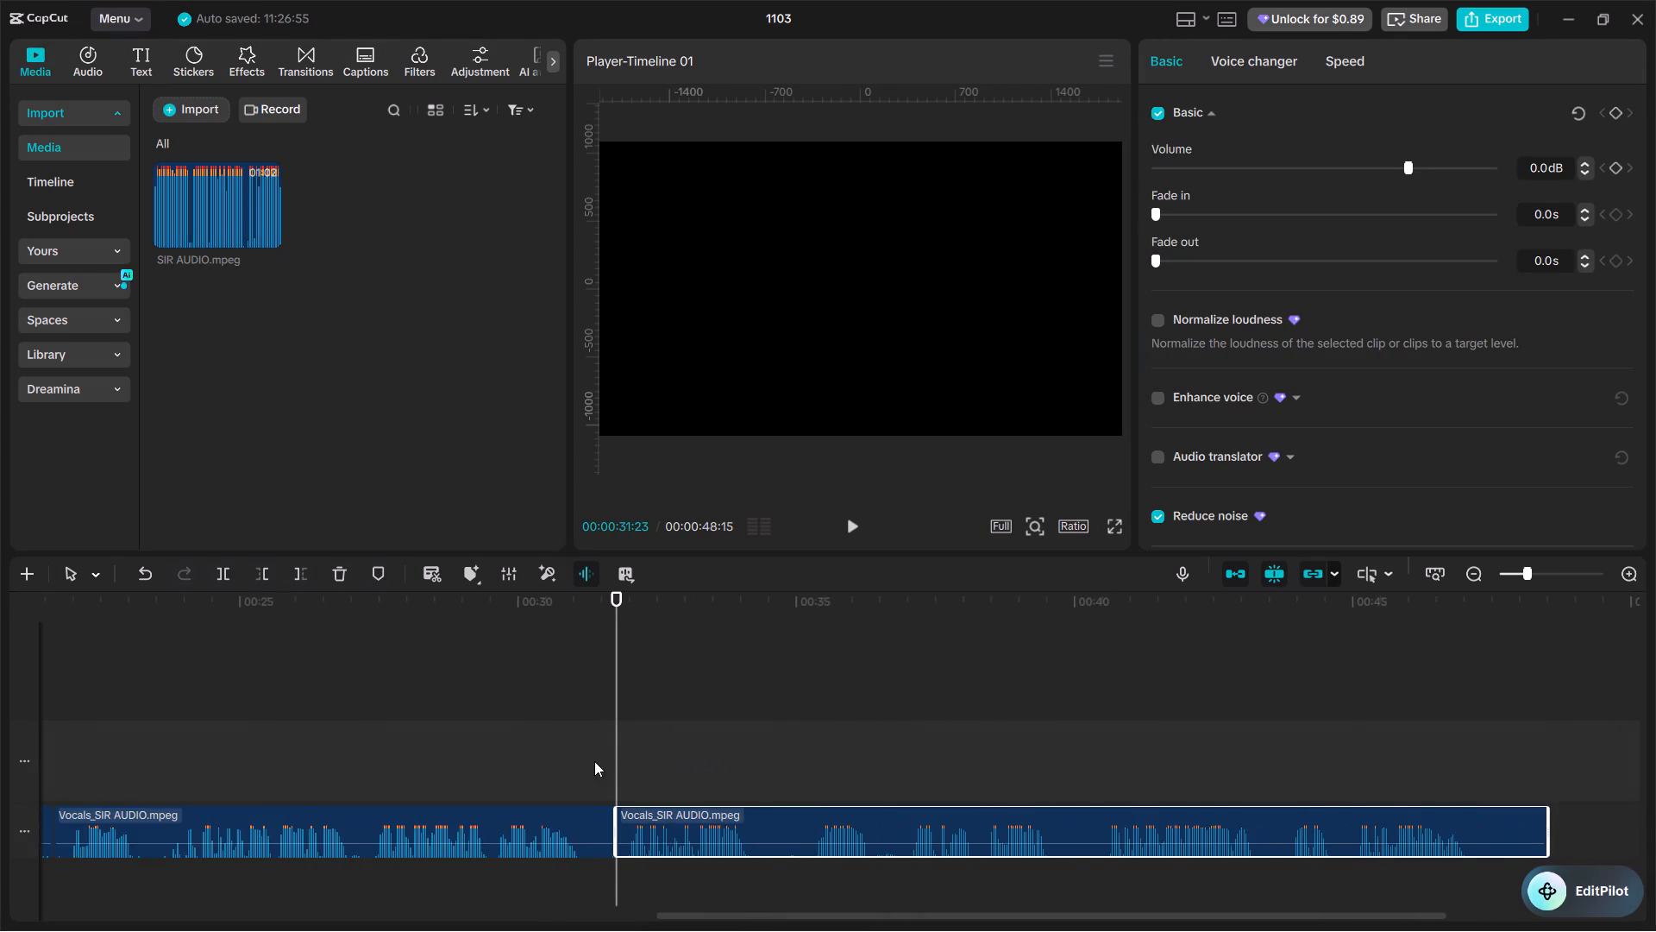
left_click(586, 760)
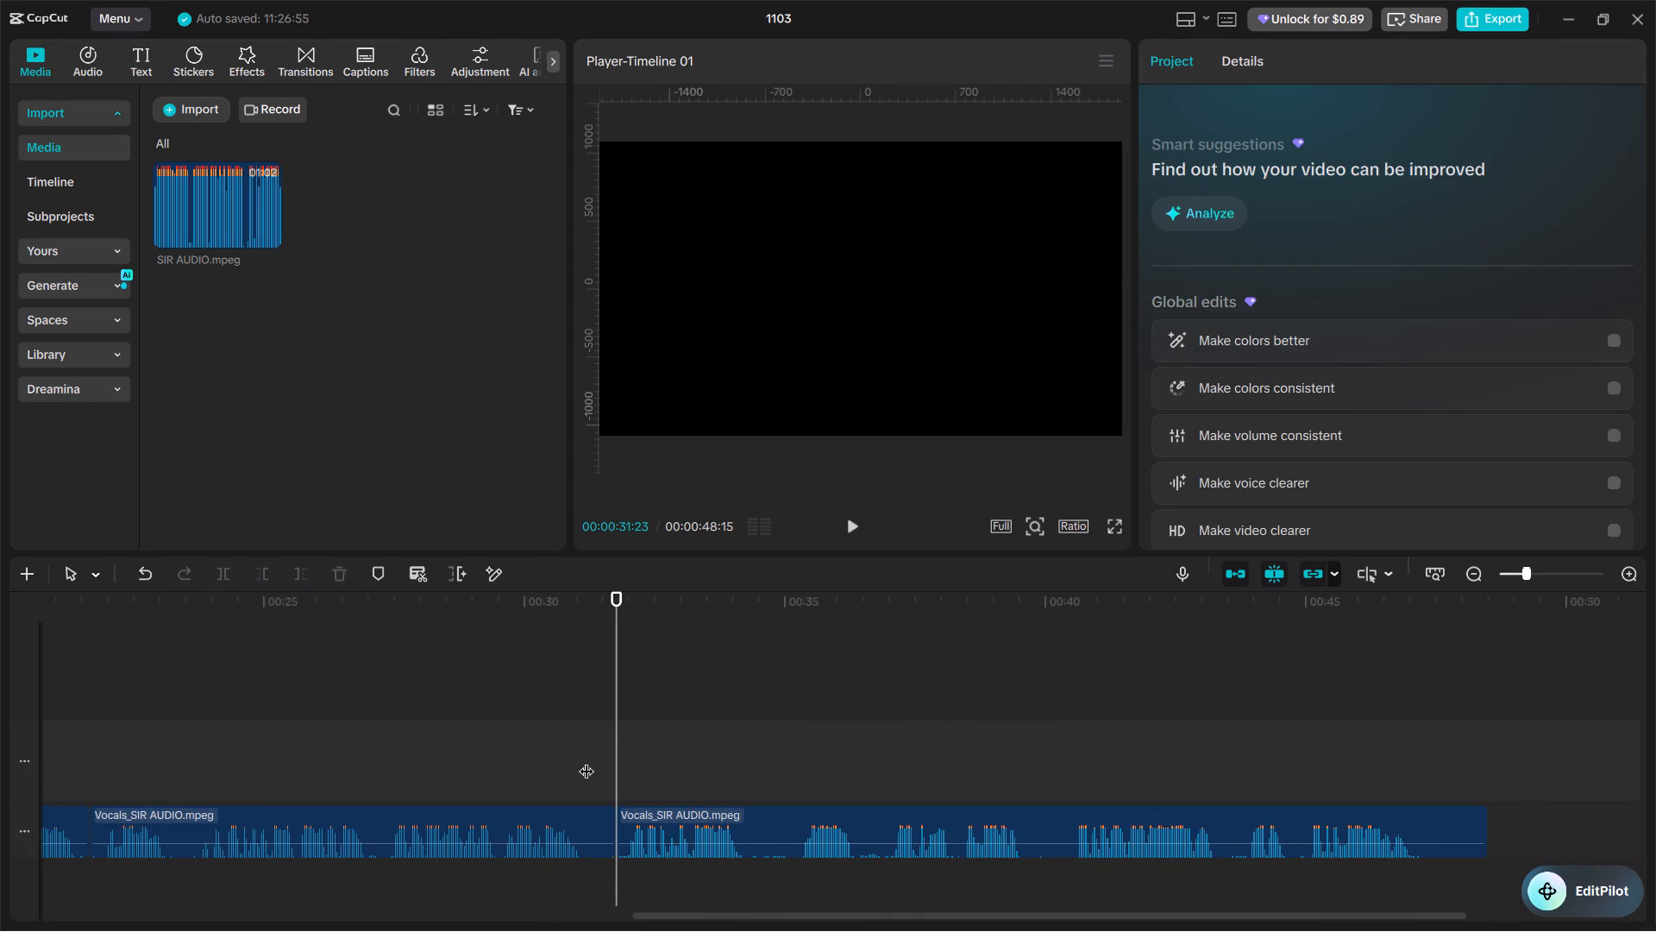
key("space")
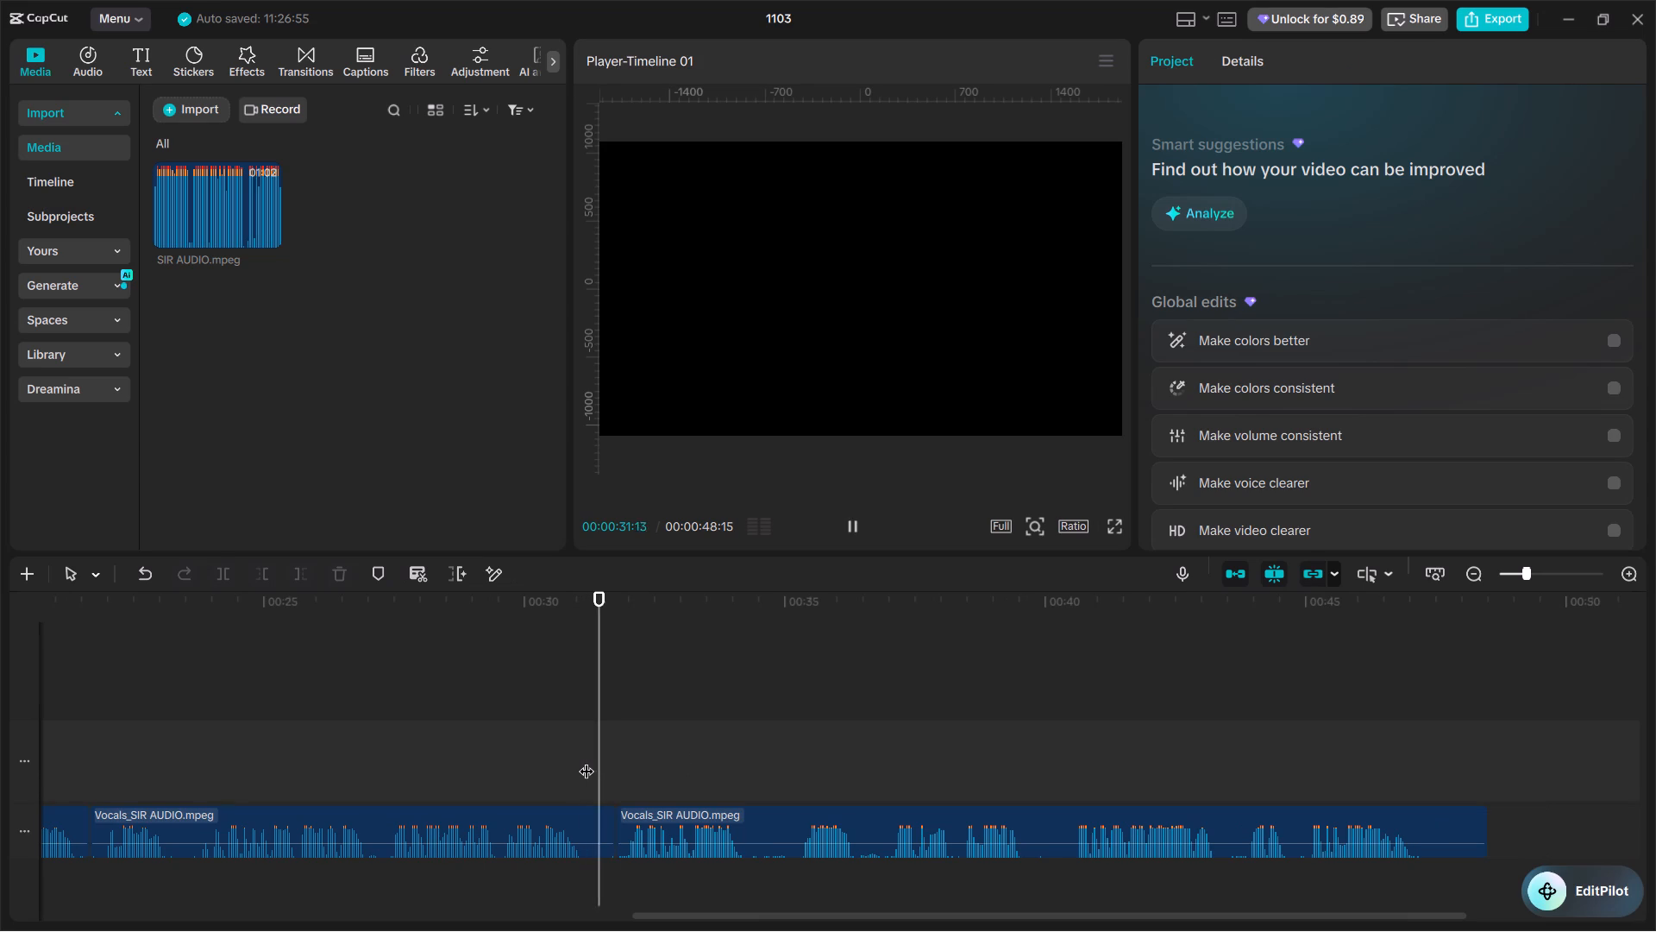
key("space")
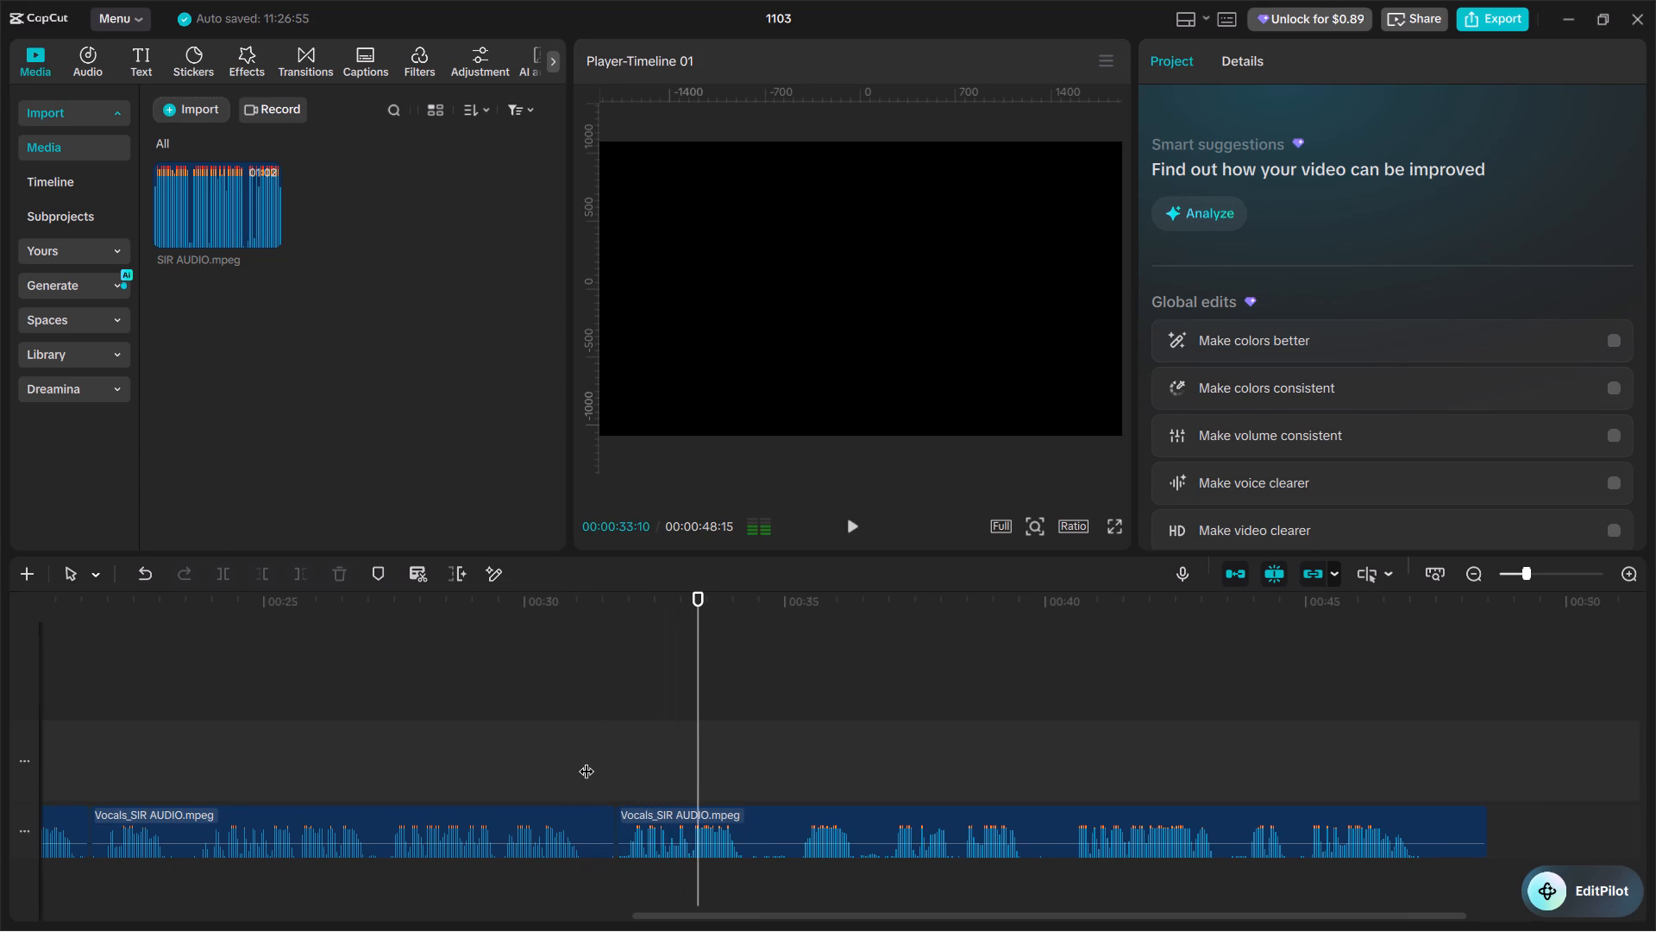
left_click(547, 765)
key("space")
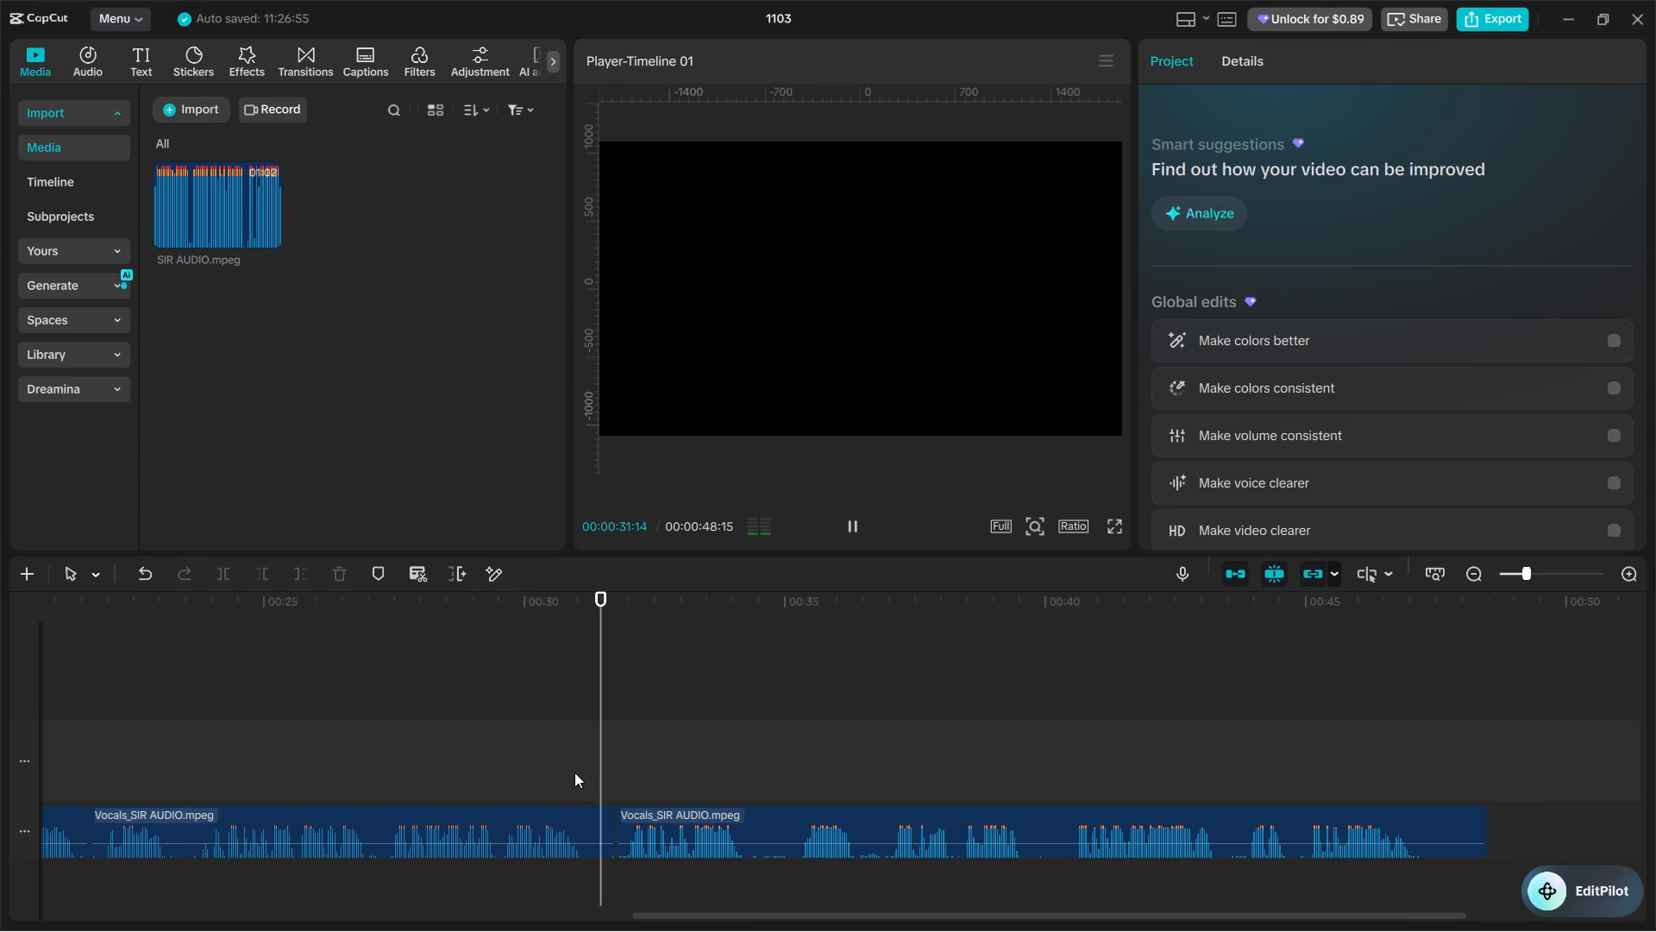
key("space")
double_click(593, 767)
scroll(600, 785, "up", 7, "ctrl")
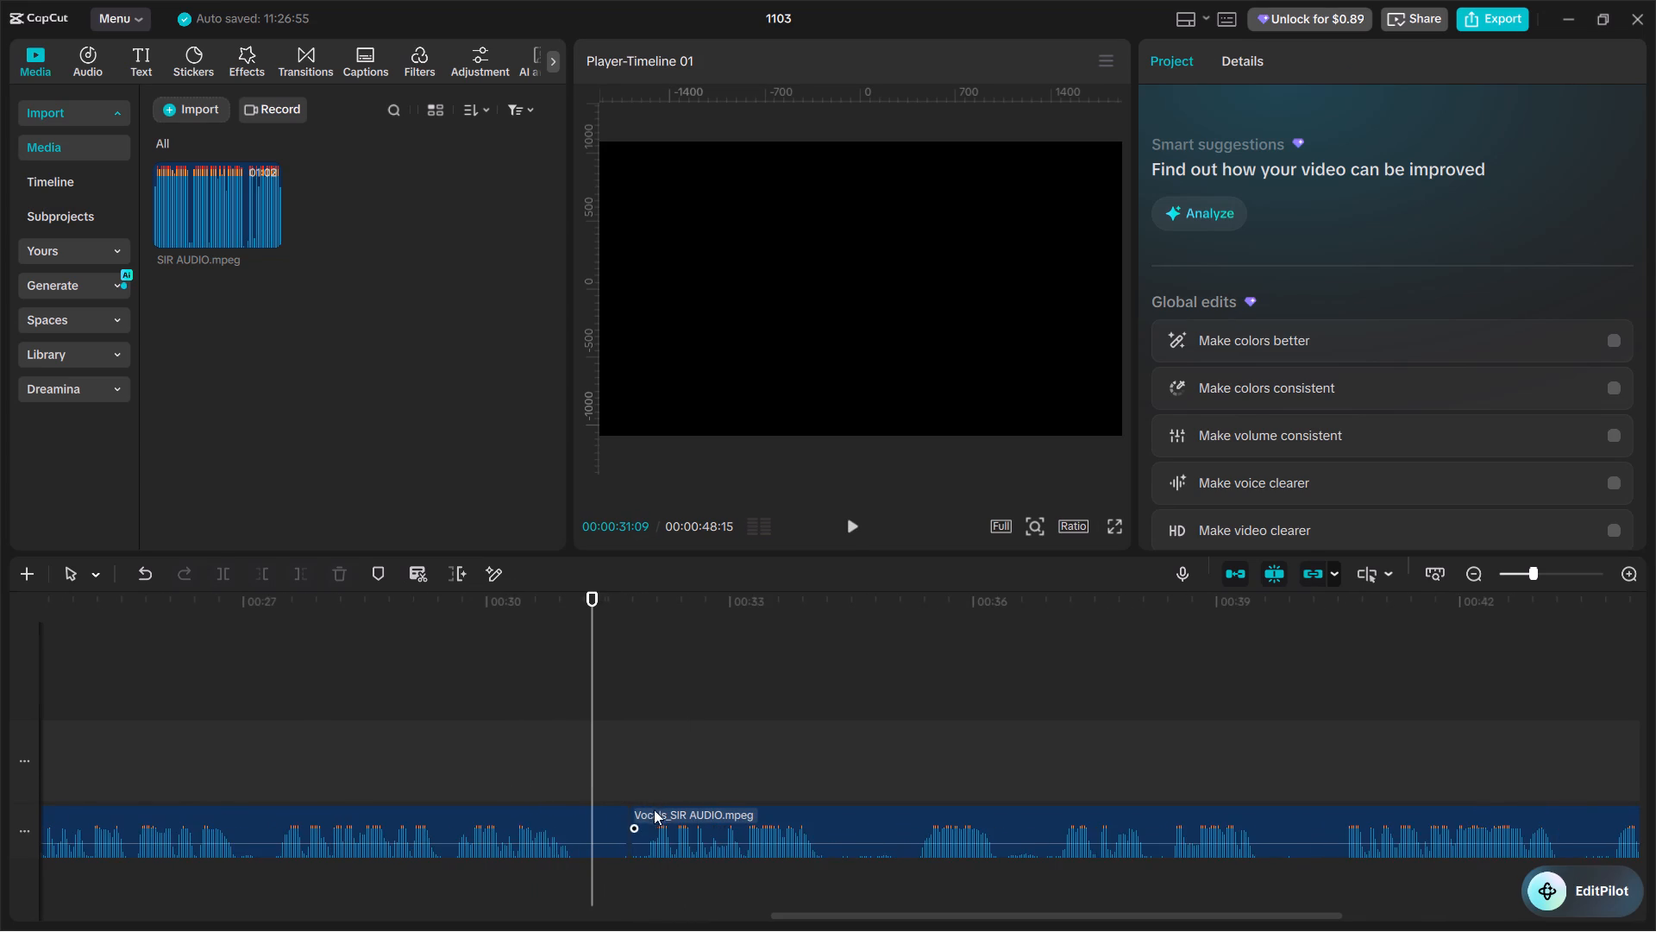
left_click_drag(657, 809, 668, 809)
left_click(629, 807)
left_click_drag(629, 807, 616, 808)
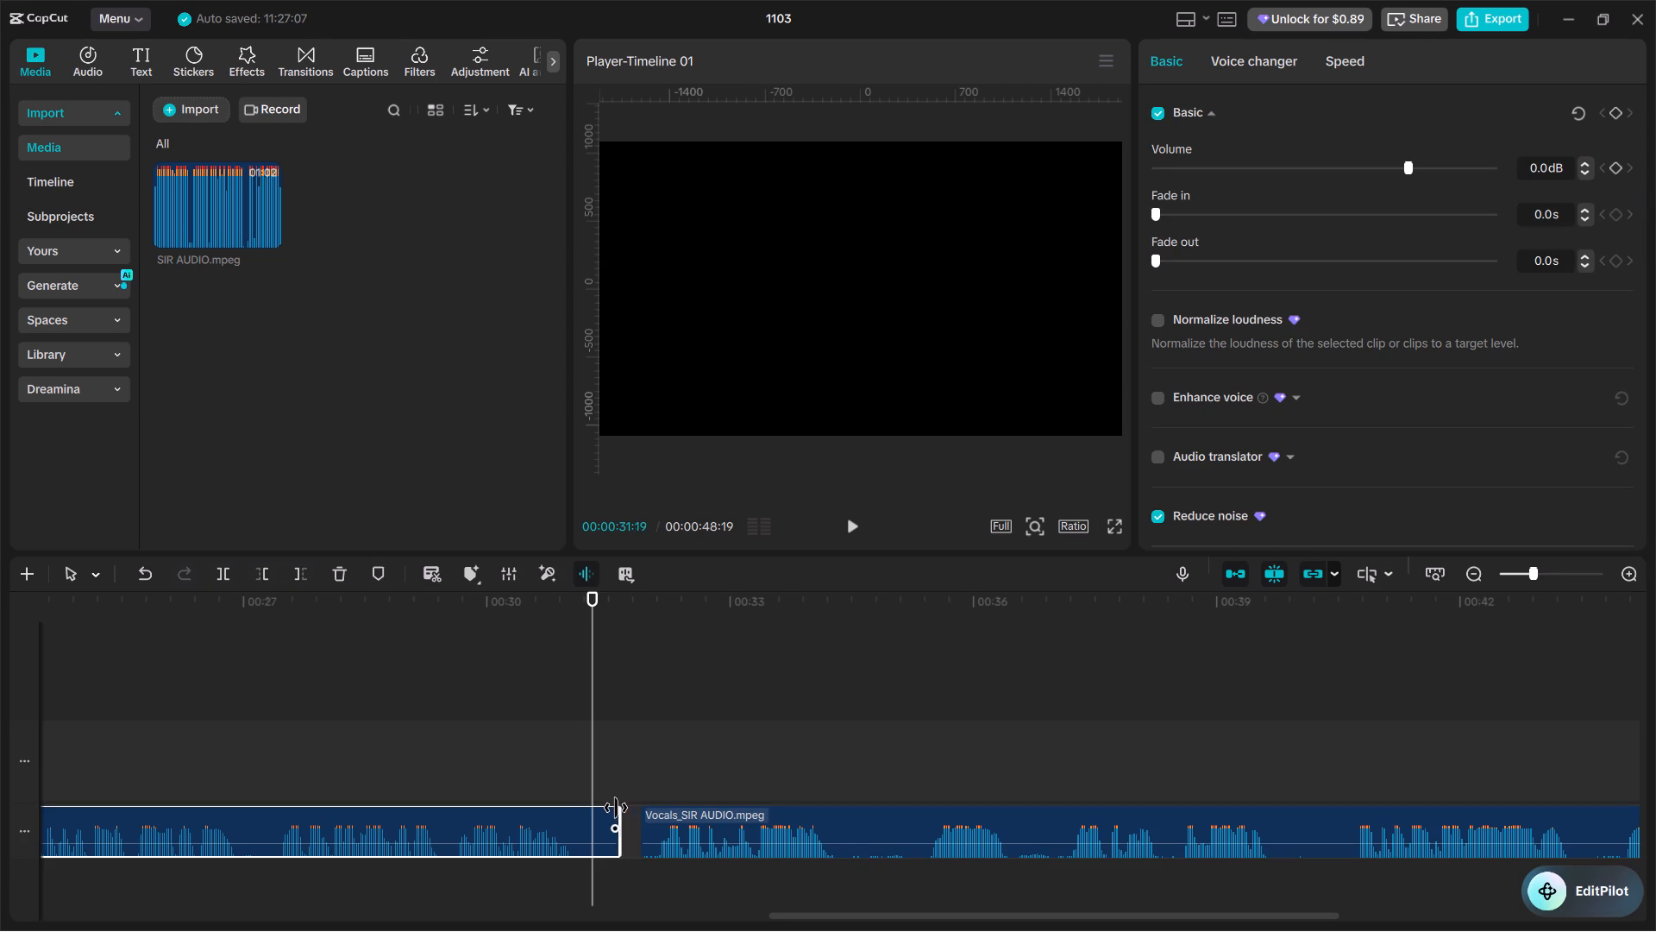
left_click_drag(616, 808, 590, 807)
right_click(616, 822)
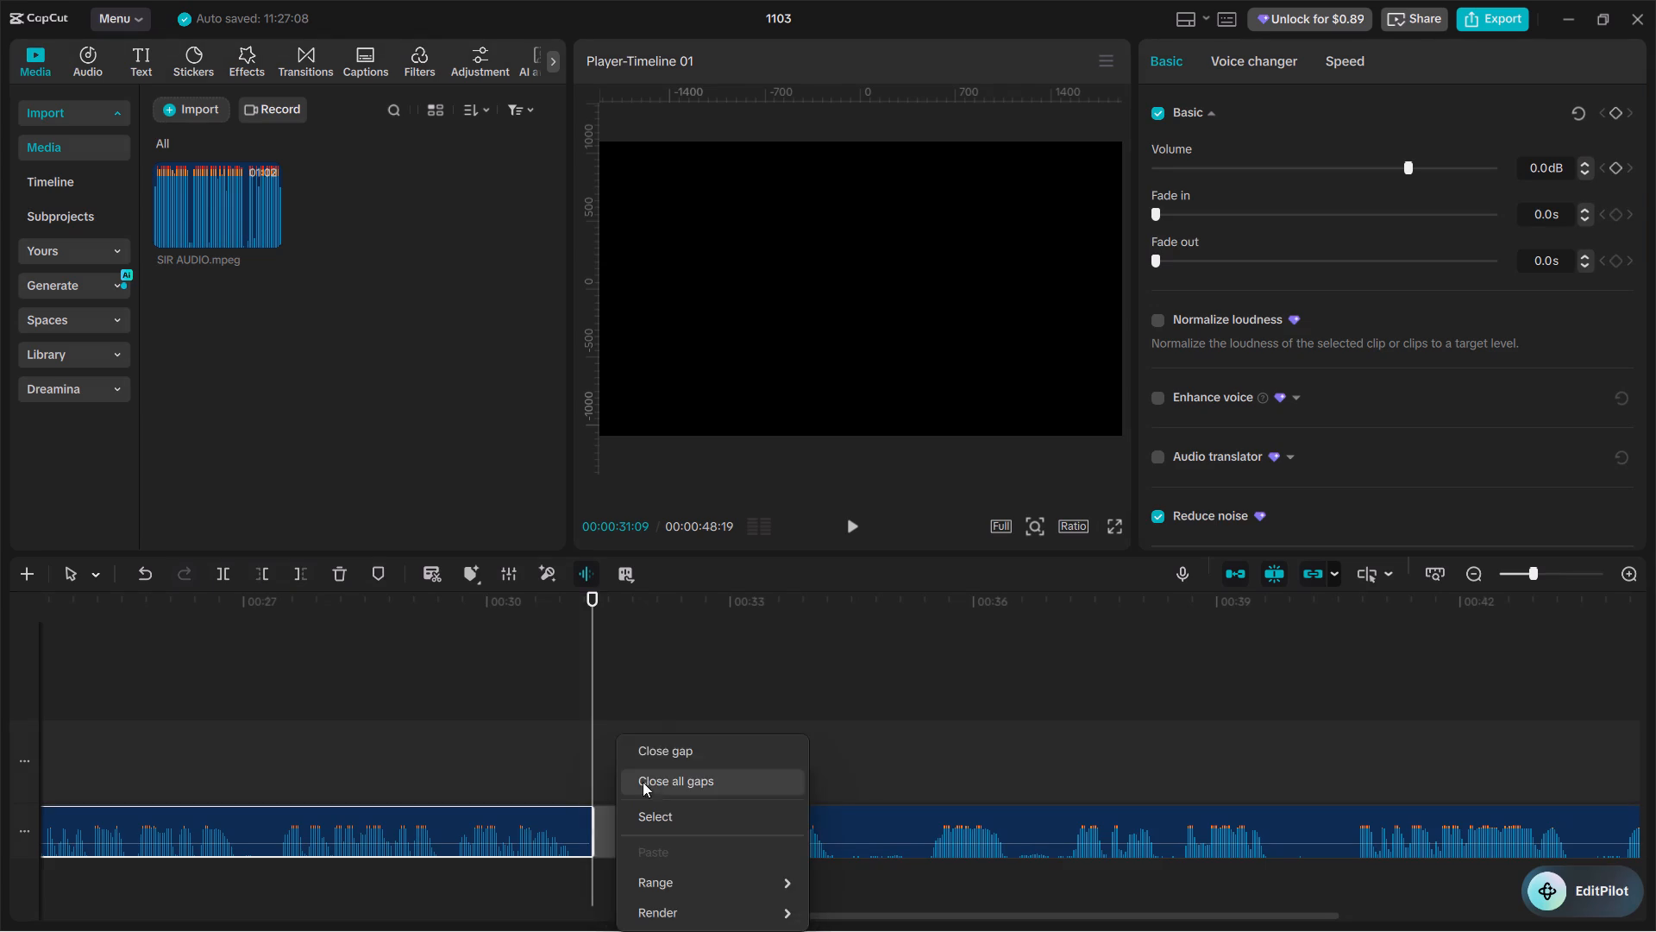
left_click(652, 756)
Play the vocals across the join near 00:00:31:09 and onward to check it and look for further pauses.
left_click(557, 753)
key("space")
left_click(491, 753)
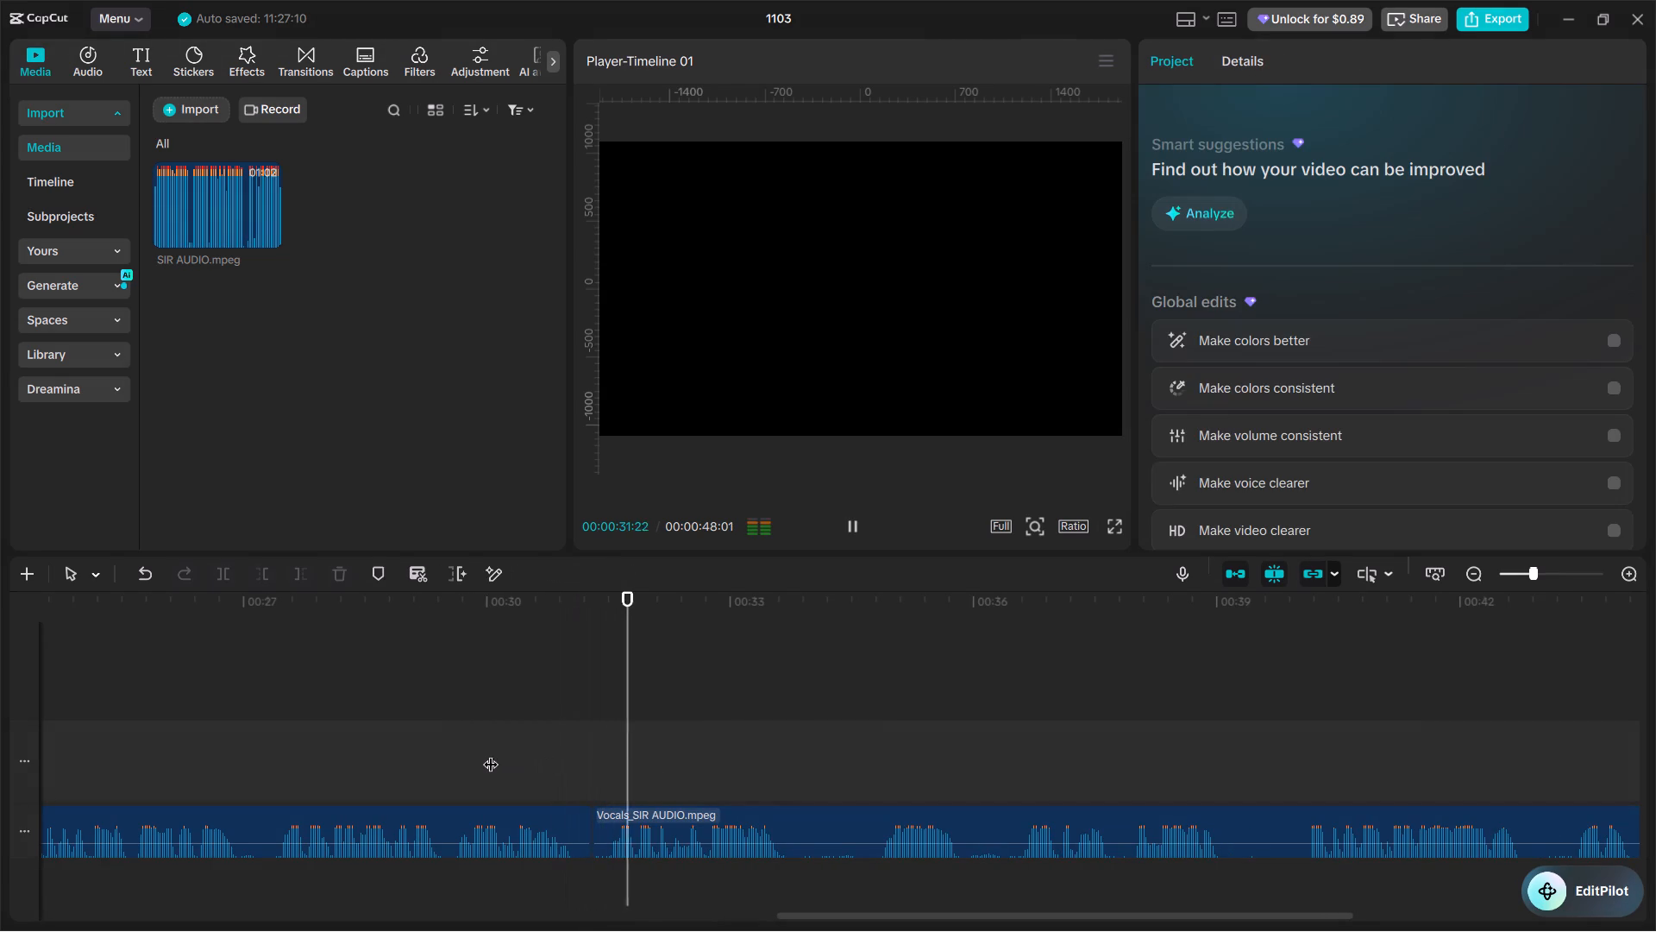
key("space")
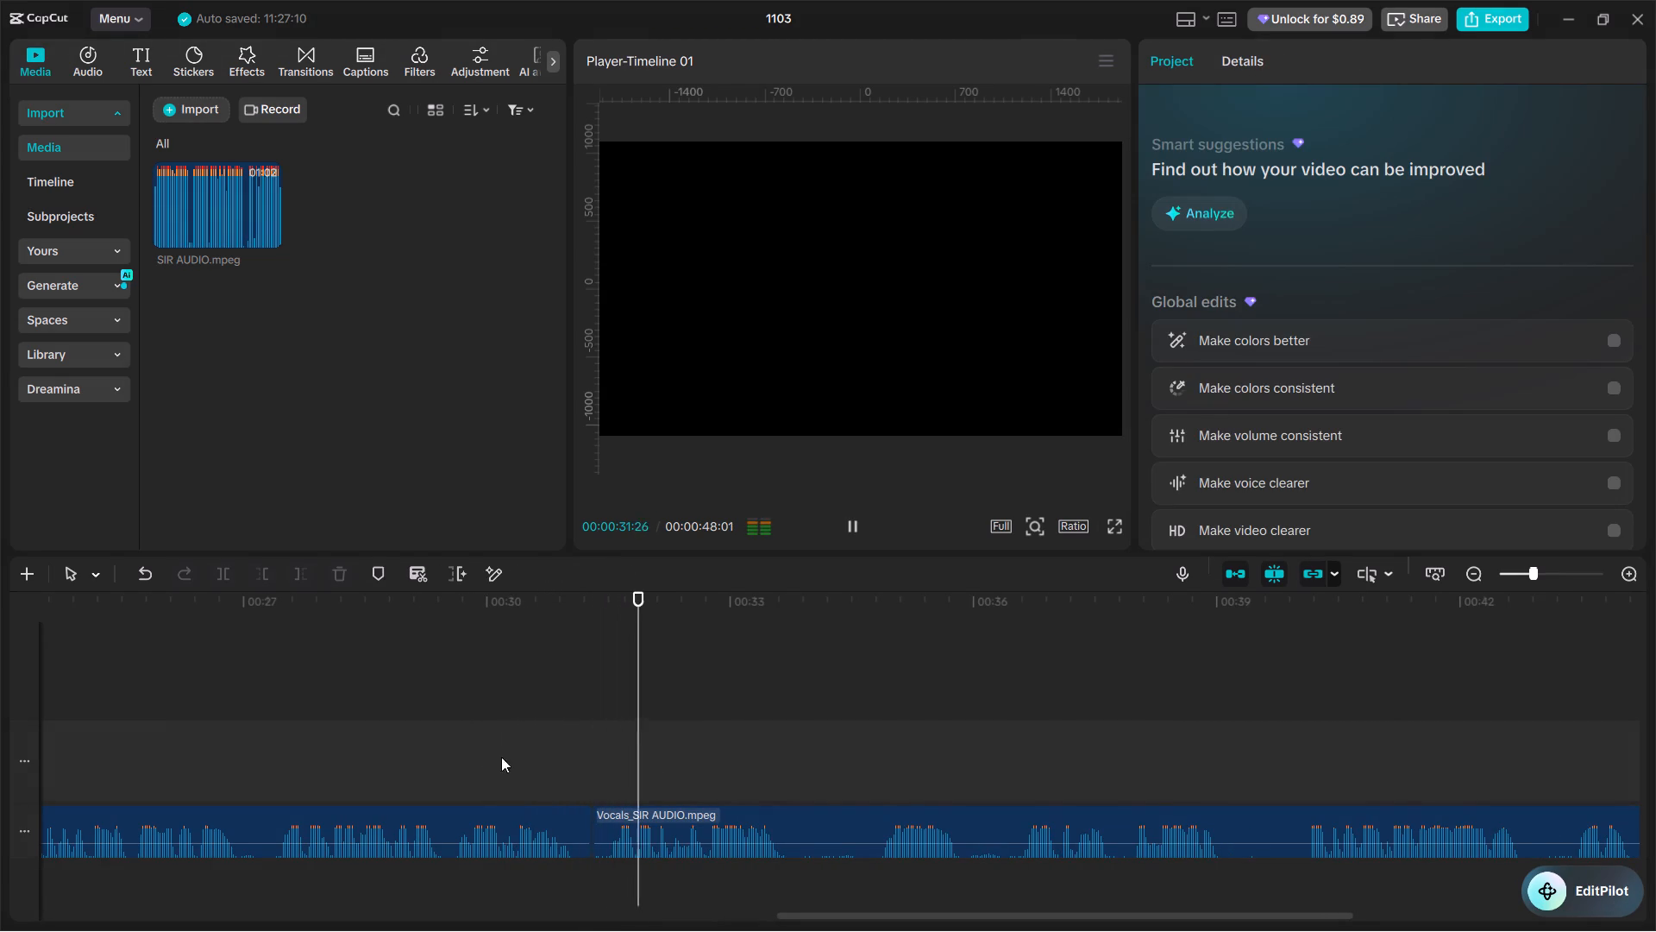
scroll(600, 775, "down", 12, "ctrl")
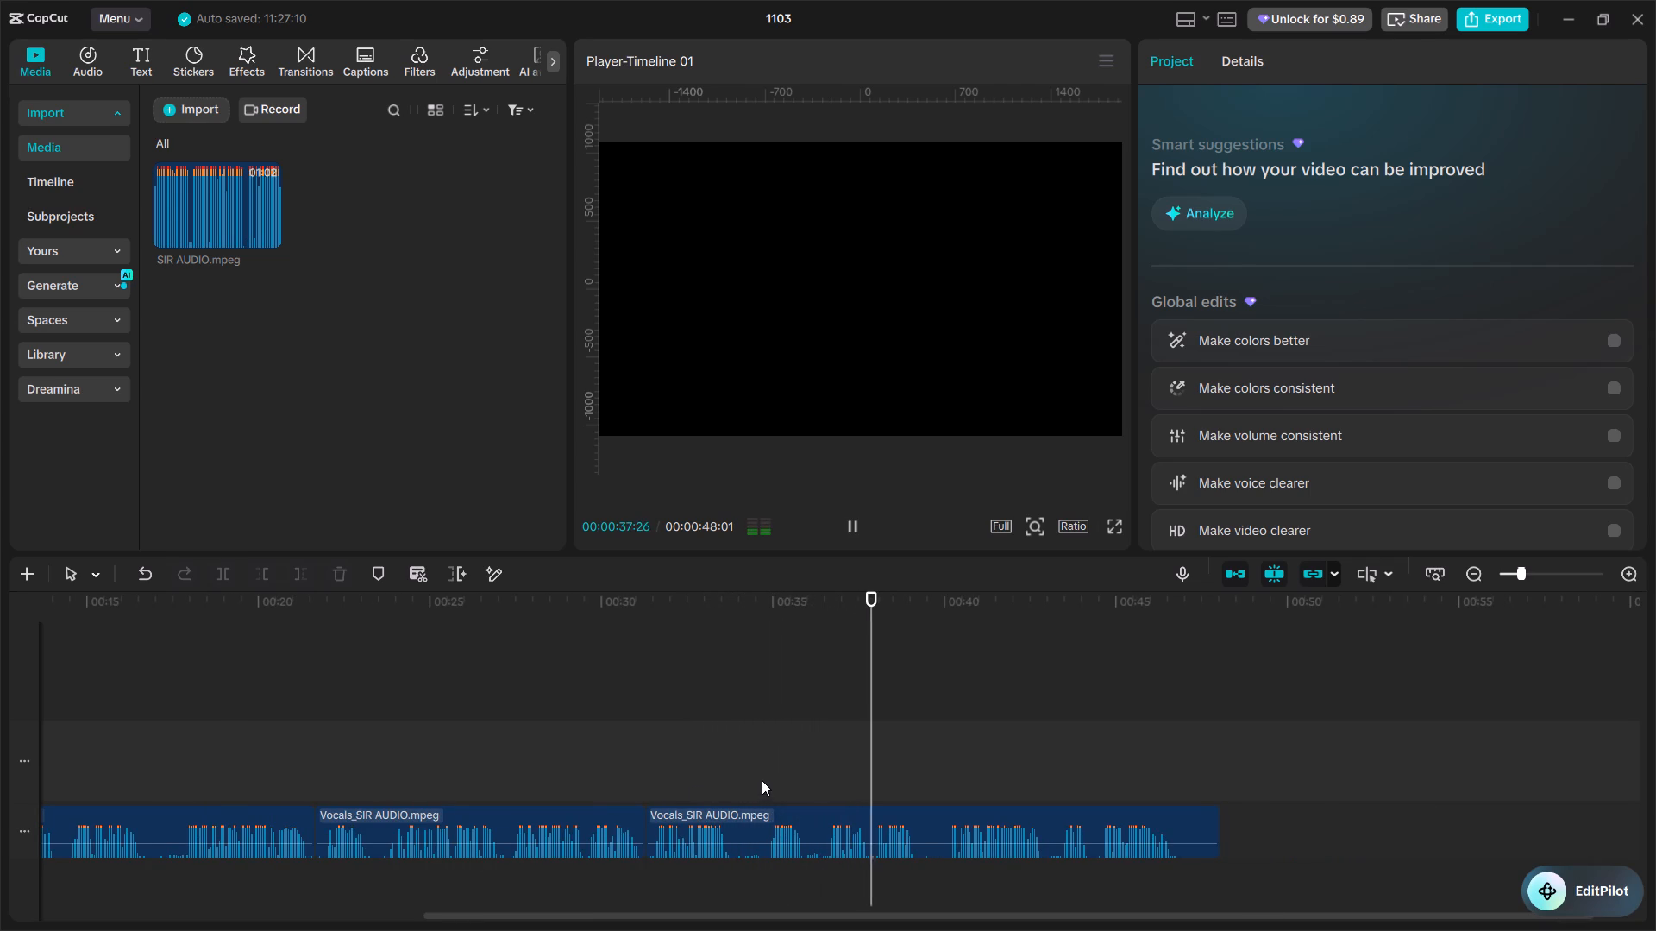
key("space")
Cut out the silent vocals section between about 00:00:33:27 and 00:00:34:19 and close the gap.
left_click(736, 763)
scroll(737, 761, "up", 16, "ctrl")
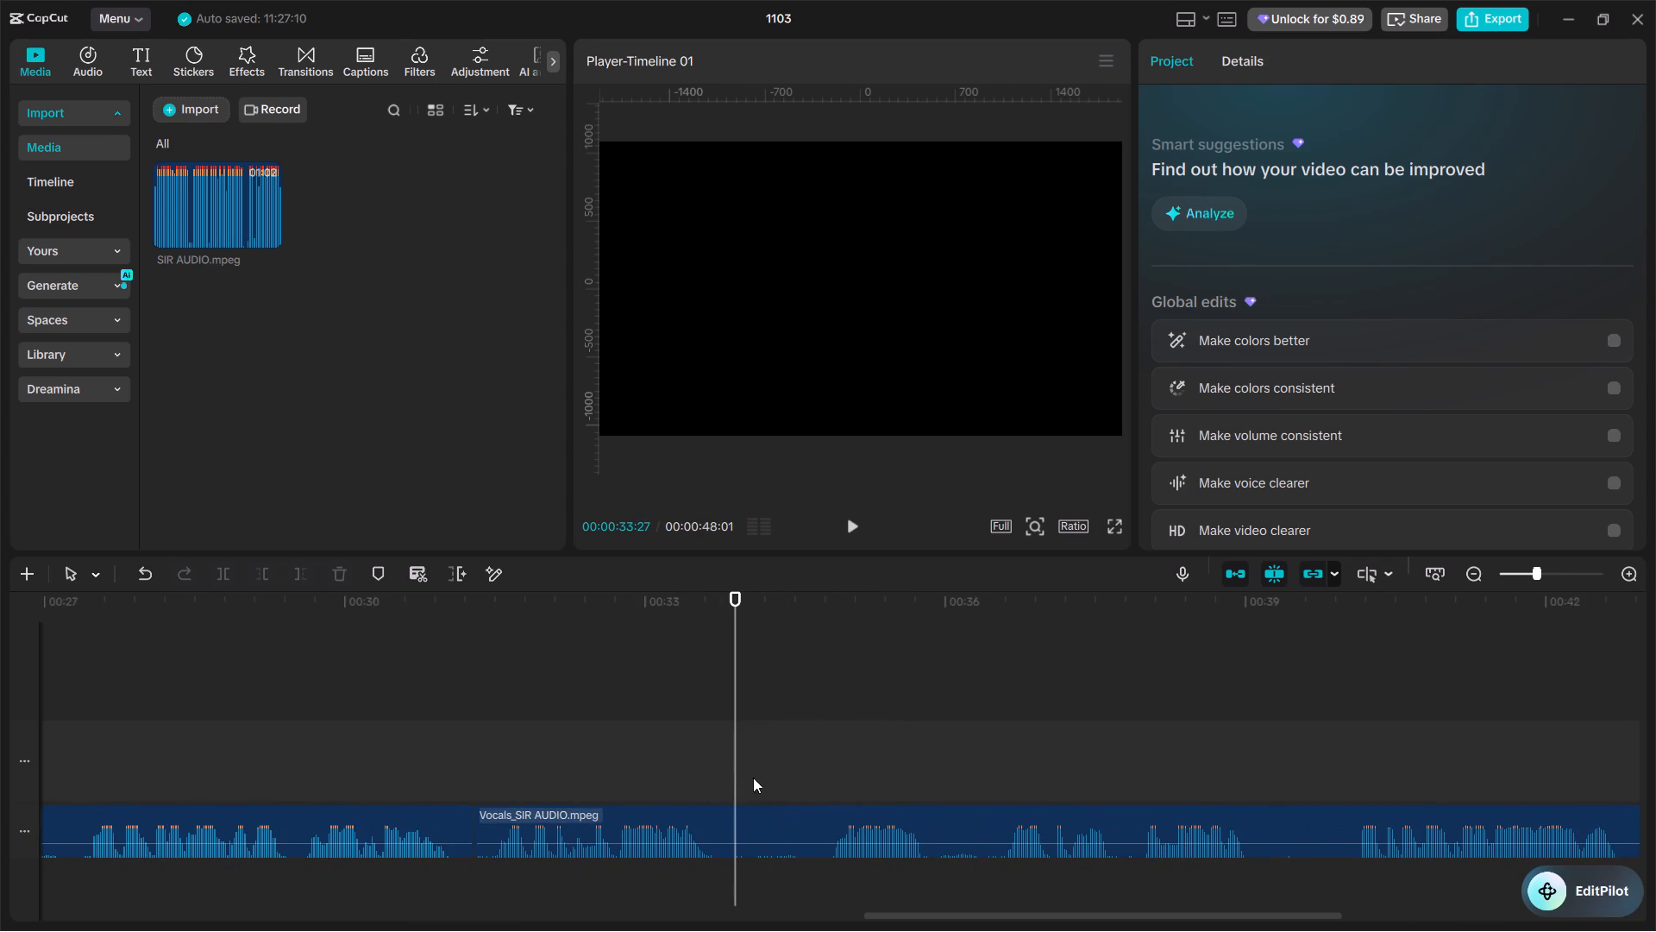
left_click(754, 817)
key("ctrl+b")
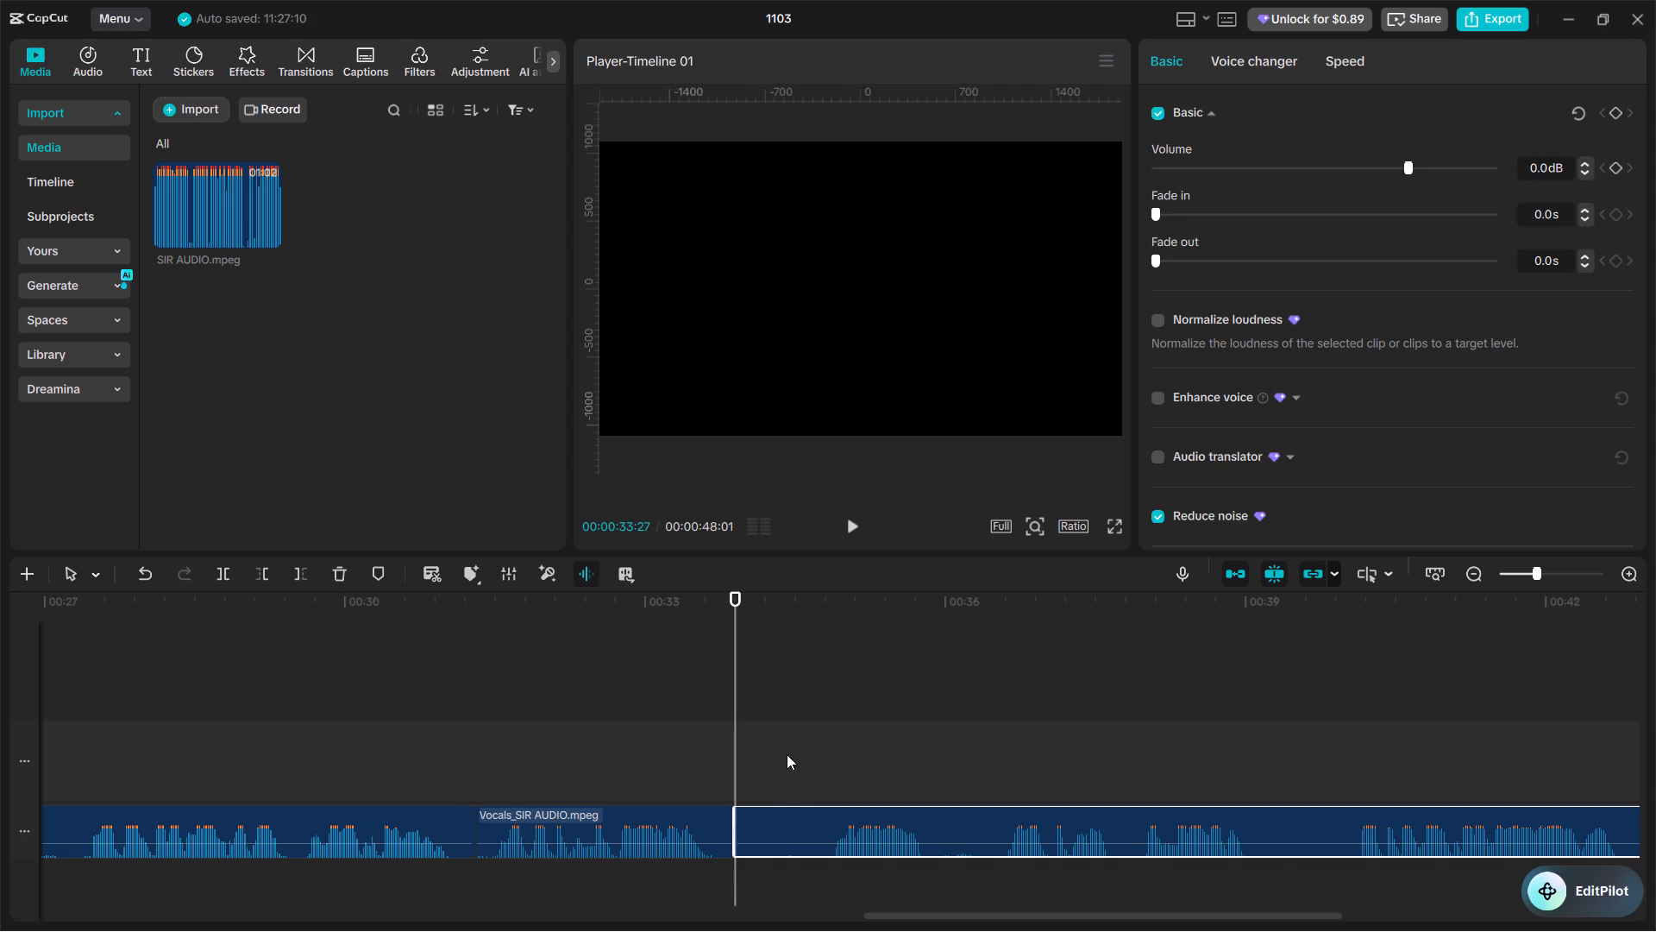
left_click(787, 754)
left_click(798, 773)
left_click(802, 784)
left_click(807, 777)
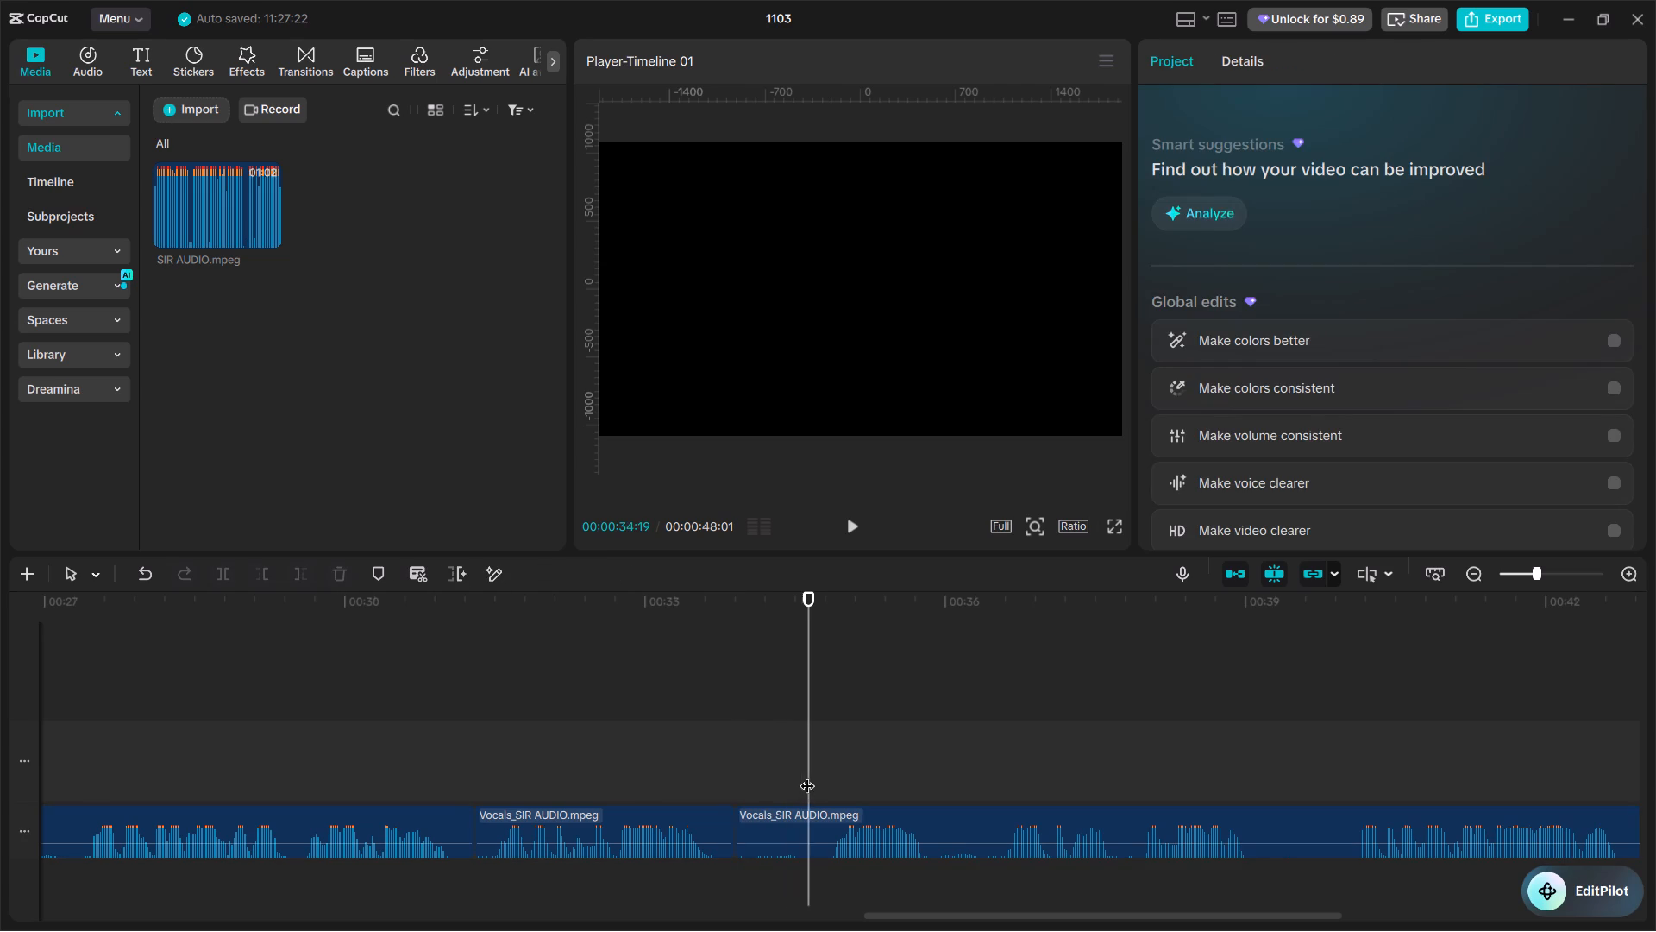
left_click(784, 826)
key("ctrl+b")
left_click(782, 826)
key("BackSpace")
right_click(782, 826)
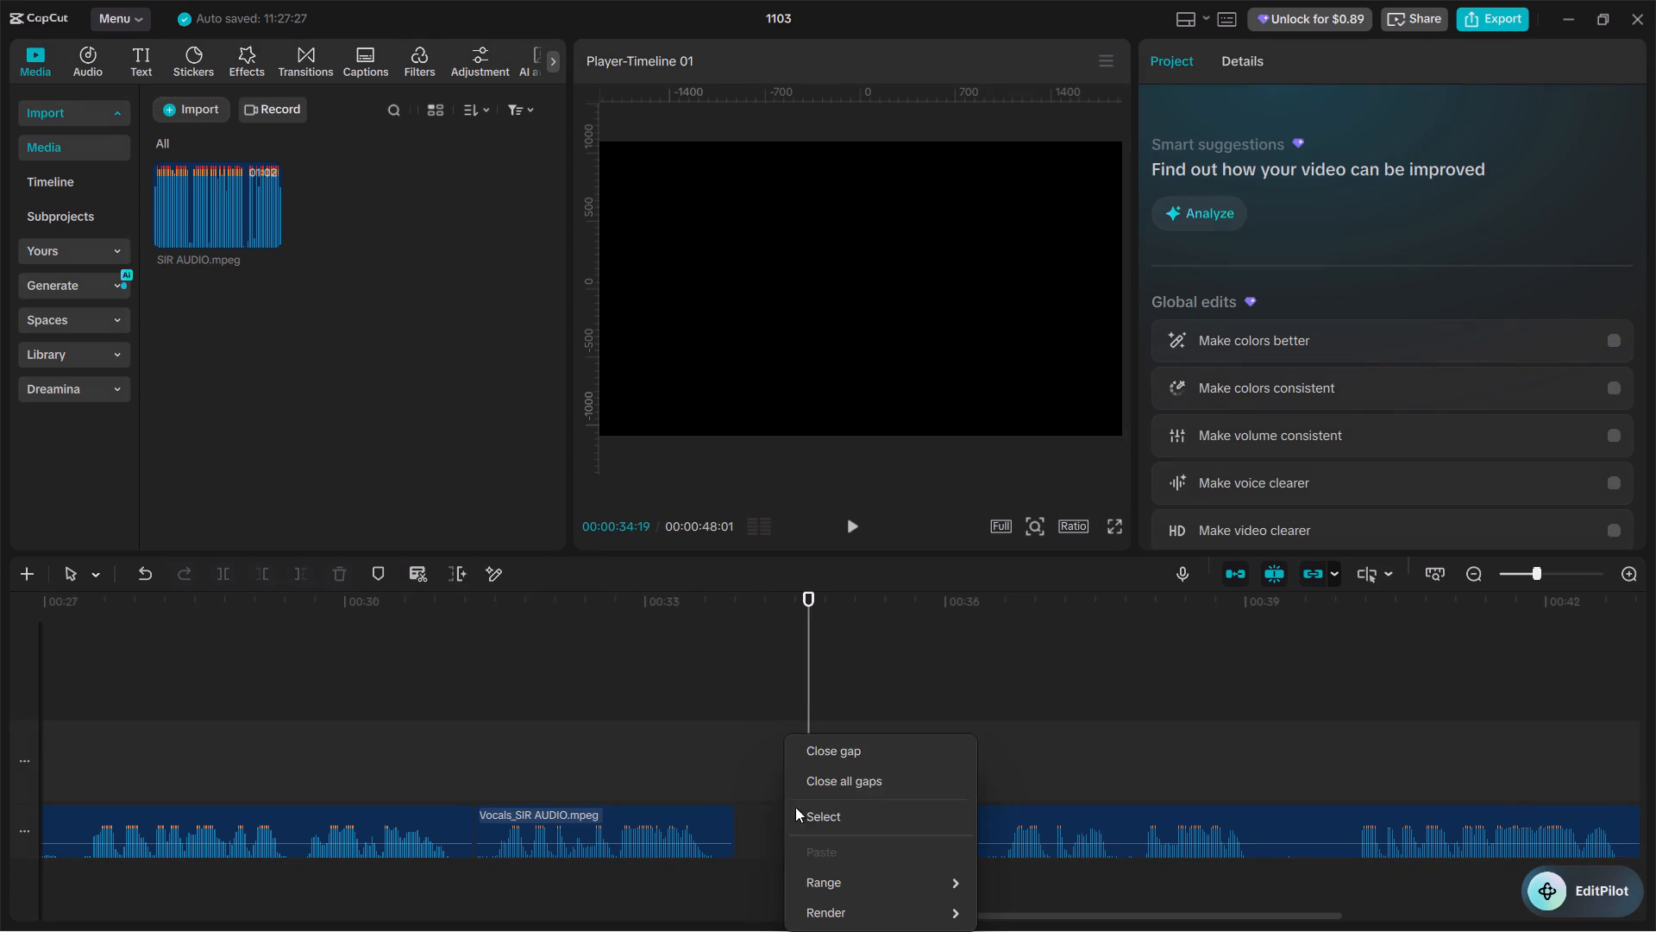
left_click(807, 757)
Play across the new join, cut out the pause between about 00:00:35:08 and 00:00:35:21 and close the gap.
left_click(675, 752)
key("space")
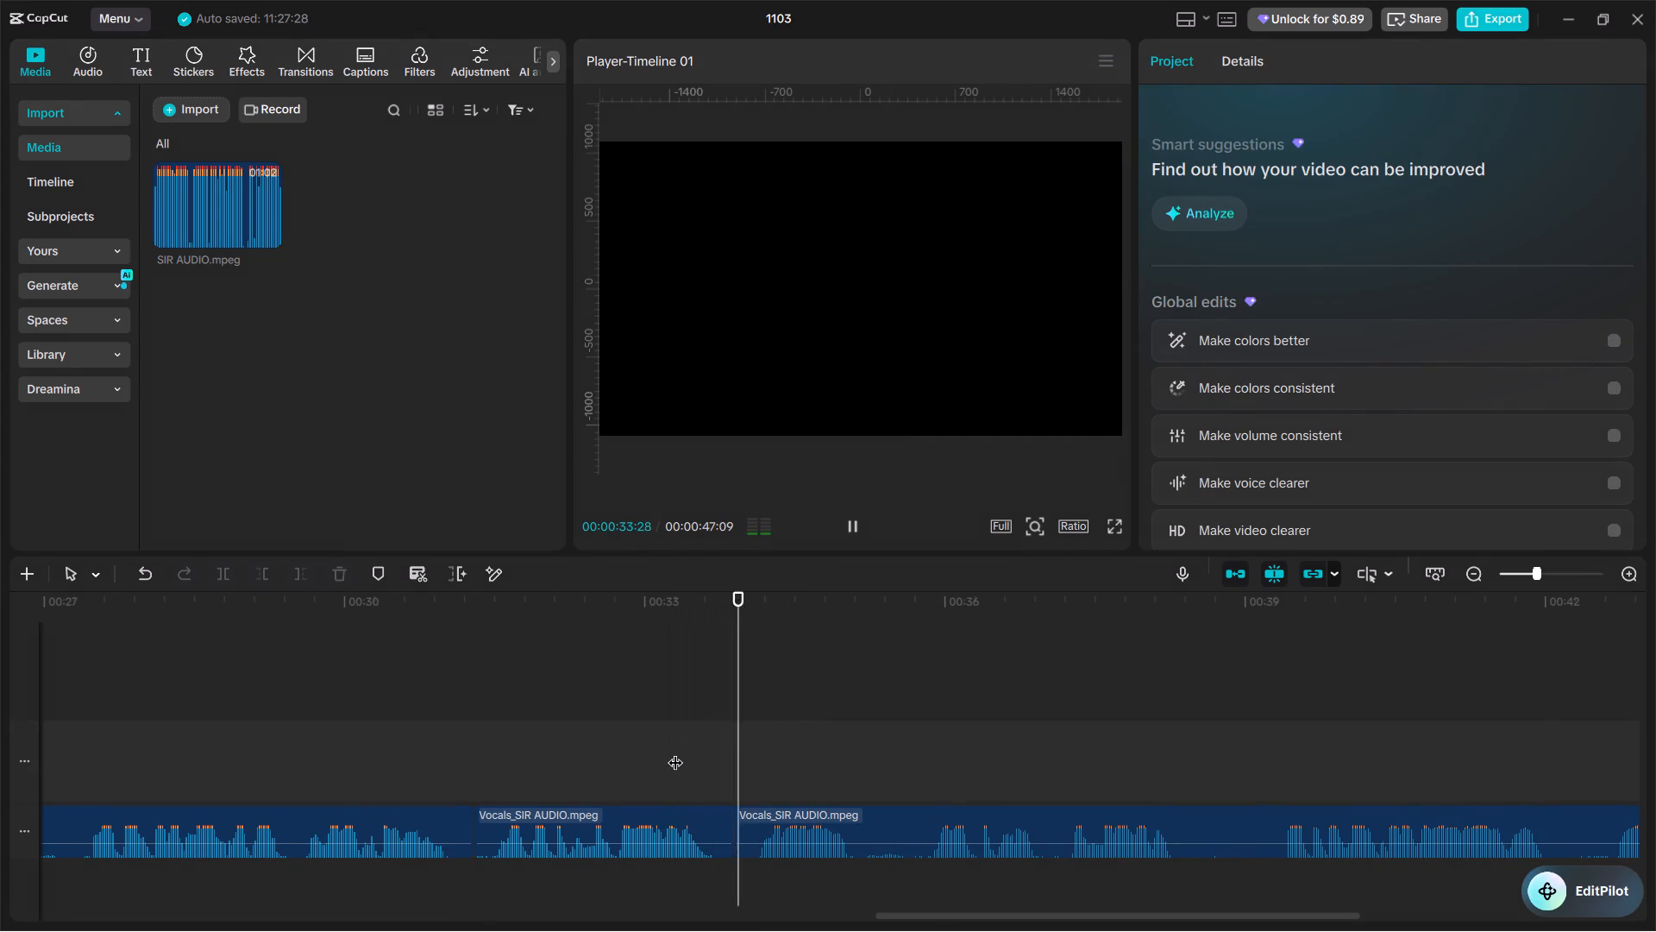
key("space")
key("space")
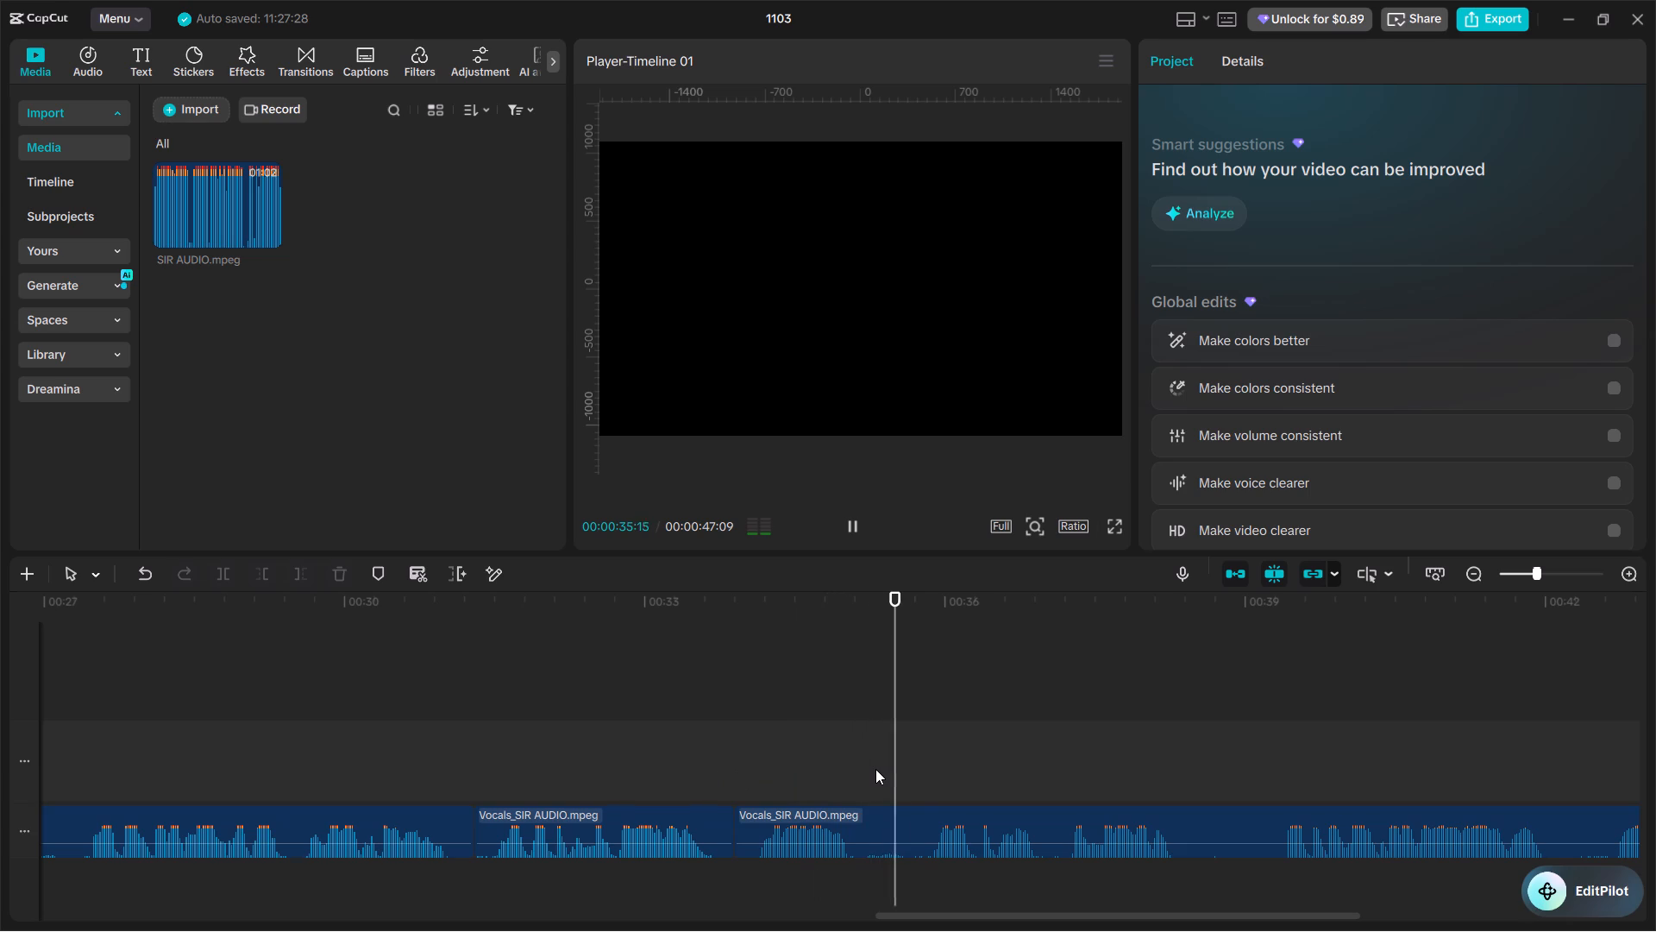
key("space")
left_click(872, 759)
left_click(888, 815)
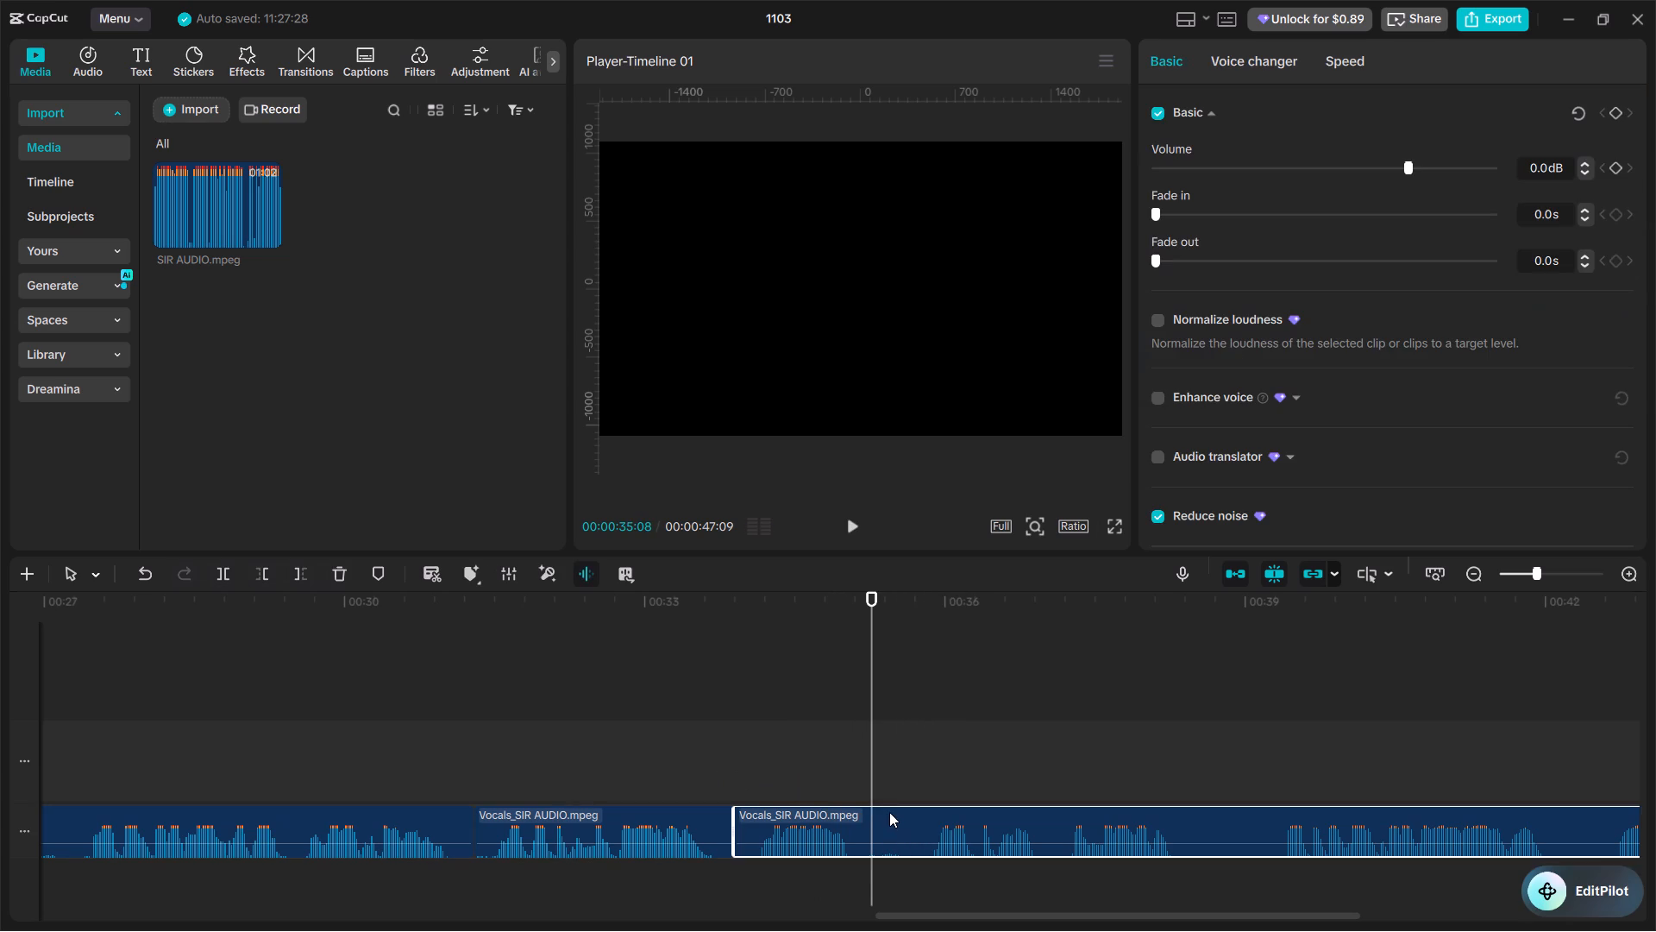
key("ctrl+b")
double_click(902, 762)
left_click_drag(906, 765, 914, 778)
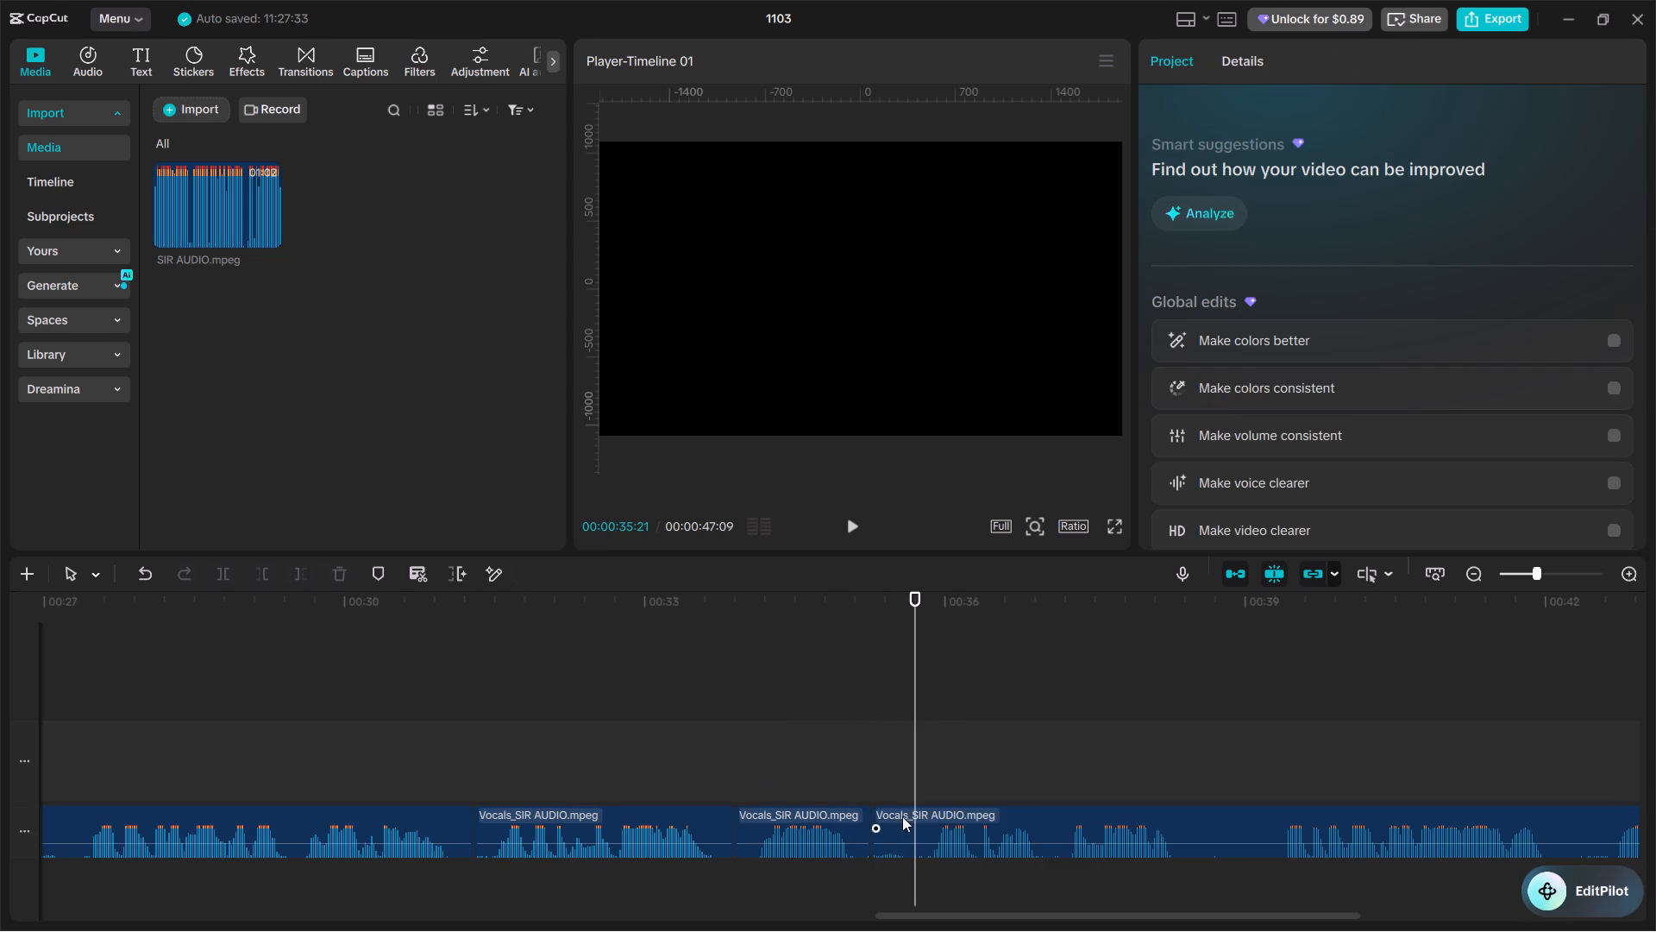
left_click(890, 816)
key("ctrl+b")
left_click(889, 816)
key("BackSpace")
right_click(889, 817)
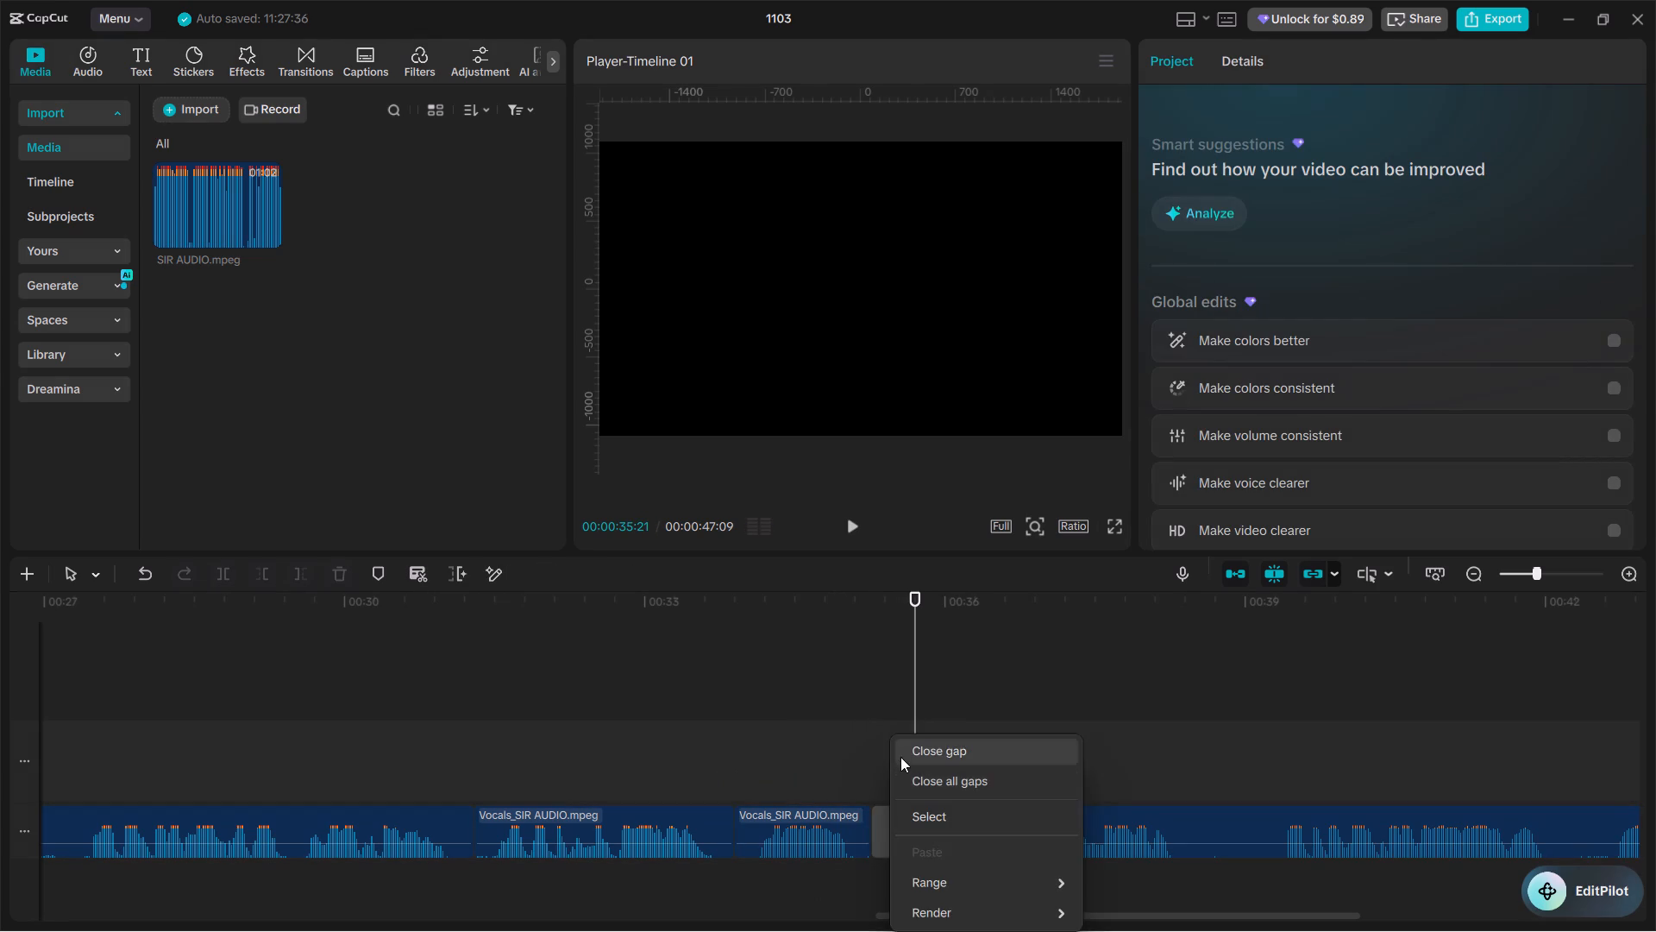
left_click(900, 755)
Cut out the silent vocals section between about 00:00:37:27 and 00:00:38:21 and close the gap.
left_click(828, 734)
key("space")
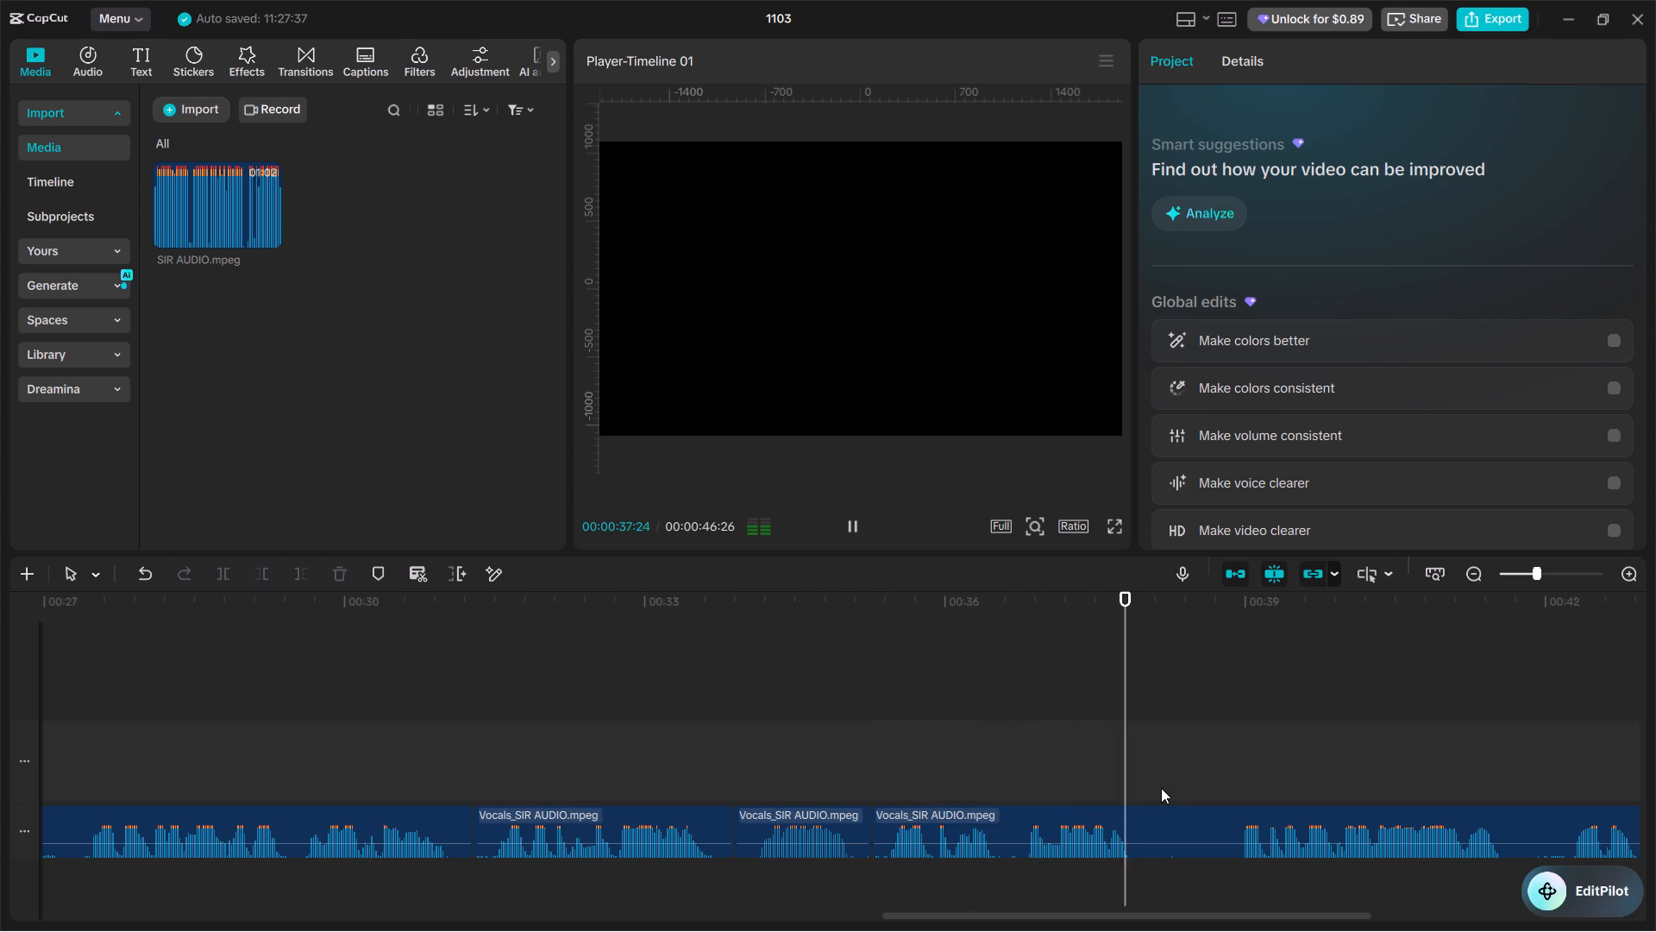
key("space")
left_click(1156, 818)
key("ctrl+b")
left_click(1216, 766)
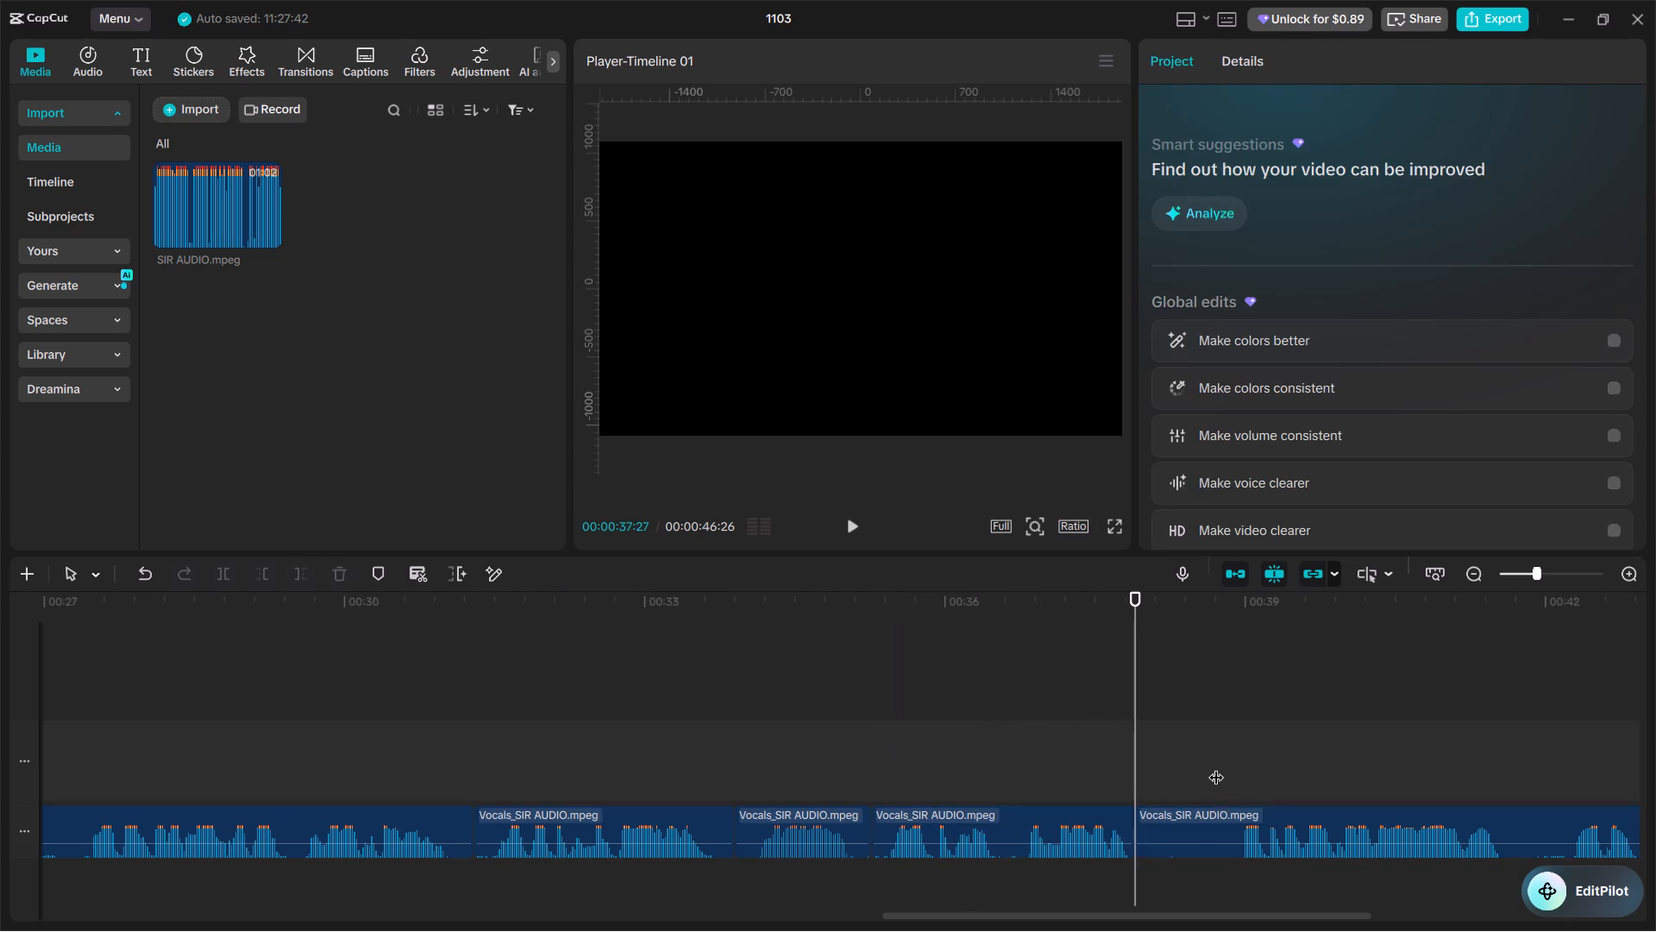
left_click(1181, 835)
key("ctrl+b")
left_click(1180, 835)
key("BackSpace")
right_click(1180, 835)
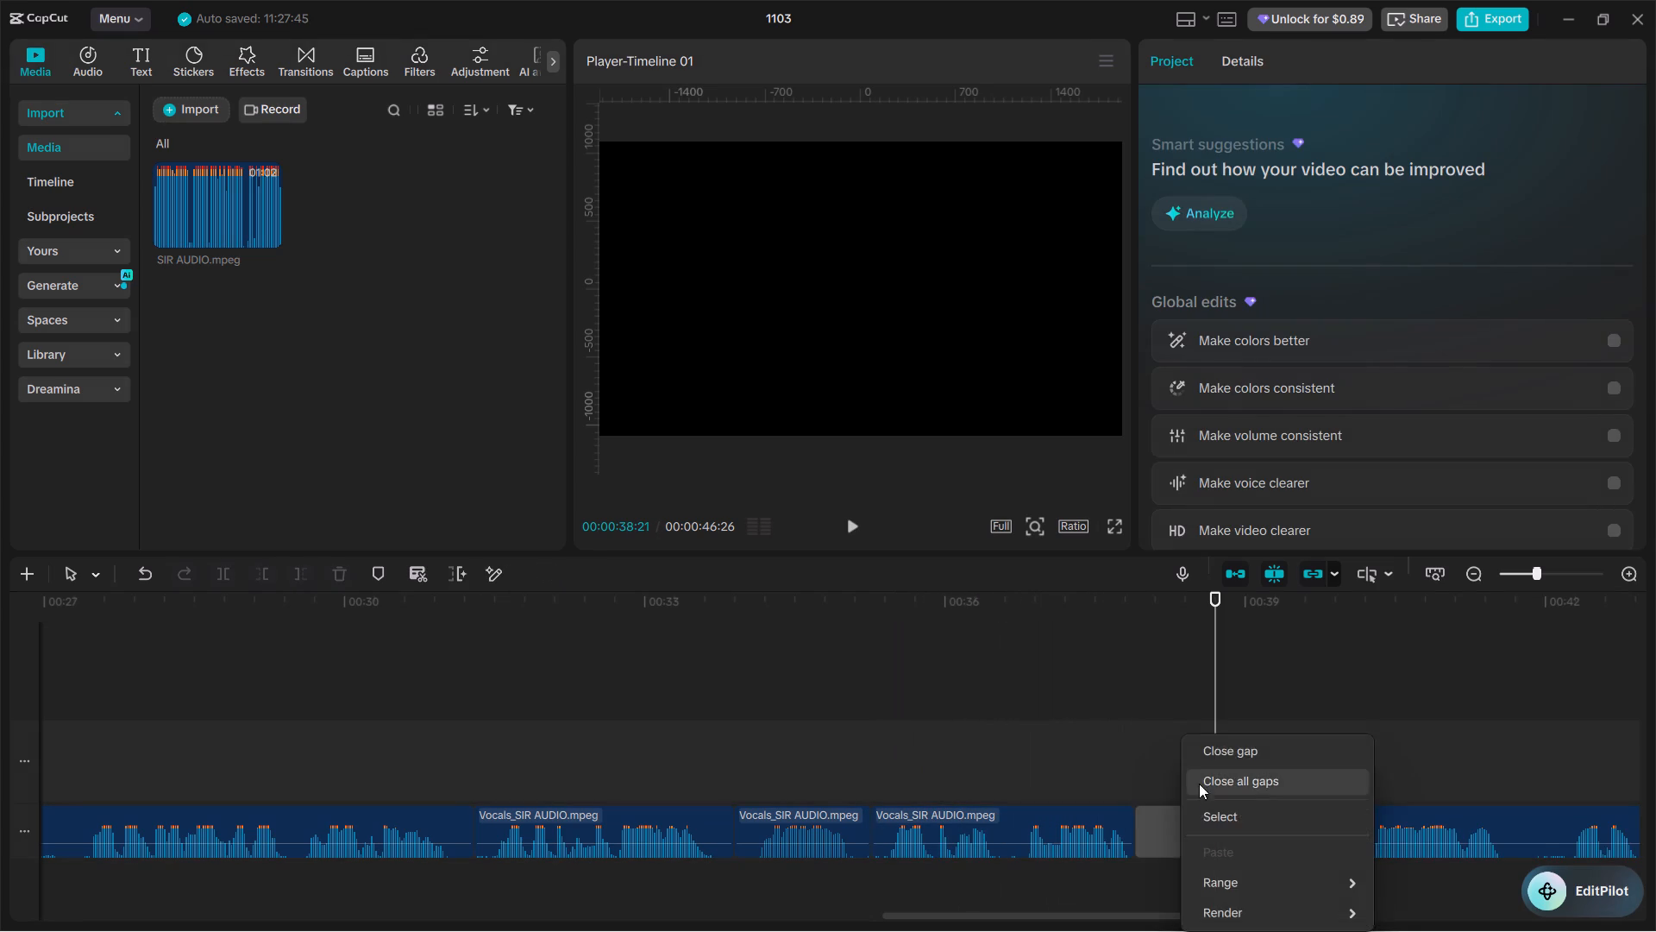
left_click(1196, 763)
Play the remaining vocals toward the end, and replay the track from its beginning to check for leftover pauses.
left_click(1122, 732)
key("space")
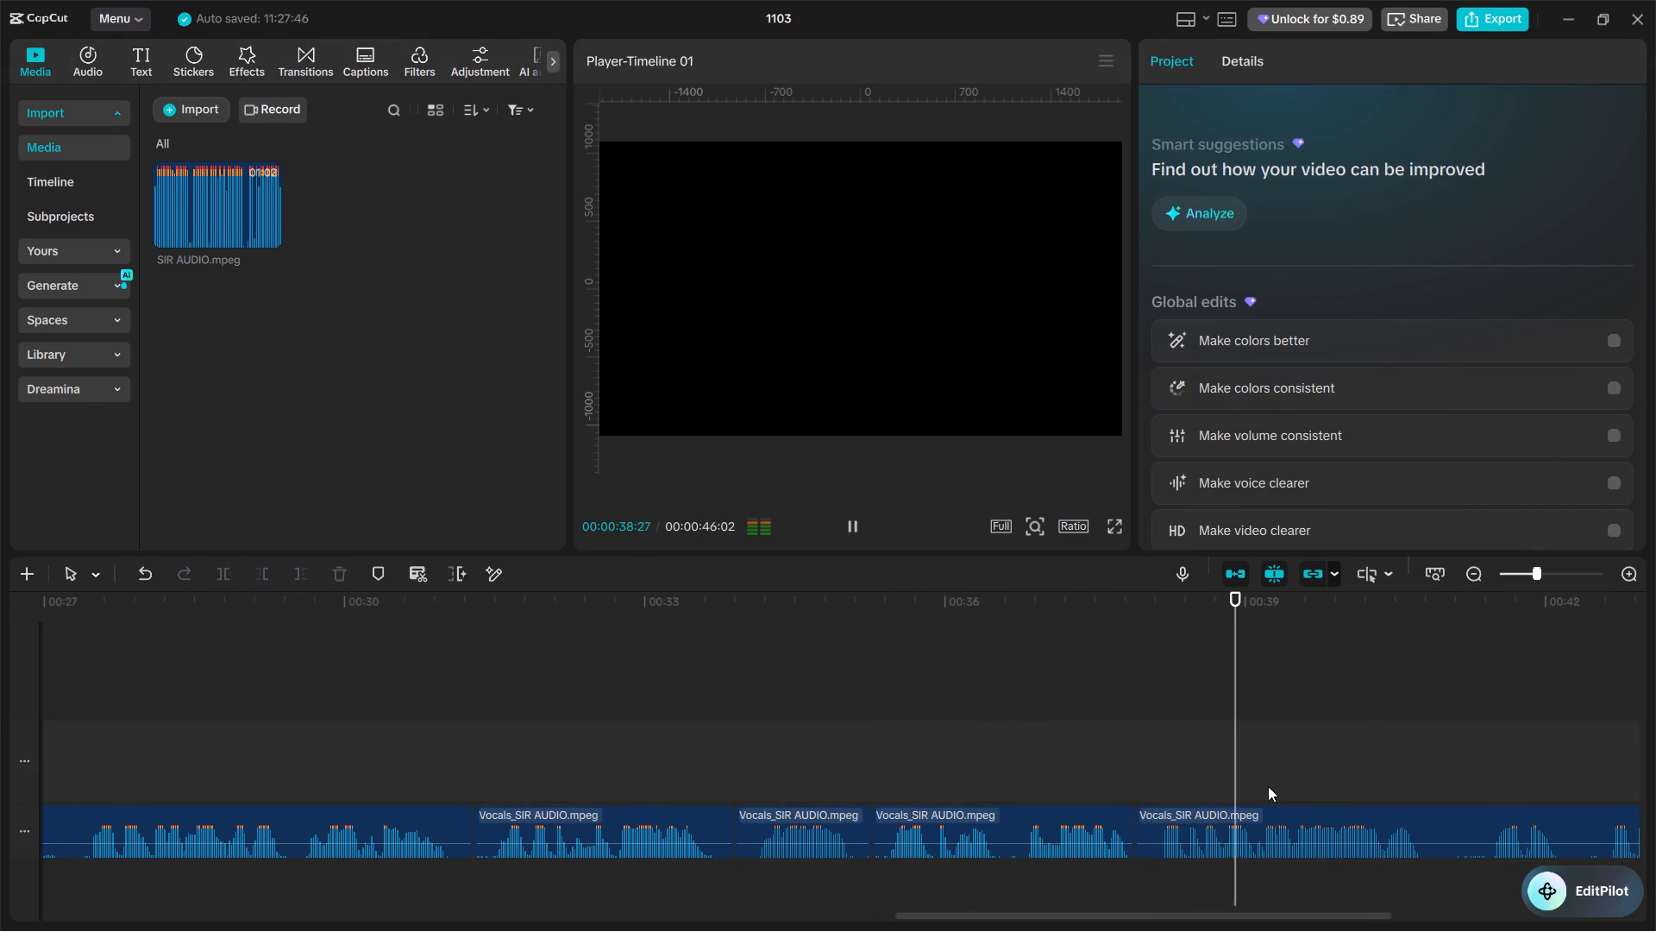
scroll(1270, 788, "down", 4, "alt")
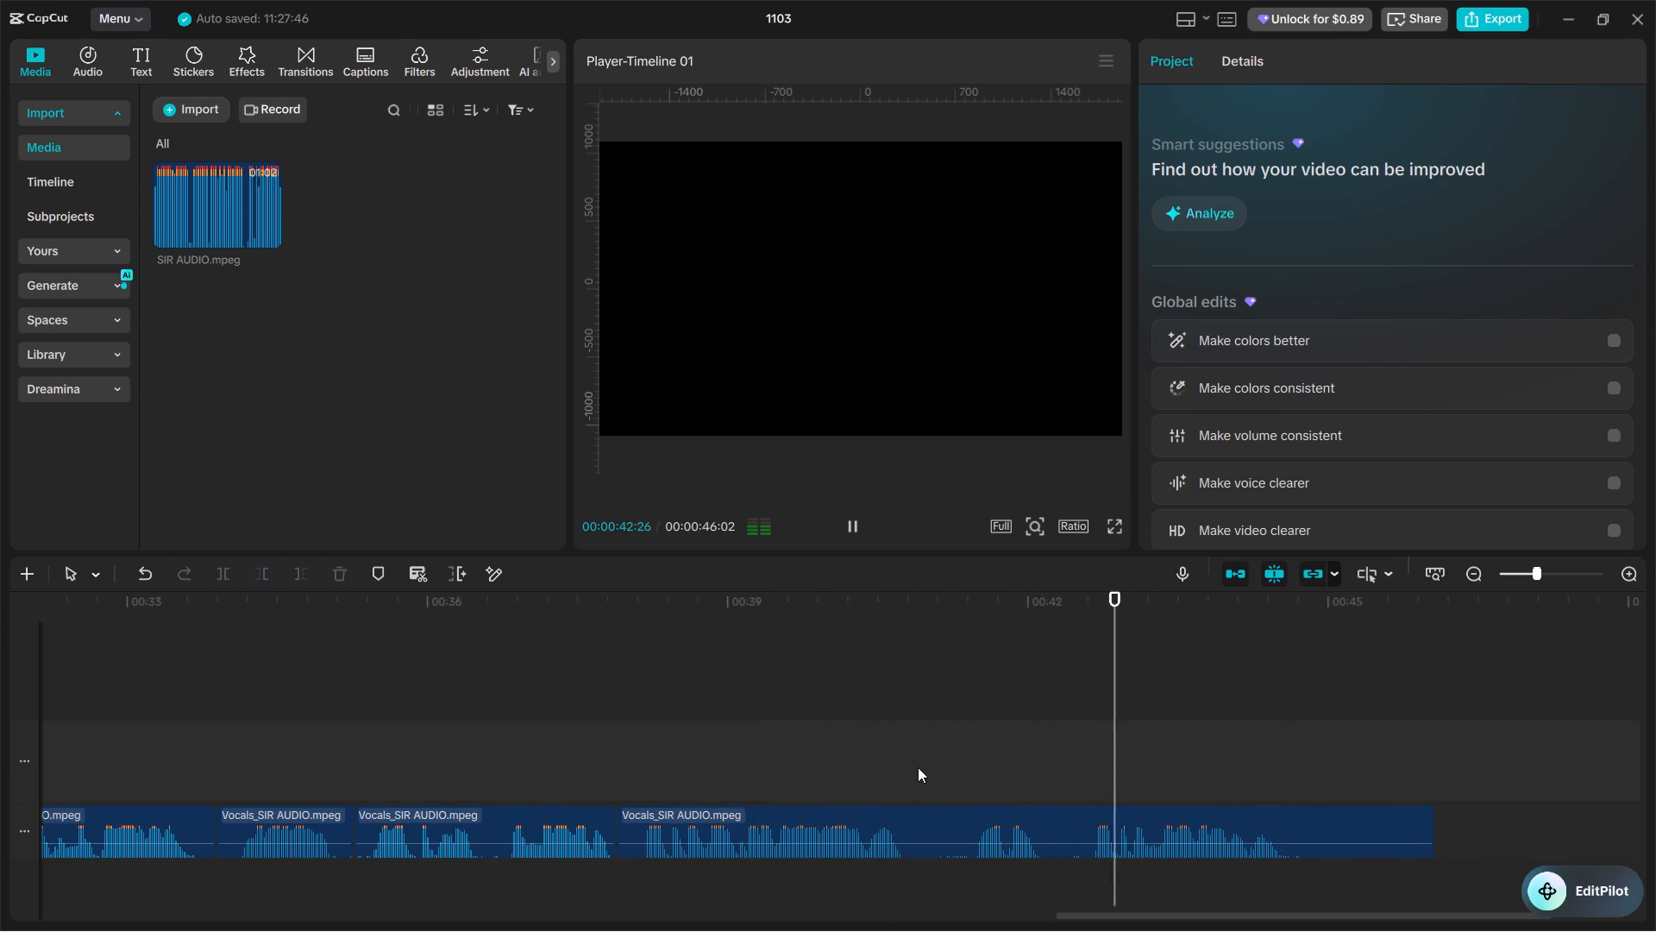
scroll(976, 779, "down", 7)
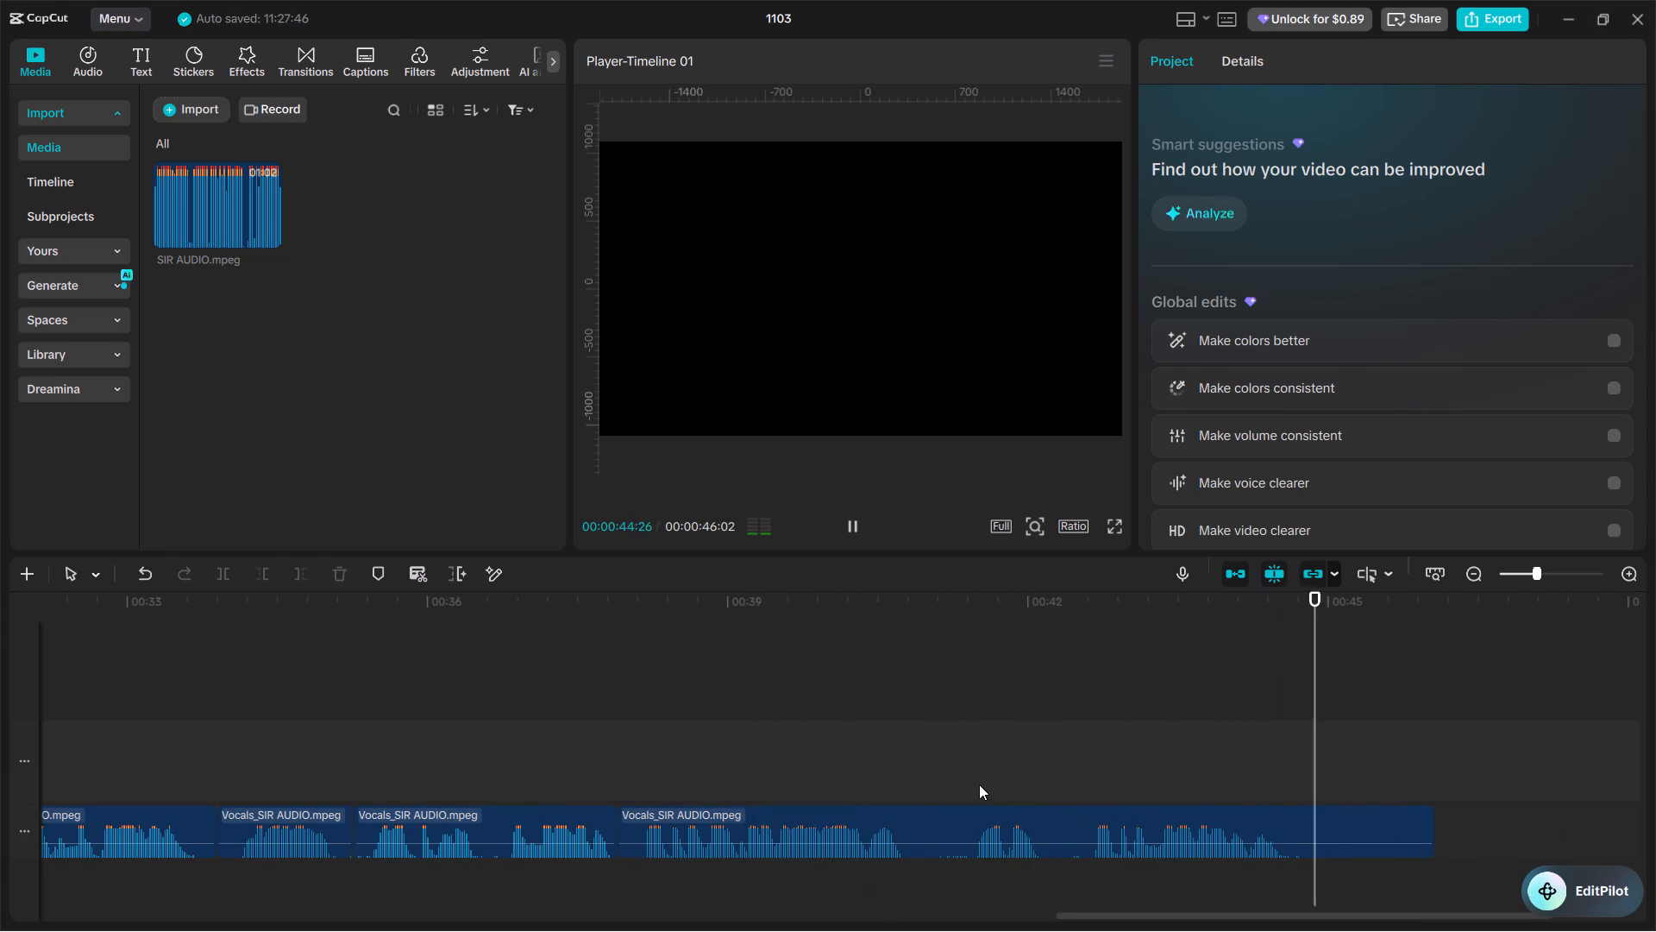
scroll(979, 784, "down", 12, "ctrl")
left_click(669, 714)
scroll(687, 721, "up", 2, "alt")
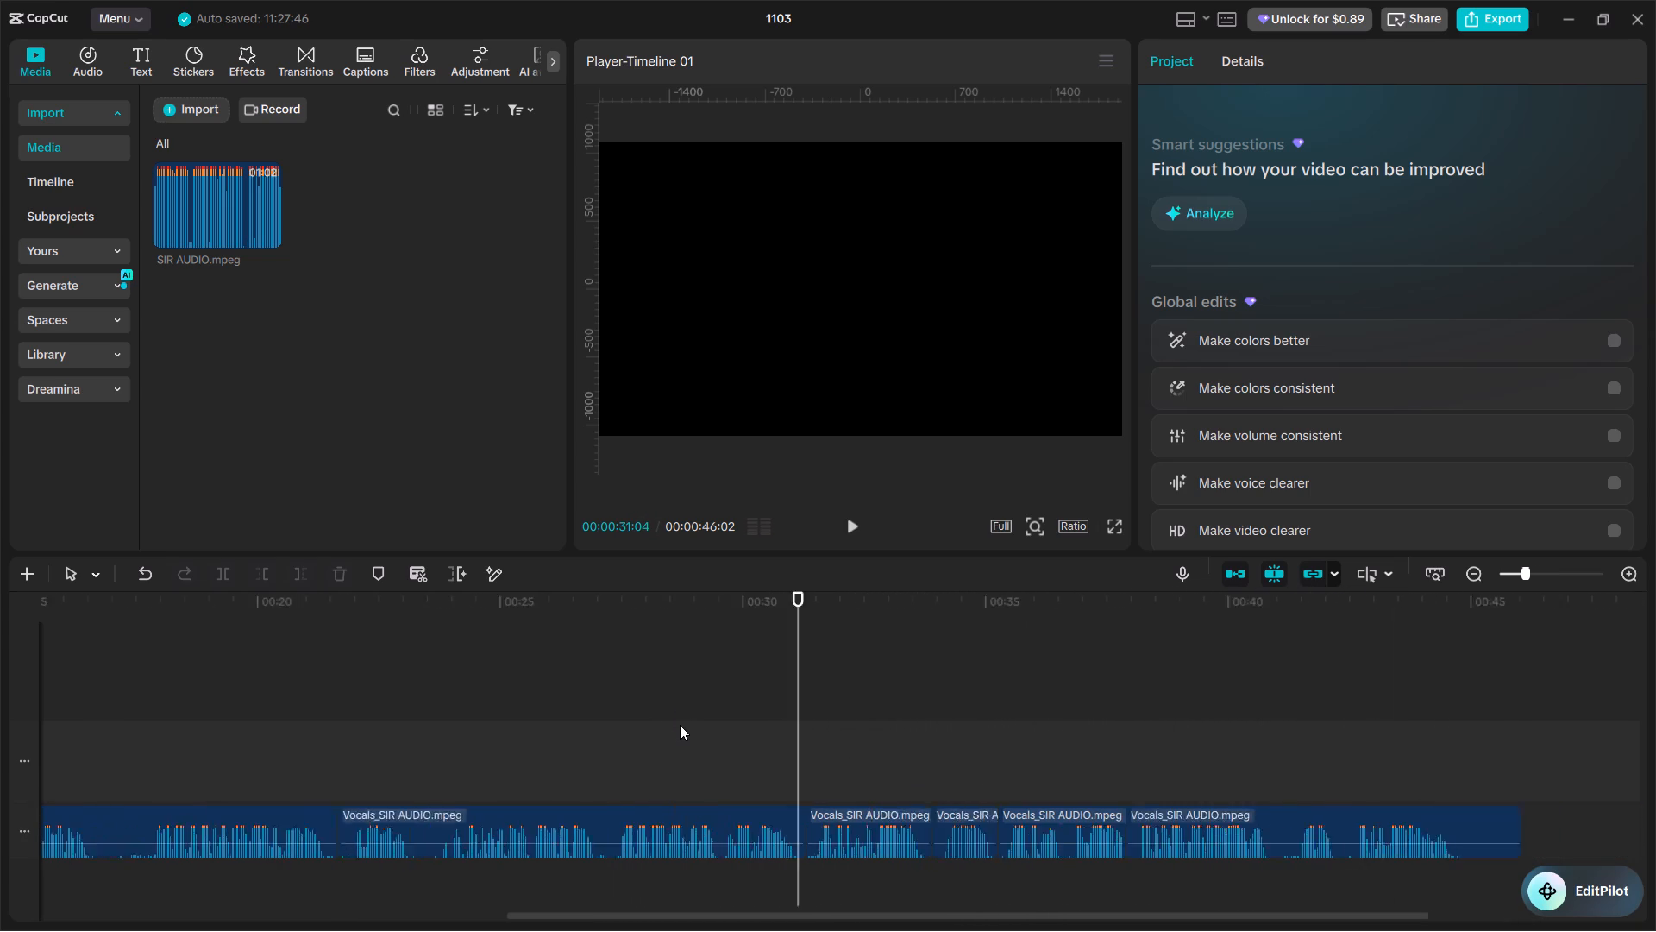
scroll(680, 725, "up", 11, "alt")
left_click(161, 686)
left_click_drag(161, 686, 60, 685)
key("space")
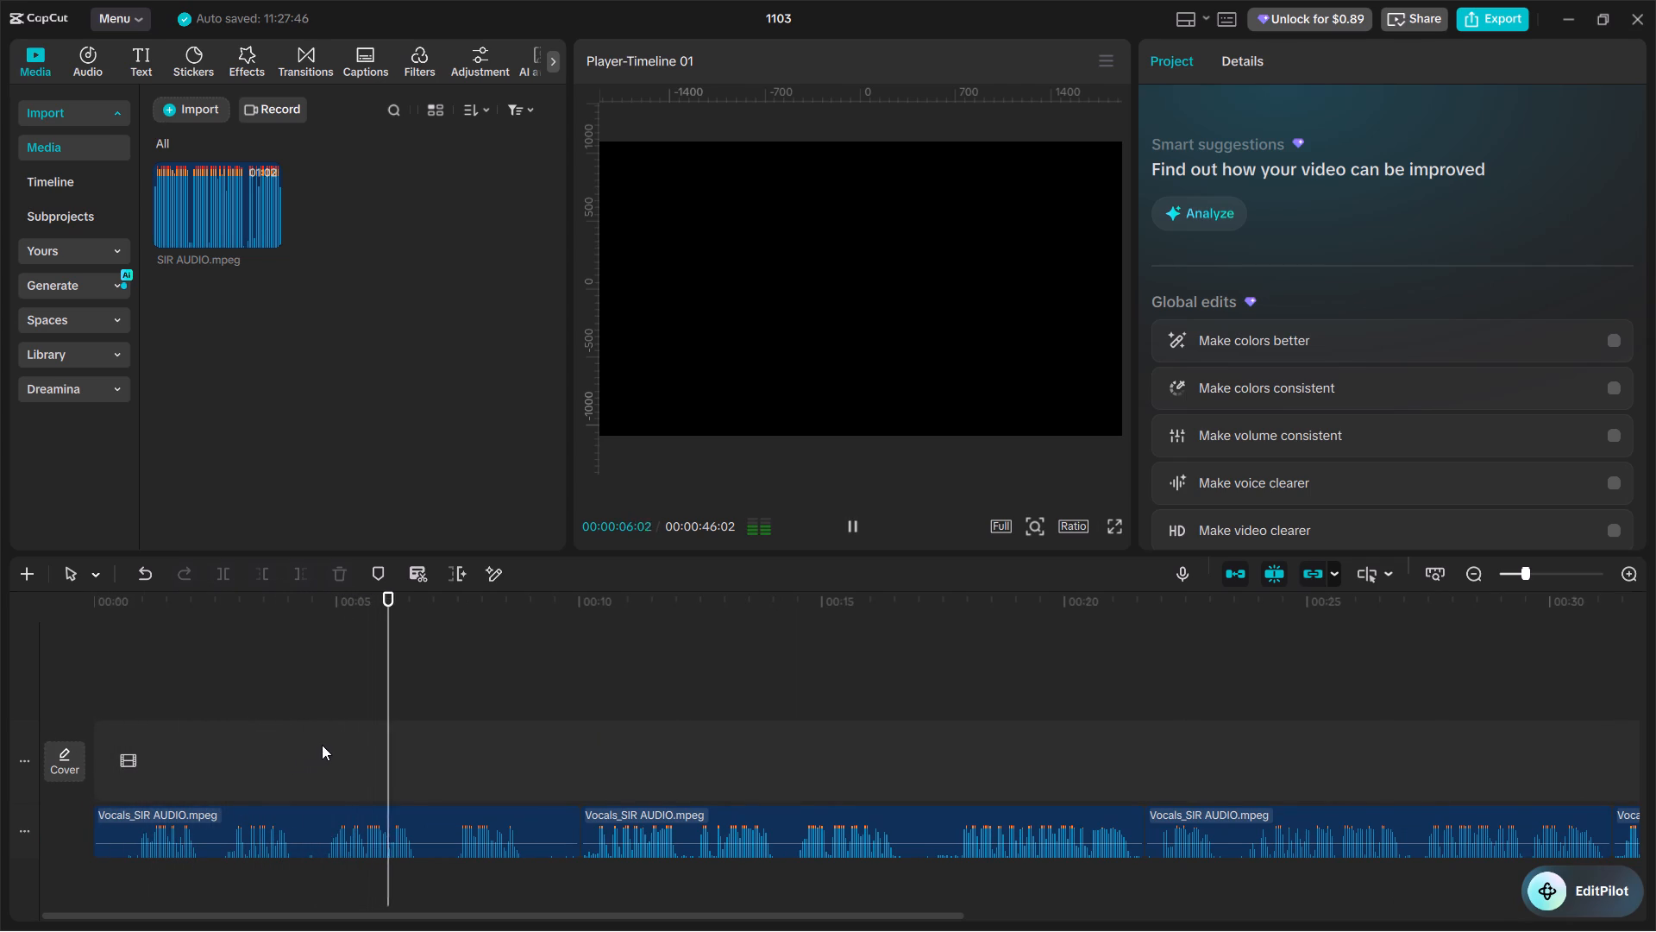
key("space")
Cut out only the pause between about 00:00:04:04 and 00:00:04:21 in the first vocals clip and close the gap.
scroll(310, 740, "up", 11, "ctrl")
scroll(179, 740, "down", 3, "alt")
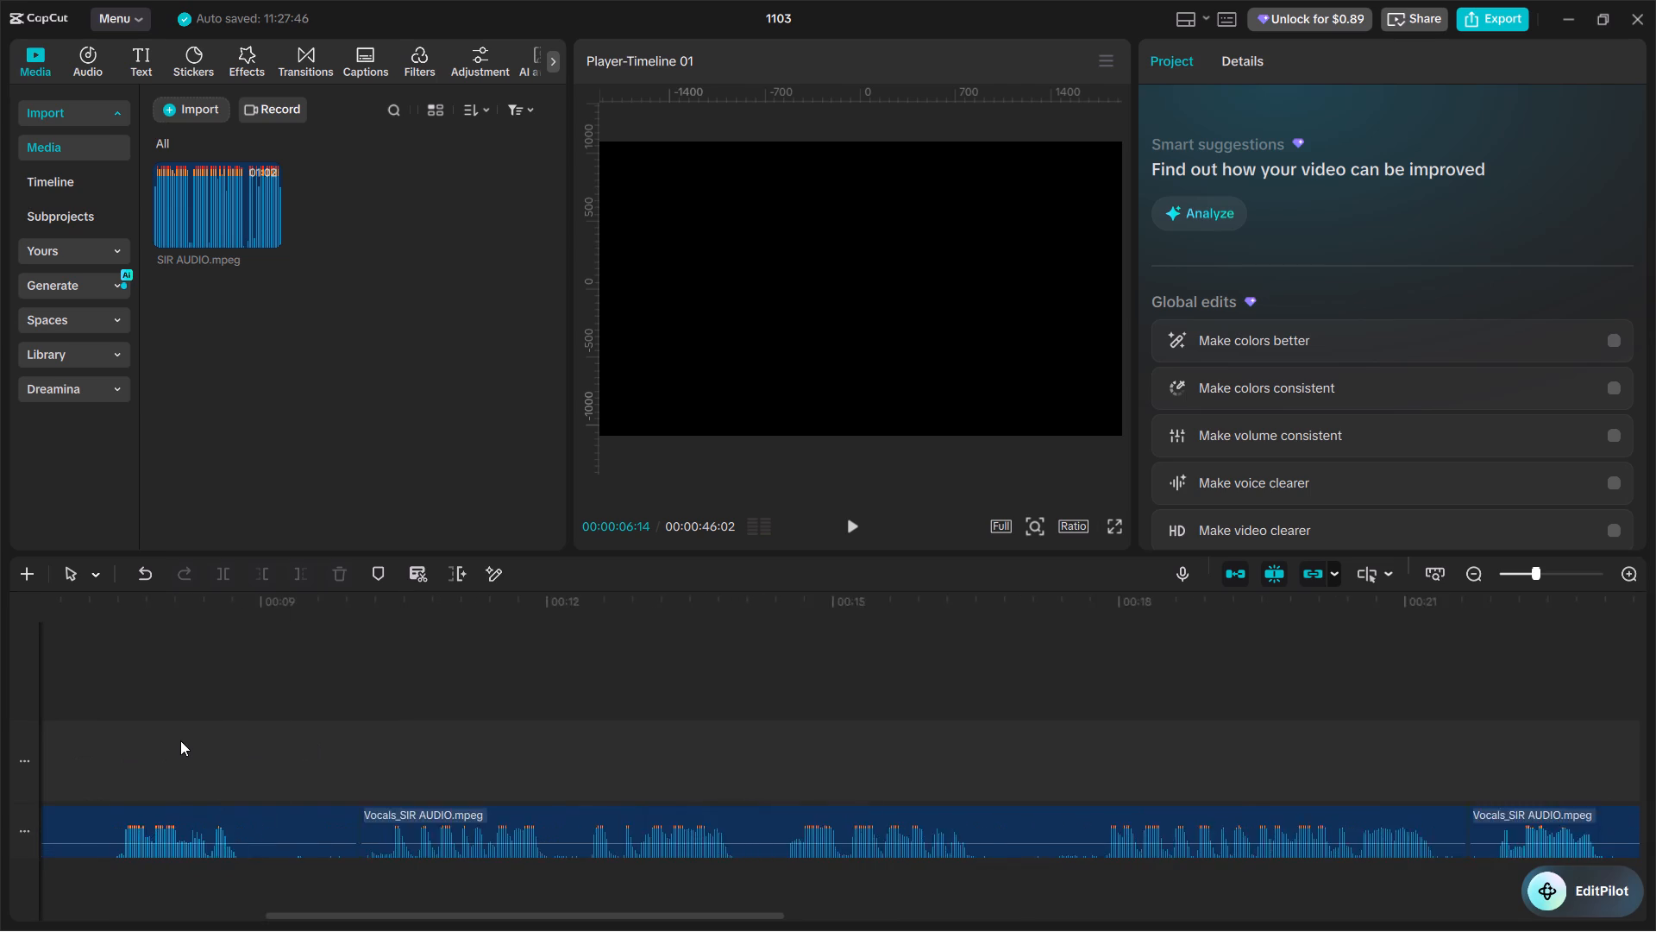
scroll(188, 739, "up", 9, "alt")
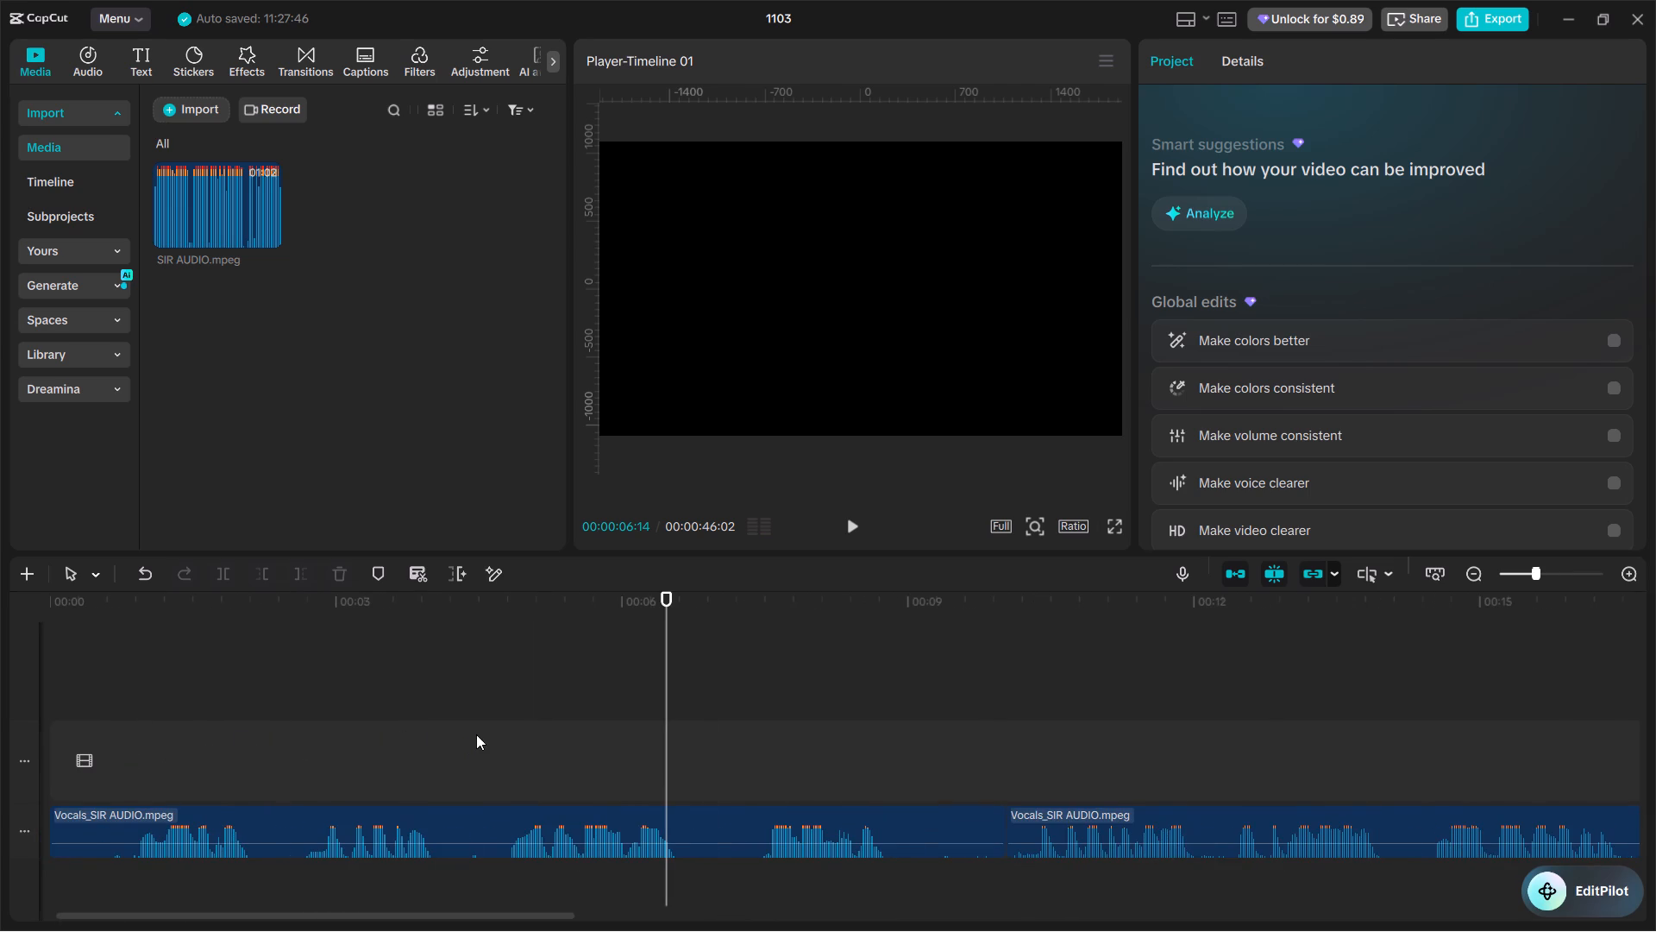
left_click(476, 734)
left_click_drag(477, 734, 486, 743)
left_click(494, 807)
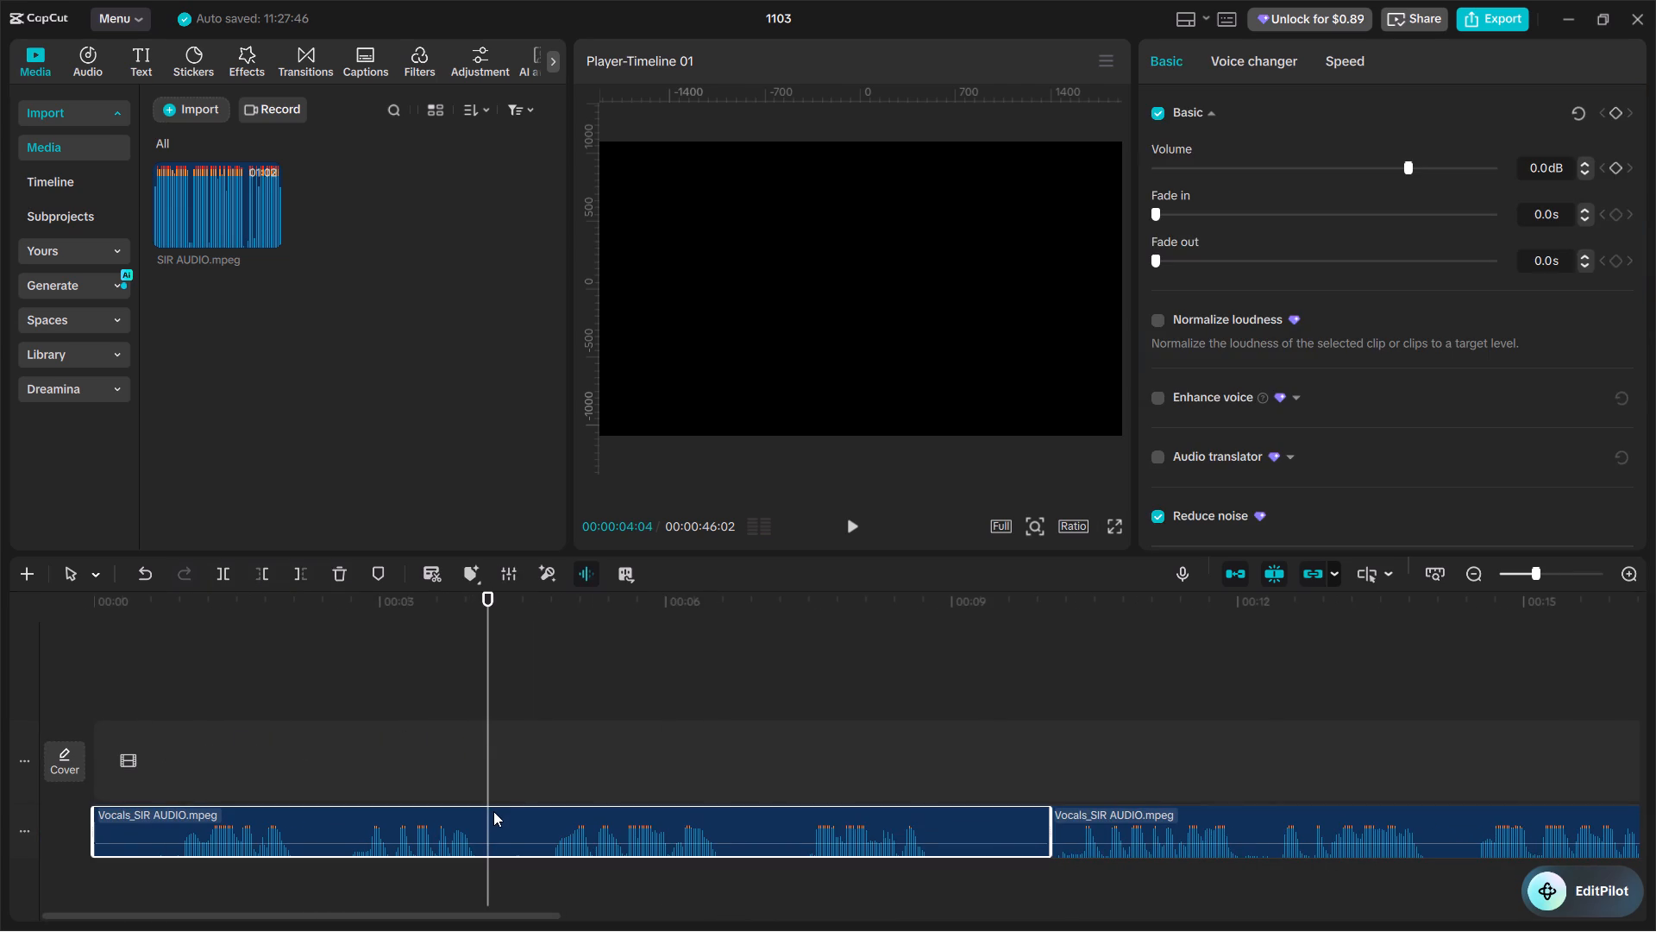
key("ctrl+b")
left_click(526, 760)
left_click_drag(526, 760, 542, 774)
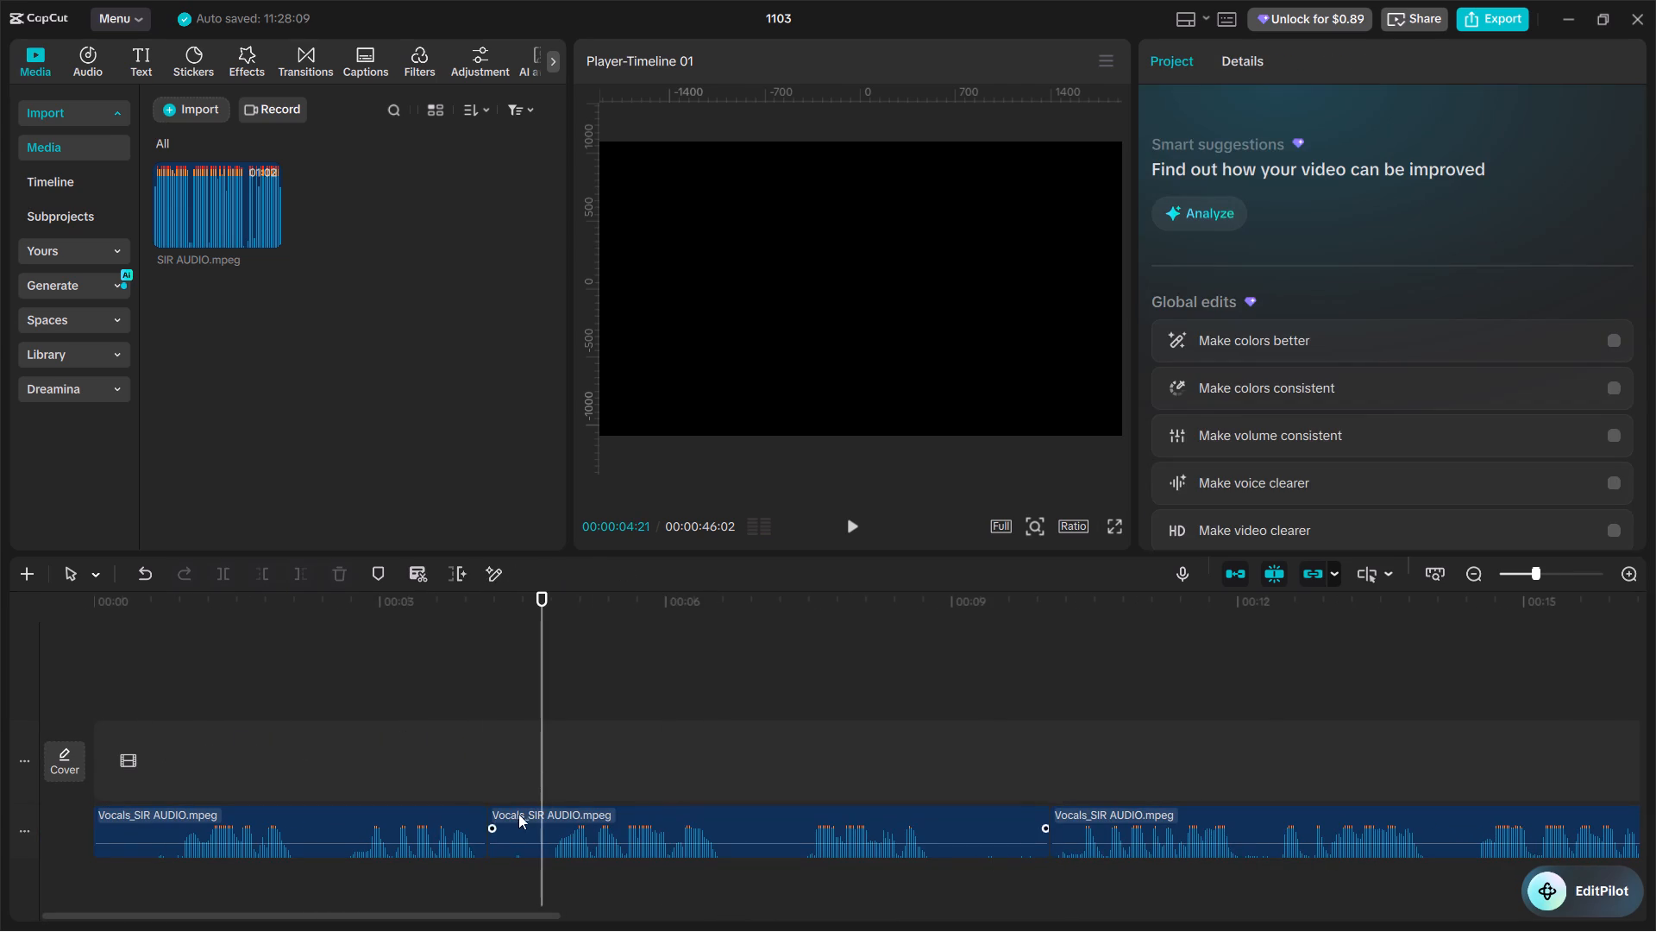
left_click(512, 817)
key("ctrl+b")
left_click(512, 817, "ctrl")
key("BackSpace")
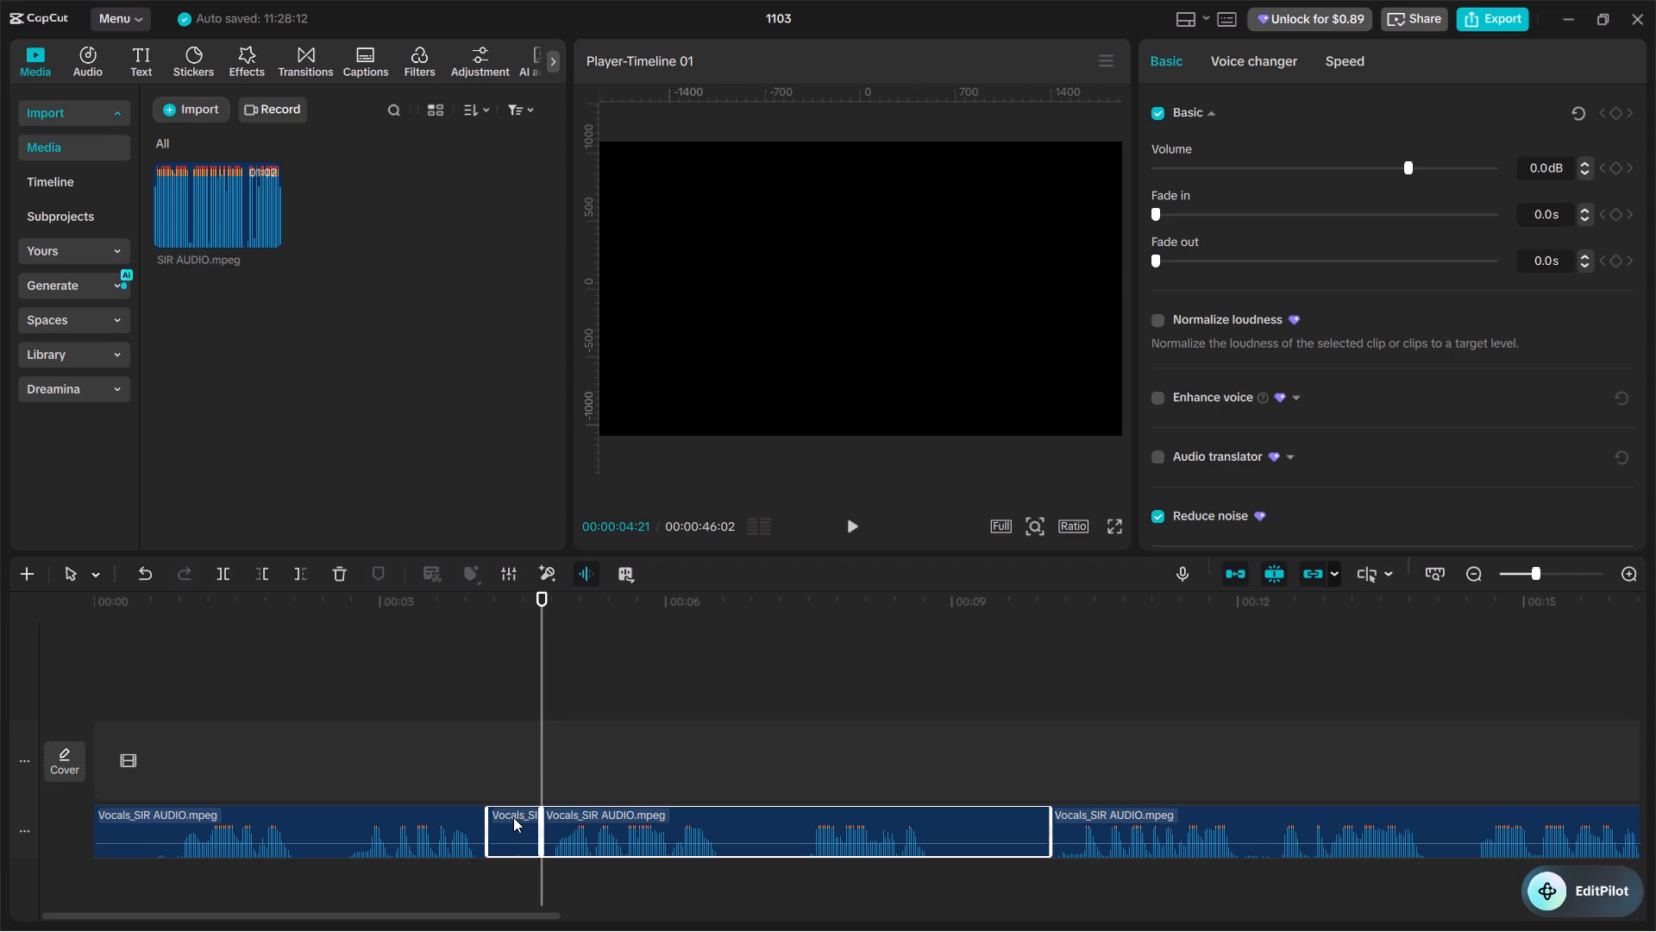
key("ctrl+z")
left_click(513, 817)
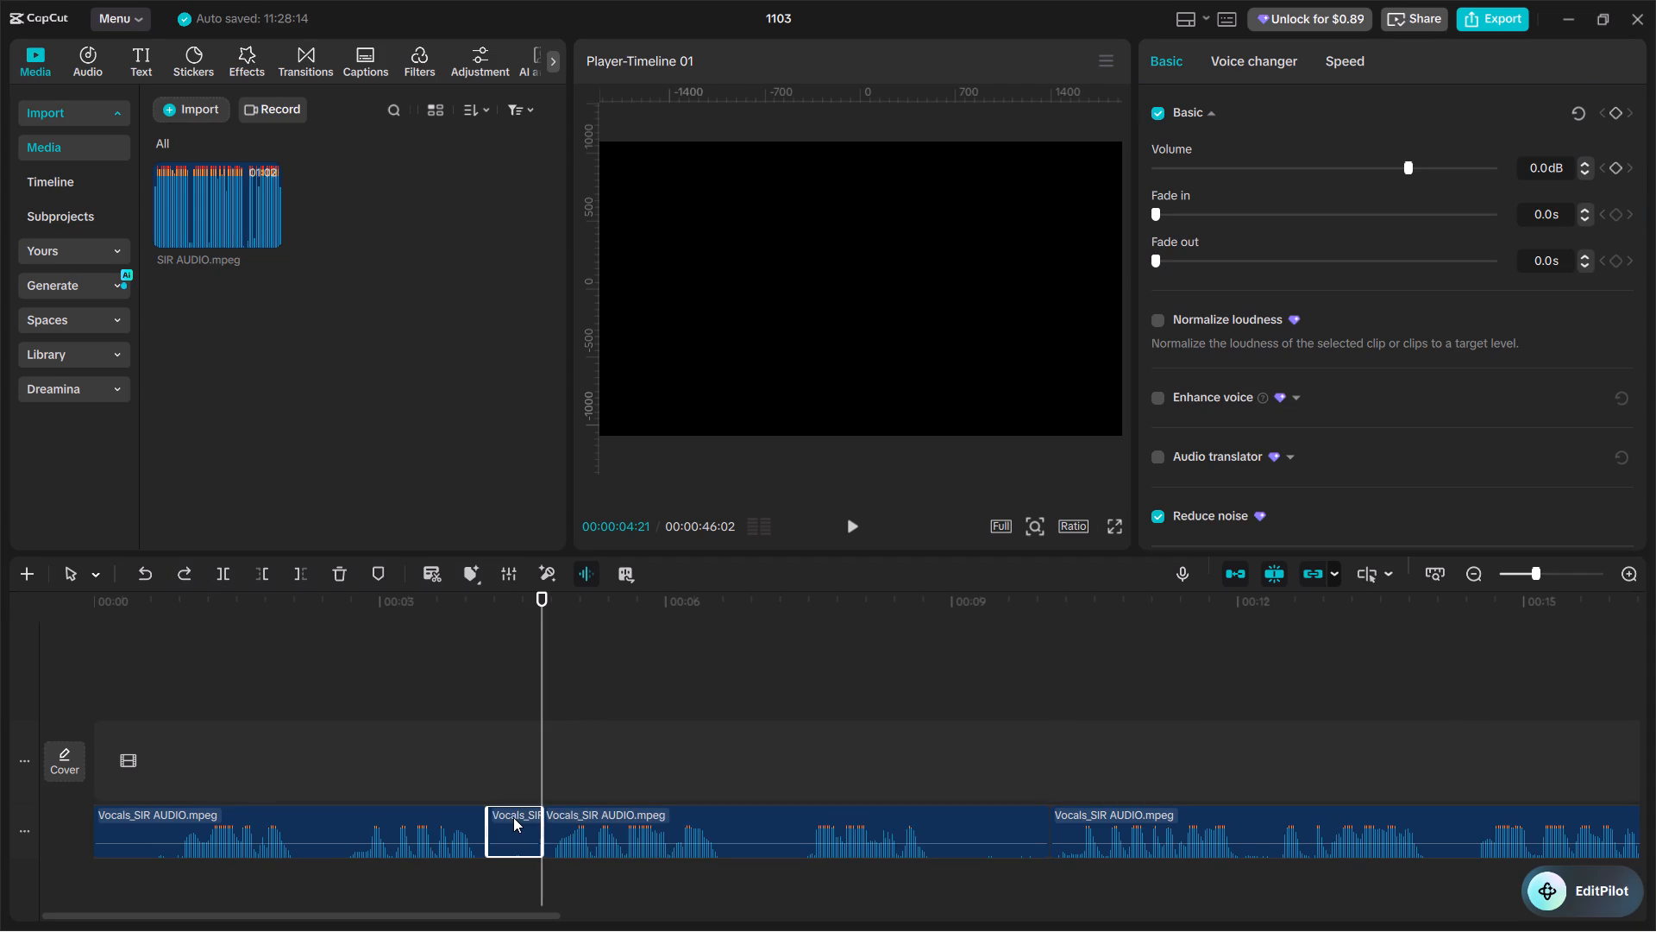
key("BackSpace")
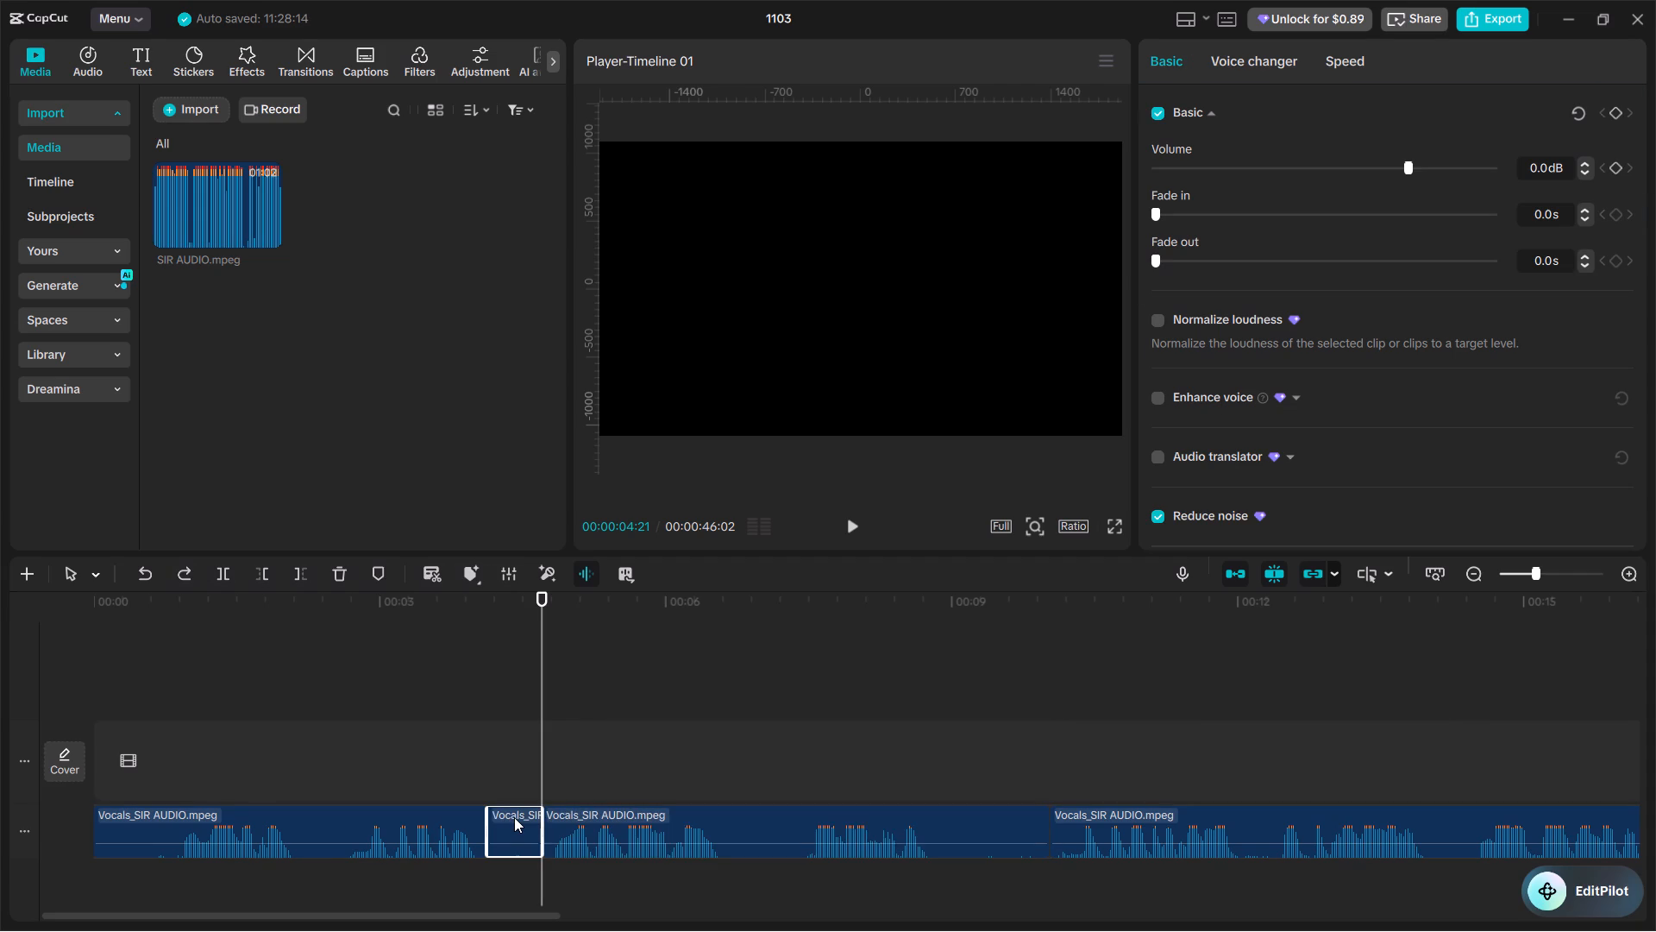
right_click(514, 817)
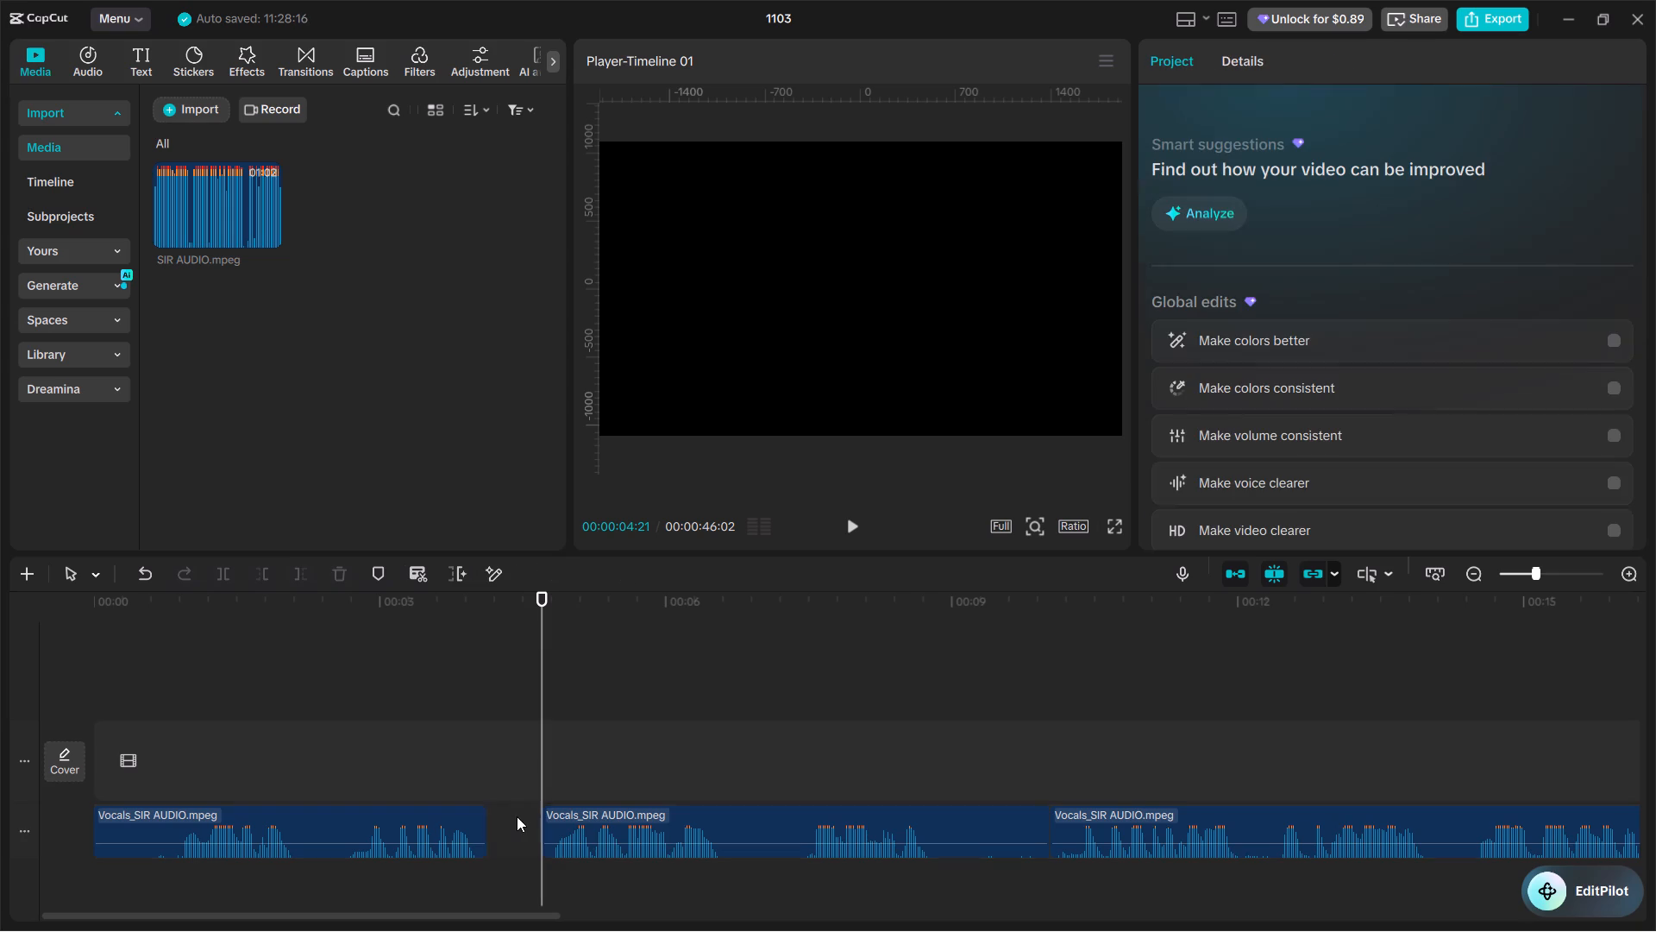
left_click(570, 765)
Play across the new join, cut out the pause between about 00:00:06:03 and 00:00:06:23 and close the gap.
left_click(465, 758)
key("space")
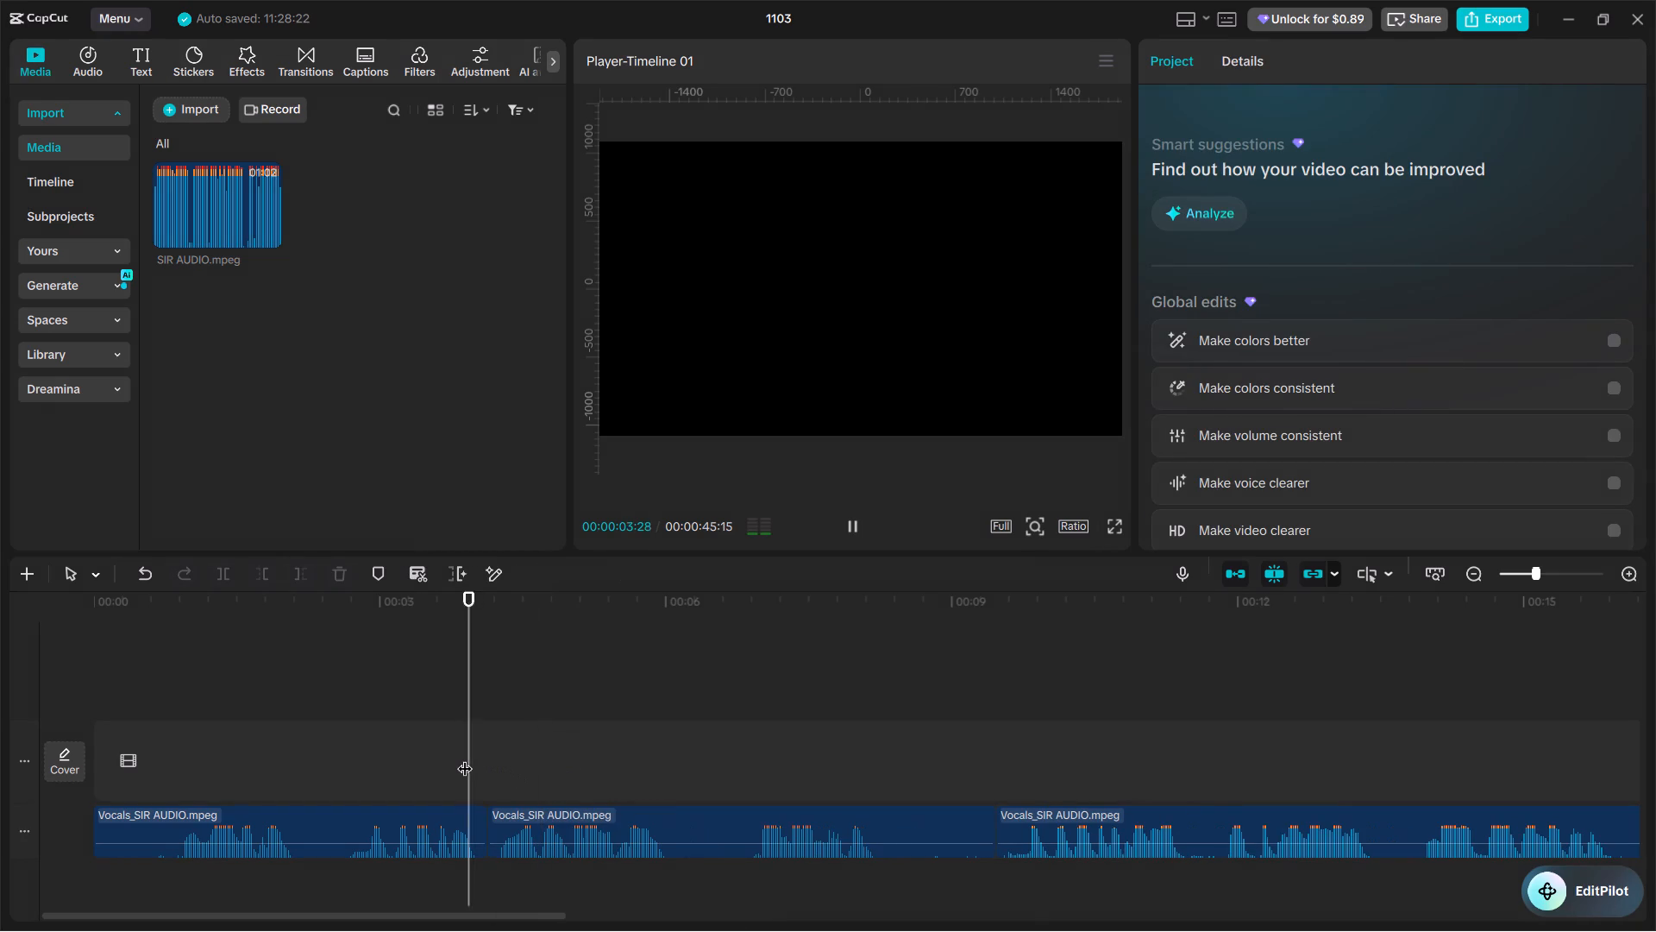
left_click(416, 755)
key("space")
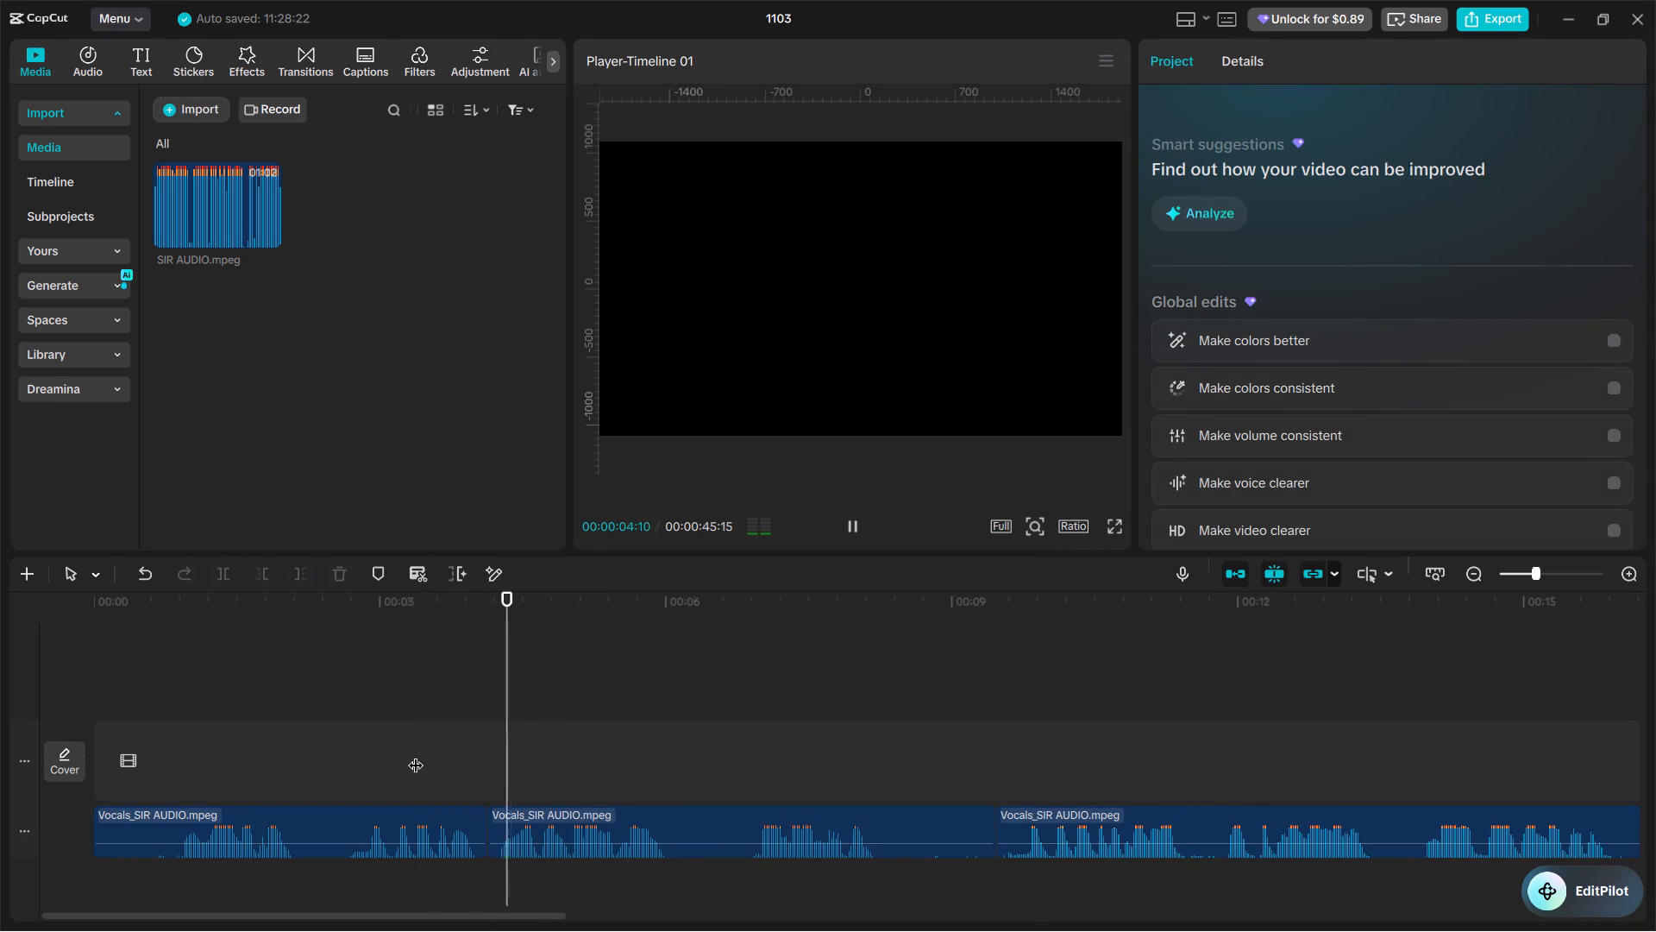
key("space")
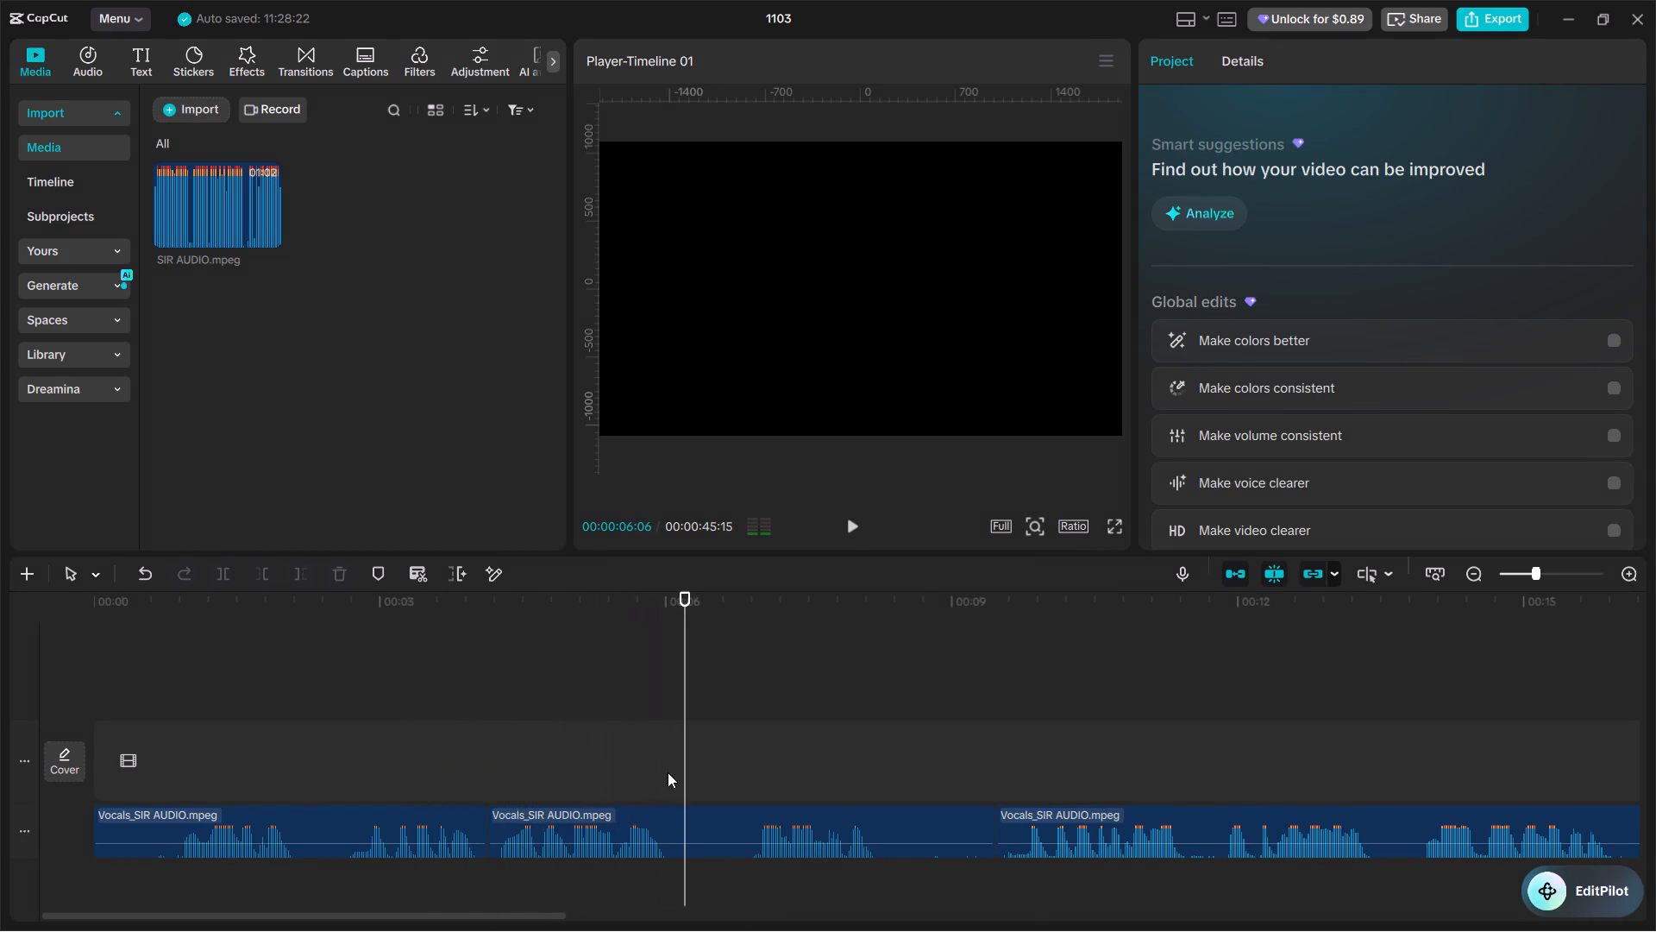
left_click(675, 773)
left_click(682, 820)
key("ctrl+v")
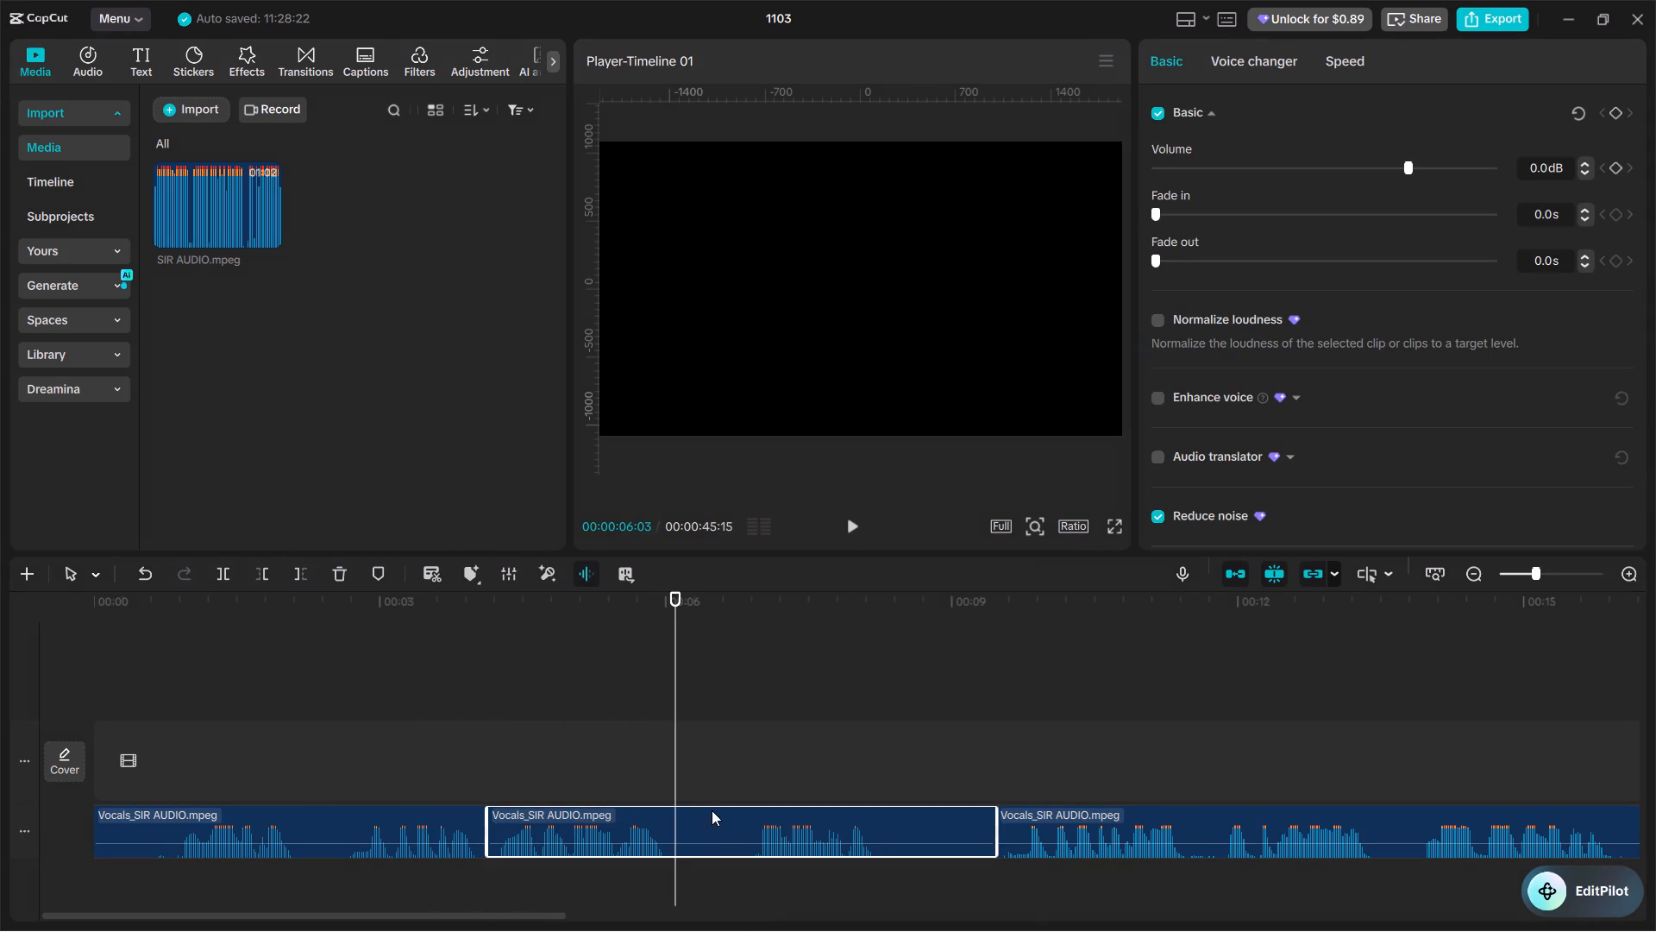
key("ctrl+b")
left_click(732, 746)
left_click_drag(732, 746, 739, 754)
left_click(704, 826)
key("ctrl+b")
left_click(703, 826)
key("BackSpace")
right_click(703, 826)
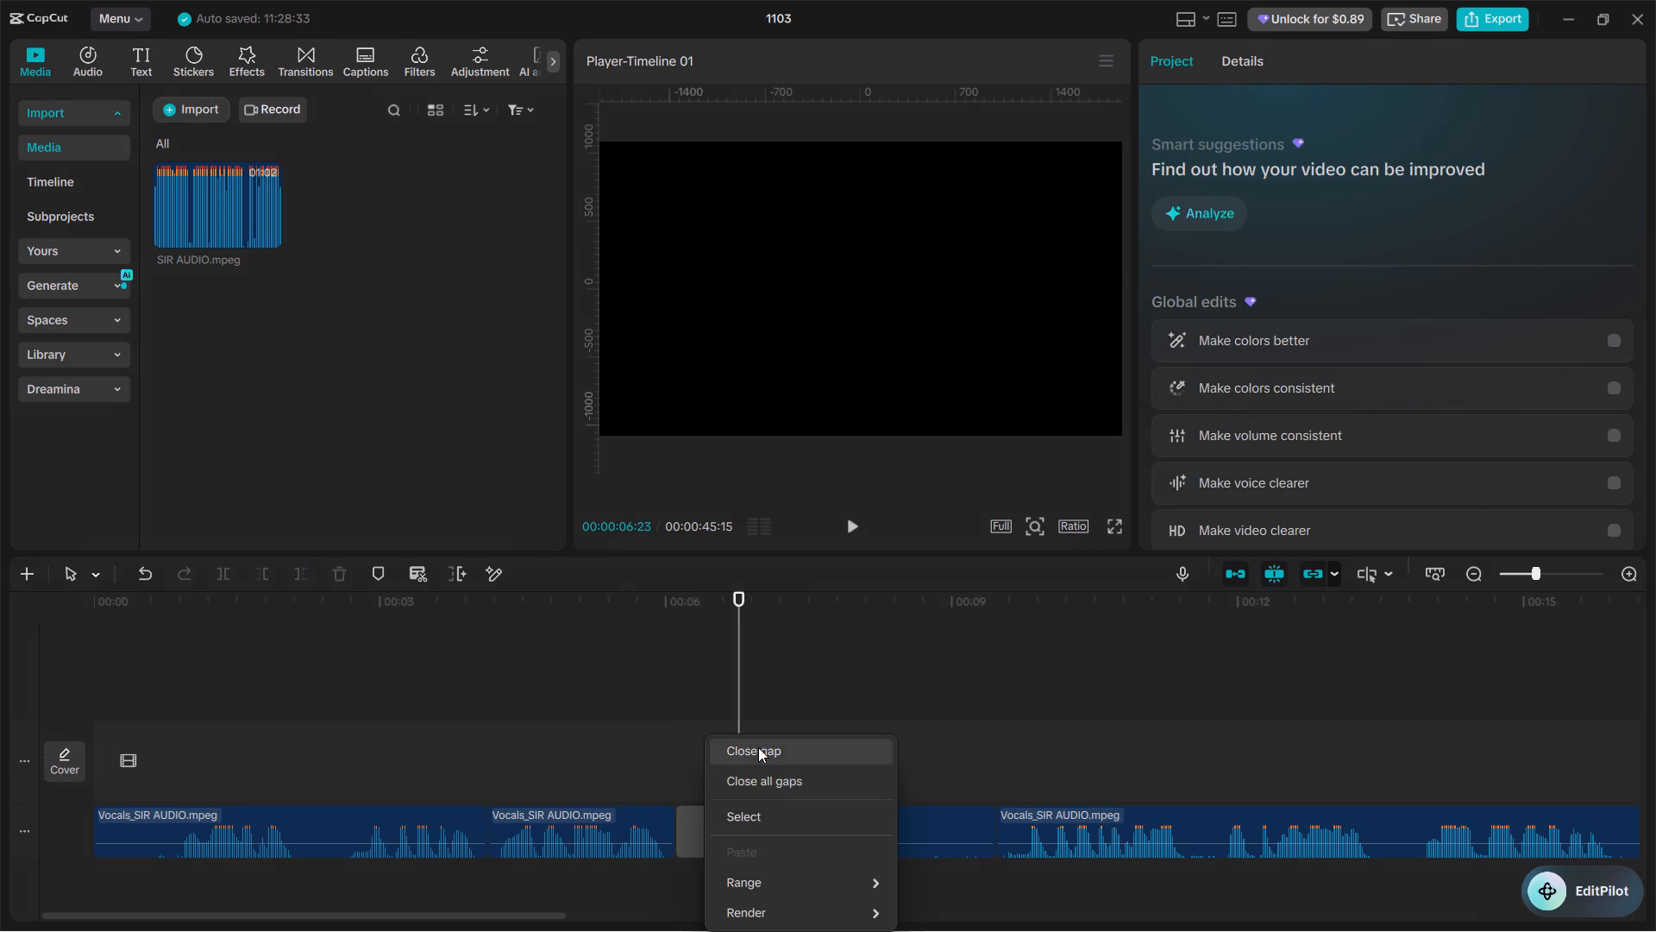
left_click(758, 747)
Play across the last join, cut out the silent end of the third vocals clip from about 00:00:07:18, and close the gap.
left_click(655, 725)
key("space")
left_click(606, 731)
key("space")
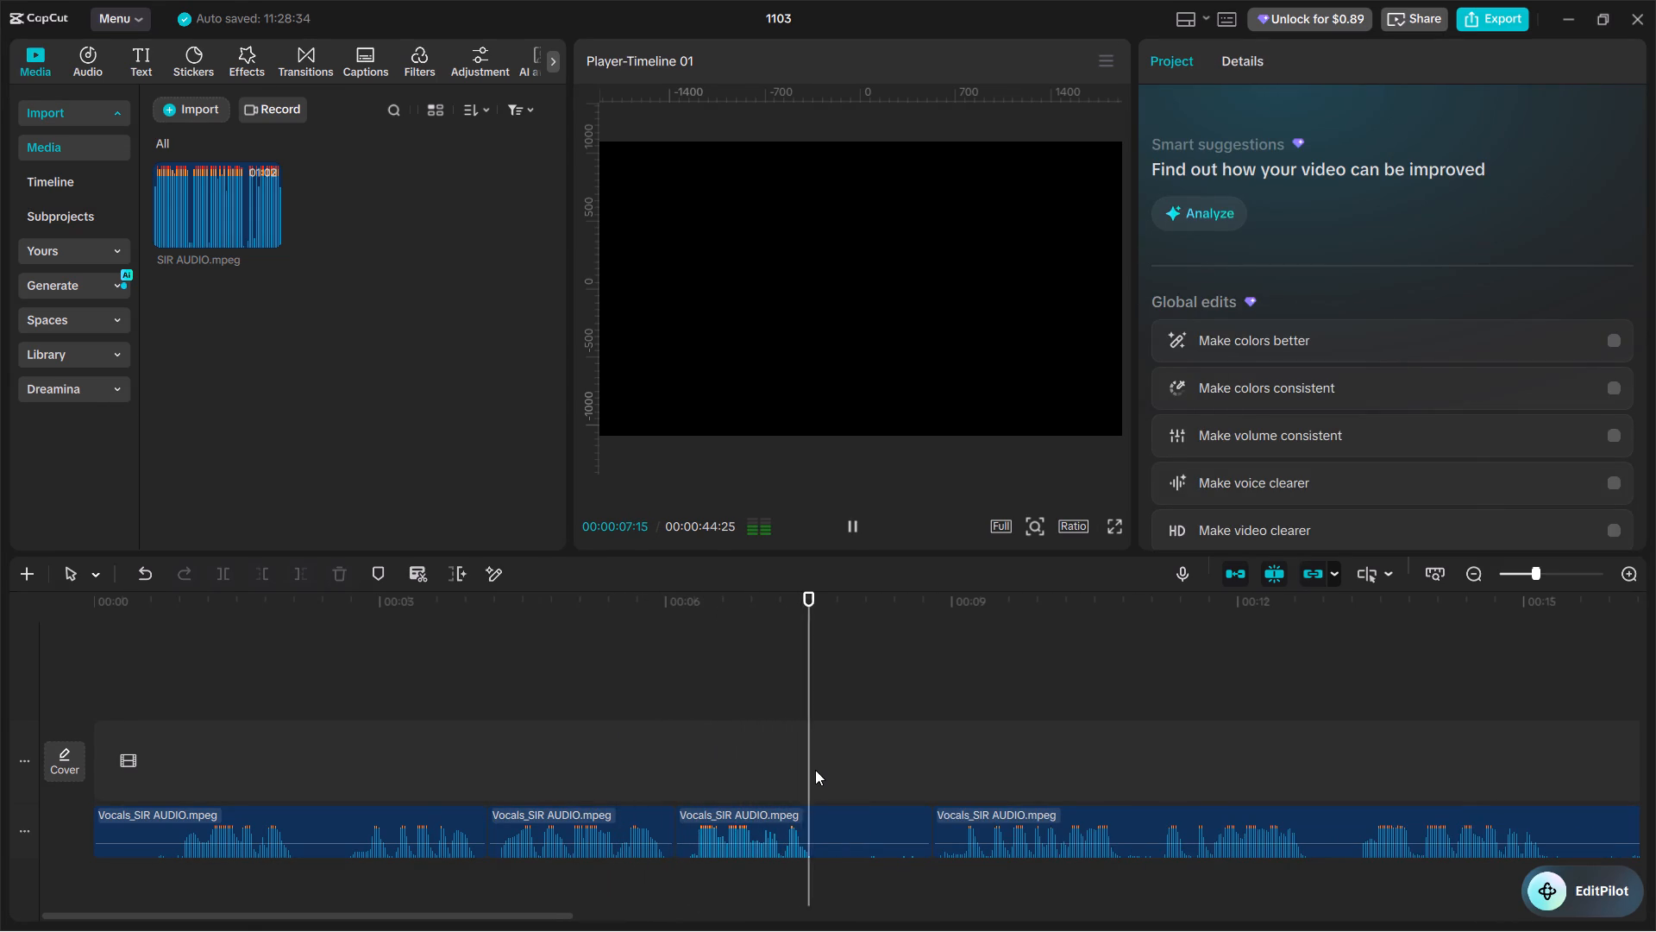
key("space")
left_click(830, 825)
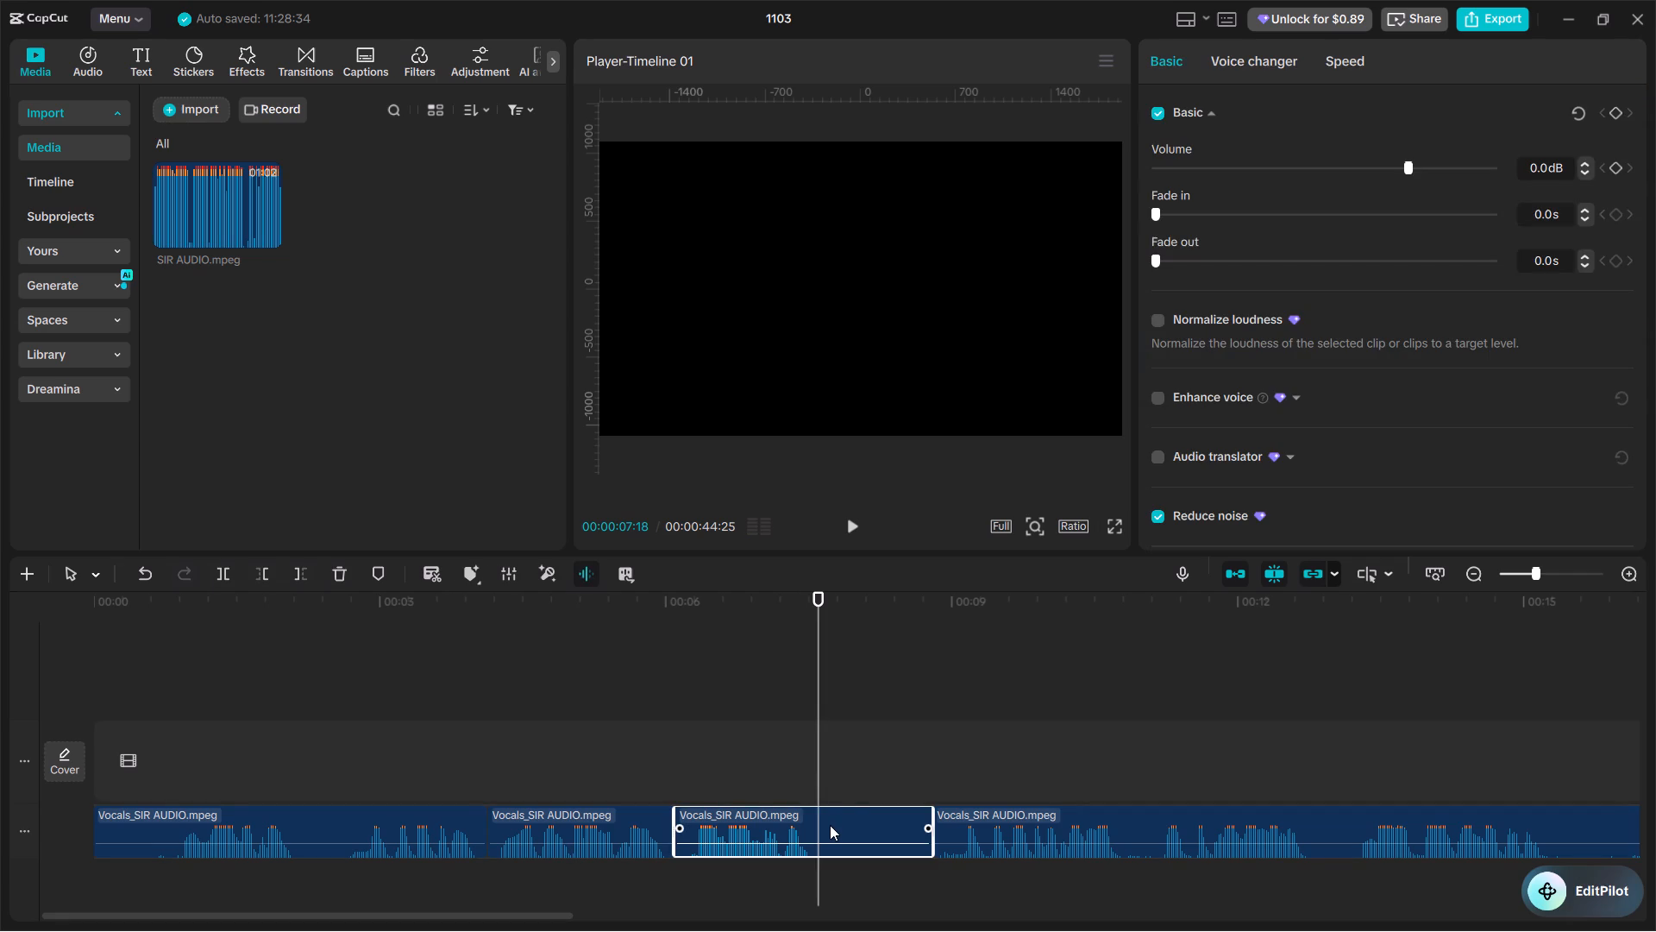
key("ctrl+b")
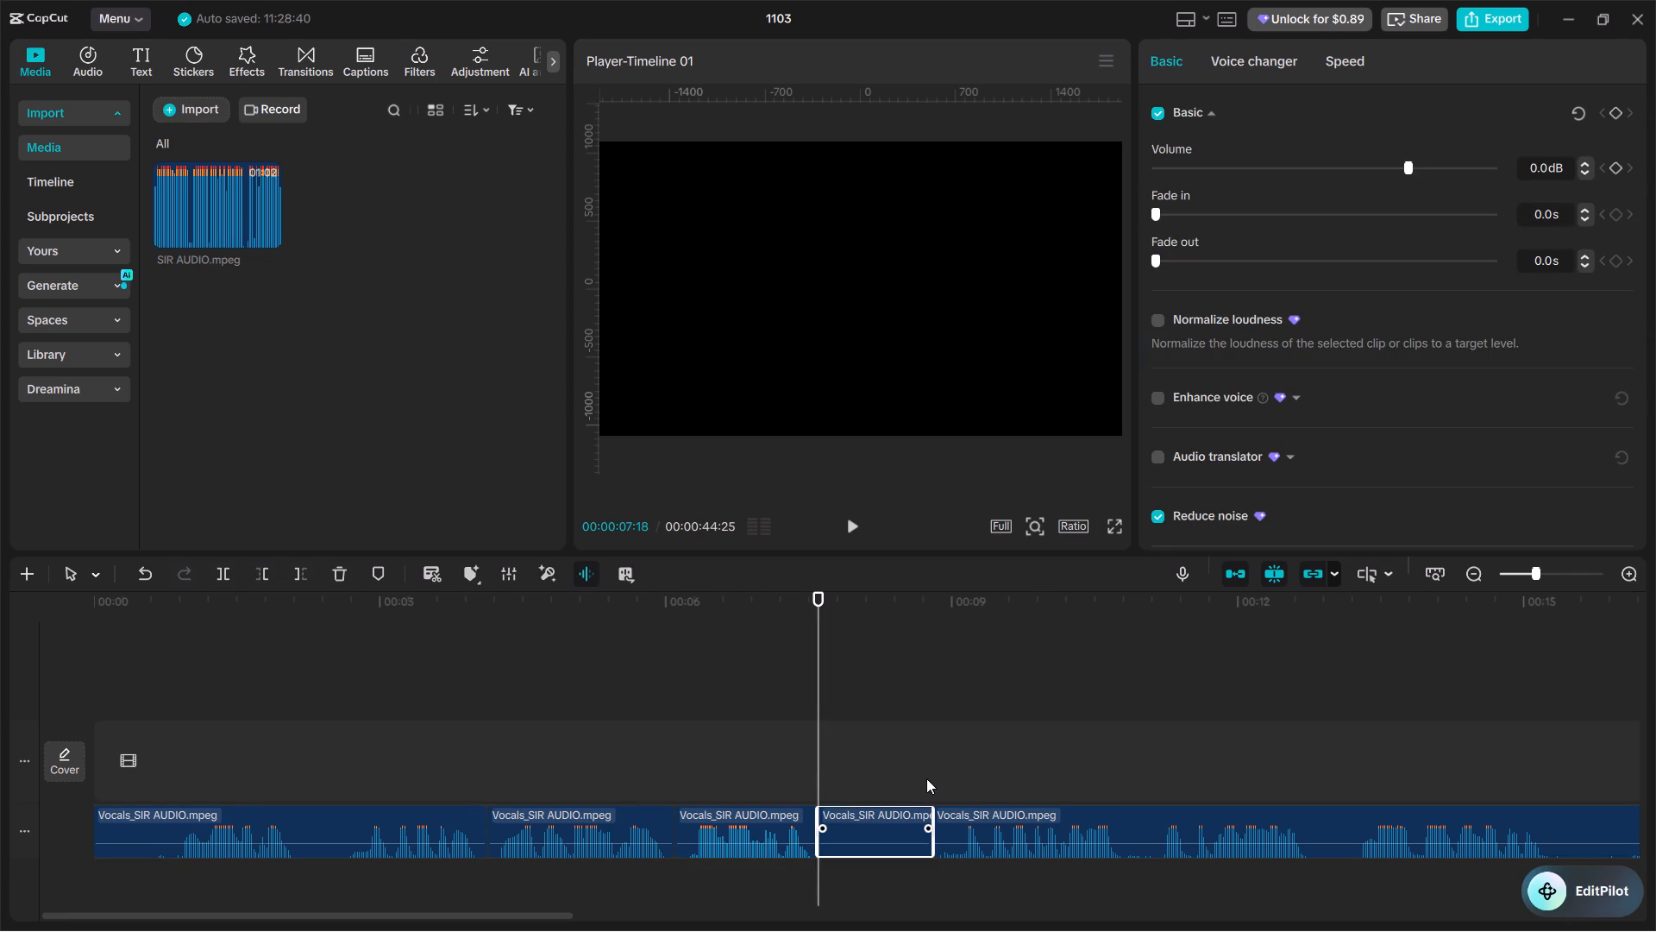
key("BackSpace")
right_click(861, 840)
left_click(903, 748)
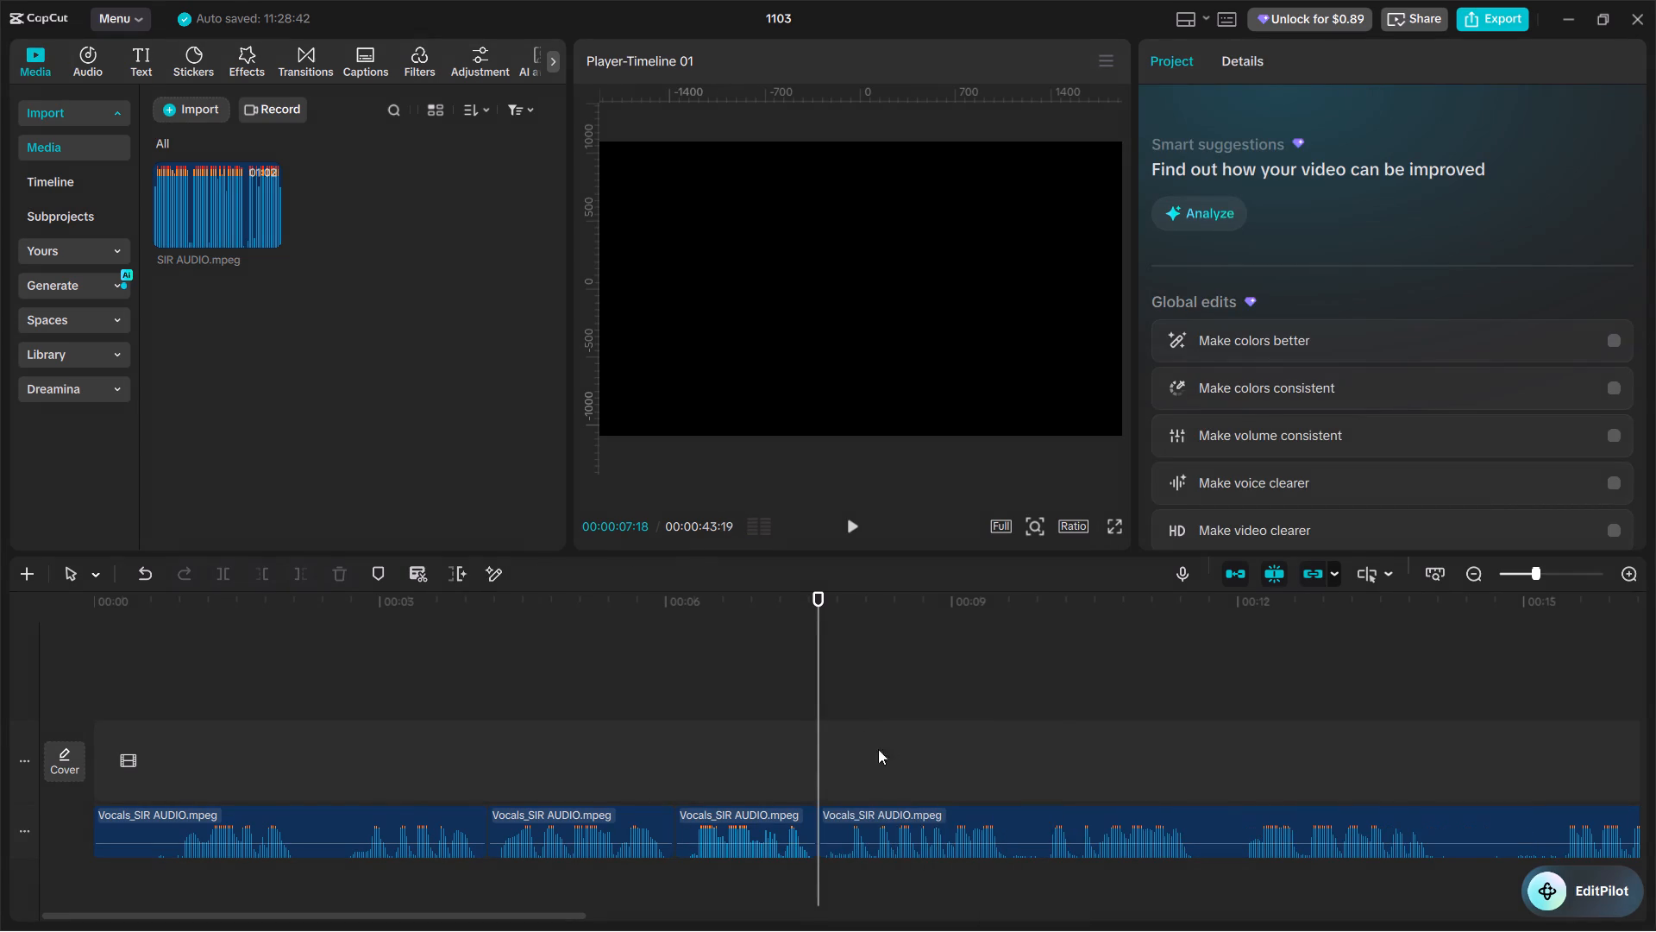
Play onward from the new join, cut out the pause between about 00:00:14:06 and 00:00:15:04 in the fourth vocals clip, and close the gap.
left_click(769, 740)
key("space")
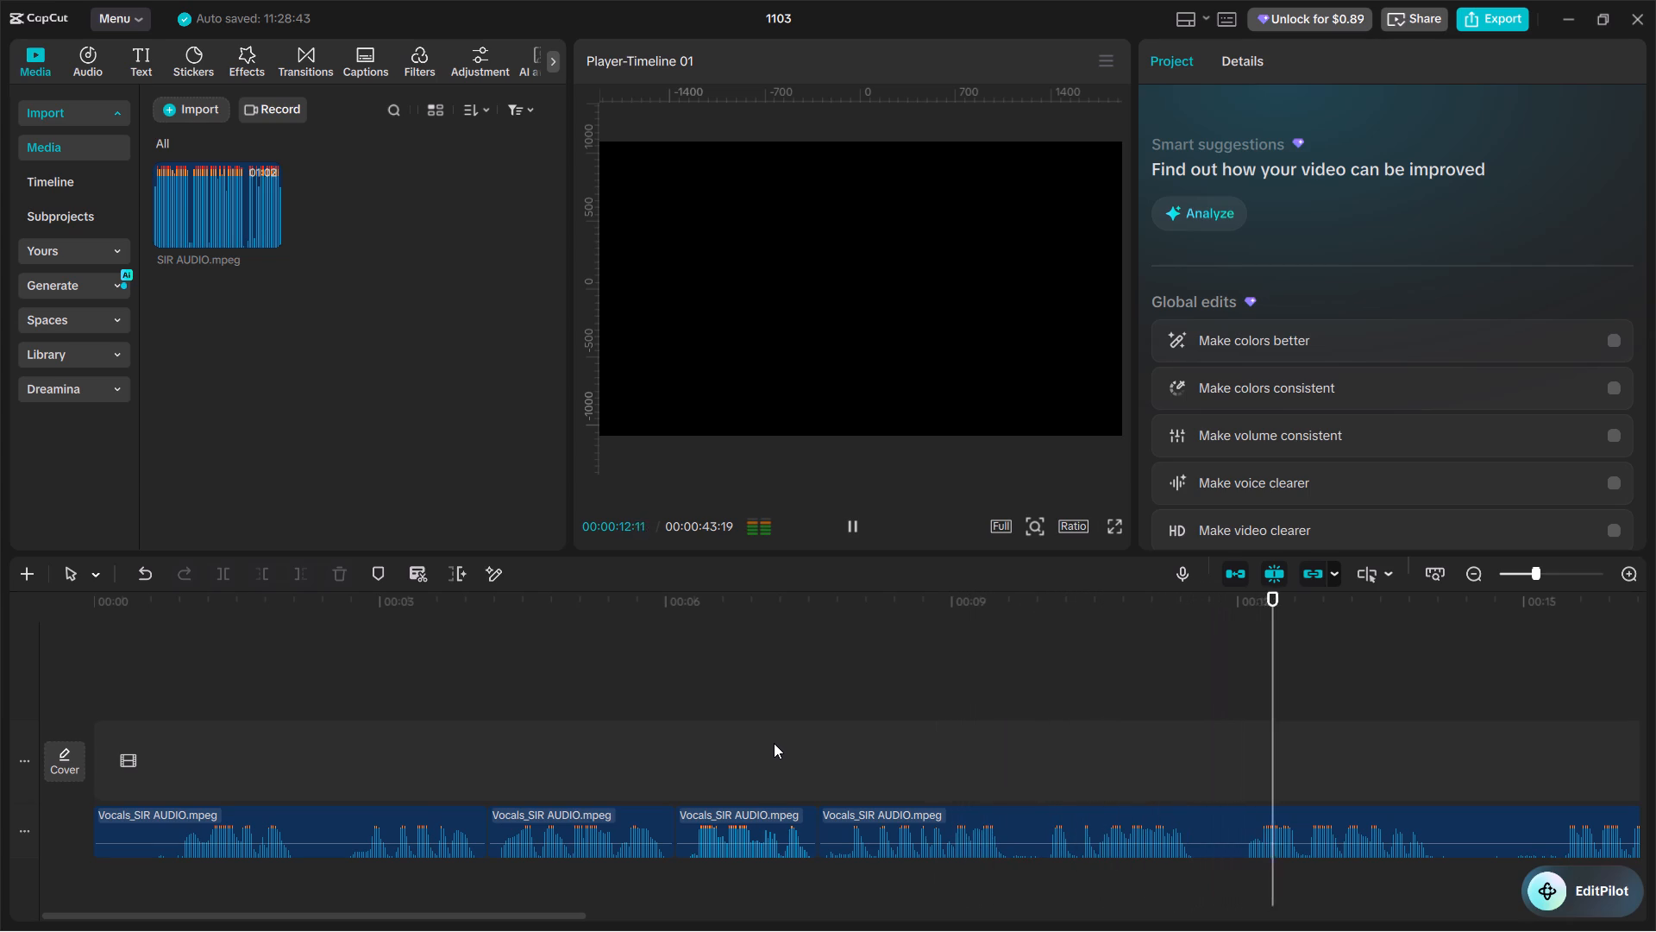
scroll(1248, 796, "down", 4, "alt")
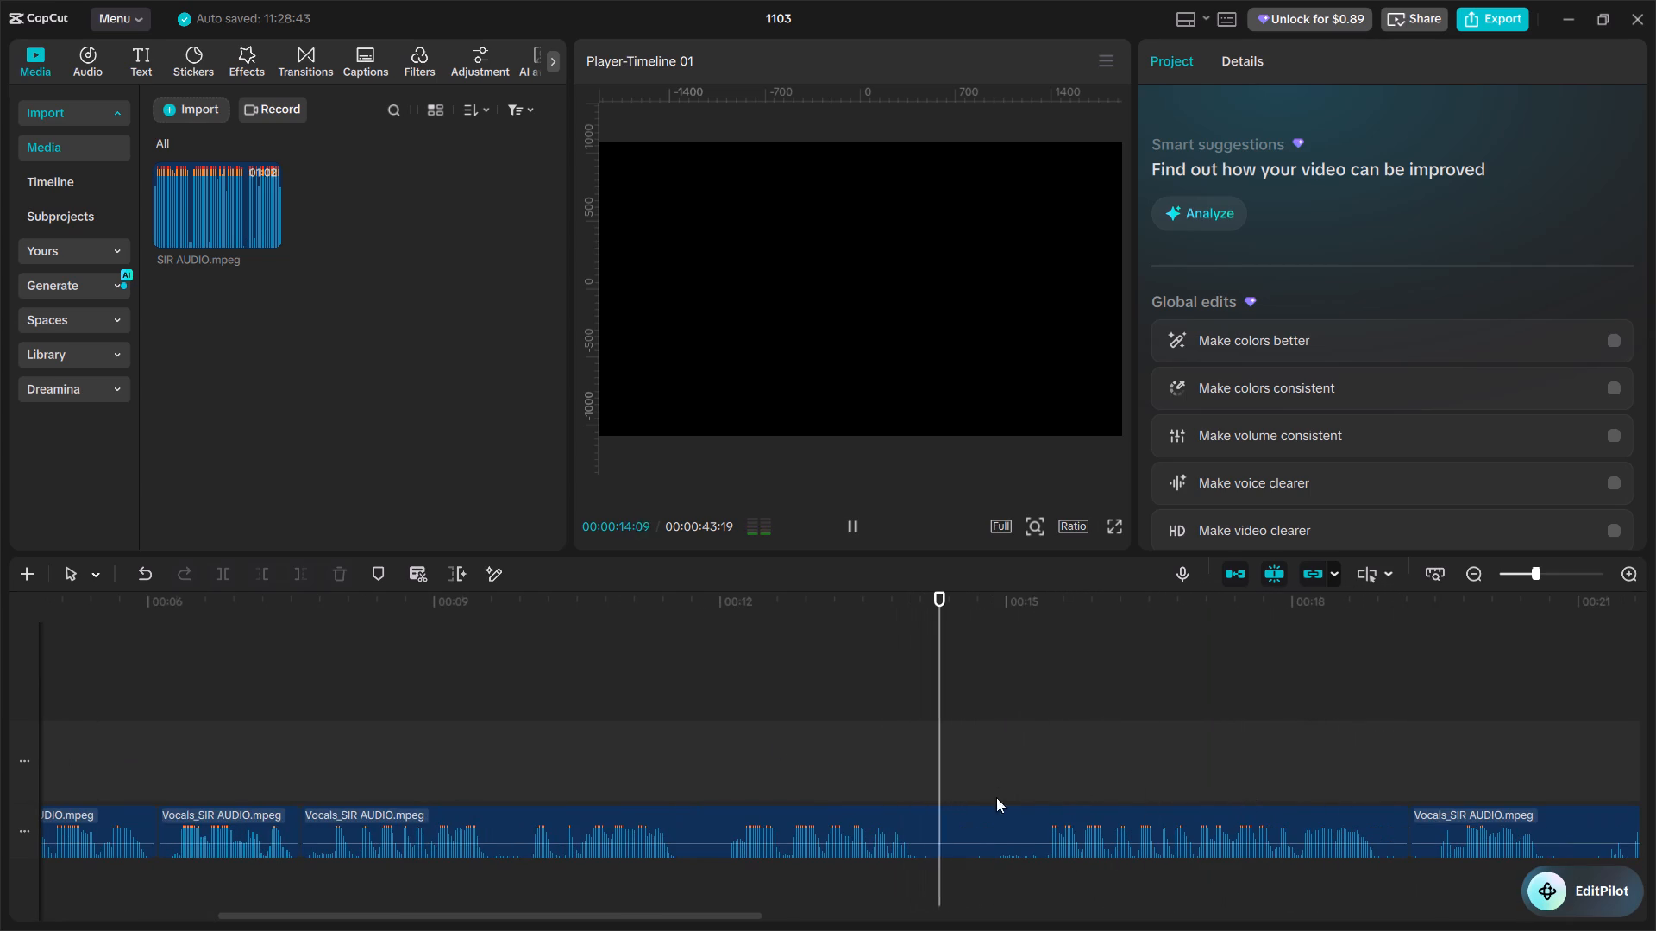
key("space")
left_click(931, 759)
left_click(973, 857)
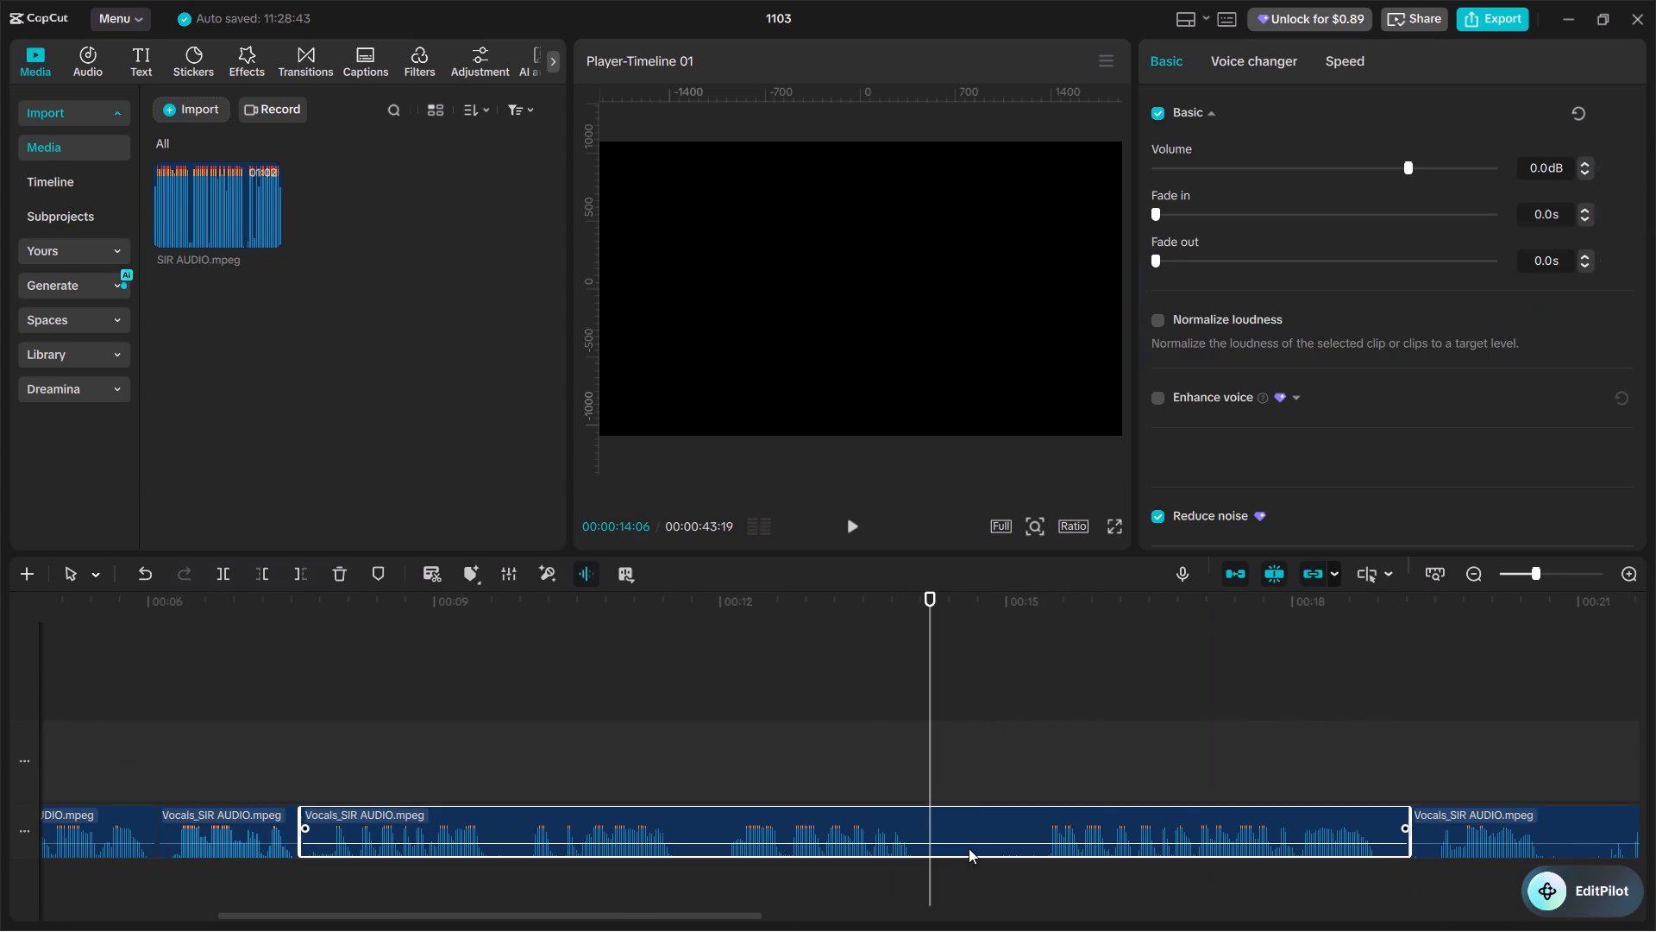
key("ctrl+b")
left_click(999, 759)
left_click_drag(999, 759, 1019, 775)
left_click(988, 836)
key("ctrl+b")
left_click(986, 836)
key("BackSpace")
right_click(986, 836)
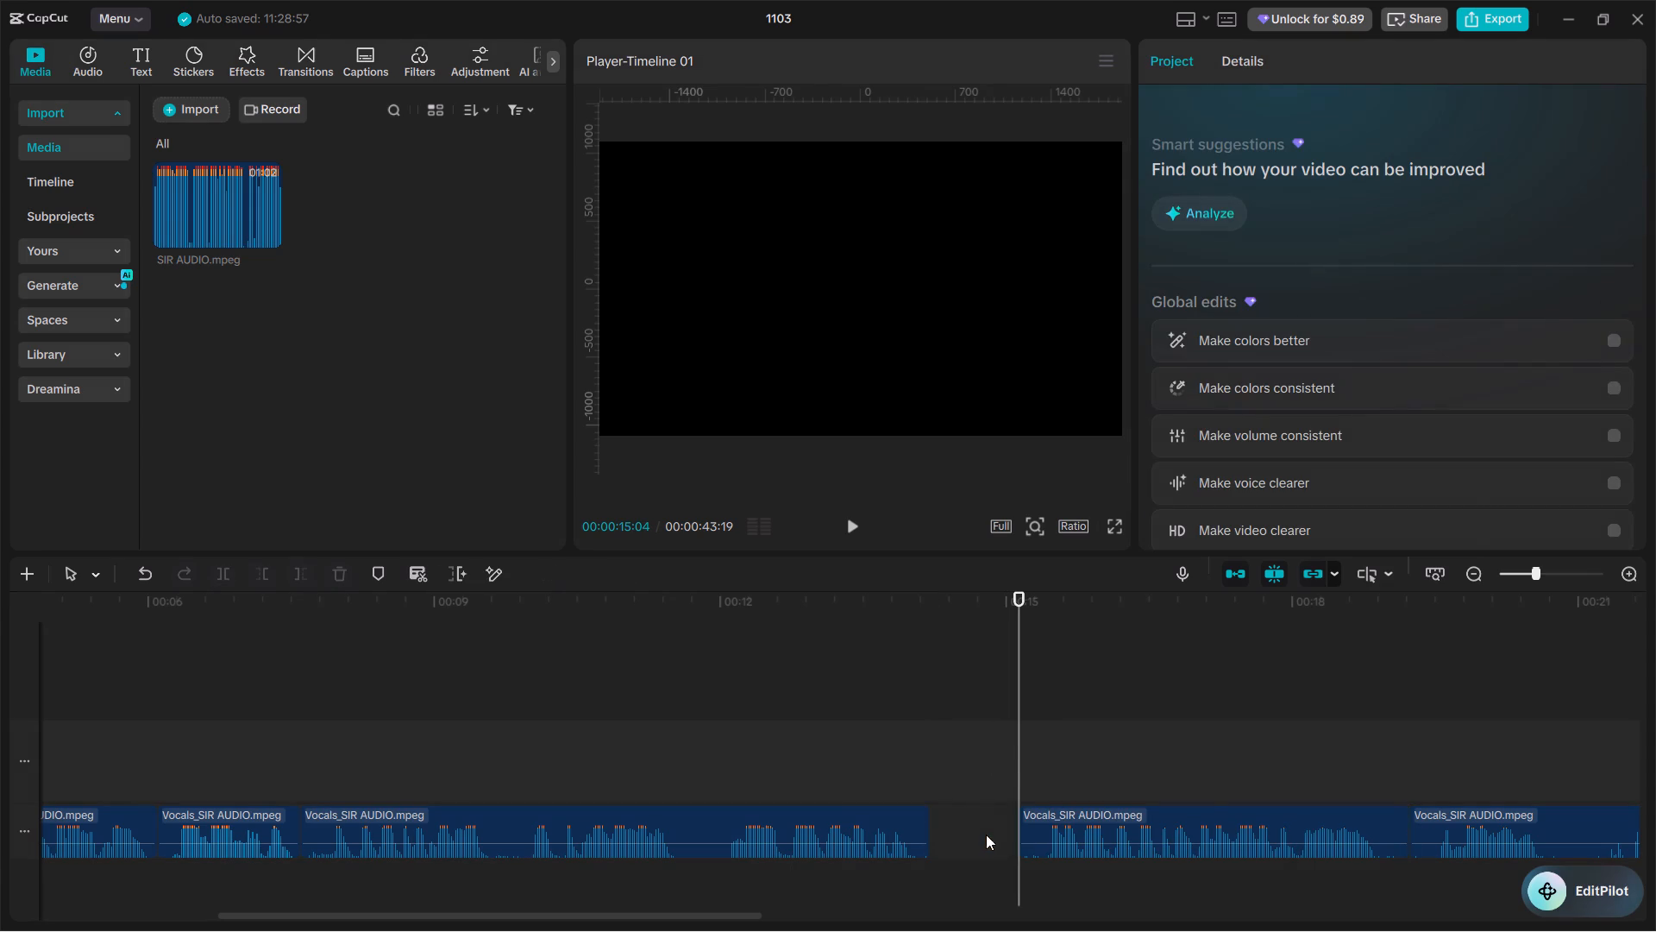
left_click(1003, 765)
Replay the whole vocals track from its beginning to check the tightened pauses.
scroll(994, 766, "down", 9)
scroll(699, 779, "down", 3, "ctrl")
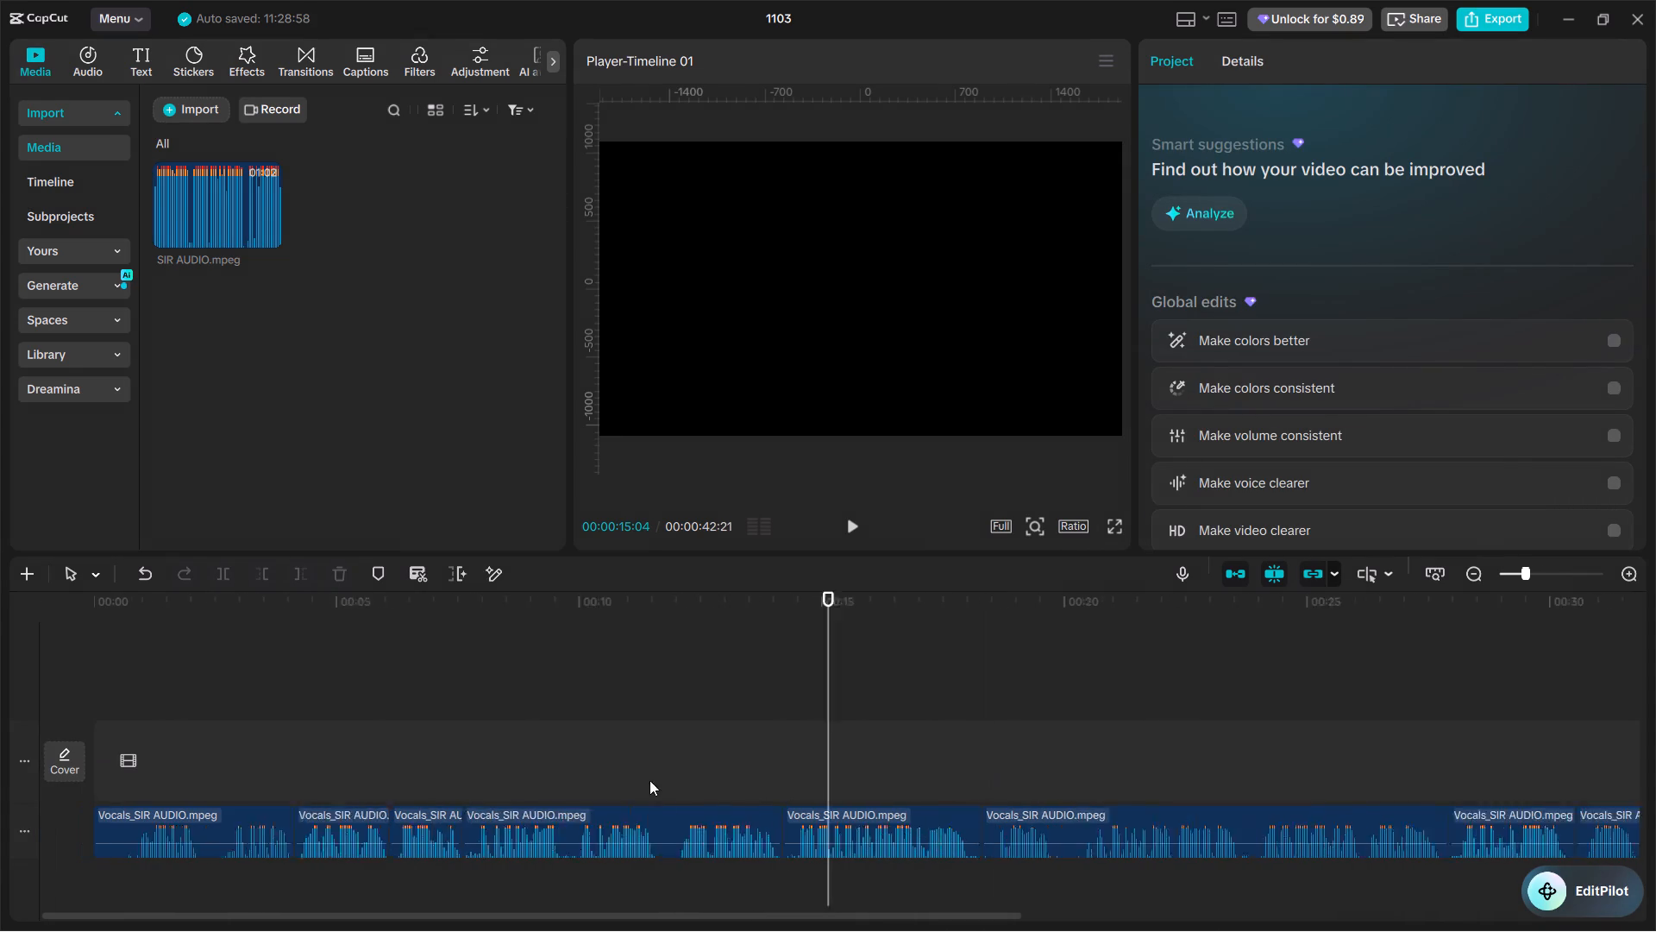
scroll(649, 780, "down", 3, "ctrl")
left_click(280, 706)
left_click_drag(280, 706, 0, 708)
key("space")
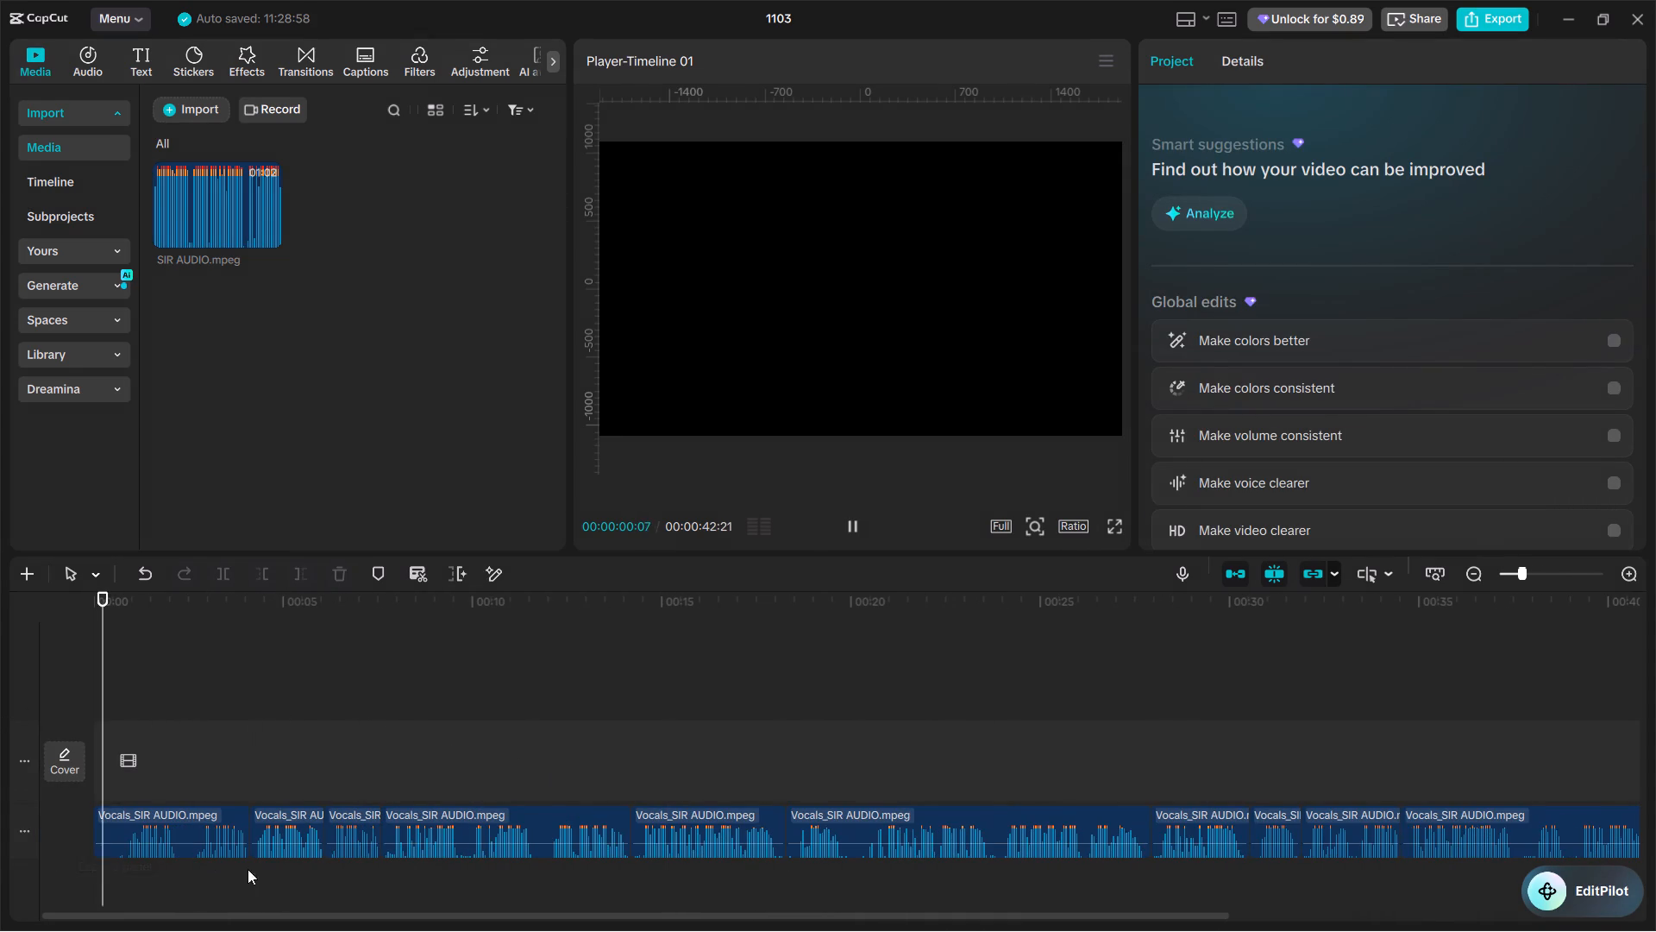
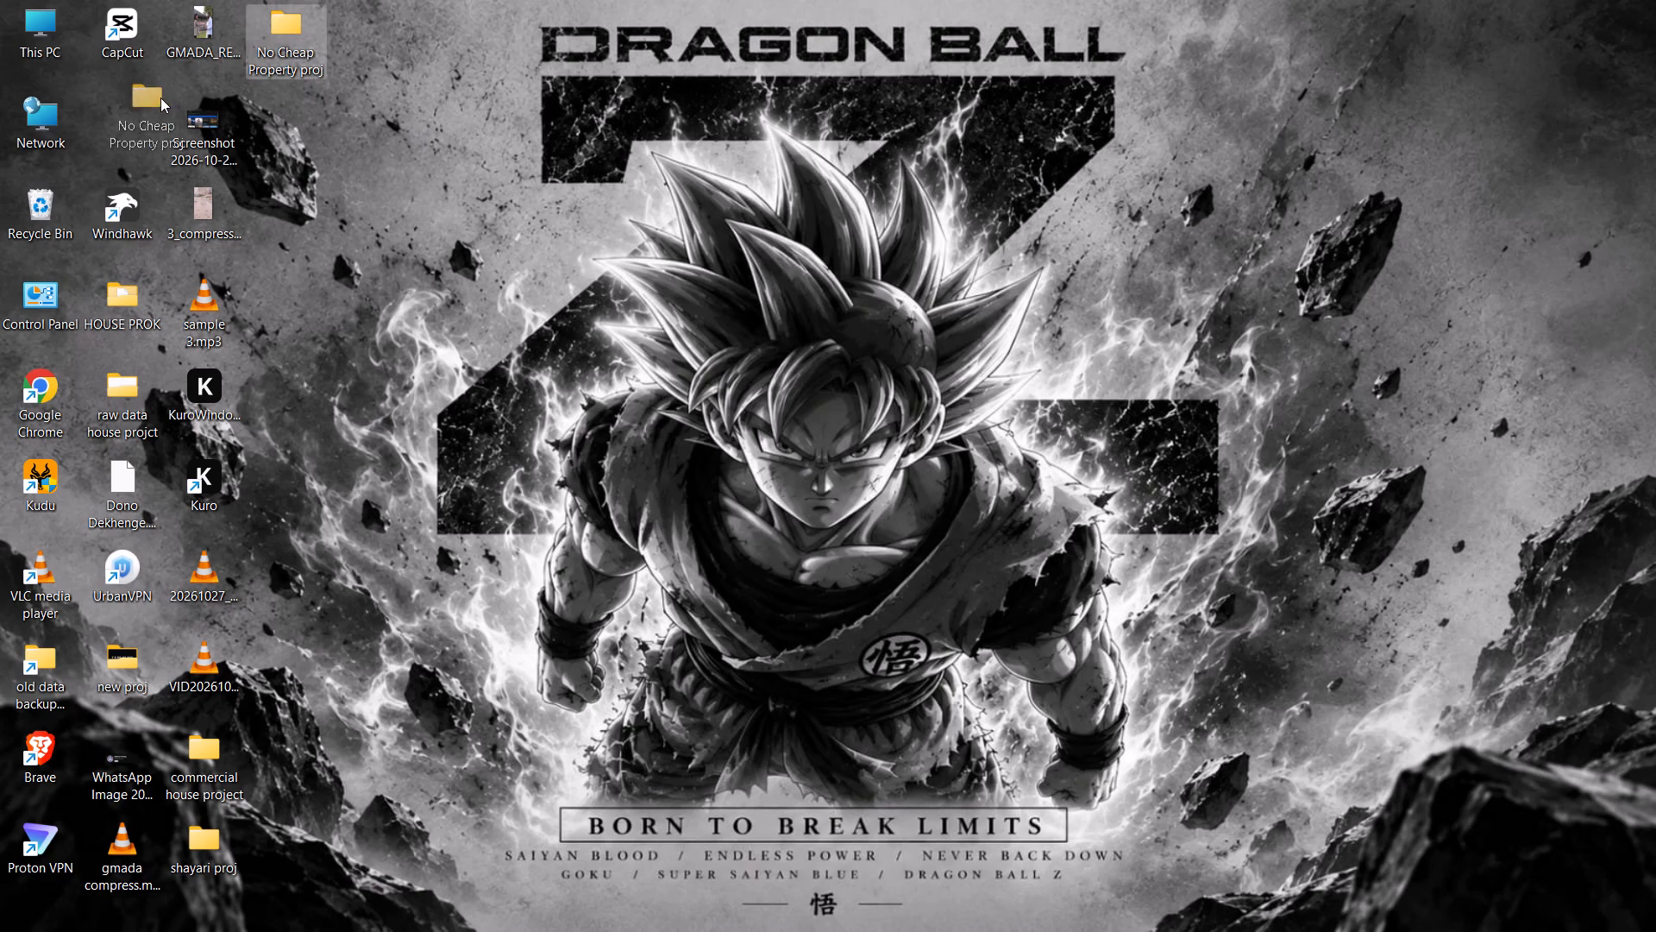
Move the No Cheap Property proj folder to the free spot beneath the CapCut shortcut and refresh the desktop.
left_click_drag(160, 98, 147, 101)
left_click(471, 154)
right_click(512, 129)
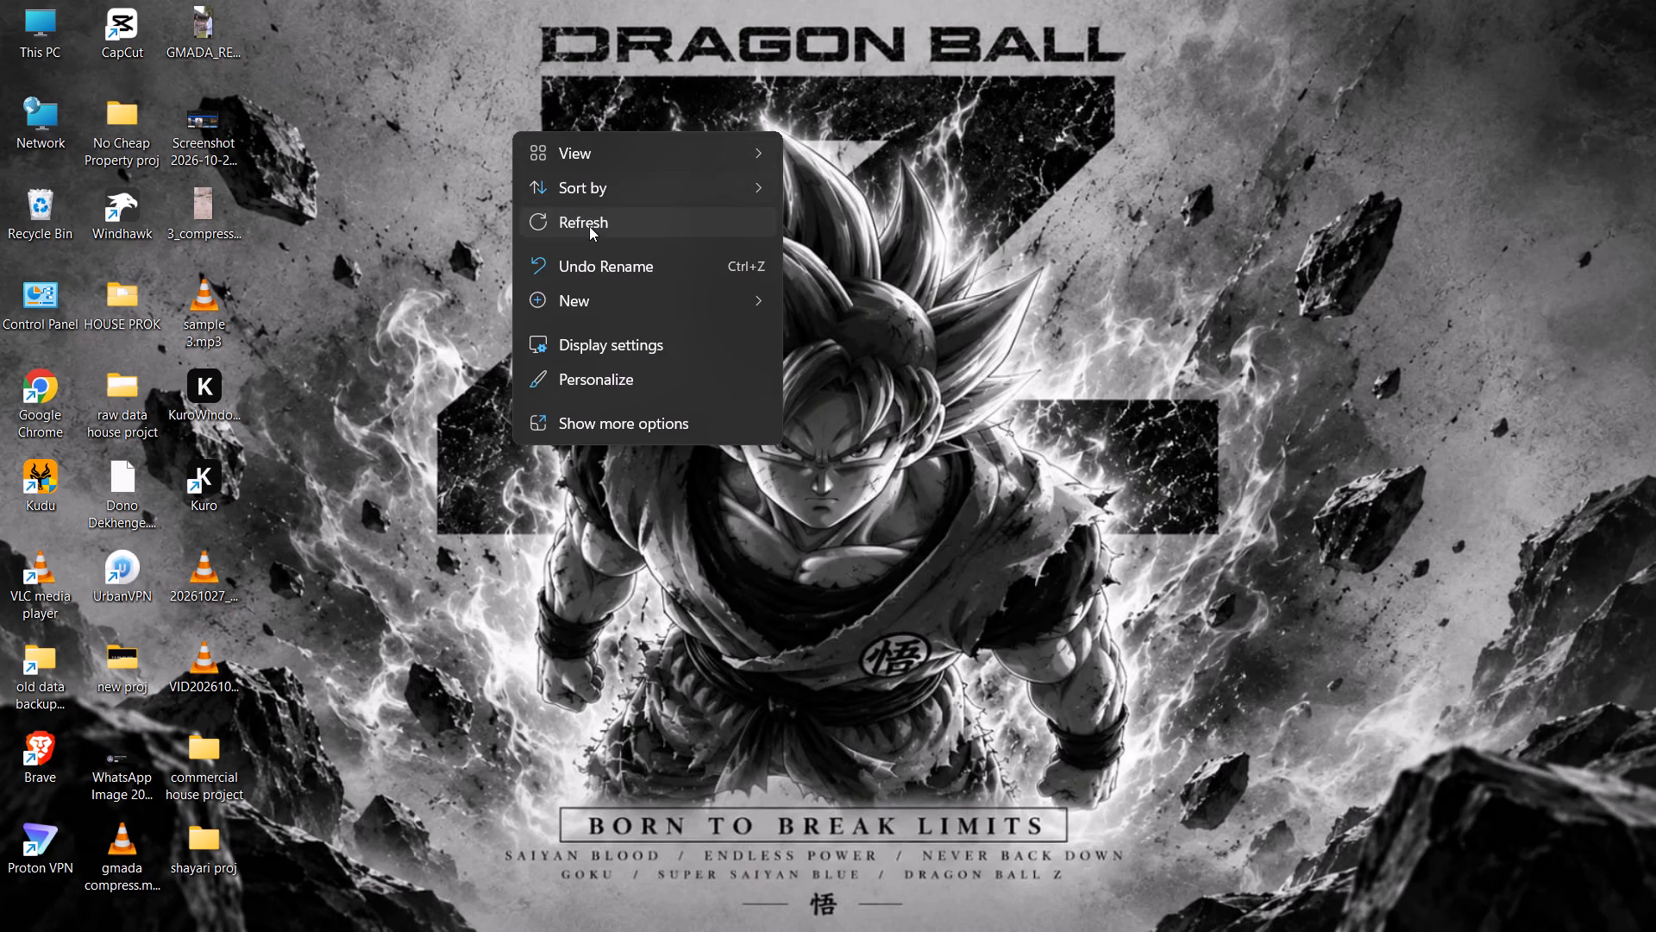
left_click(589, 226)
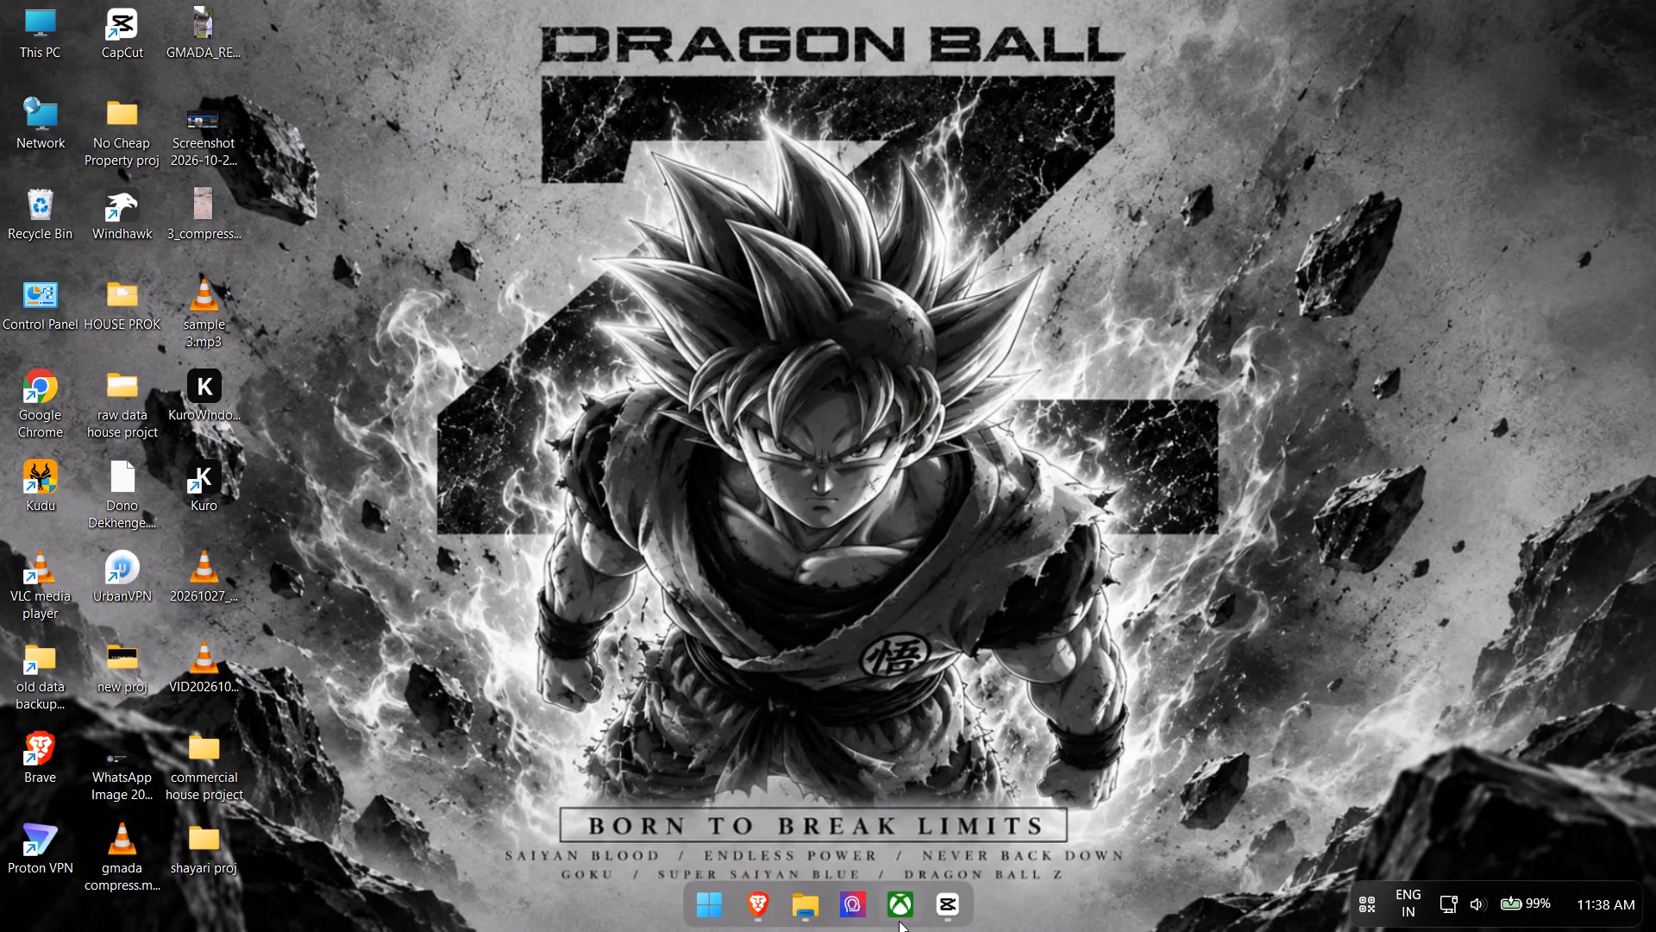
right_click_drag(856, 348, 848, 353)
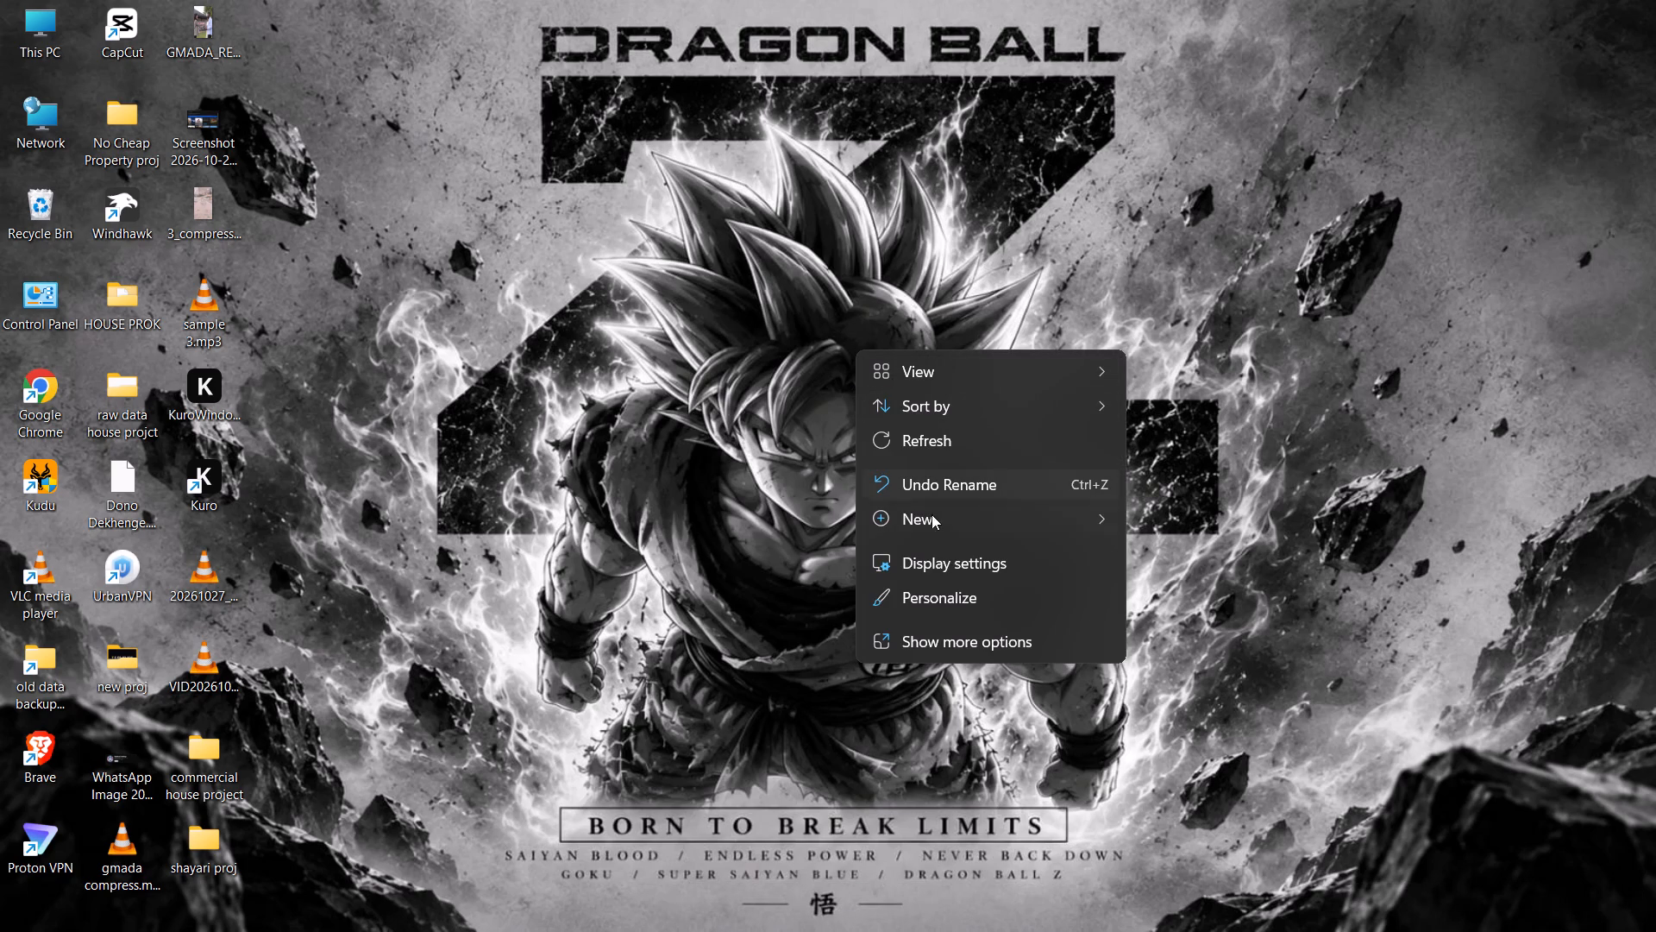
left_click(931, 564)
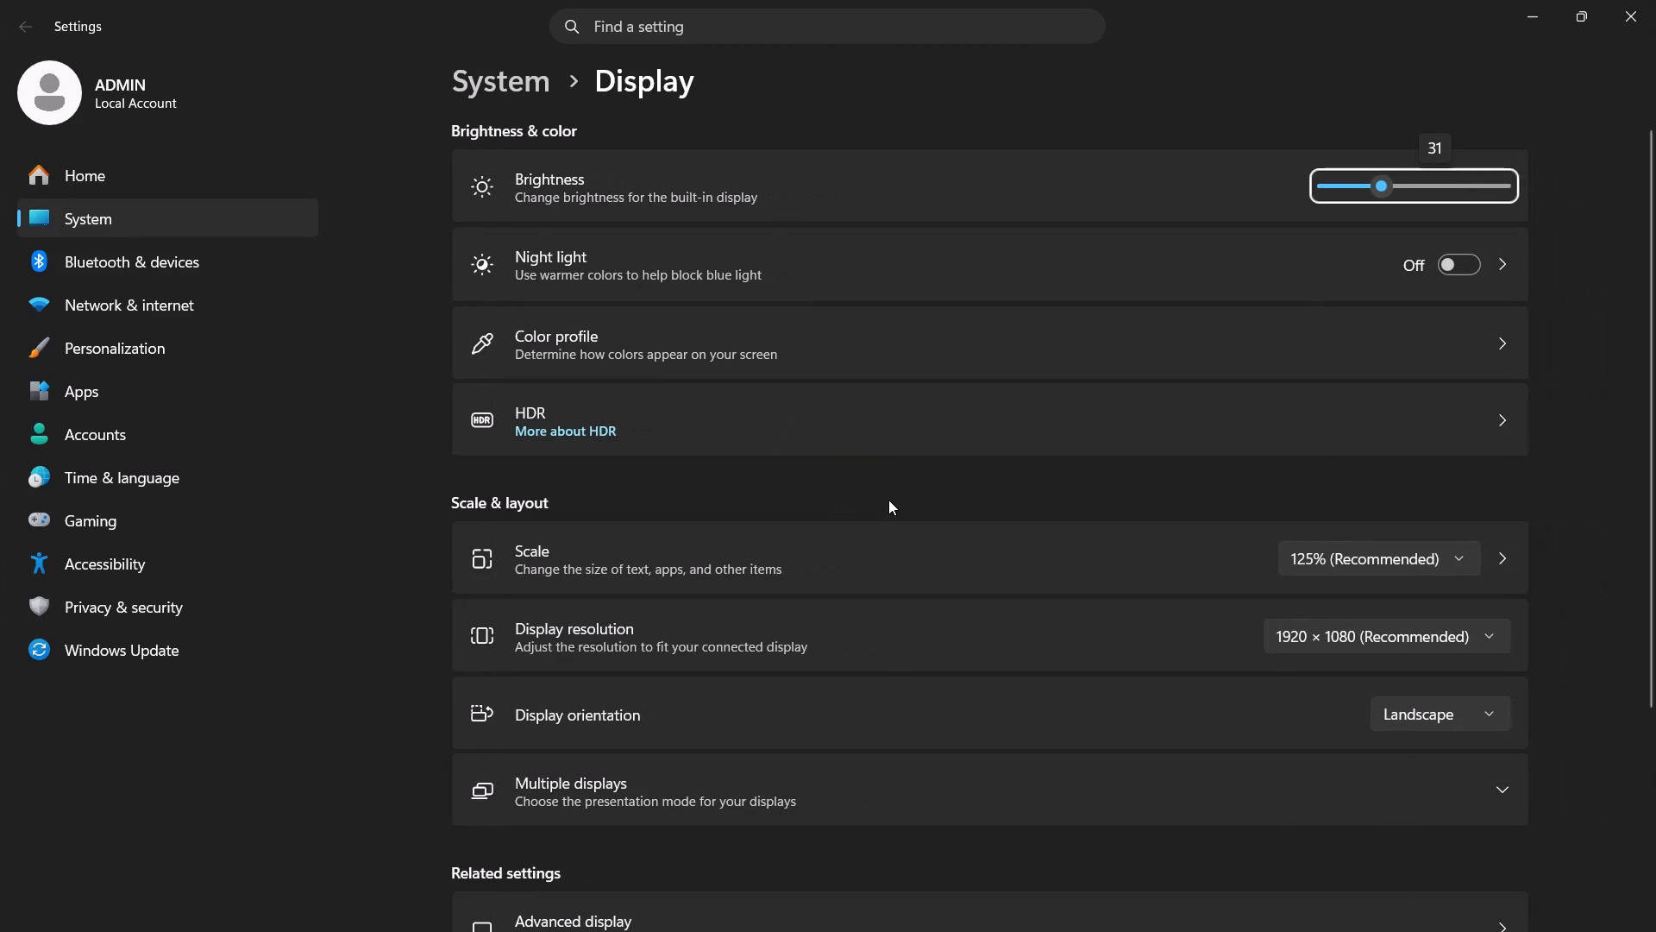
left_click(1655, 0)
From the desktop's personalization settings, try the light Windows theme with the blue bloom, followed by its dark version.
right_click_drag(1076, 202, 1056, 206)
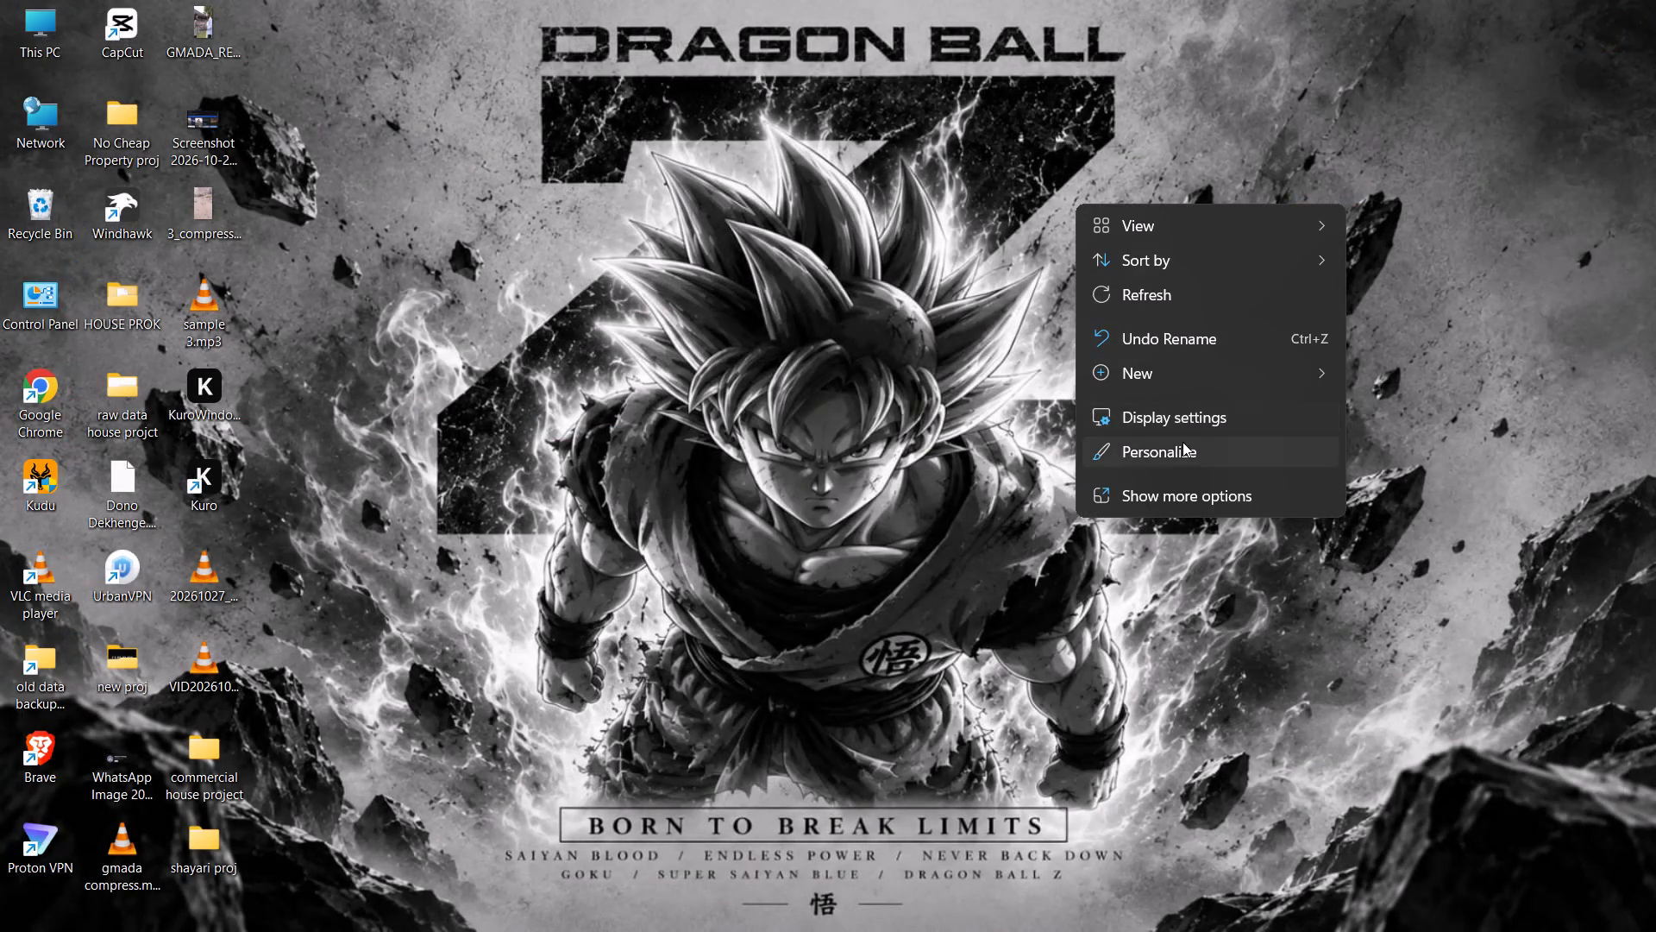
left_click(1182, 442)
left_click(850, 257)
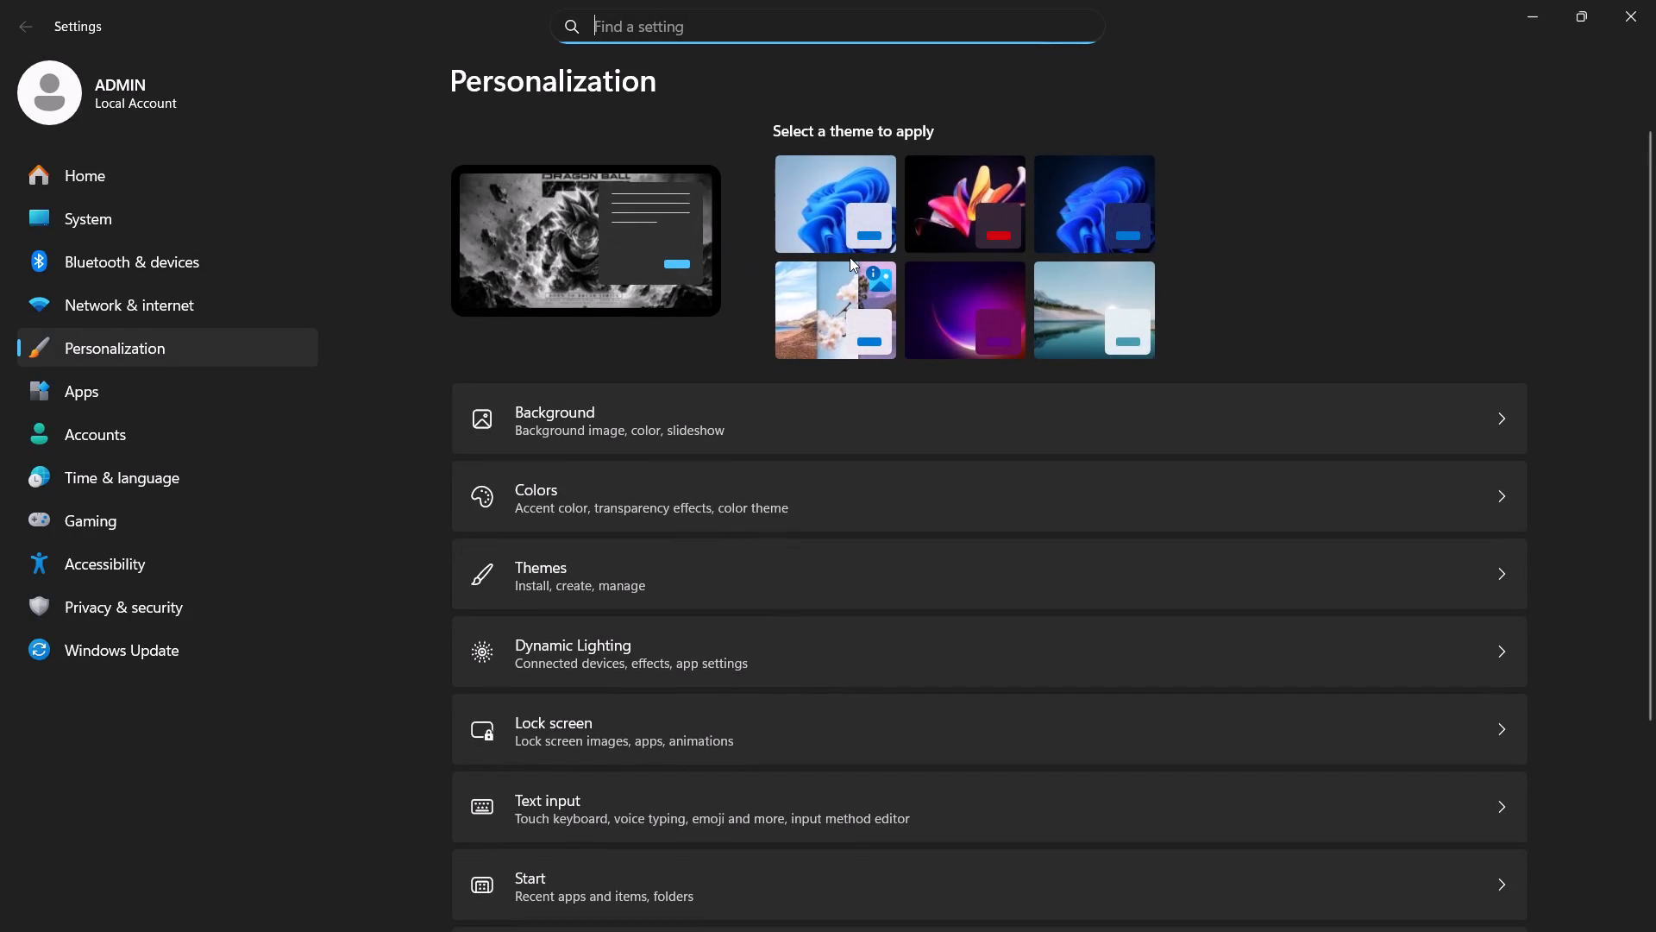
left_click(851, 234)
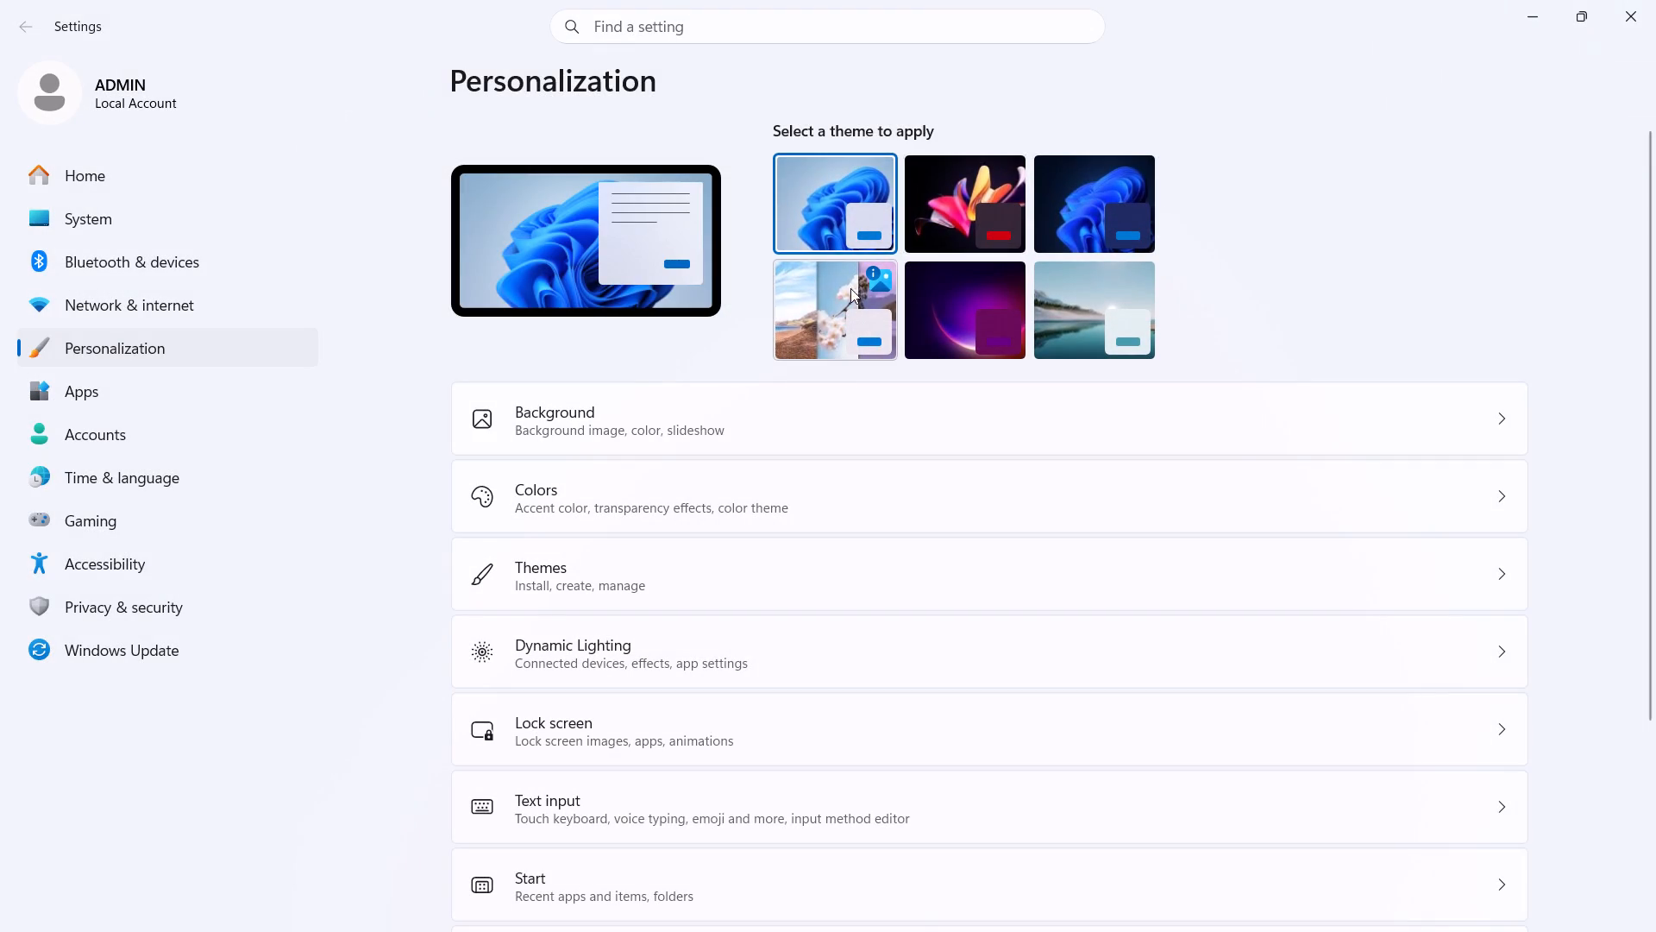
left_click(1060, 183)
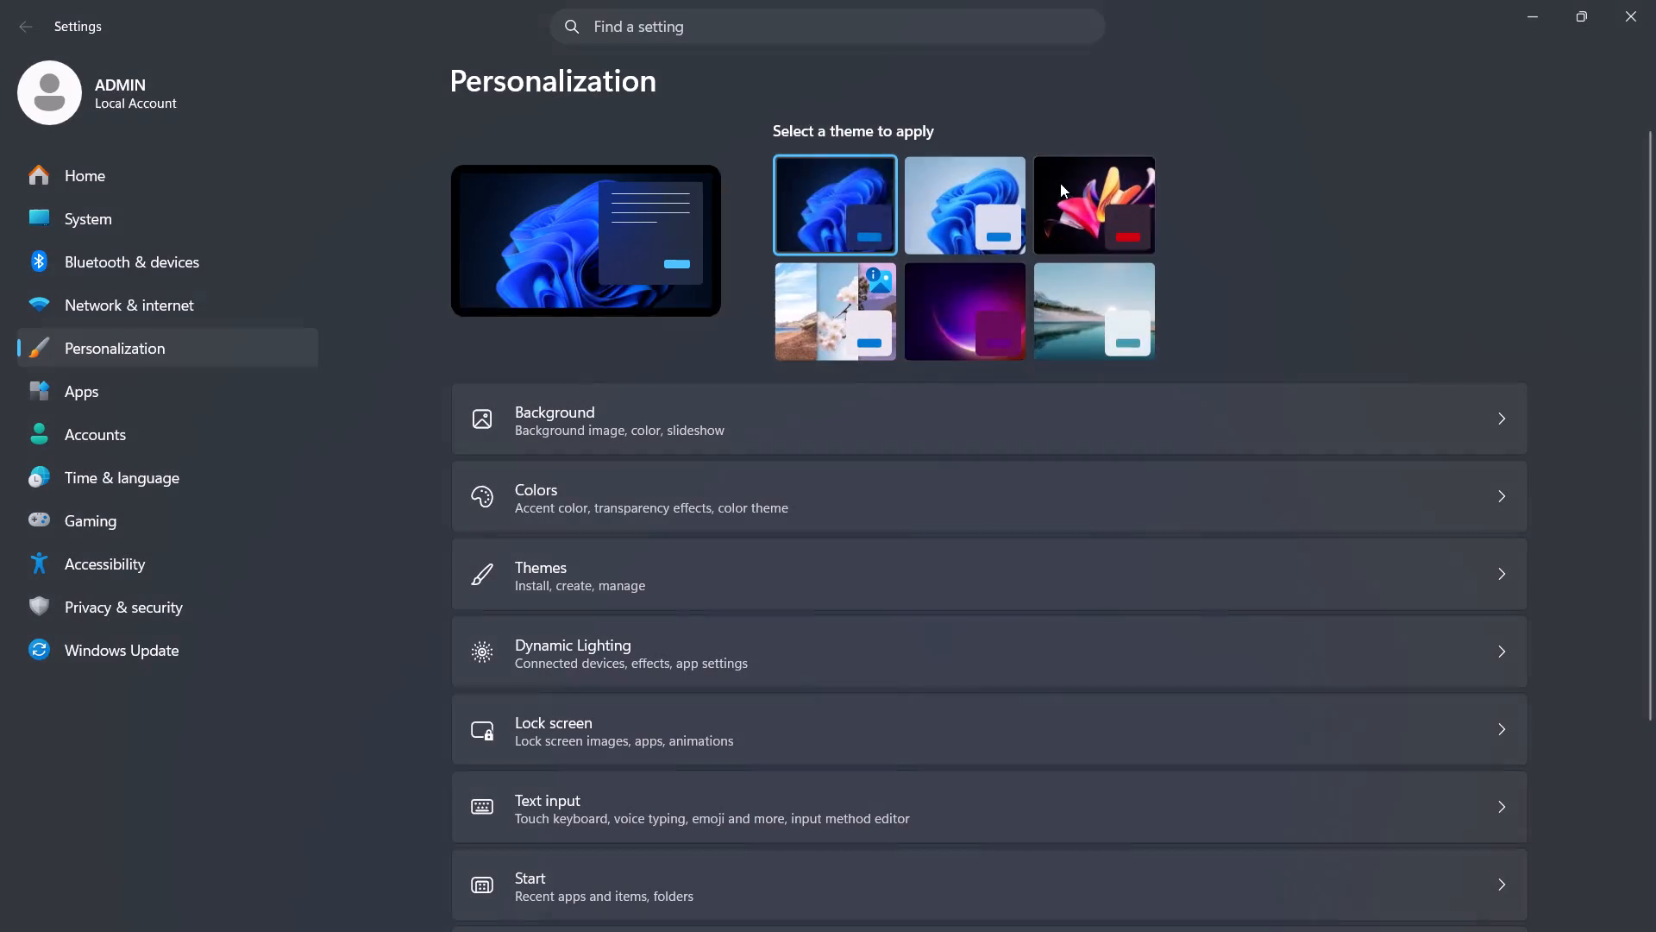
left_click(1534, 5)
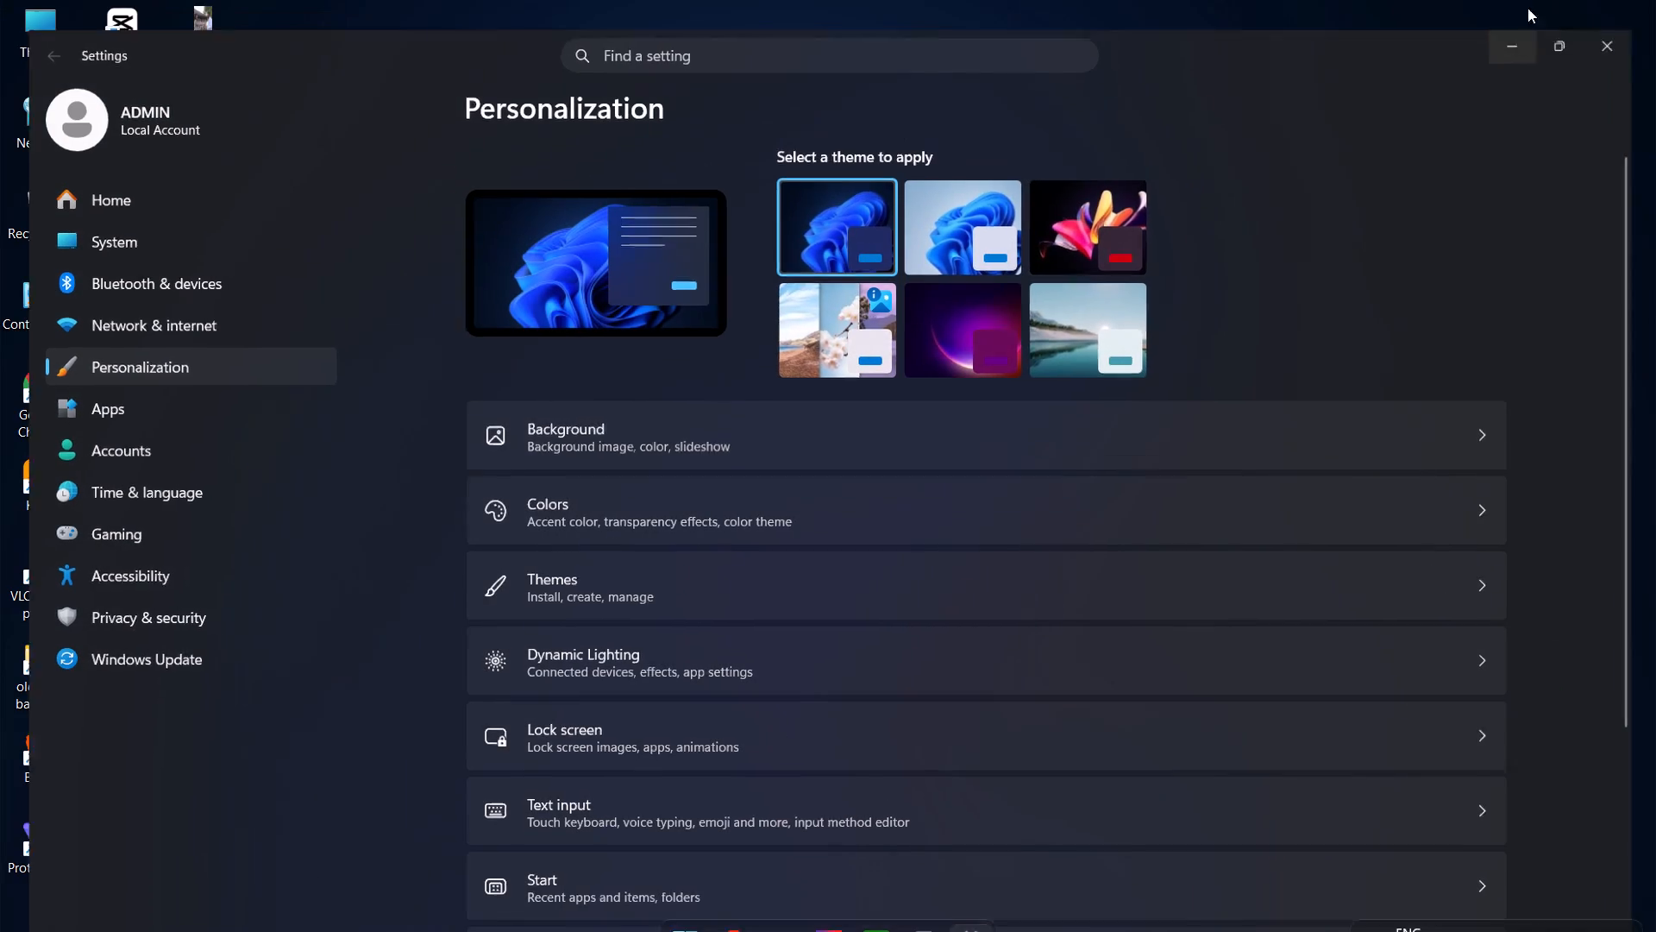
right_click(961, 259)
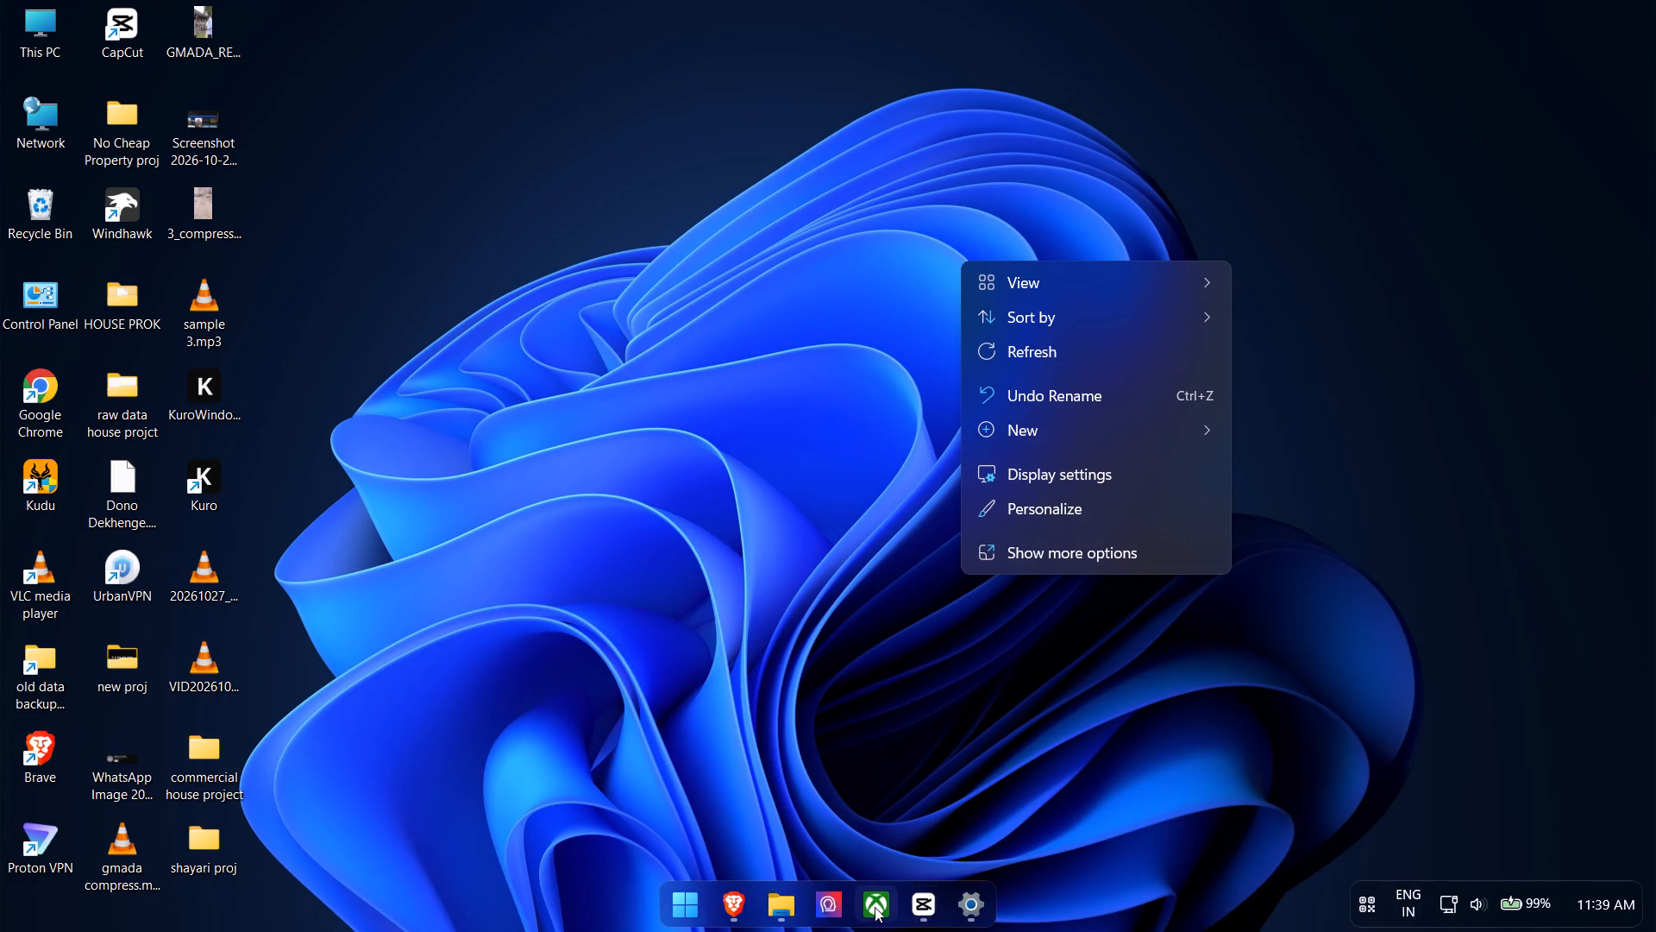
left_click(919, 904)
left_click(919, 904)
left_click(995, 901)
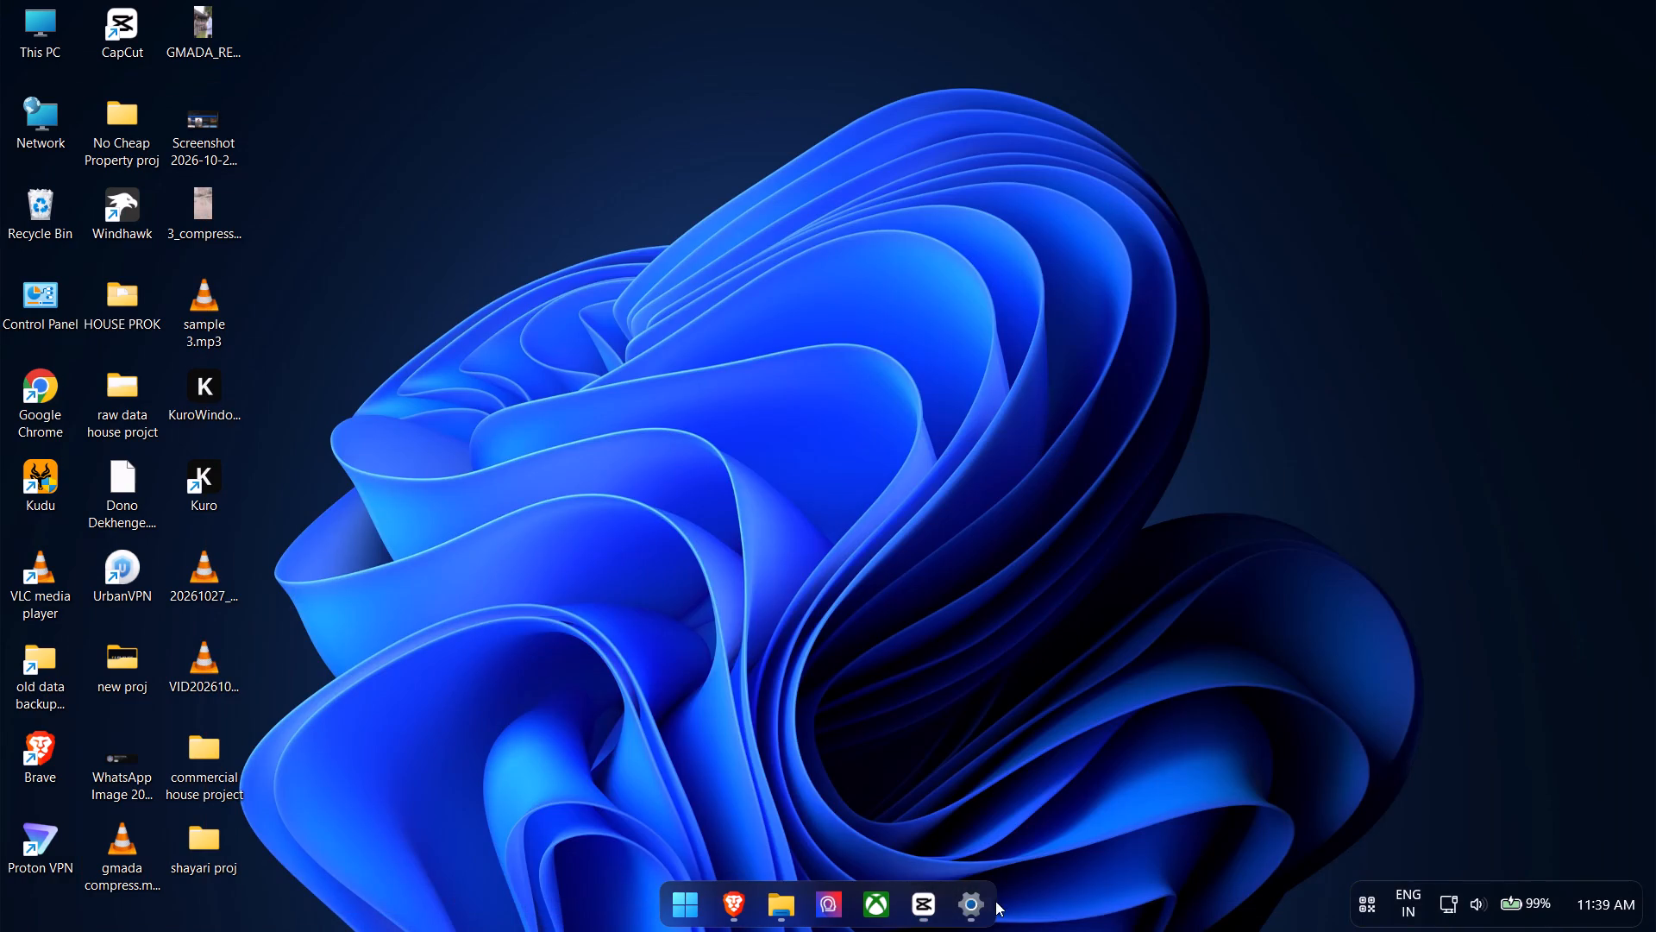
Return to the personalization settings and apply the Windows spotlight theme.
left_click(974, 897)
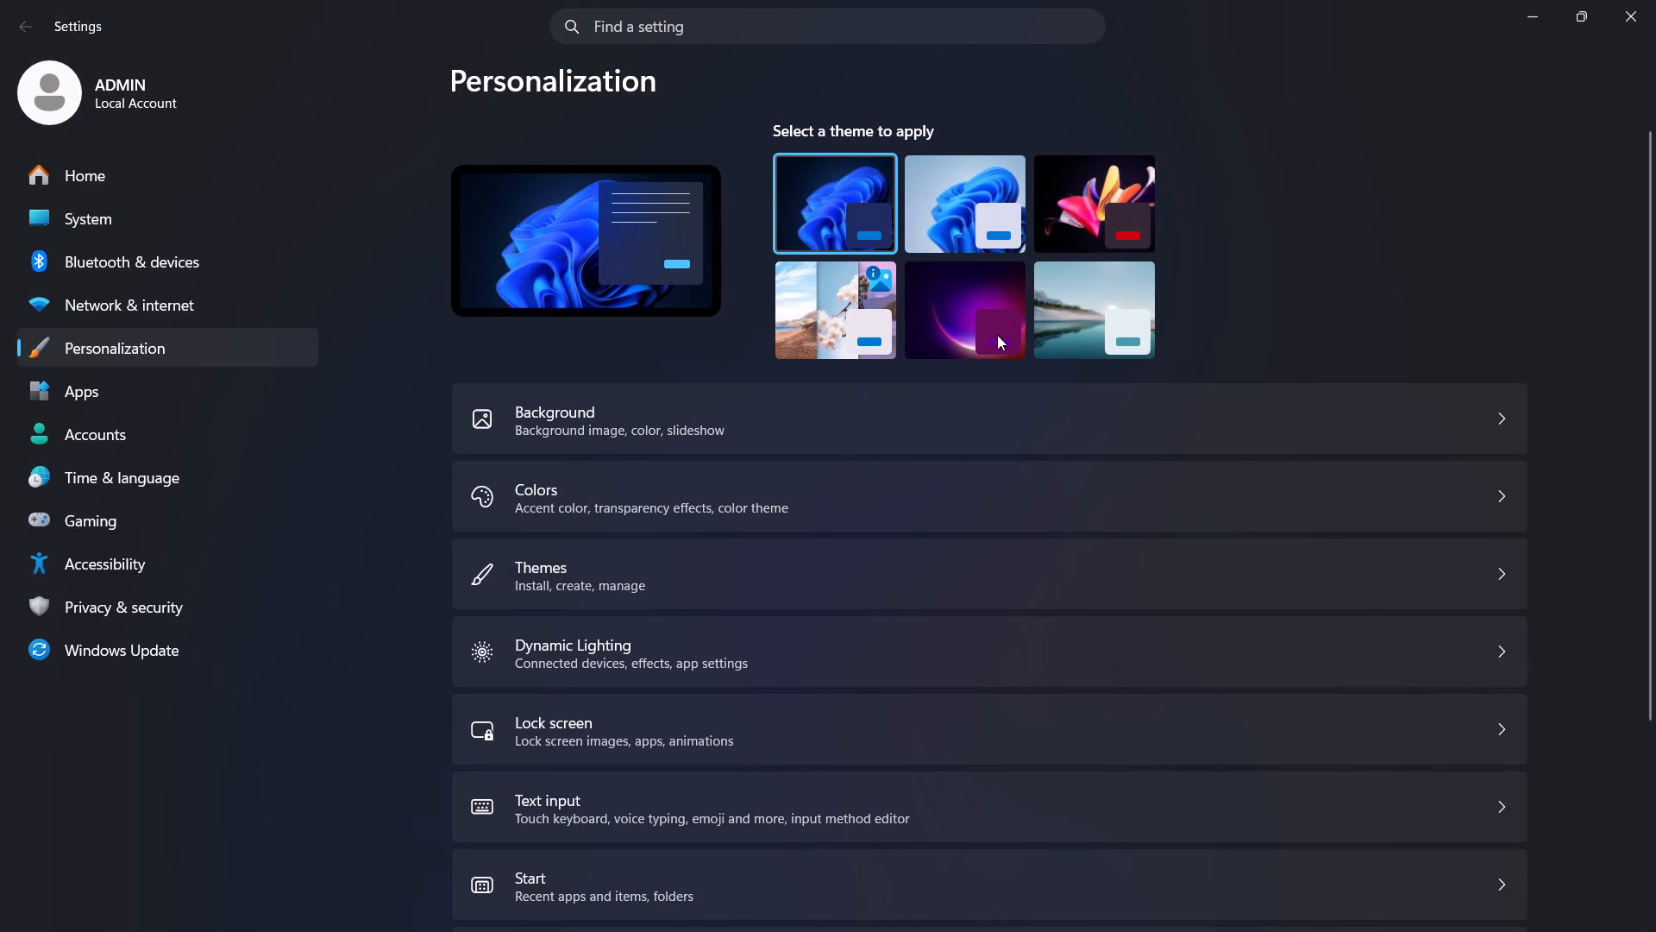
left_click(863, 306)
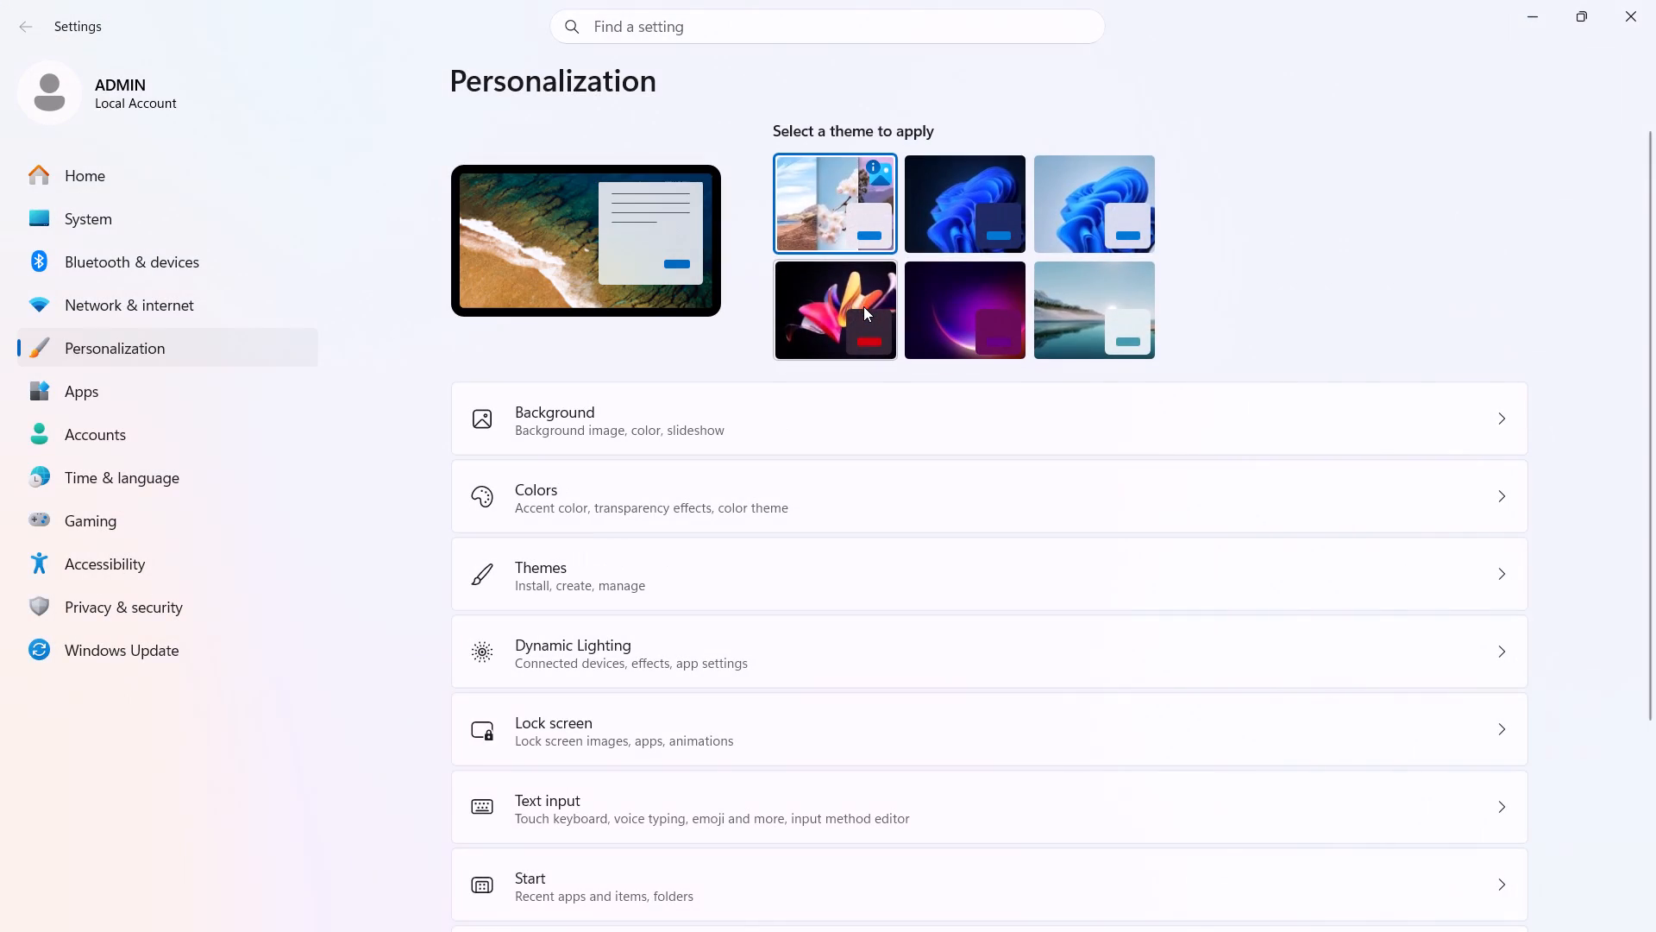
left_click(1496, 0)
left_click(1541, 0)
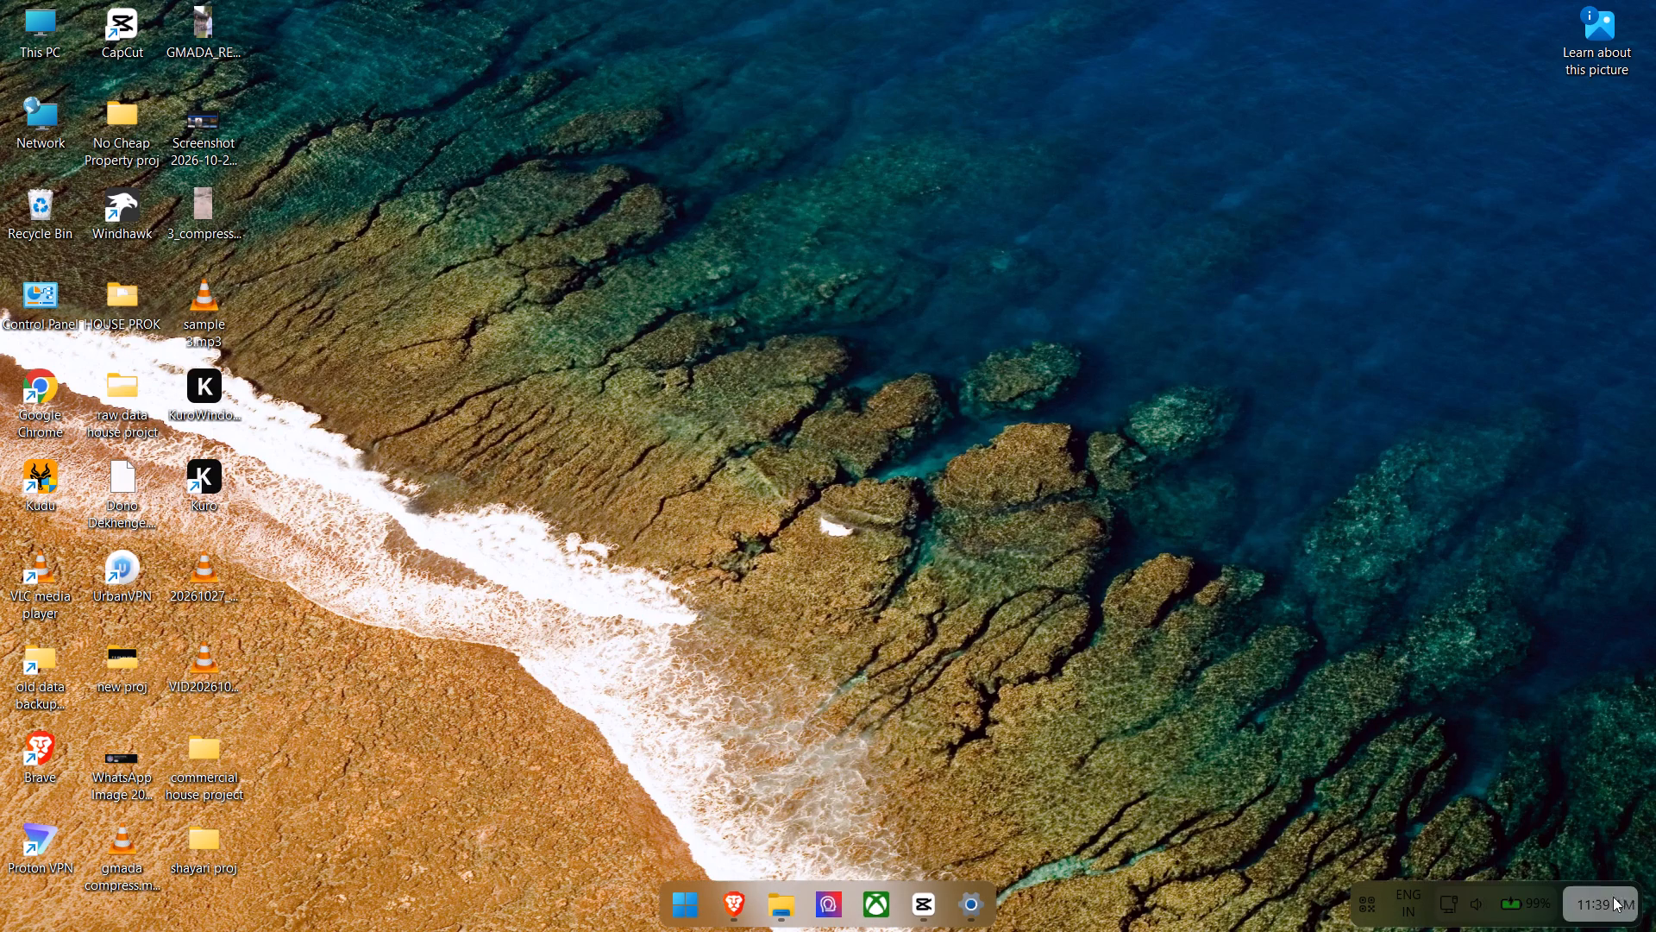
Check how the notification centre and the quick settings flyout look under the spotlight theme.
left_click(1631, 905)
left_click(1112, 481)
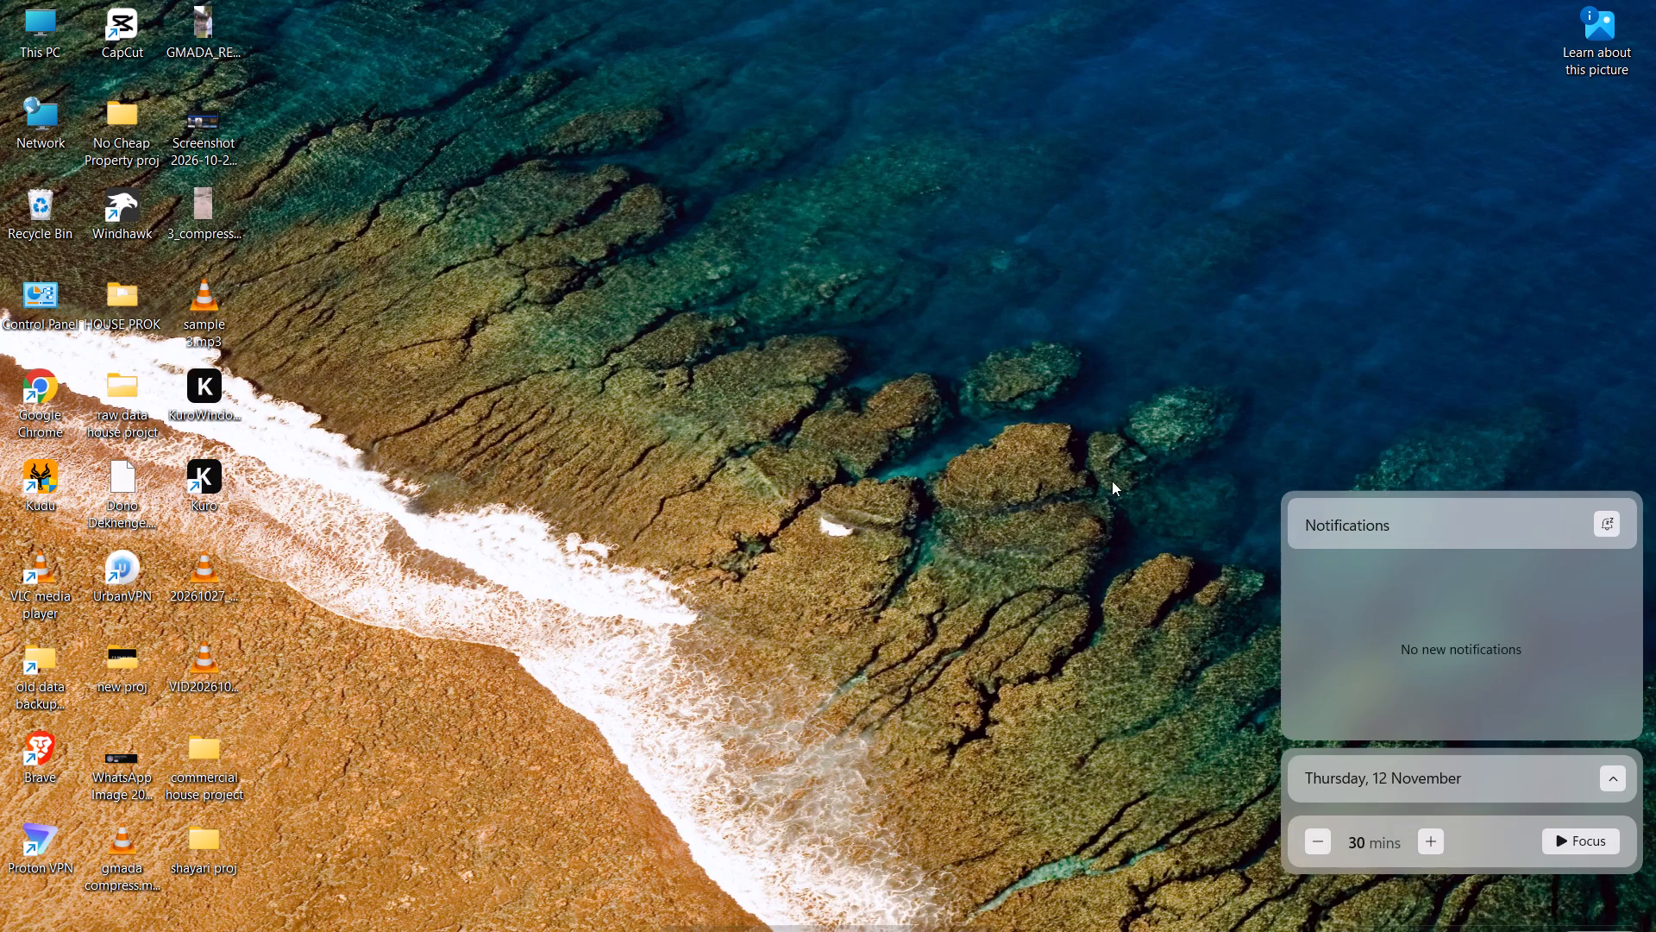
left_click(1440, 904)
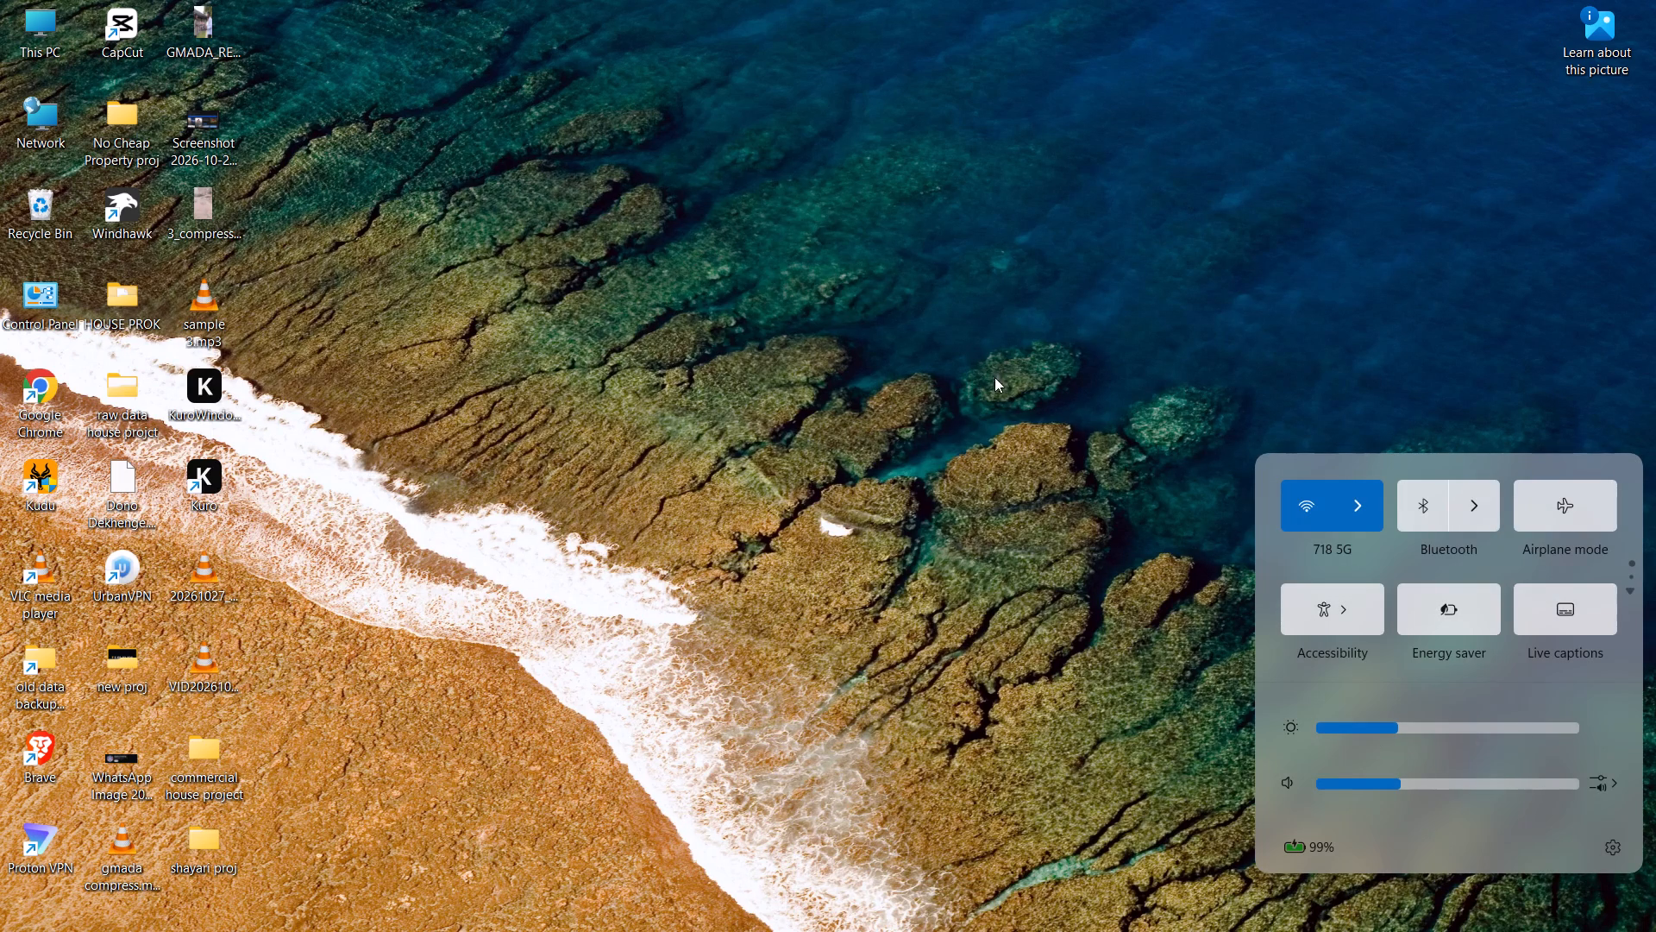
left_click(976, 344)
Return to the personalization settings and look over the Colors and Dynamic Lighting pages.
right_click(976, 344)
left_click(1016, 868)
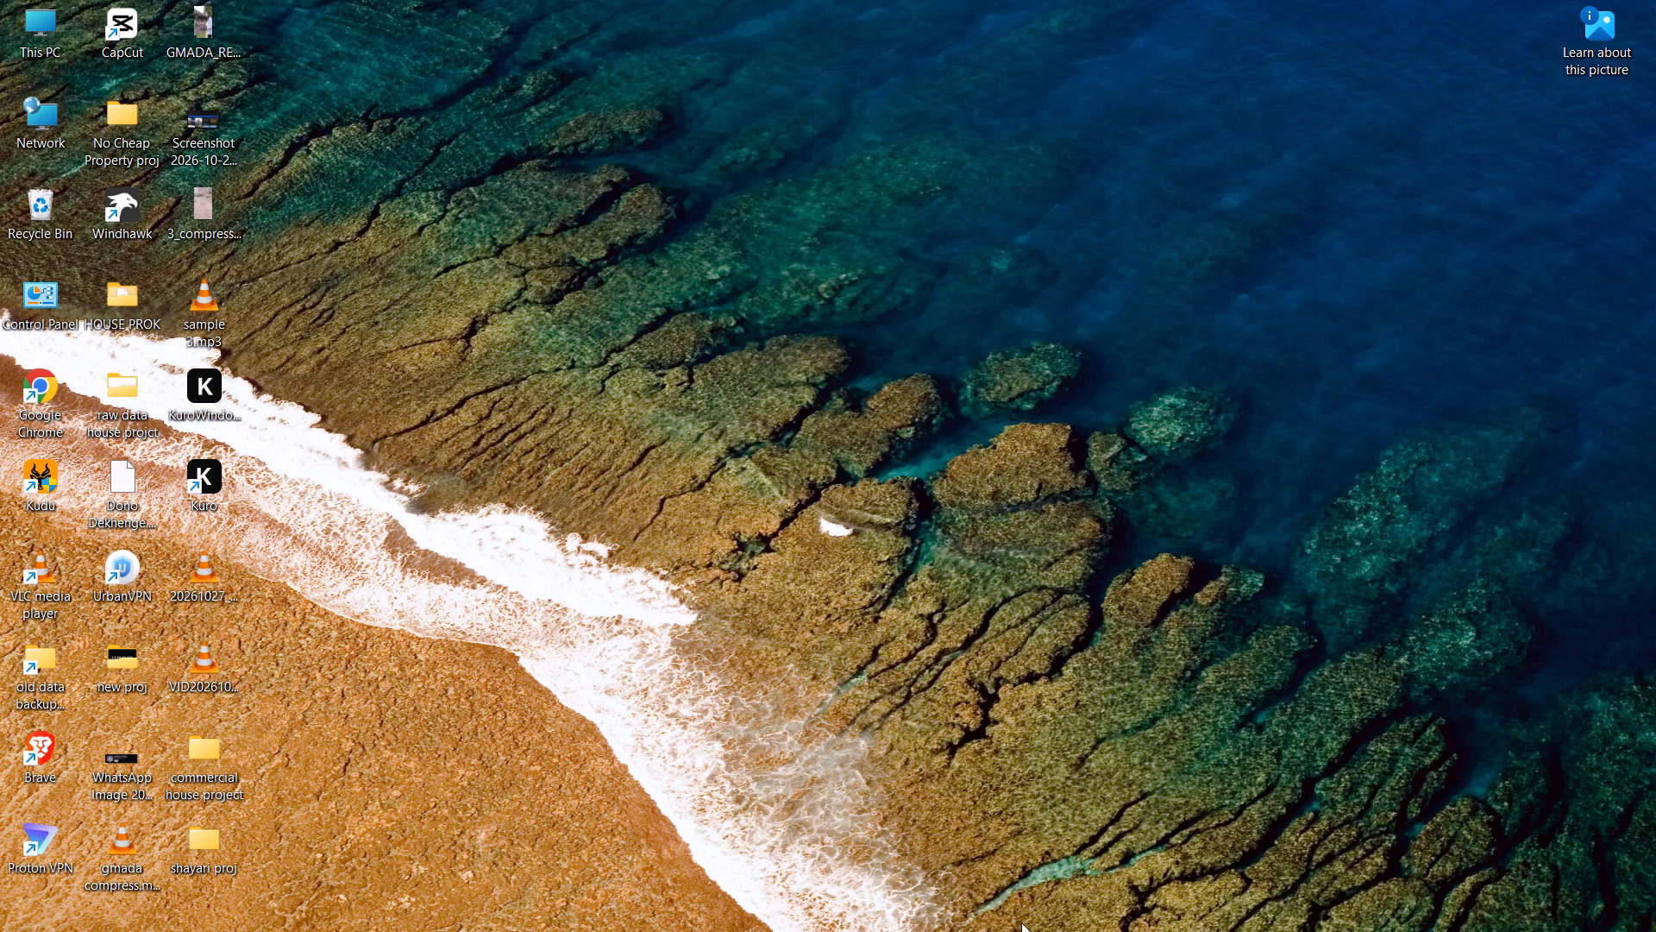
left_click(980, 899)
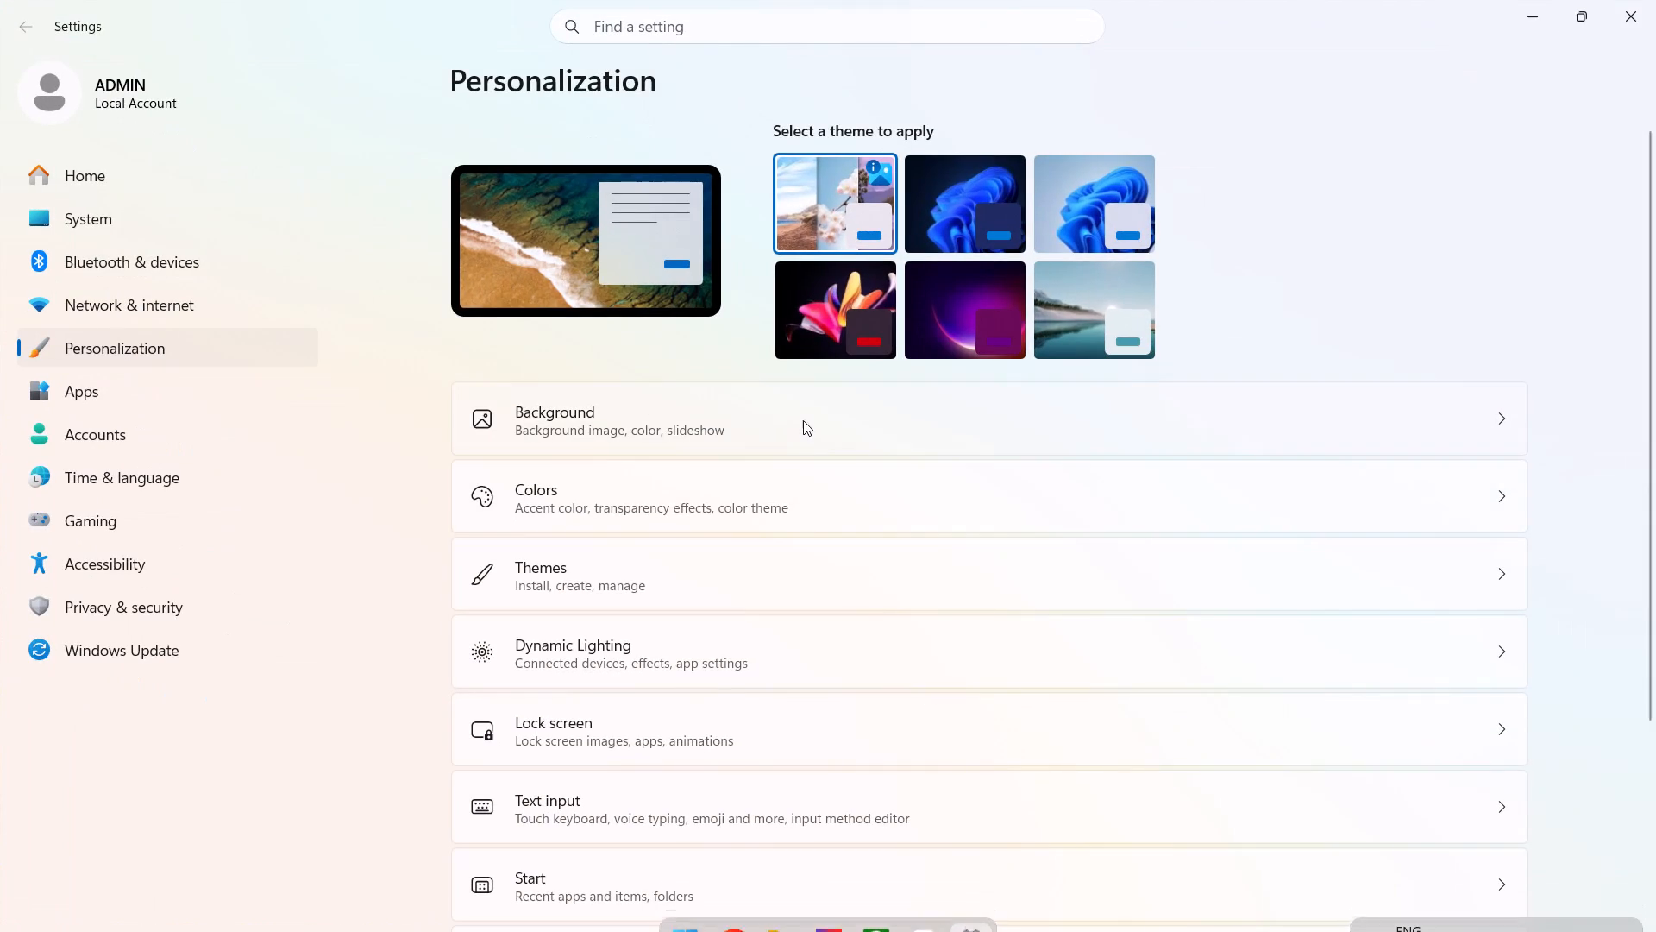
left_click(835, 503)
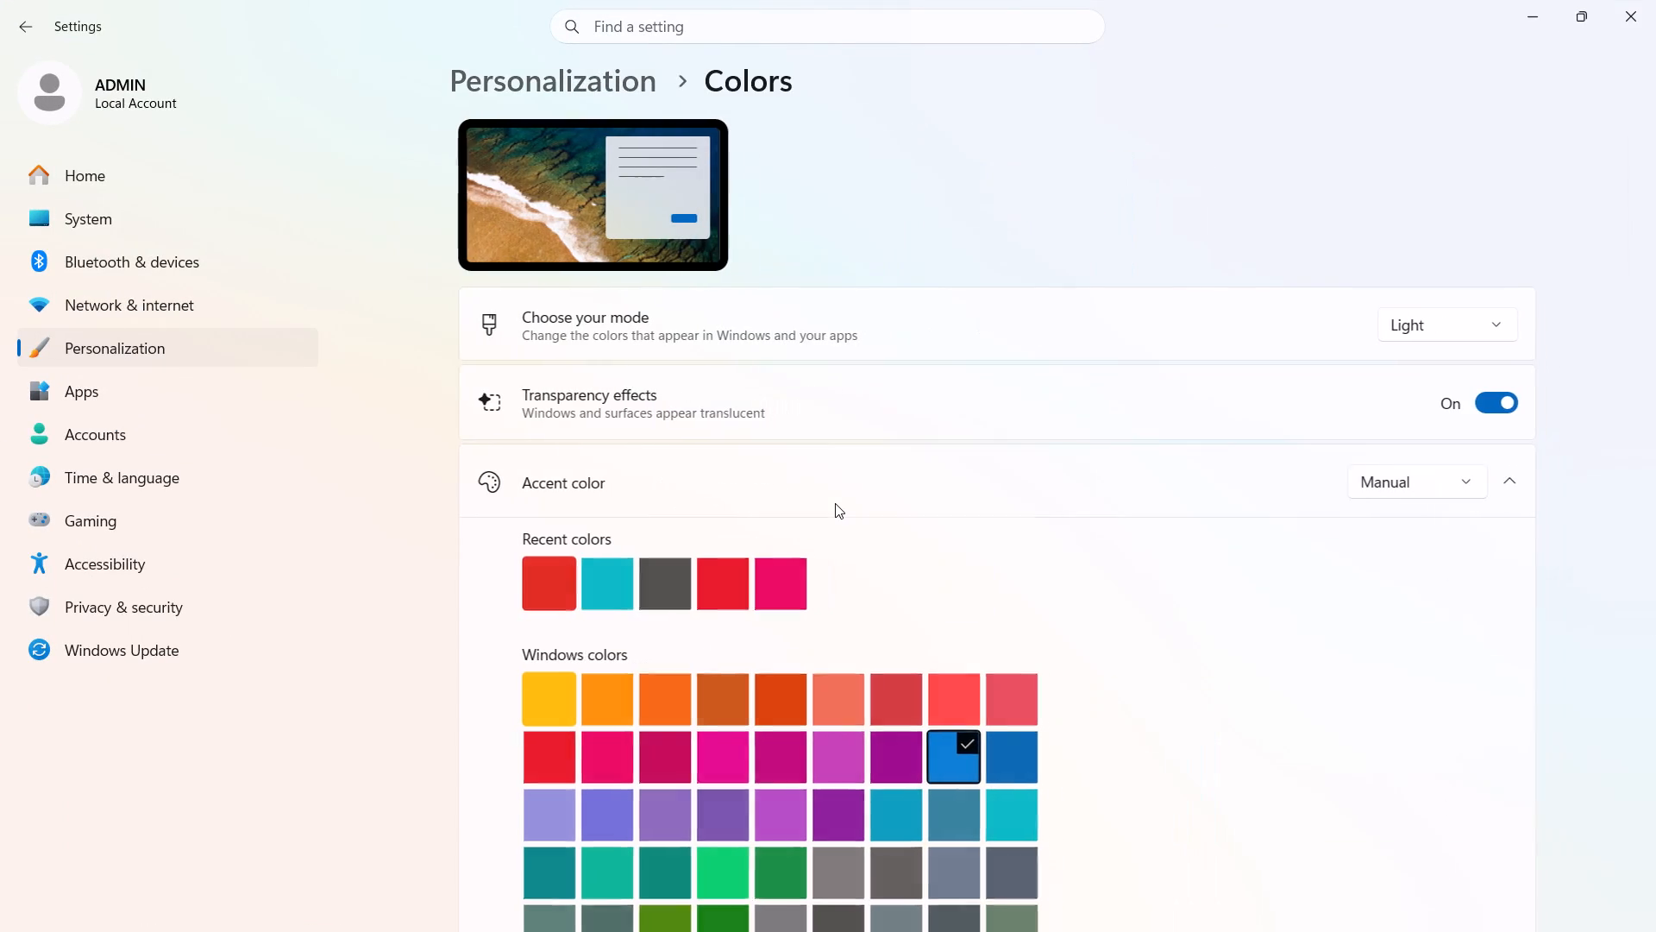
left_click(4, 0)
left_click(41, 24)
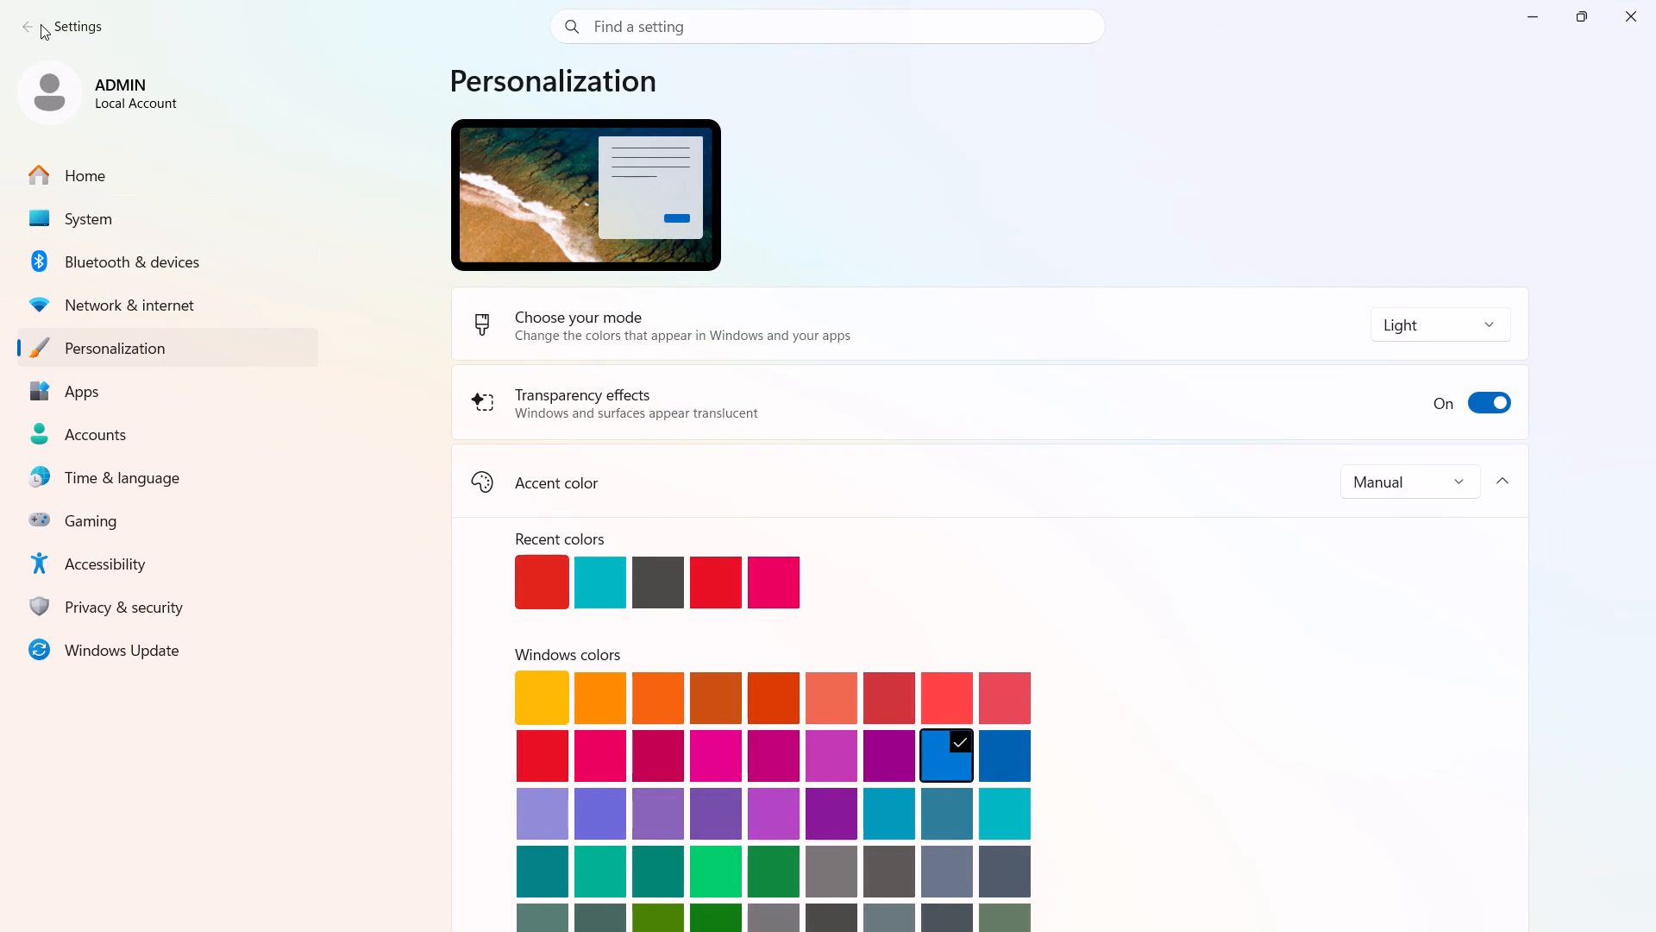
left_click(659, 652)
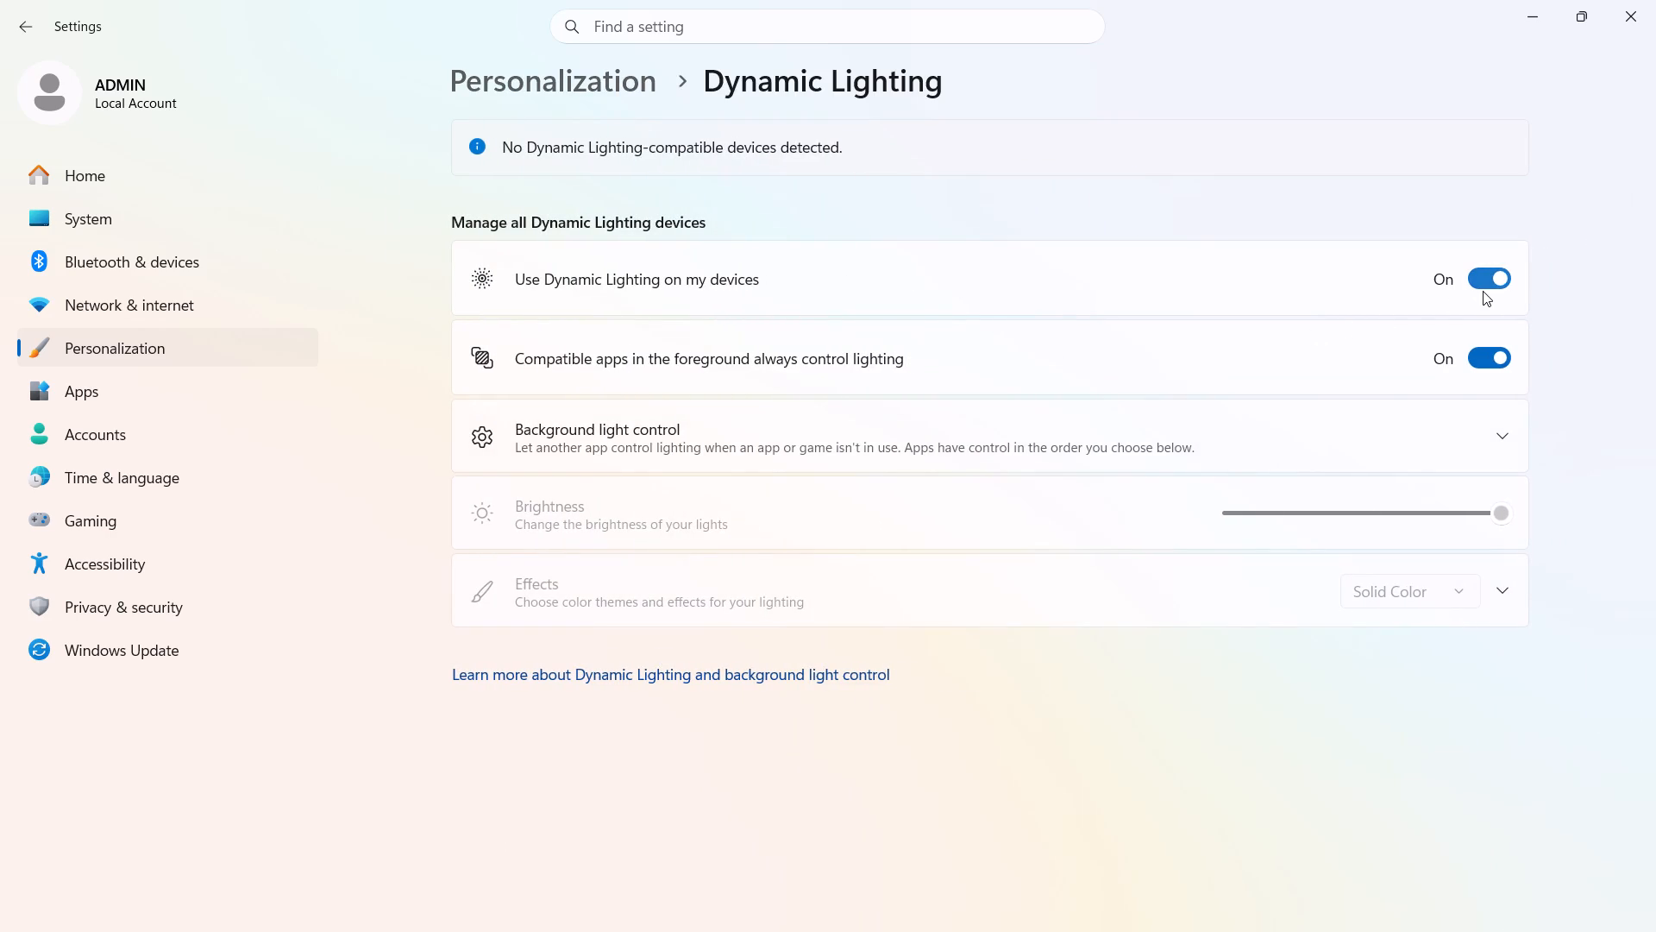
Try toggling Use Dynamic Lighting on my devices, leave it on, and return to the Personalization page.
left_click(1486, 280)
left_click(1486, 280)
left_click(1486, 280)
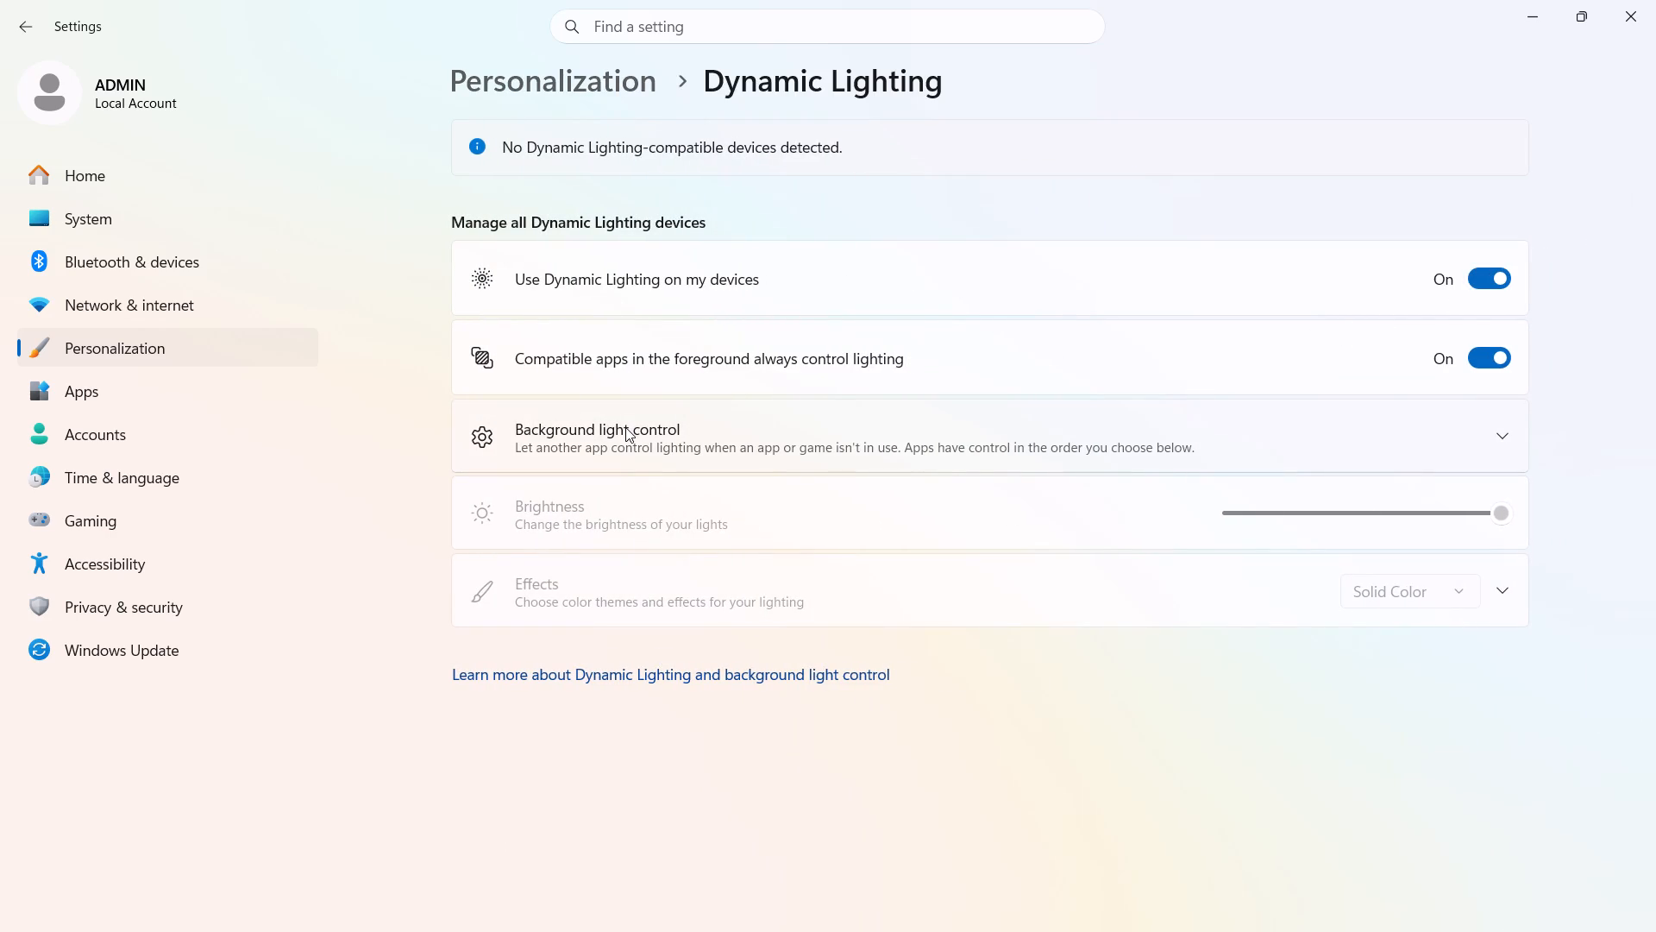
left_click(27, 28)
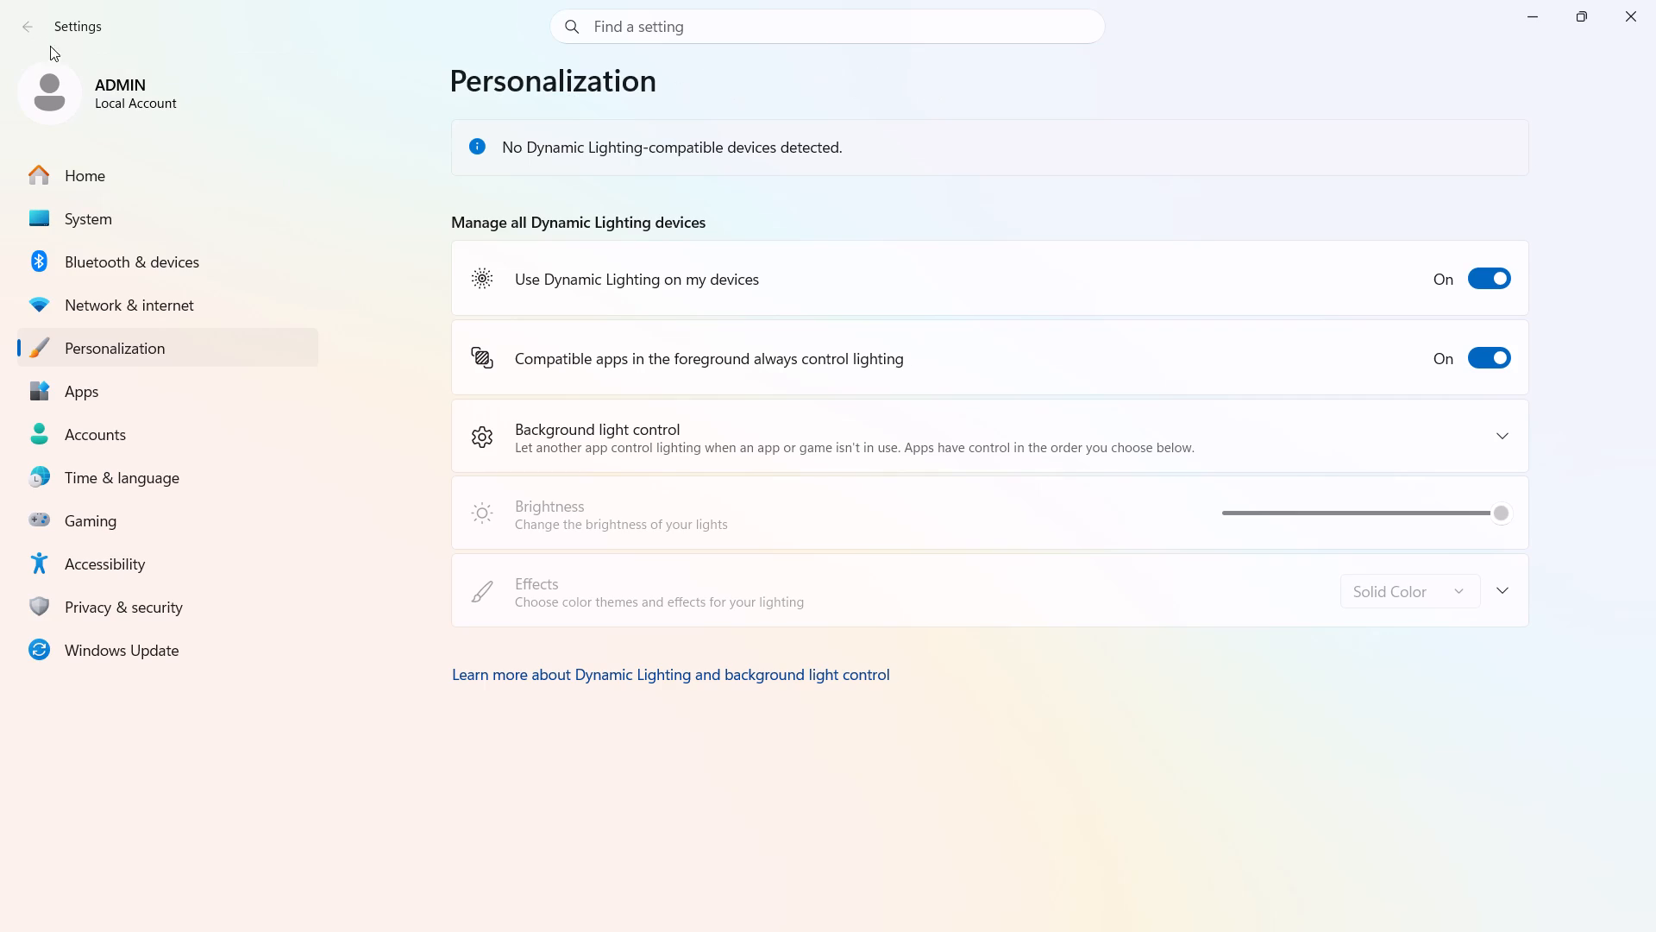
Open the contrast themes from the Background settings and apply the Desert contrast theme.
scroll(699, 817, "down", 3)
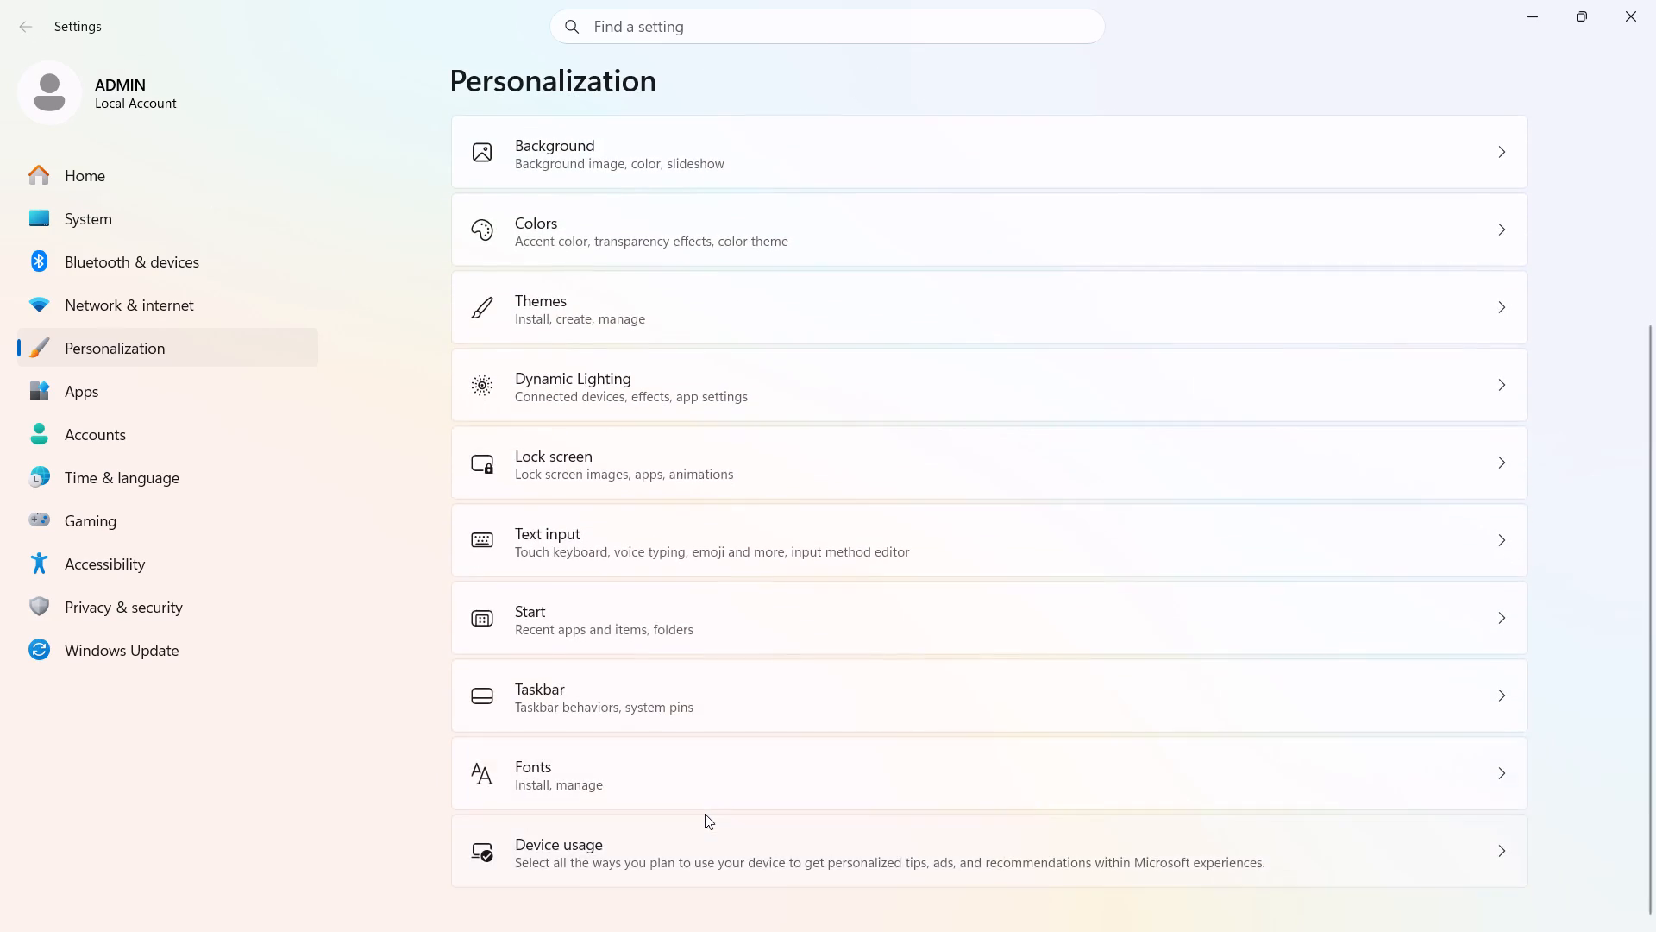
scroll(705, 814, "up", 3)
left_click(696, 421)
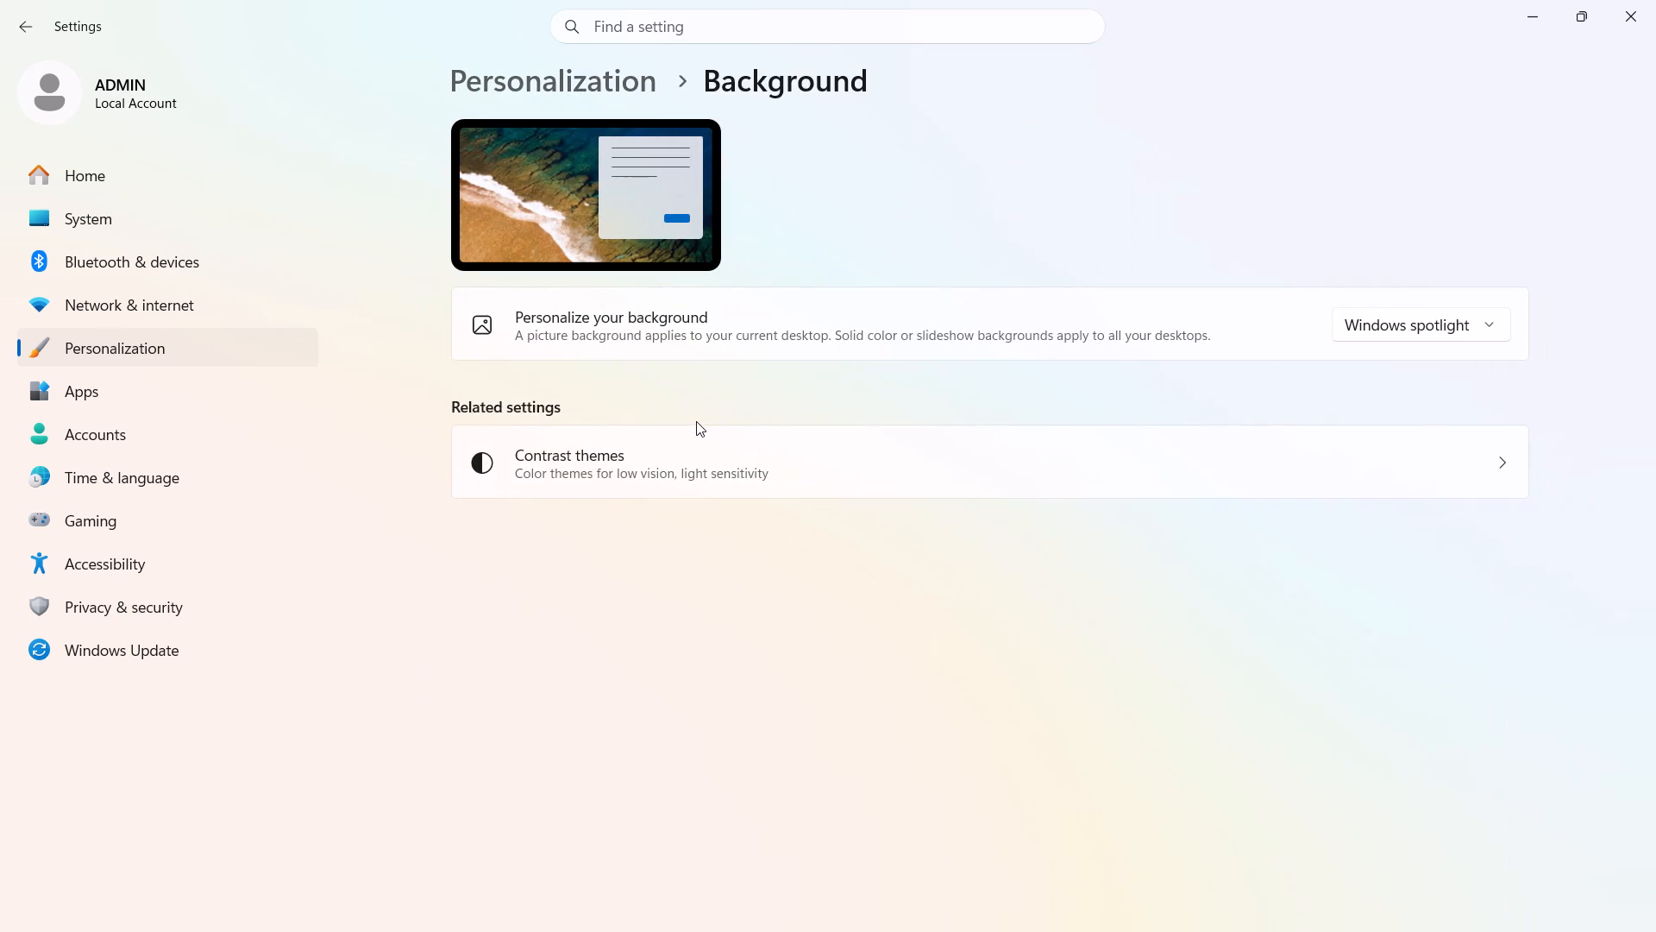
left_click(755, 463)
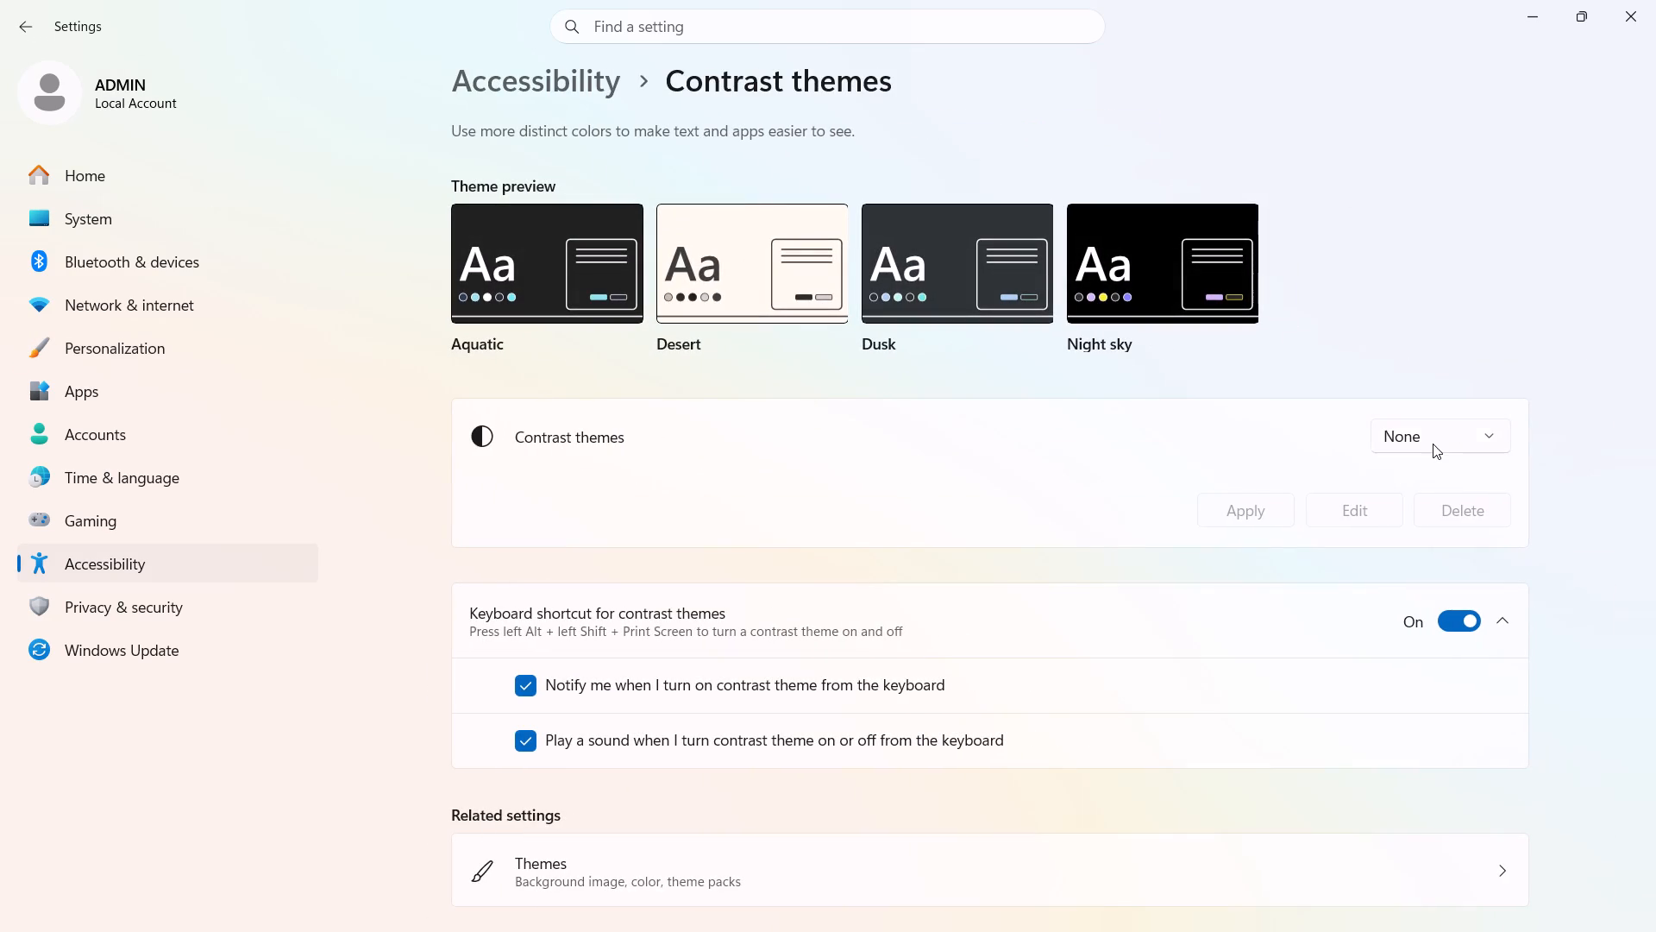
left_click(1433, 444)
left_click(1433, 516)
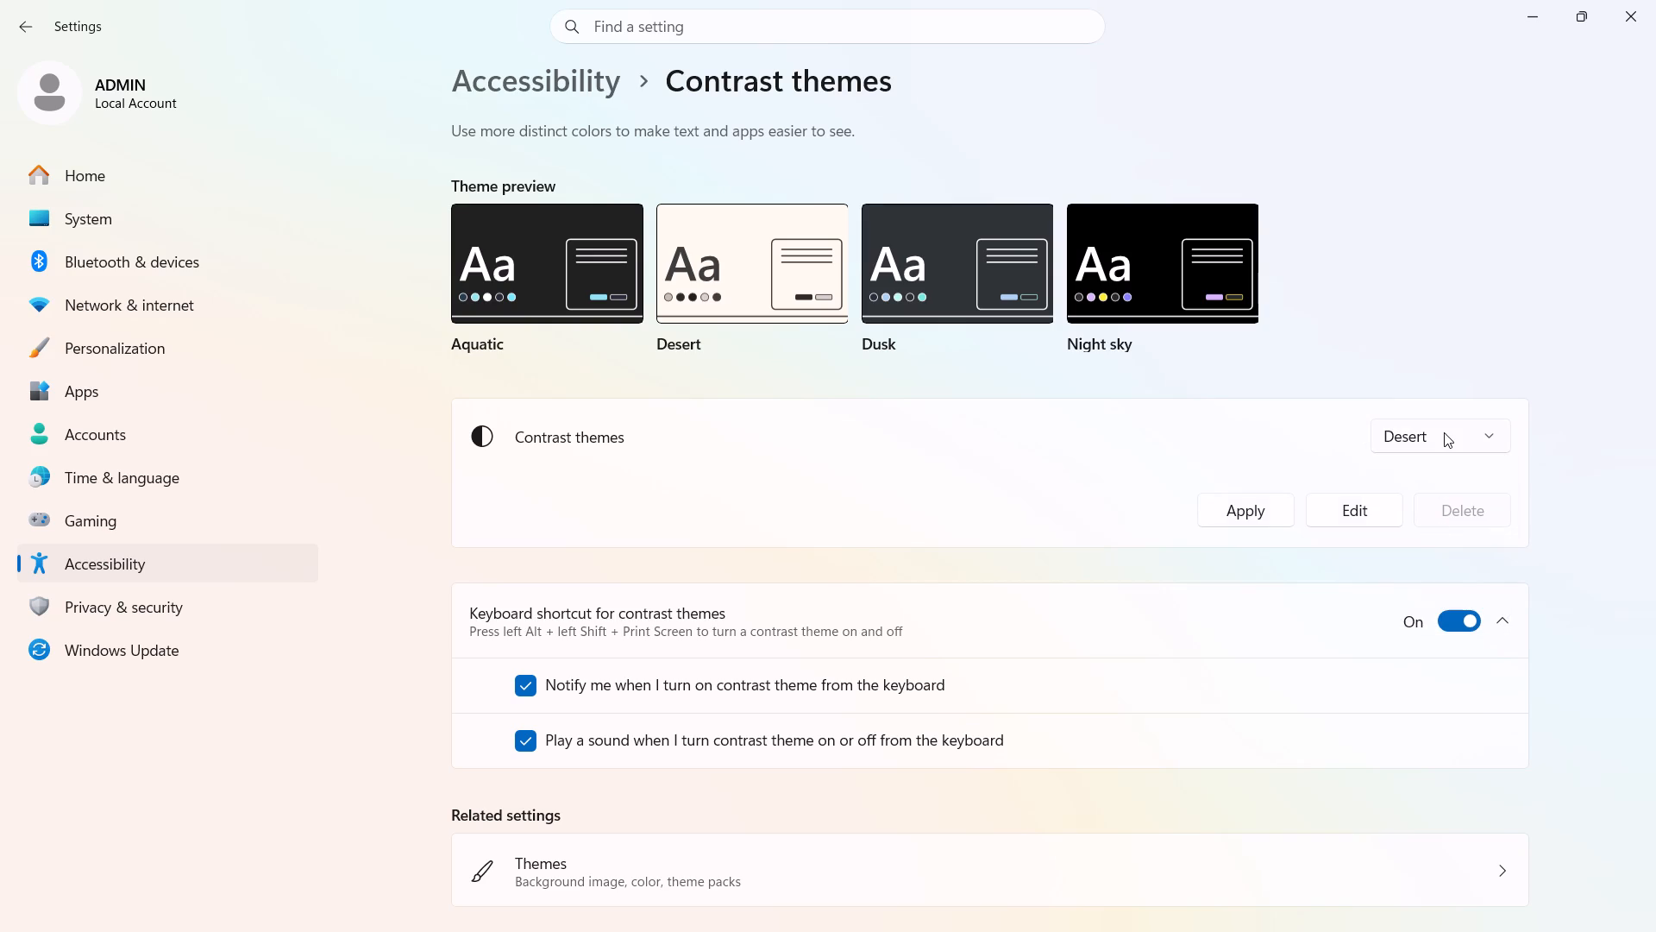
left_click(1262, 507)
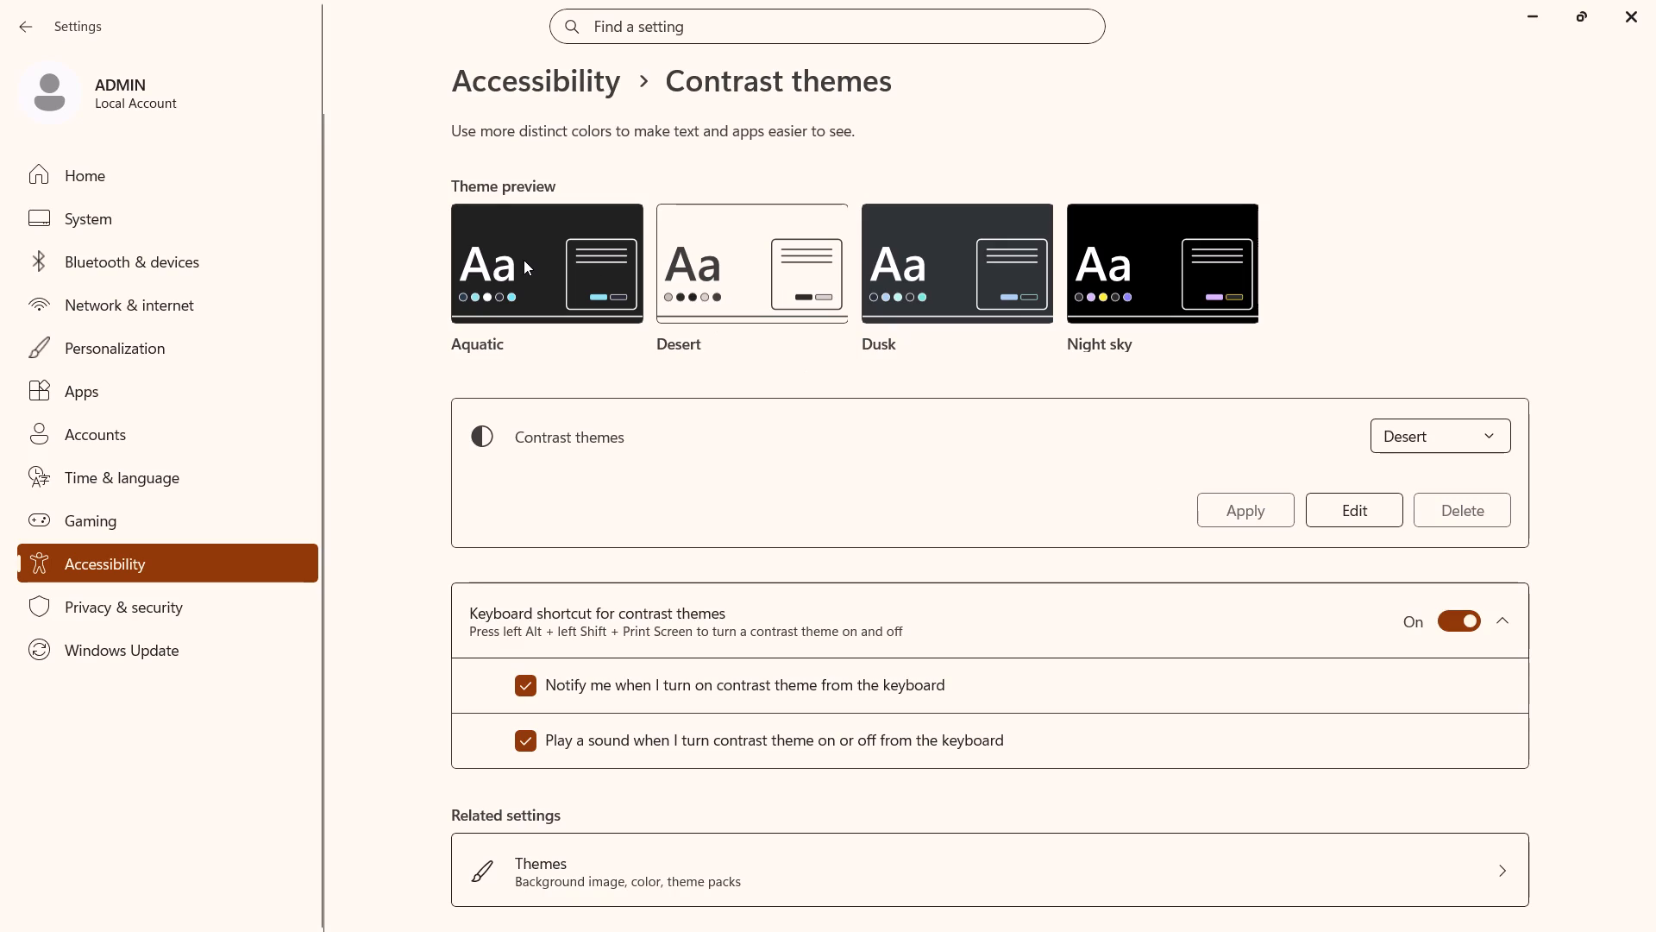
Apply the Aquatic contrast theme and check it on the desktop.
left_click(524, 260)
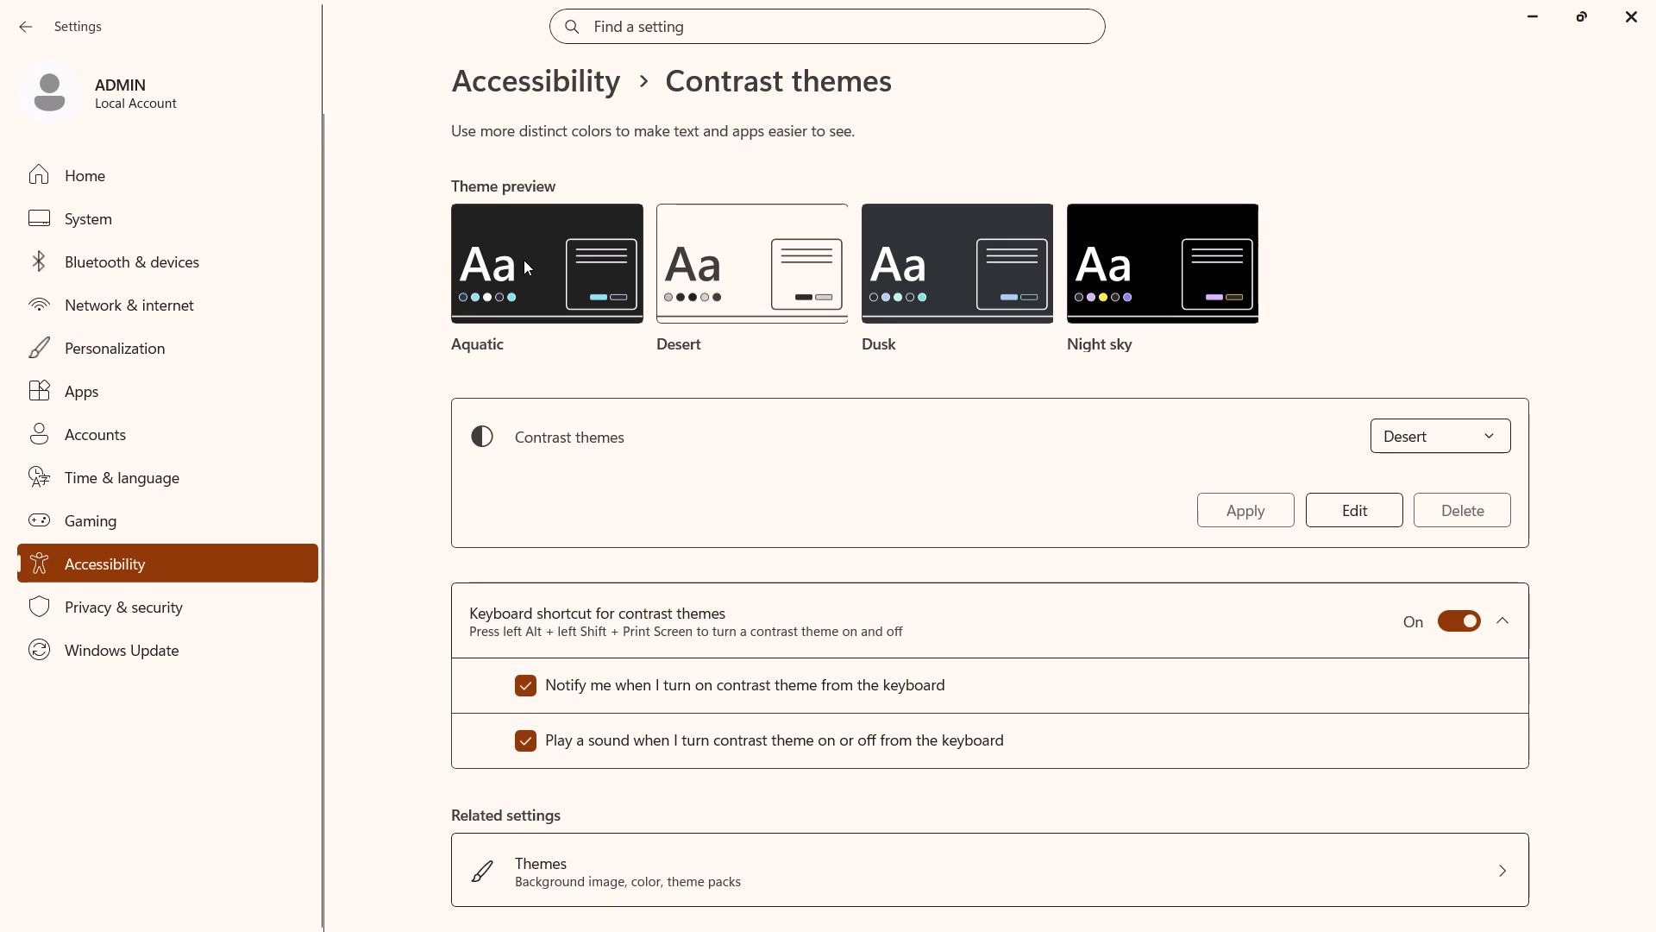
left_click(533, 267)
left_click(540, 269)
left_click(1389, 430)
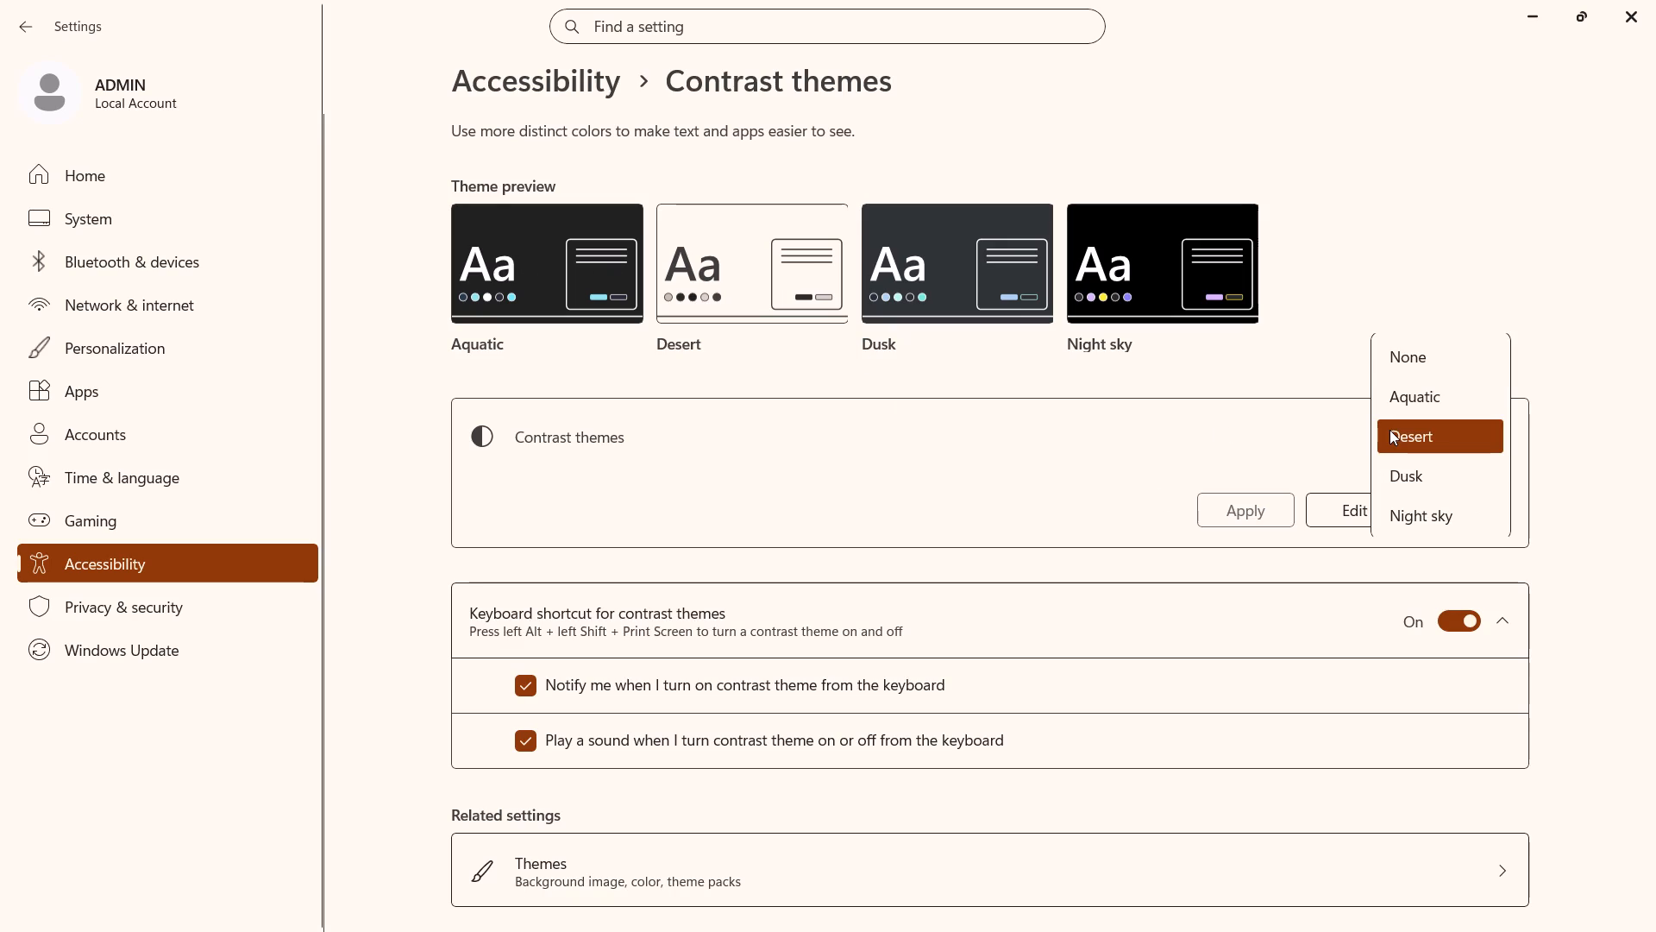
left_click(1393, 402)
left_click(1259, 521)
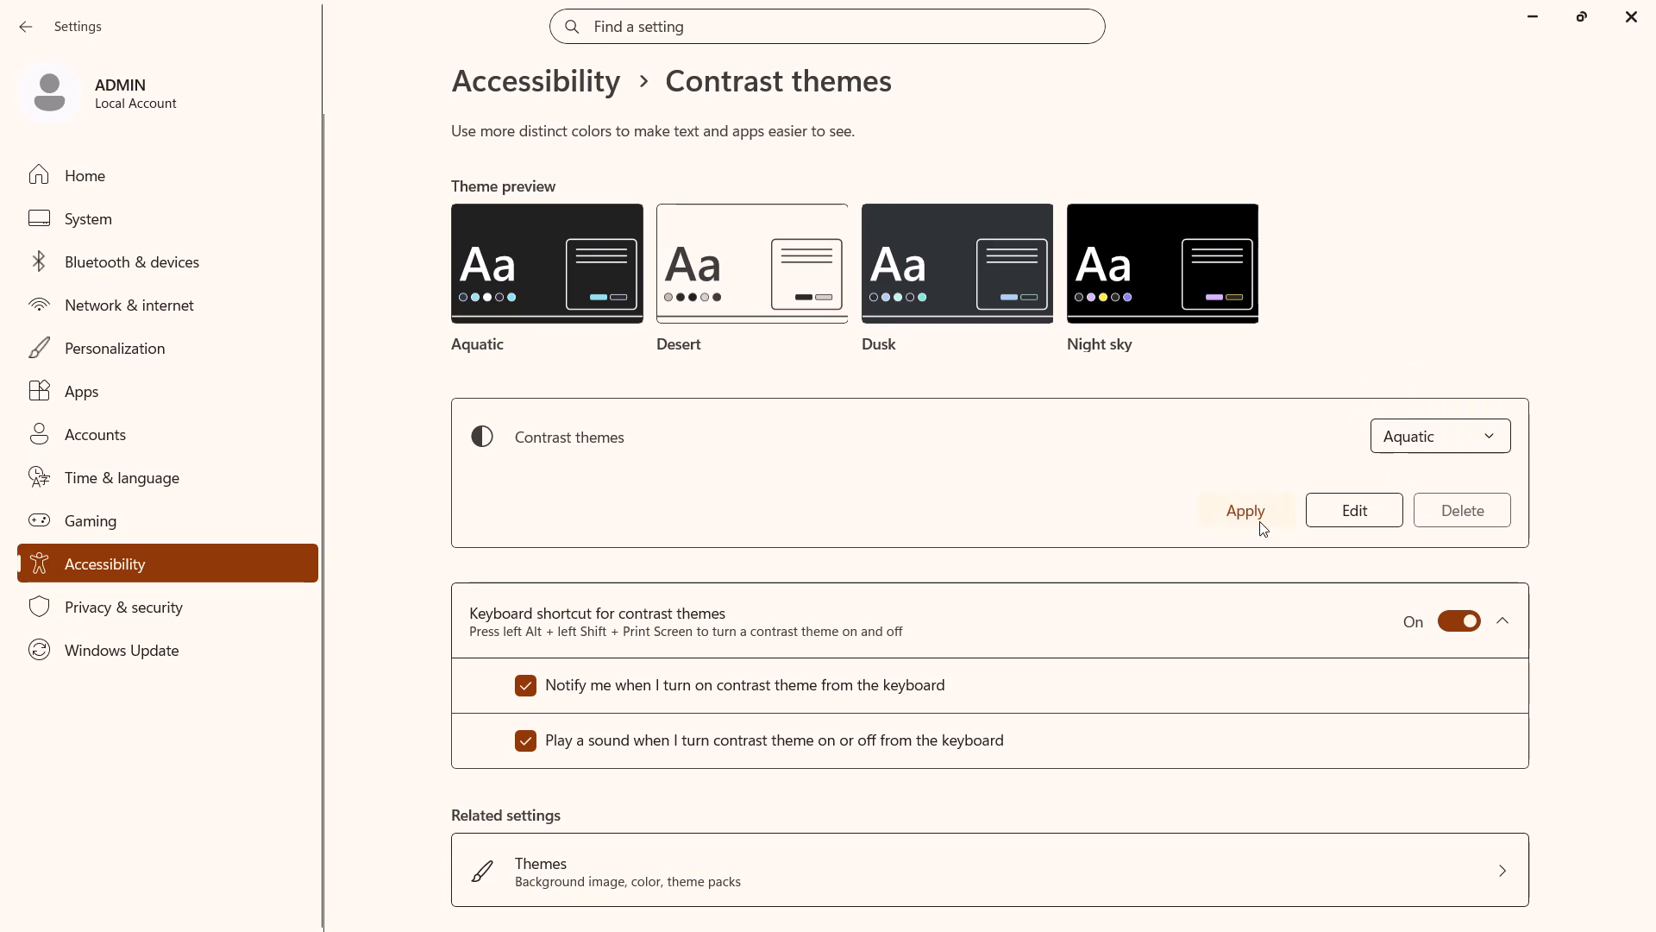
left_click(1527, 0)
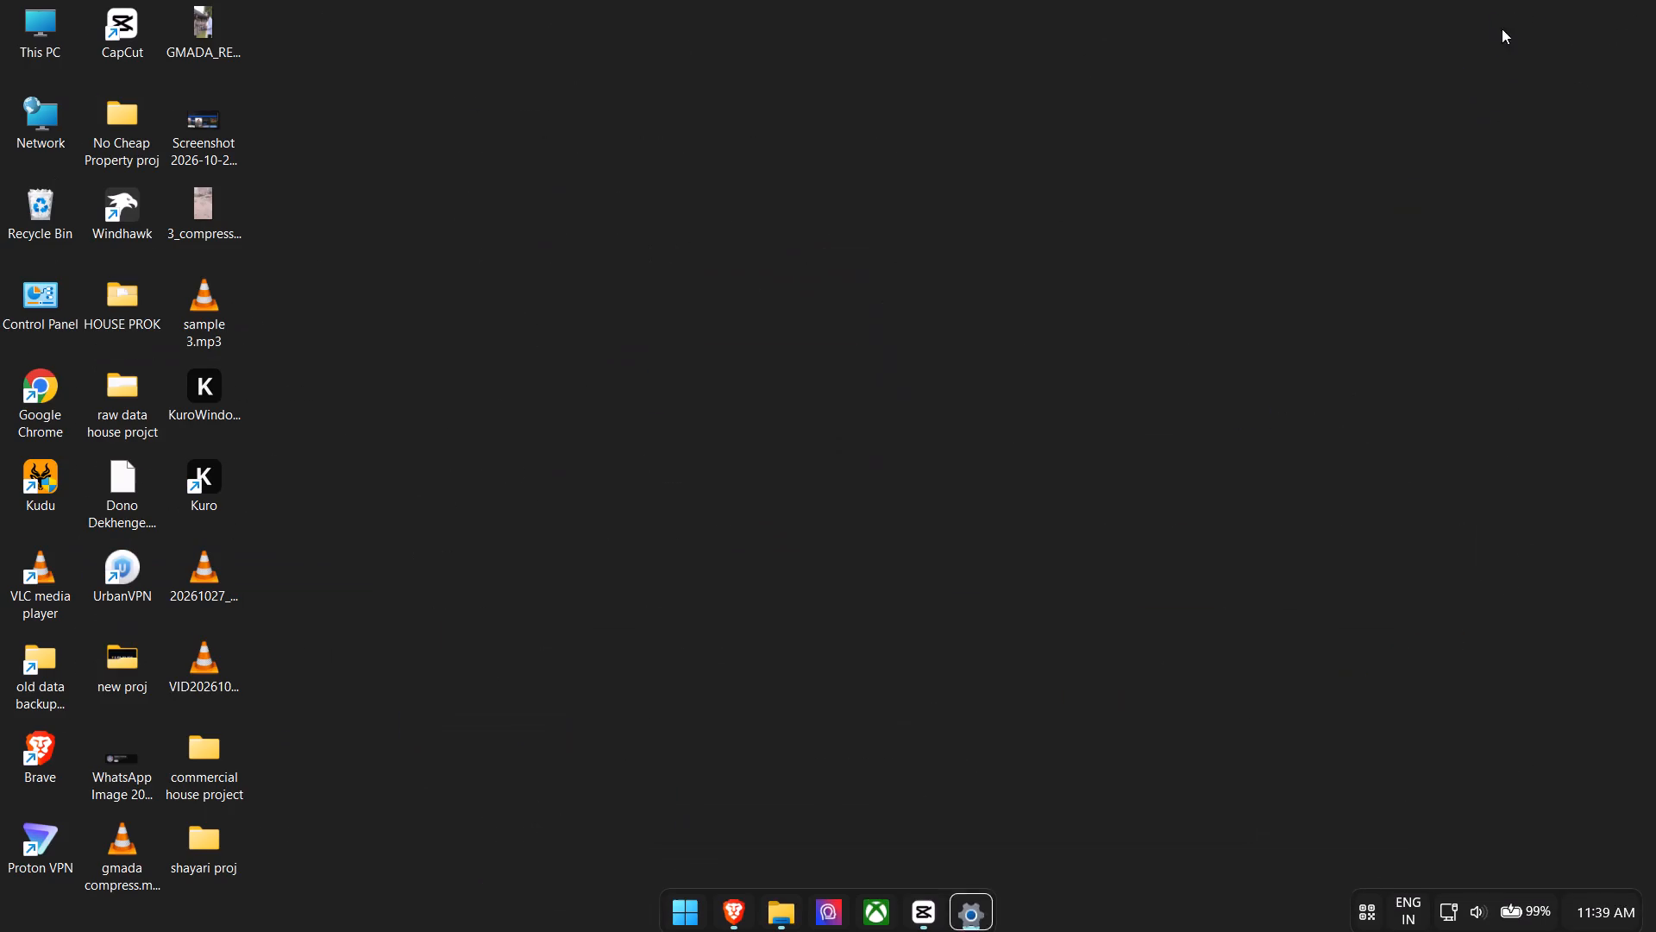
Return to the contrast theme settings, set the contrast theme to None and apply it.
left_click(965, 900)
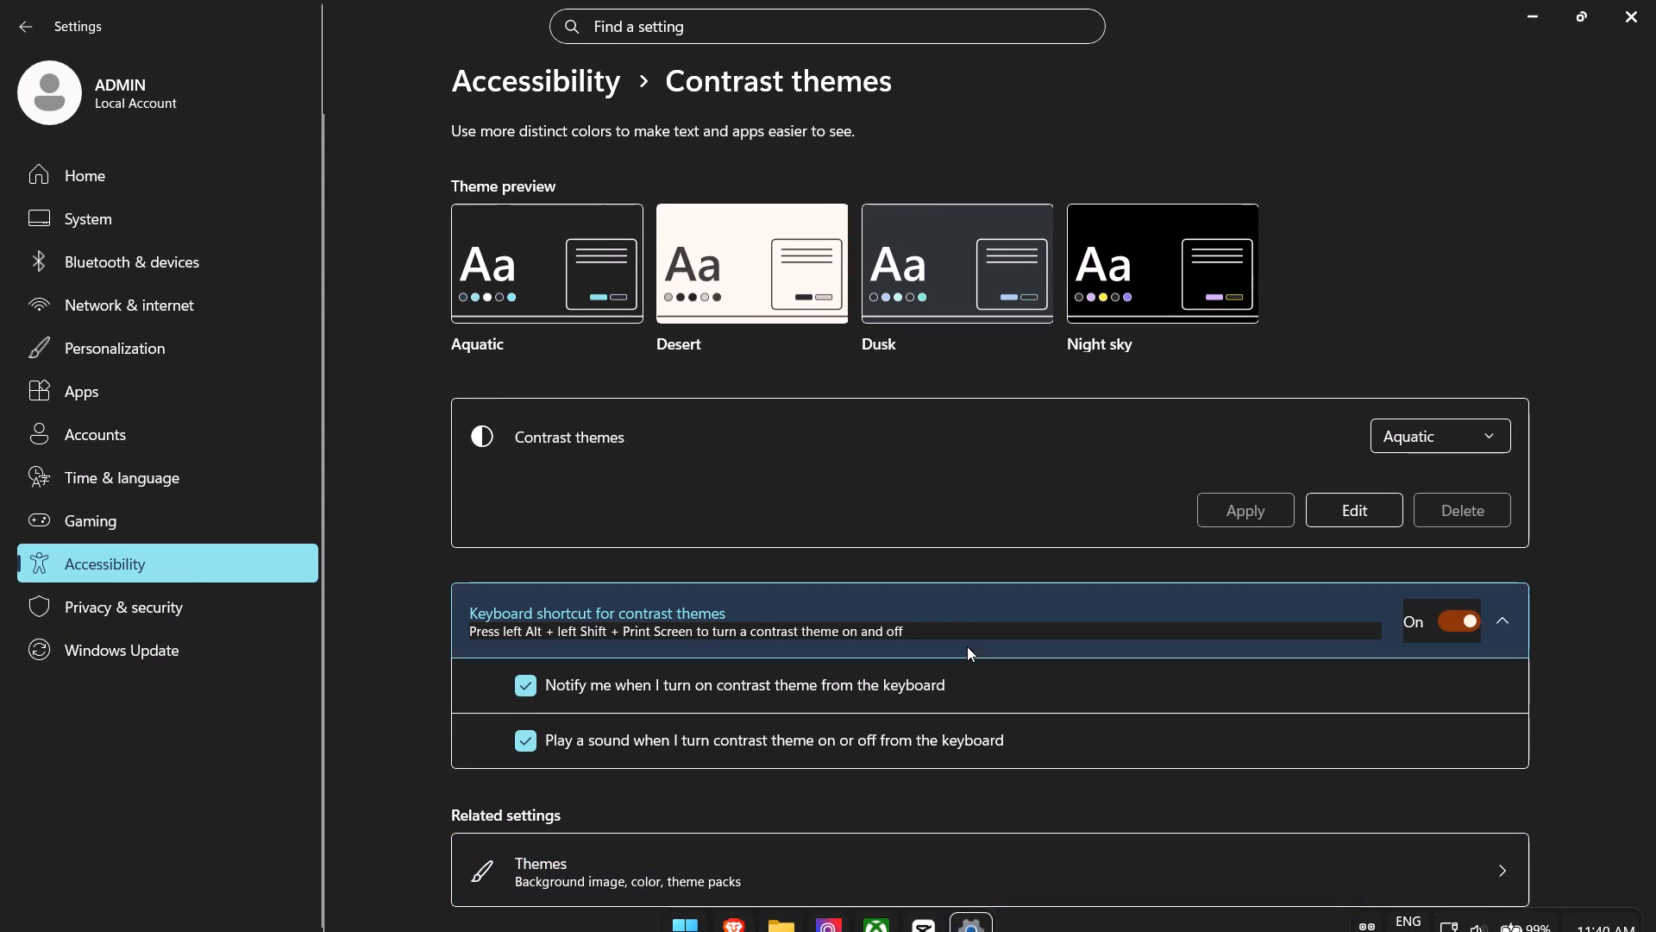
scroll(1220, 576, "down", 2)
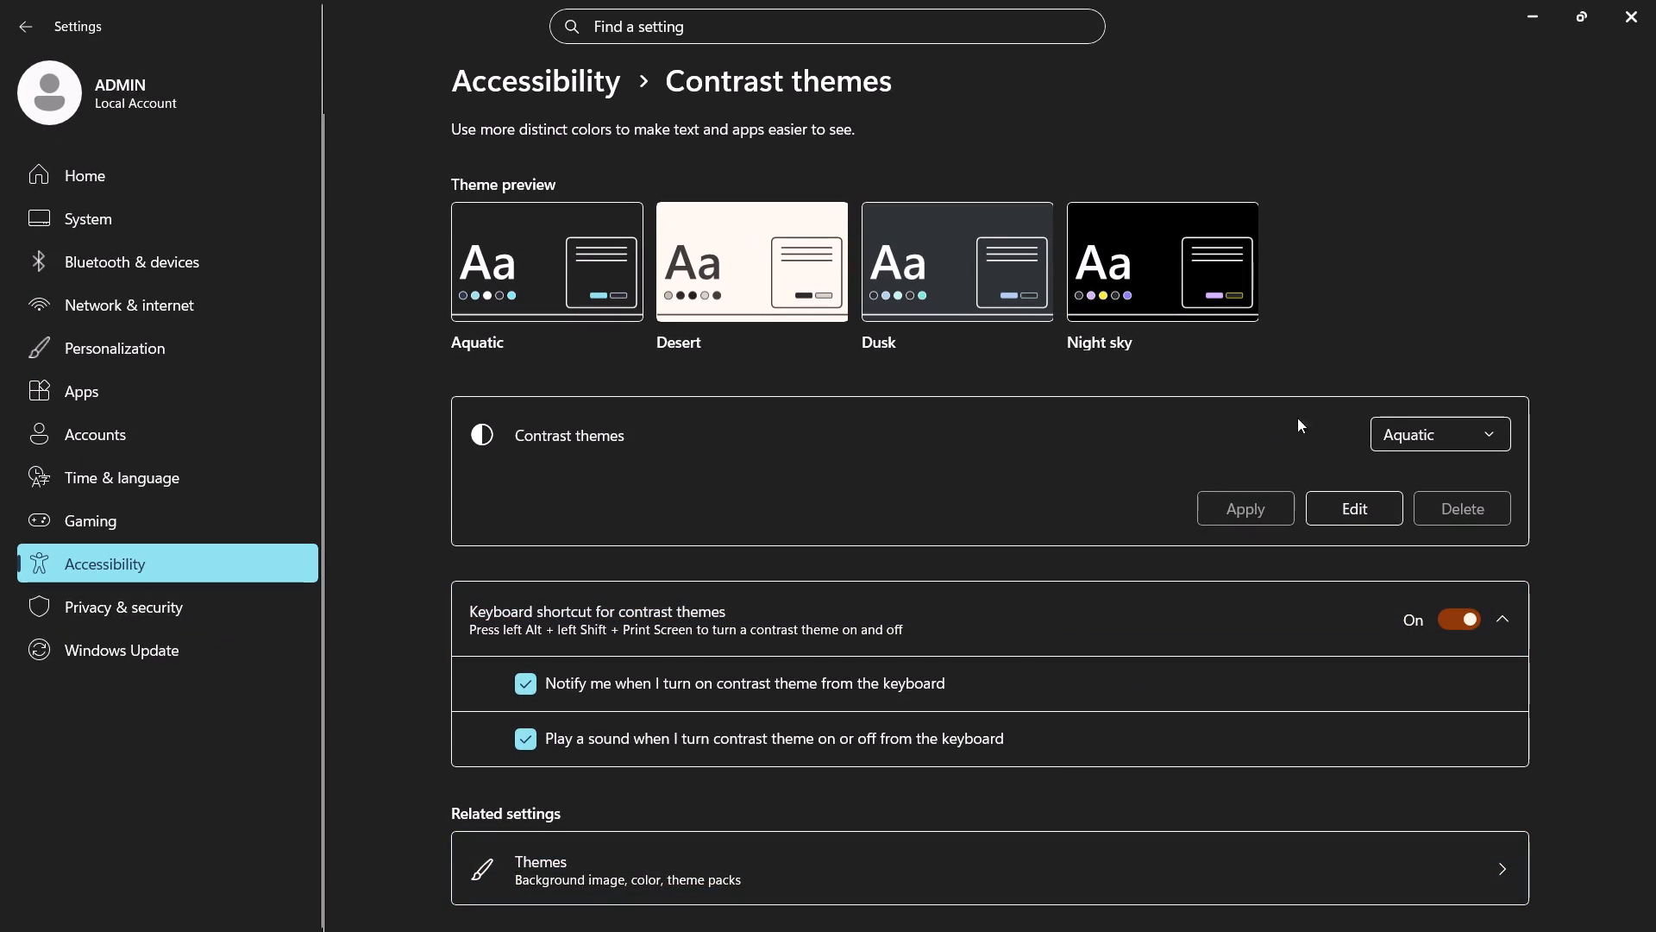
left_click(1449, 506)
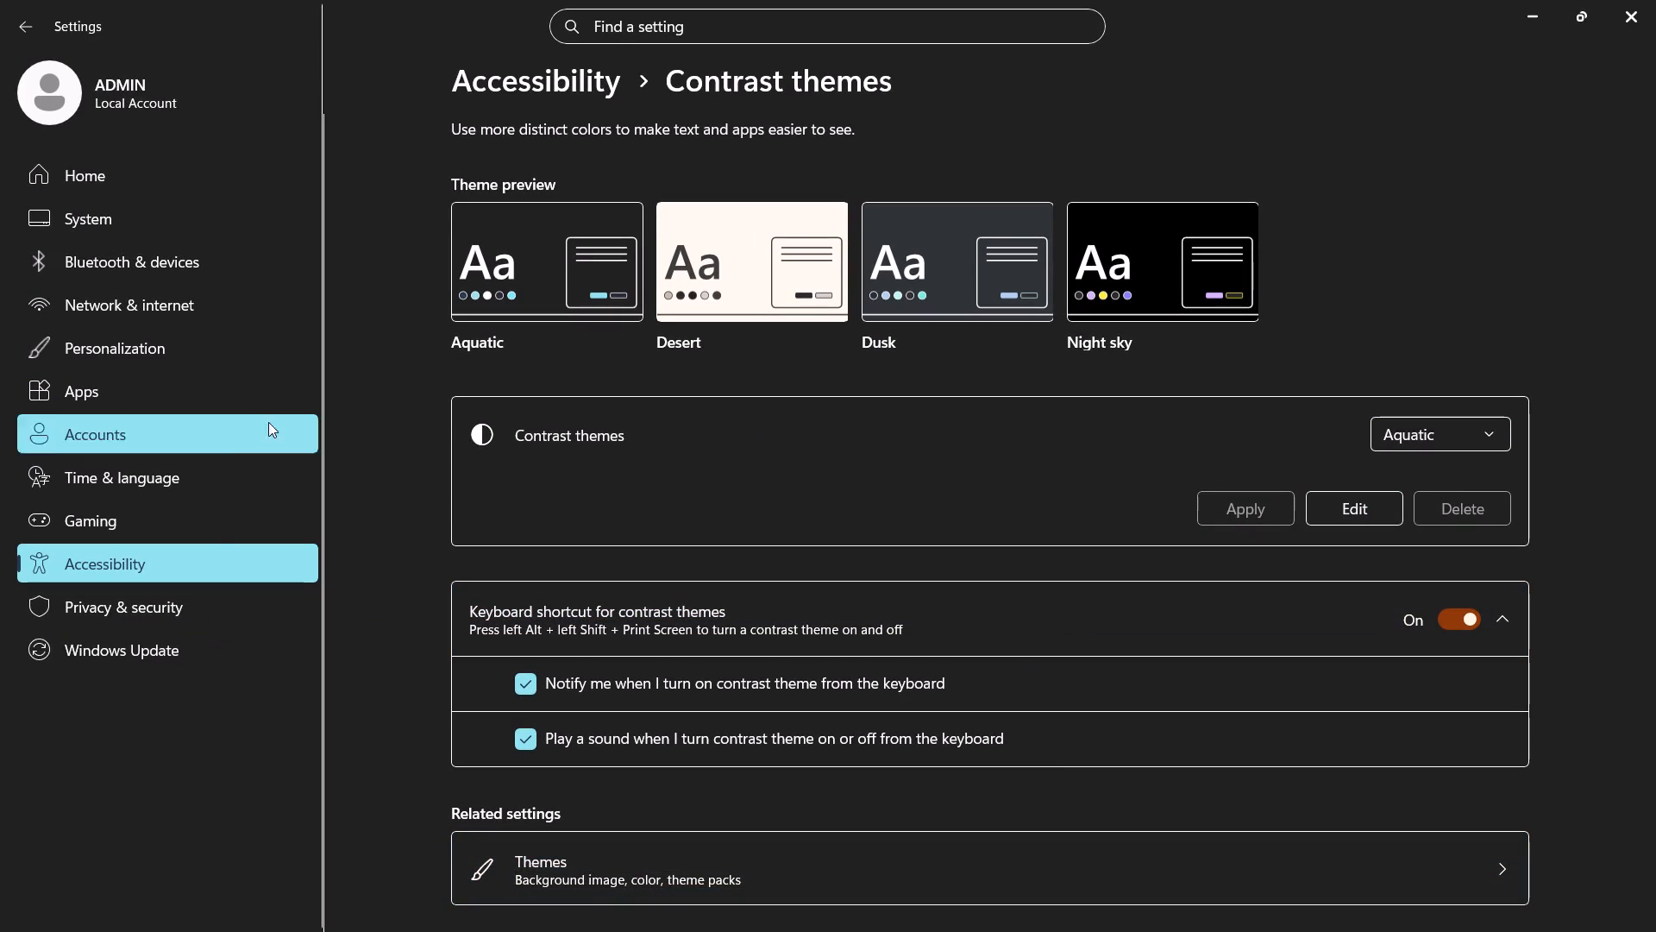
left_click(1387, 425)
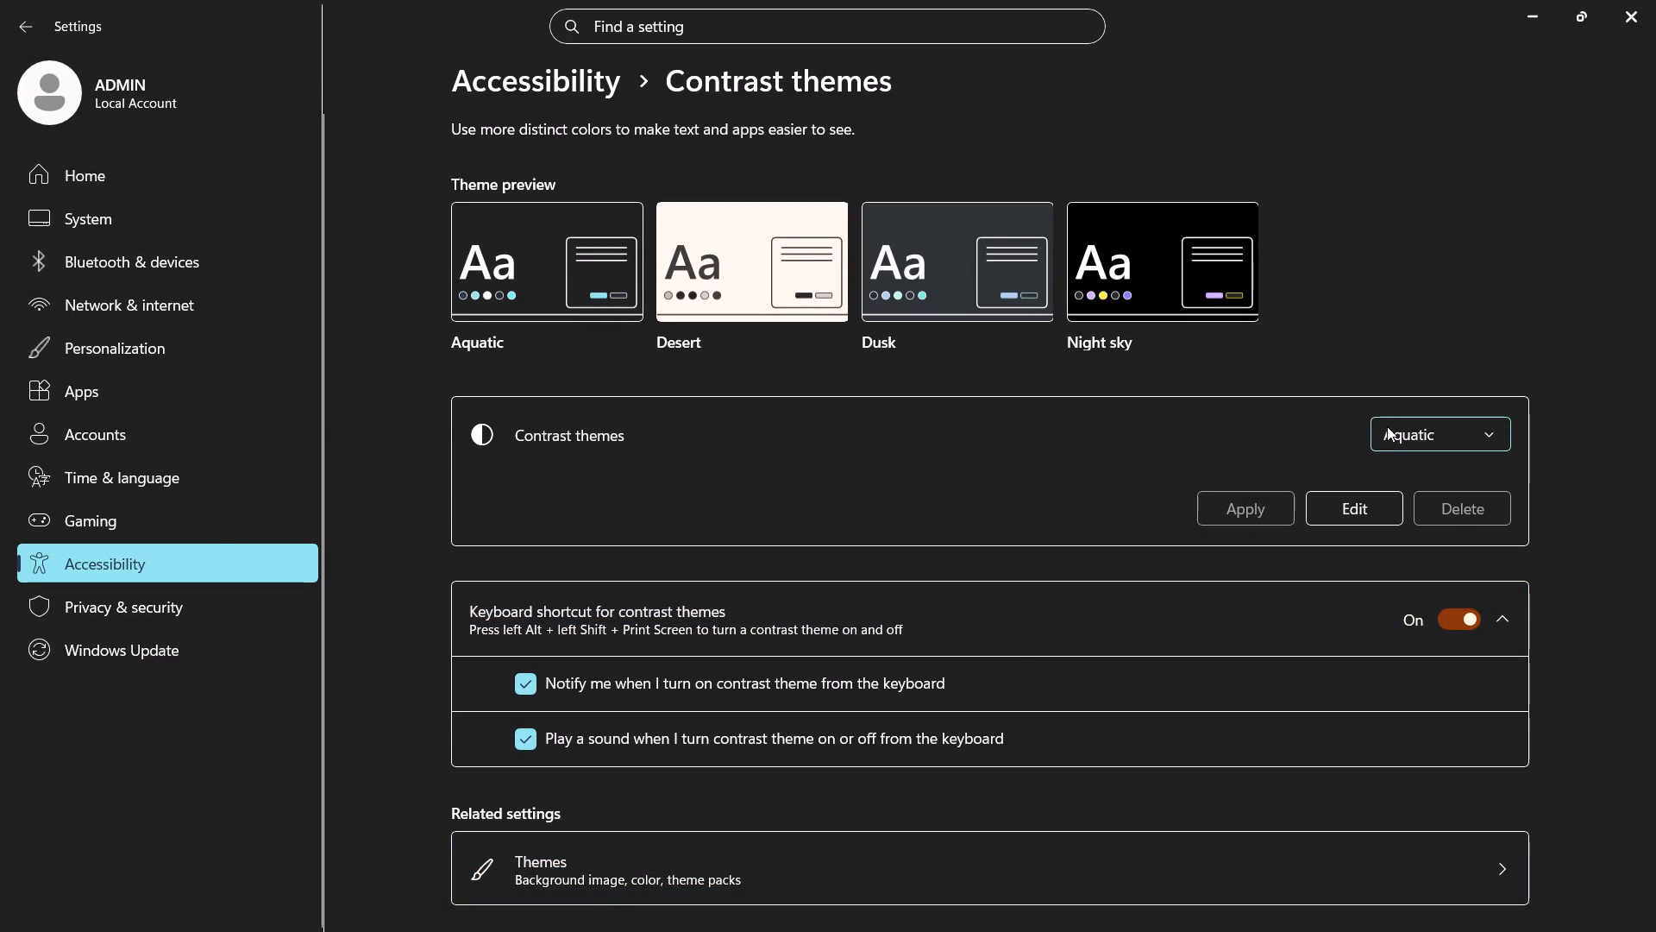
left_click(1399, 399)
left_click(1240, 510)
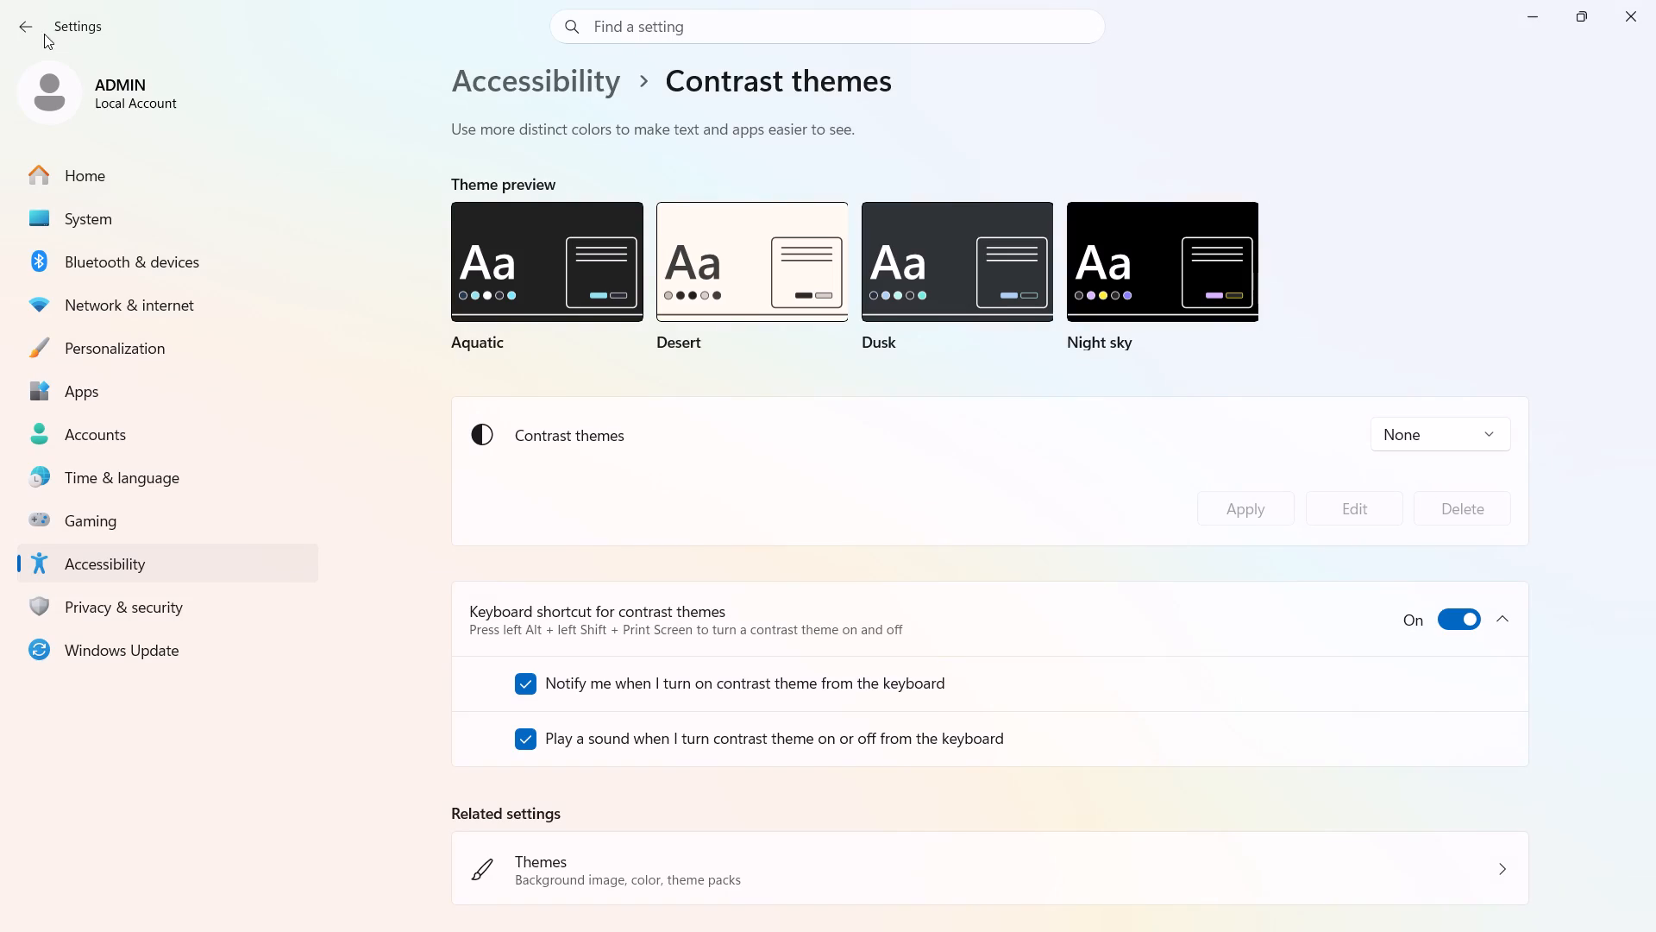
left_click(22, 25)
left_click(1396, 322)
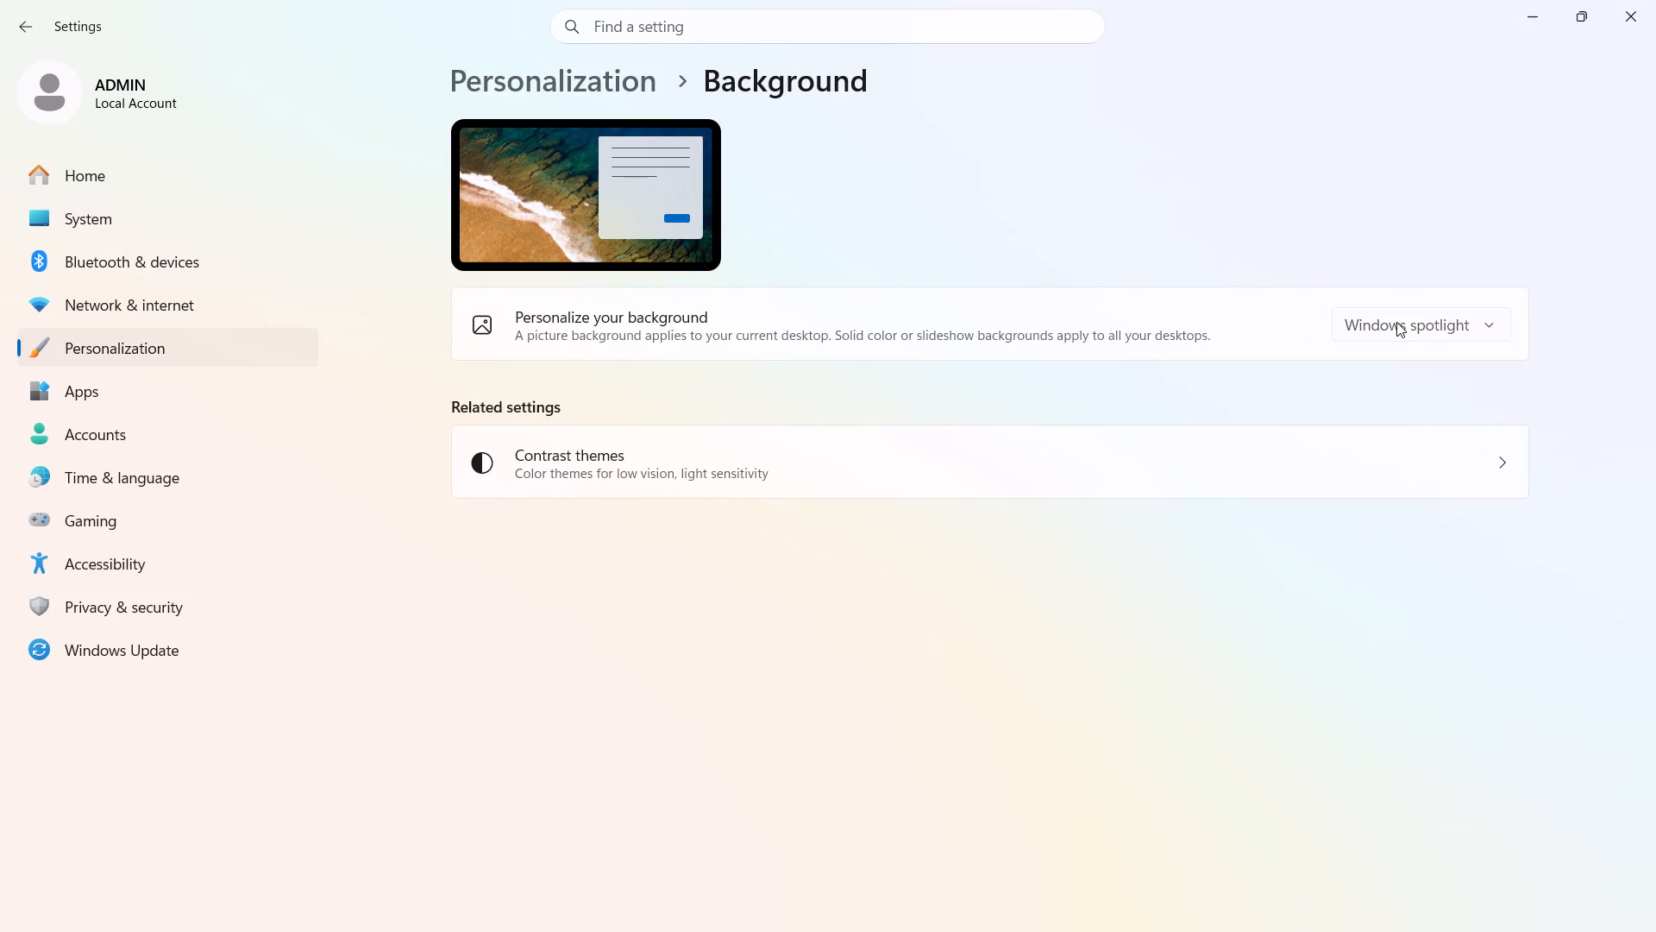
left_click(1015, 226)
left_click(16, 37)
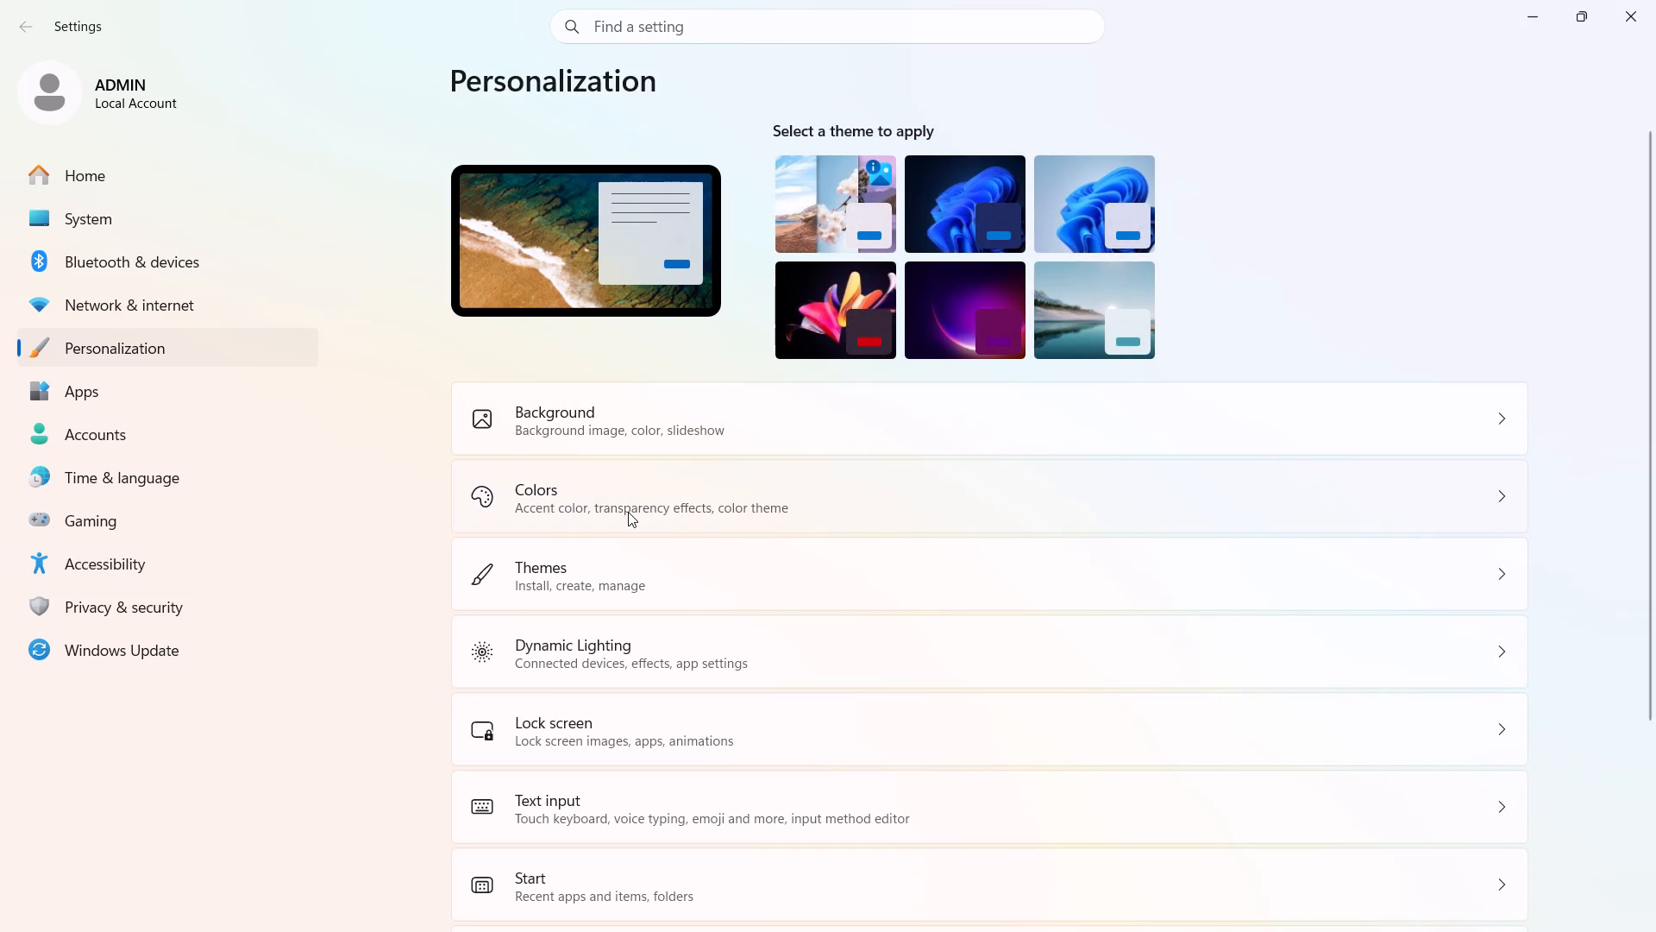
Set the Windows color mode to Dark in the Colors settings, return to Personalization and close Settings.
left_click(628, 512)
left_click(2, 27)
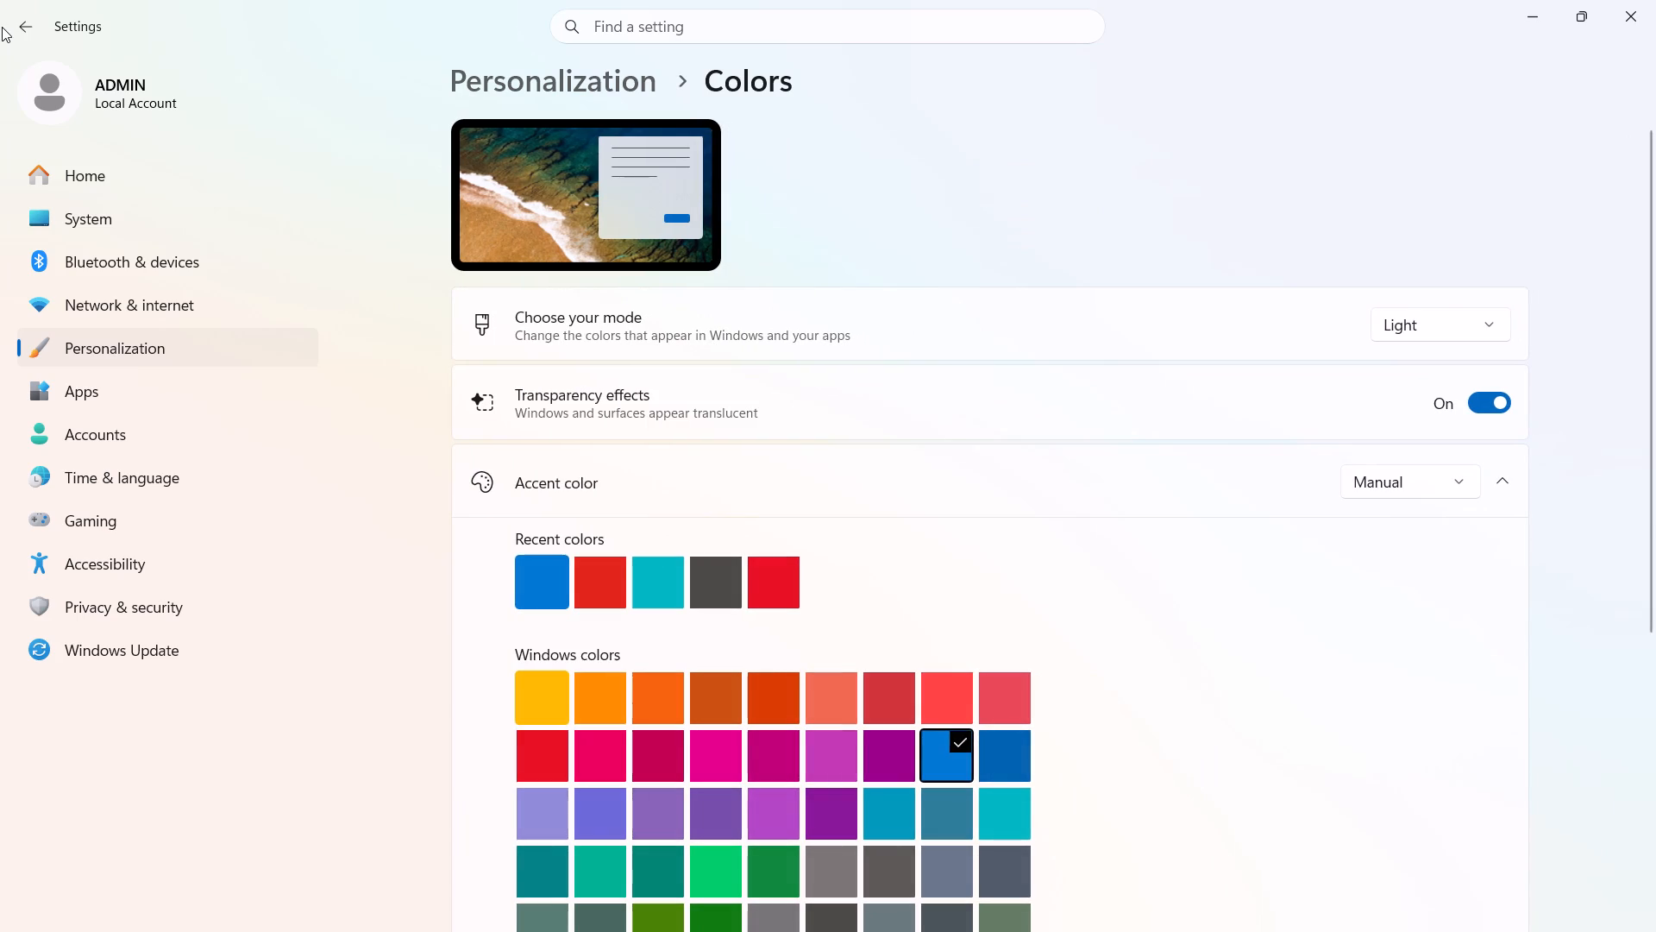
scroll(844, 529, "down", 7)
scroll(940, 627, "up", 8)
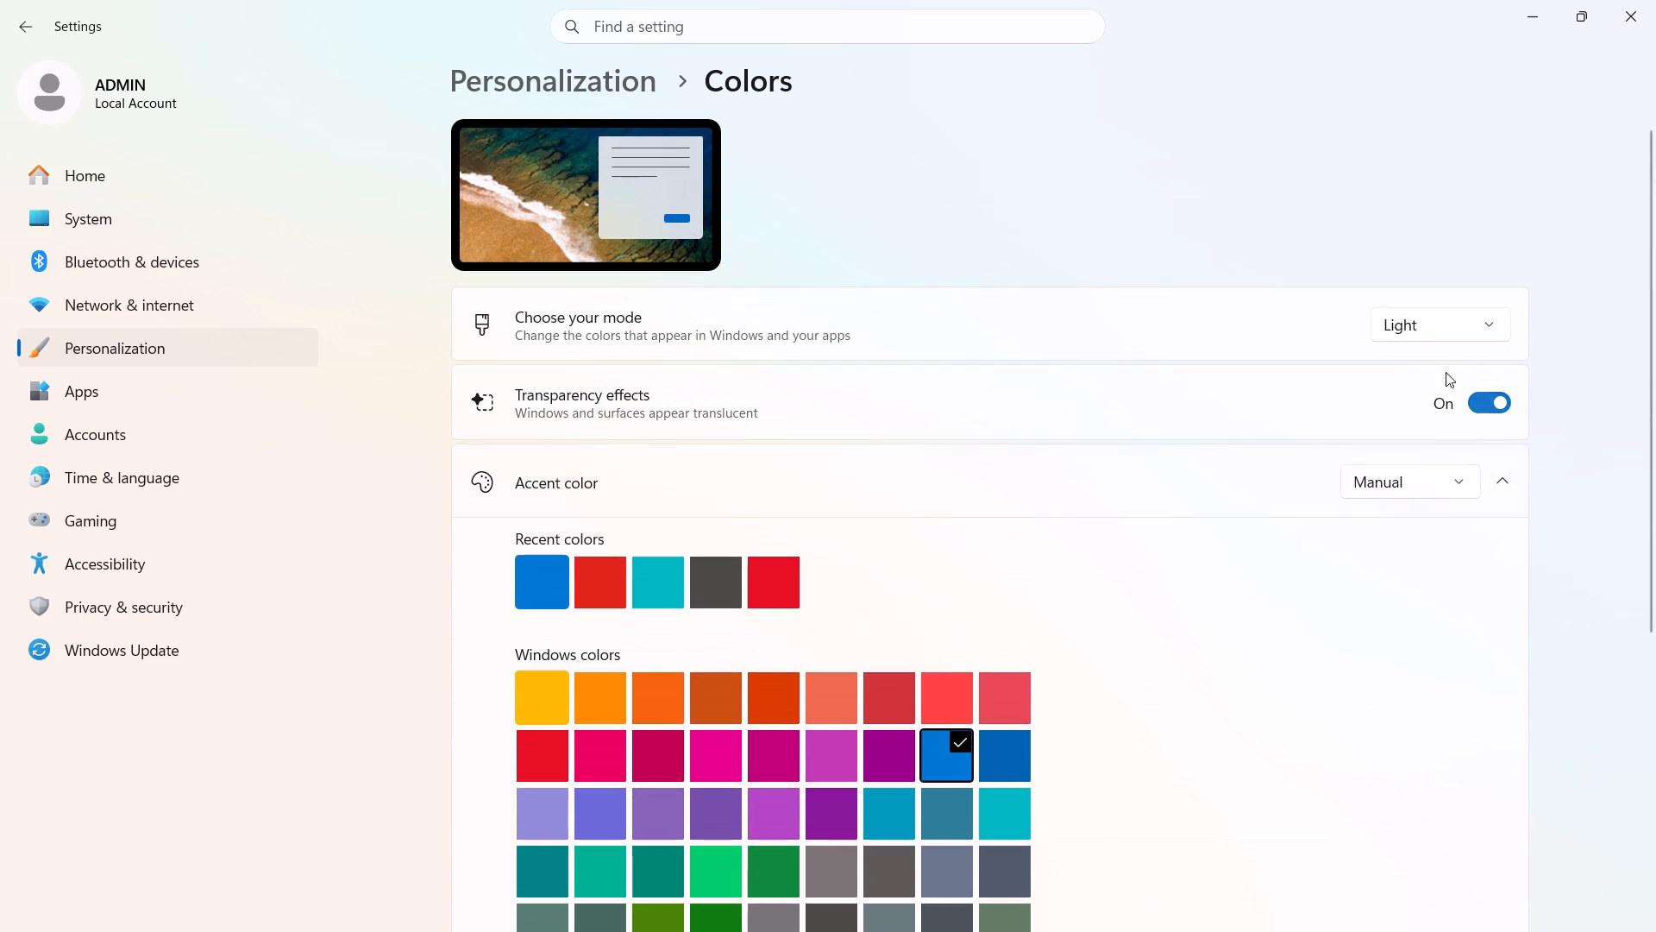
left_click(1455, 323)
left_click(1437, 368)
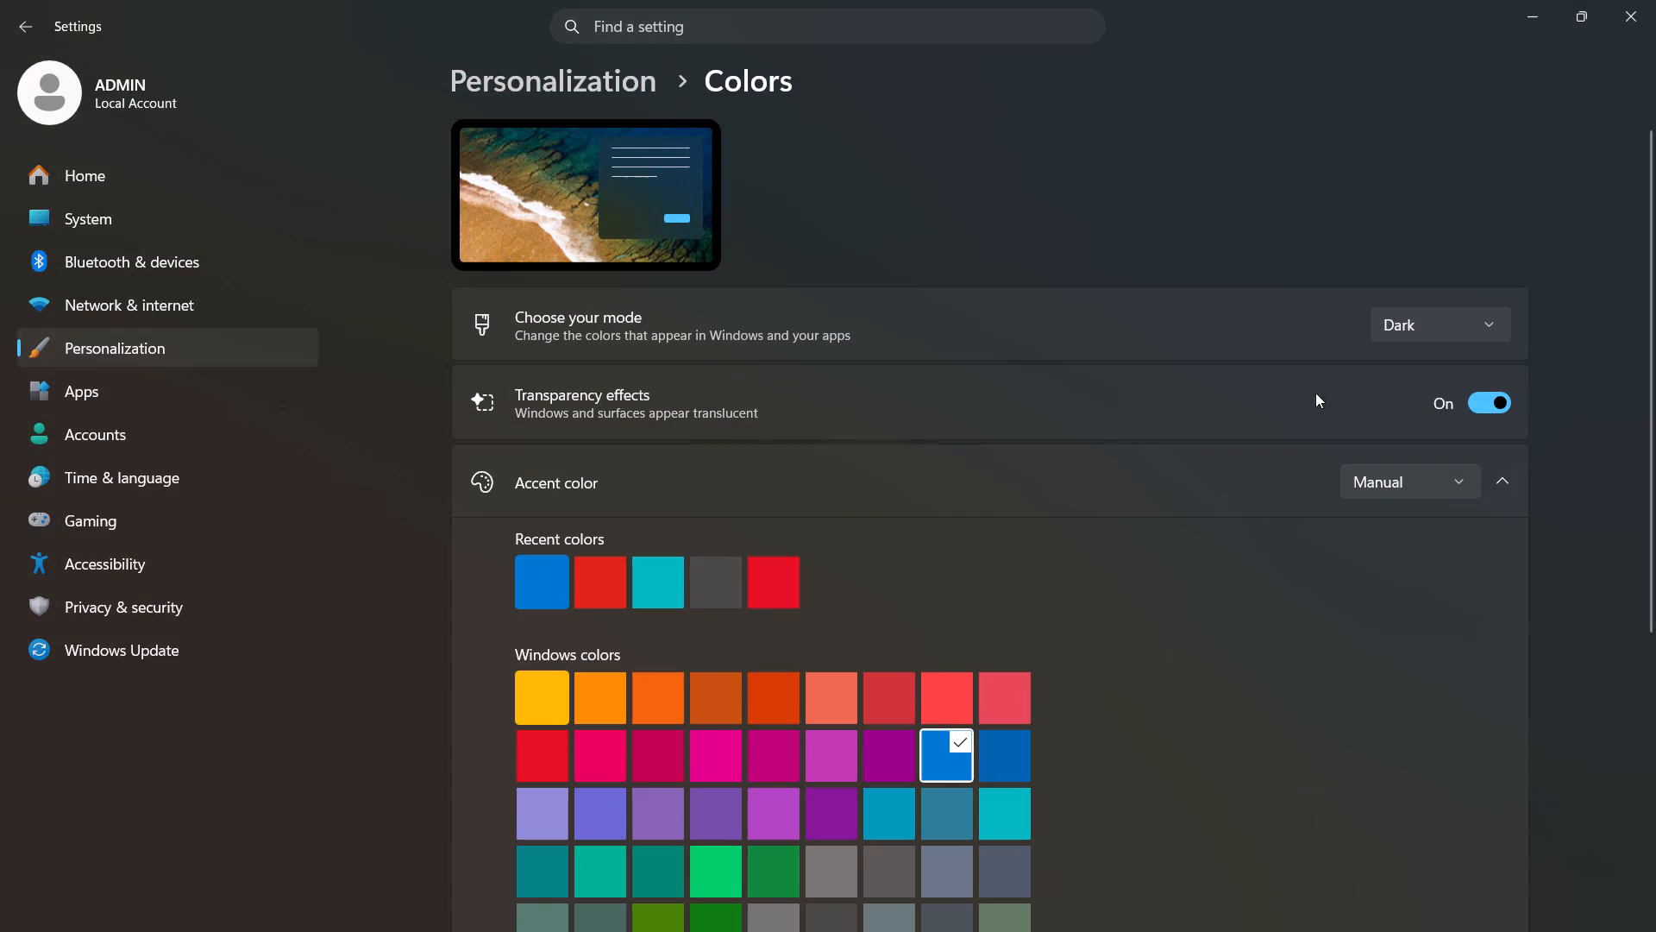
left_click(2, 0)
left_click(17, 17)
scroll(1264, 601, "down", 2)
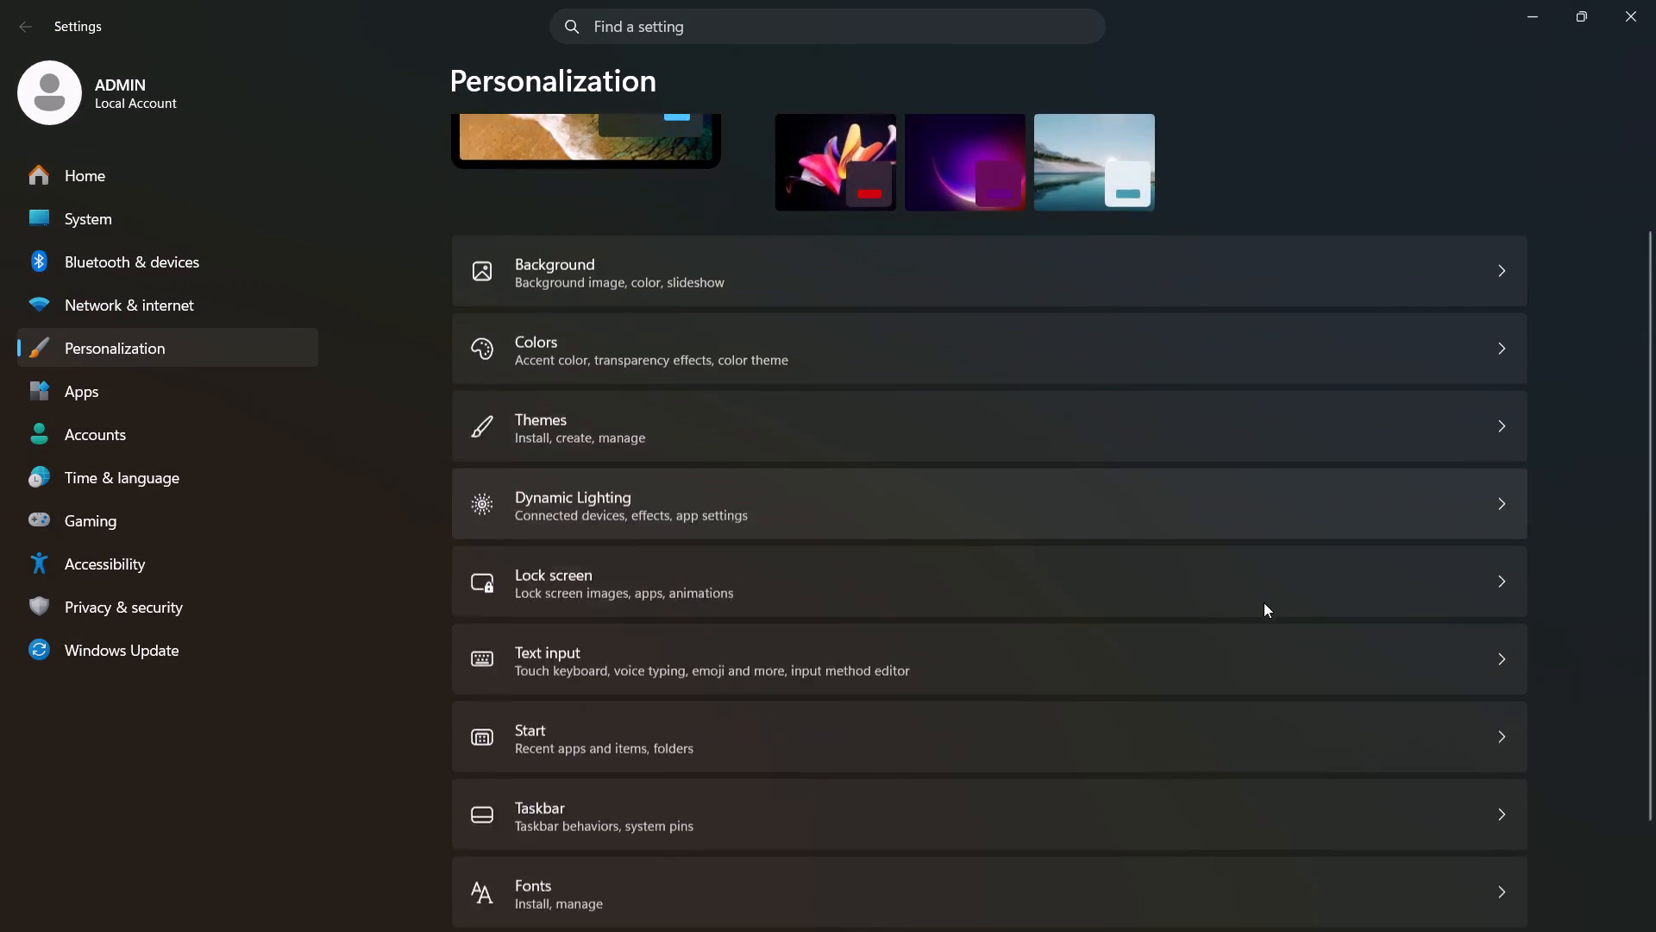
scroll(1264, 602, "down", 2)
scroll(1226, 583, "up", 3)
scroll(1070, 396, "up", 7)
left_click(1647, 40)
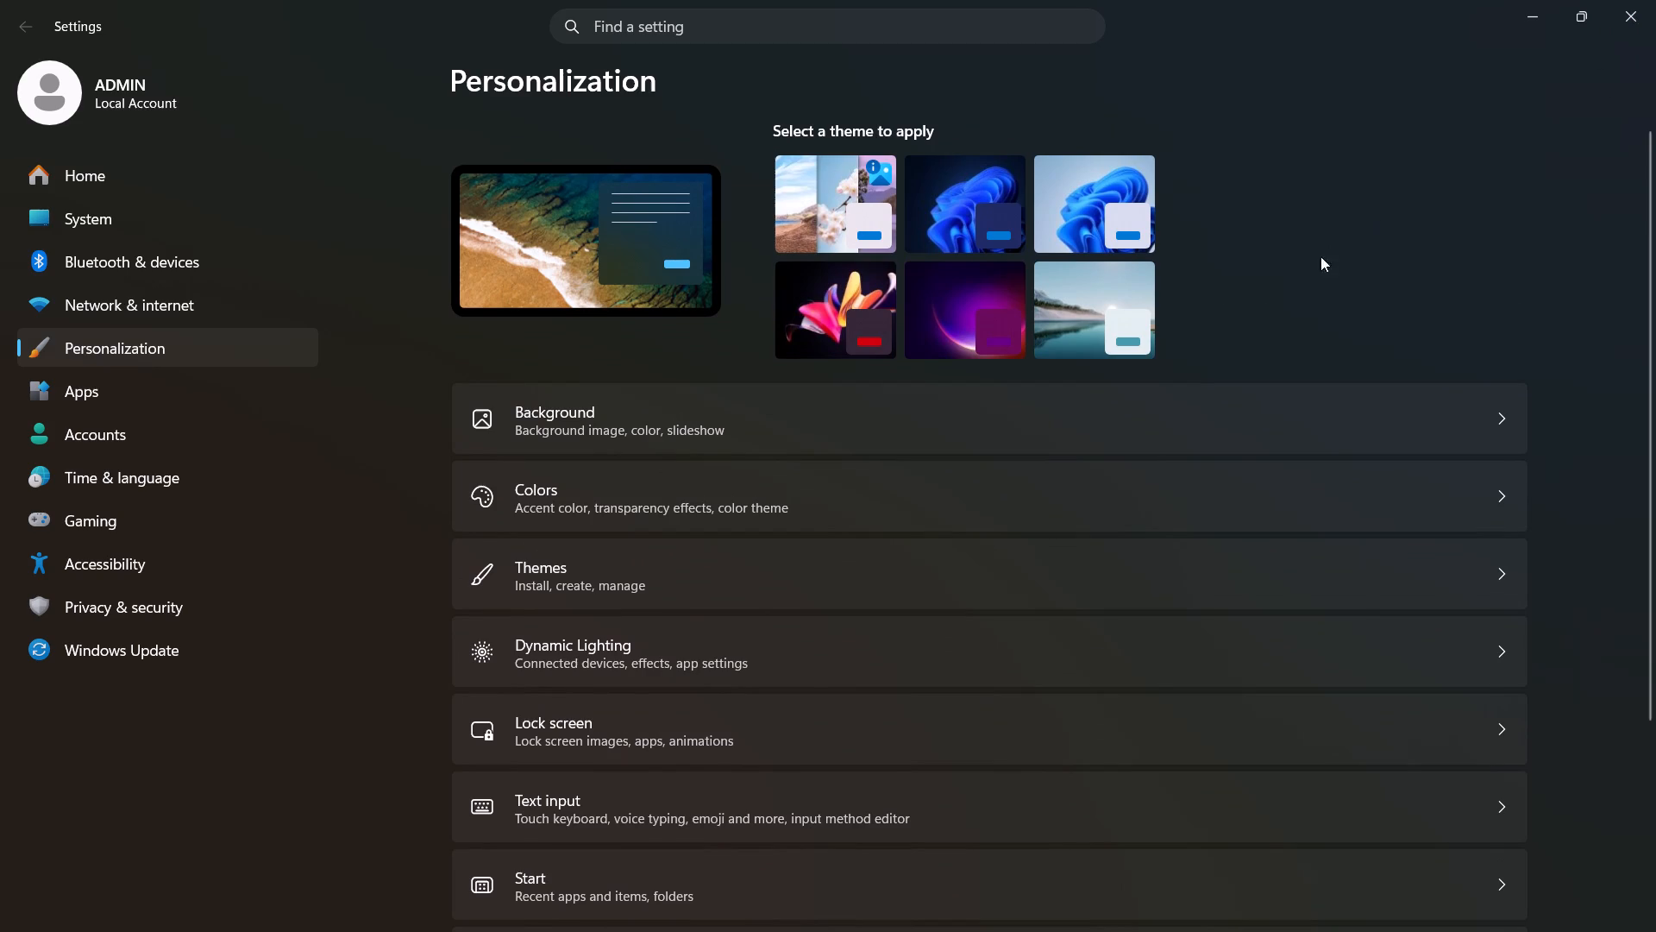
left_click(1648, 0)
Switch the desktop to the next background picture.
right_click(996, 233)
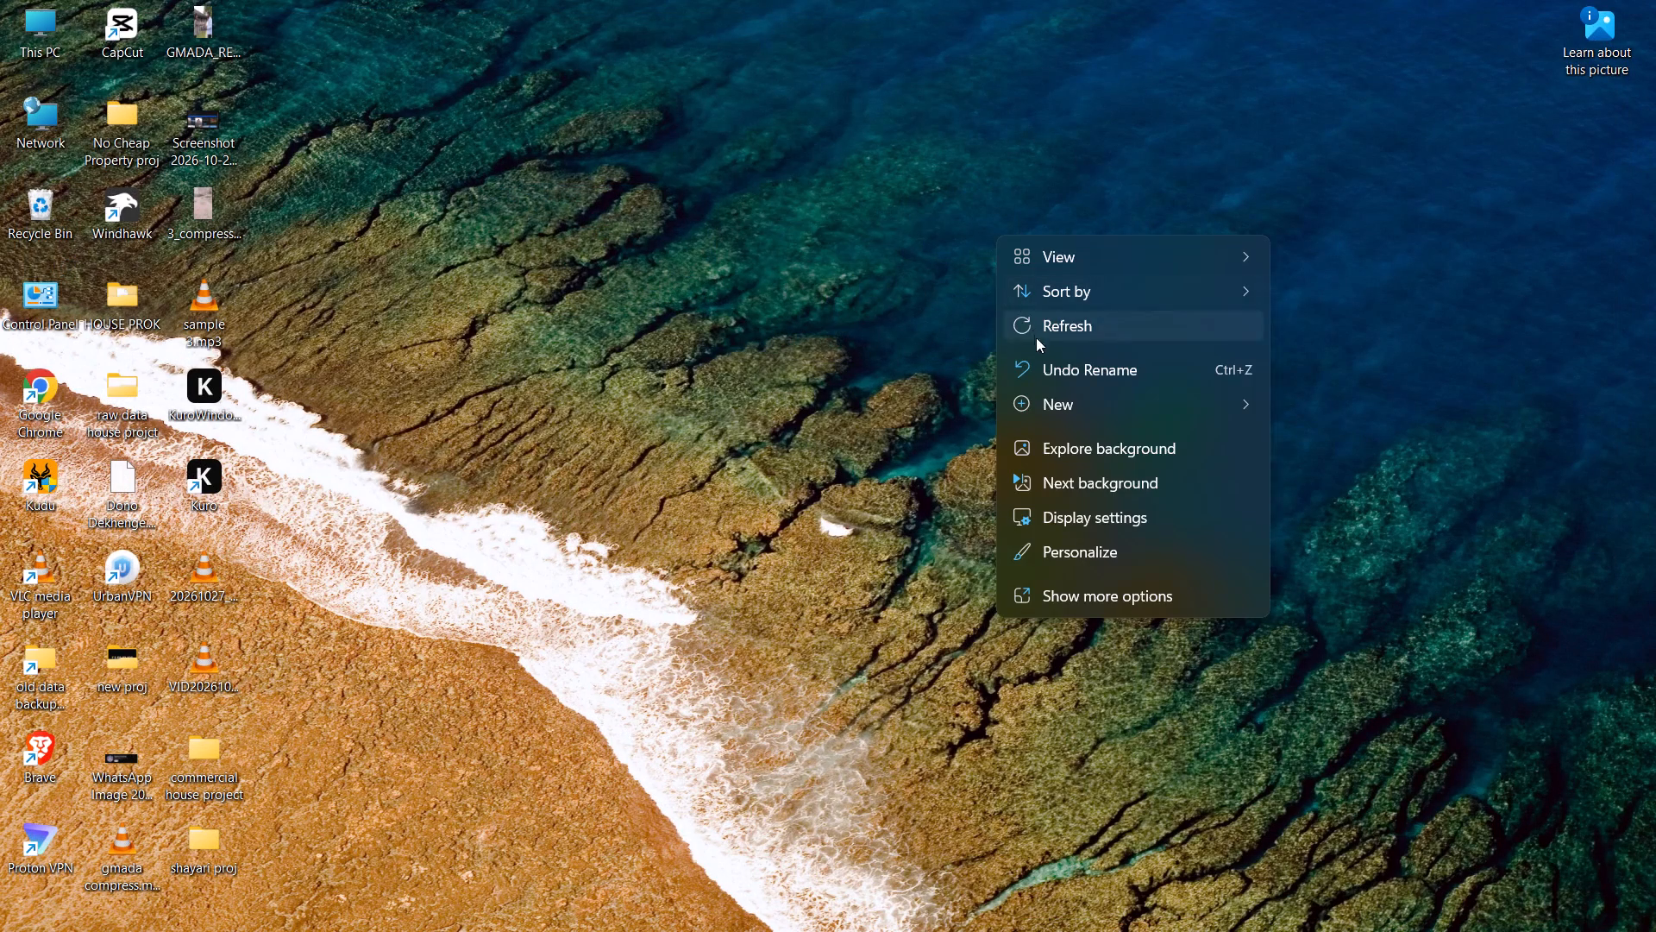
left_click(1061, 483)
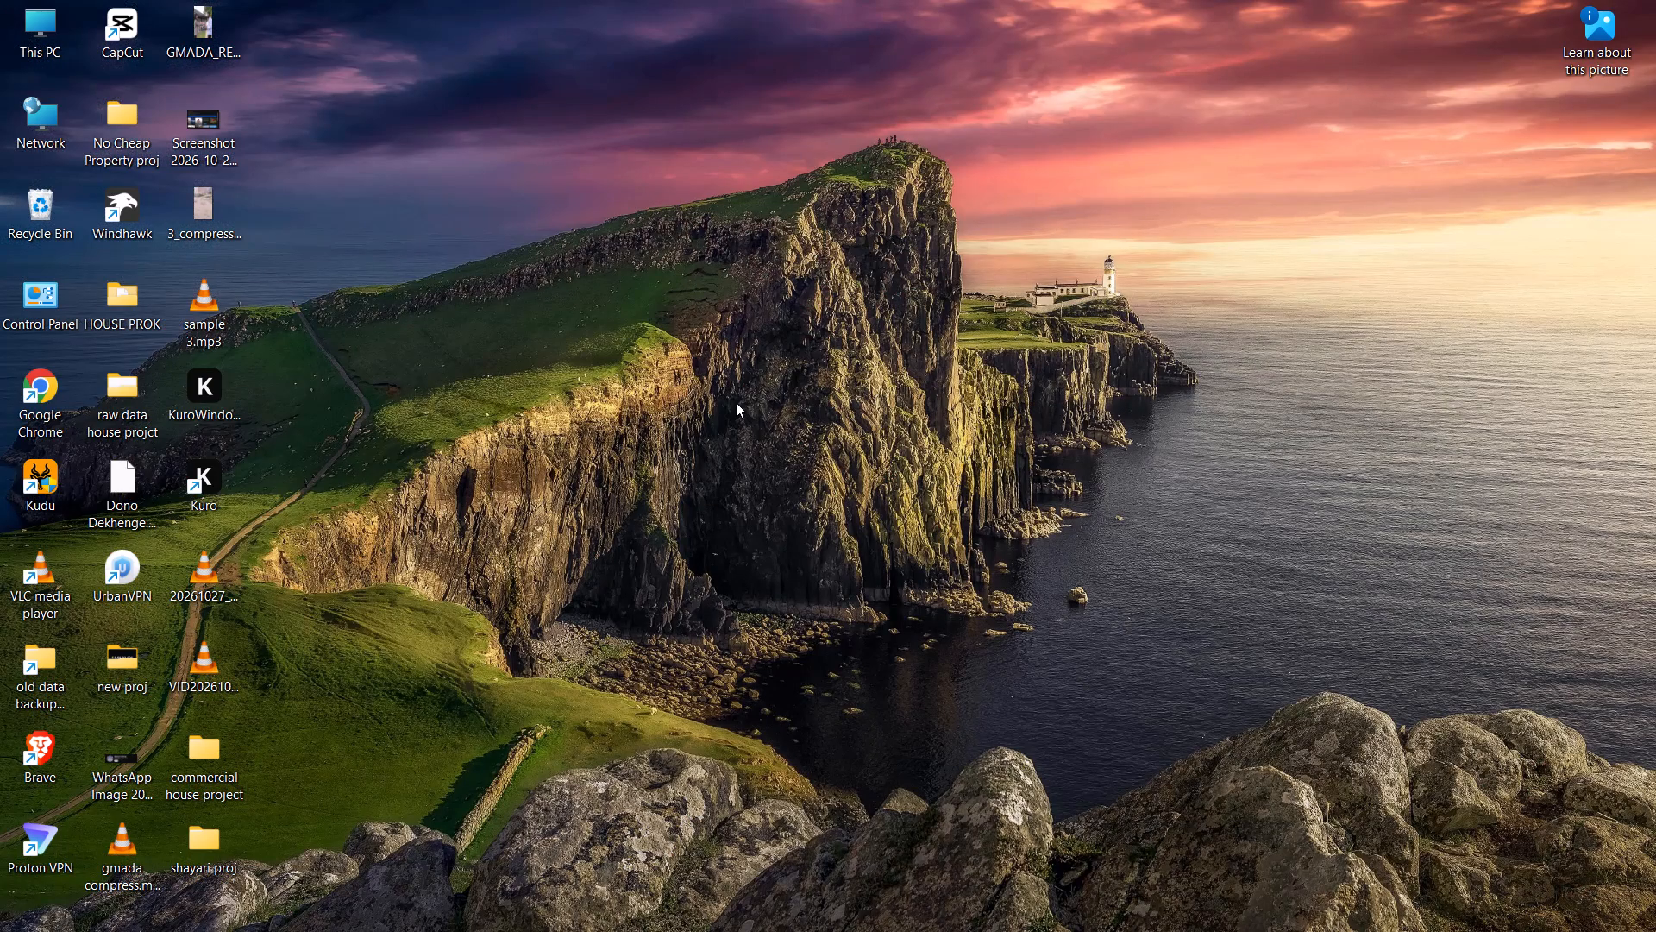
Switch to CapCut project 1103 and play the vocals track from the start to about 20 seconds.
left_click(946, 905)
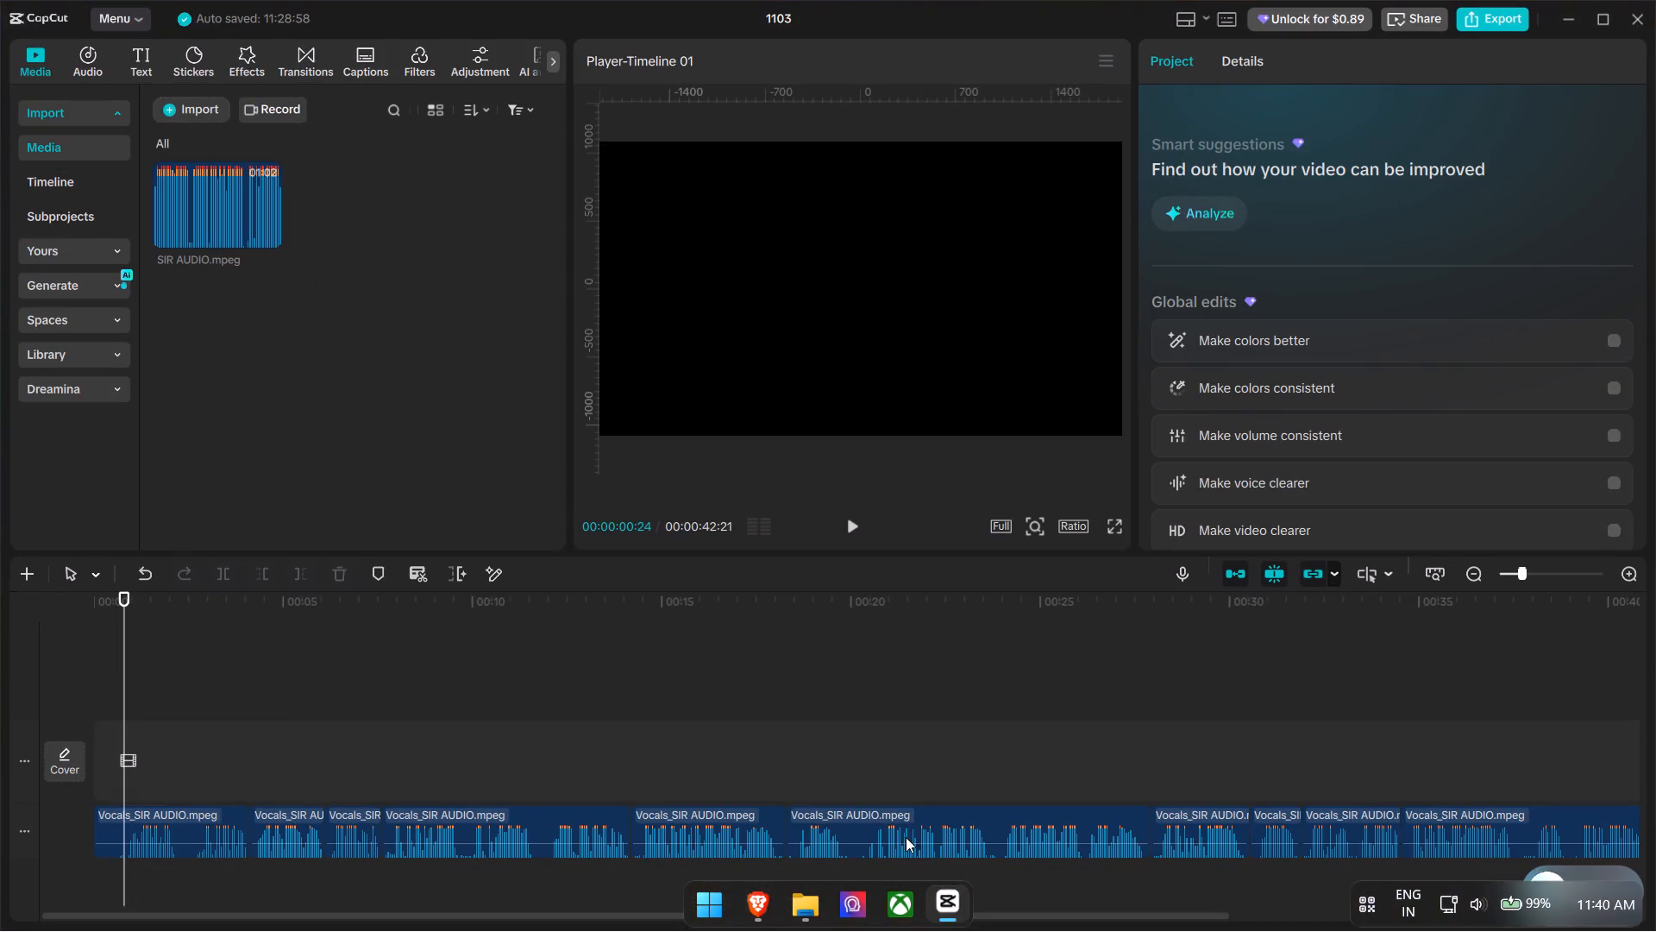
left_click(164, 622)
left_click_drag(162, 622, 152, 627)
left_click(123, 646)
left_click(152, 649)
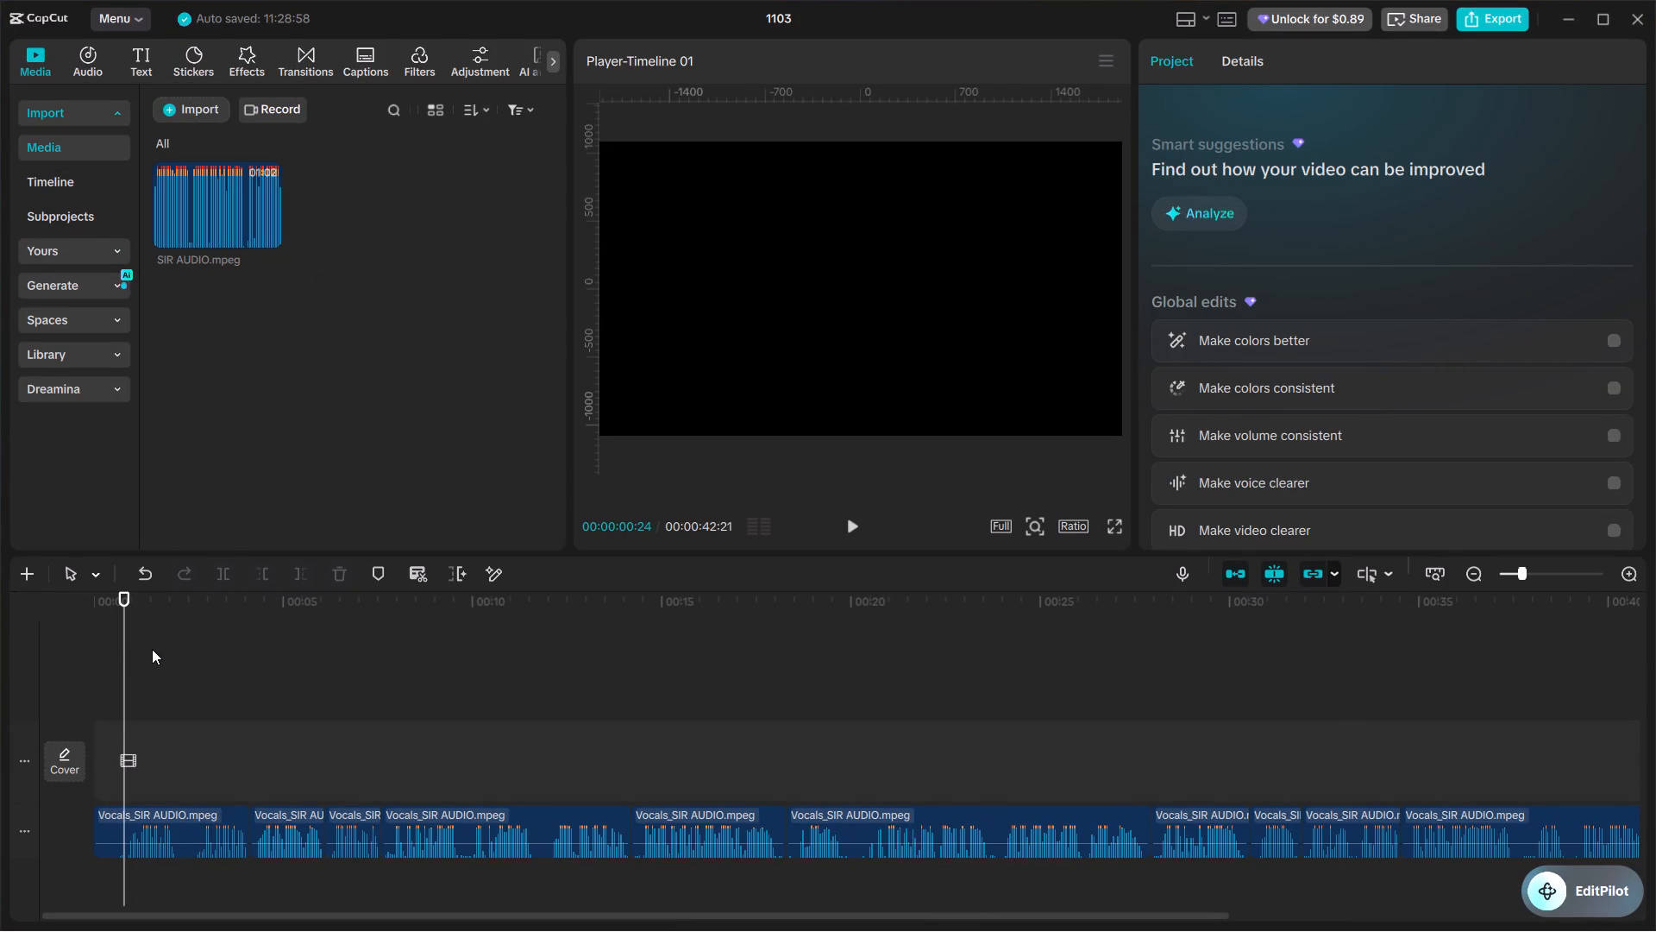
left_click(155, 651)
left_click(189, 775)
double_click(198, 775)
left_click(204, 740)
left_click_drag(195, 739, 27, 737)
key("space")
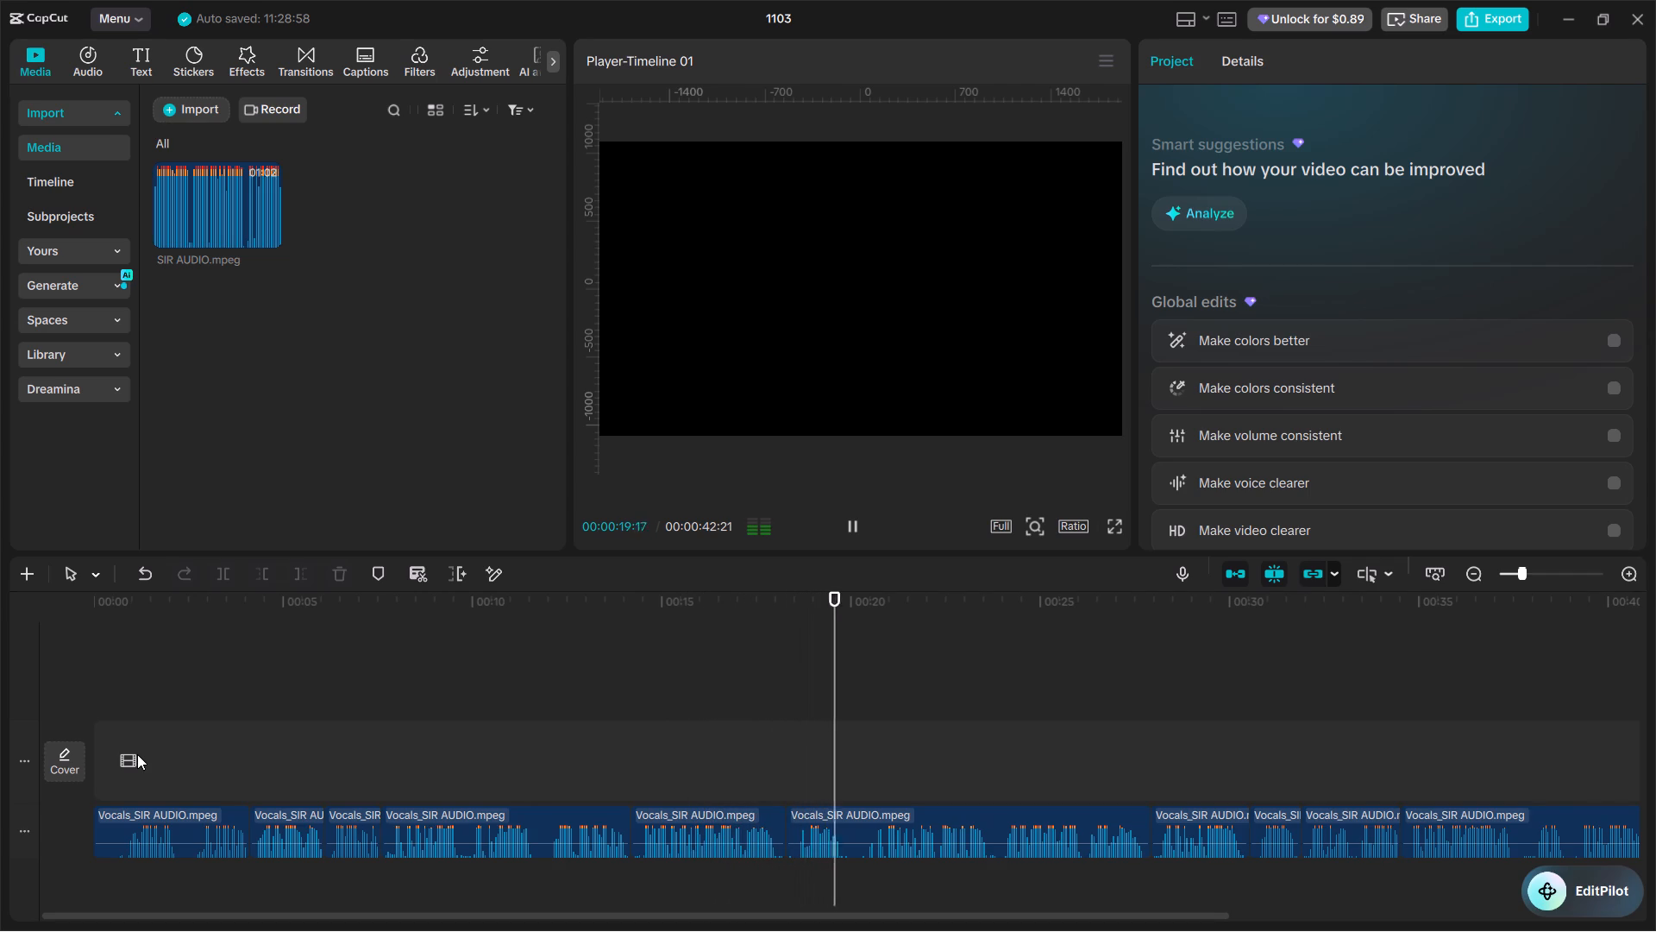
key("space")
Replay the opening seconds of the vocals track and return the playhead to the start of the timeline.
left_click(121, 689)
left_click_drag(121, 689, 88, 689)
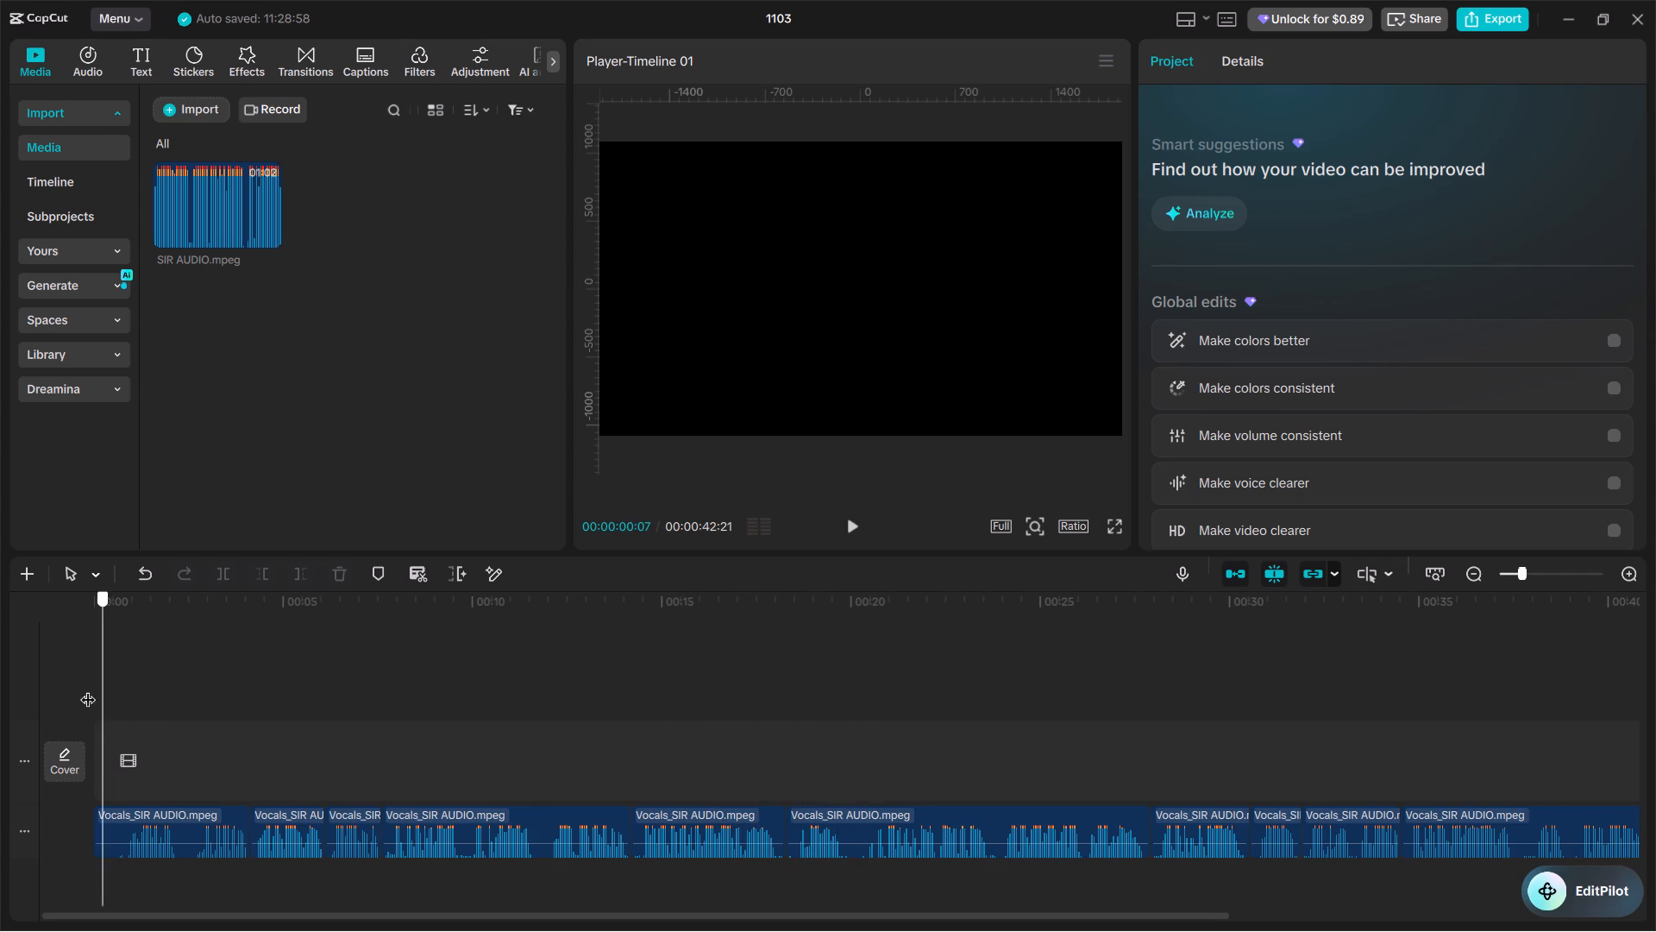
left_click_drag(88, 689, 83, 687)
key("space")
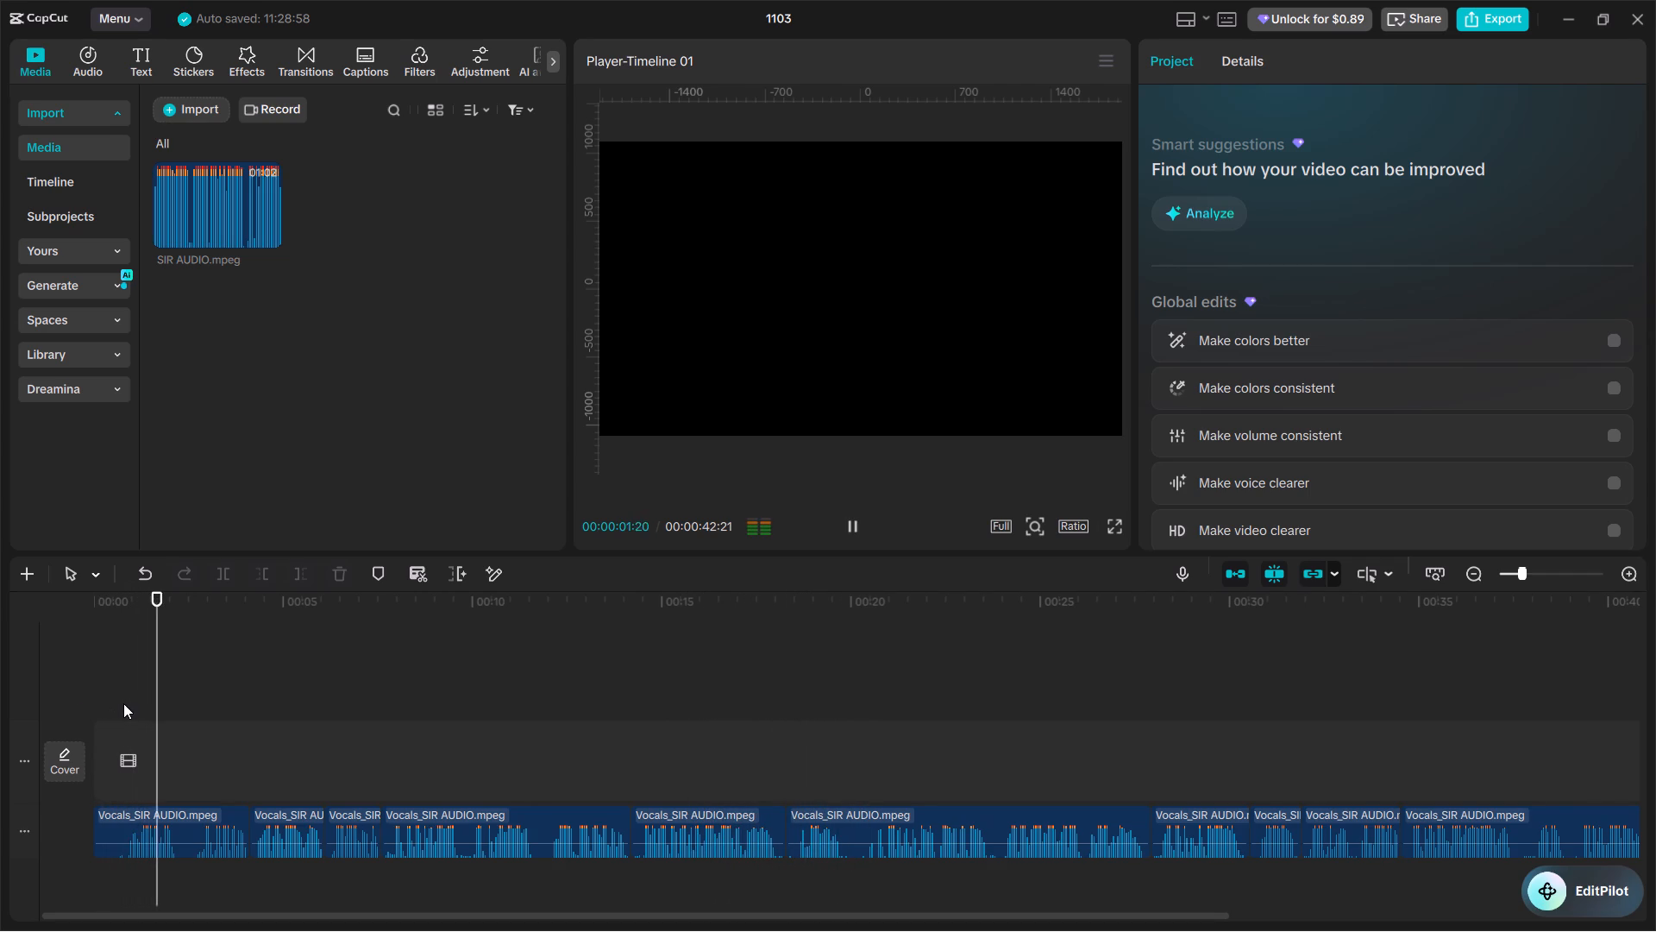
left_click(123, 704)
left_click_drag(123, 704, 5, 703)
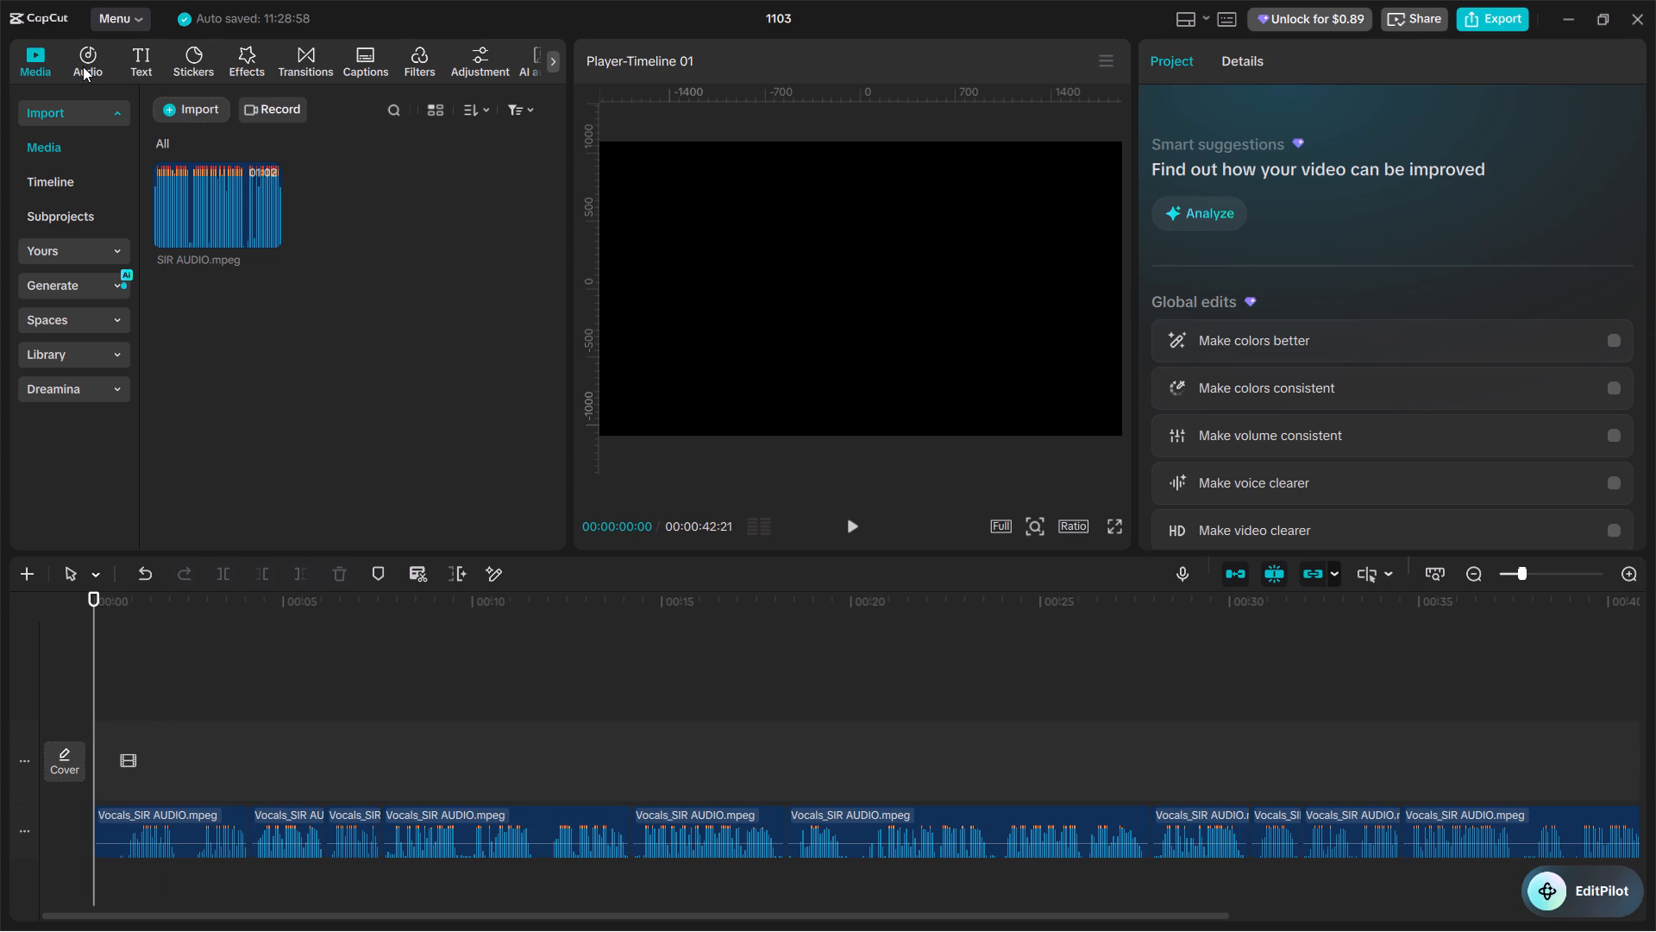
Search the stock media library for "remember" and browse the clips.
left_click(58, 345)
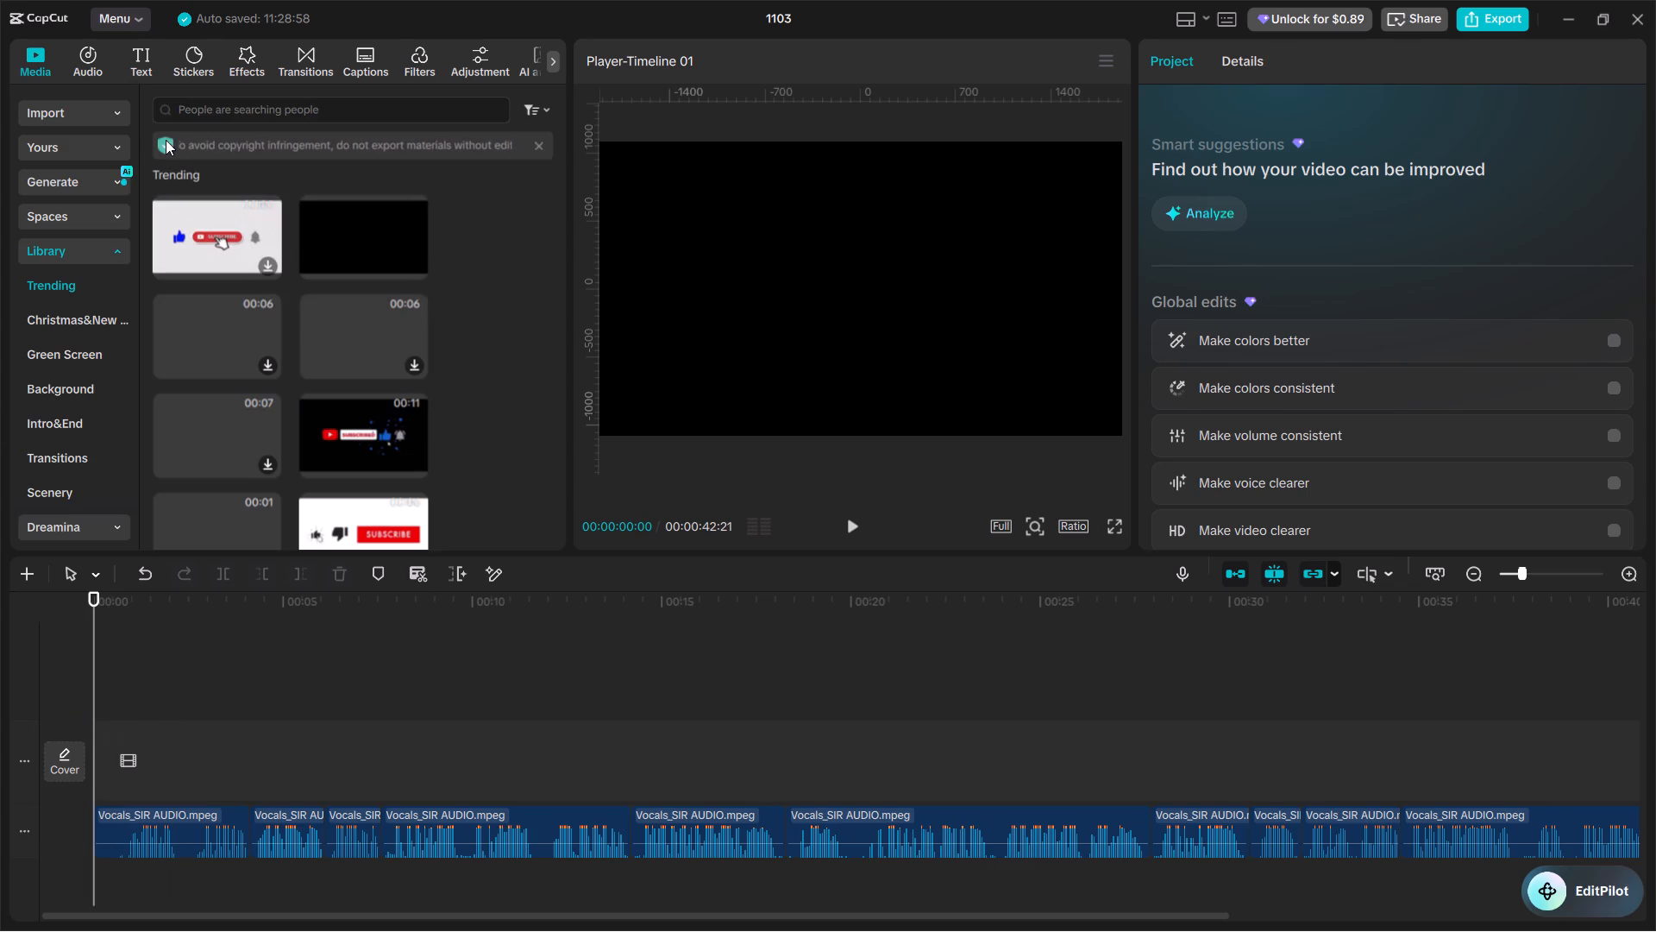
left_click(244, 106)
type("remember")
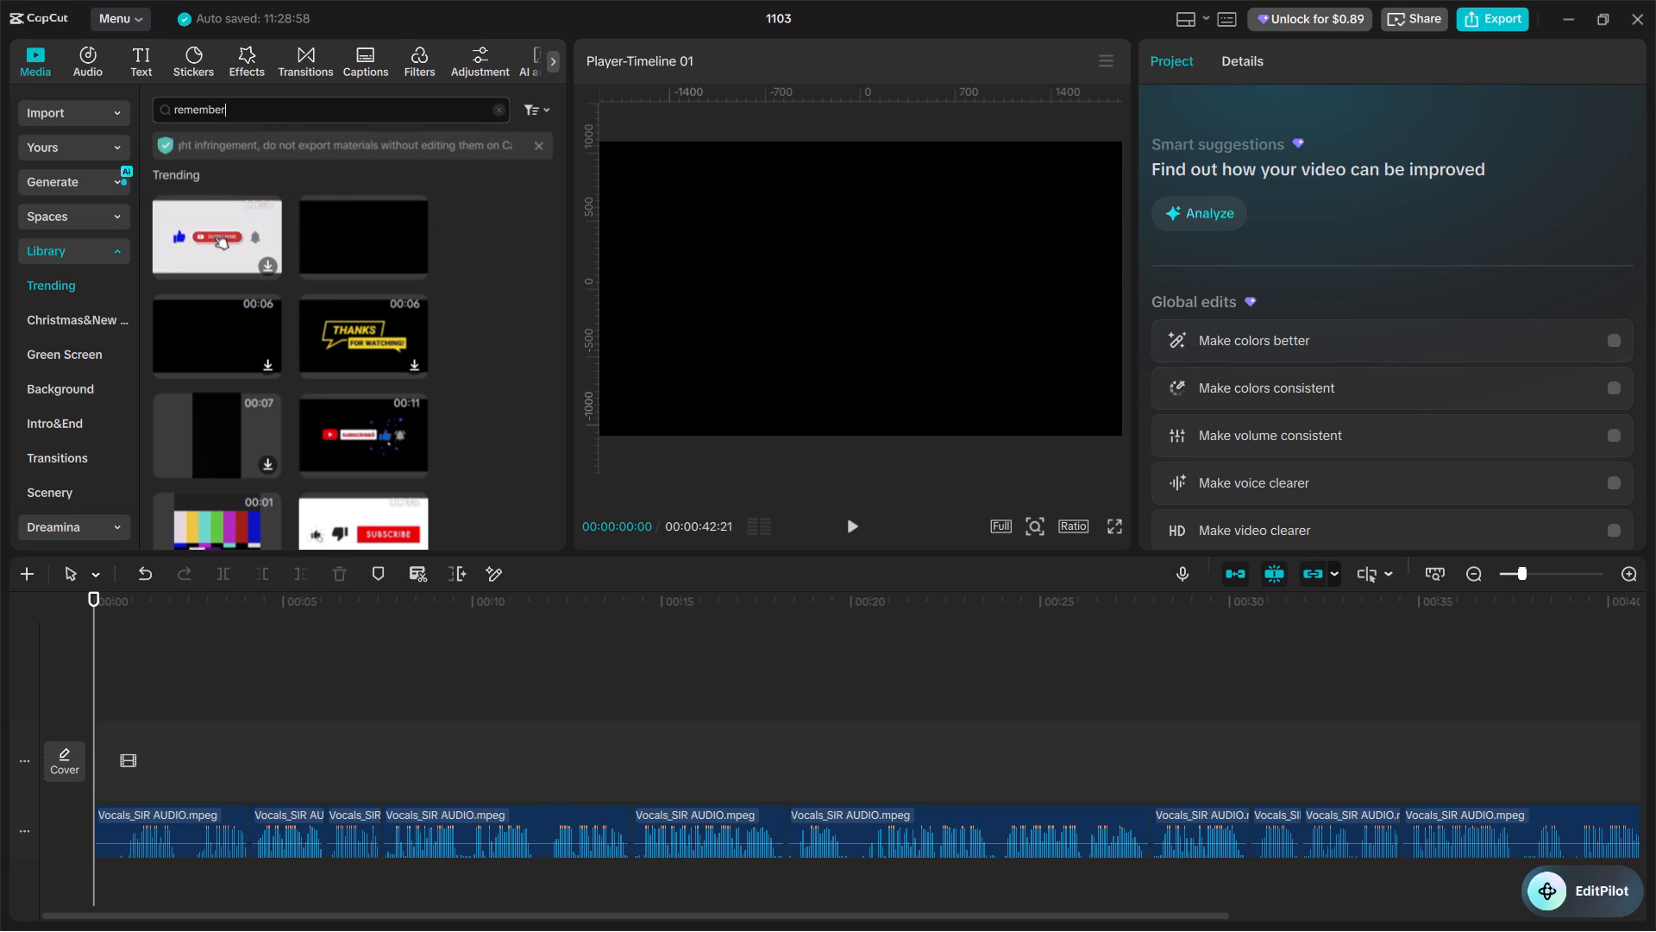
key("Return")
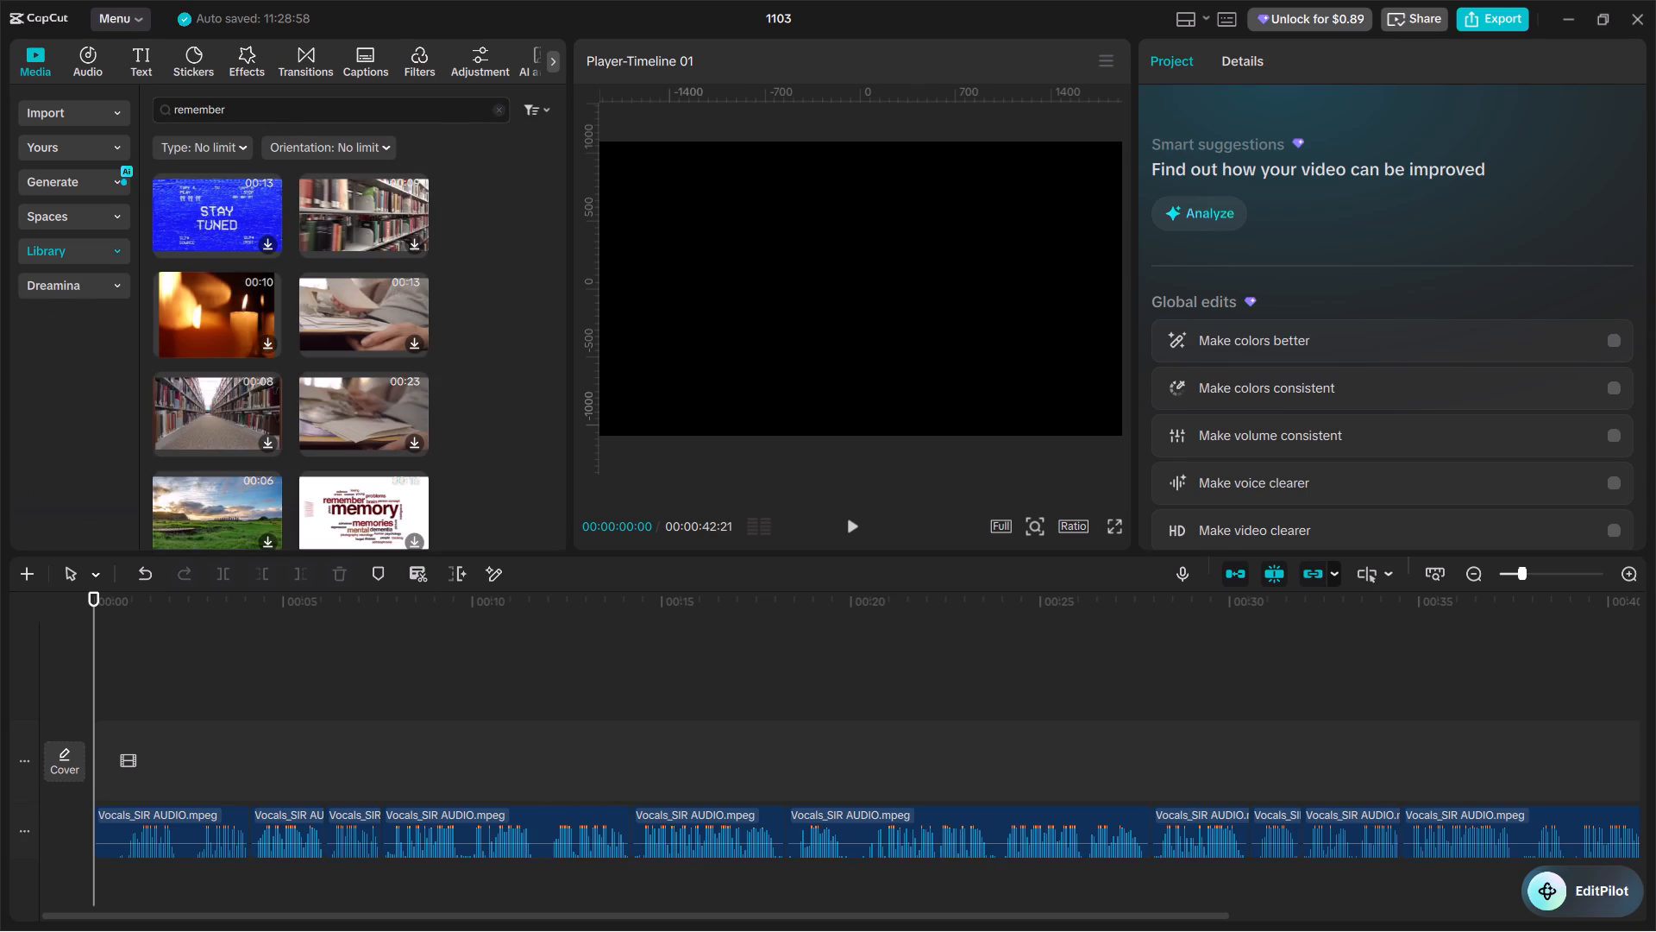
scroll(464, 312, "down", 3)
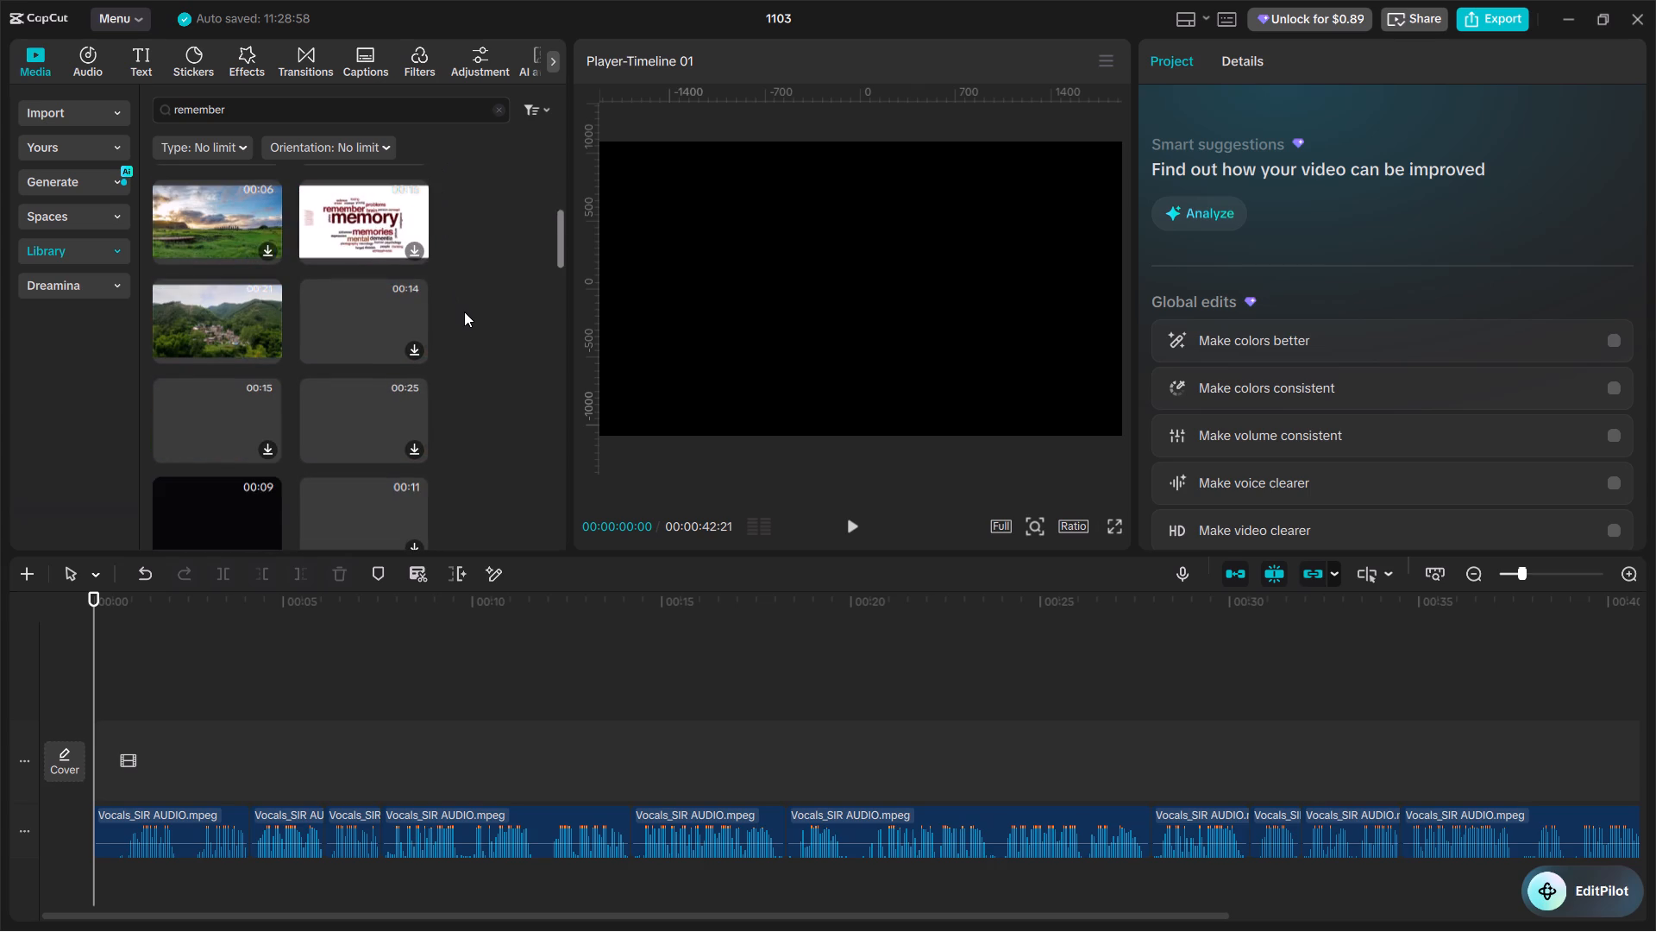
scroll(465, 308, "down", 2)
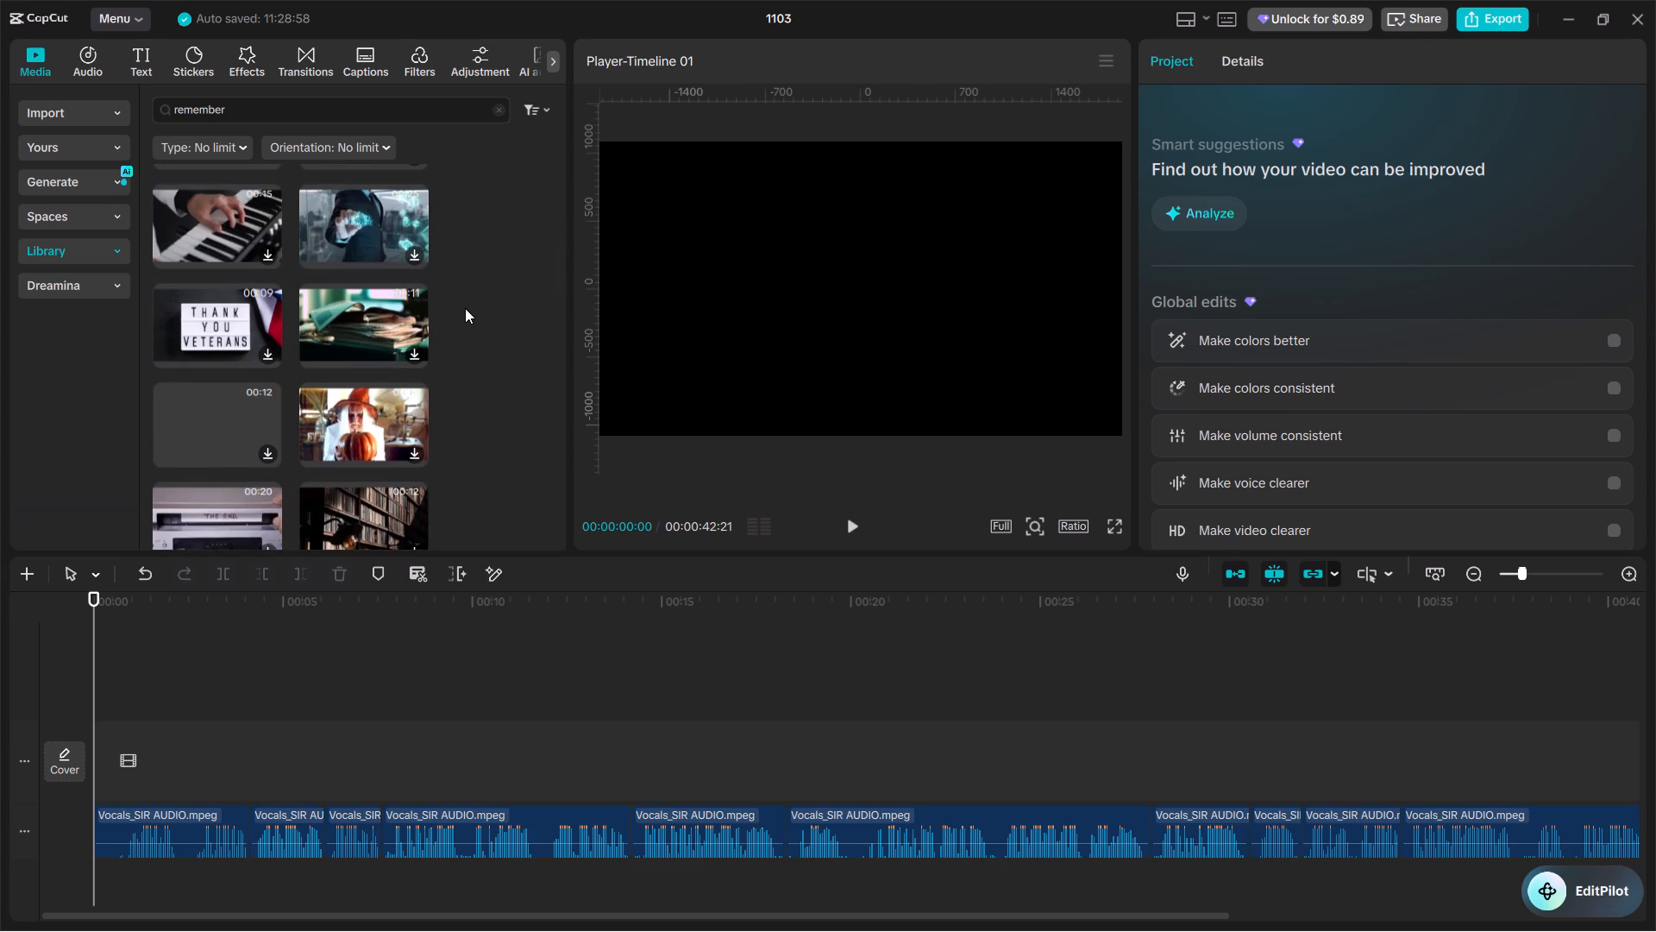
scroll(465, 307, "up", 9)
left_click(352, 112)
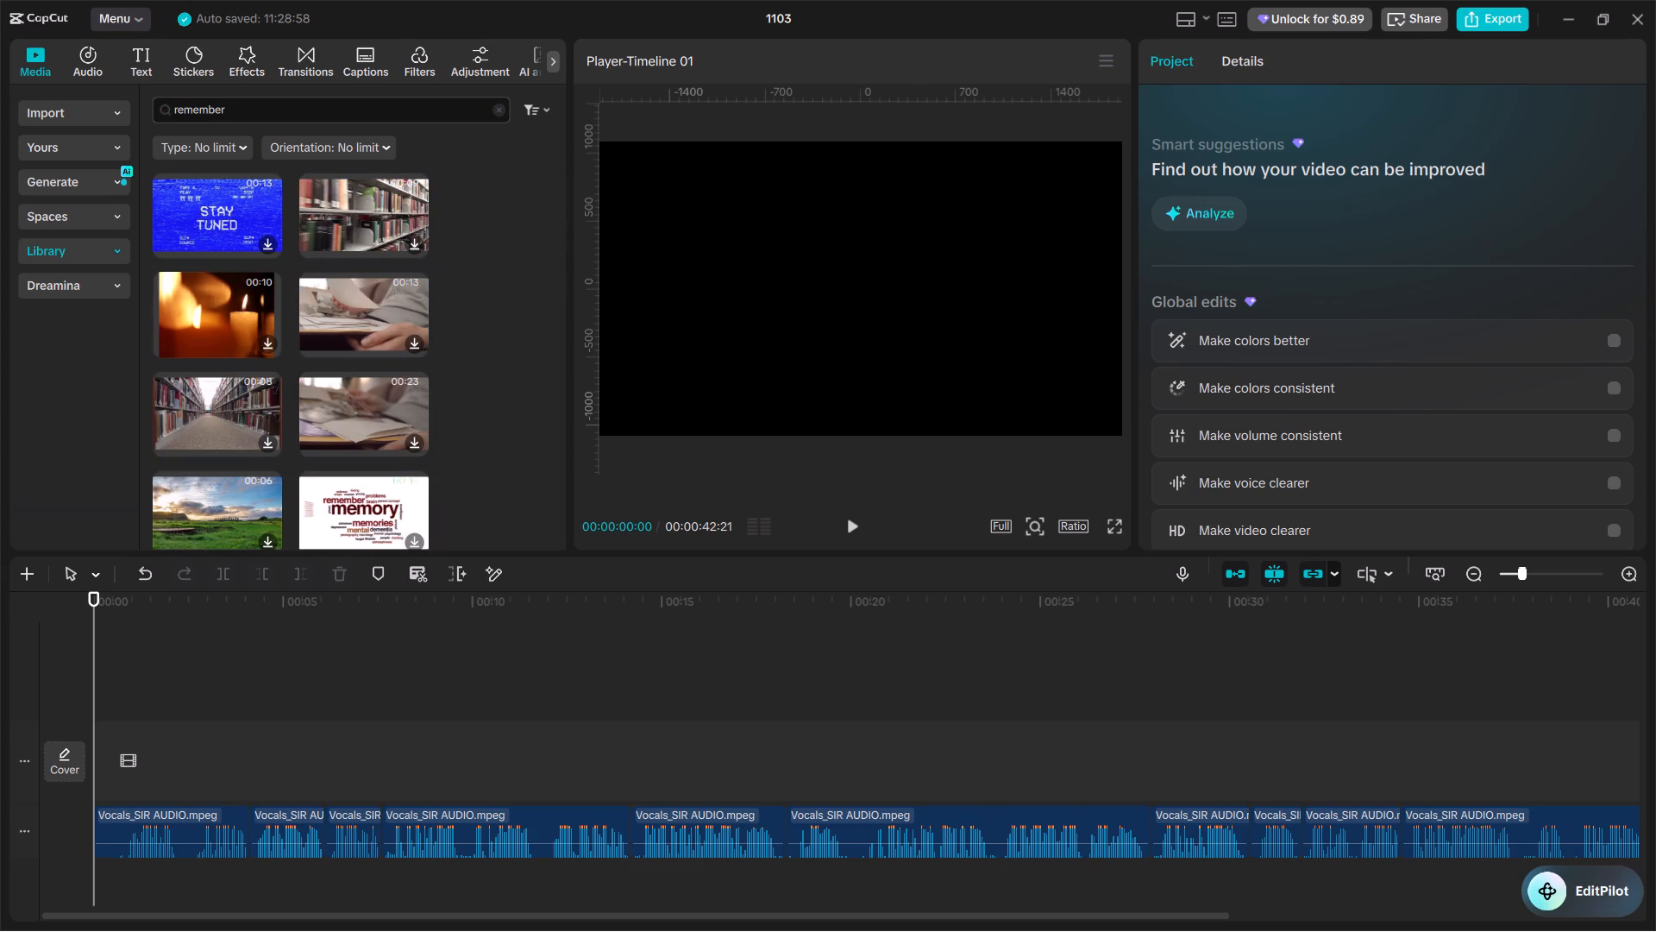
key("ctrl+a")
Set the project's aspect ratio to 9:16.
left_click(1062, 521)
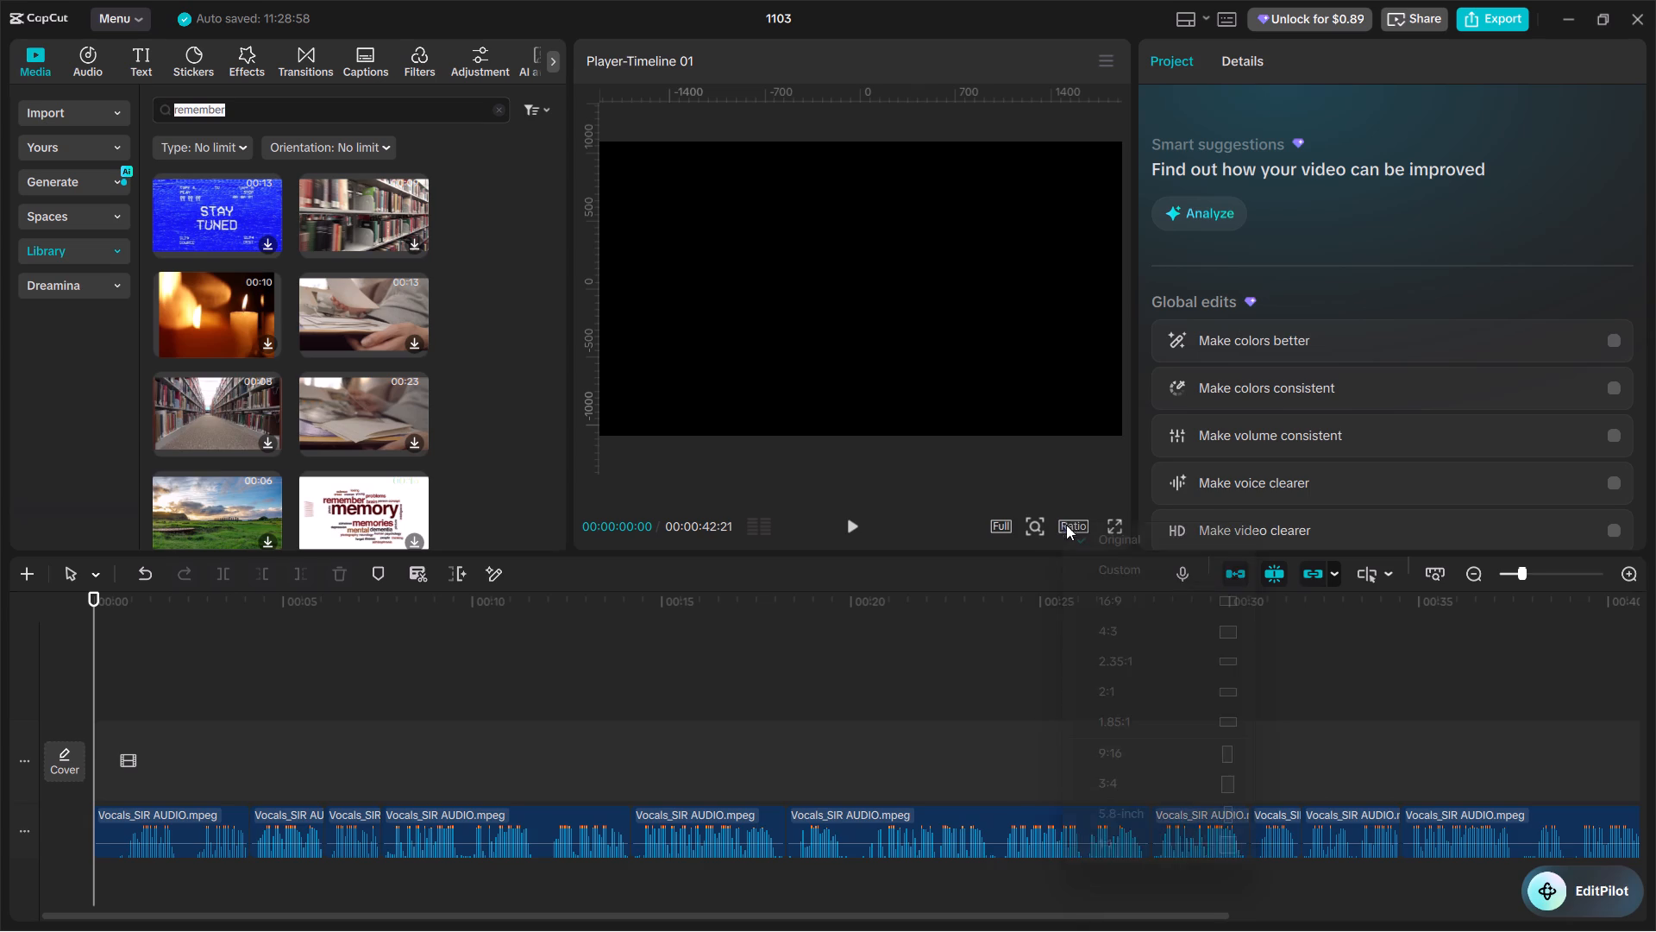
left_click(1157, 746)
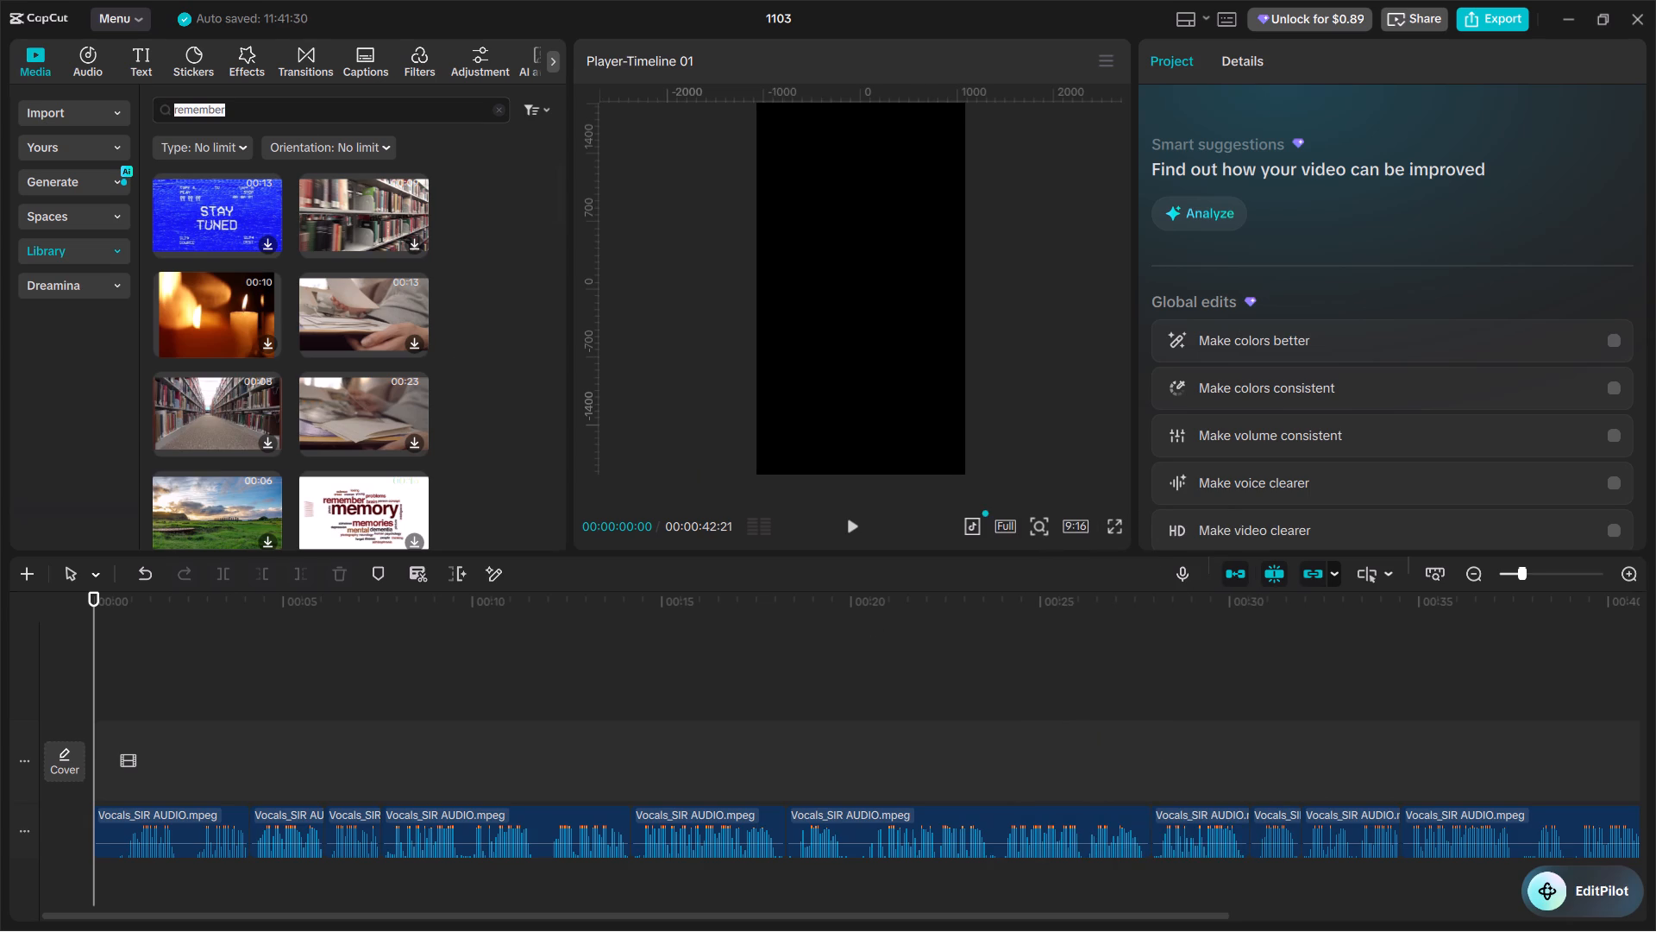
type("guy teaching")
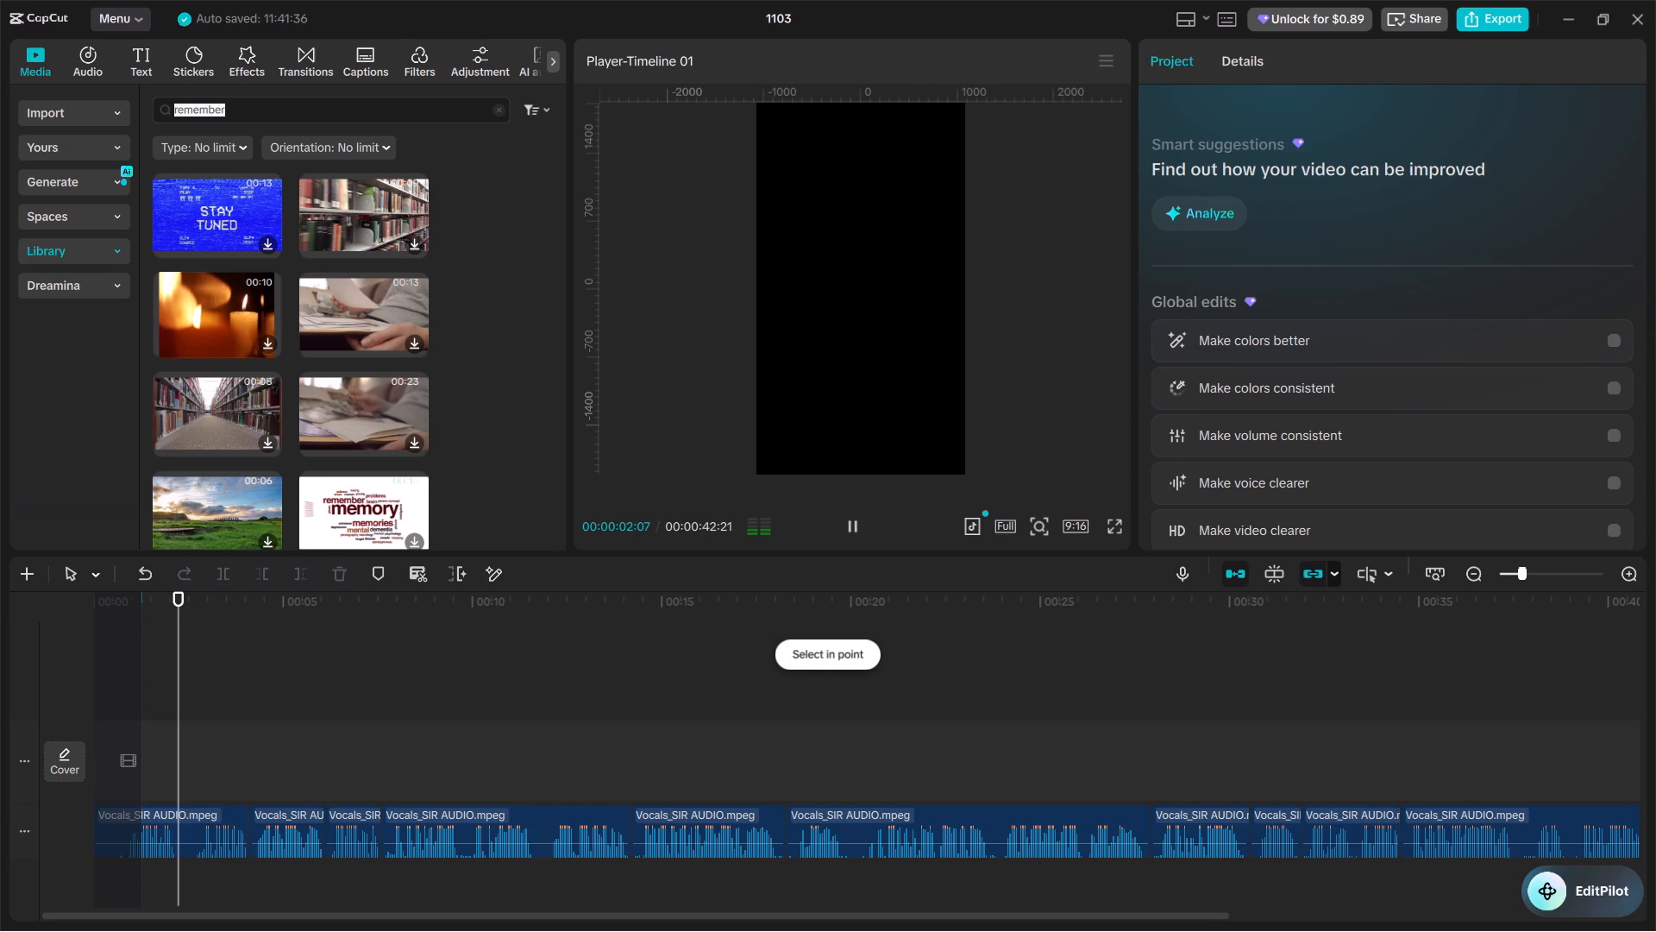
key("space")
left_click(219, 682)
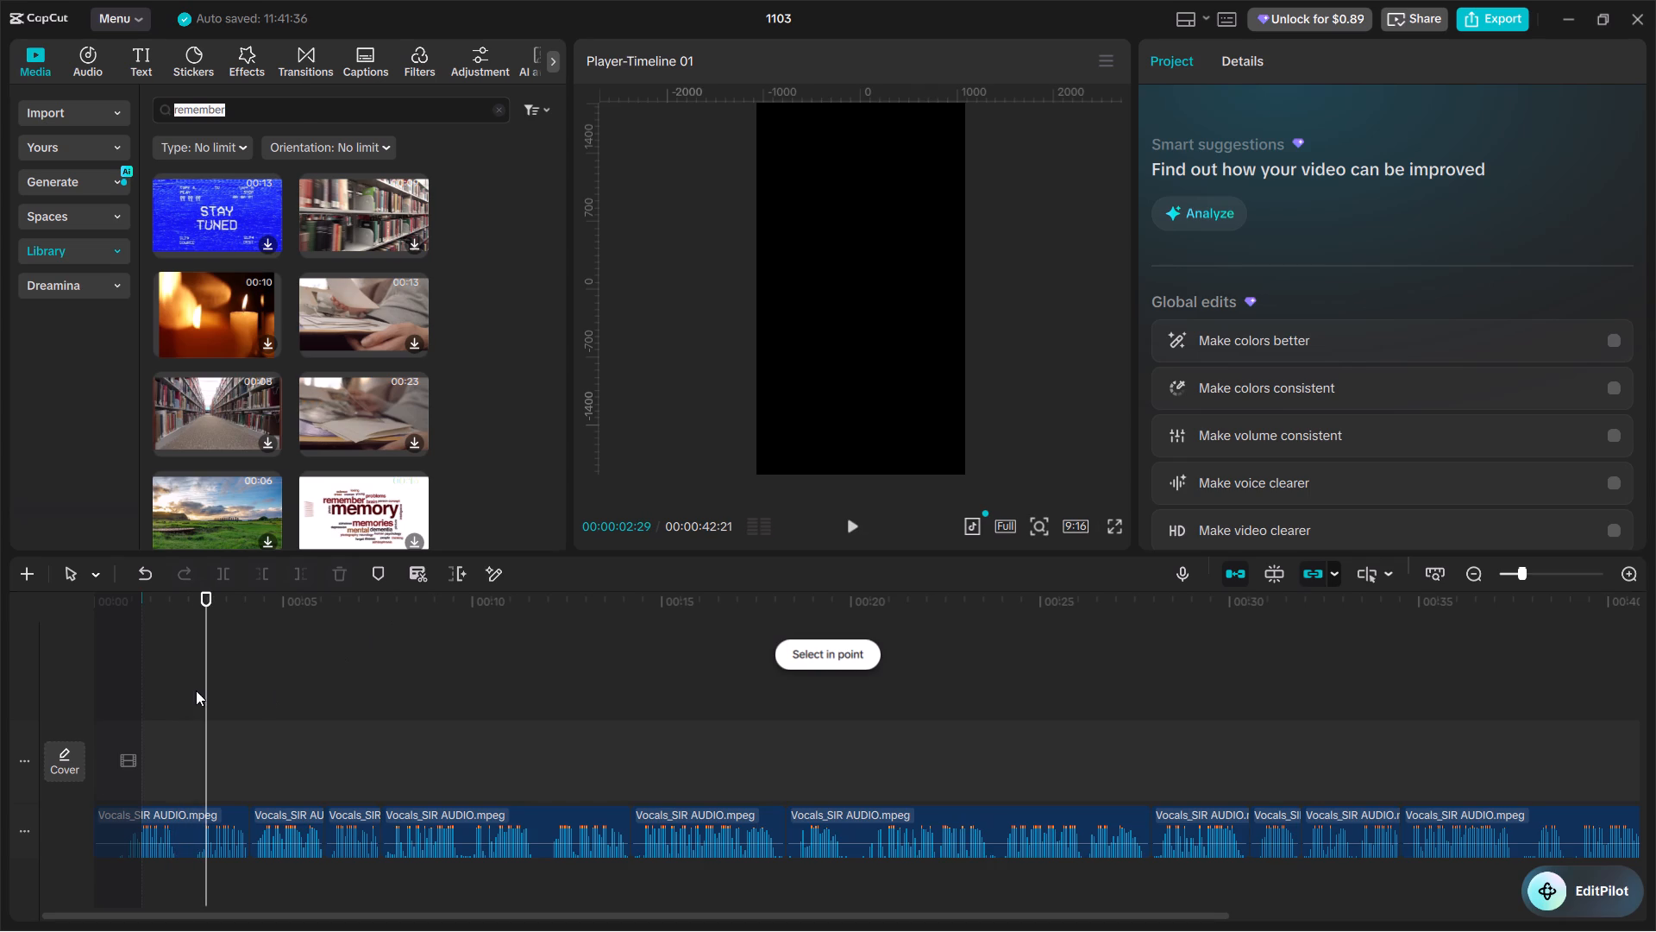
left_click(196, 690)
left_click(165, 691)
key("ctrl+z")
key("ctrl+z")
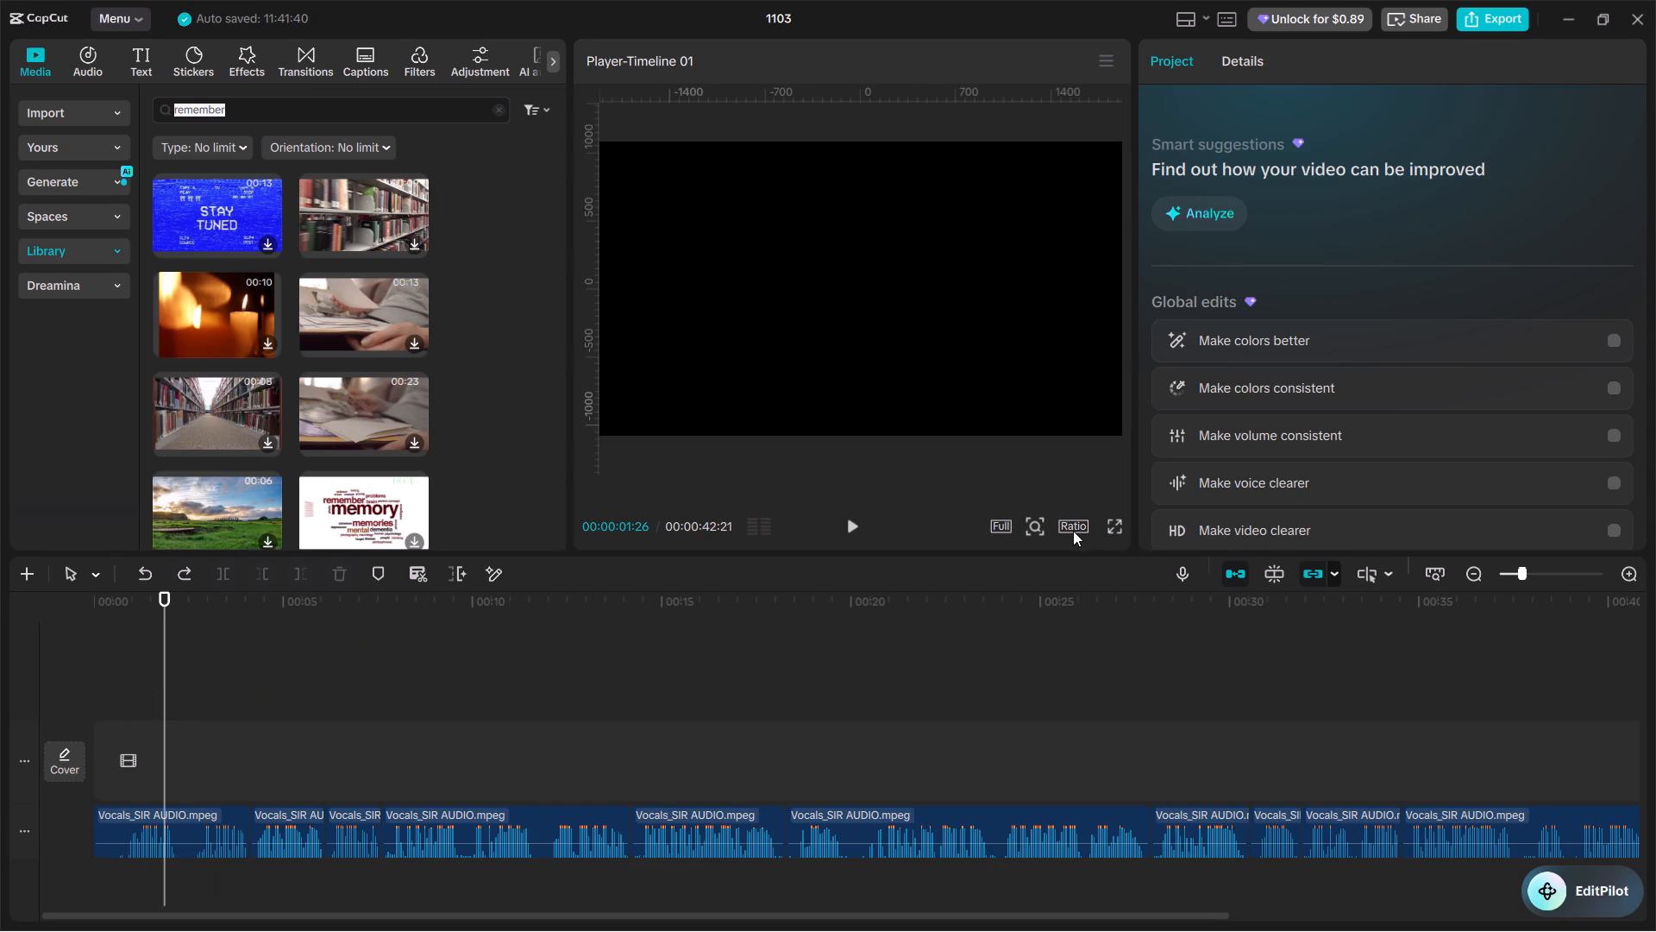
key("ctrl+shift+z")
Search the stock media library for "teaching".
left_click(325, 105)
left_click(325, 105)
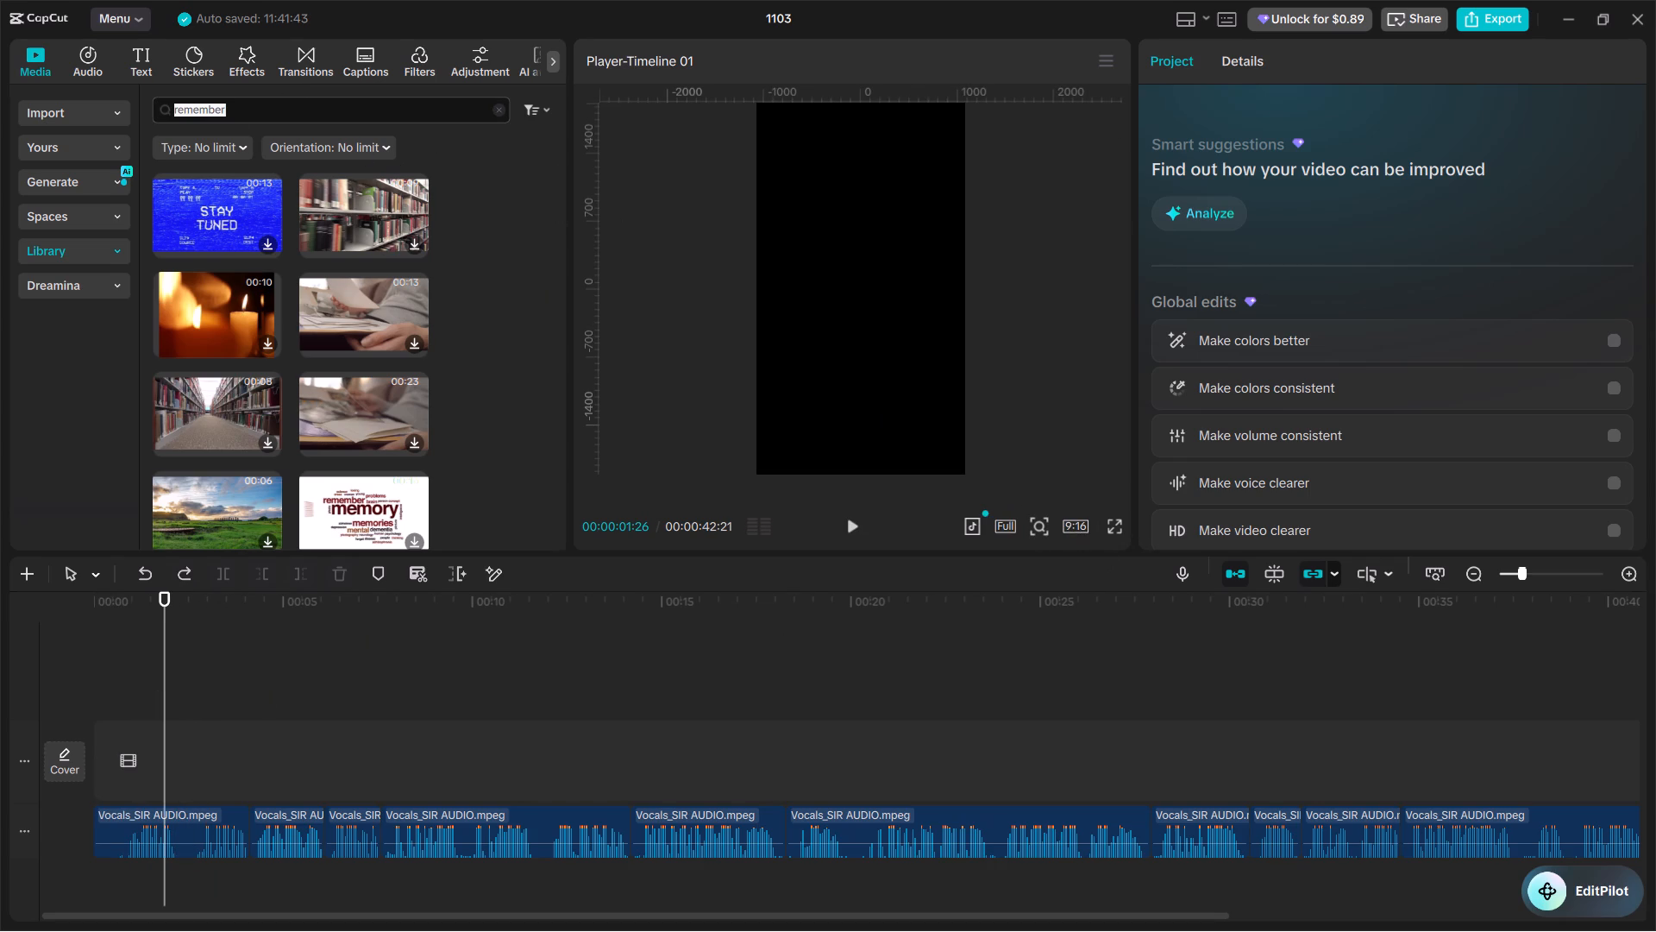
type("teaching")
key("Return")
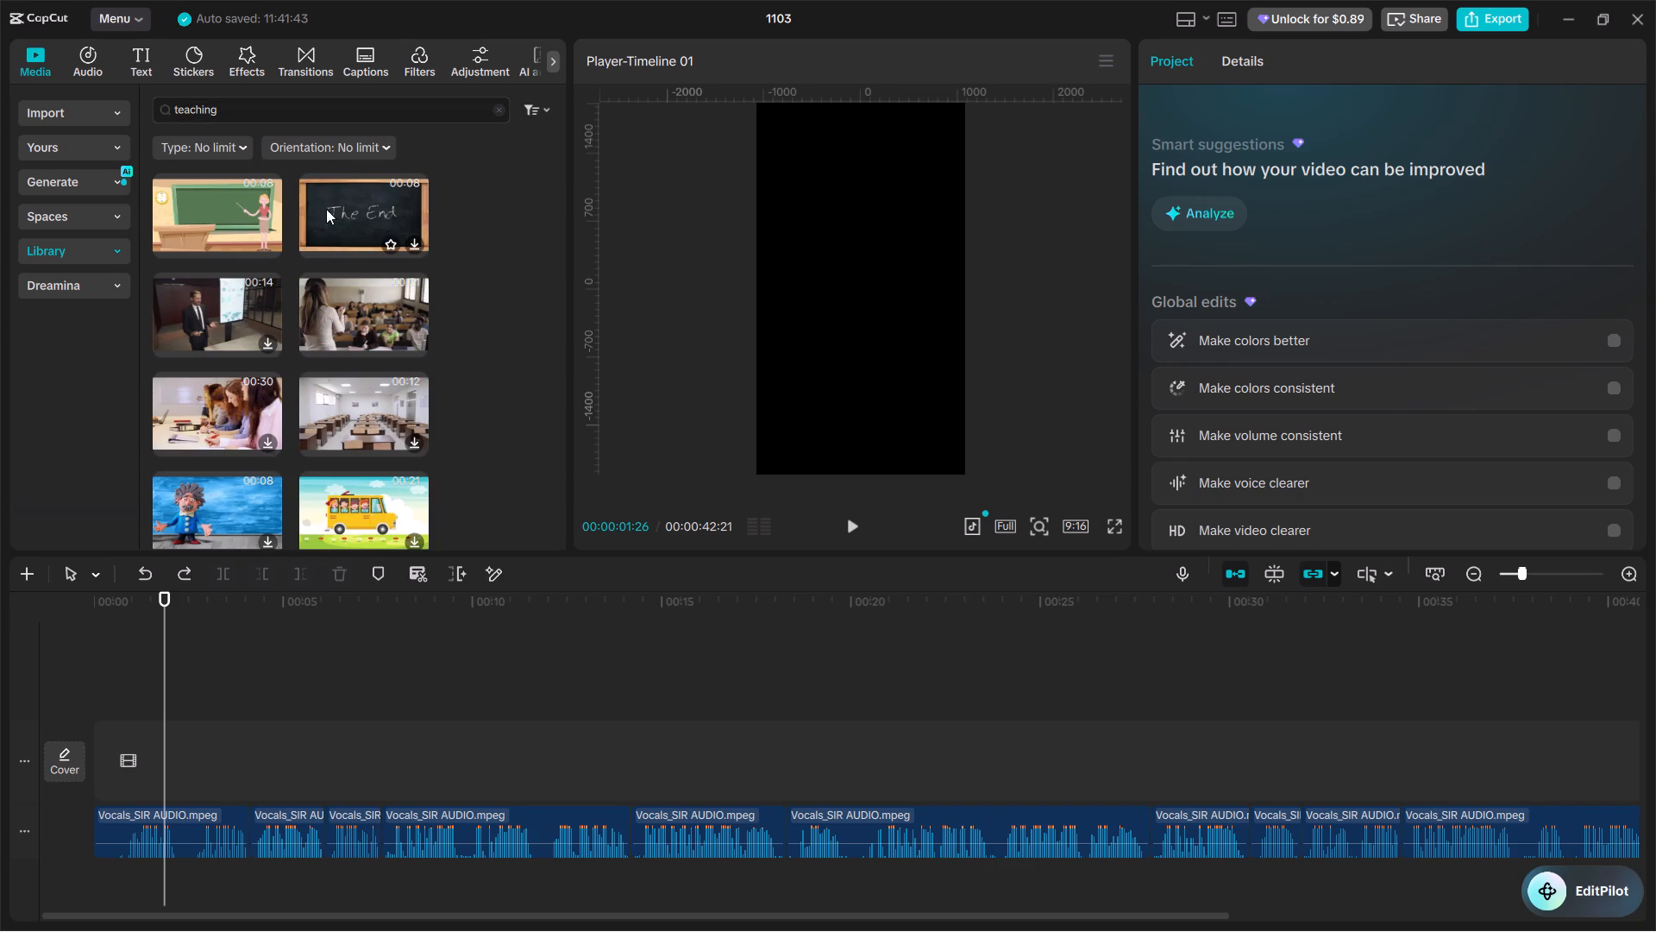
Refine the library search to "teaching guy" and browse the clips for suitable teacher footage.
left_click(245, 104)
key("space")
type("guy")
key("Return")
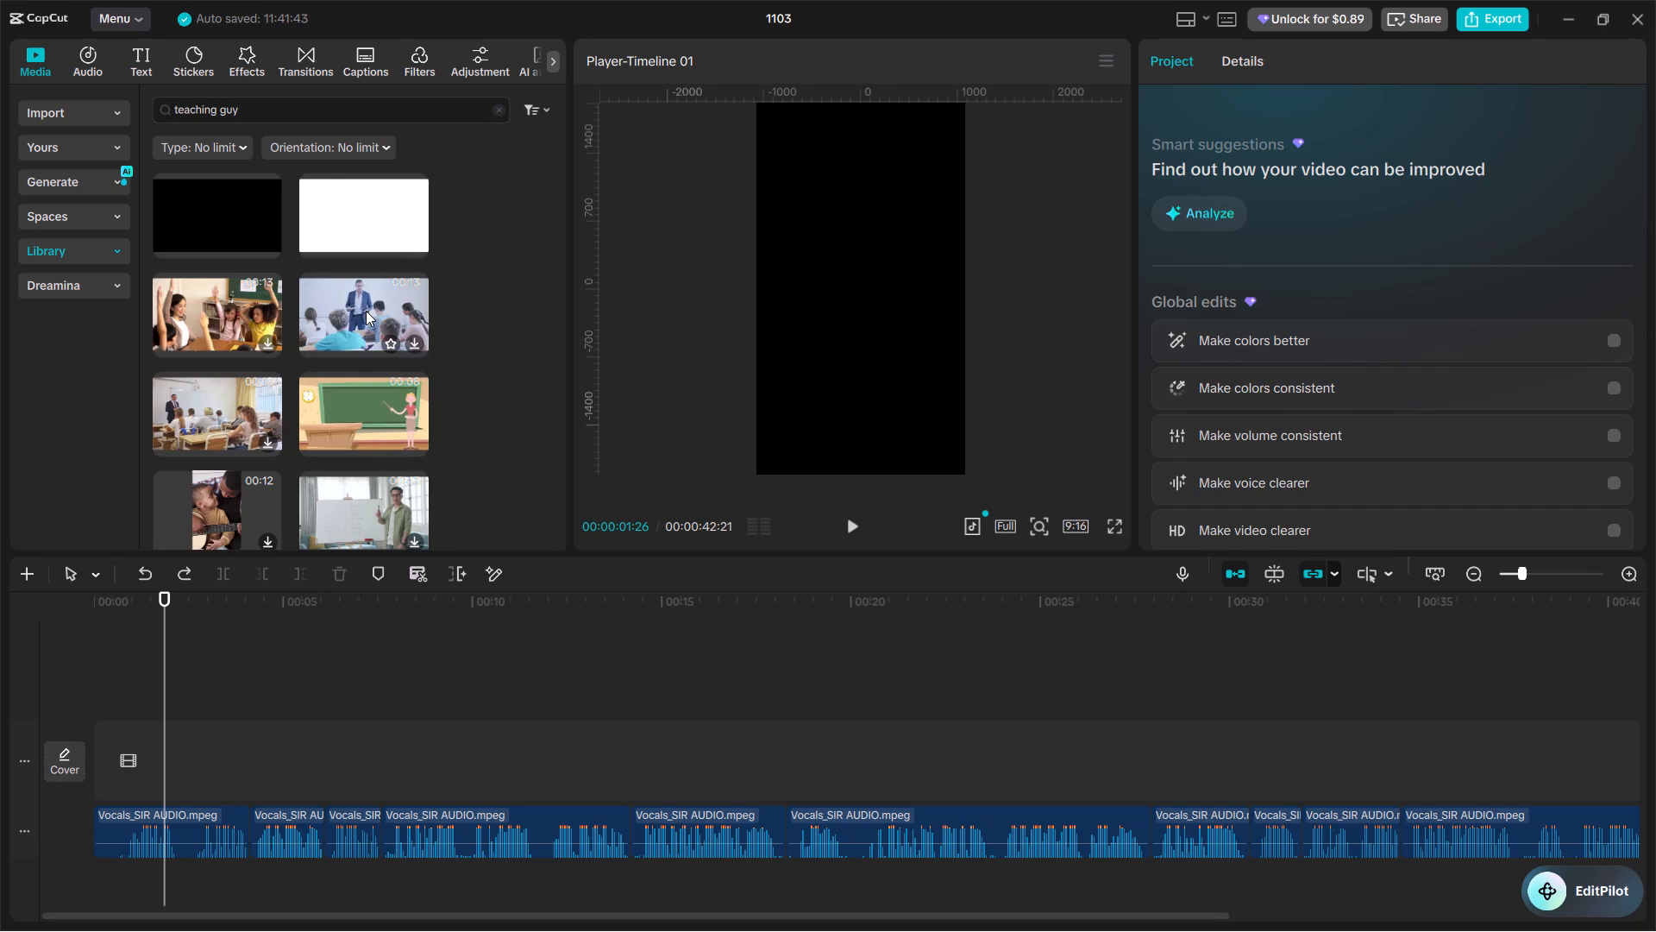
scroll(367, 316, "down", 3)
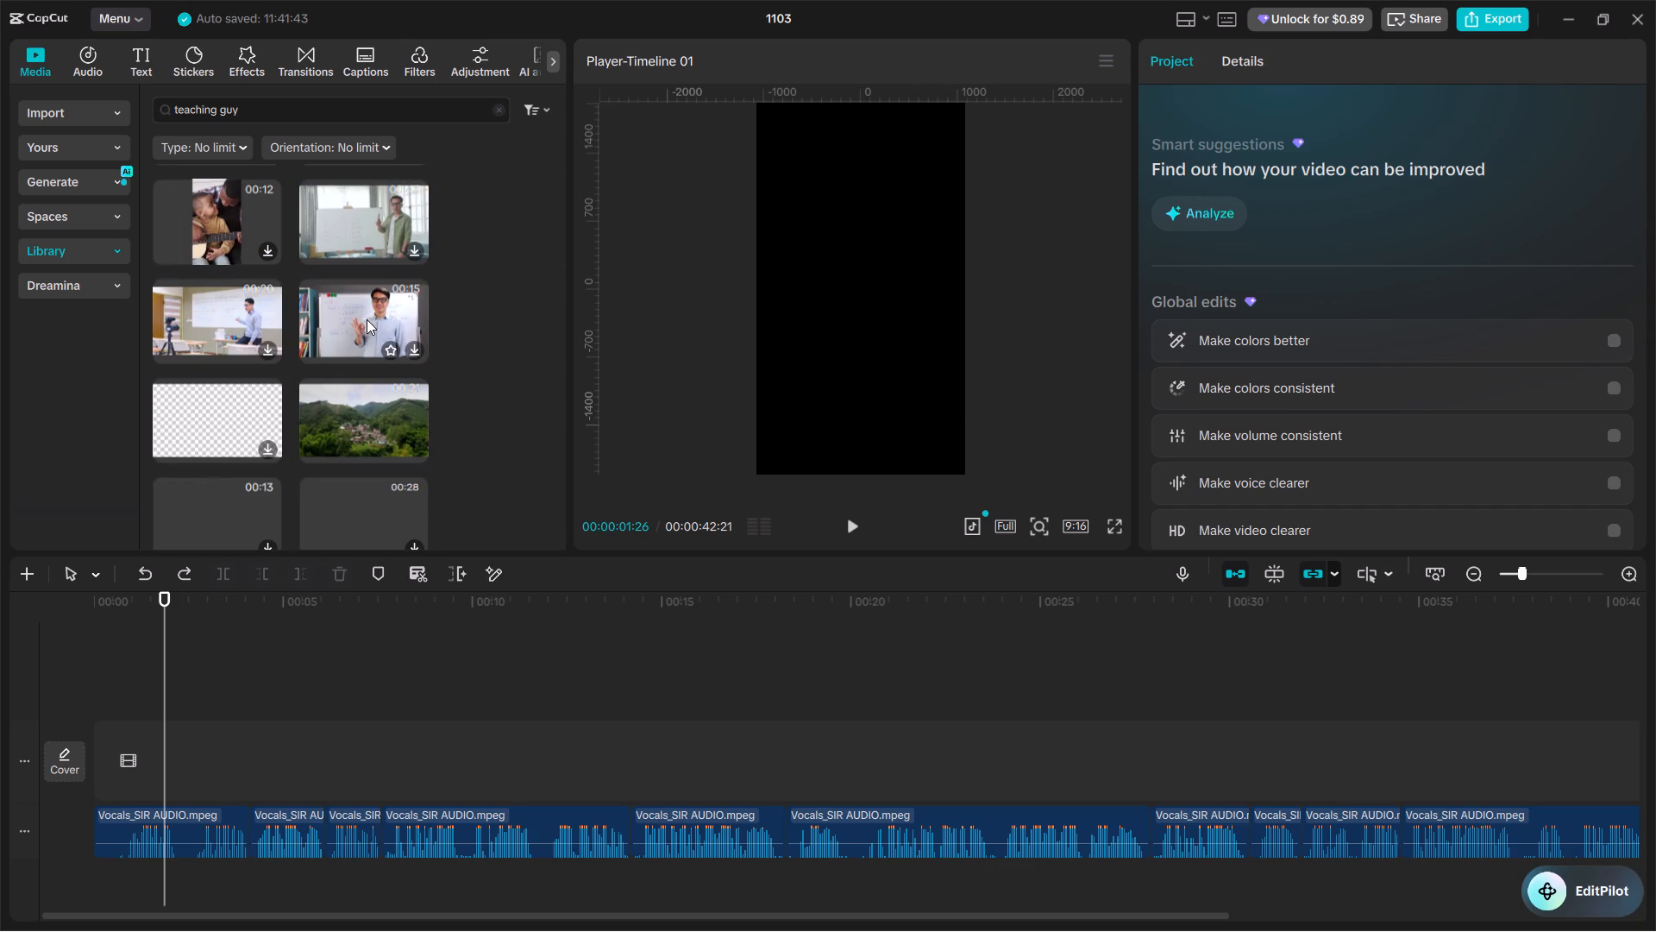
scroll(367, 317, "down", 3)
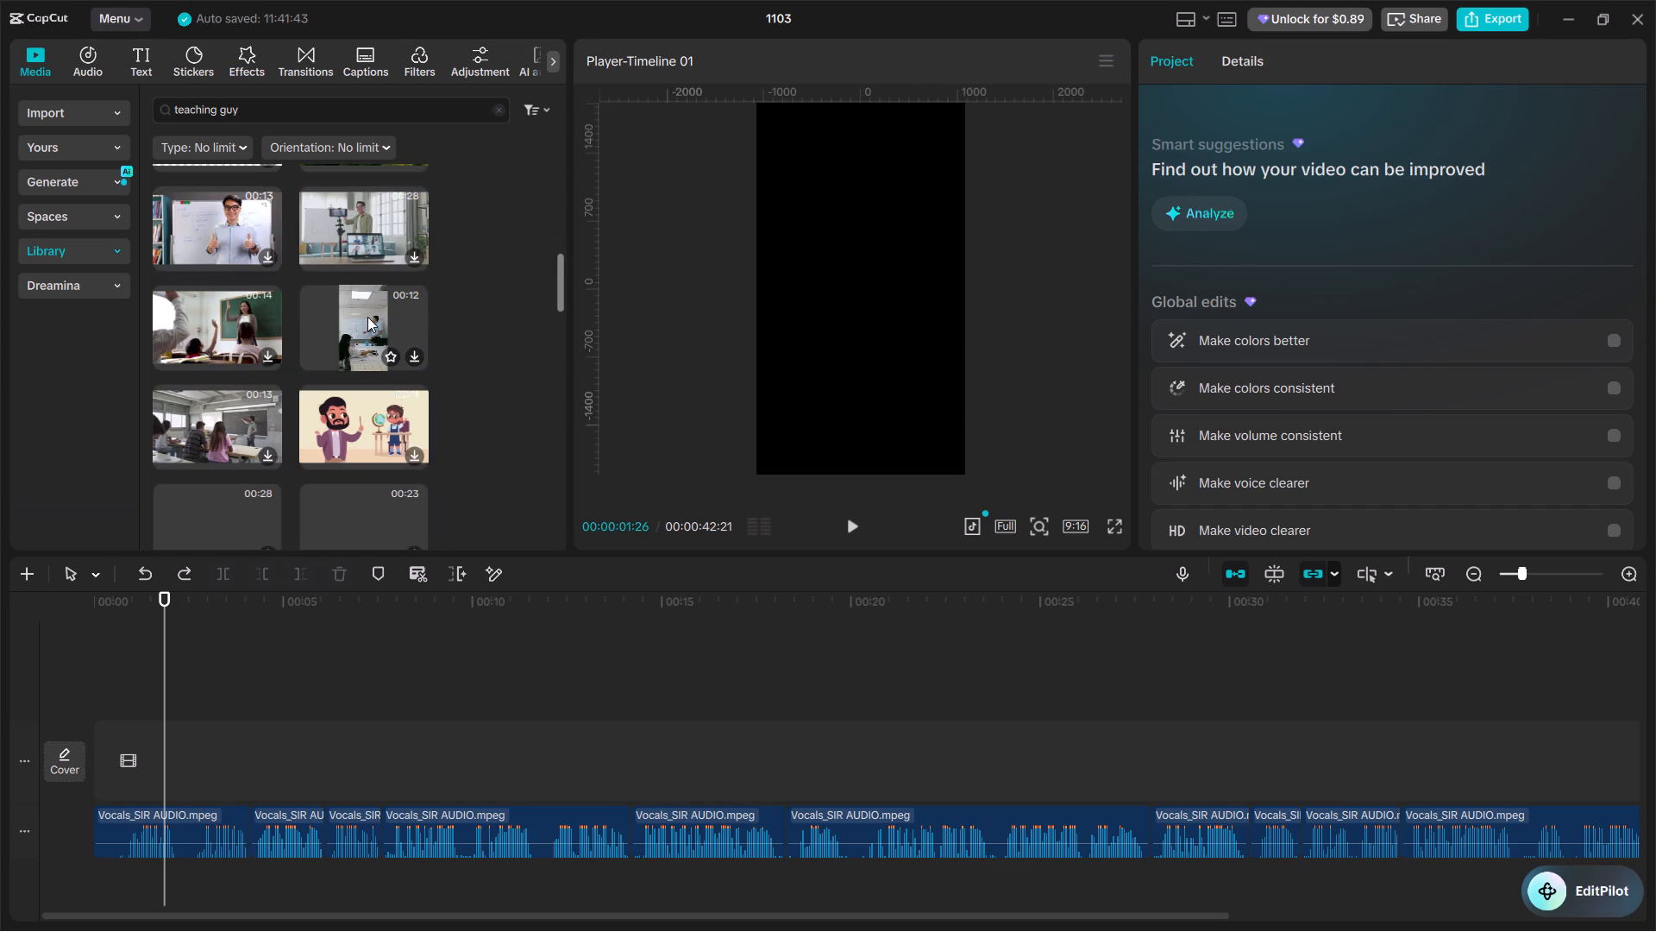
Preview the vertical whiteboard-teacher clip and browse the other "teaching guy" results for alternatives, including the cartoon teacher.
left_click(354, 431)
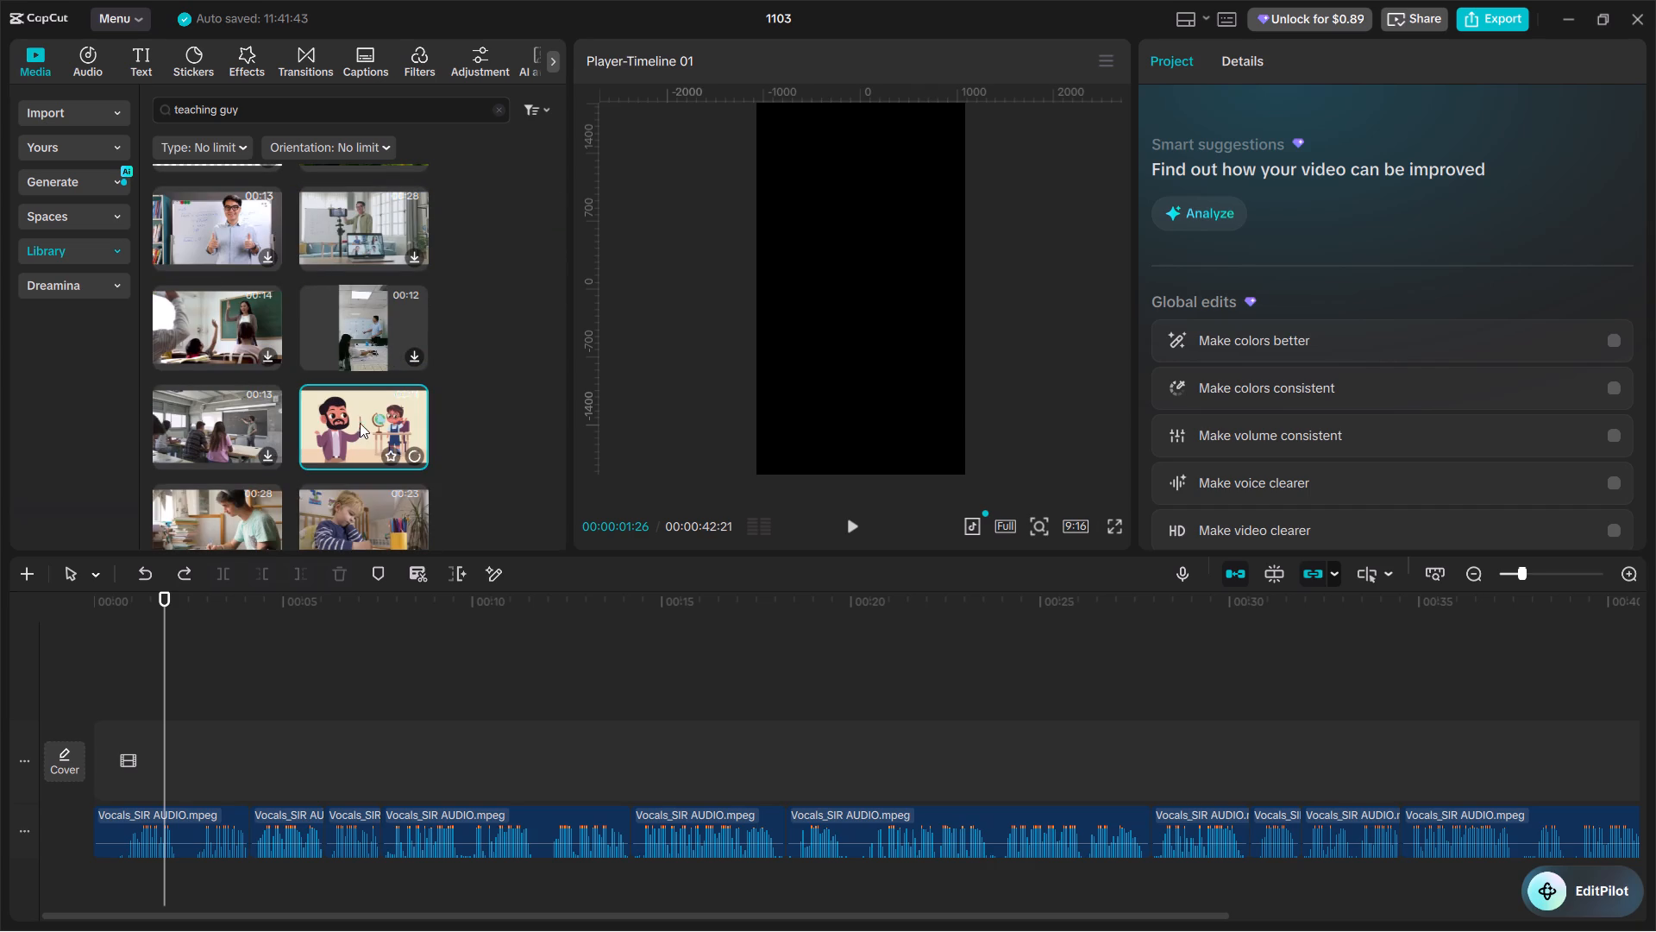
left_click(382, 307)
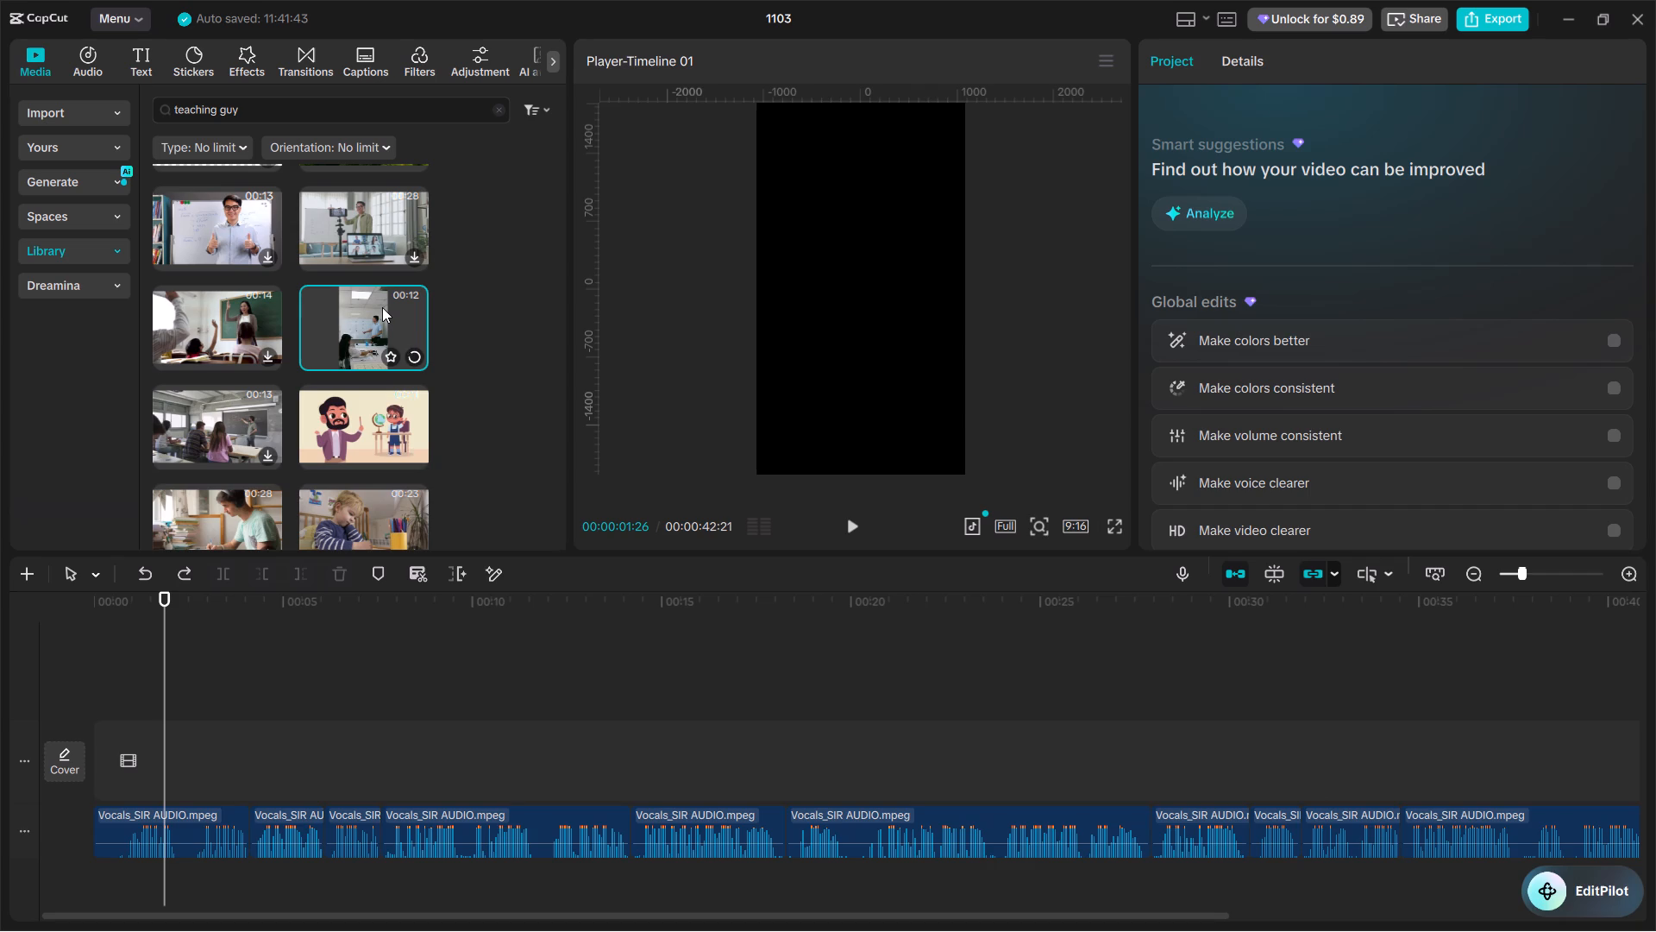
scroll(382, 308, "down", 1)
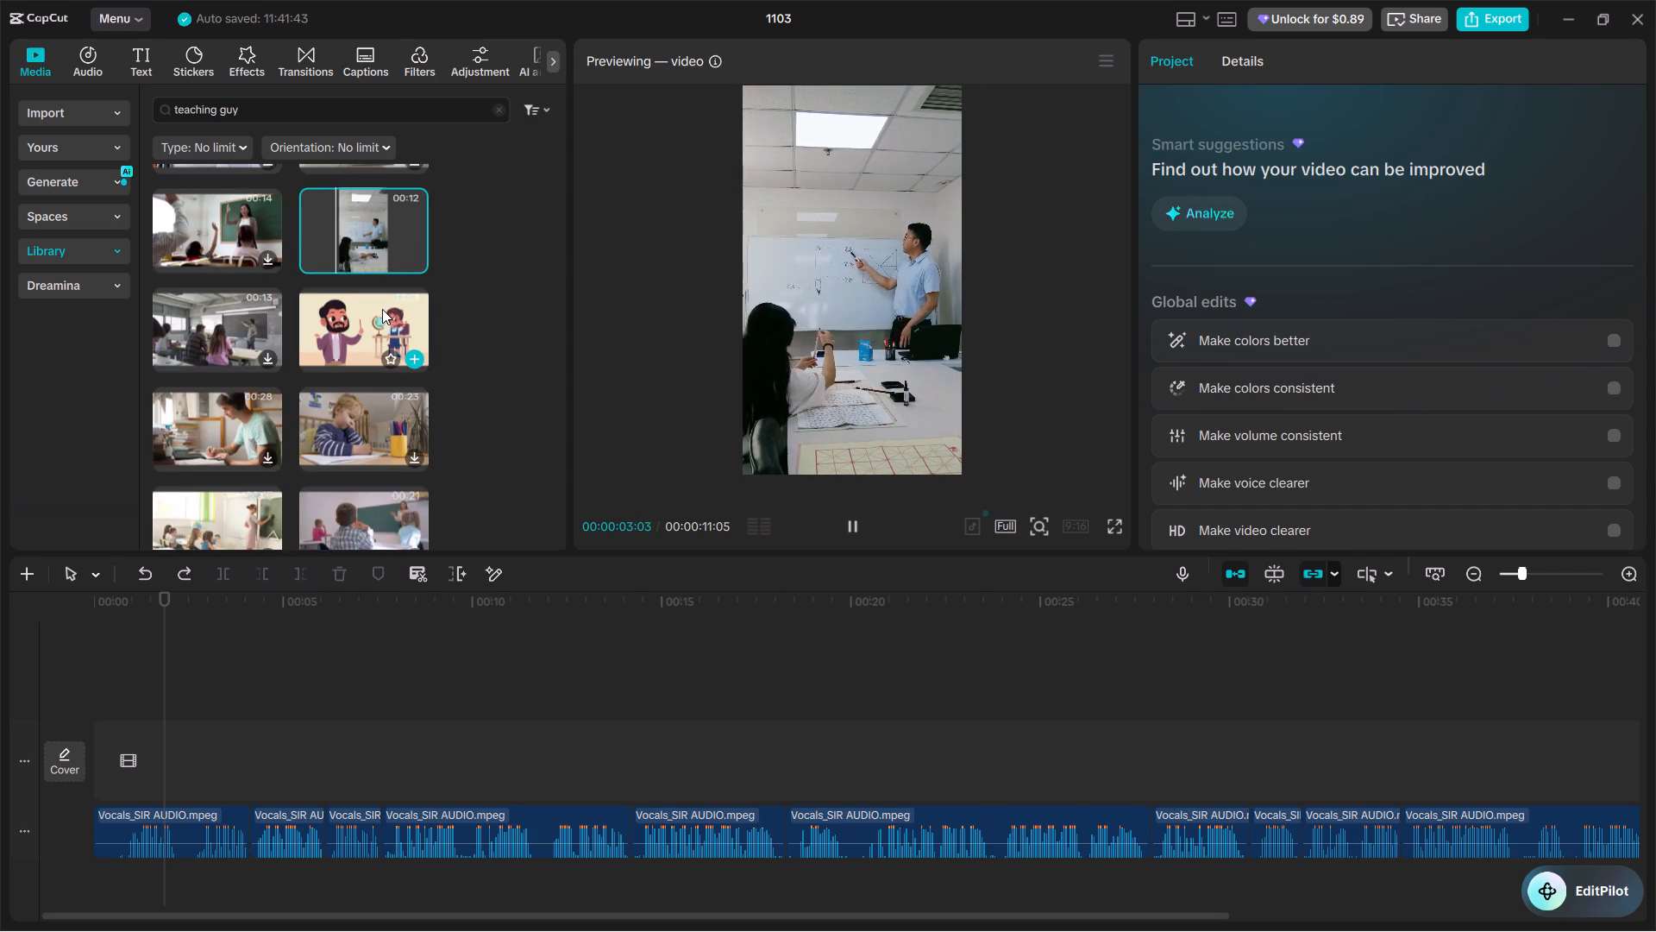
scroll(382, 311, "down", 1)
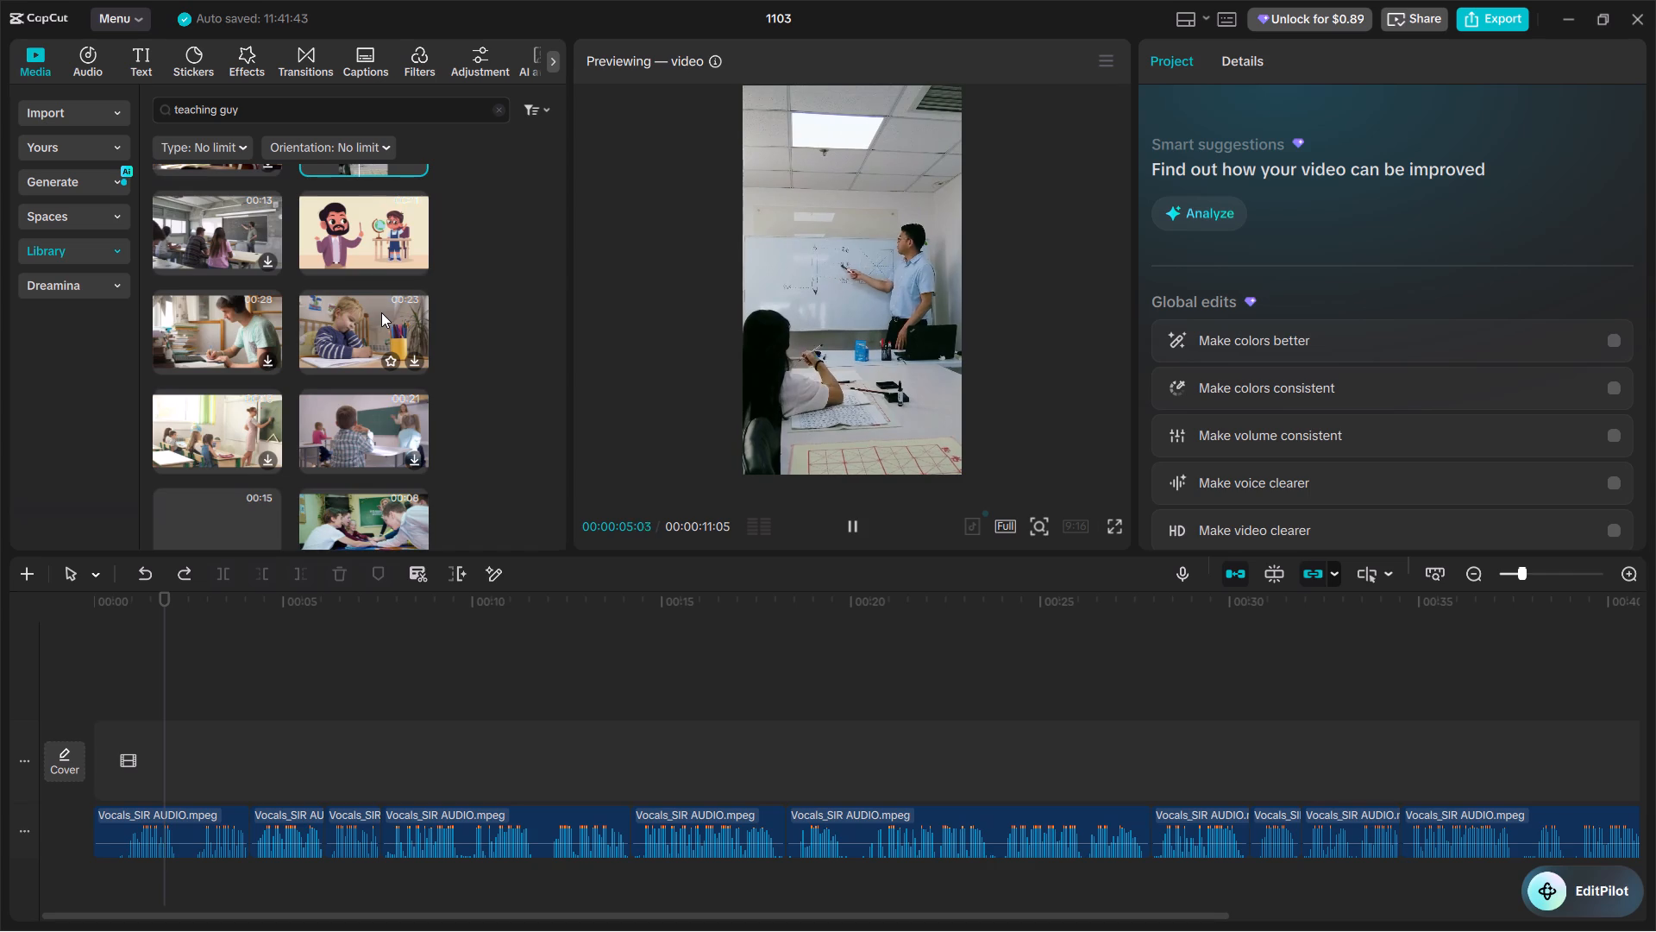
scroll(381, 312, "down", 3)
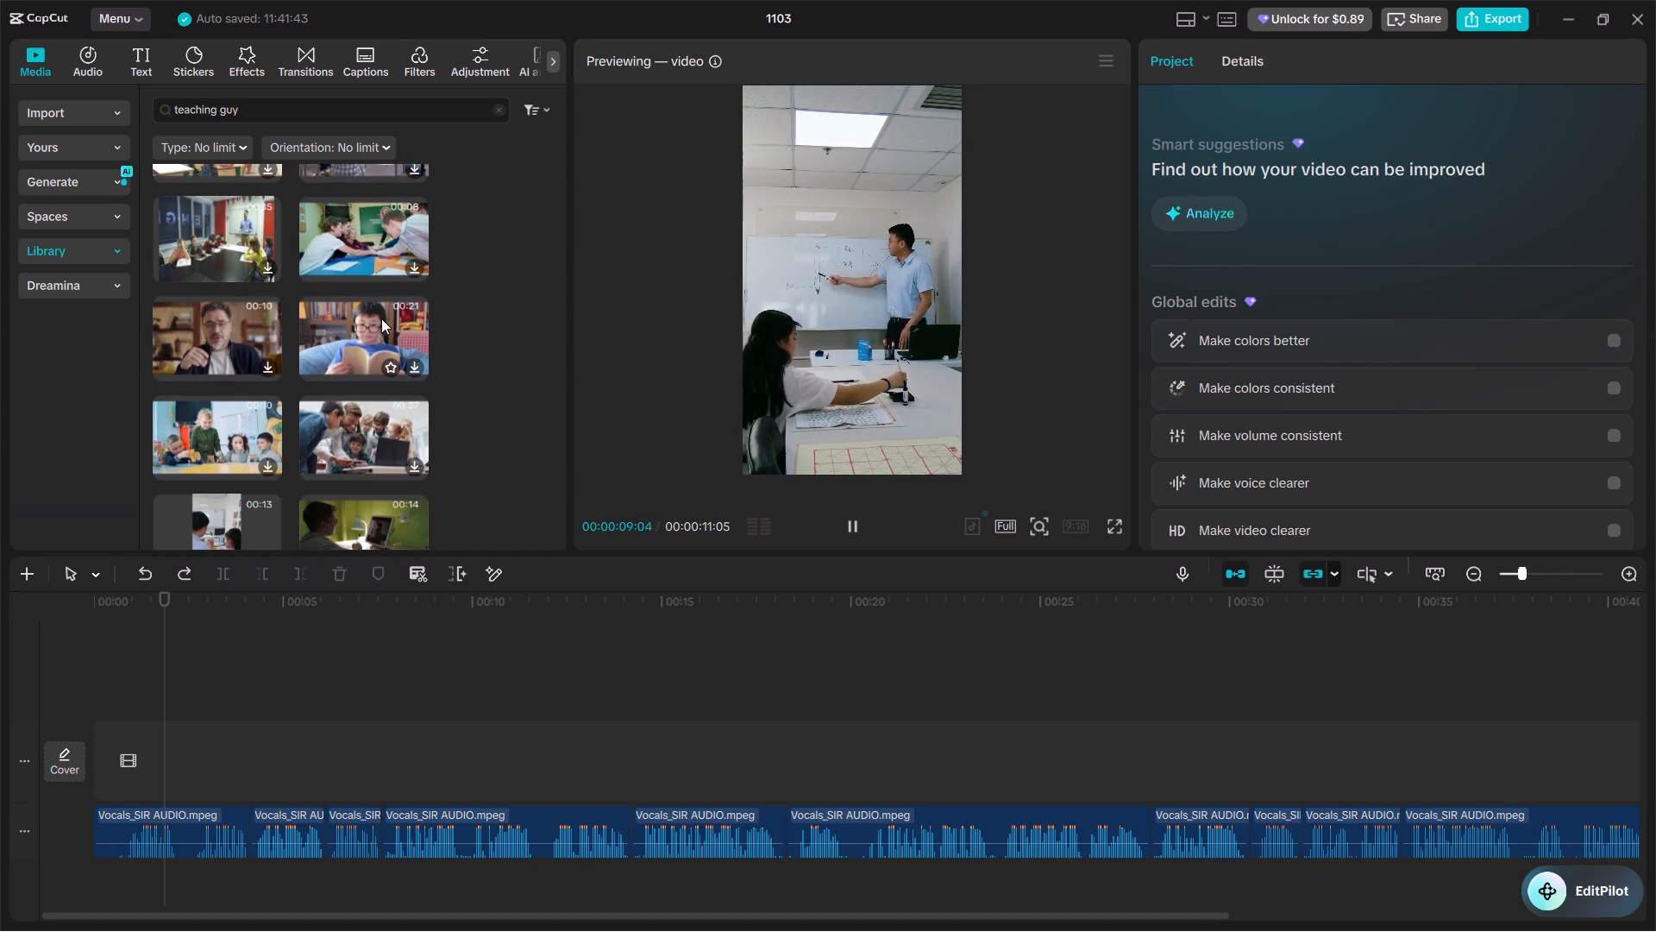
scroll(381, 318, "down", 2)
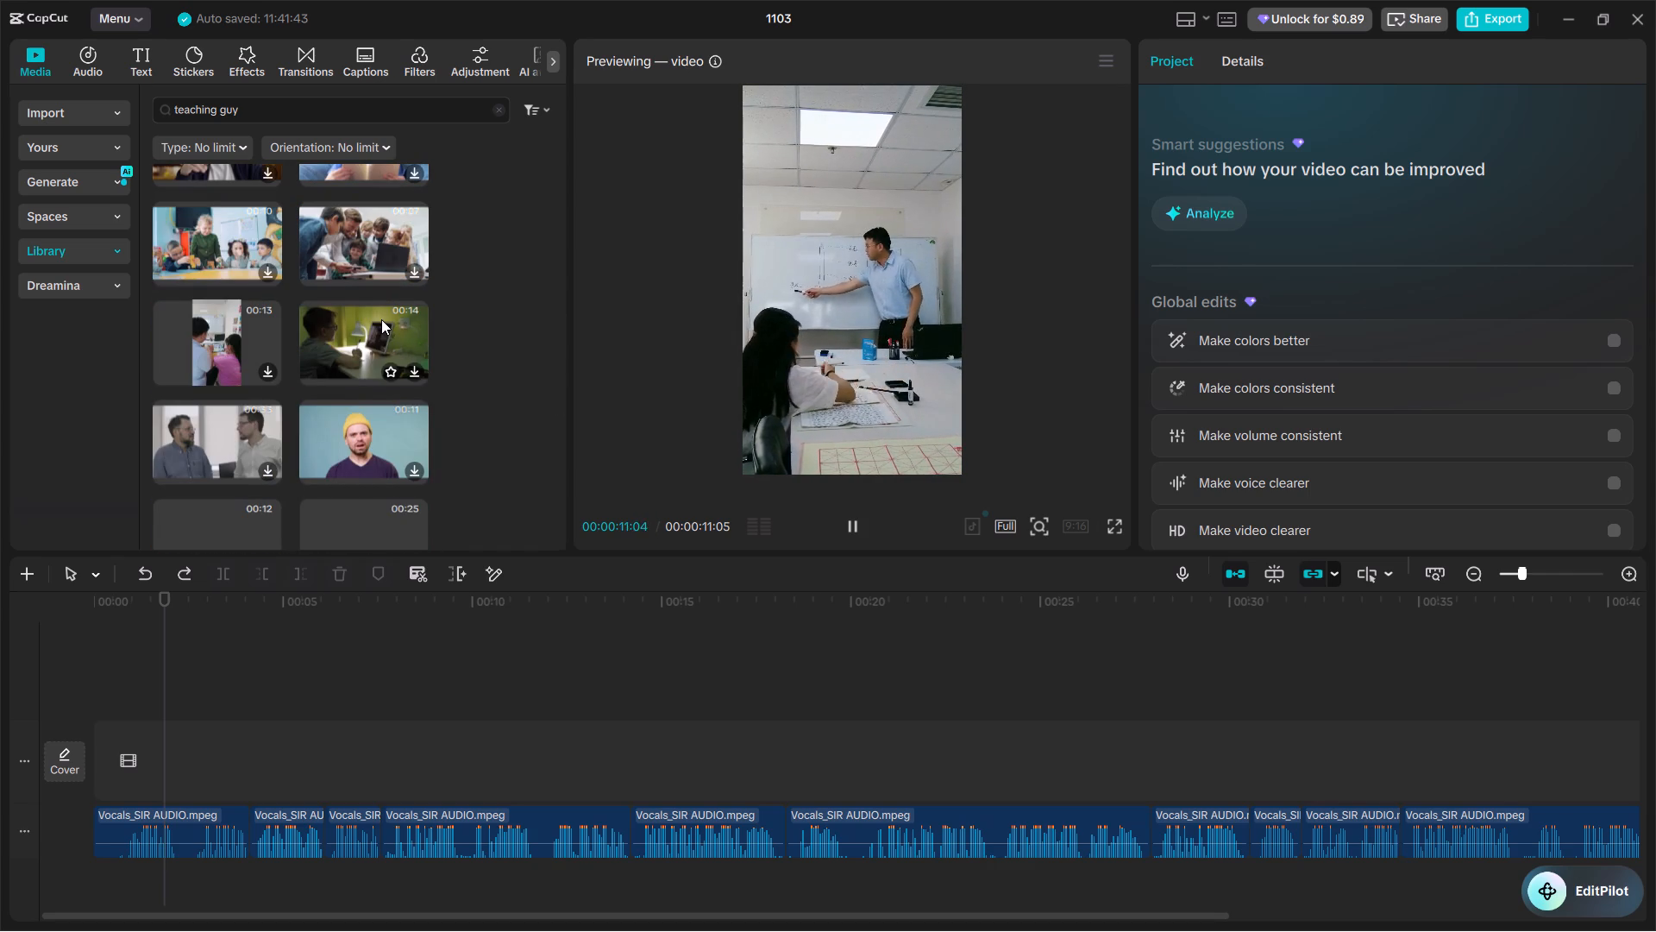
scroll(381, 319, "up", 4)
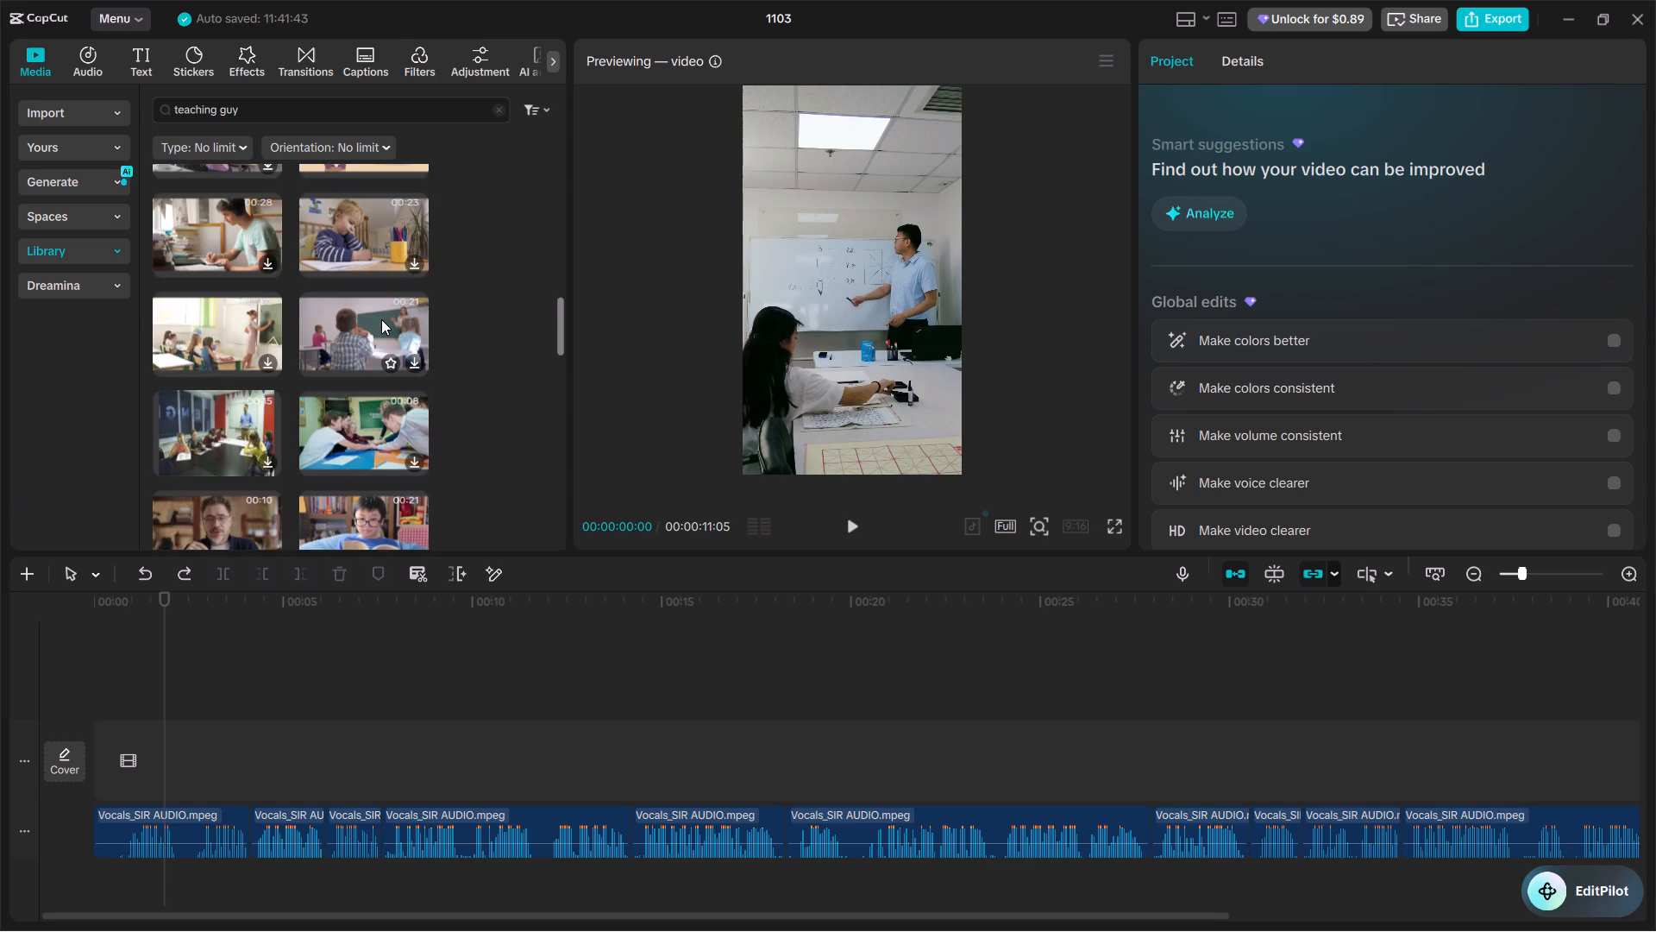
scroll(381, 319, "up", 2)
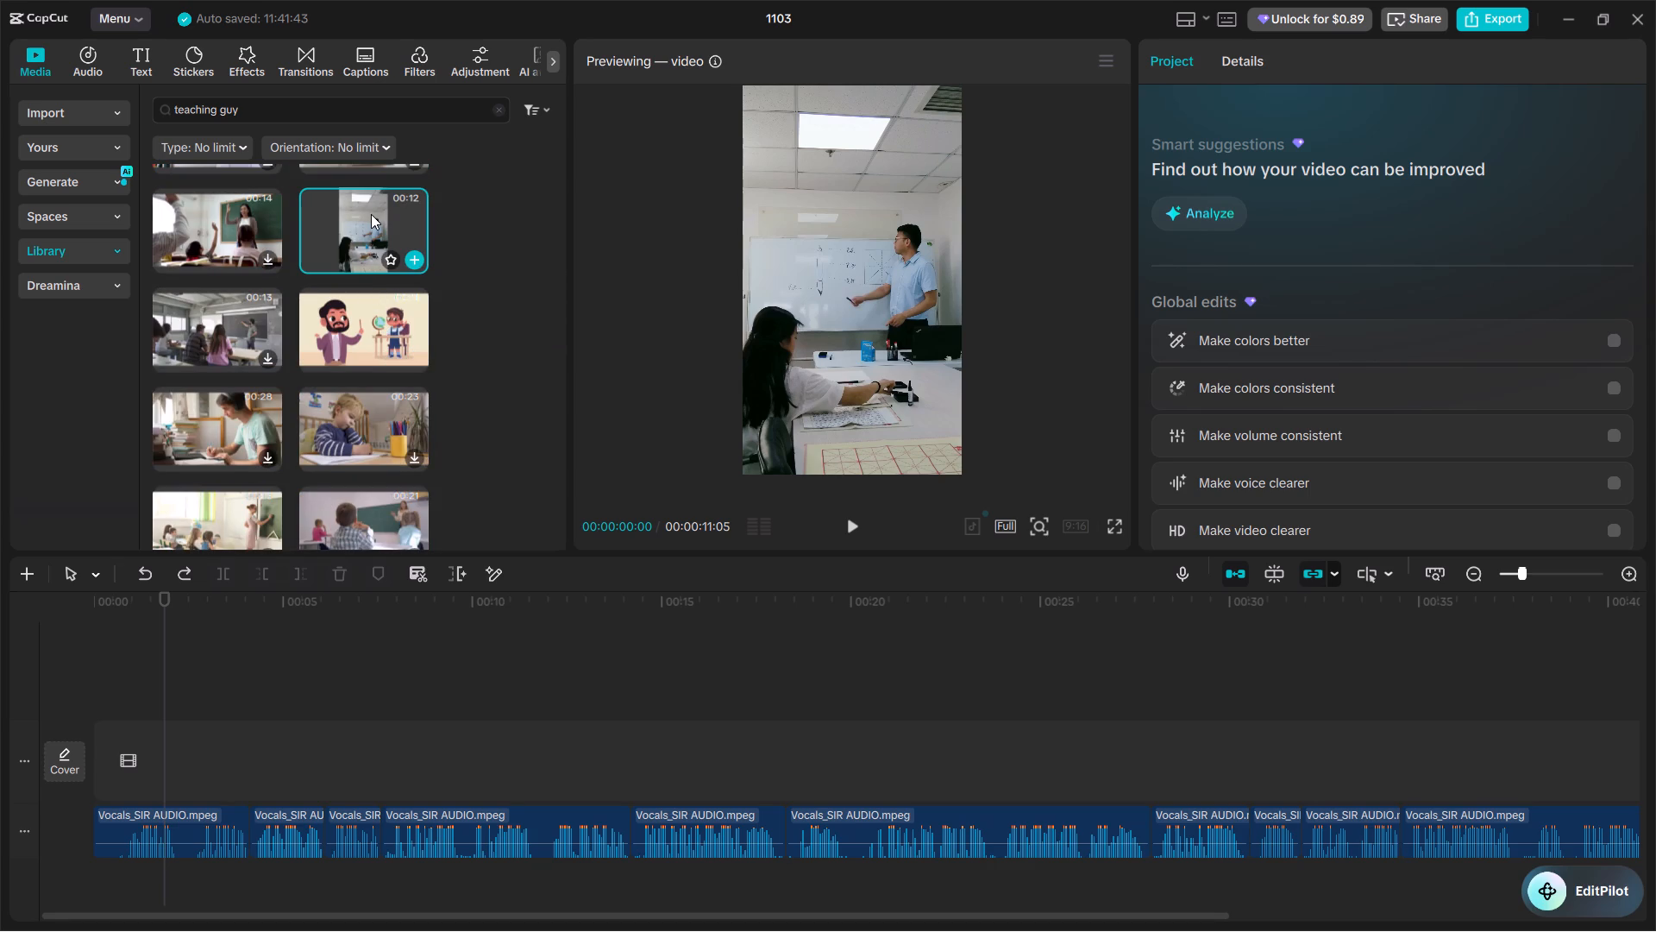
Place the vertical clip of the teacher at the whiteboard at the start of the main video track, above the vocals.
left_click_drag(371, 214, 95, 728)
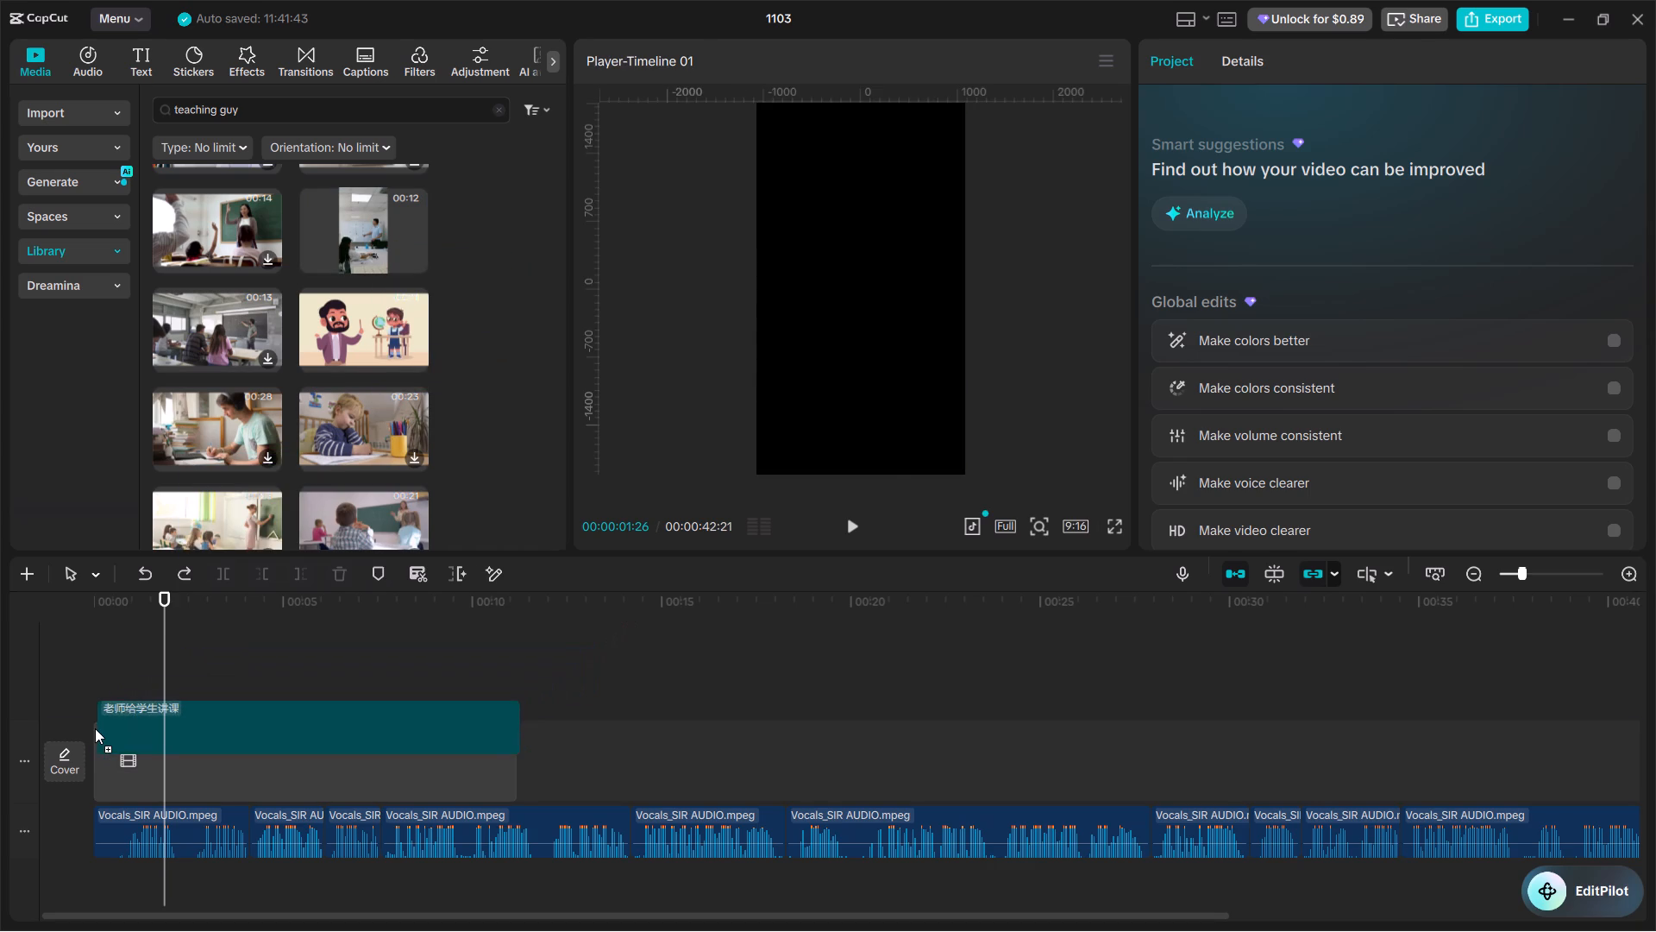
left_click_drag(95, 728, 91, 729)
Play the opening seconds of the timeline to check the teacher clip against the vocals, and return the playhead to the start.
left_click(127, 677)
left_click_drag(127, 677, 60, 690)
key("space")
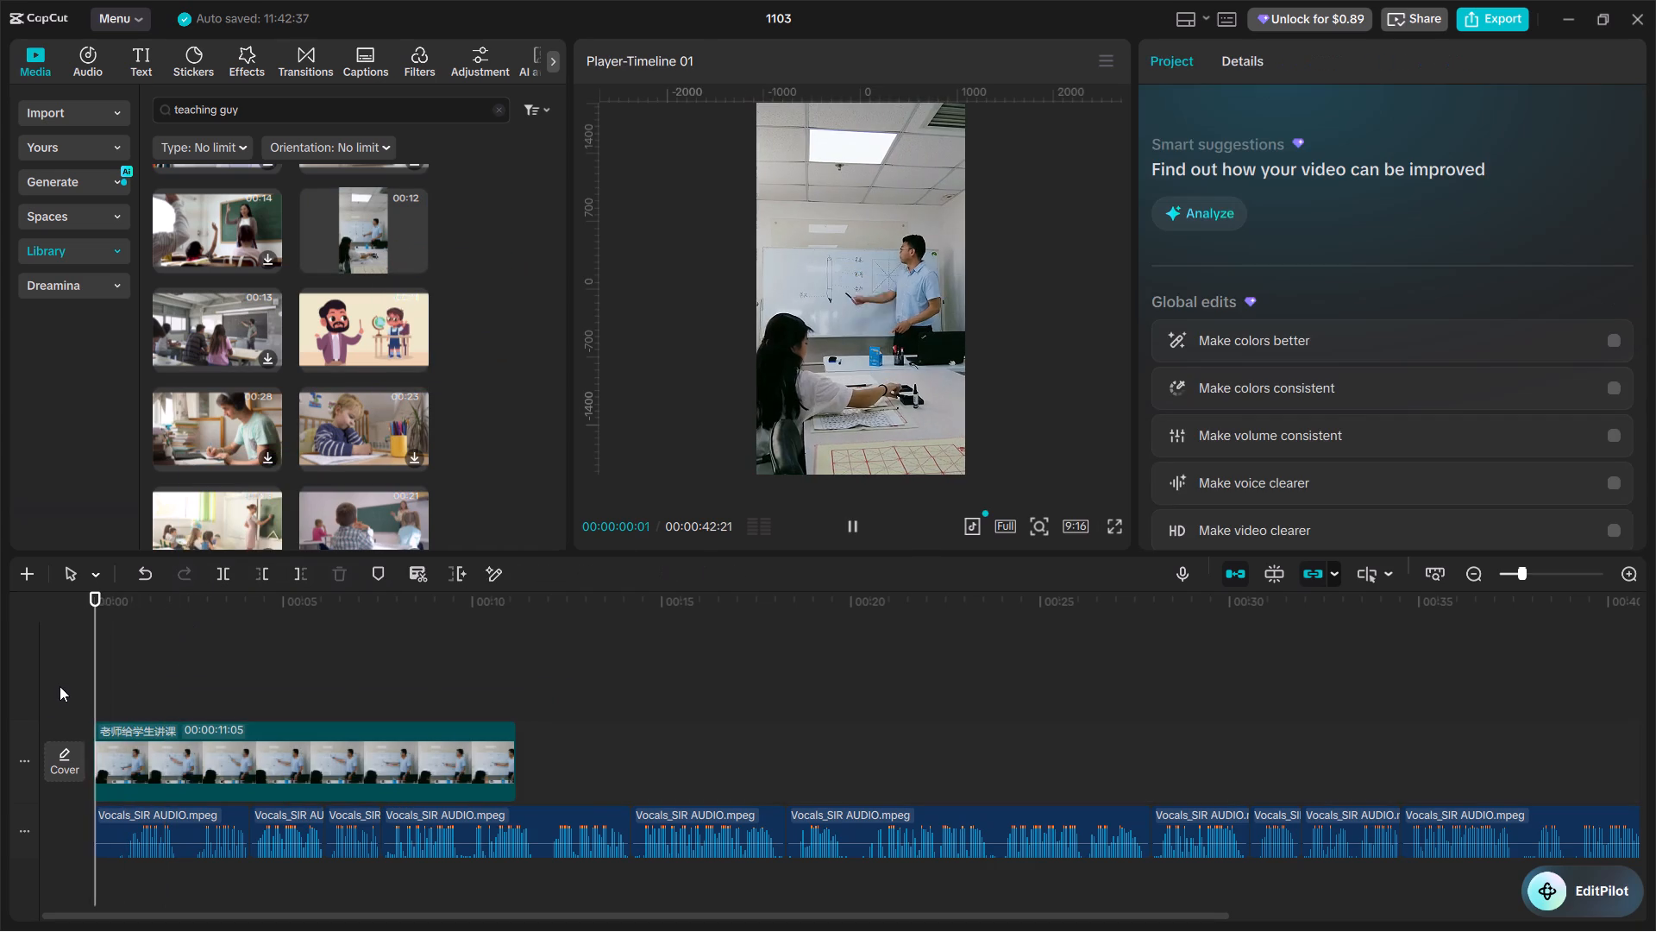
key("space")
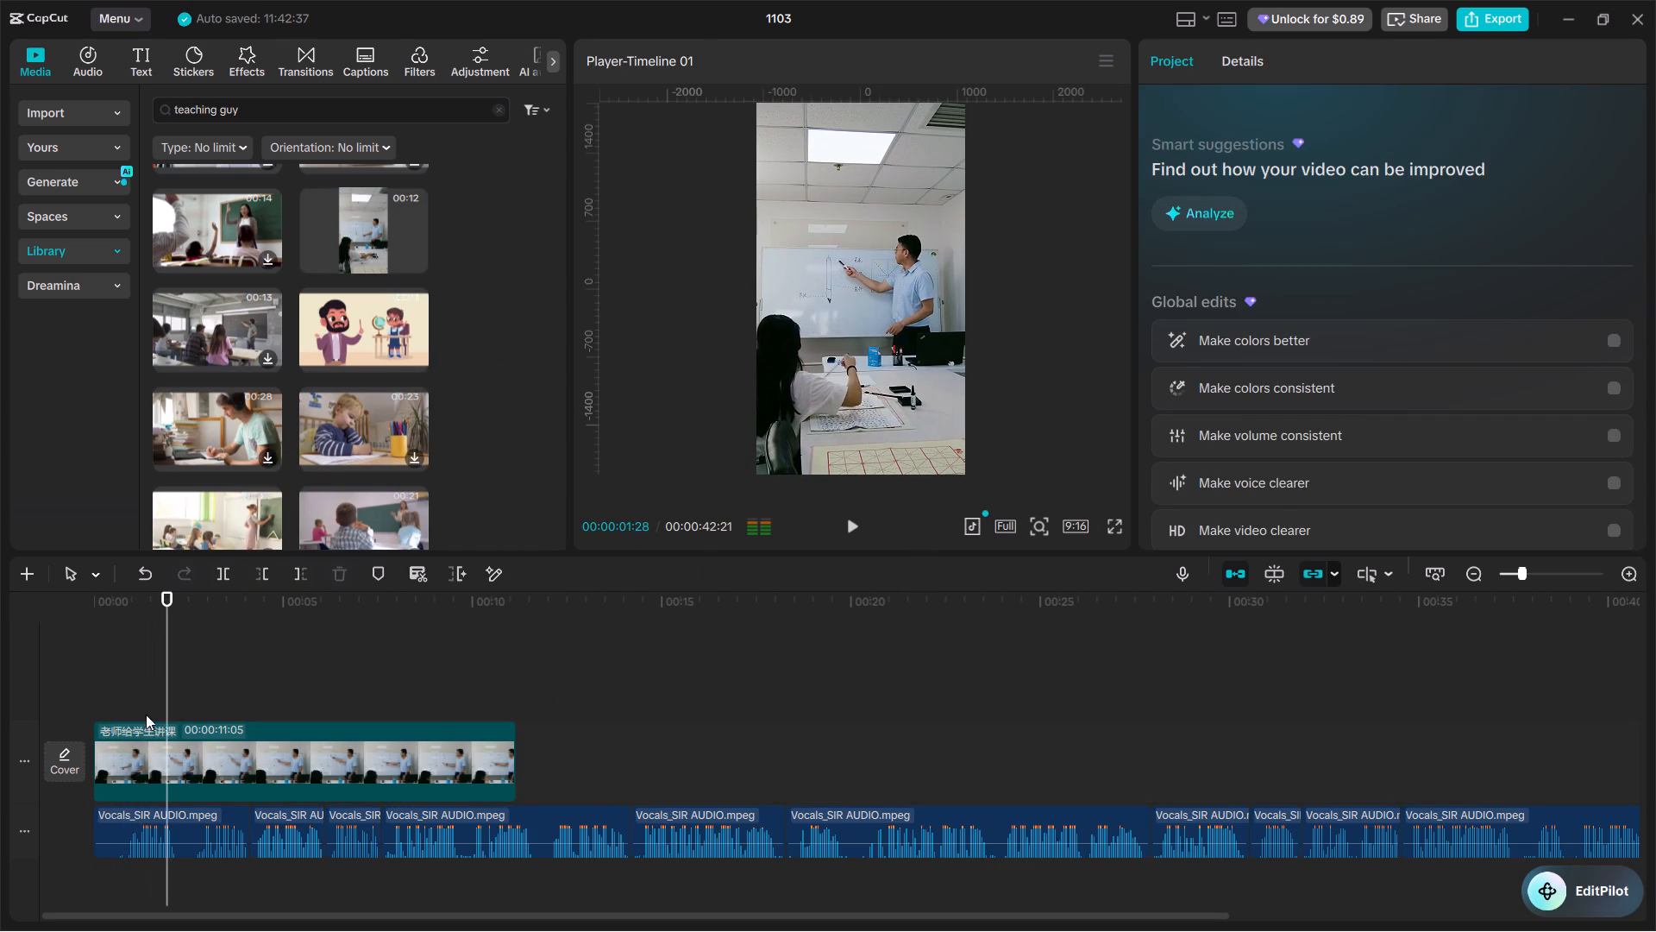
left_click(127, 700)
left_click_drag(127, 700, 91, 680)
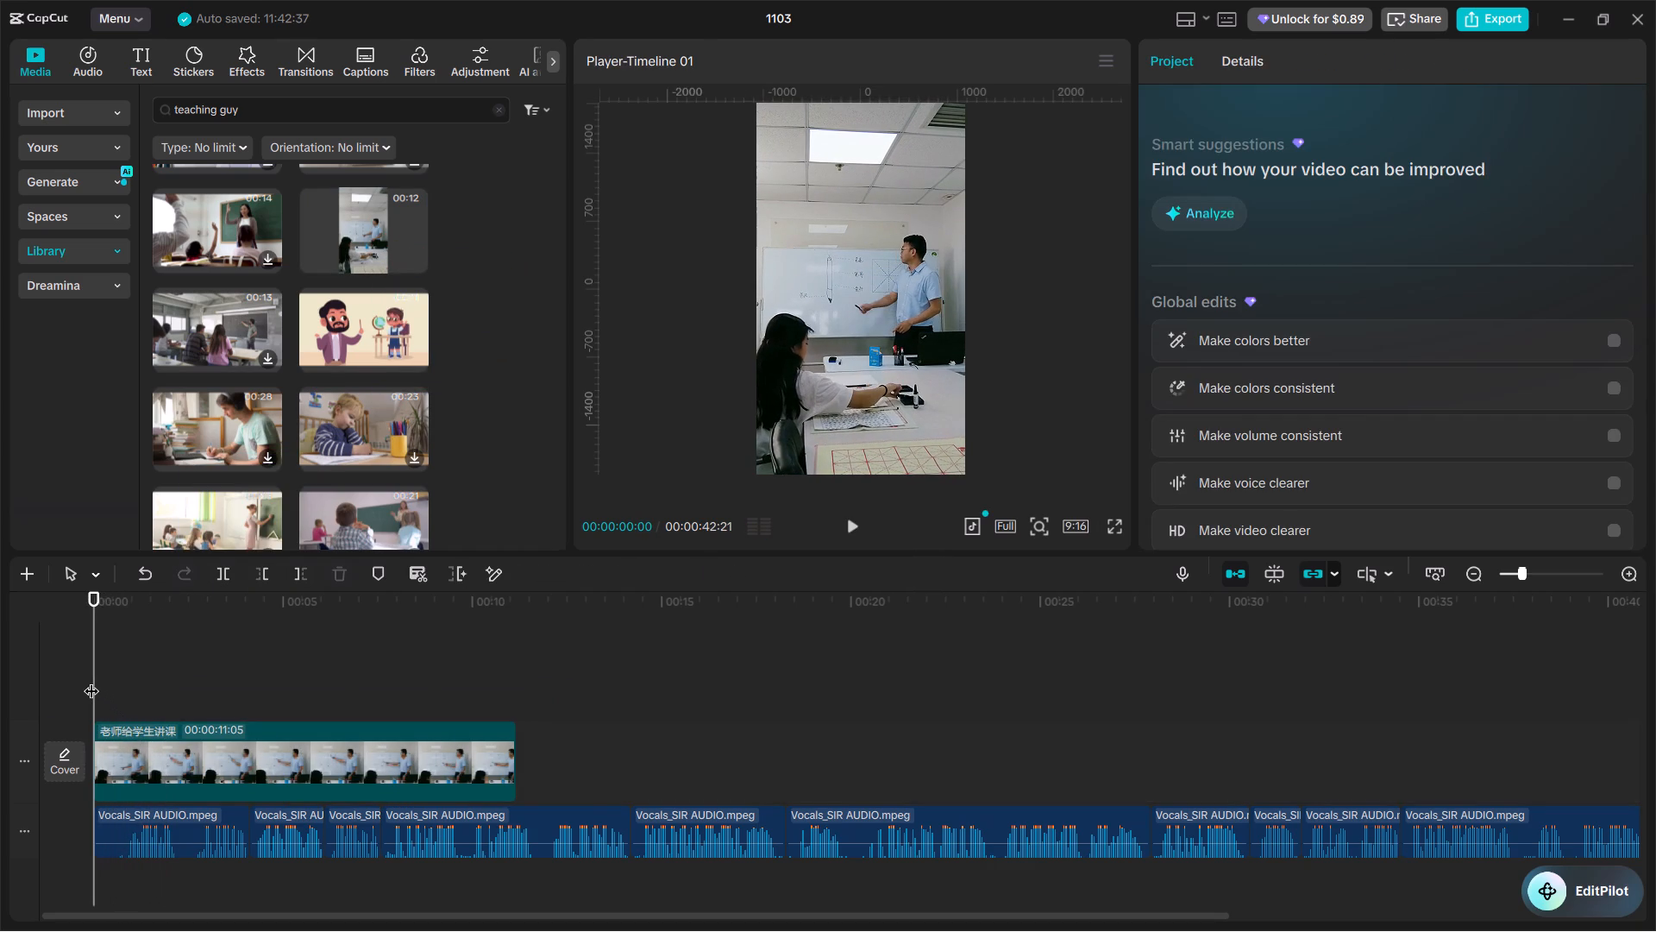
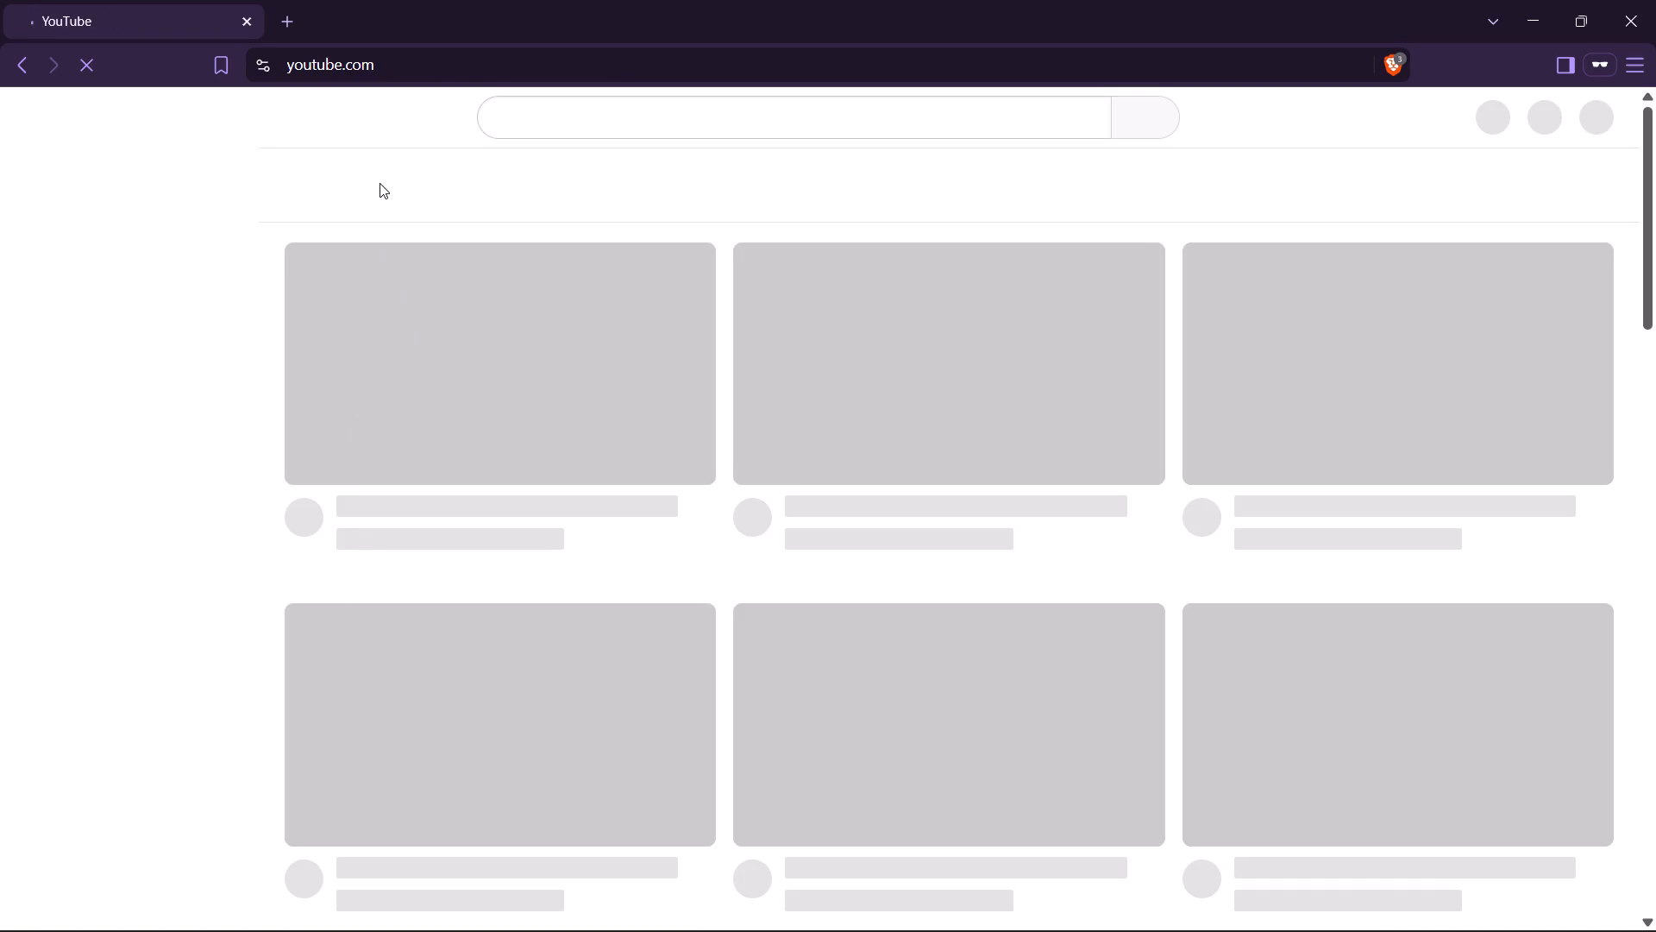
Search YouTube in the browser for "tabla bg music" to find background music.
left_click(582, 116)
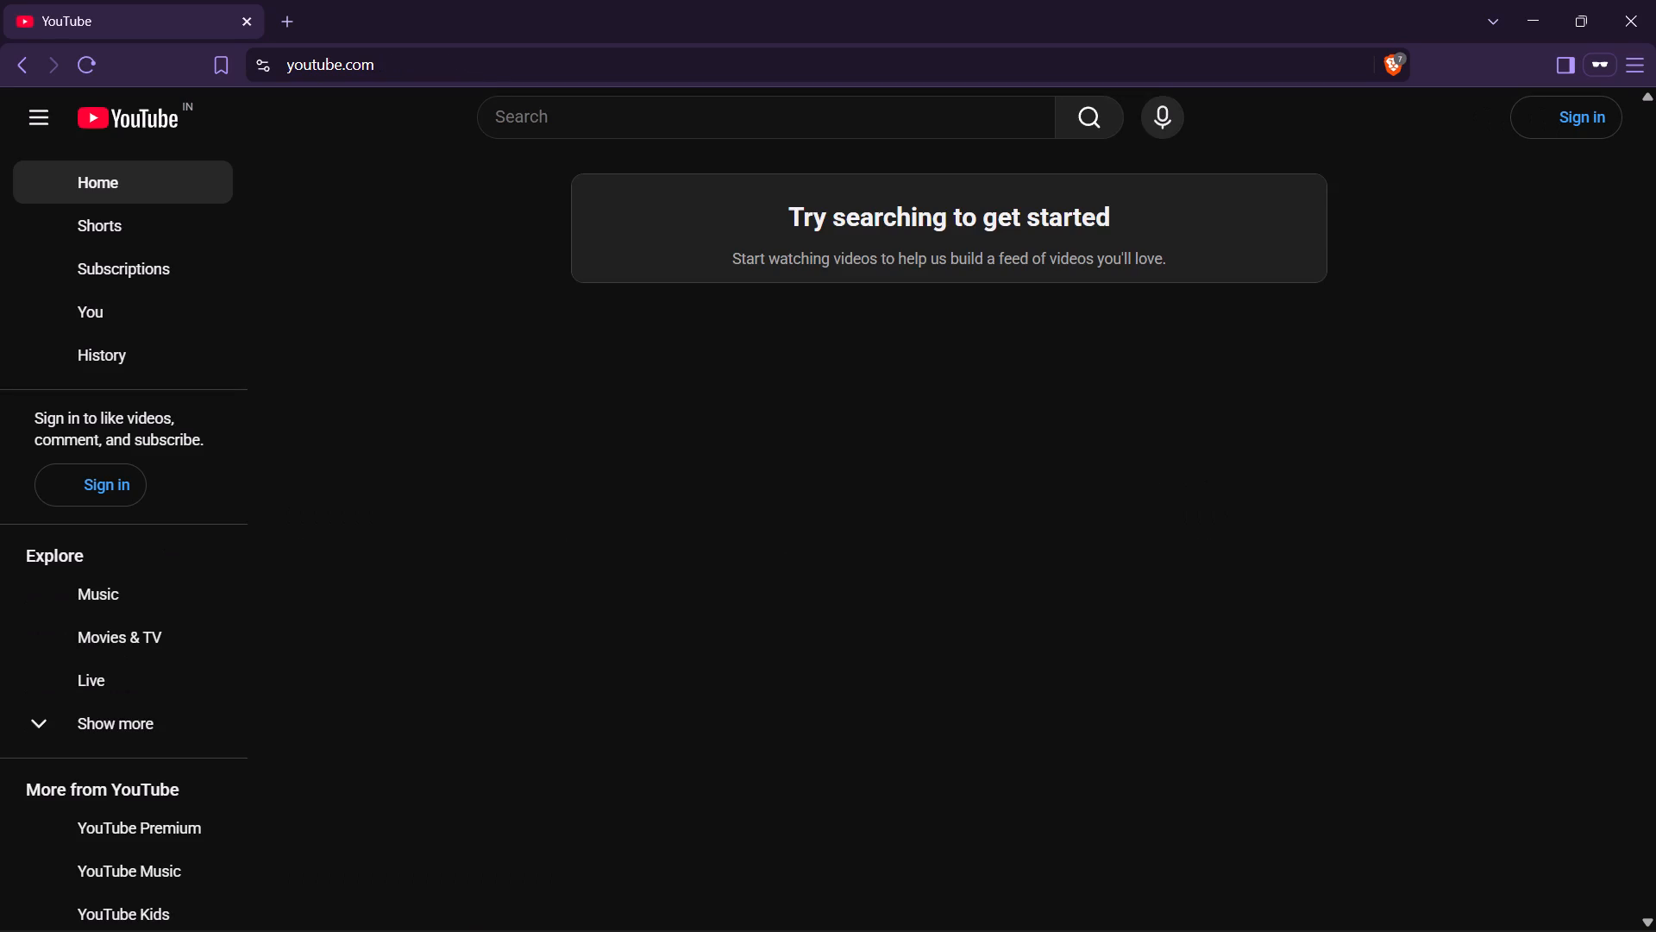
left_click(565, 121)
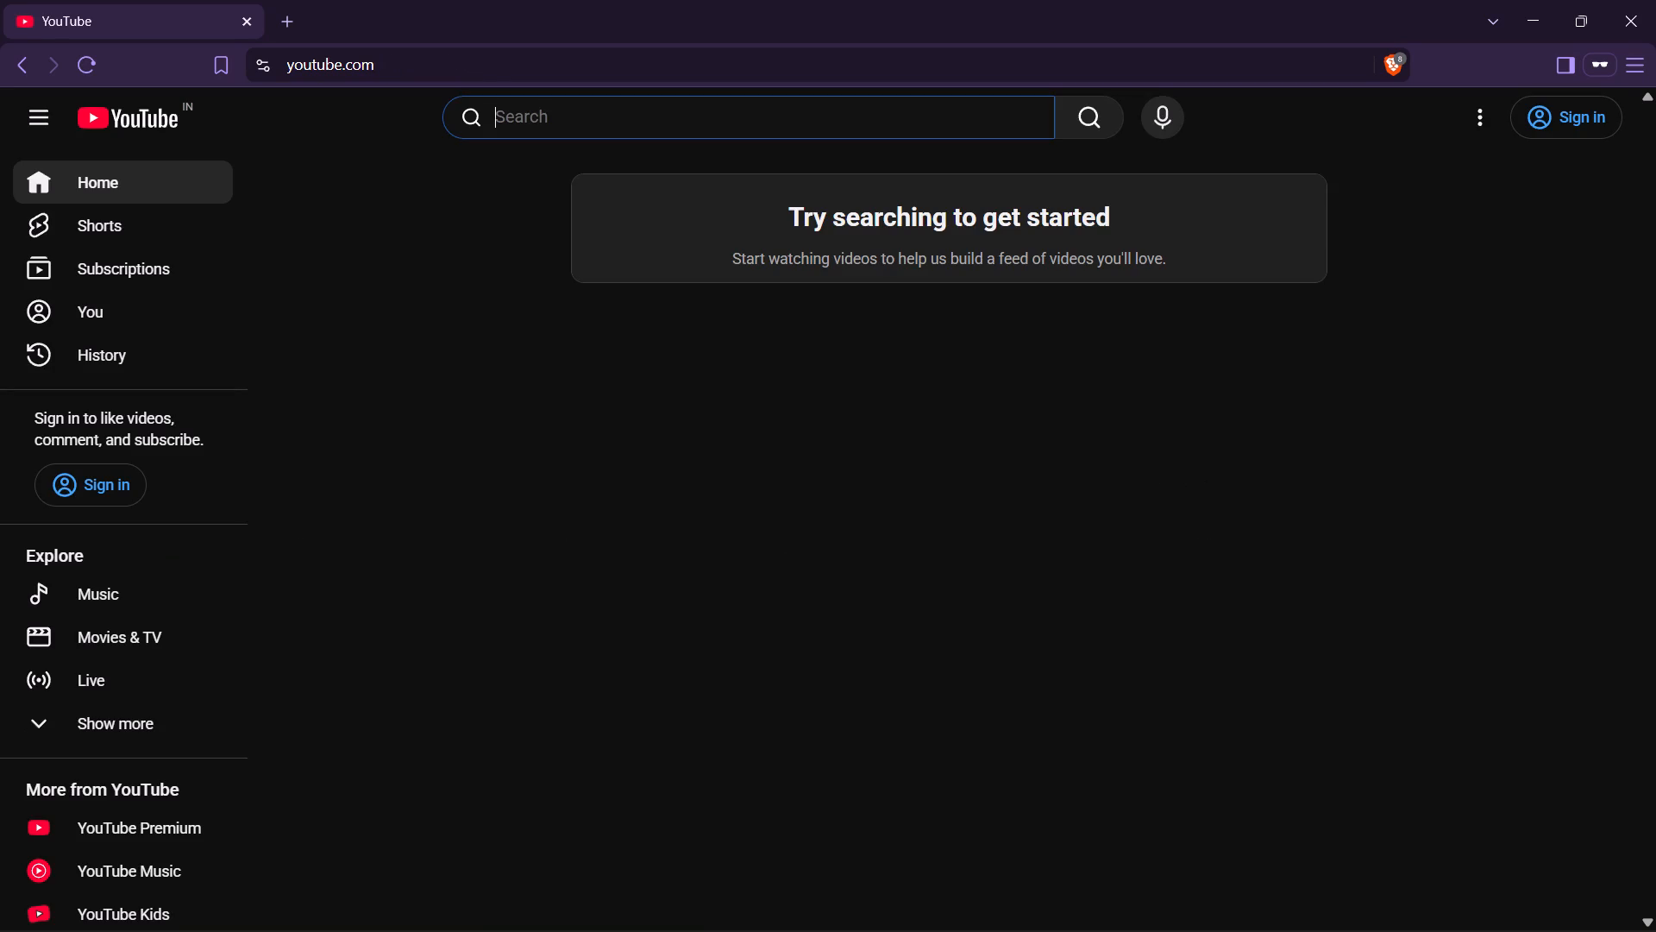
type("tabla")
key("space")
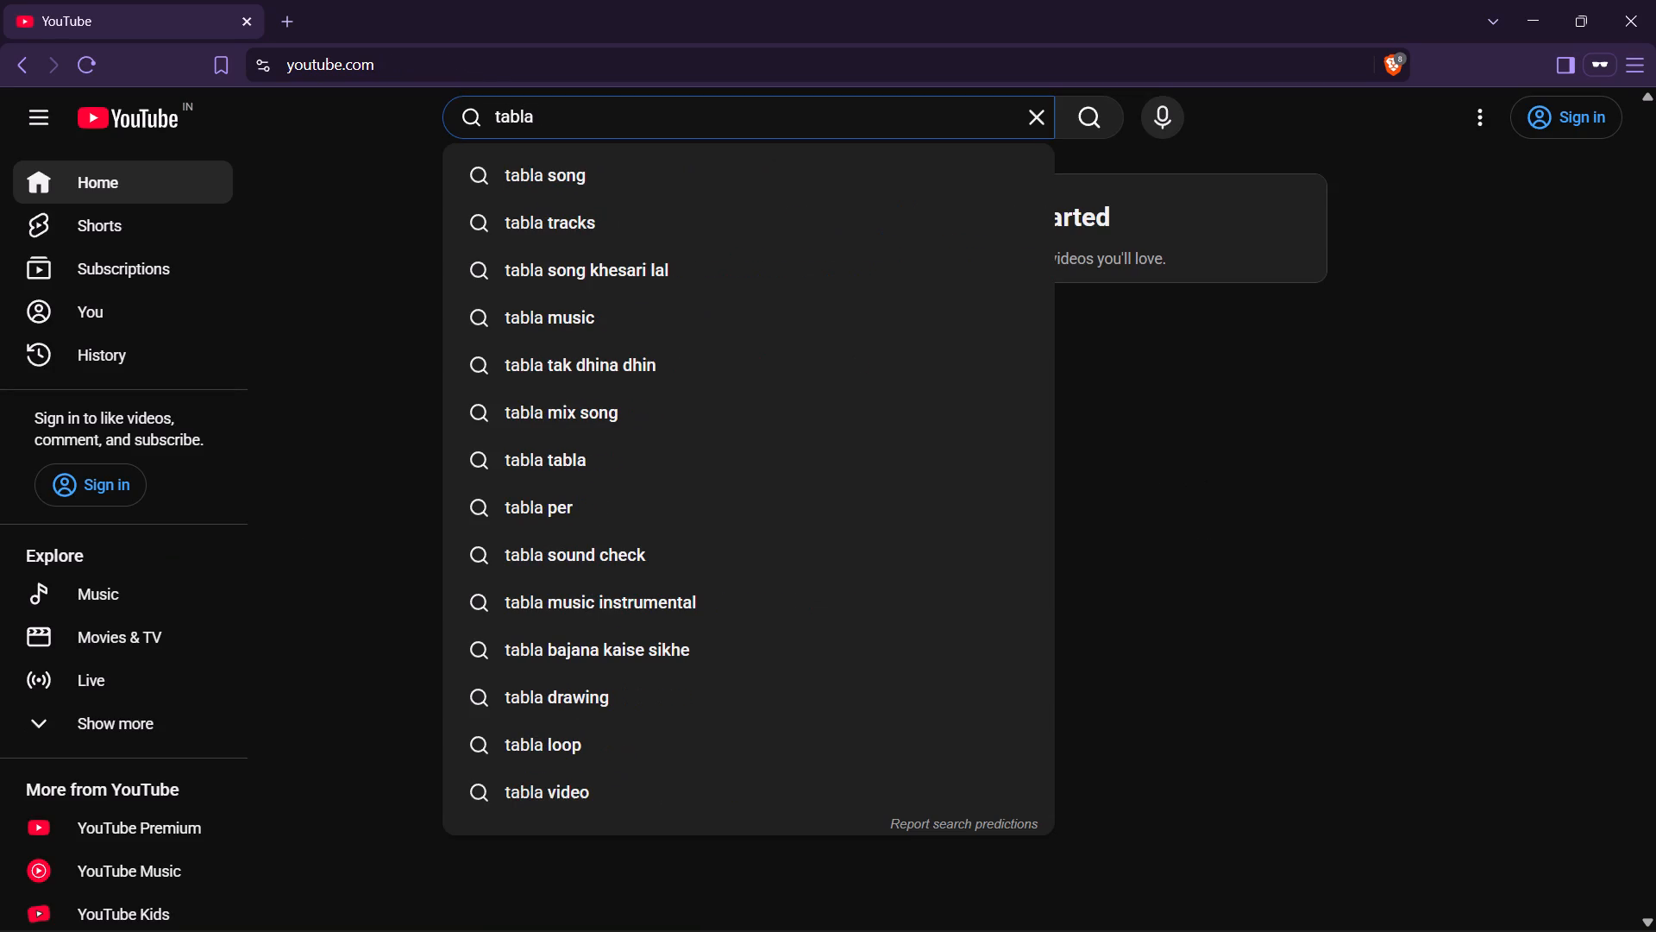
type("bg")
key("space")
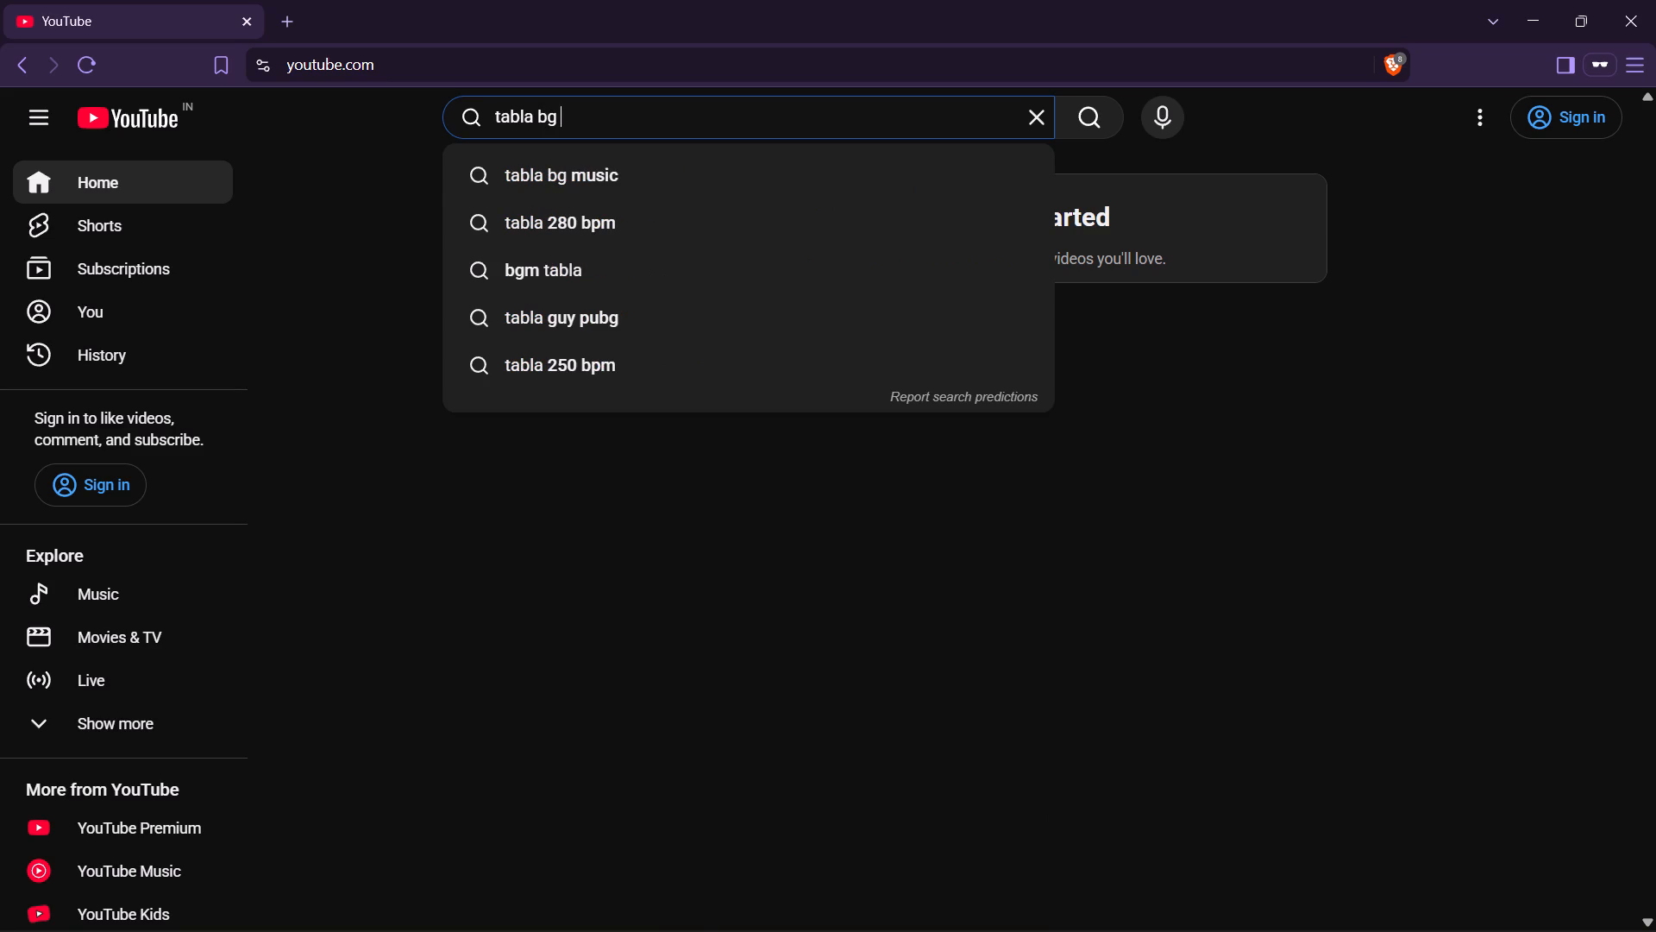
key("Down")
key("Left")
key("Return")
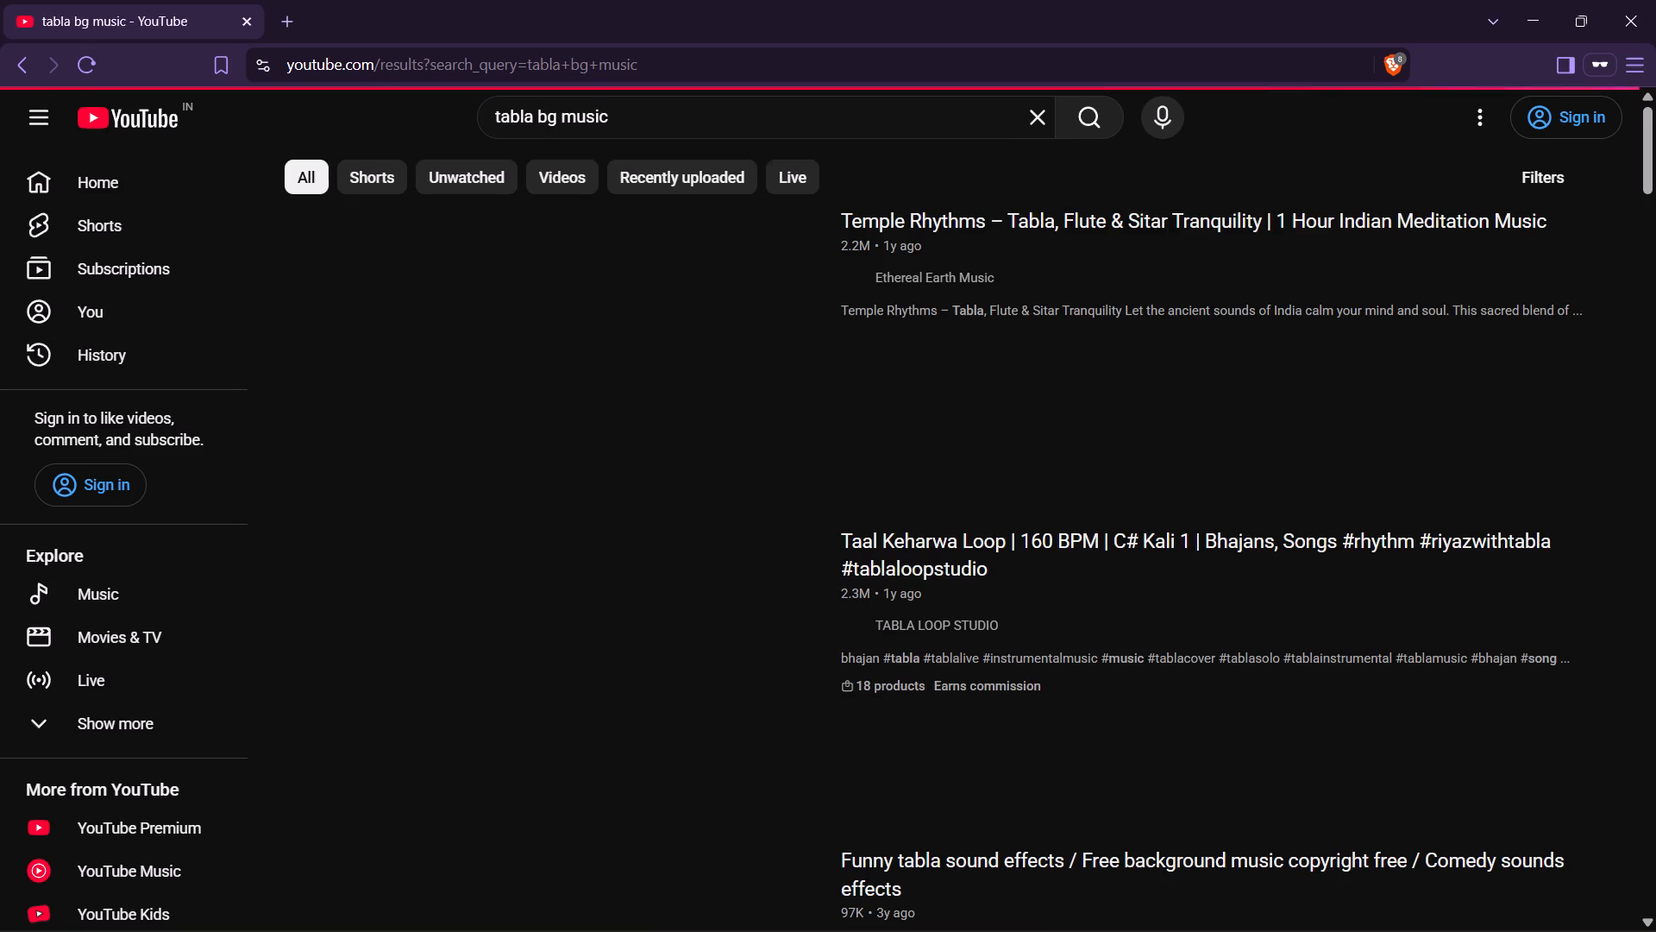
Listen to the Tabla Fire short and the neighbouring tabla short, and return to the search results.
scroll(700, 392, "down", 9)
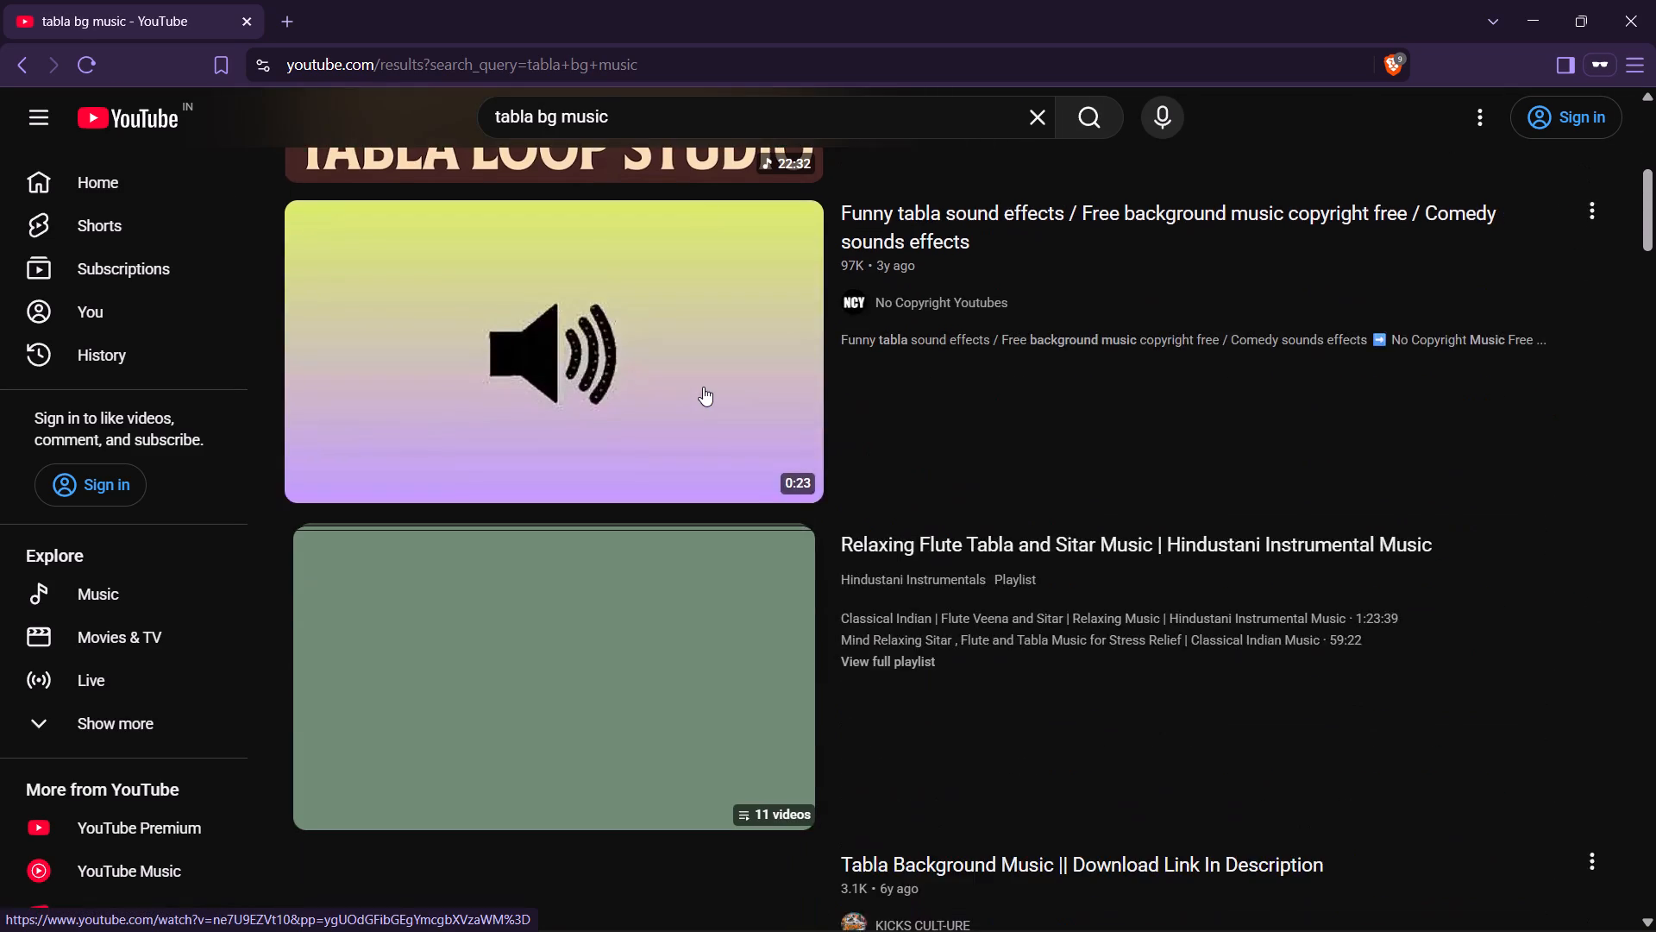
scroll(703, 387, "down", 7)
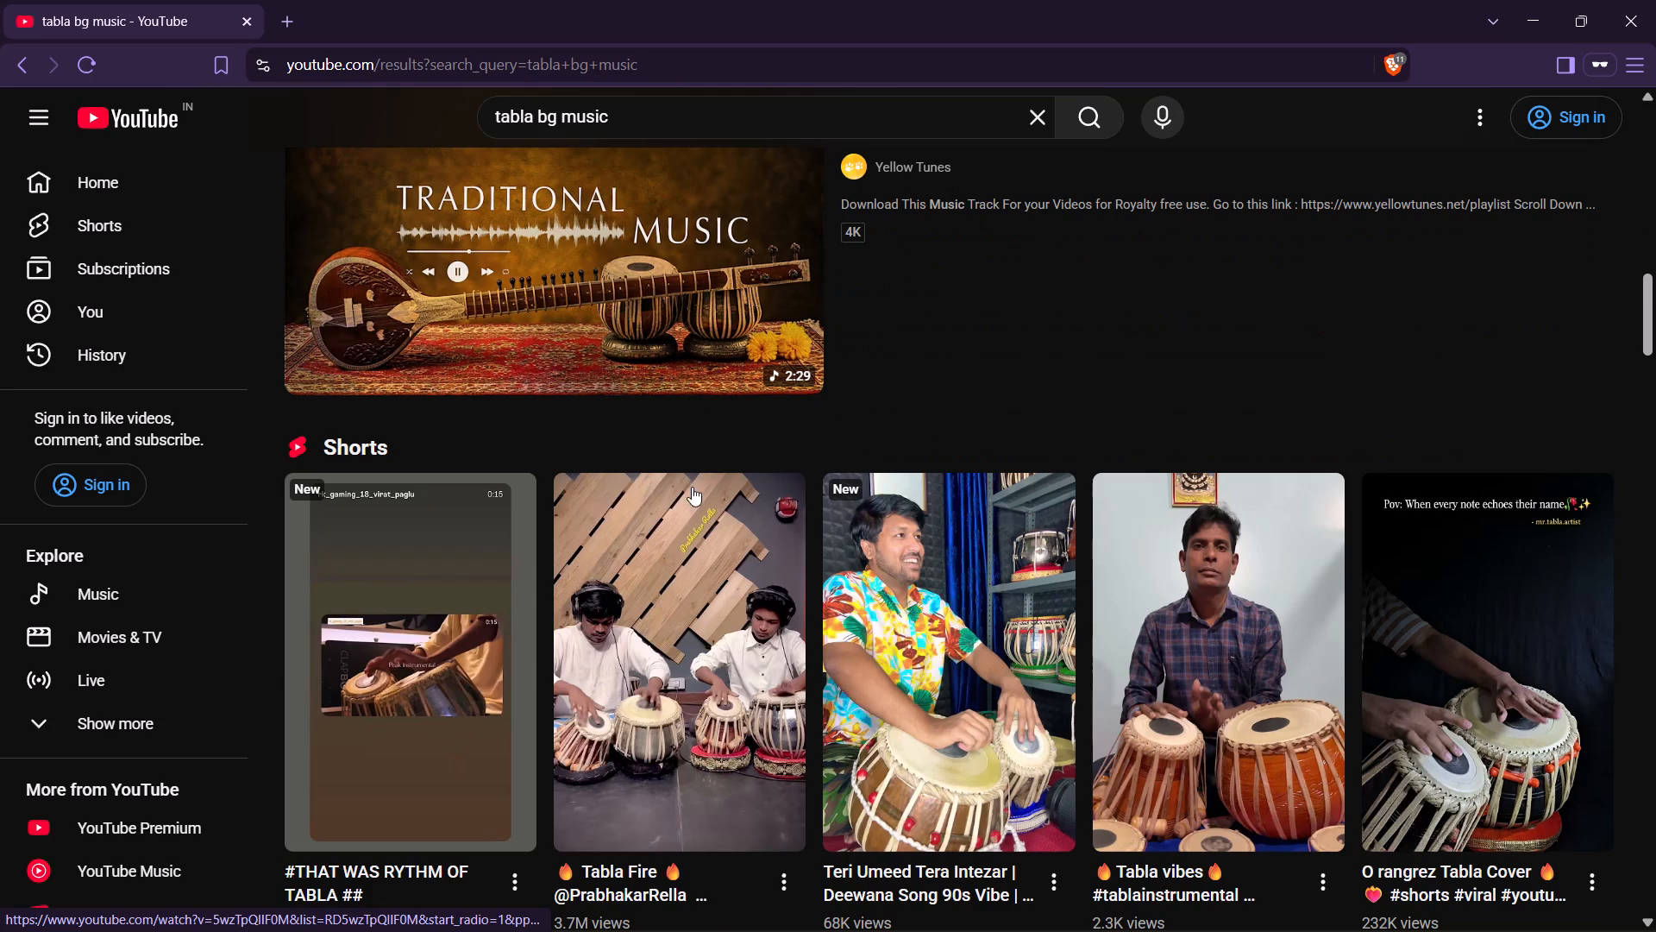
left_click(679, 604)
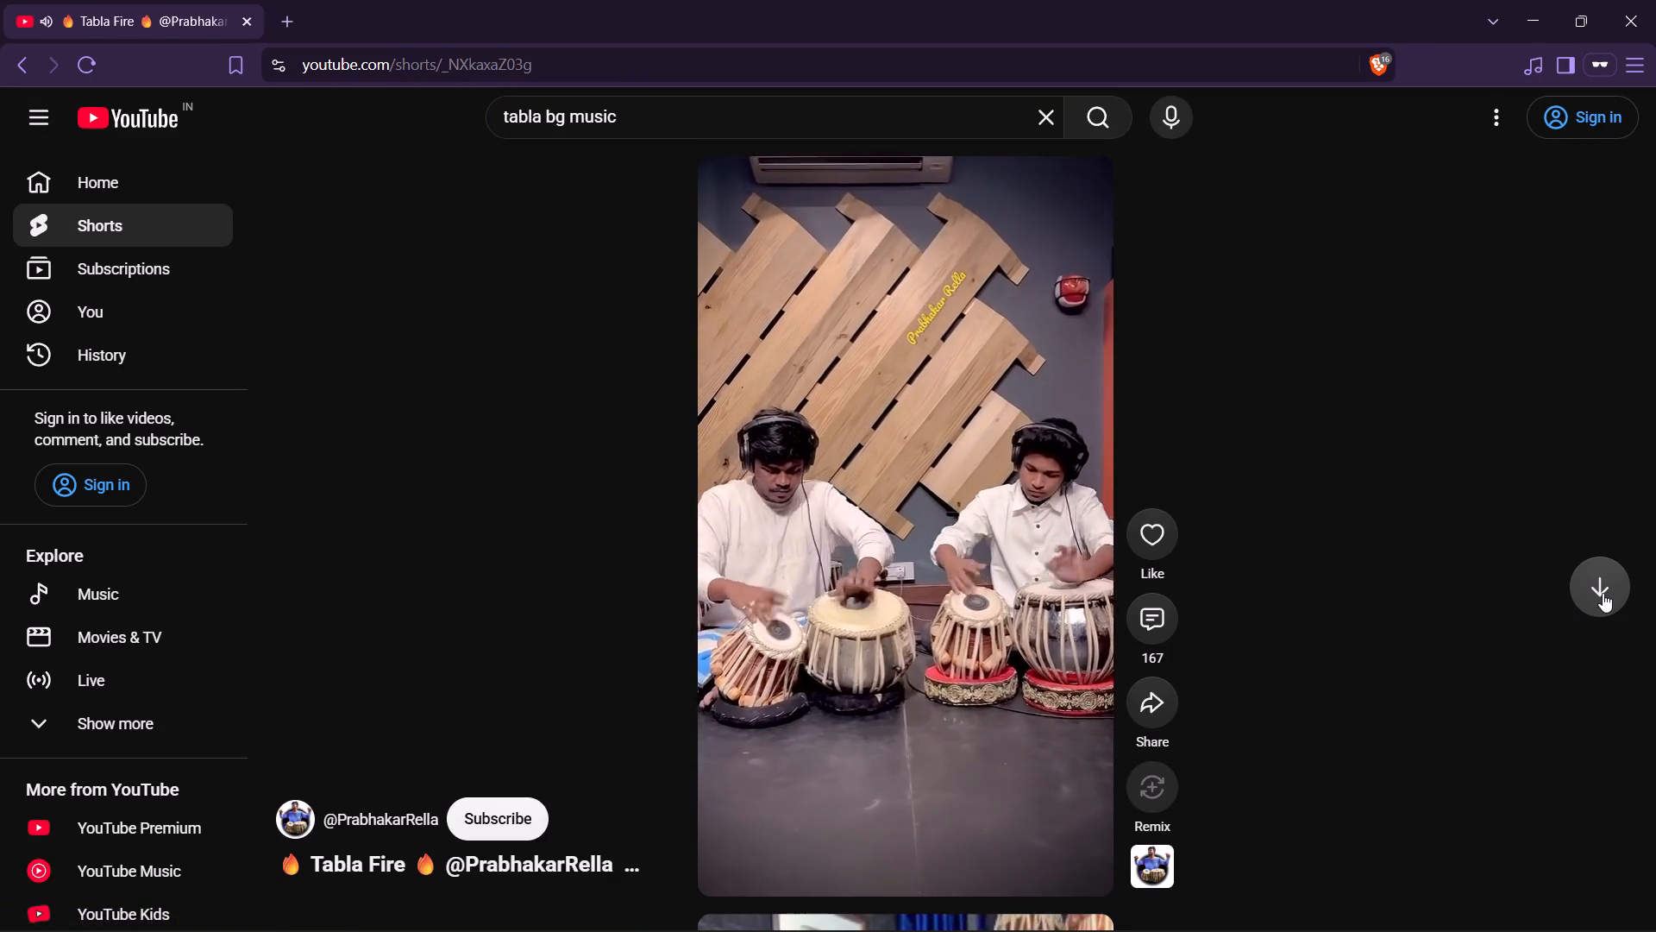
left_click(1603, 593)
left_click(1603, 509)
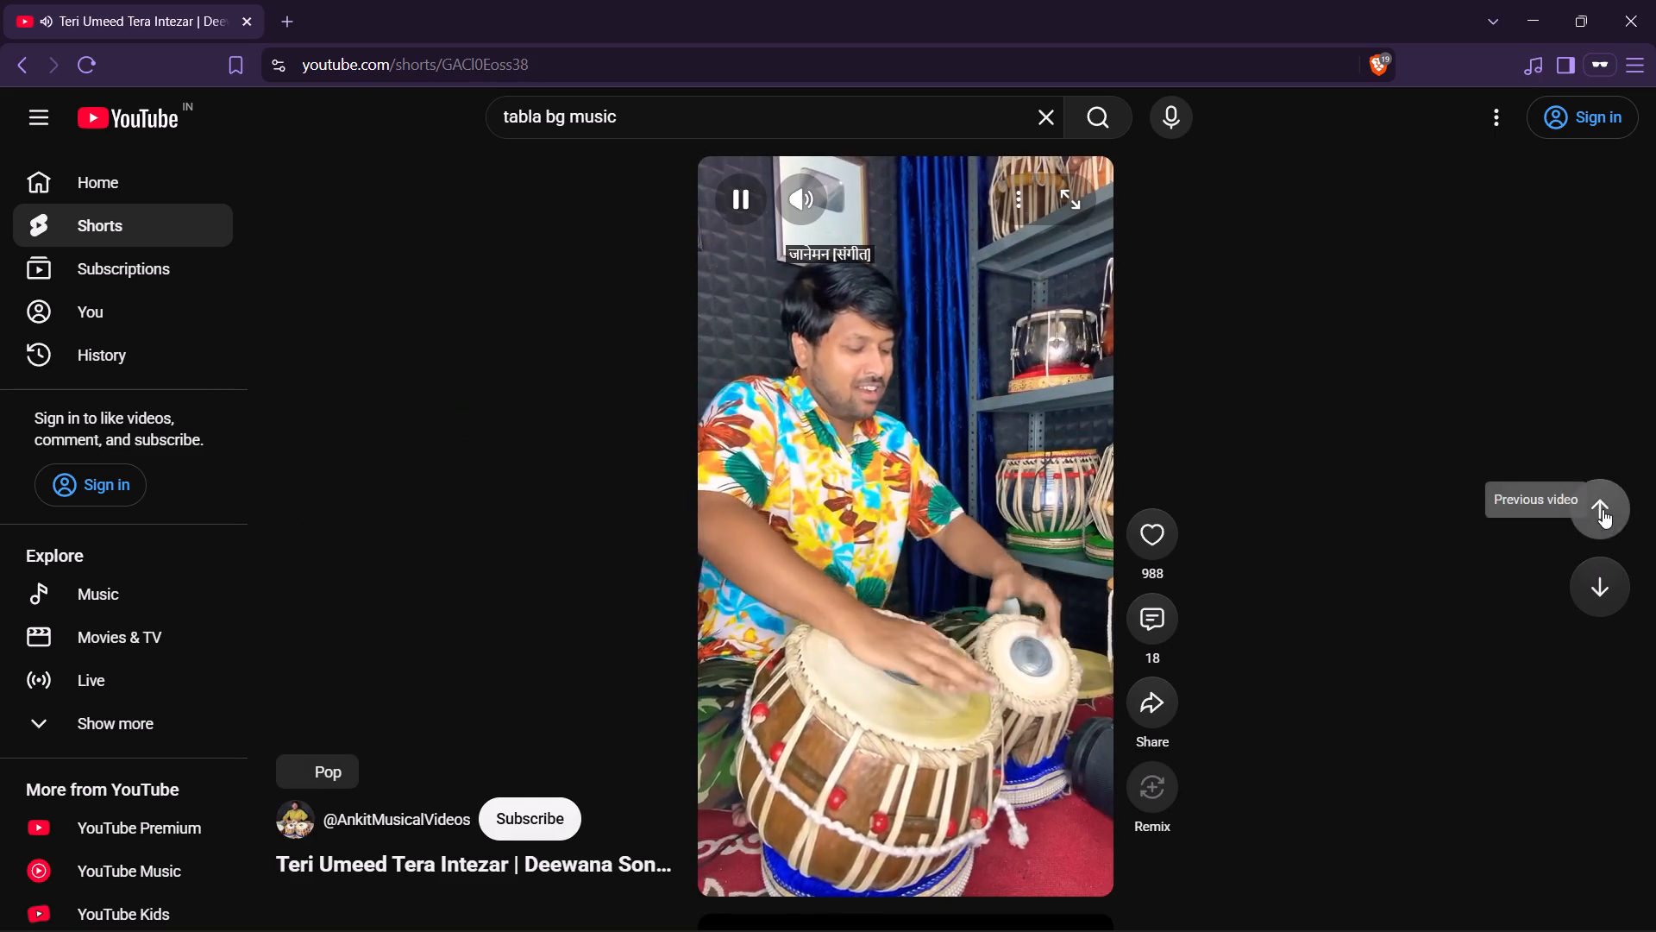
left_click(1606, 580)
left_click(1606, 580)
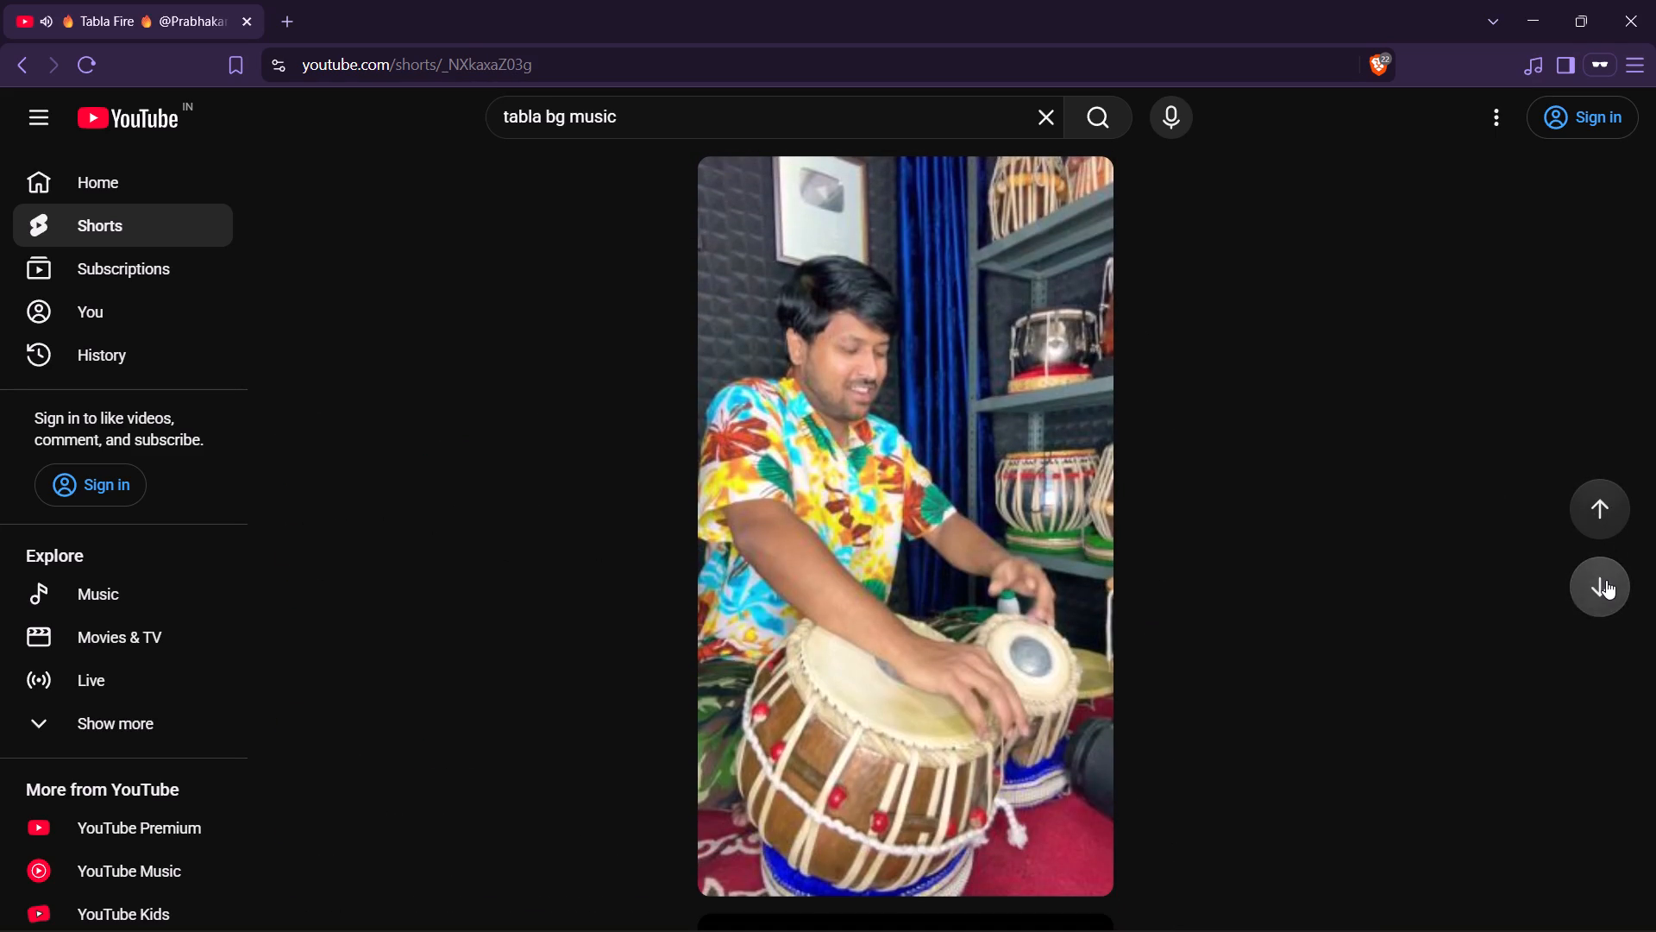
left_click(1606, 580)
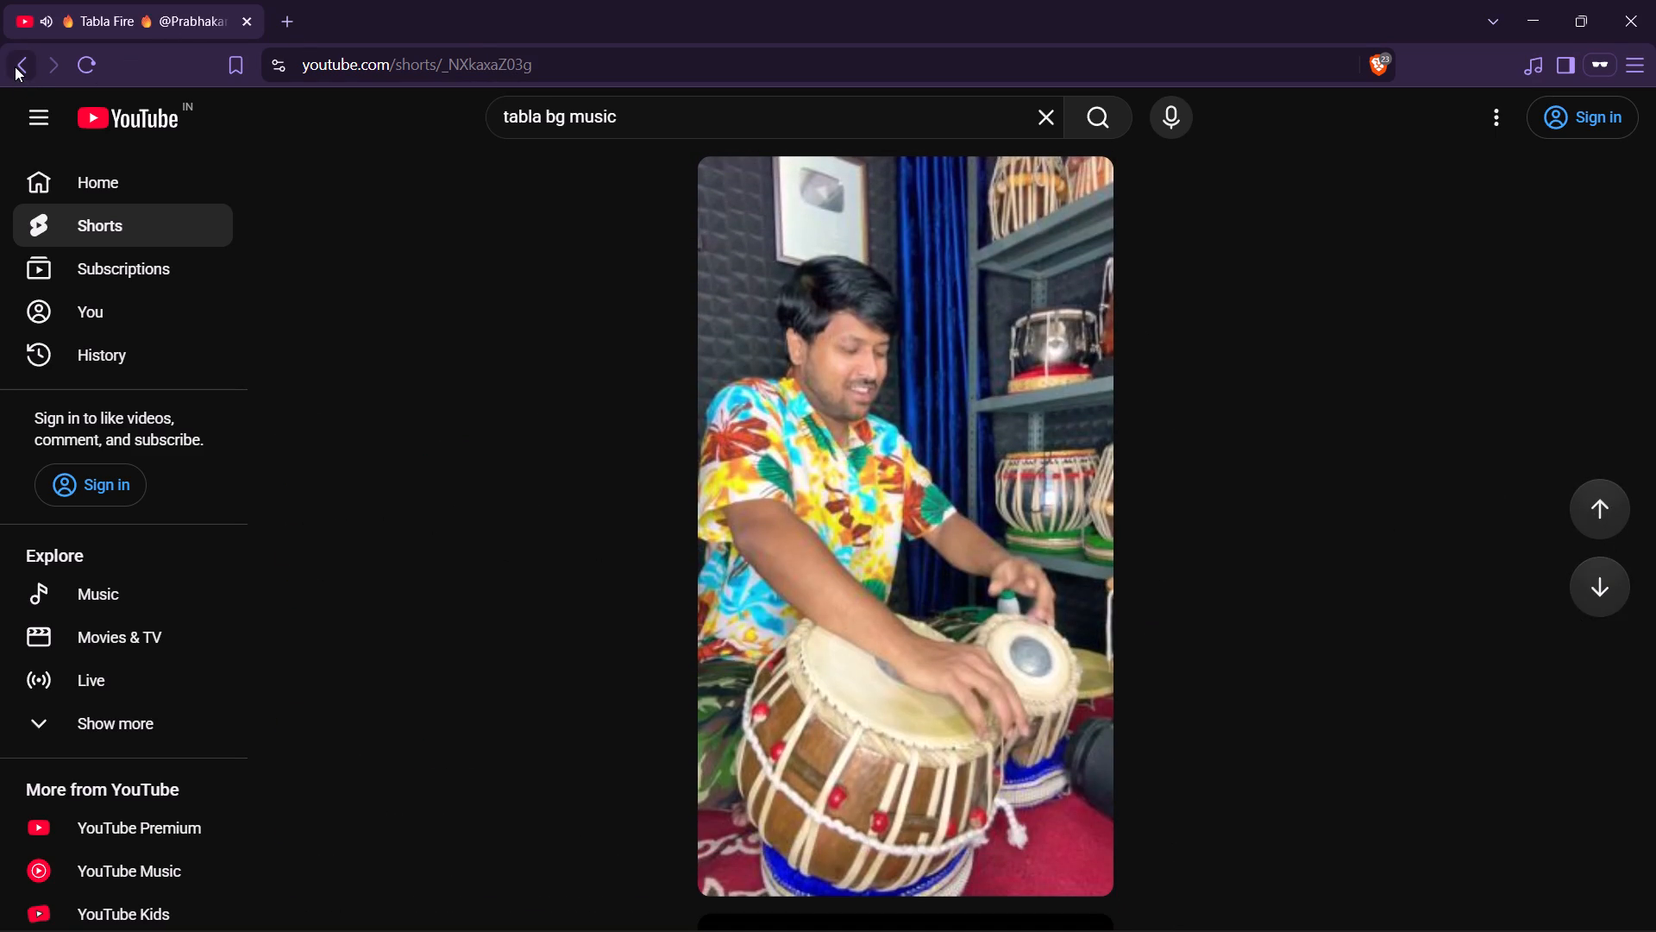
left_click(15, 66)
Sample the Temple Rhythms tabla, flute and sitar video at several points, then return to the results and close its miniplayer.
scroll(523, 409, "up", 5)
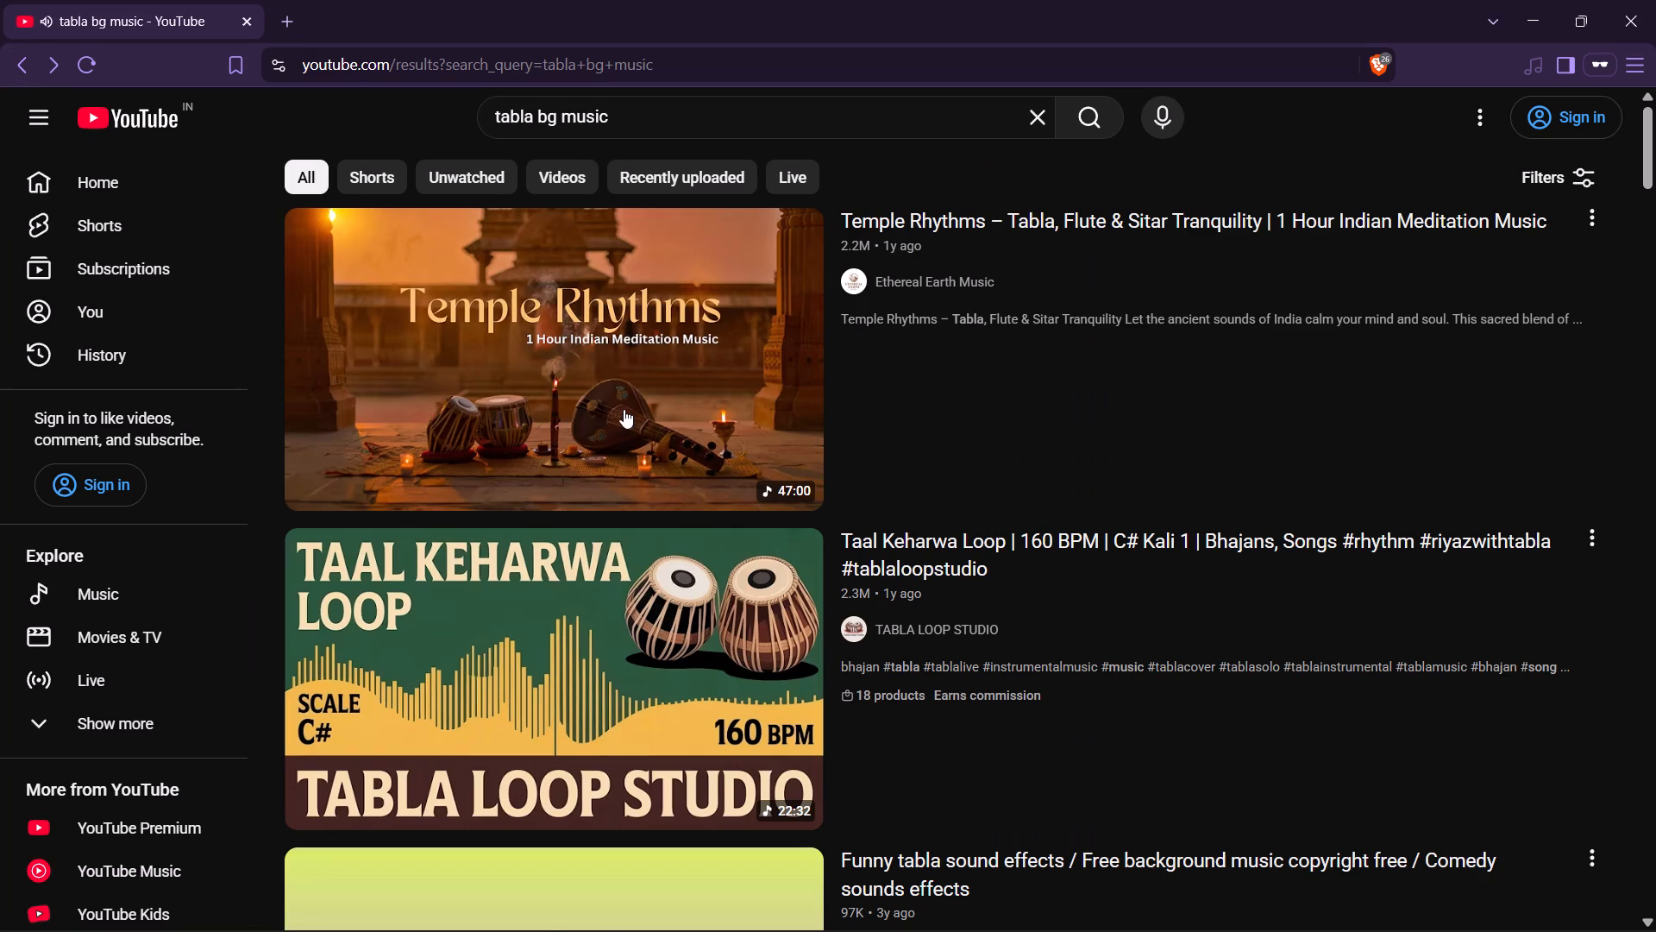
left_click(623, 403)
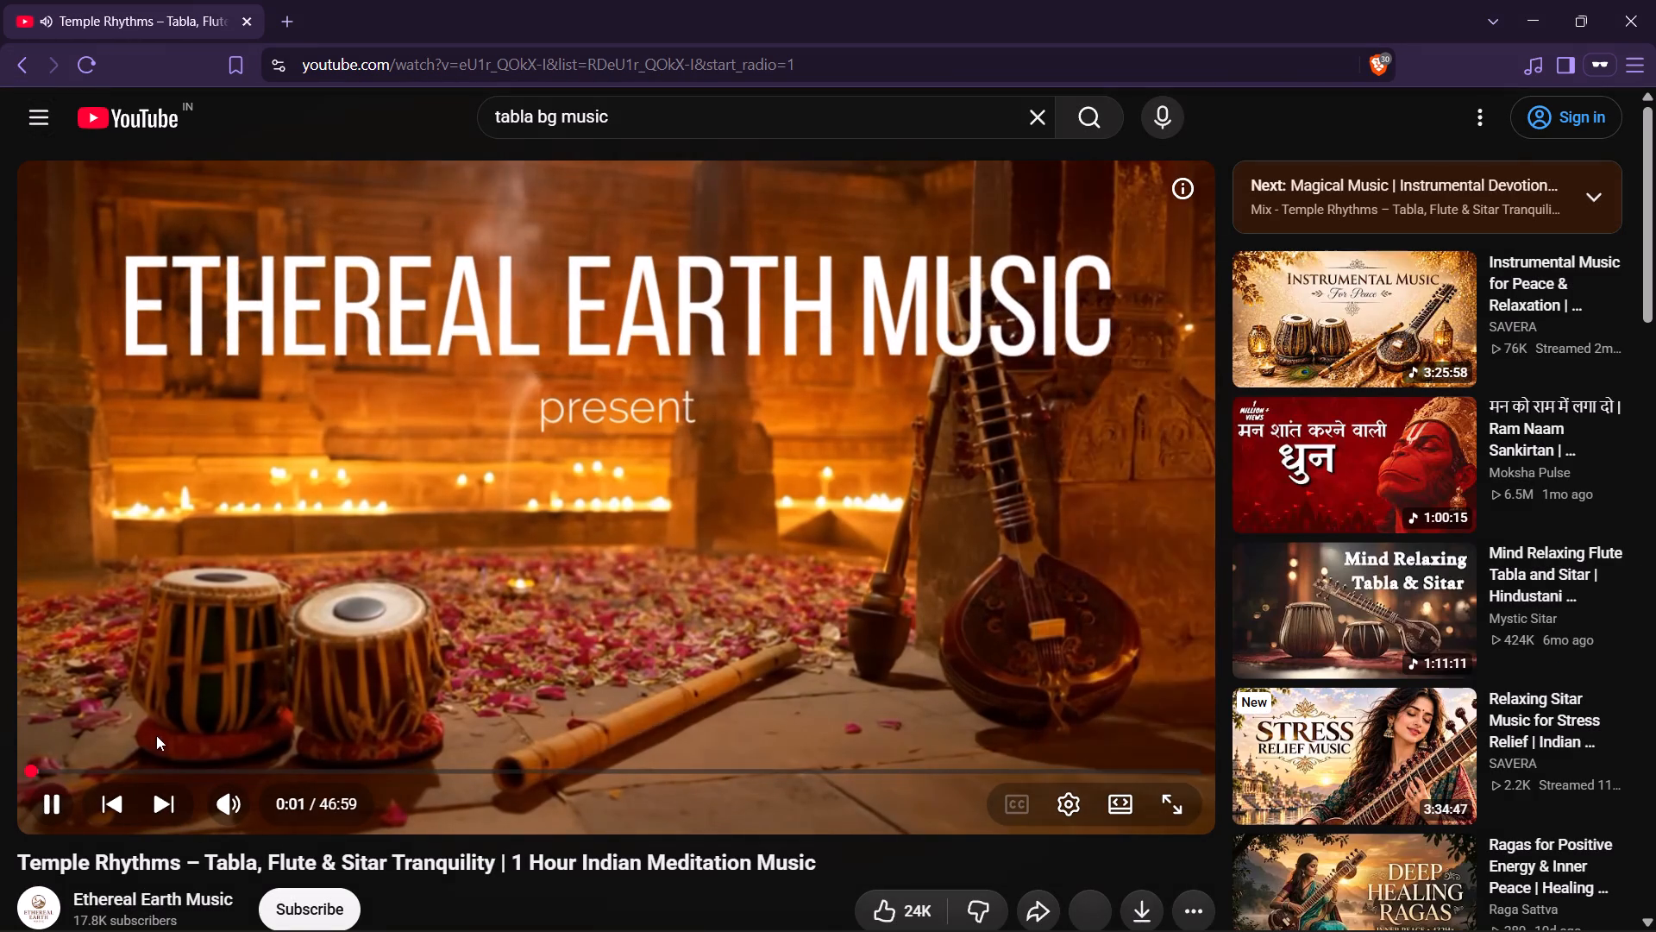
left_click(62, 765)
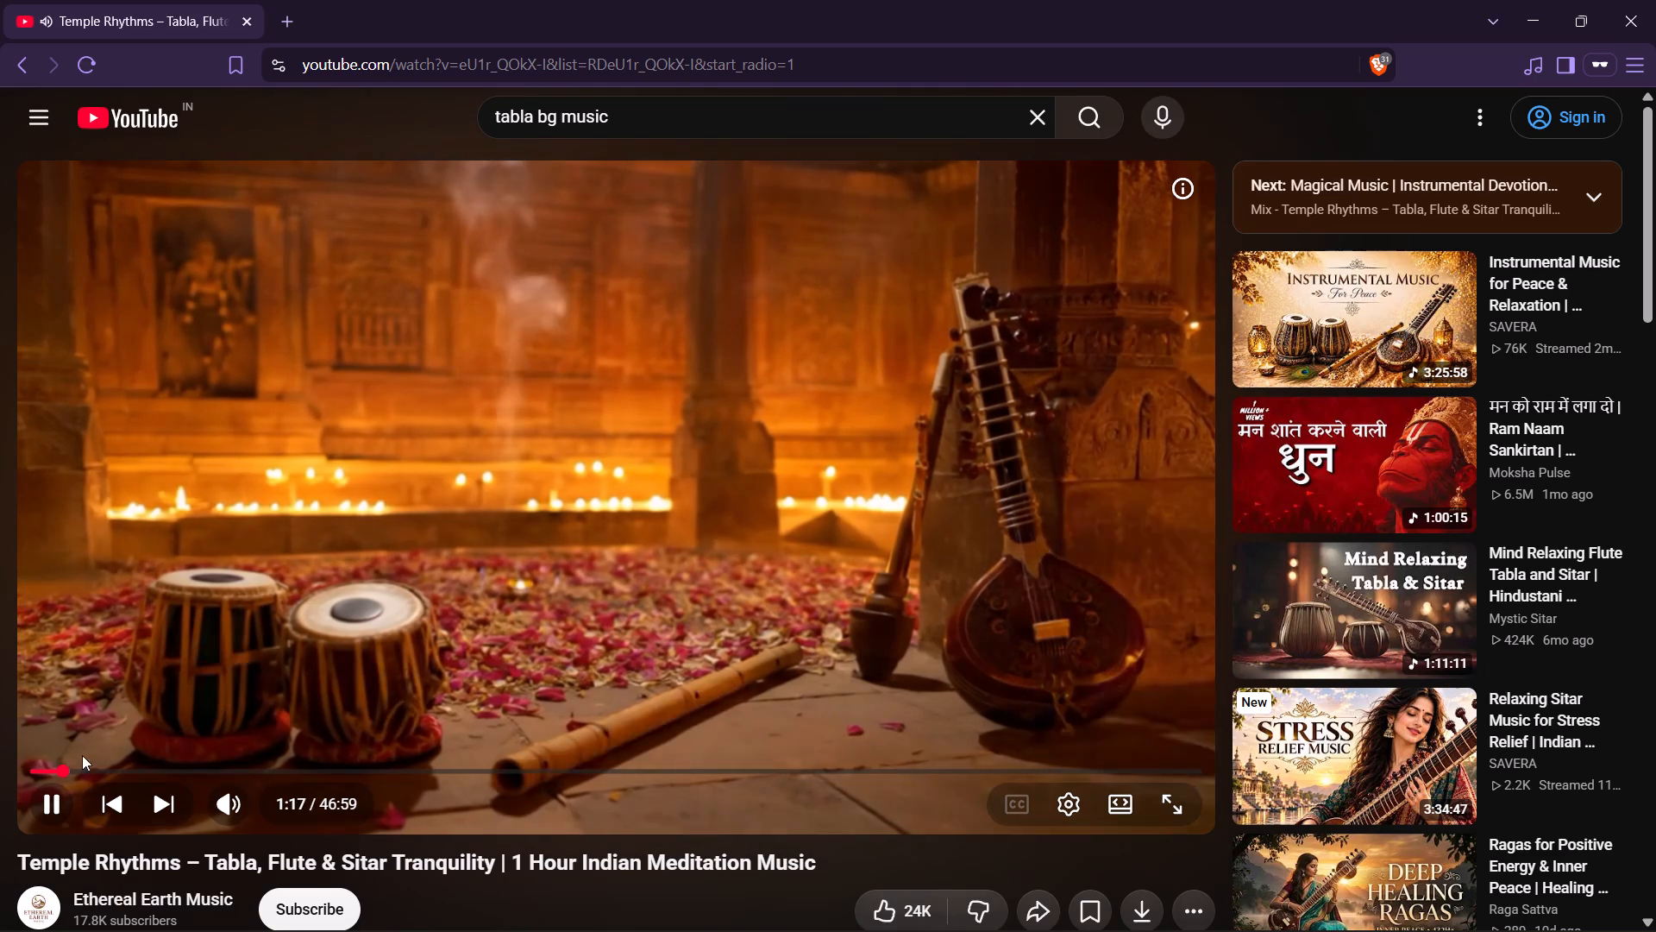
left_click(45, 765)
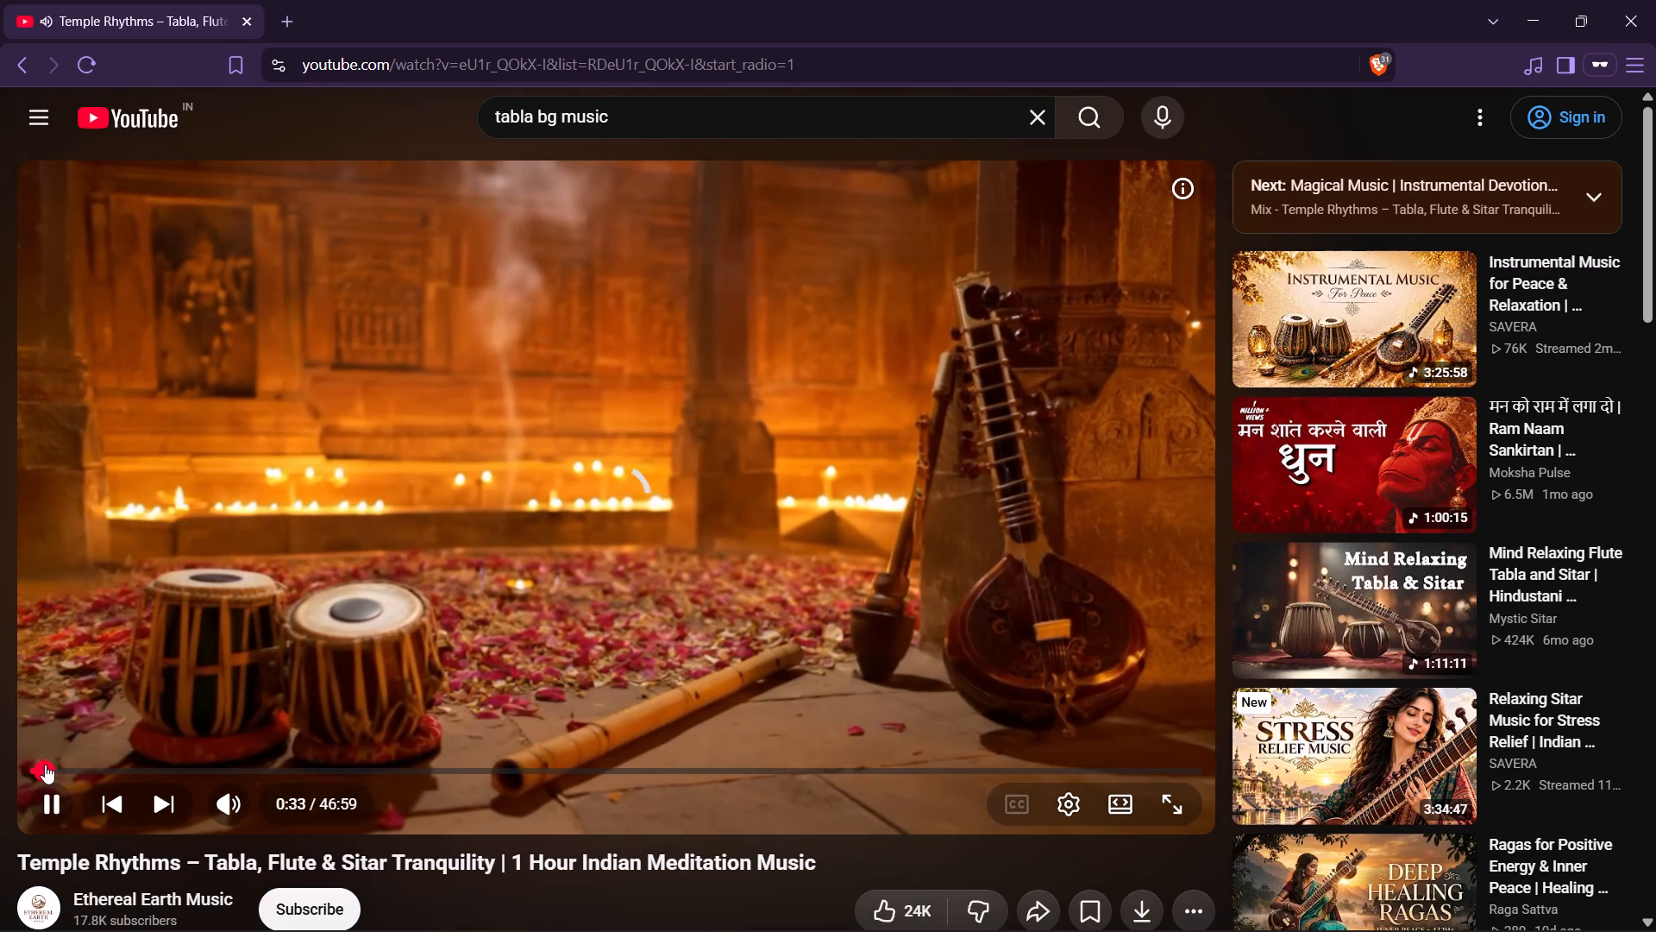
key("space")
key("space")
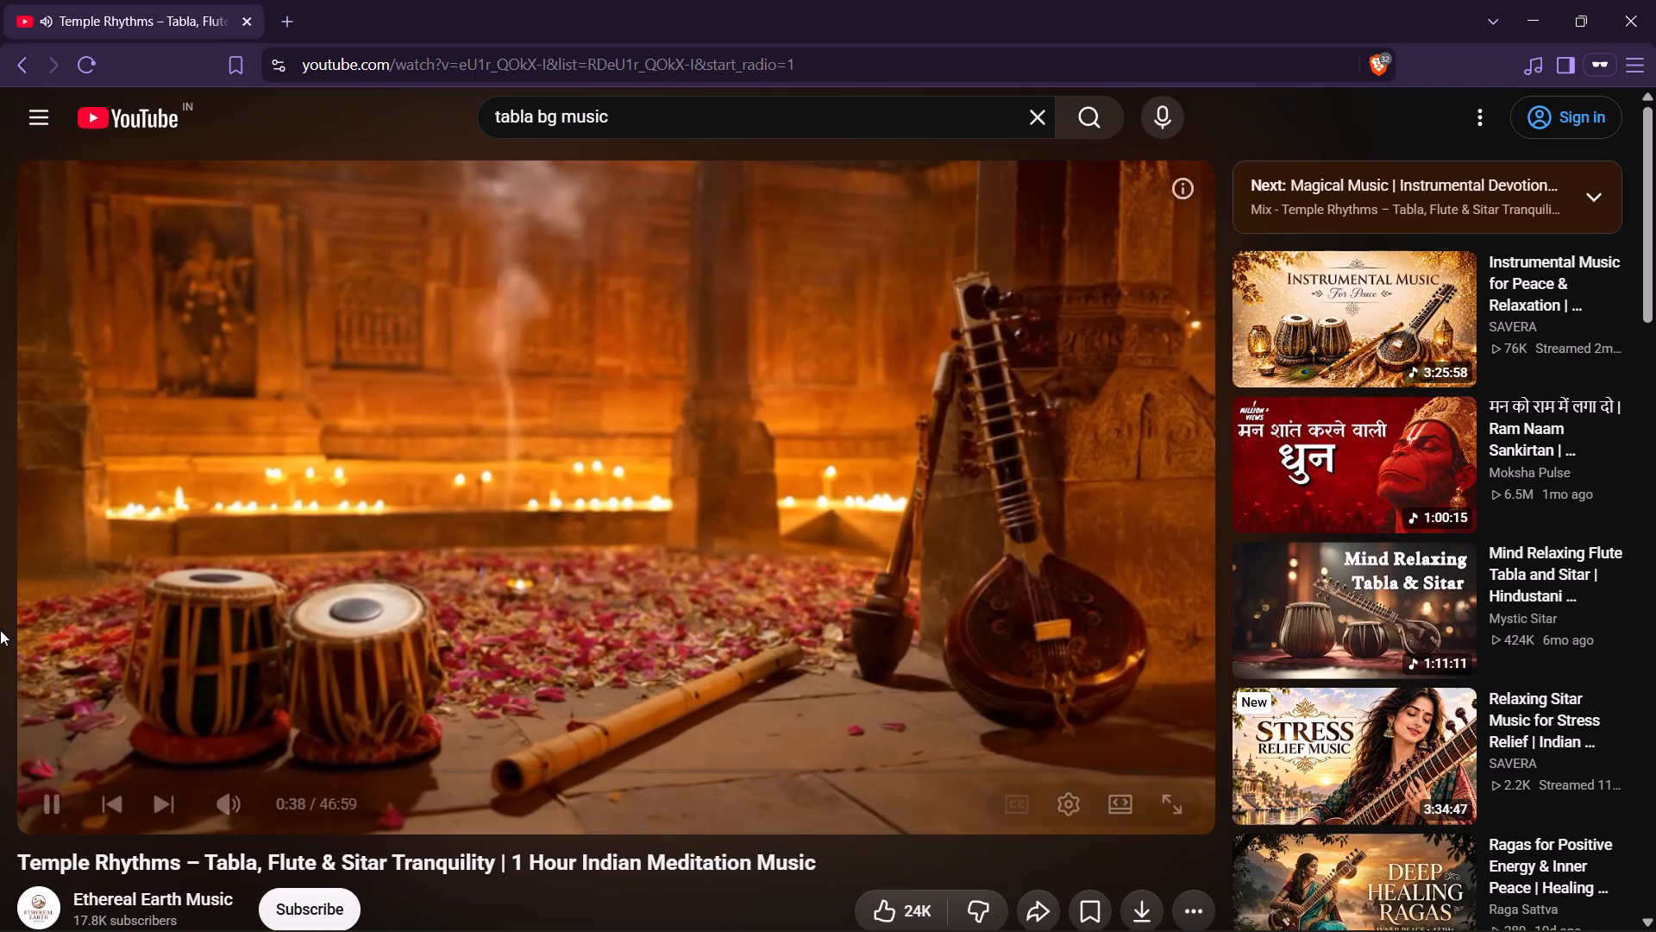
left_click(28, 61)
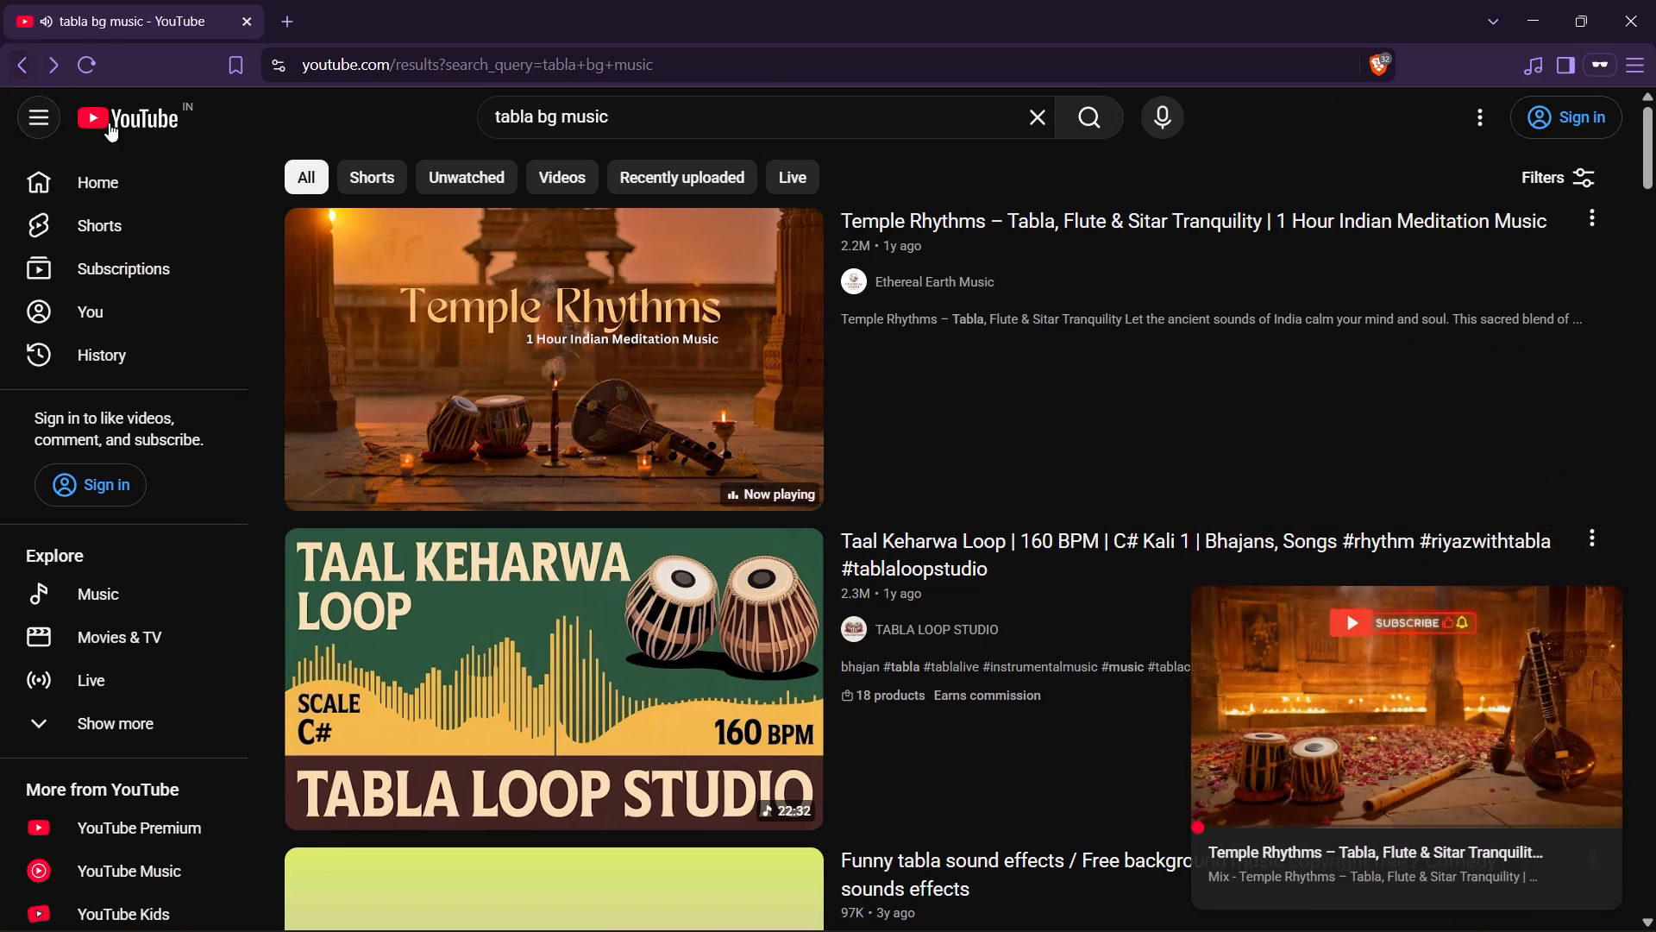
left_click(1595, 601)
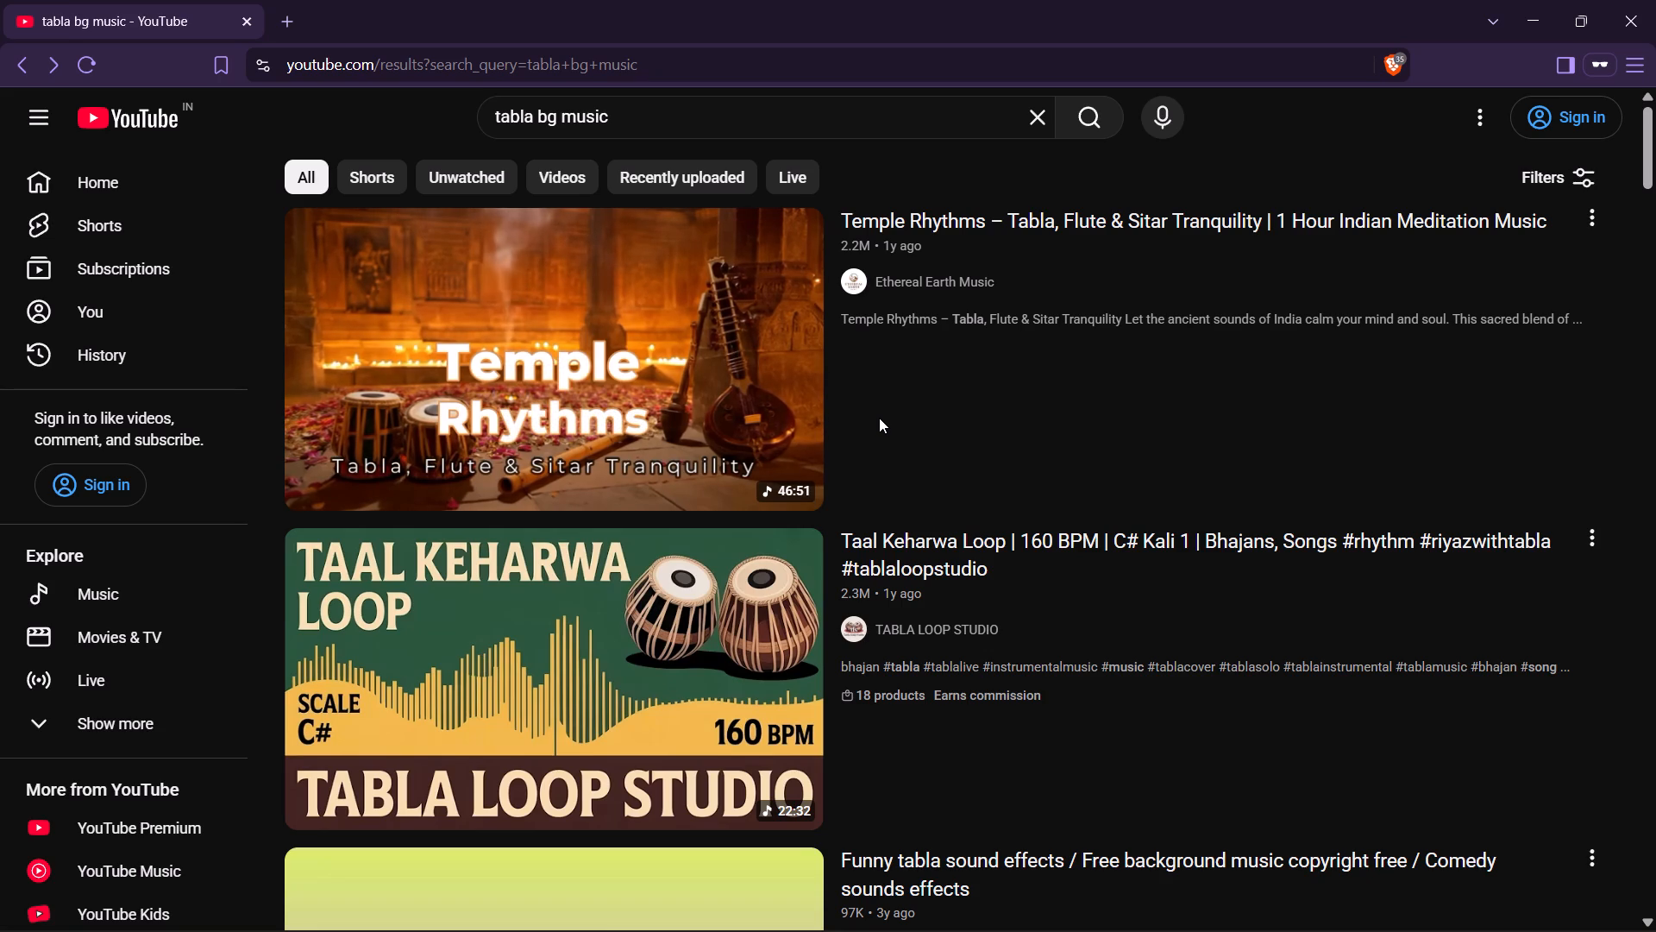
Check the remaining tabla results and change the YouTube search to "sanso ki mala pe instrumental".
scroll(903, 387, "up", 7)
scroll(795, 350, "up", 9)
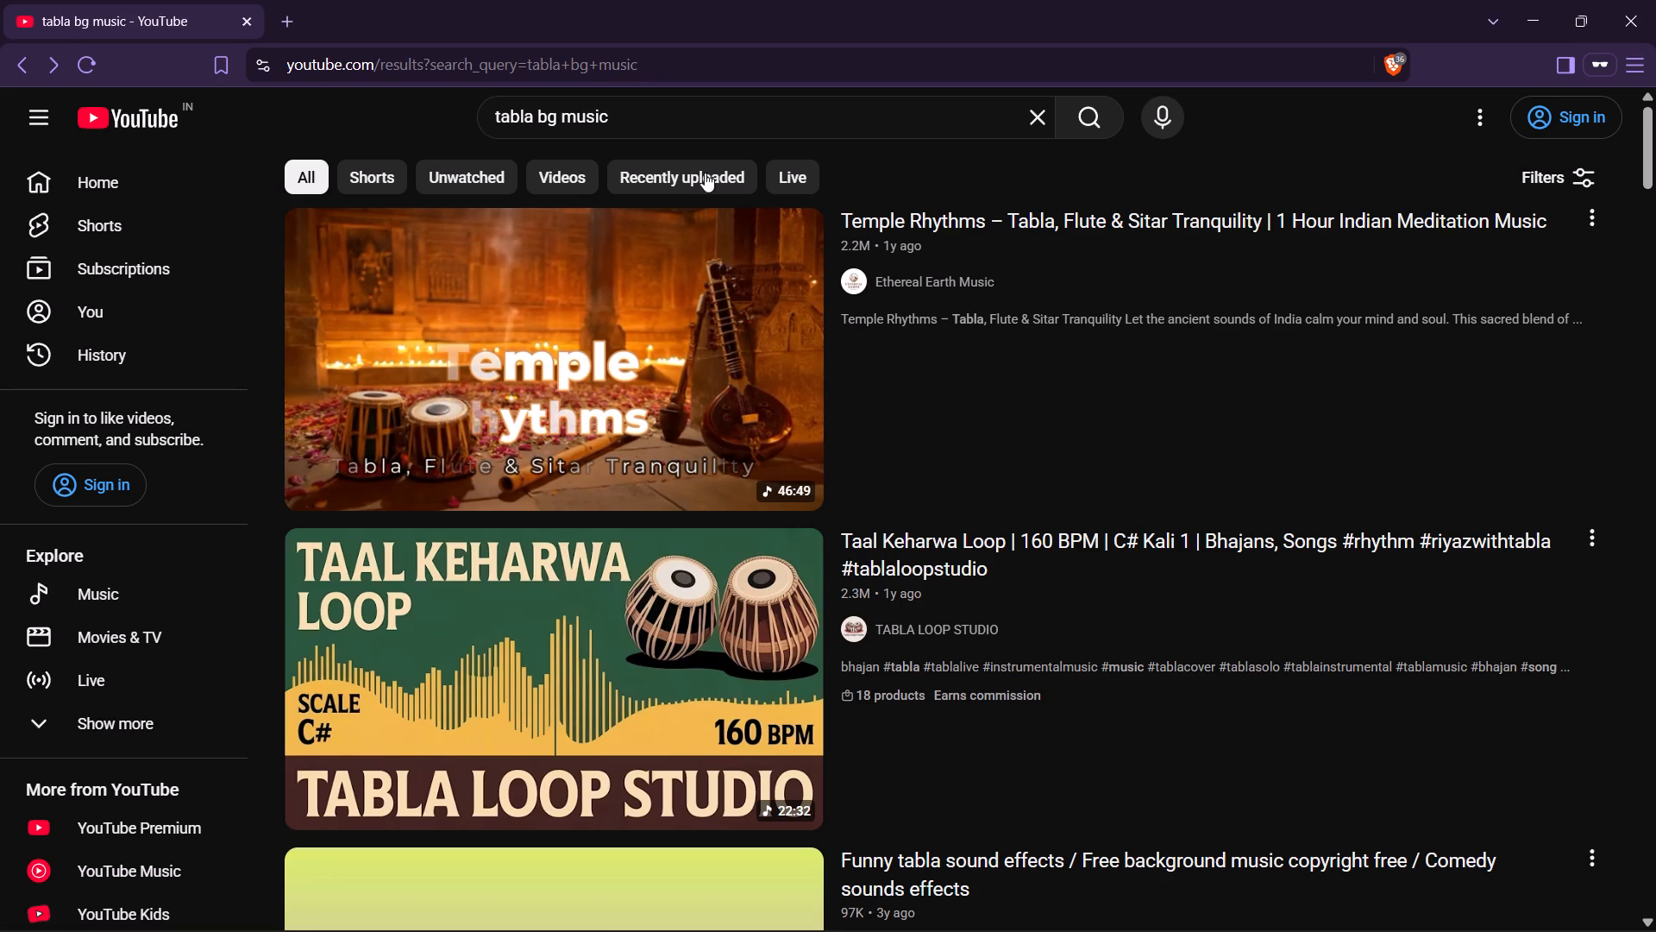
scroll(743, 232, "down", 2)
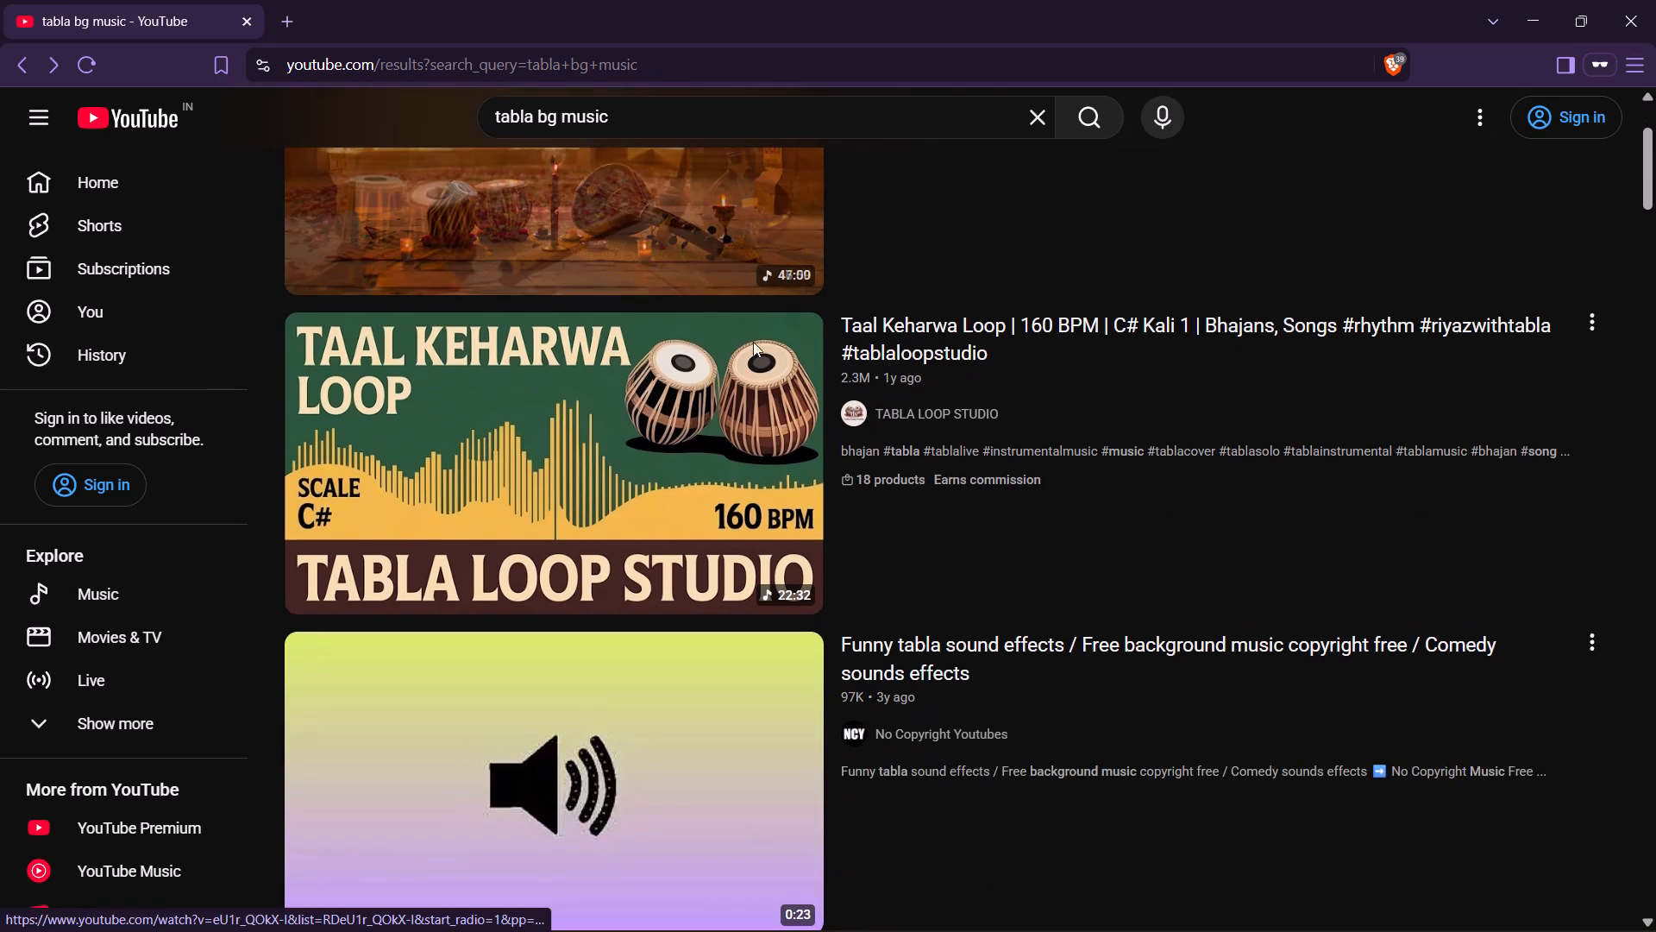
scroll(681, 458, "down", 1)
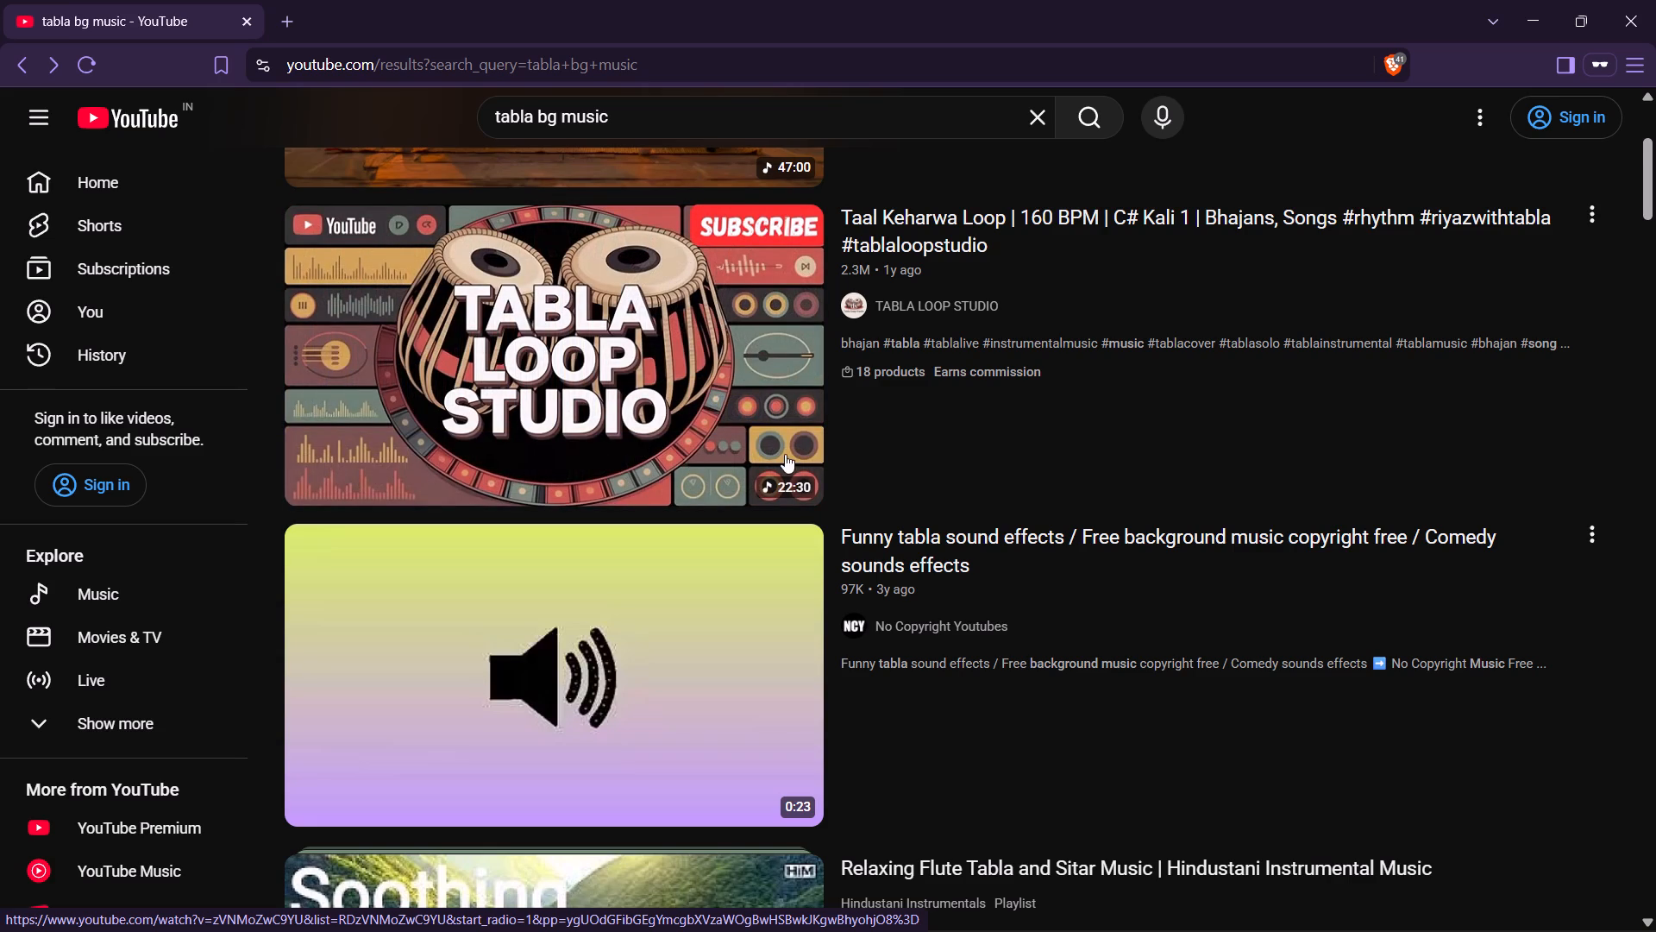
scroll(787, 446, "up", 7)
left_click(723, 110)
key("ctrl+a")
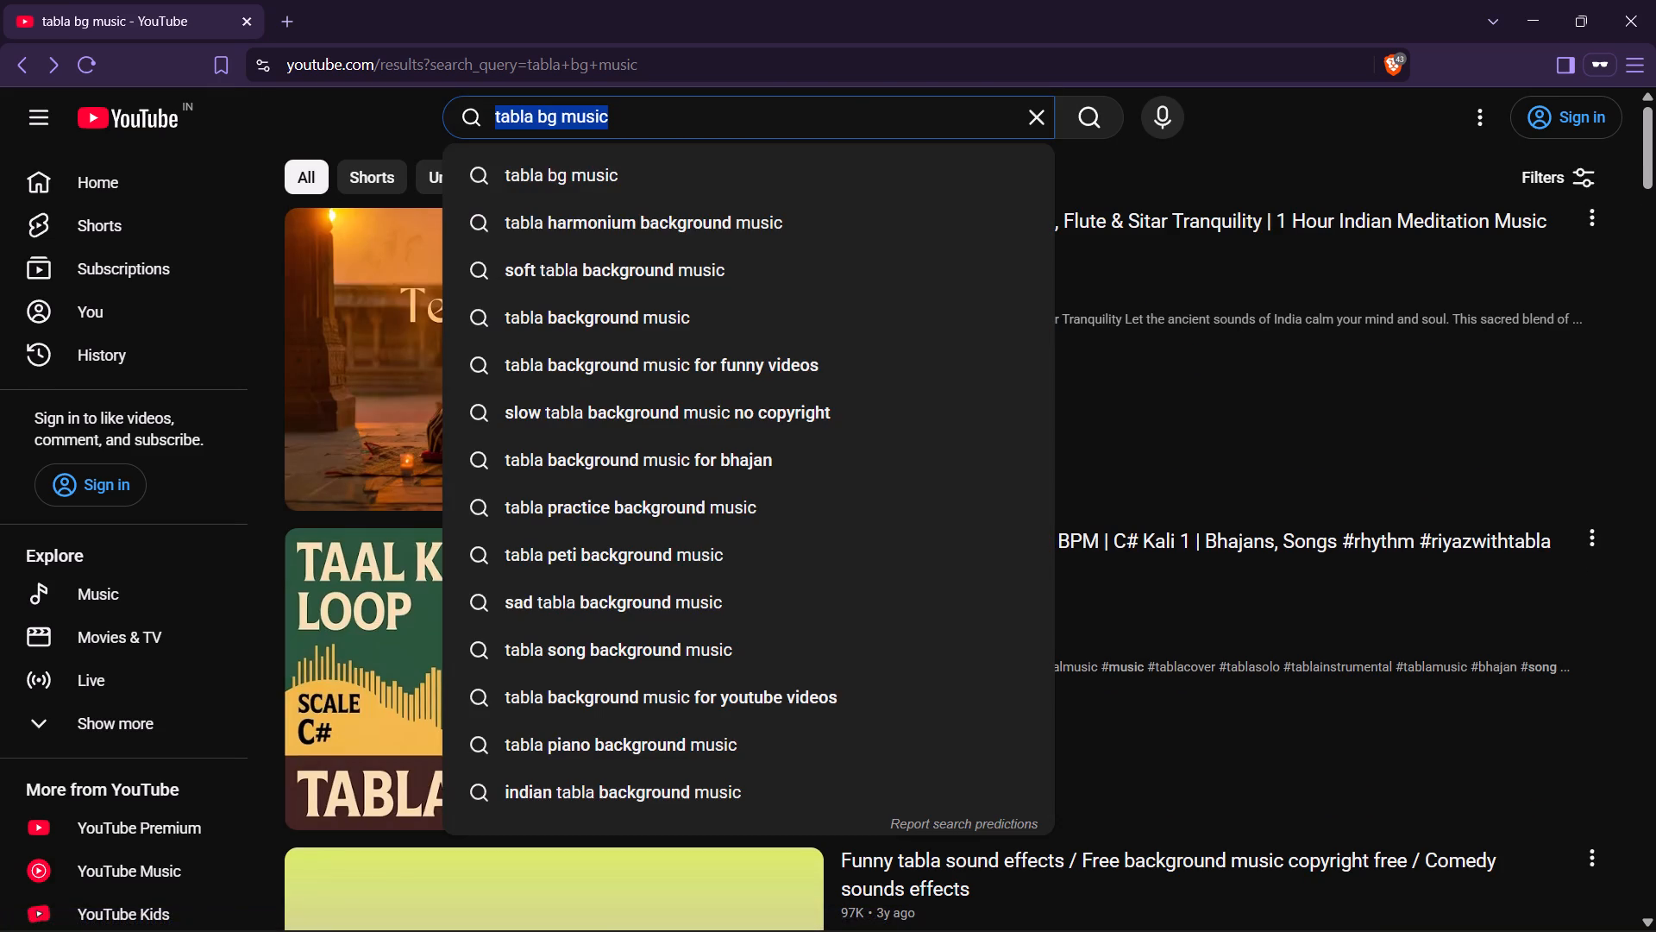
key("s")
key("a")
key("s")
type("o i")
key("space")
key("BackSpace")
key("BackSpace")
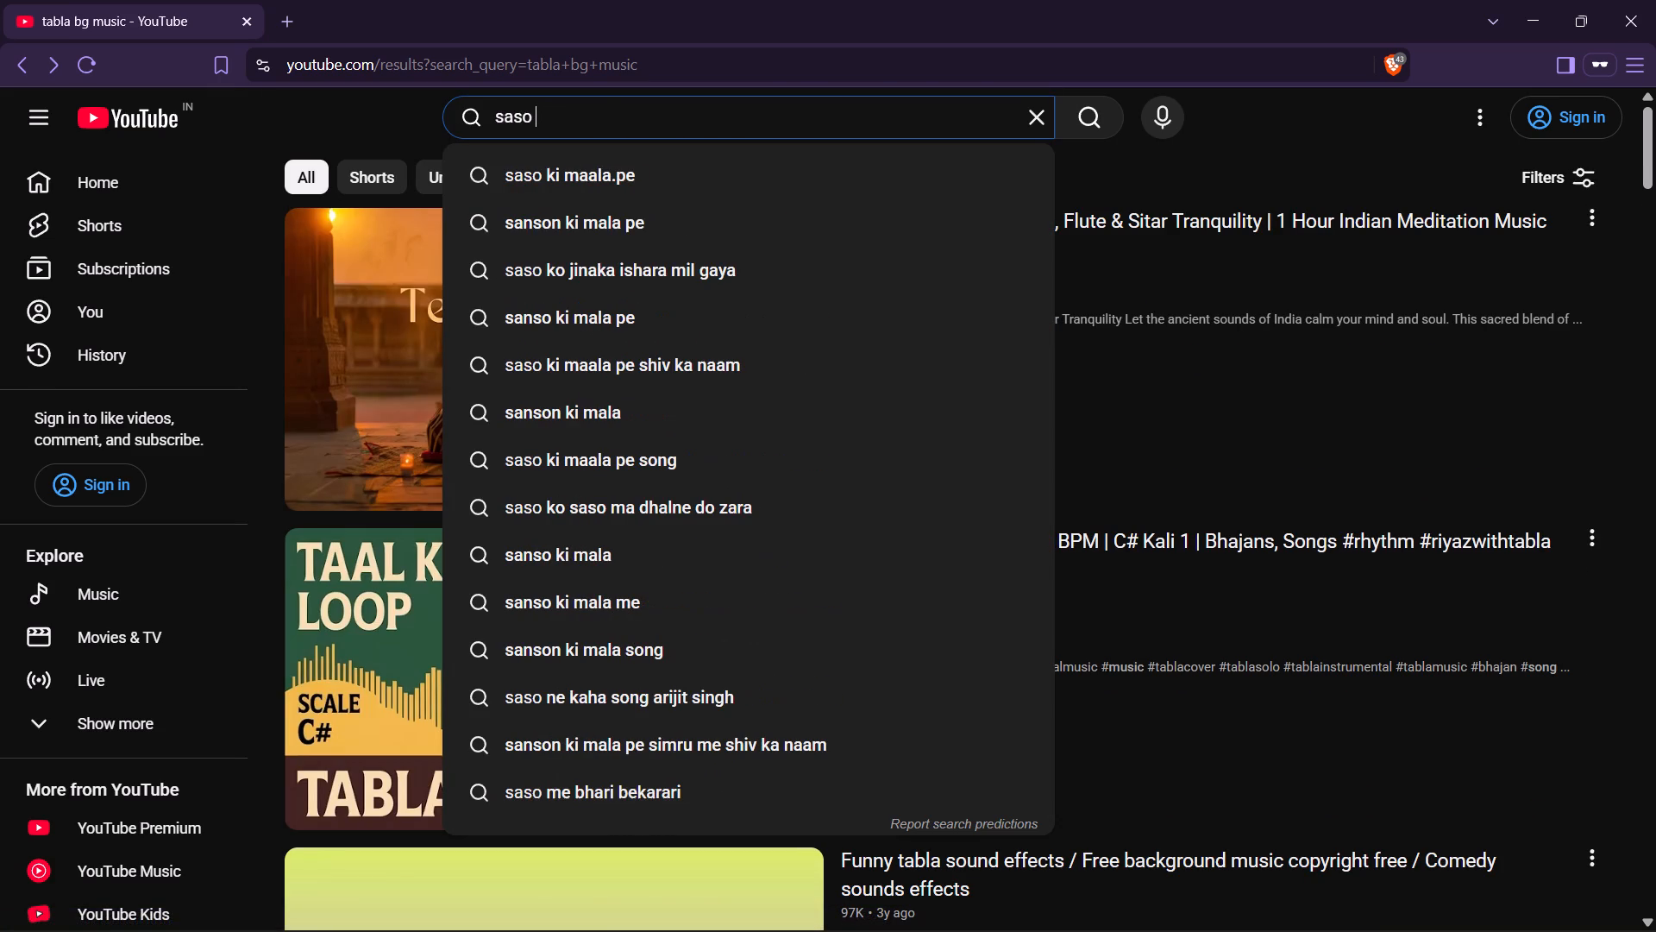
type("ki mala")
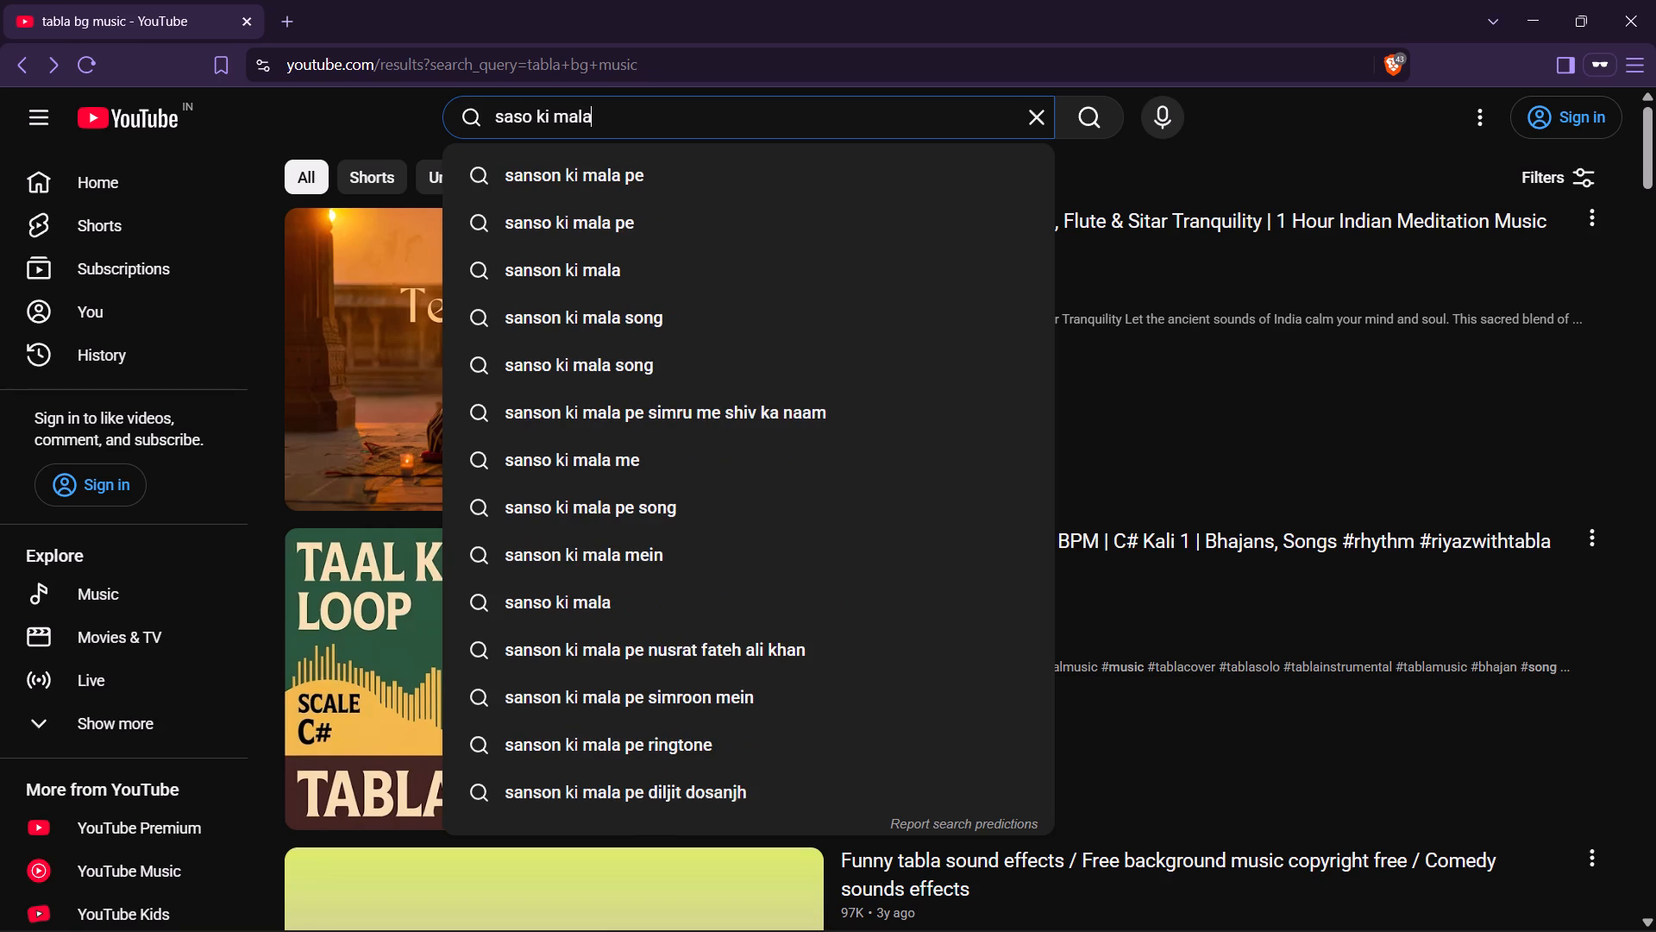
key("space")
type("pe in")
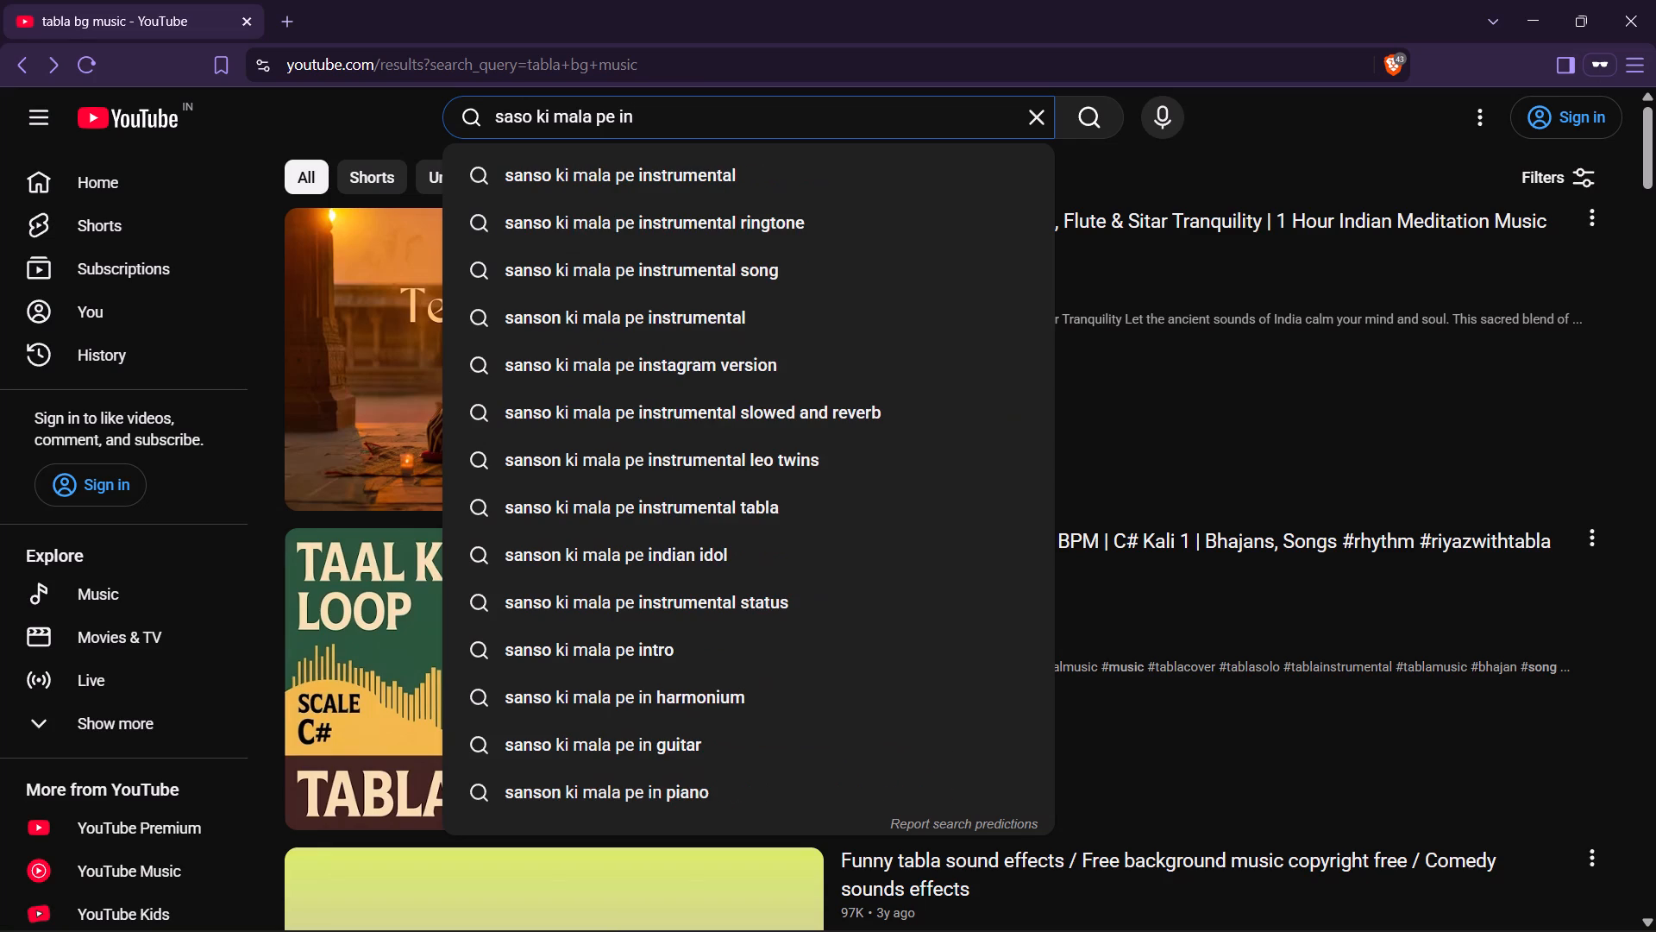
key("Down")
key("Return")
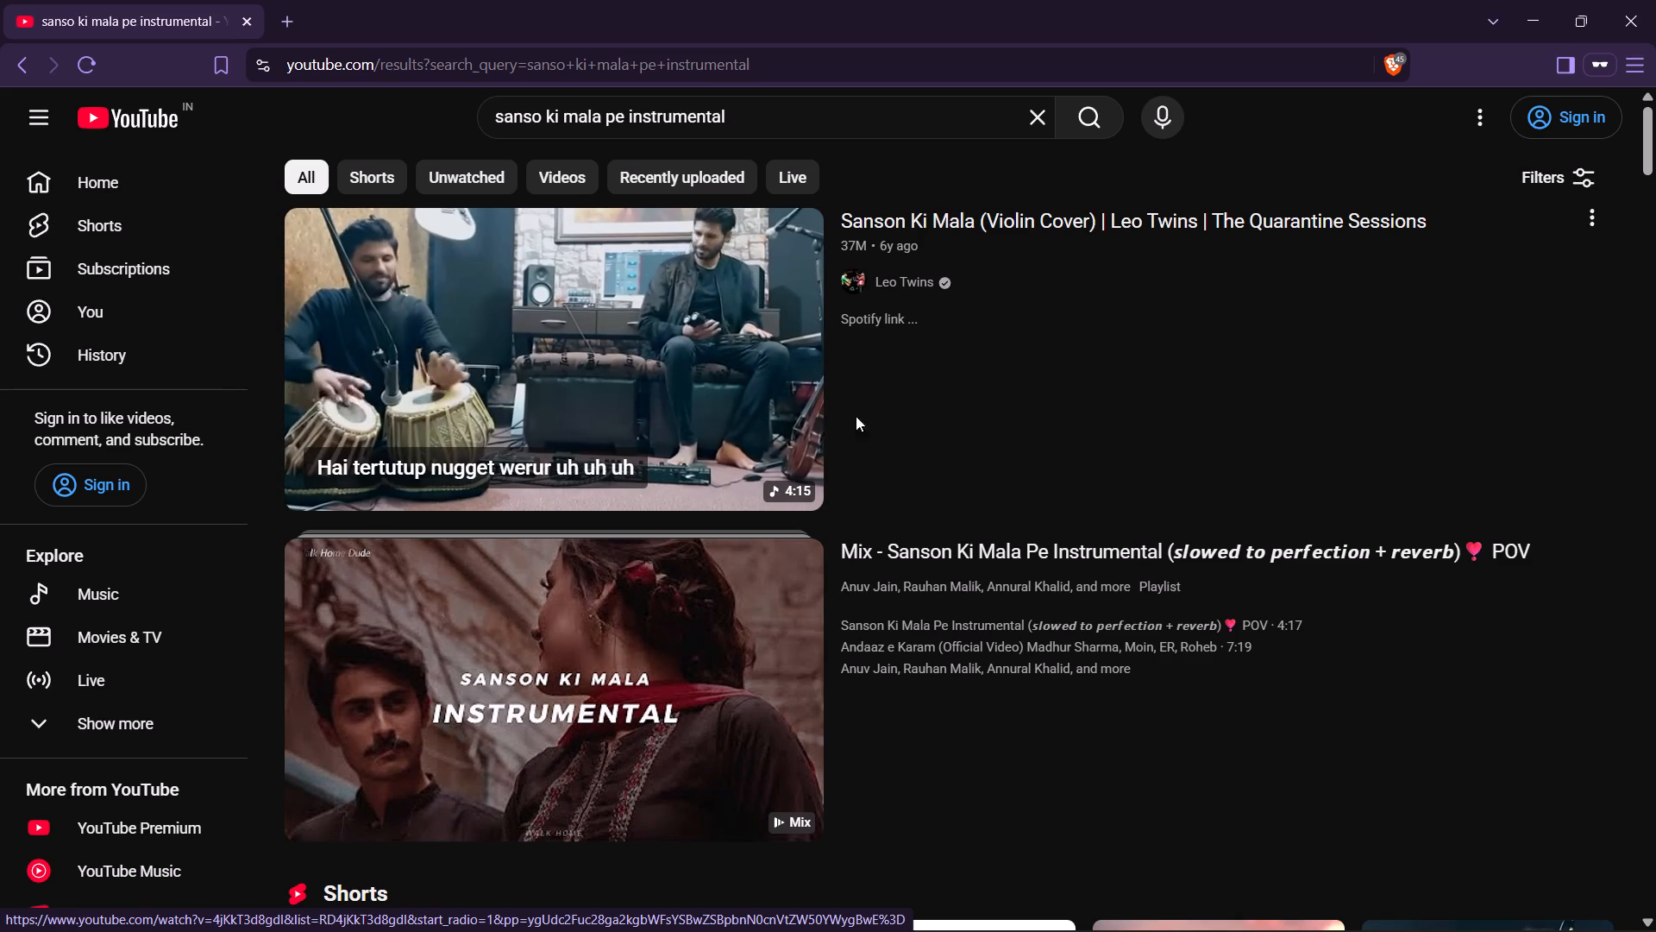
Listen to the "Sason ki mala" violin cover short, glance at the following piano short, and return to the results.
scroll(384, 624, "down", 2)
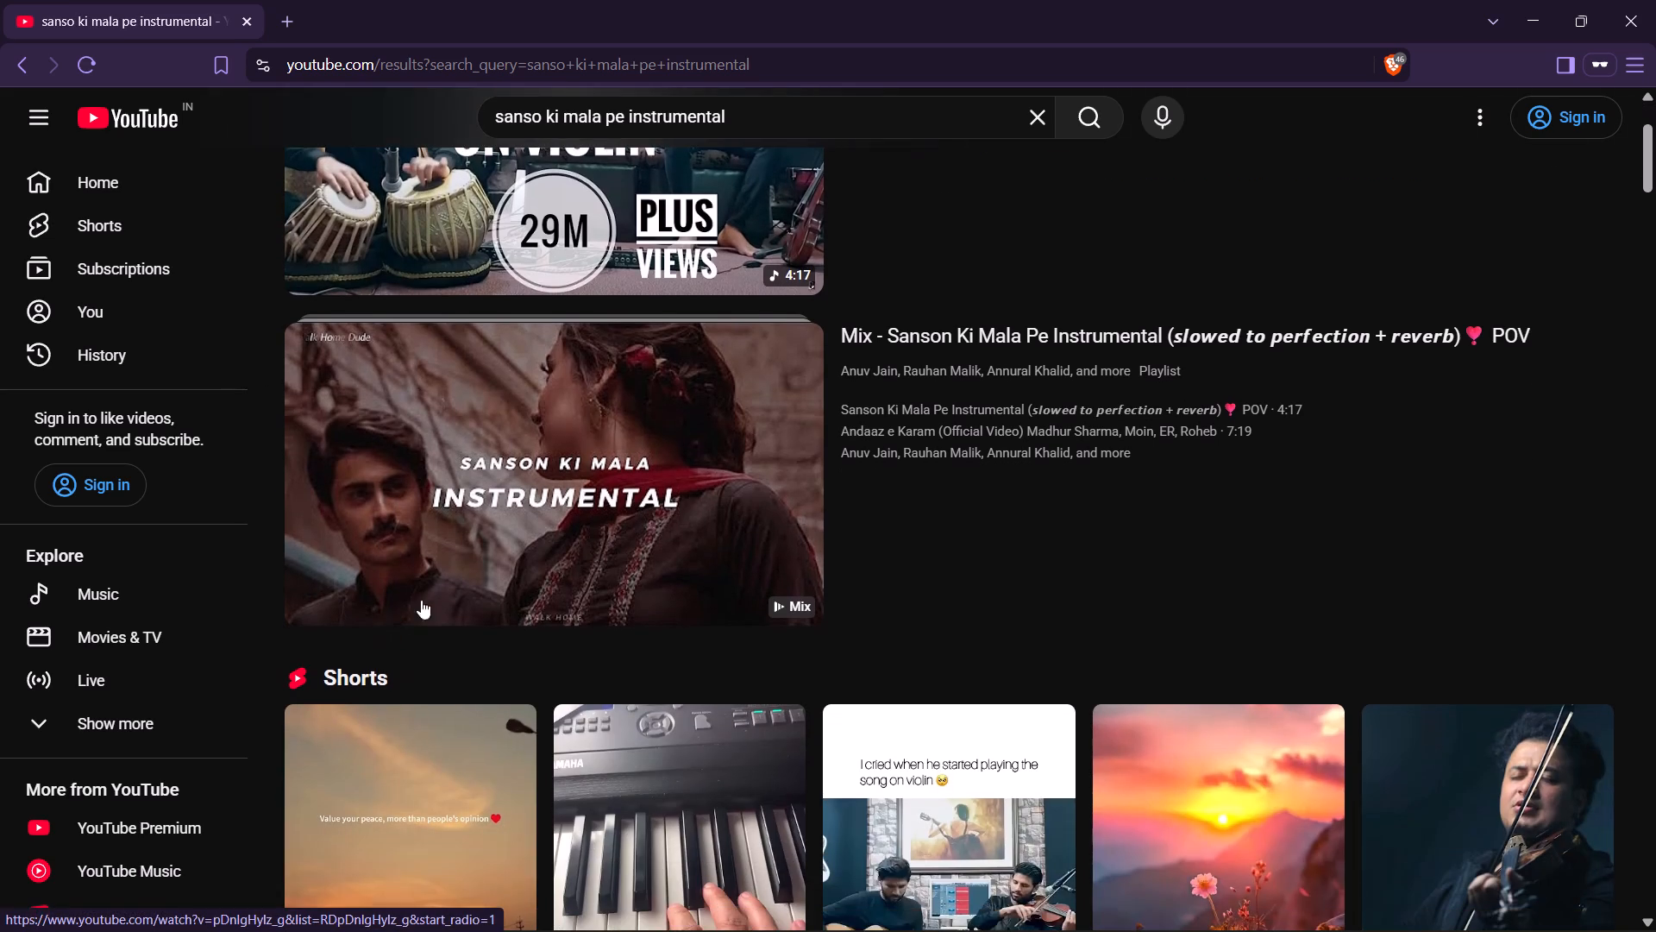
scroll(558, 508, "down", 1)
left_click(415, 718)
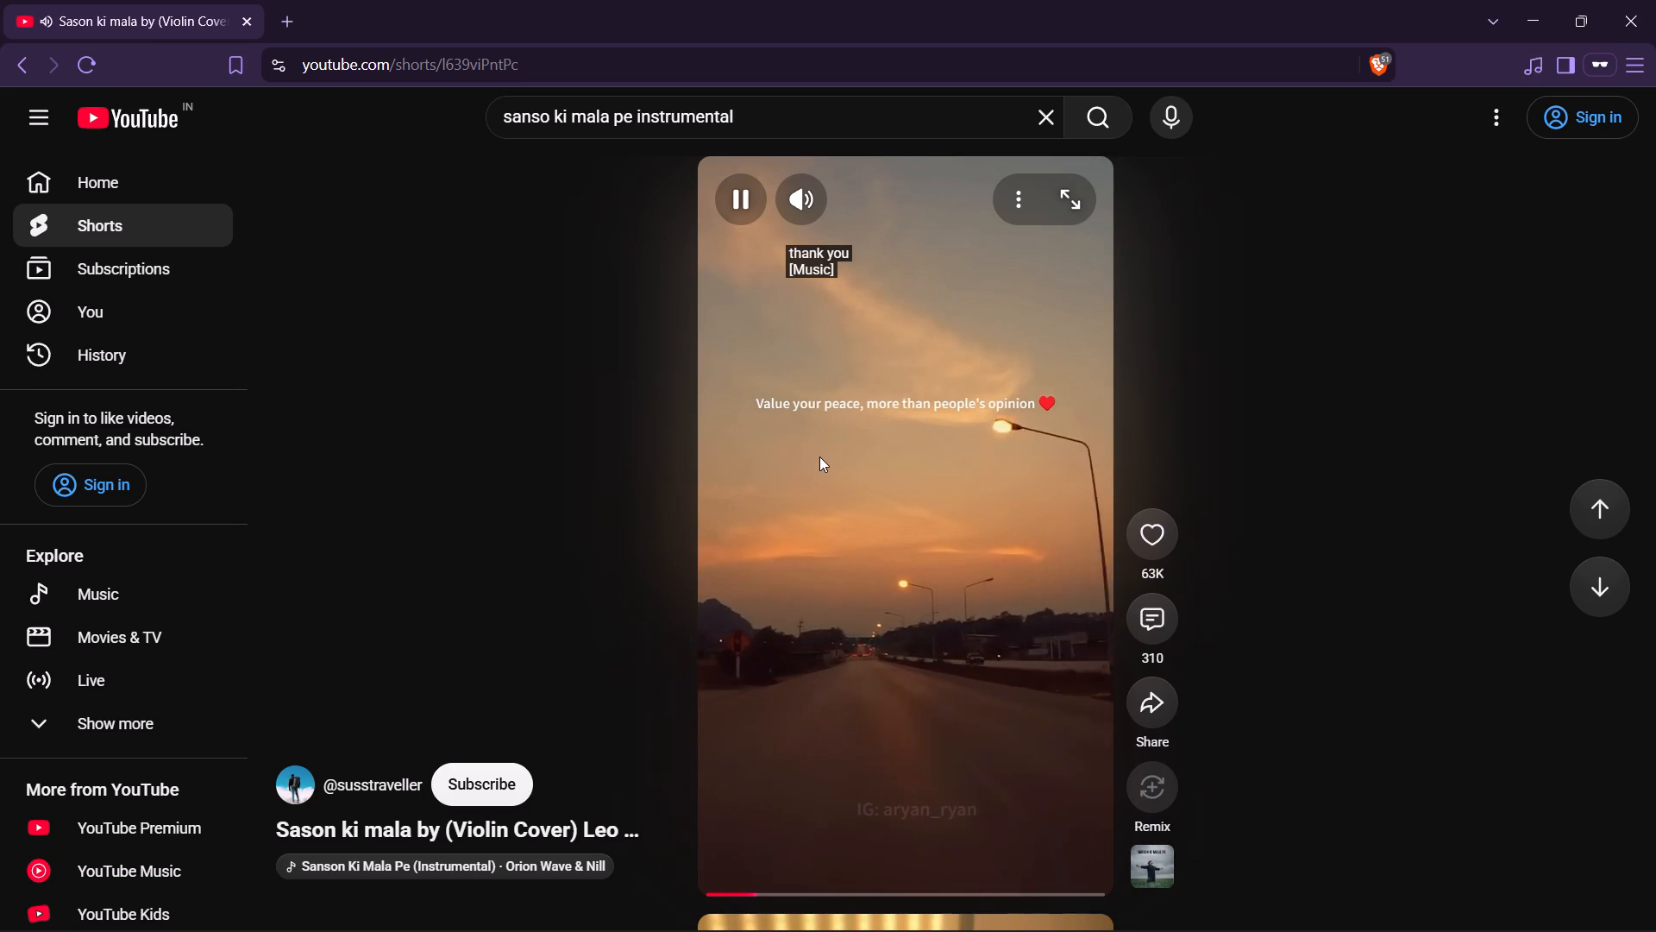
scroll(374, 325, "down", 1)
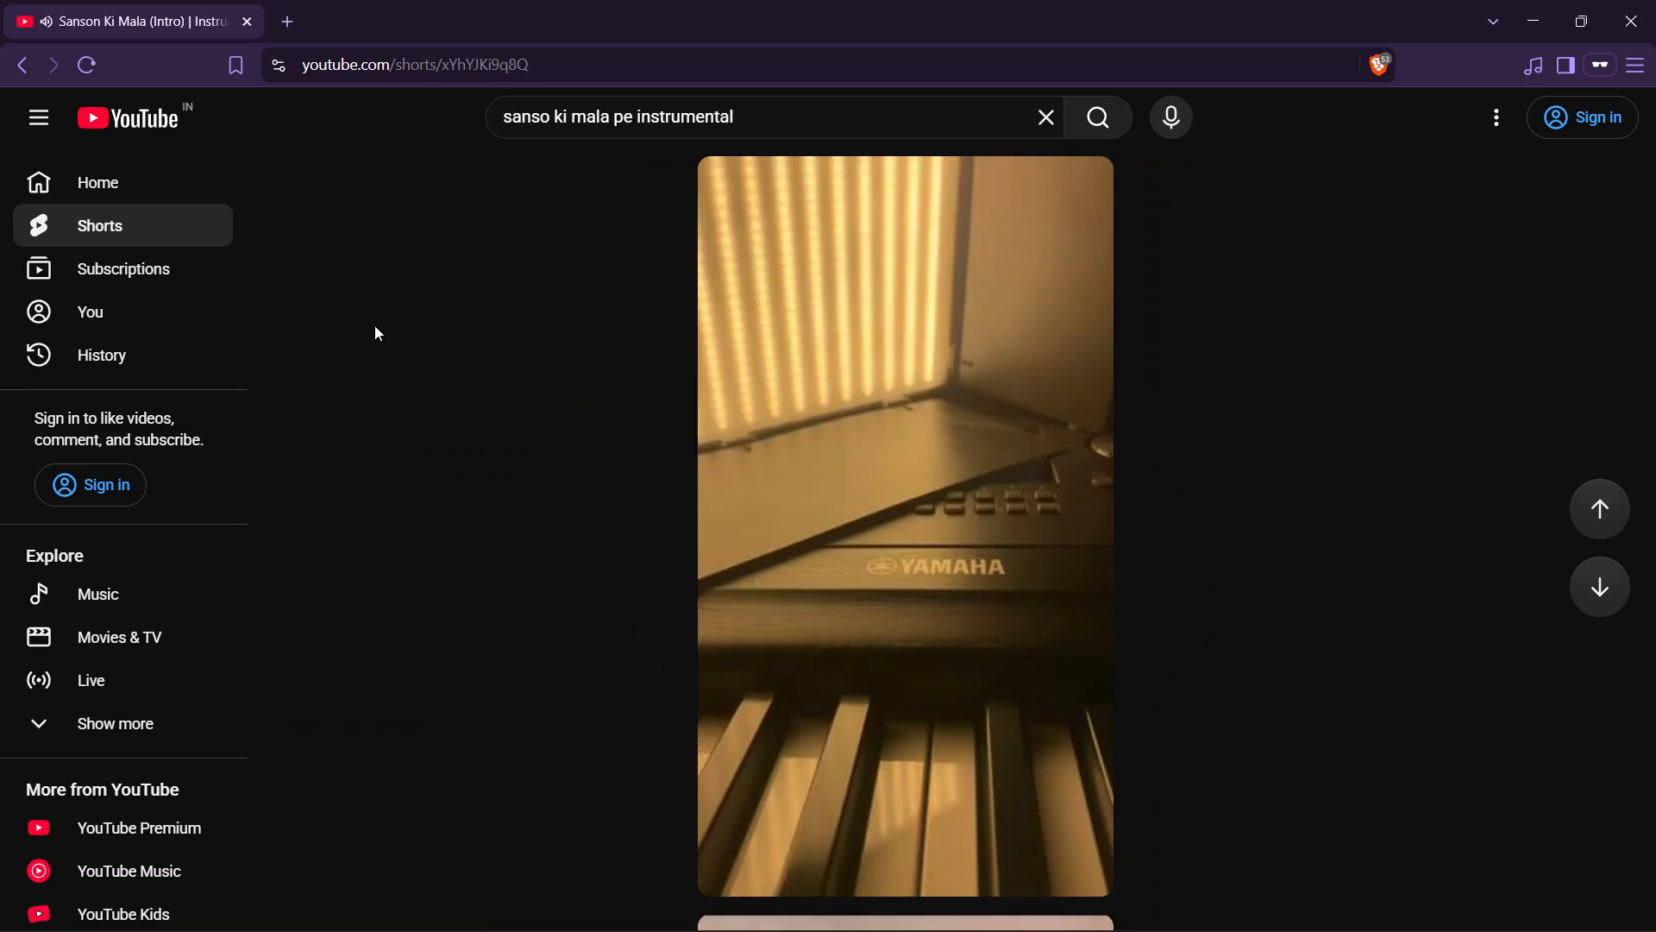
scroll(472, 368, "up", 2)
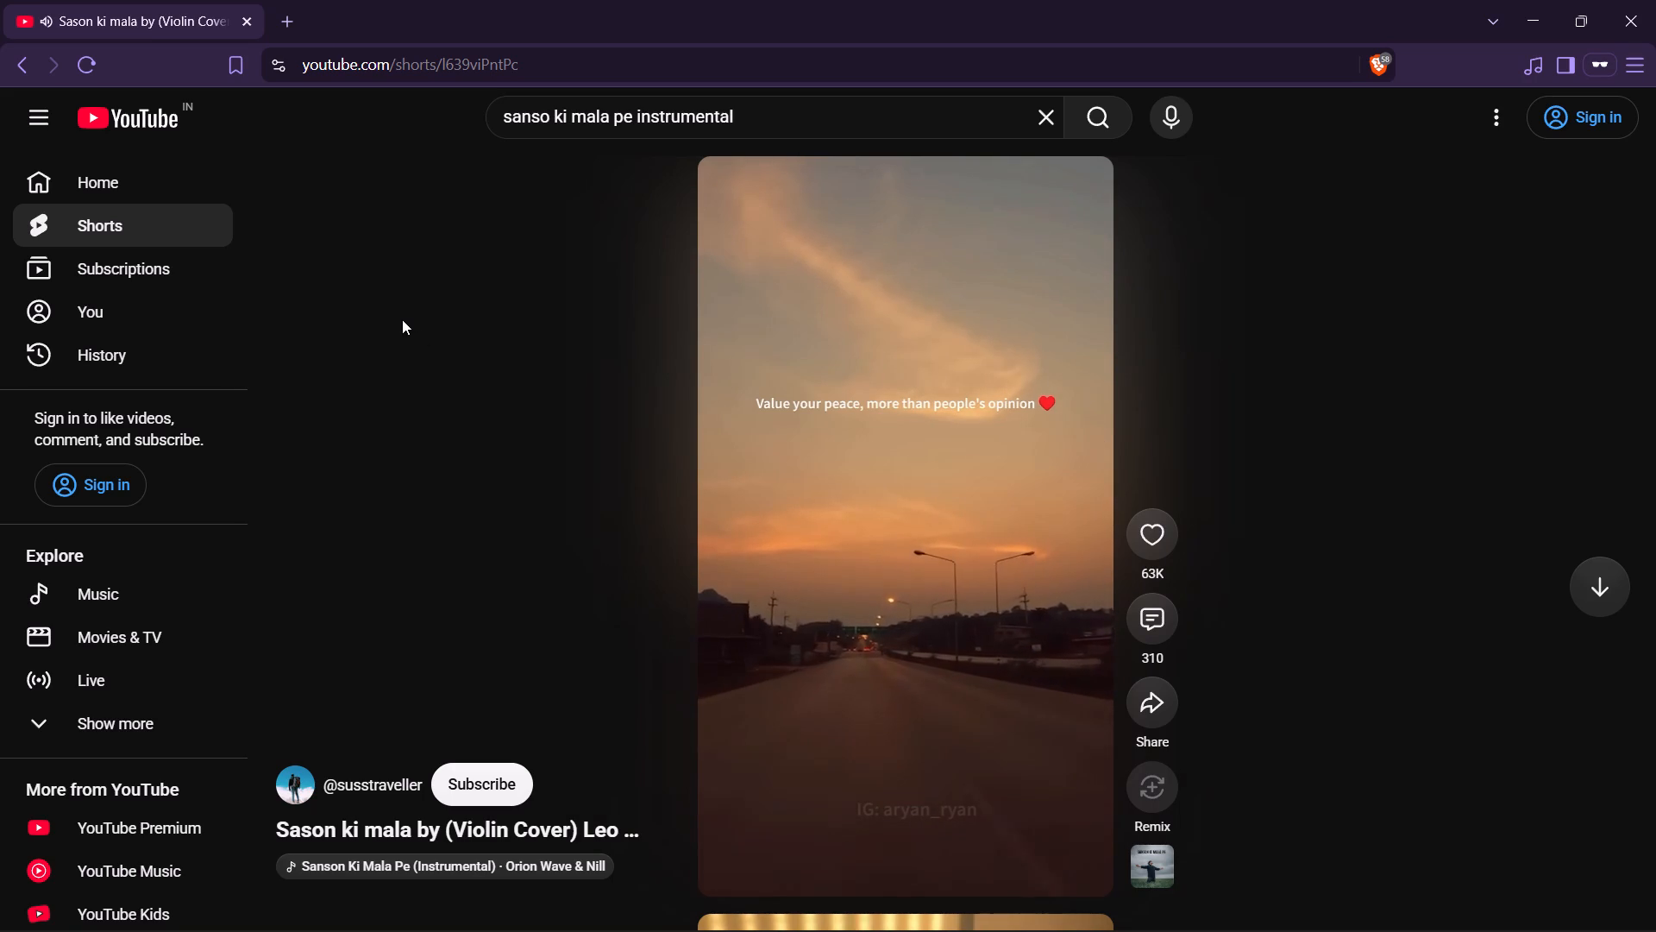
left_click(17, 67)
Browse the "sanso ki mala pe instrumental" results, sample the slowed and reverb instrumental video, and return to the results.
scroll(717, 362, "down", 2)
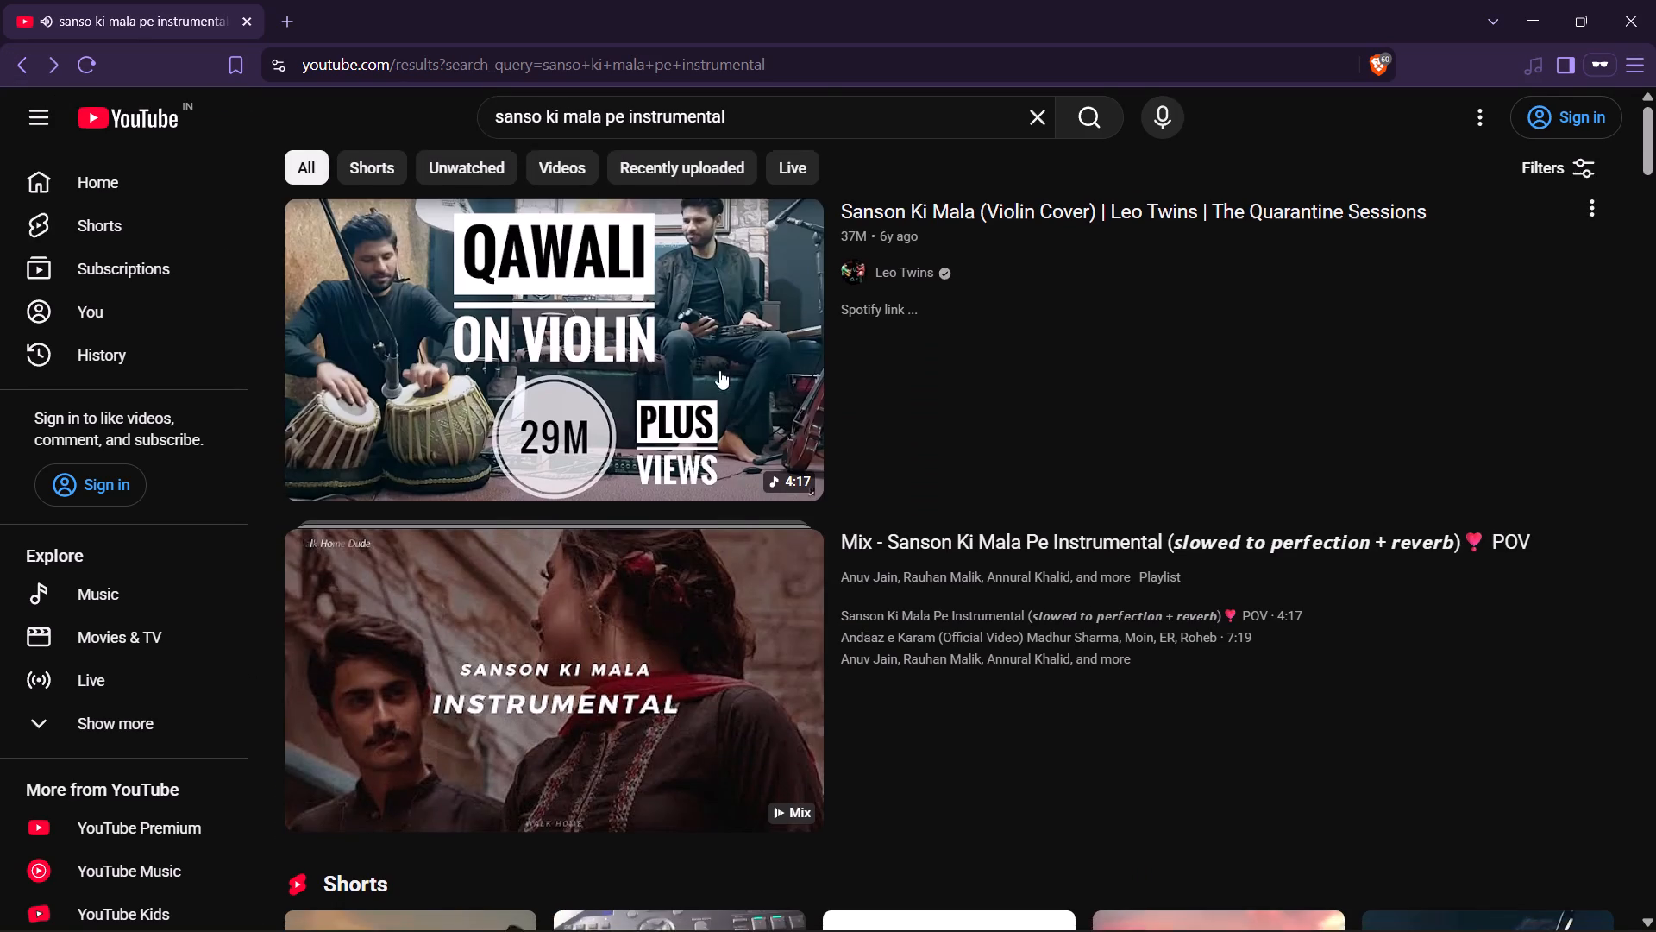
scroll(719, 370, "down", 8)
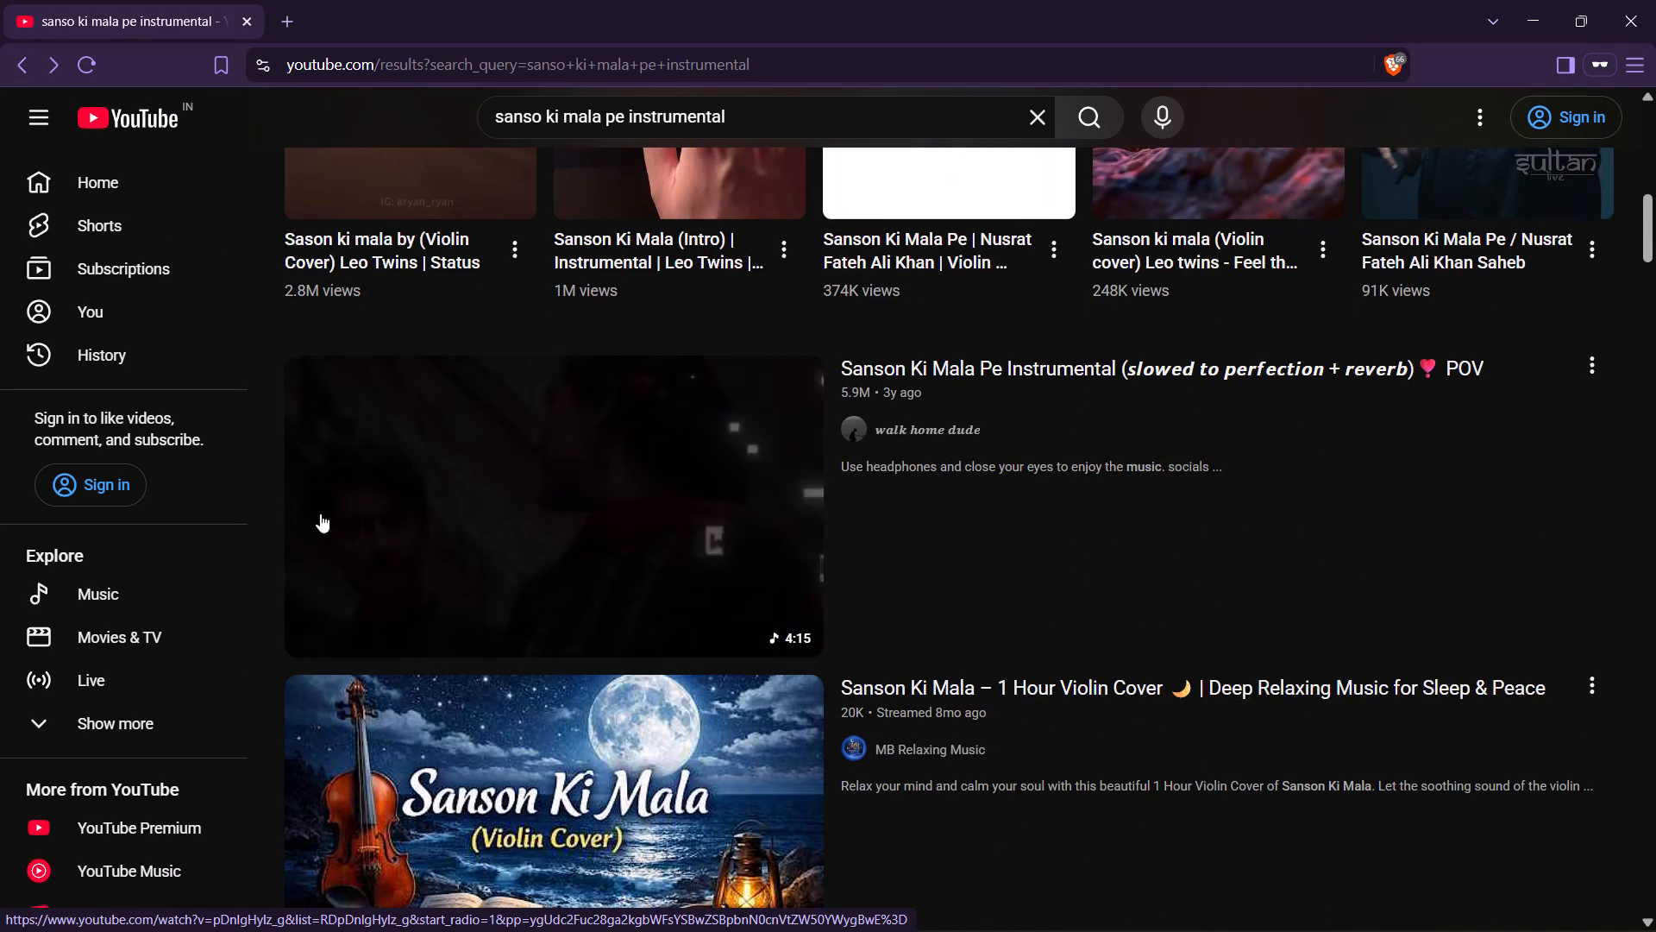
scroll(228, 501, "up", 20)
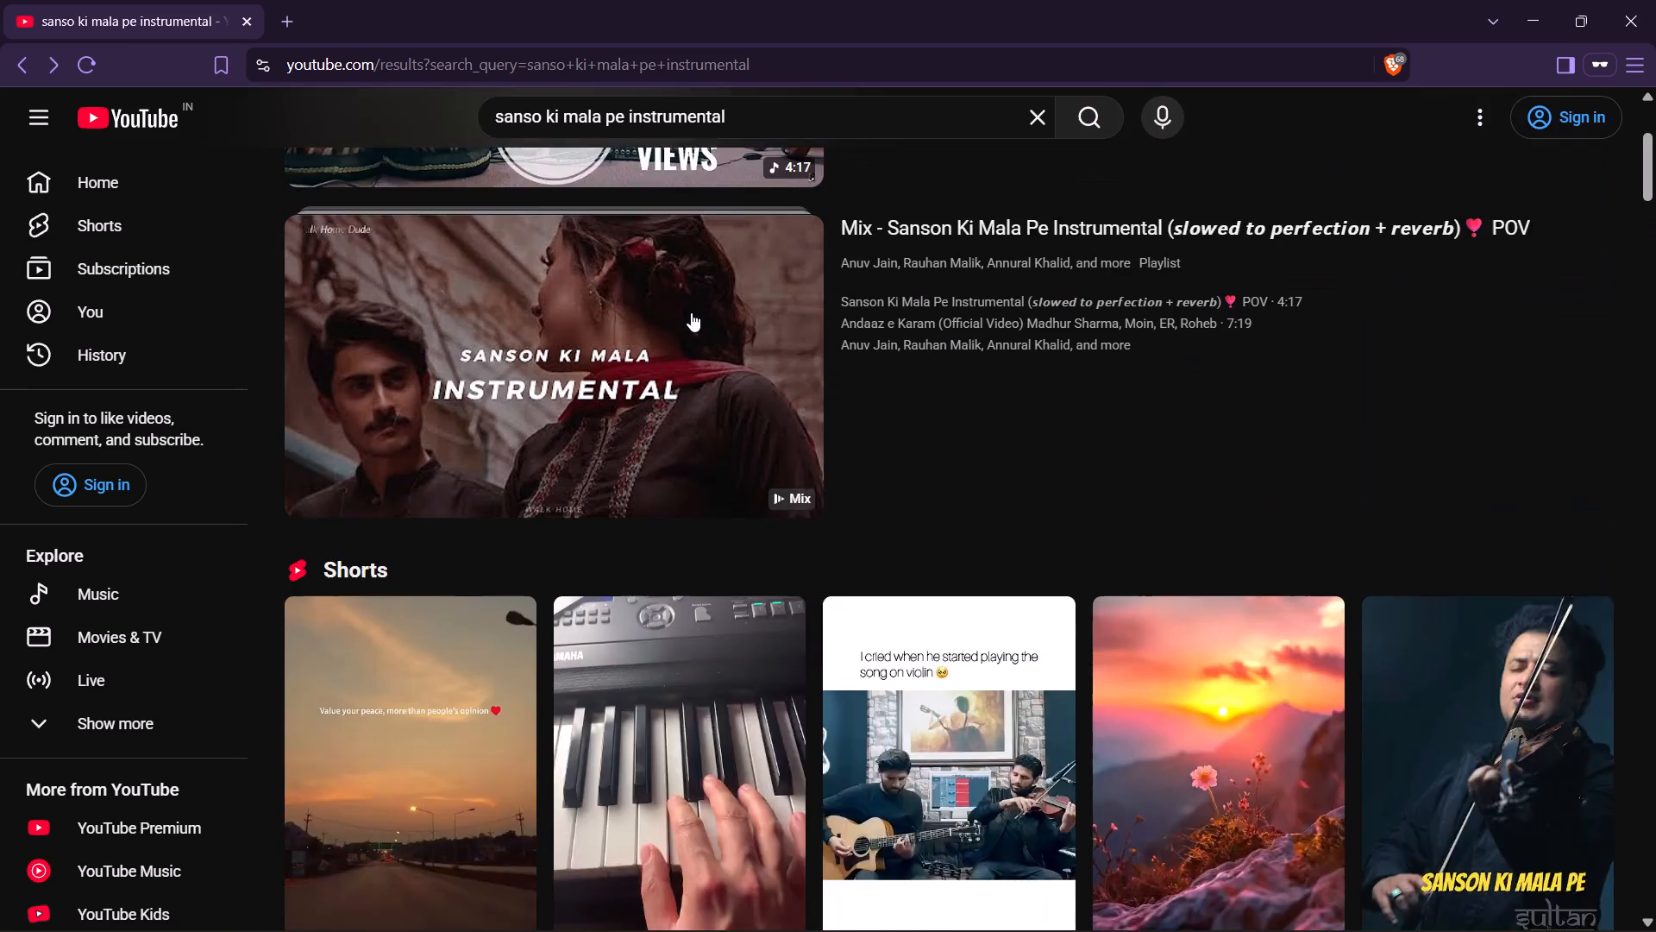
scroll(691, 312, "up", 4)
scroll(748, 229, "up", 8)
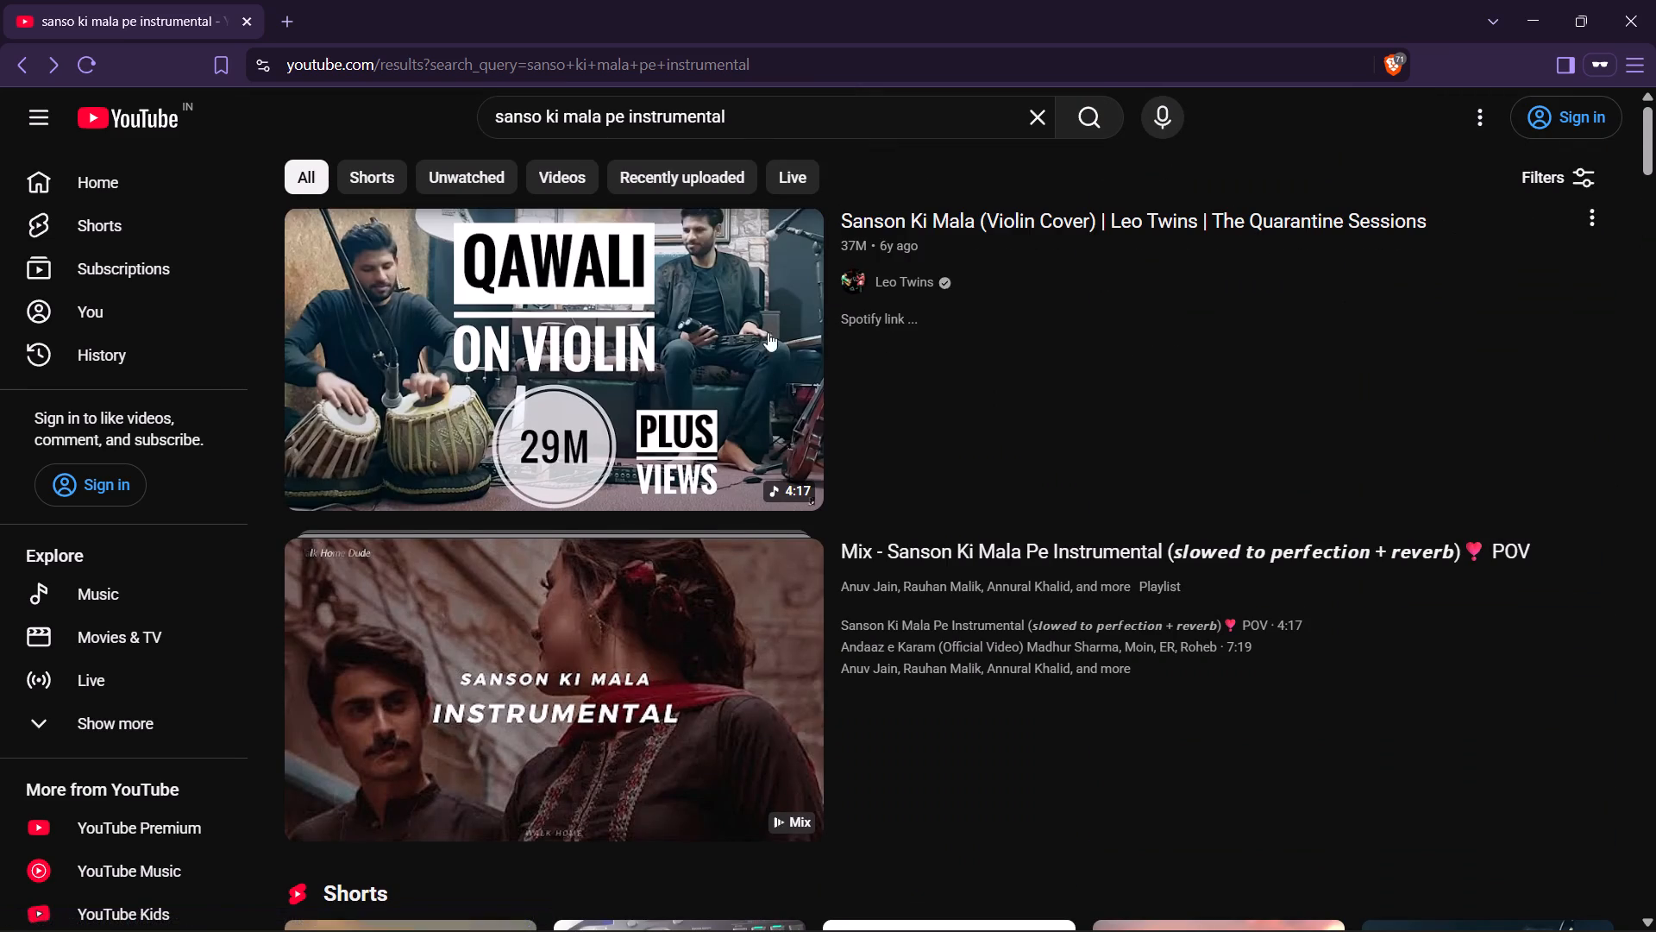
scroll(757, 439, "down", 7)
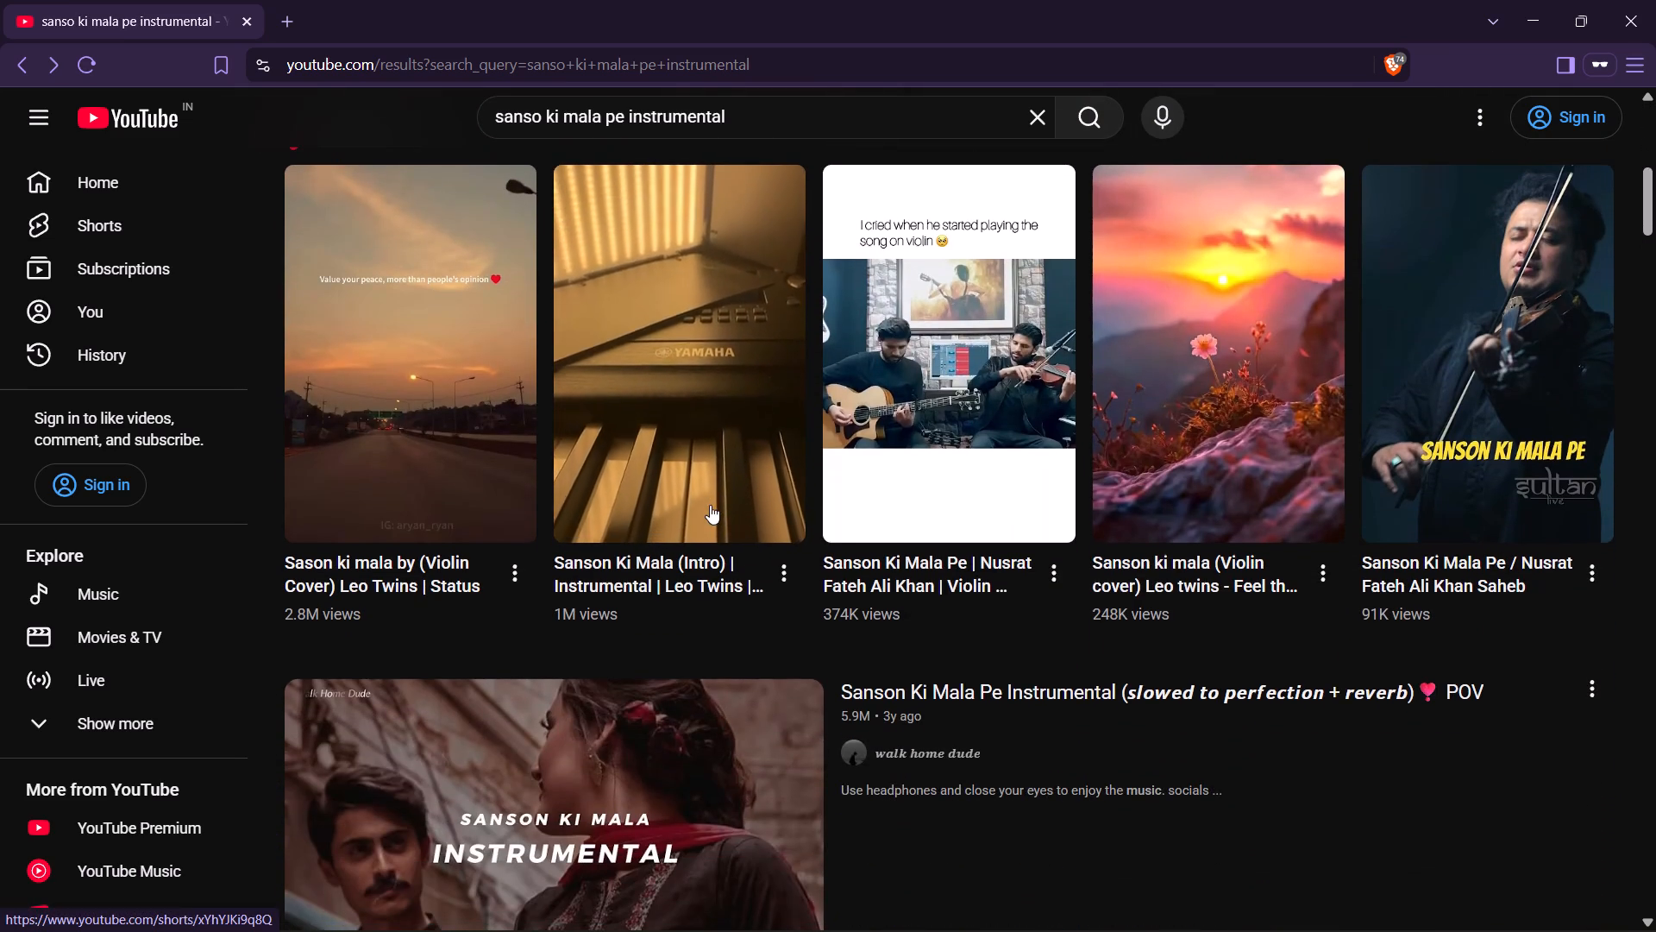
scroll(725, 495, "down", 4)
left_click(737, 402)
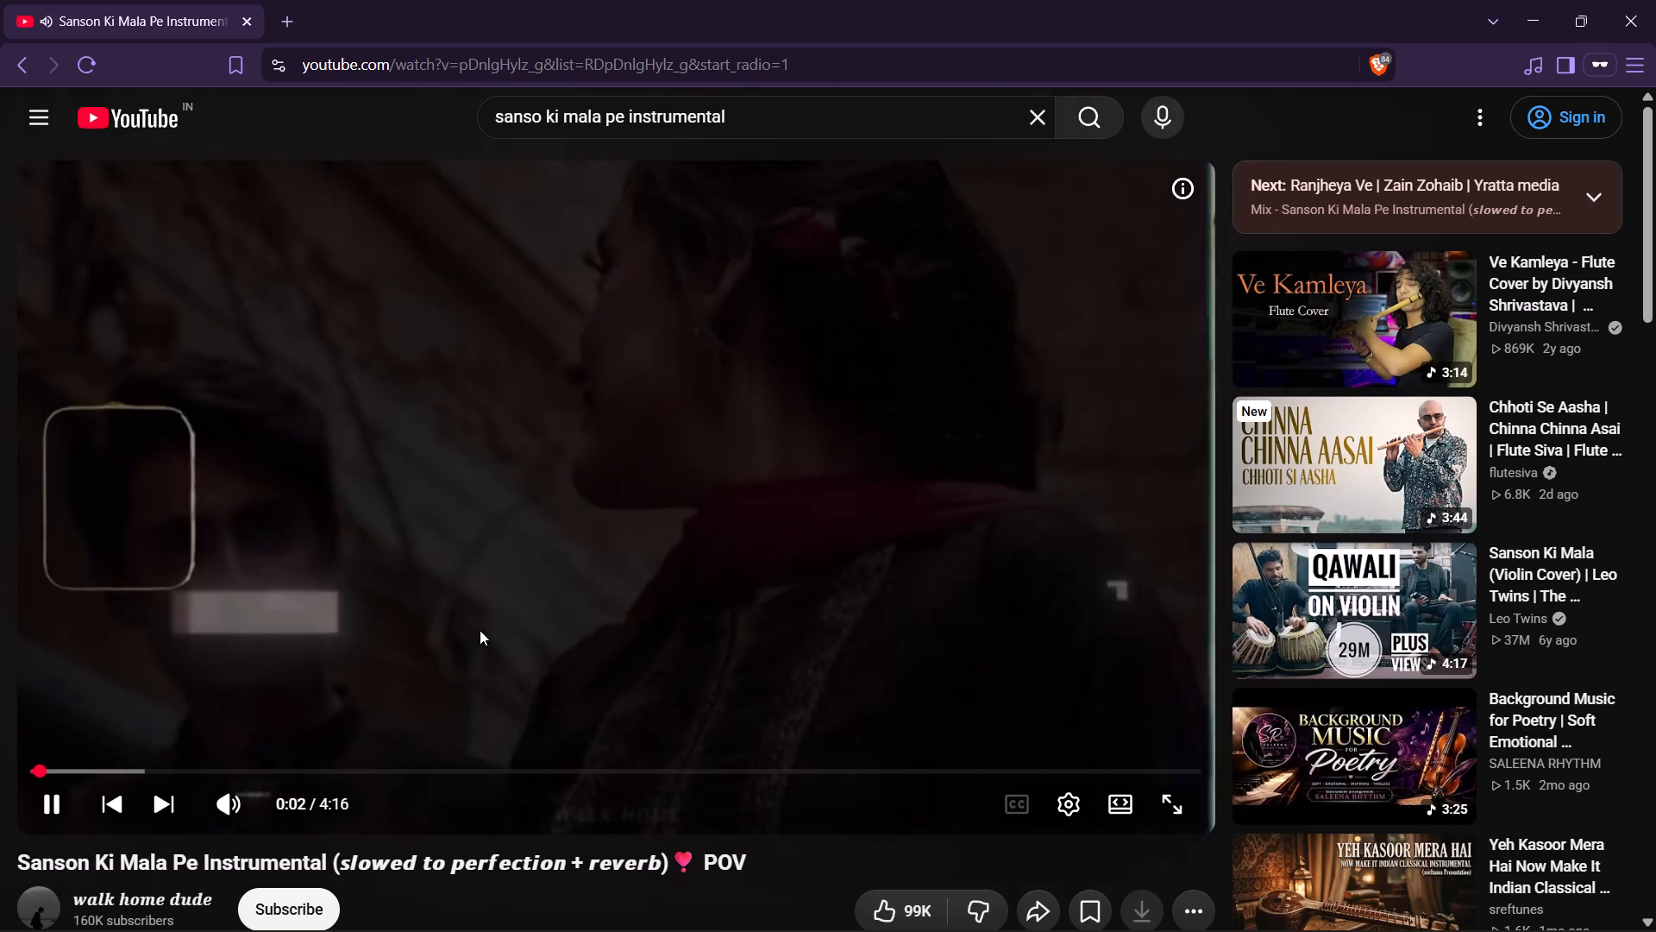
left_click(14, 67)
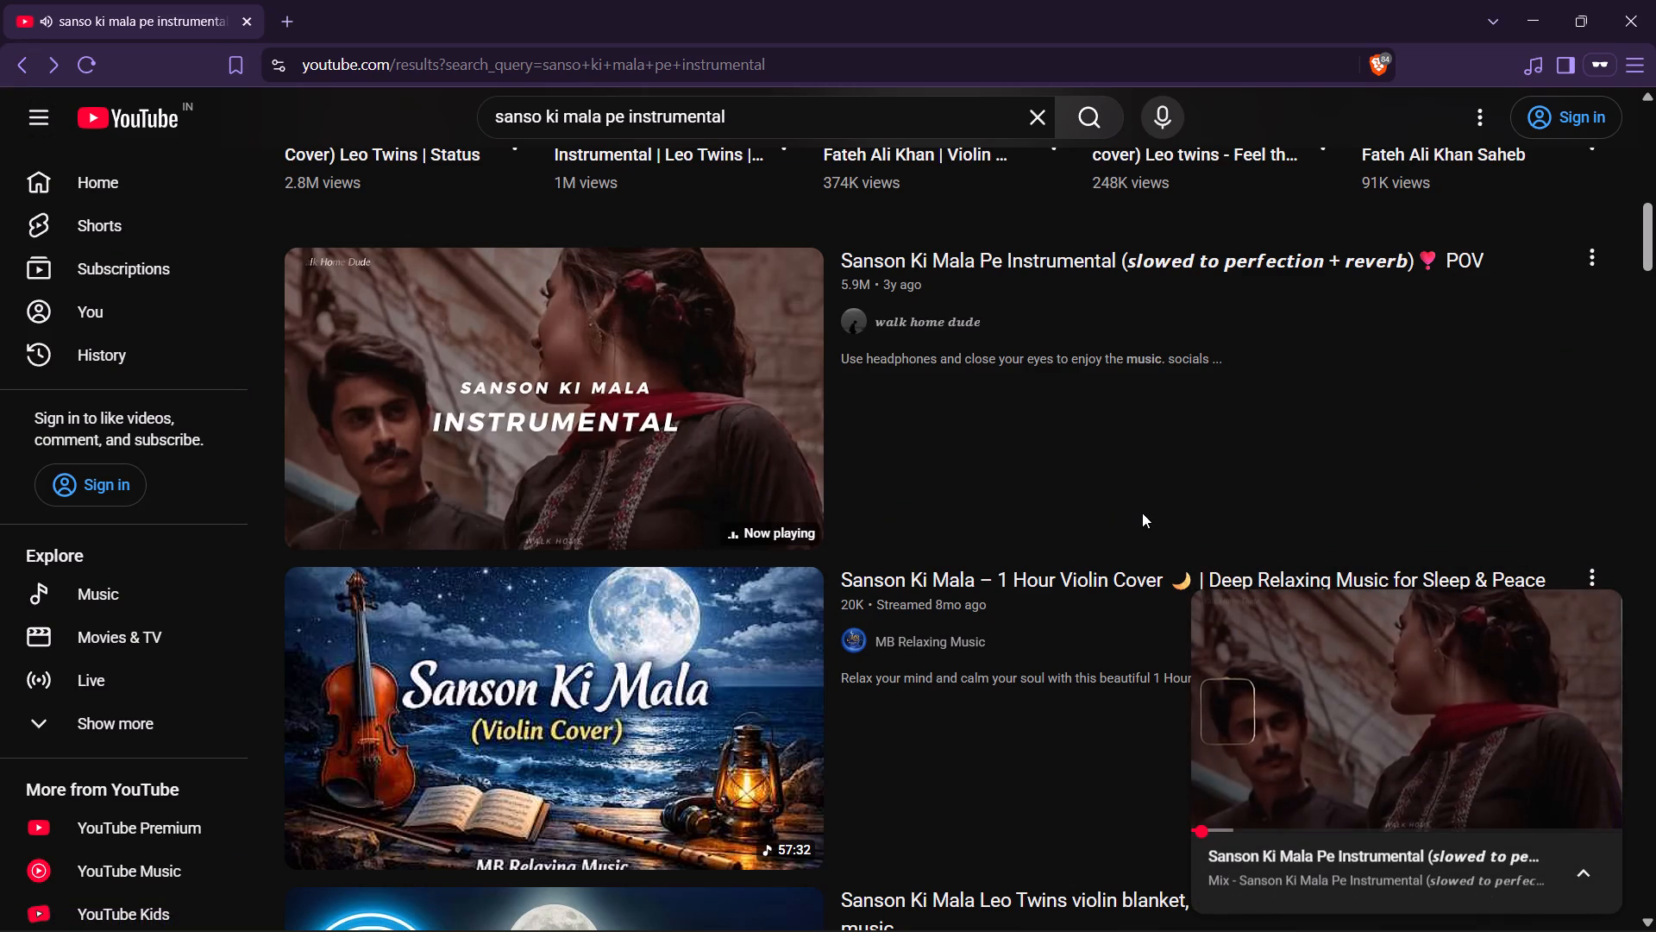
Play the "Sanson Ki Mala – 1 Hour Violin Cover" video and copy its share link.
left_click(693, 714)
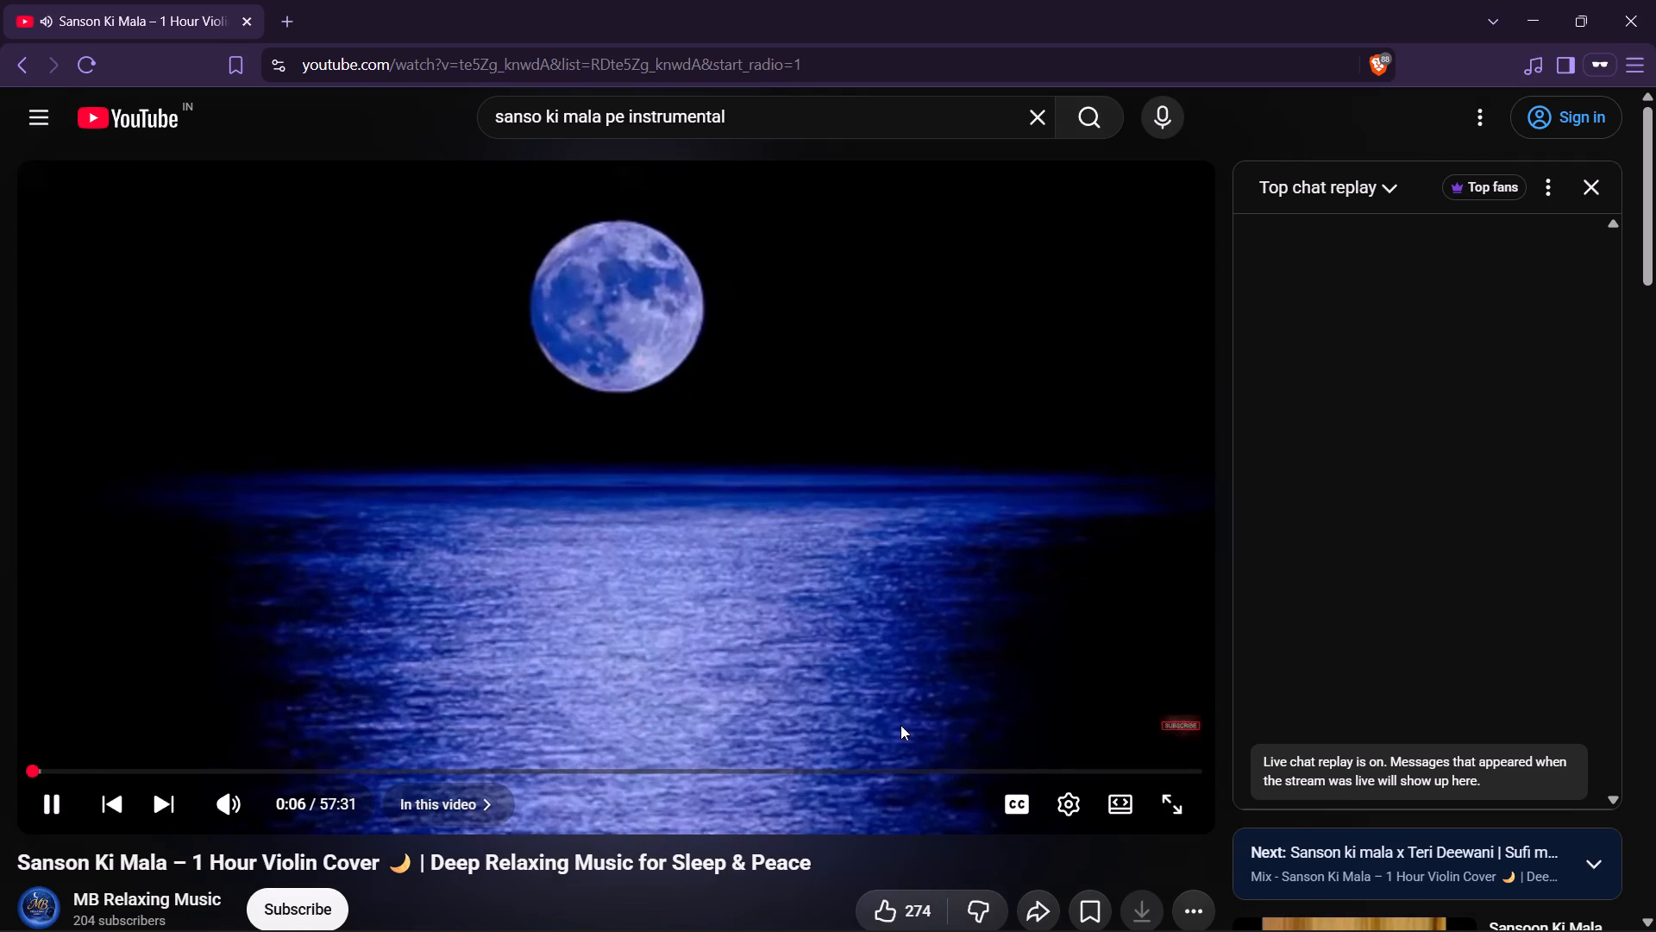
left_click(1025, 916)
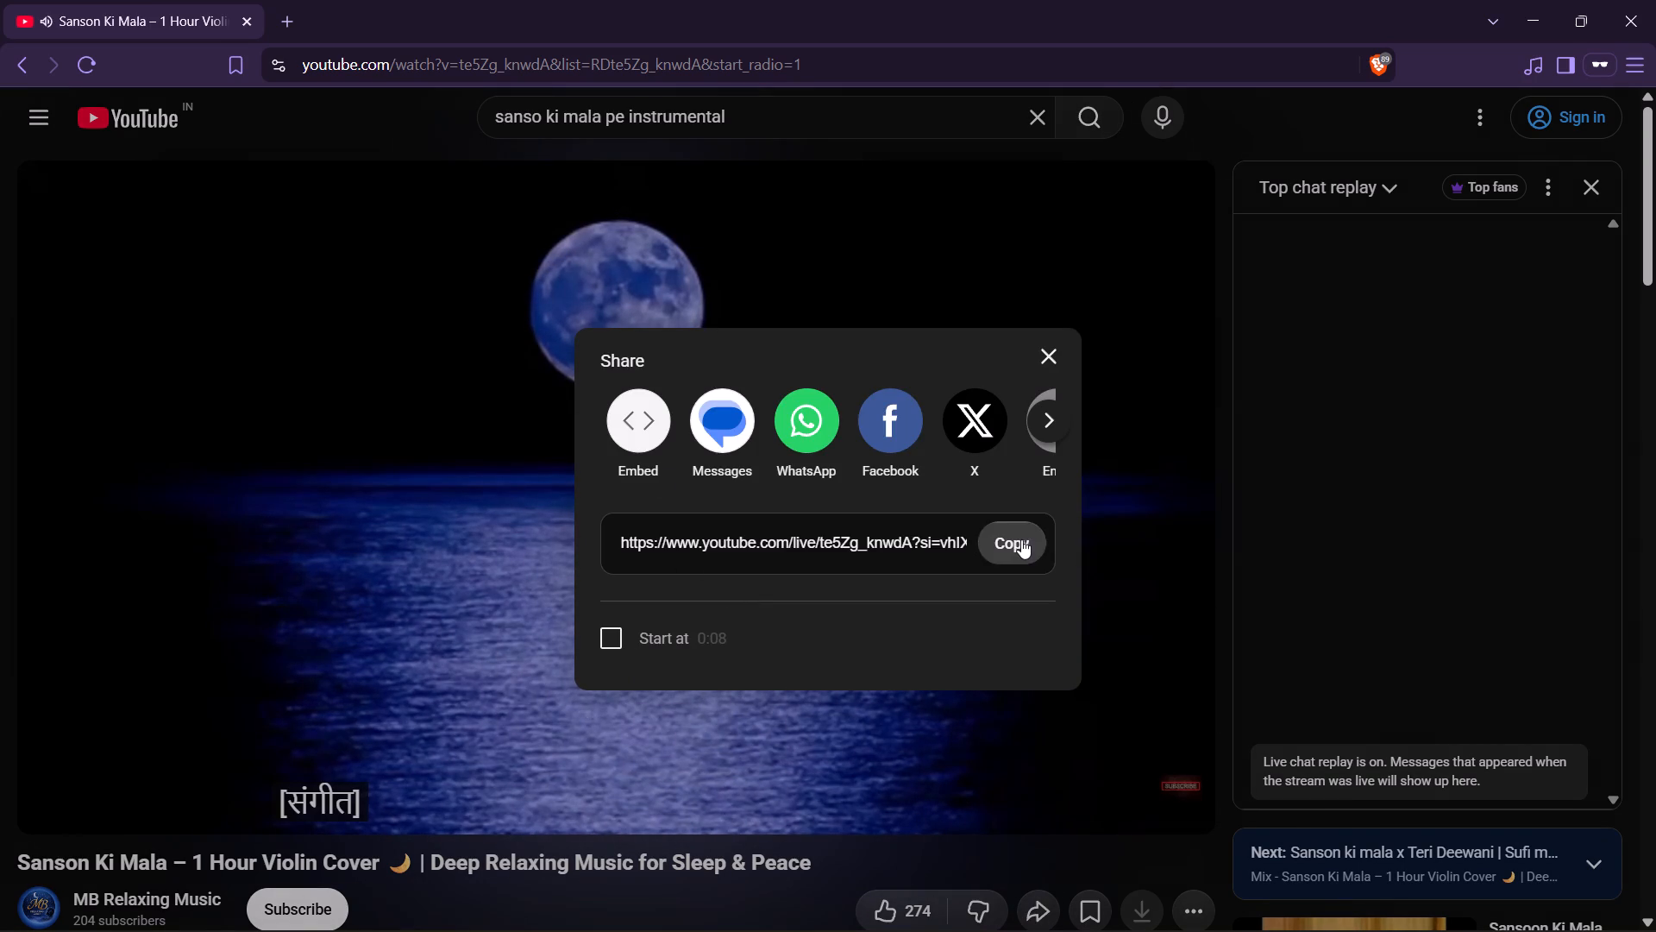
left_click(1021, 539)
left_click(1053, 363)
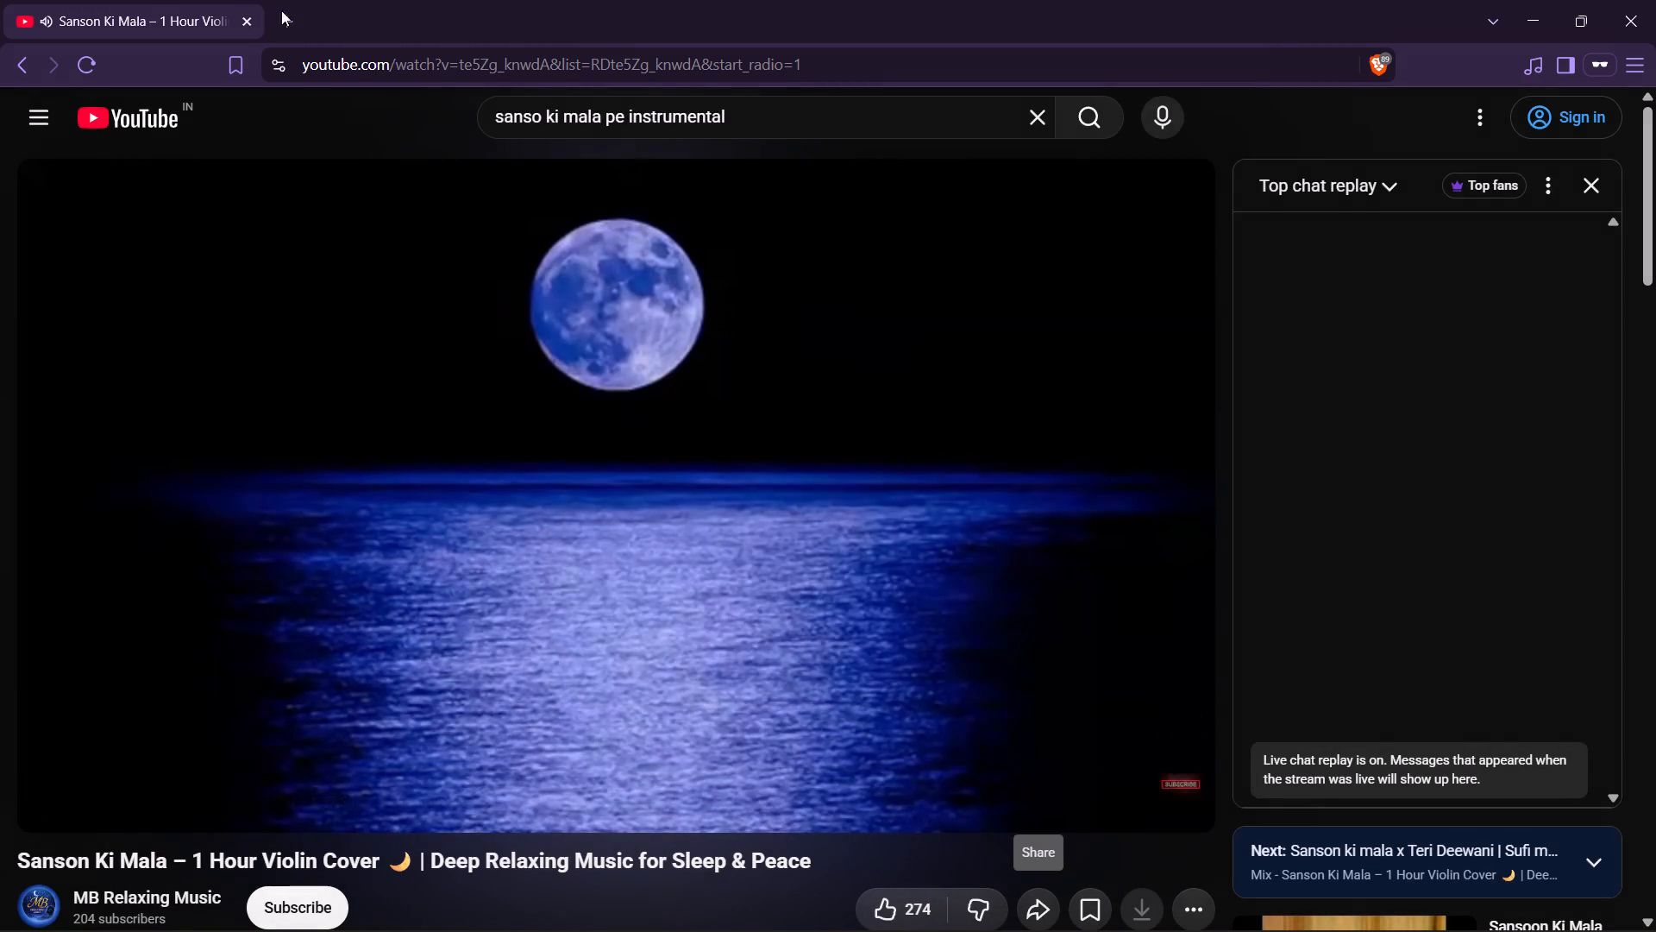
In a new browser tab, search the web for "mp3 download", then replace the query with "ytdown".
left_click(293, 13)
left_click(352, 59)
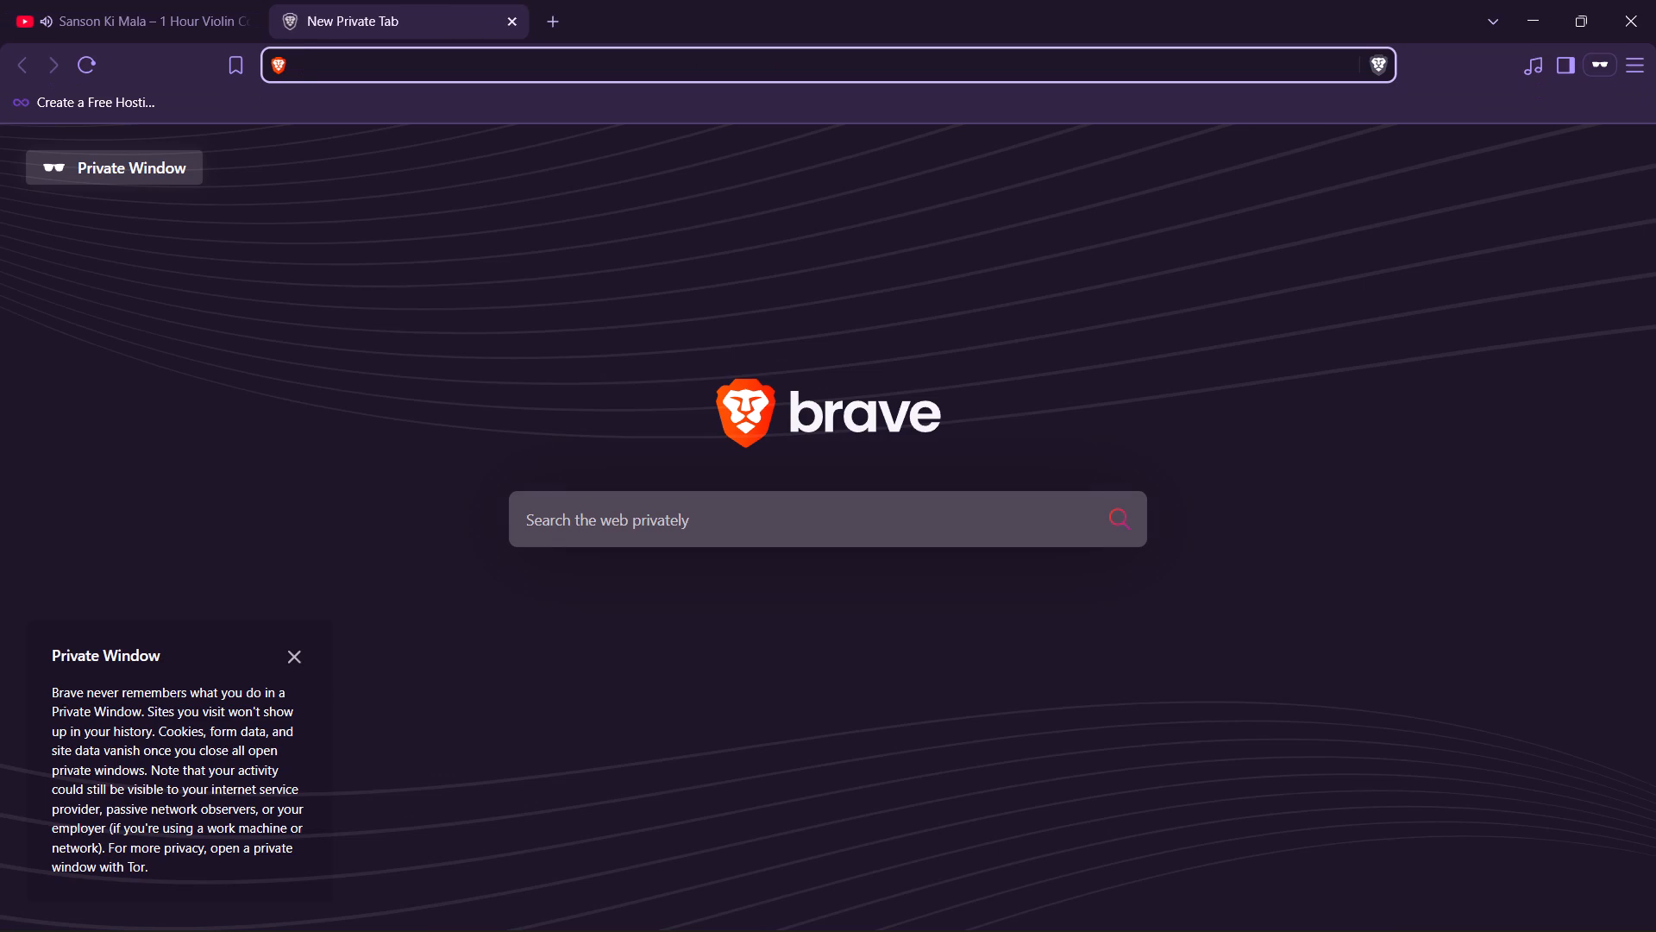
type("mp3")
key("space")
key("Down")
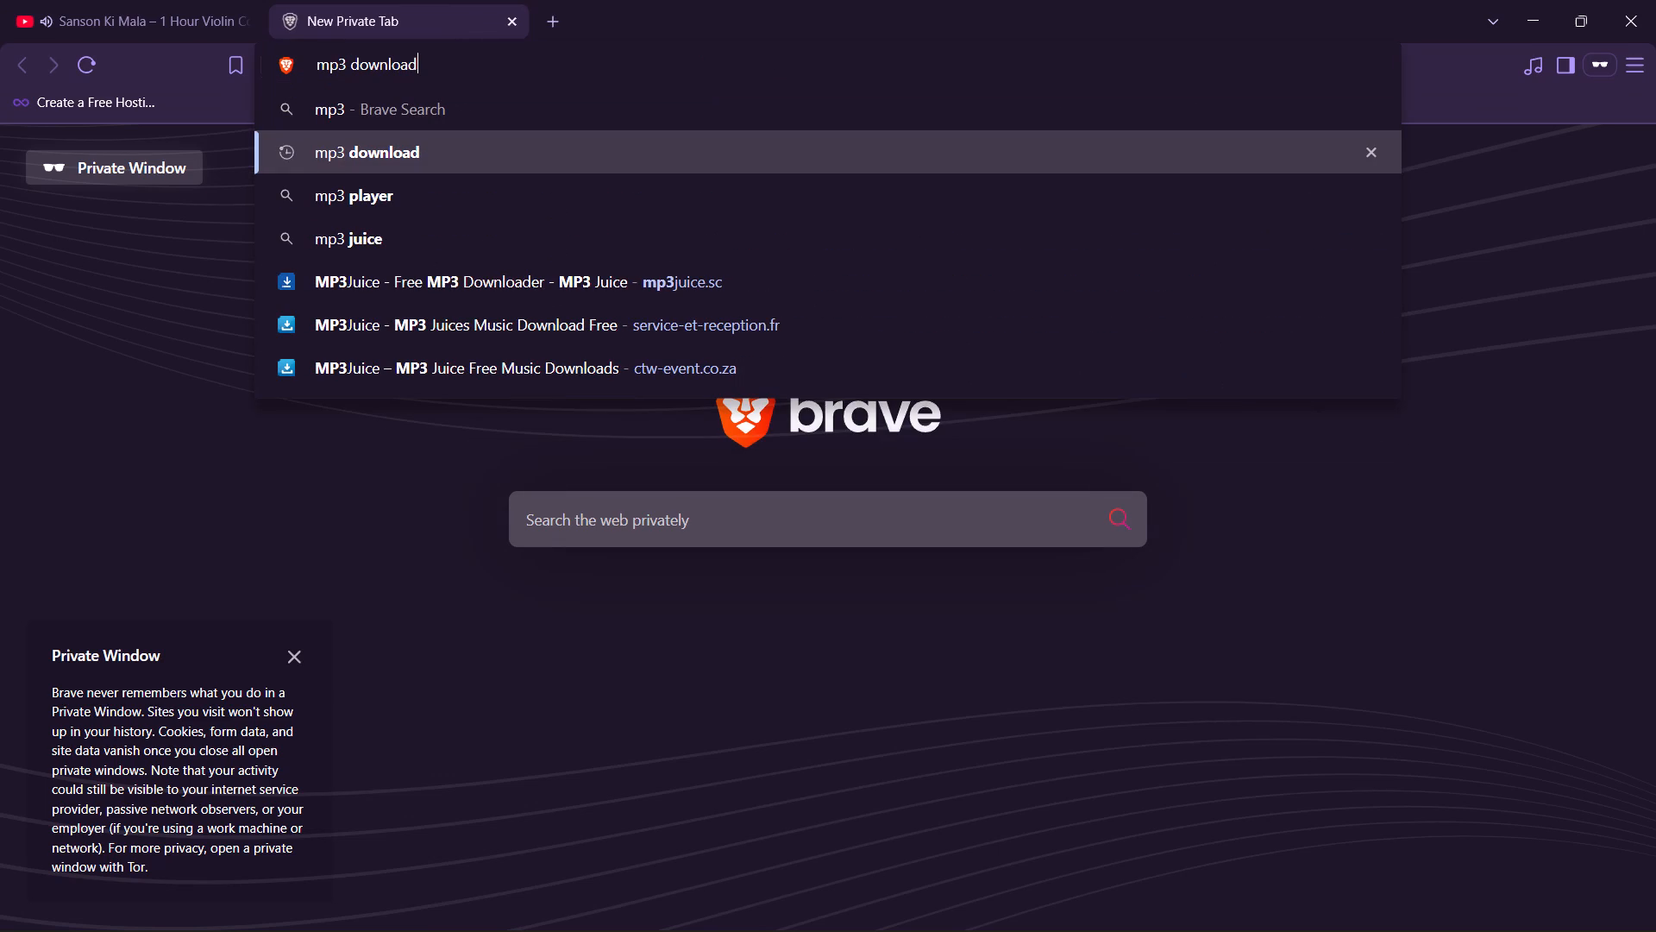
key("Return")
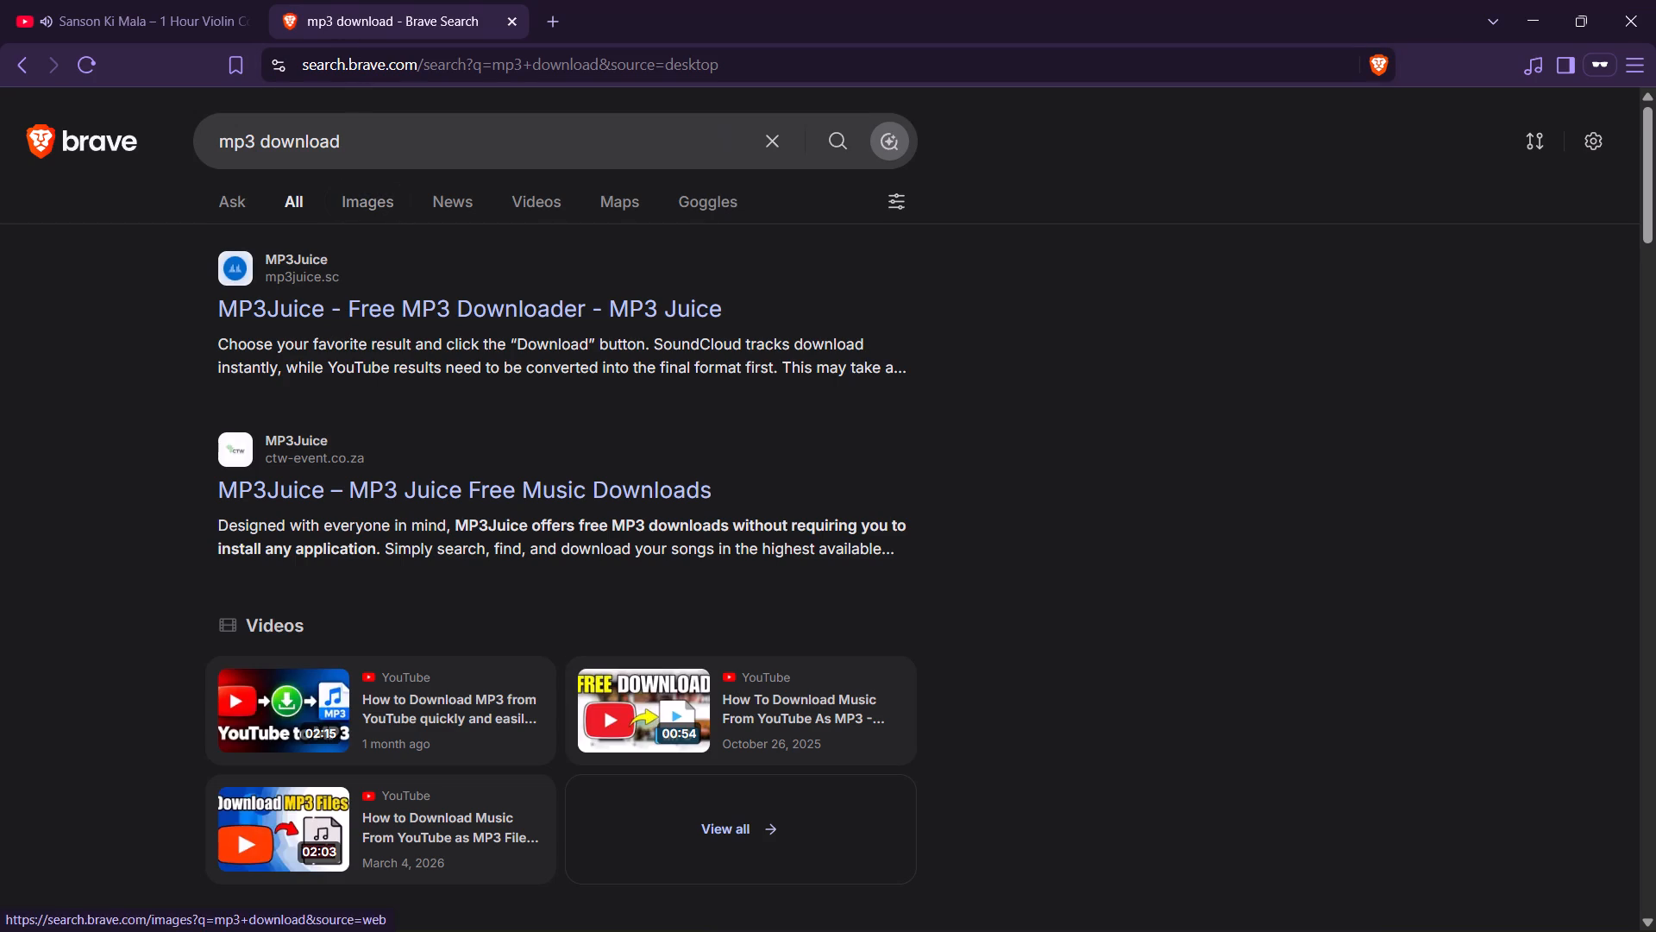
left_click(394, 139)
key("ctrl+a")
type("yt")
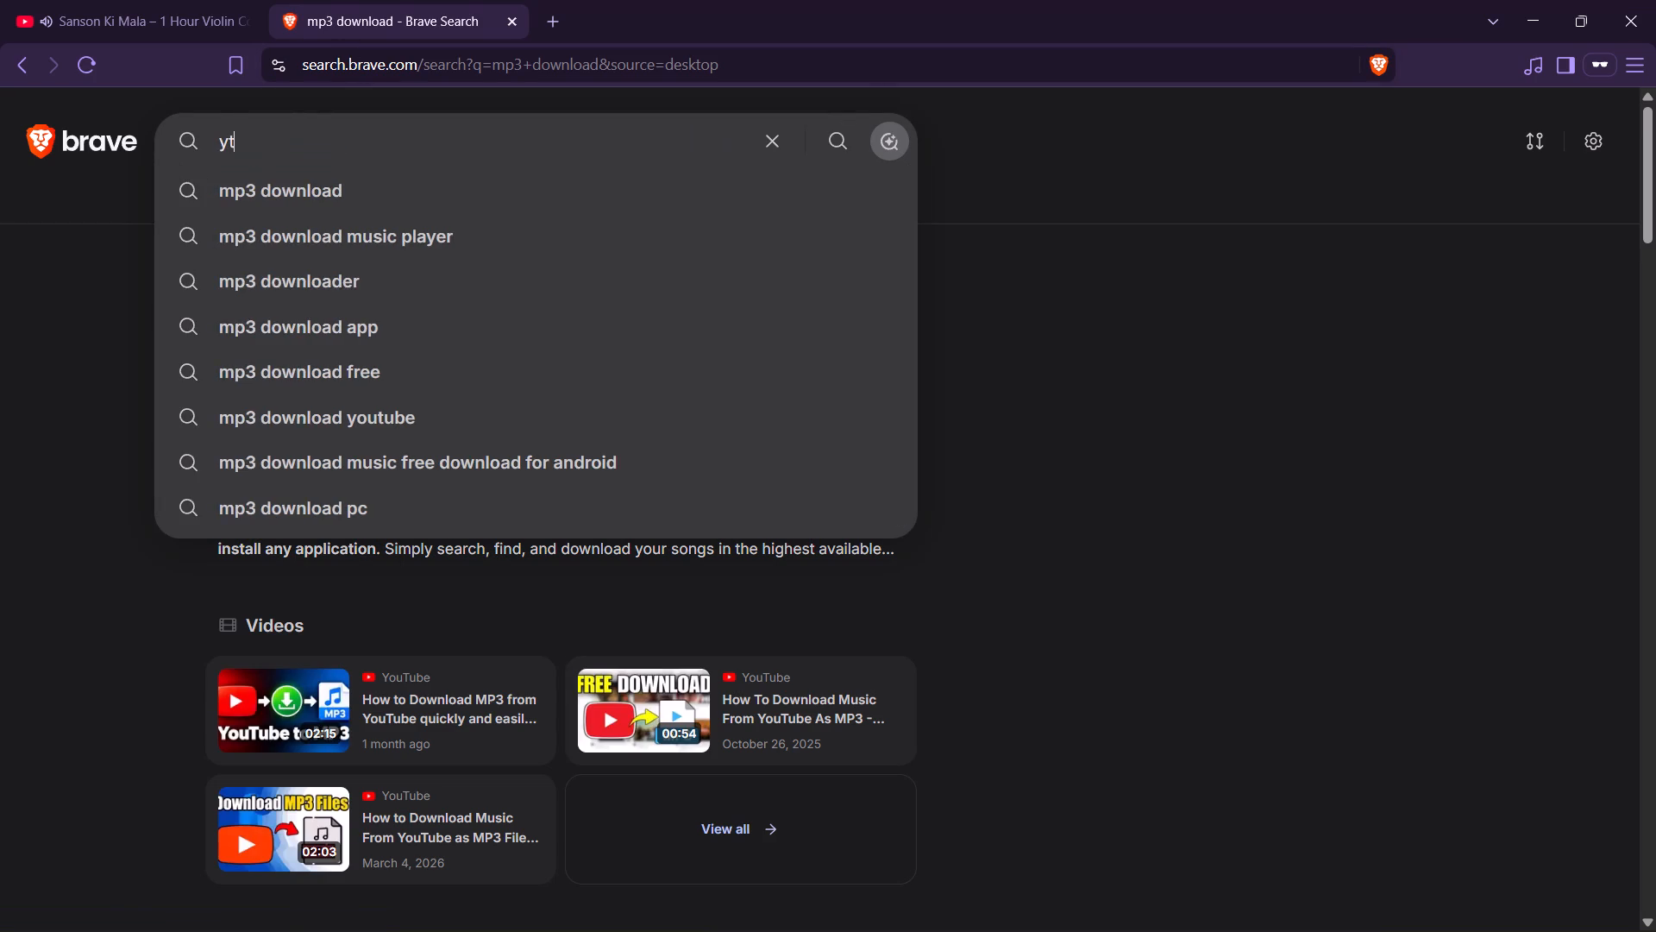
key("space")
key("d")
key("o")
key("w")
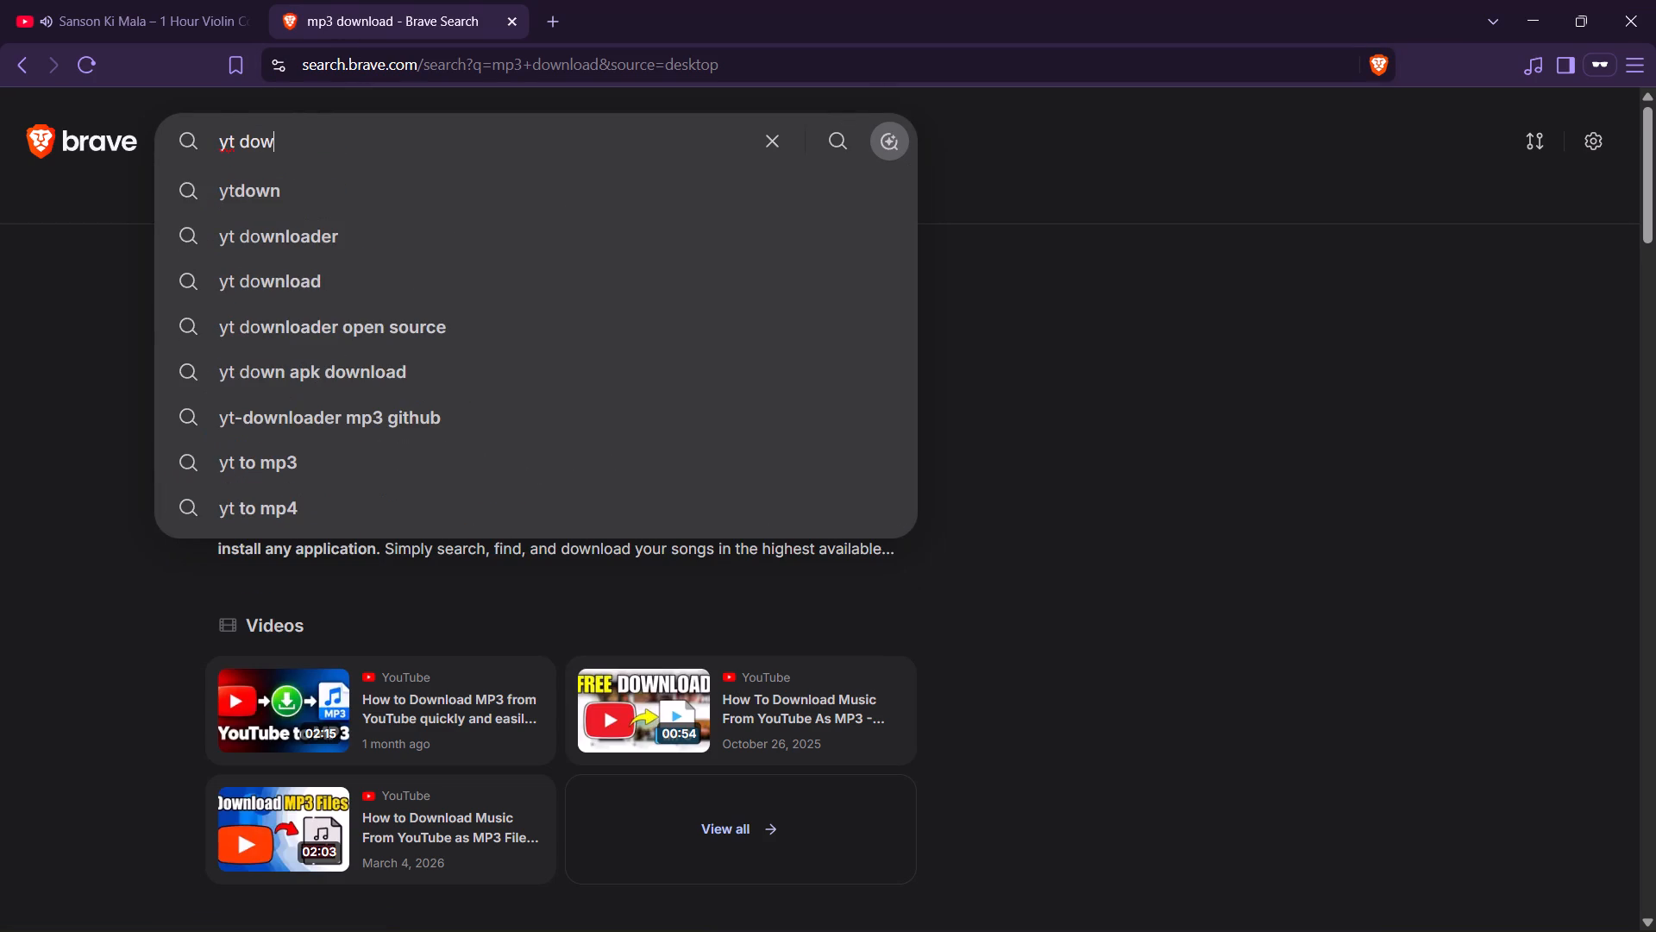
left_click(360, 190)
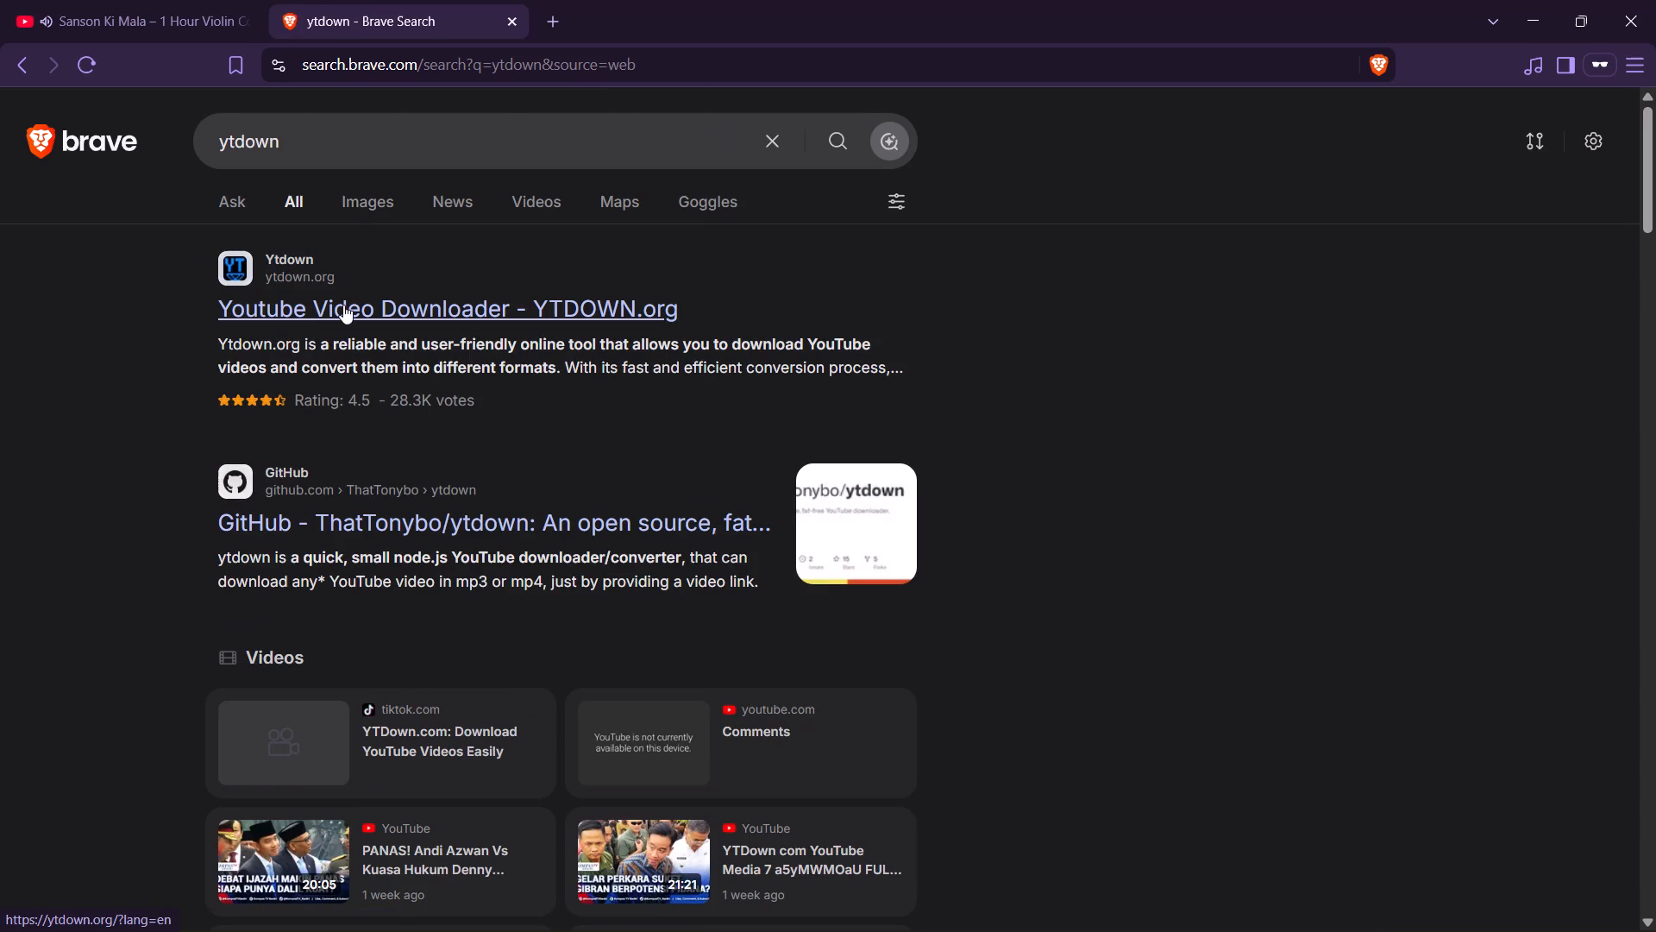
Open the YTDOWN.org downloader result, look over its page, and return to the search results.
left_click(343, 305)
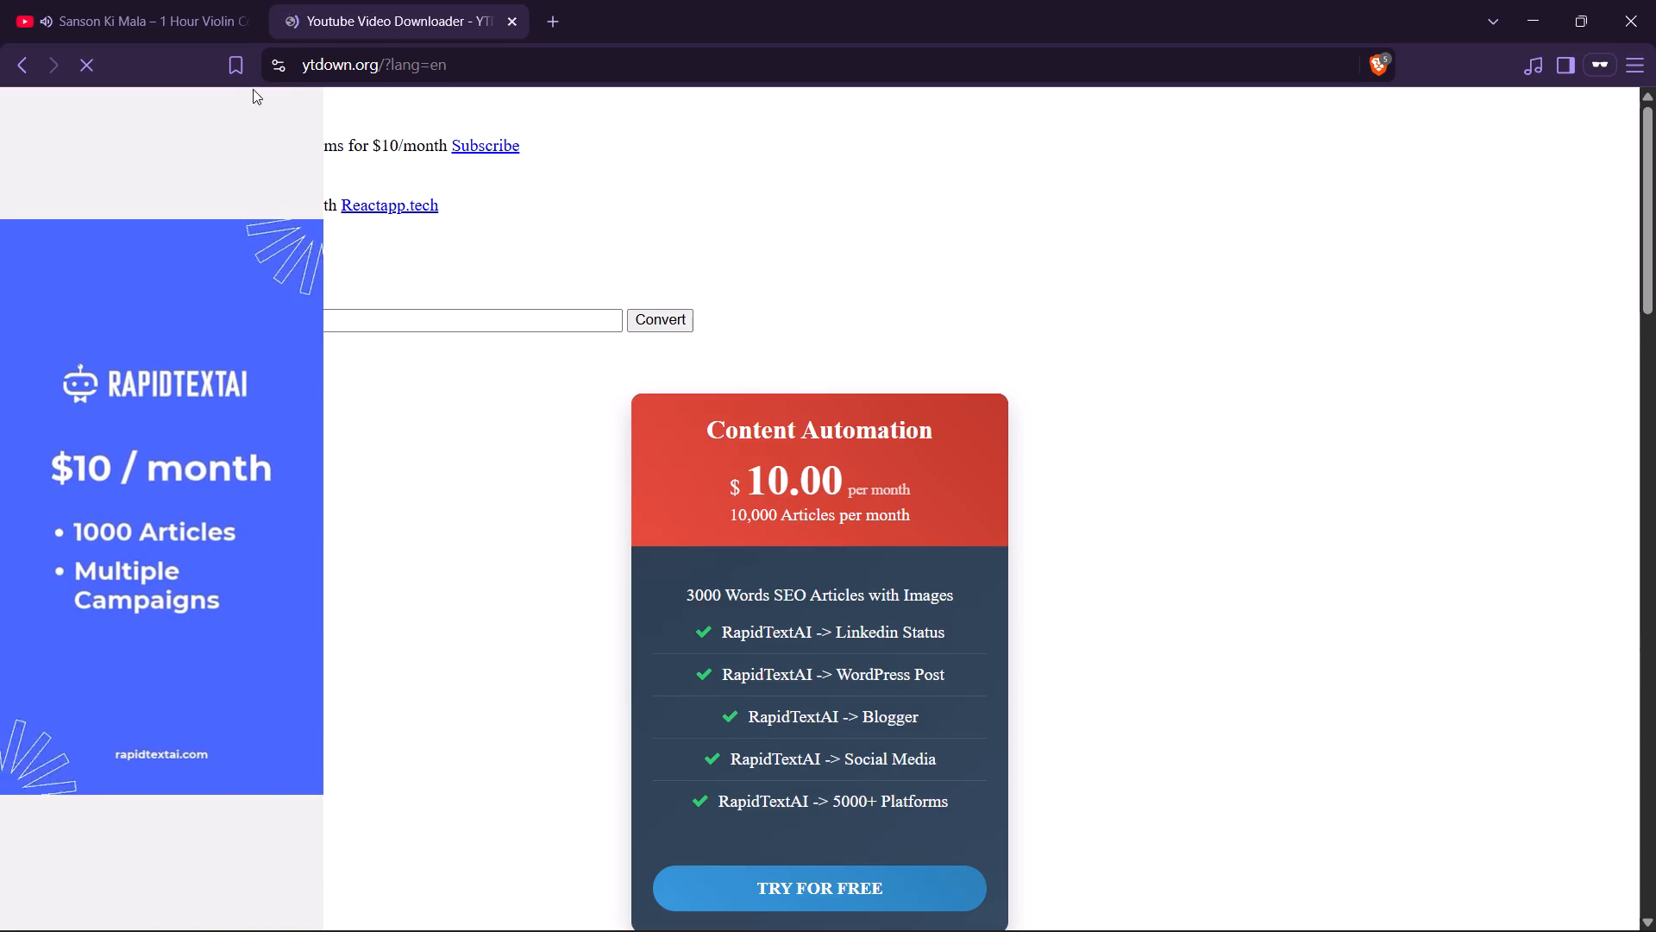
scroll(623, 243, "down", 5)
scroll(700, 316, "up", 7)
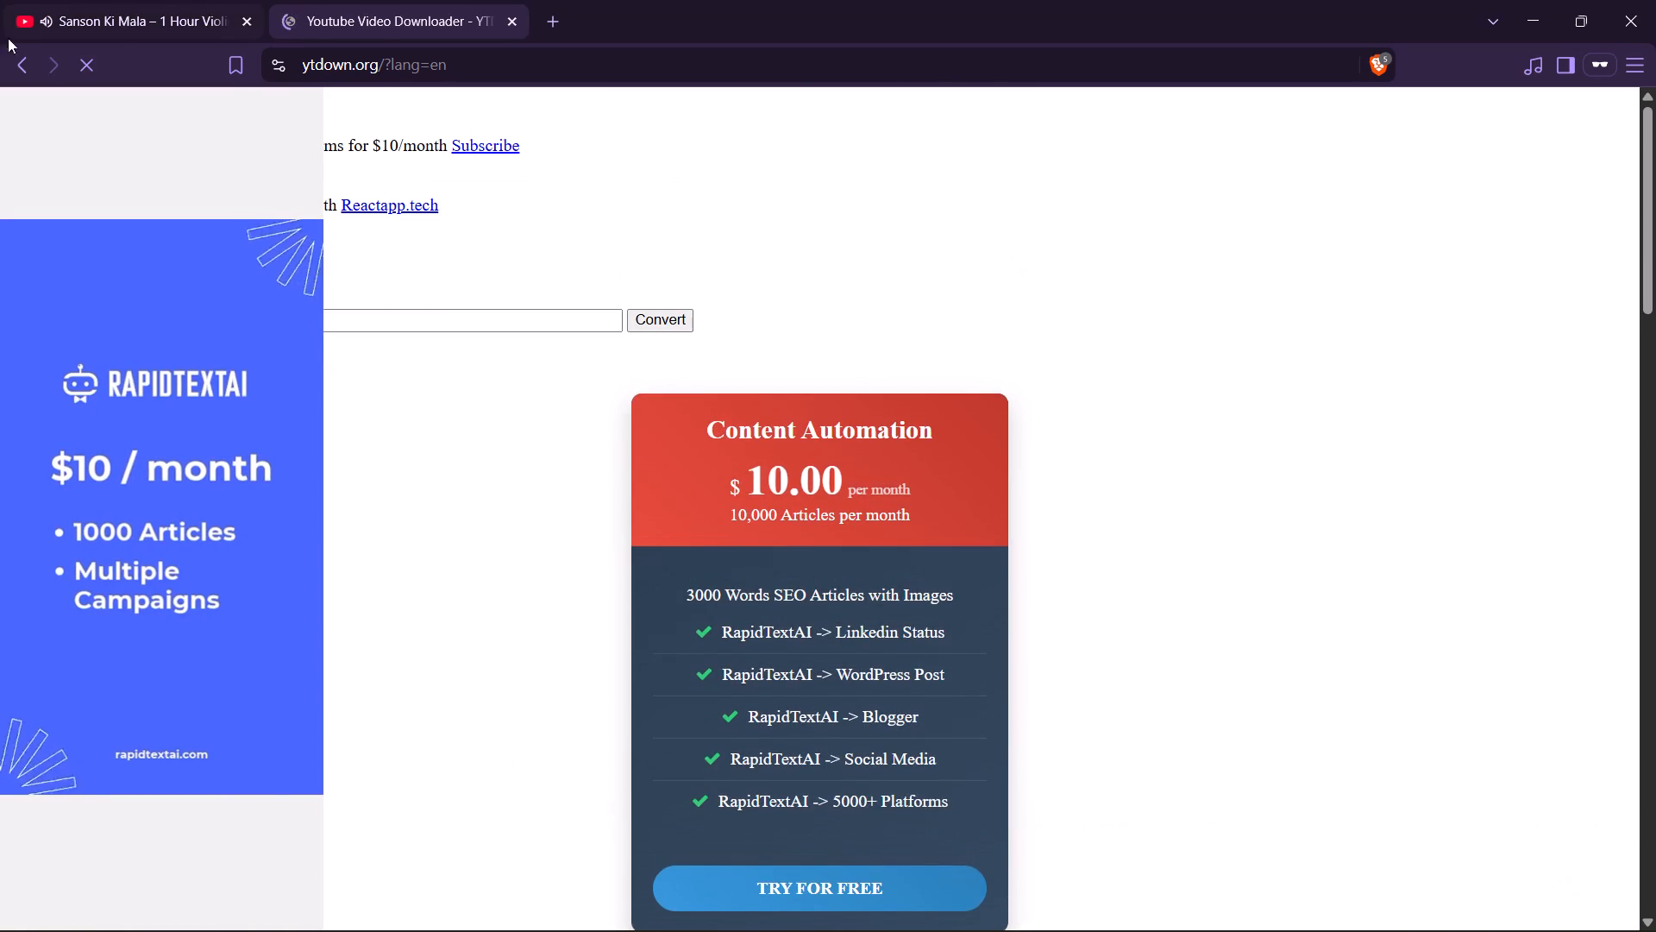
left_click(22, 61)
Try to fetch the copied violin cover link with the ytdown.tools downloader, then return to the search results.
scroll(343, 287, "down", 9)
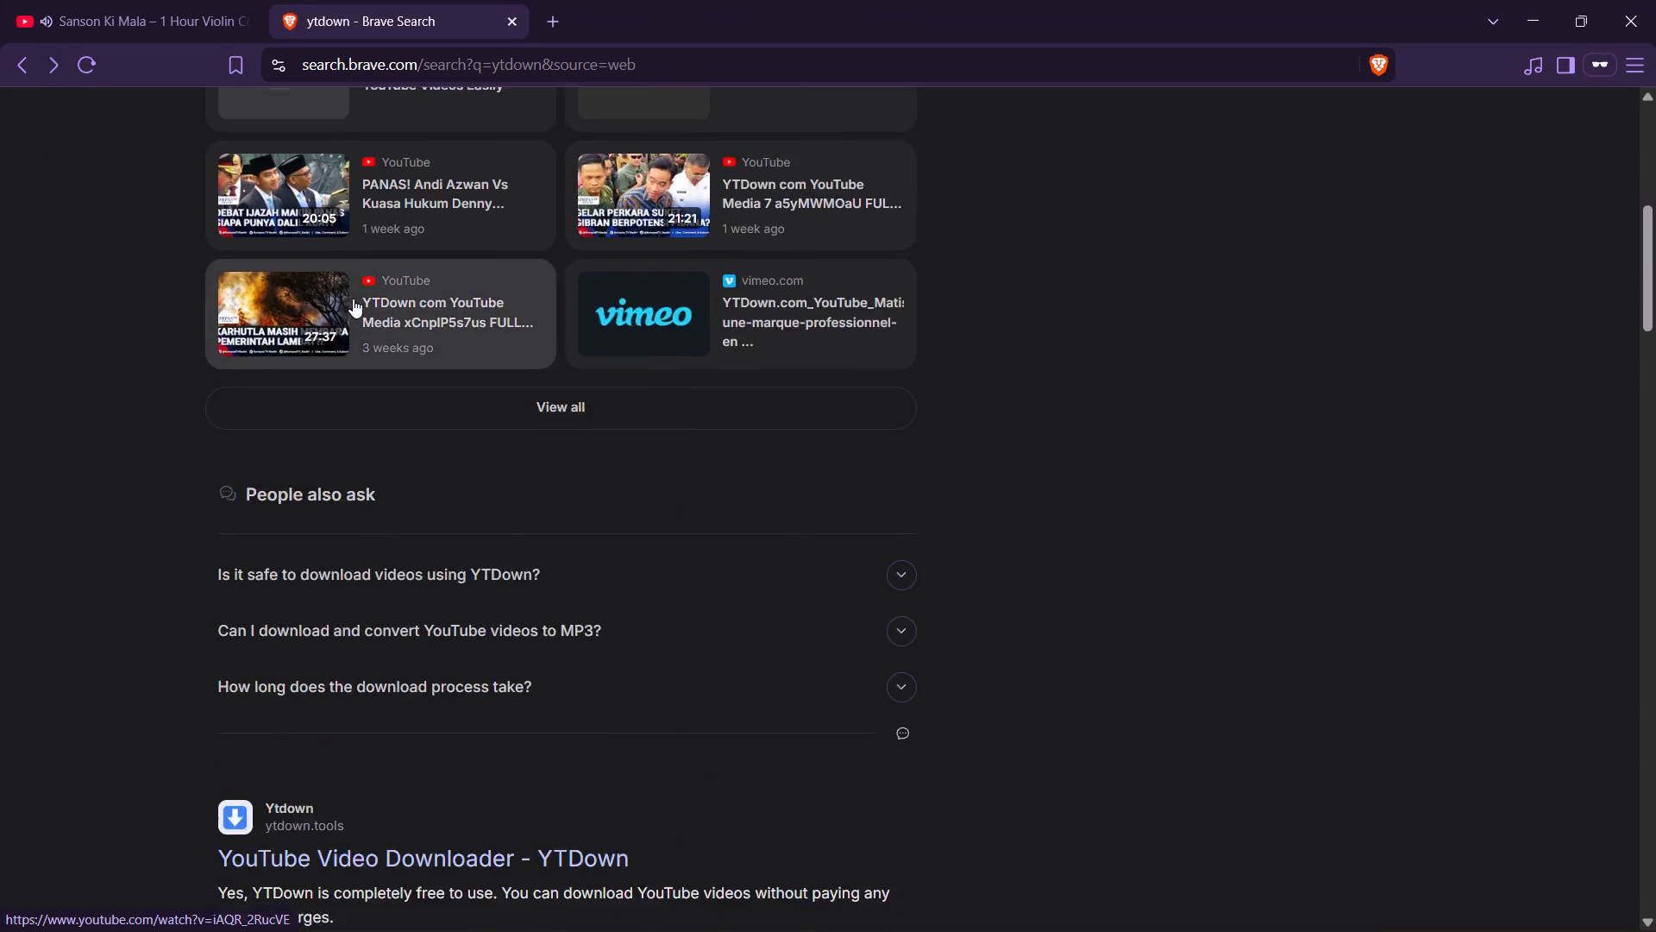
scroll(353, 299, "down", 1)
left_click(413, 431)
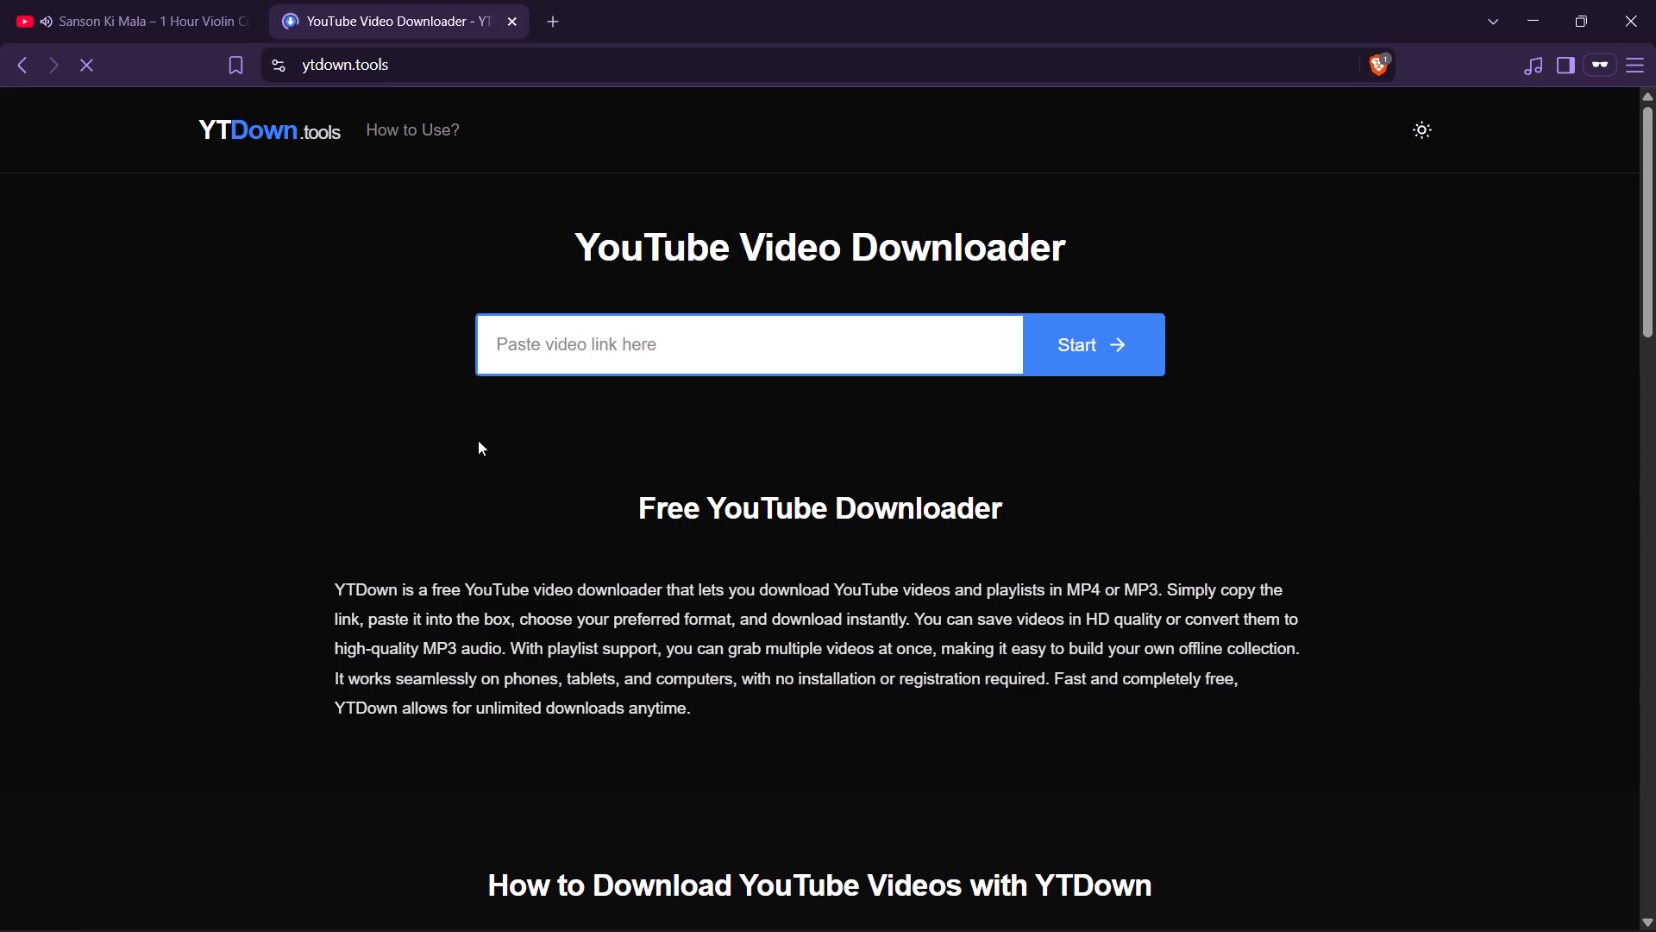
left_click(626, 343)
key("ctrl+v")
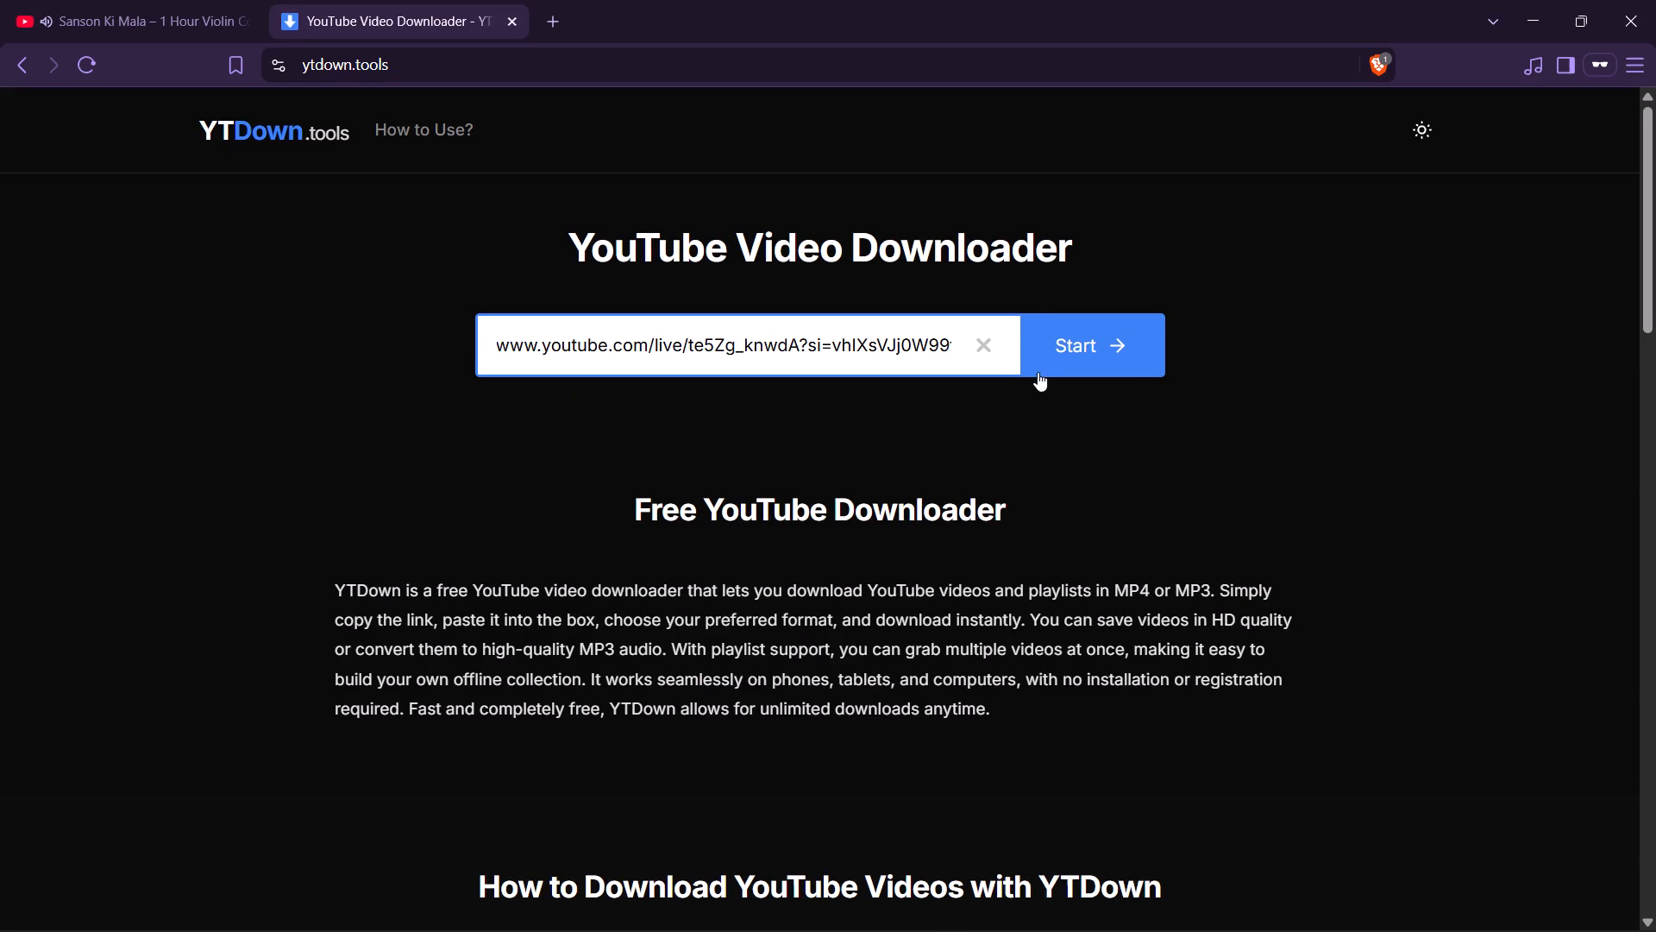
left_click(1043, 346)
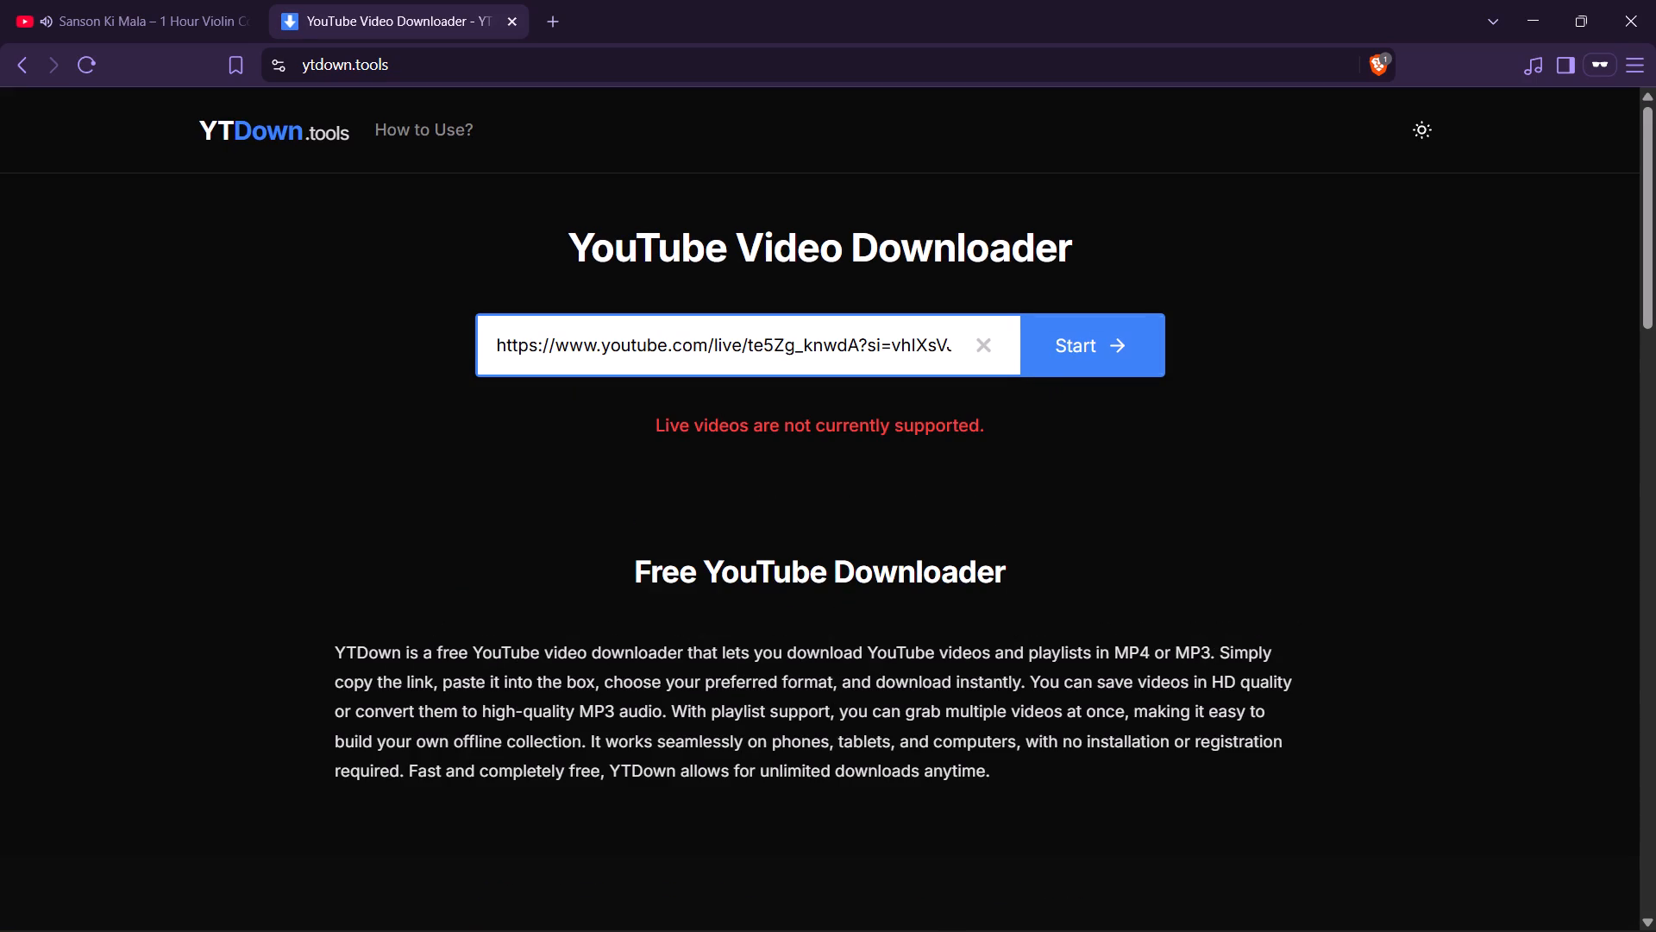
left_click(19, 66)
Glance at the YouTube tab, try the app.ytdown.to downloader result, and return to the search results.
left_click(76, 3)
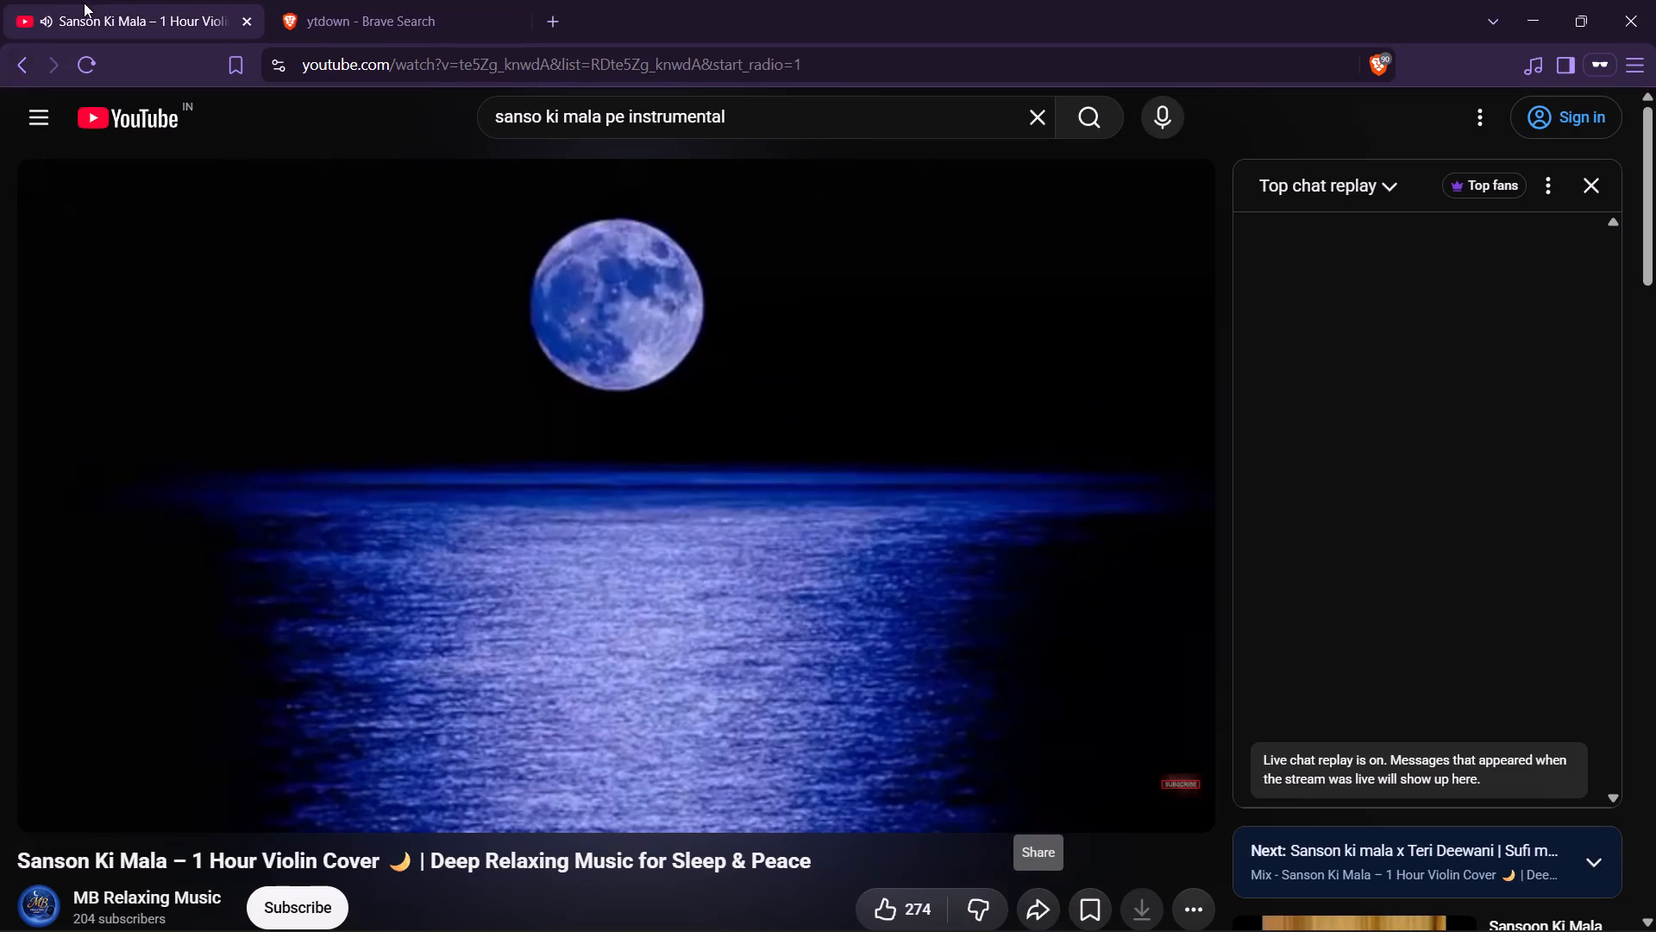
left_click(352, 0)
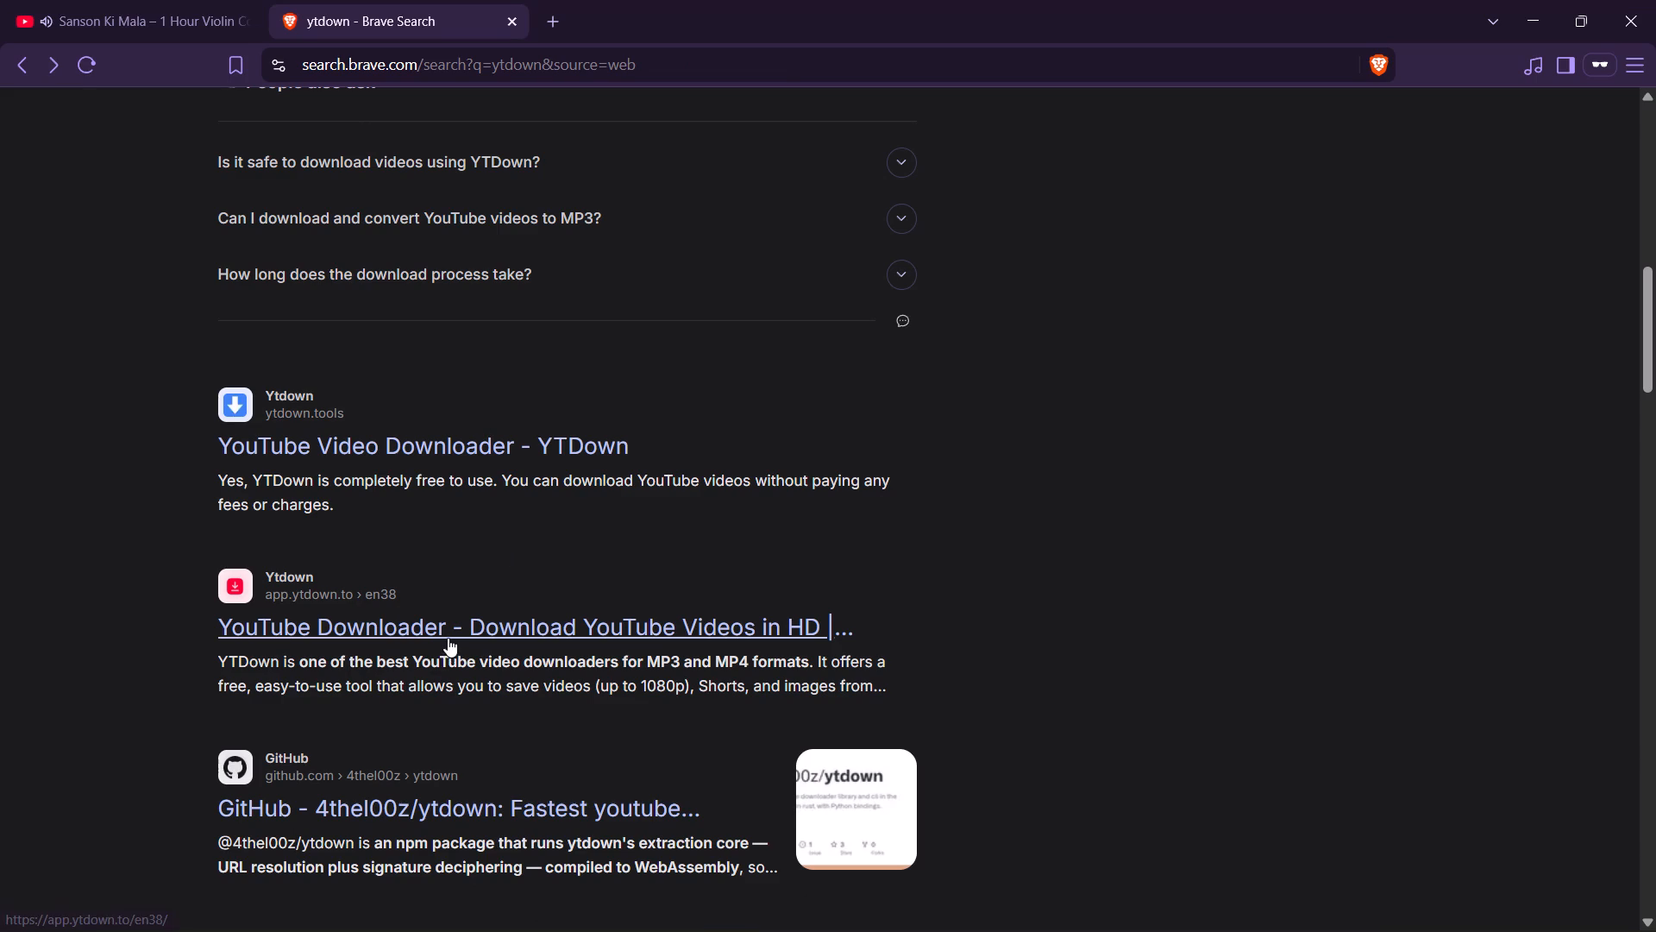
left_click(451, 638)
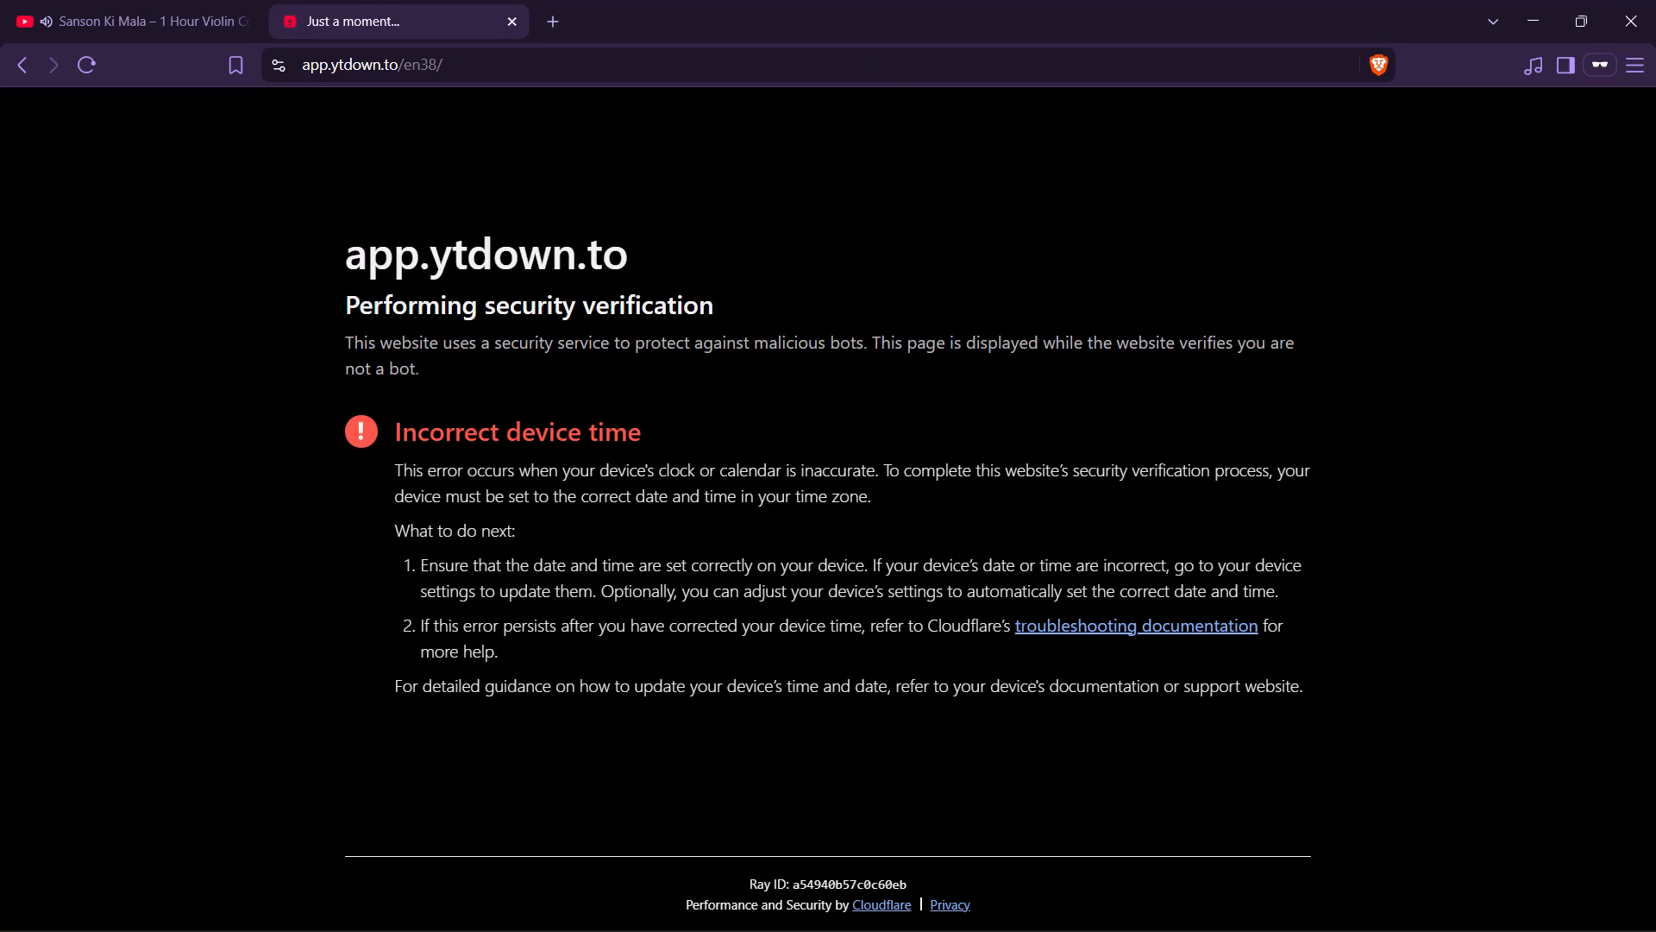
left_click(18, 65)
Open the ytdownto.com downloader and submit the copied violin cover link for download.
scroll(512, 405, "down", 2)
scroll(401, 583, "down", 2)
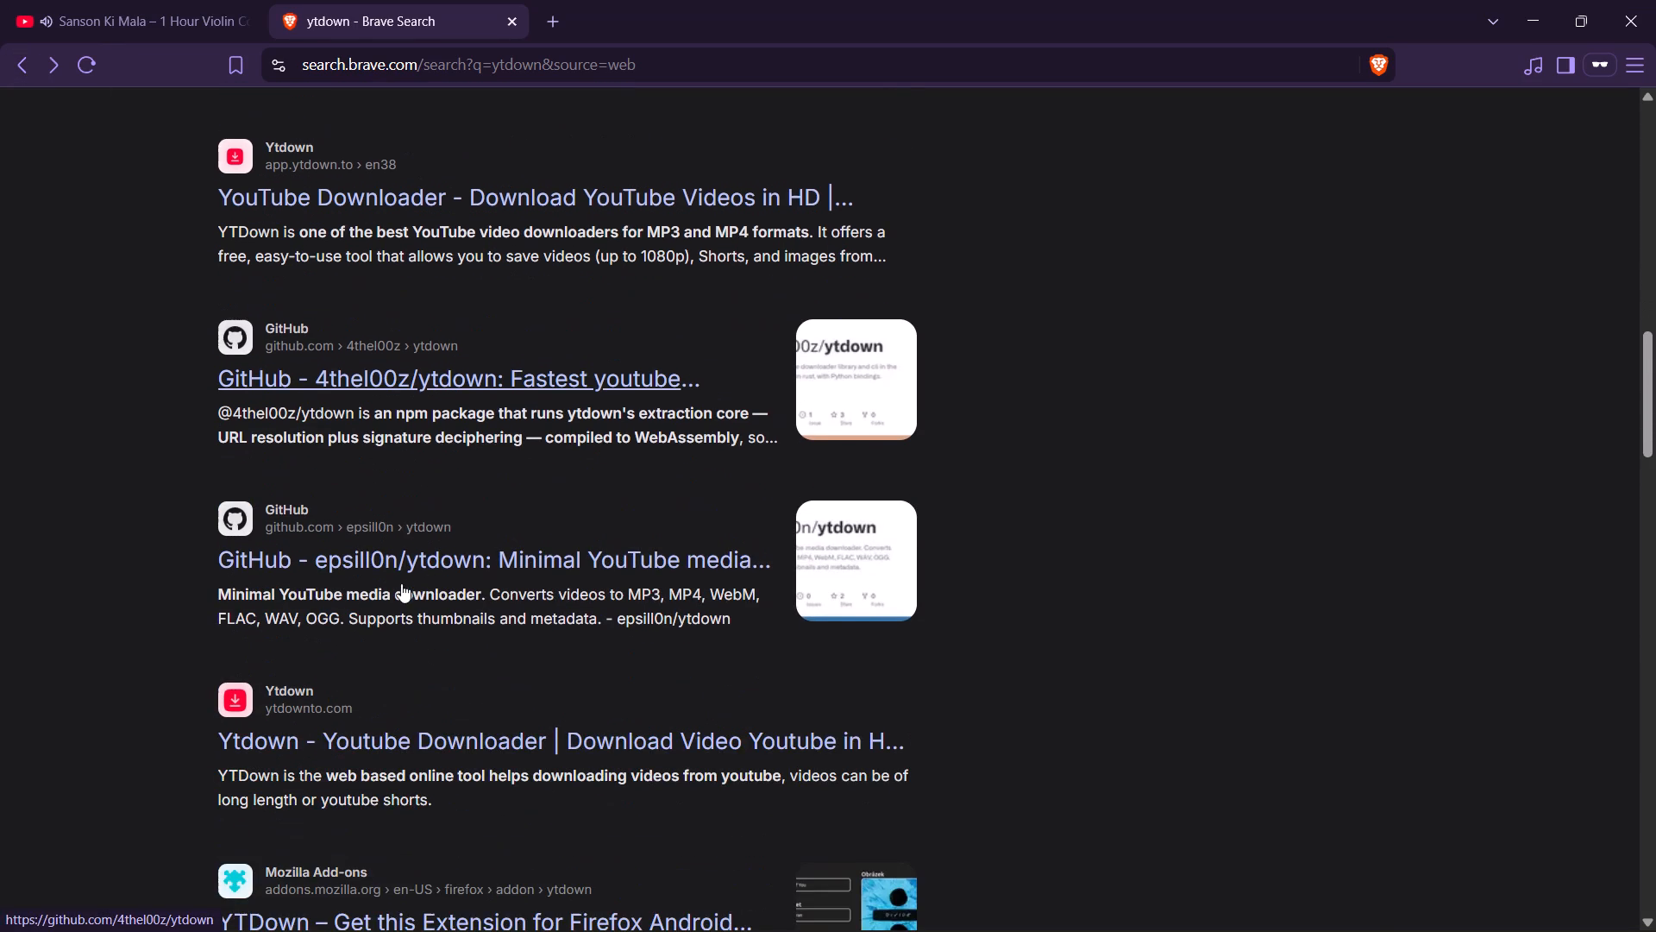
scroll(391, 671, "down", 1)
left_click(405, 613)
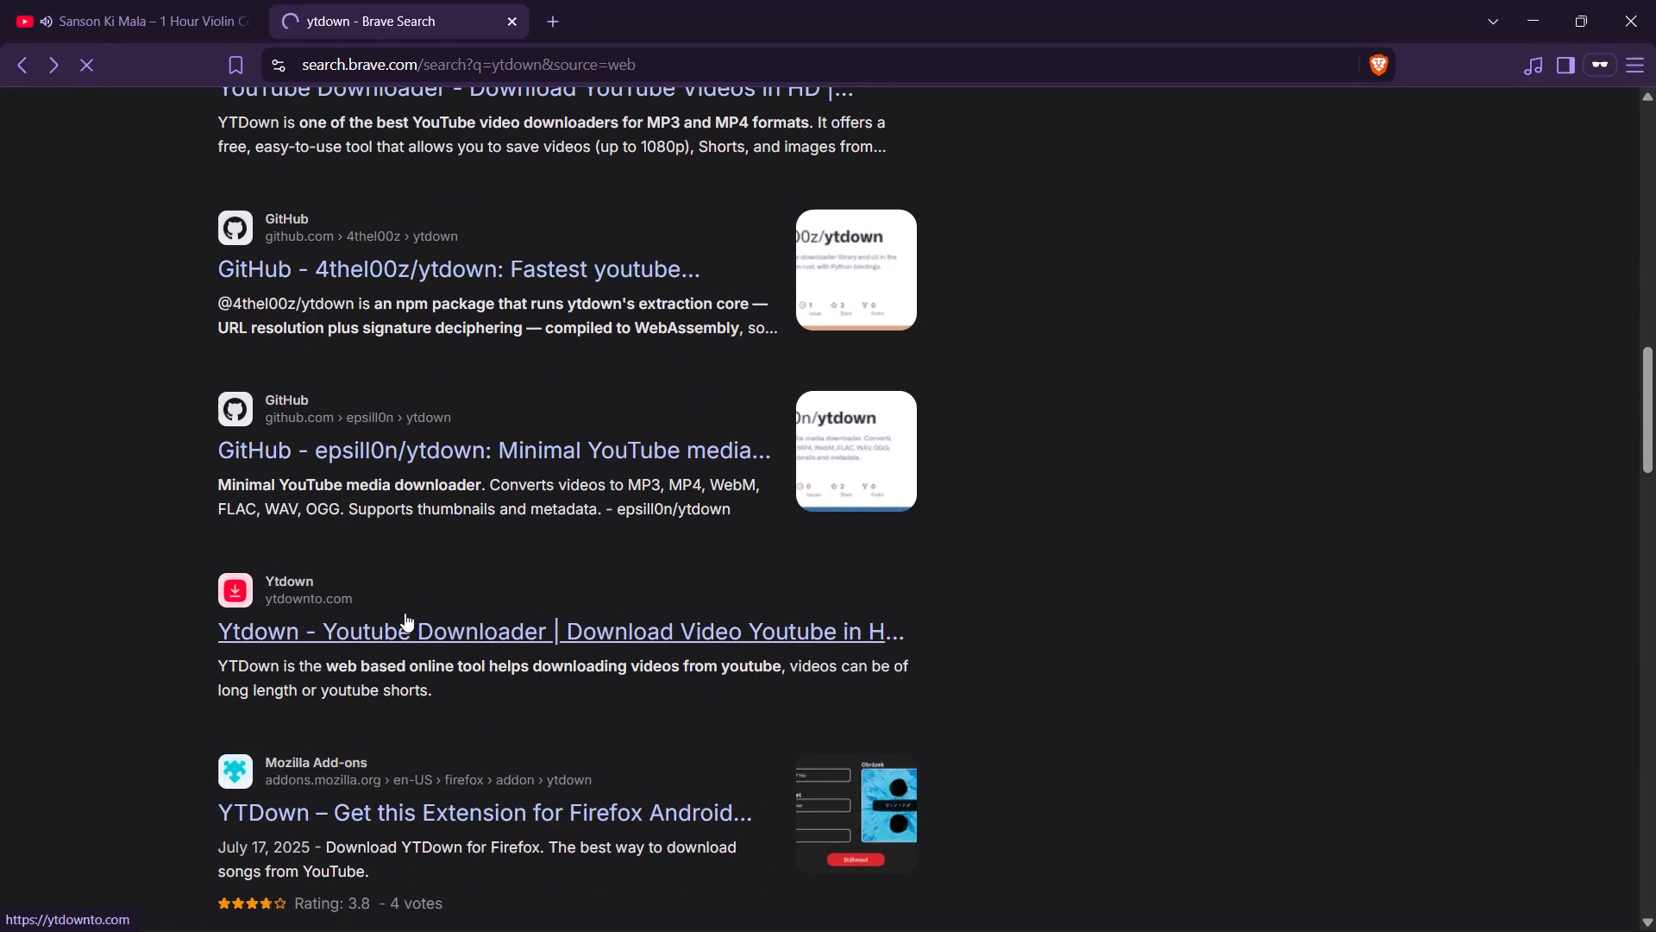
left_click(642, 420)
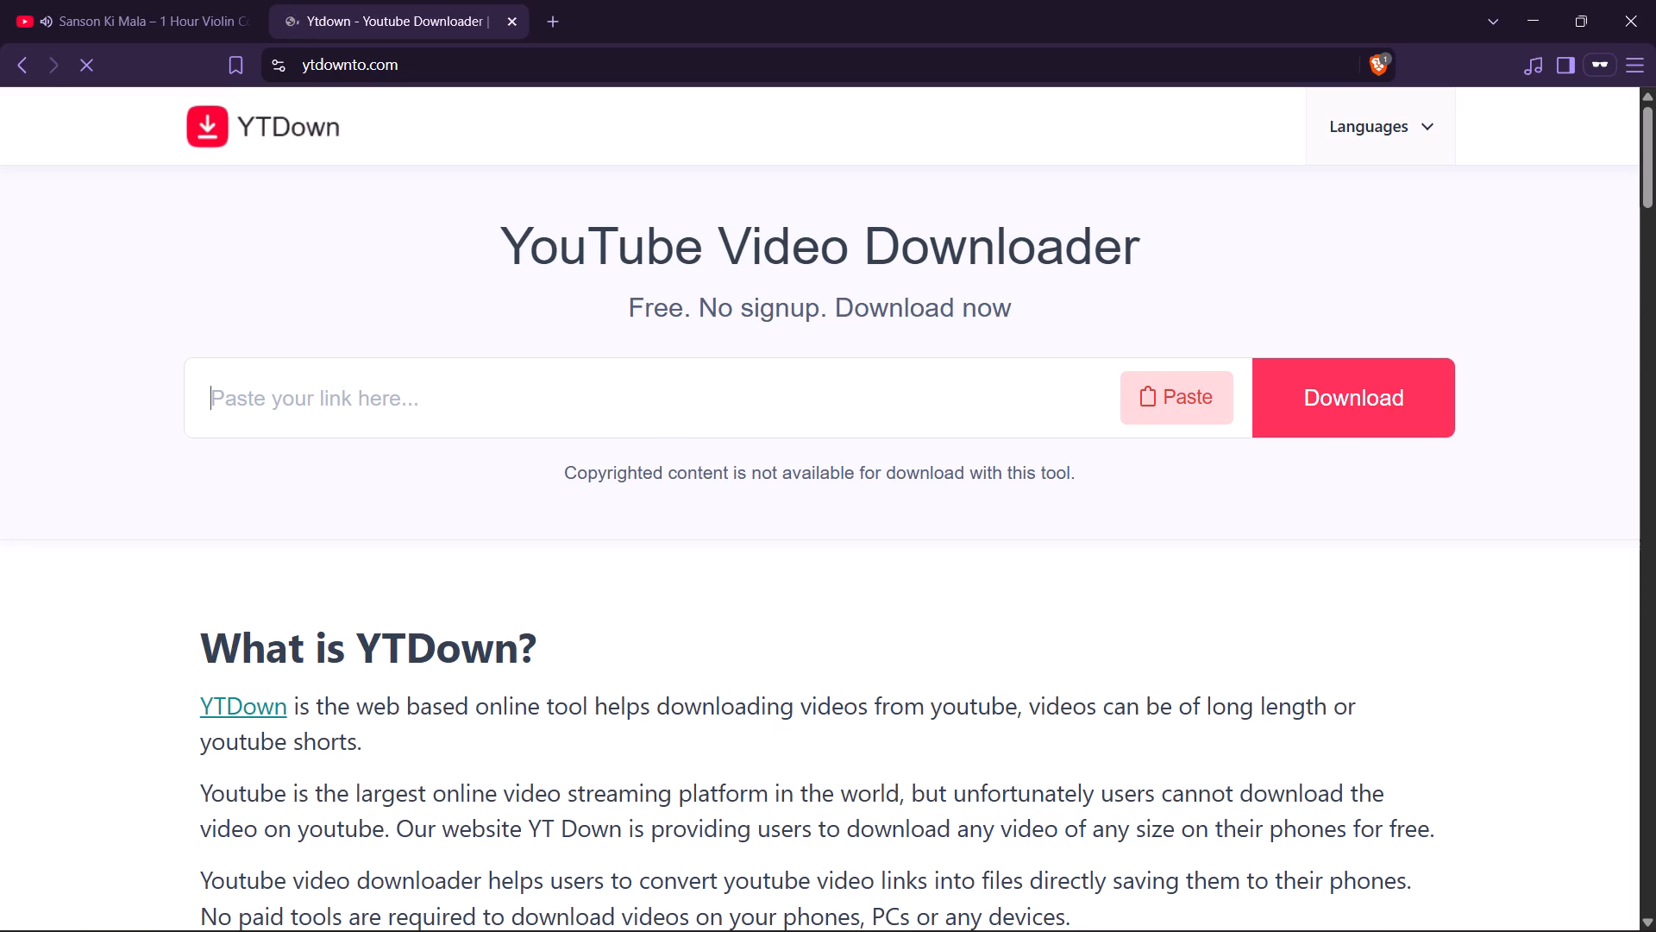
key("ctrl+v")
left_click(1302, 370)
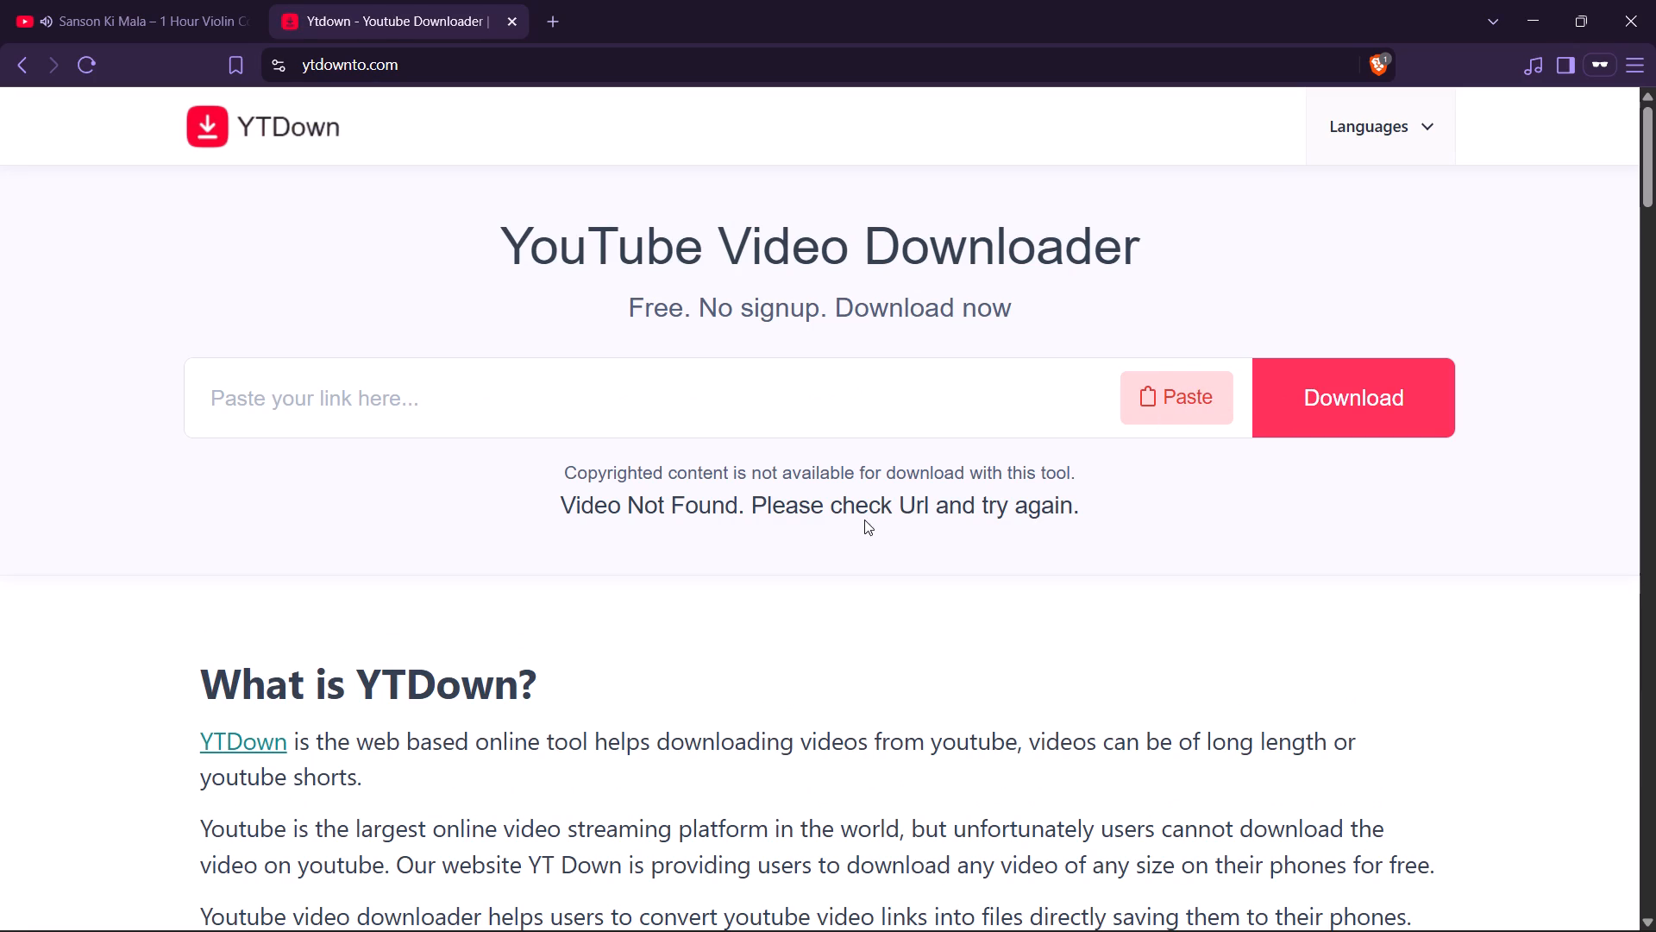
Back on YouTube, leave the 1 Hour Violin Cover, close its miniplayer, and open the "Sanson Ki Mala Leo Twins violin blanket" video.
left_click(134, 12)
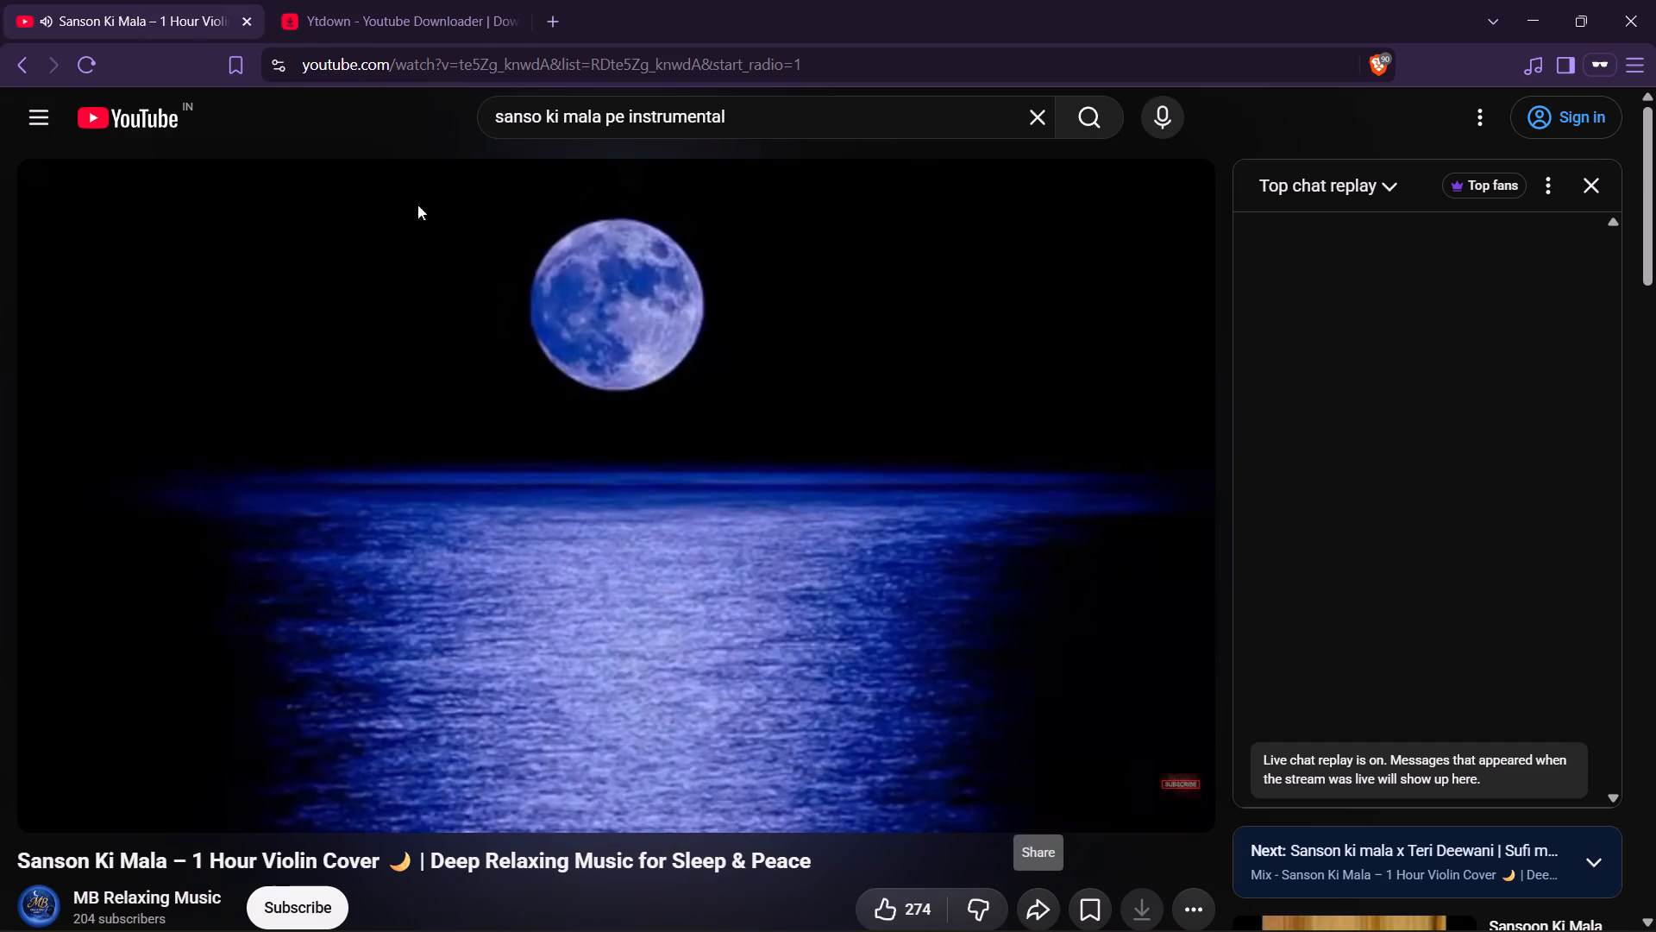
left_click(681, 492)
left_click(7, 66)
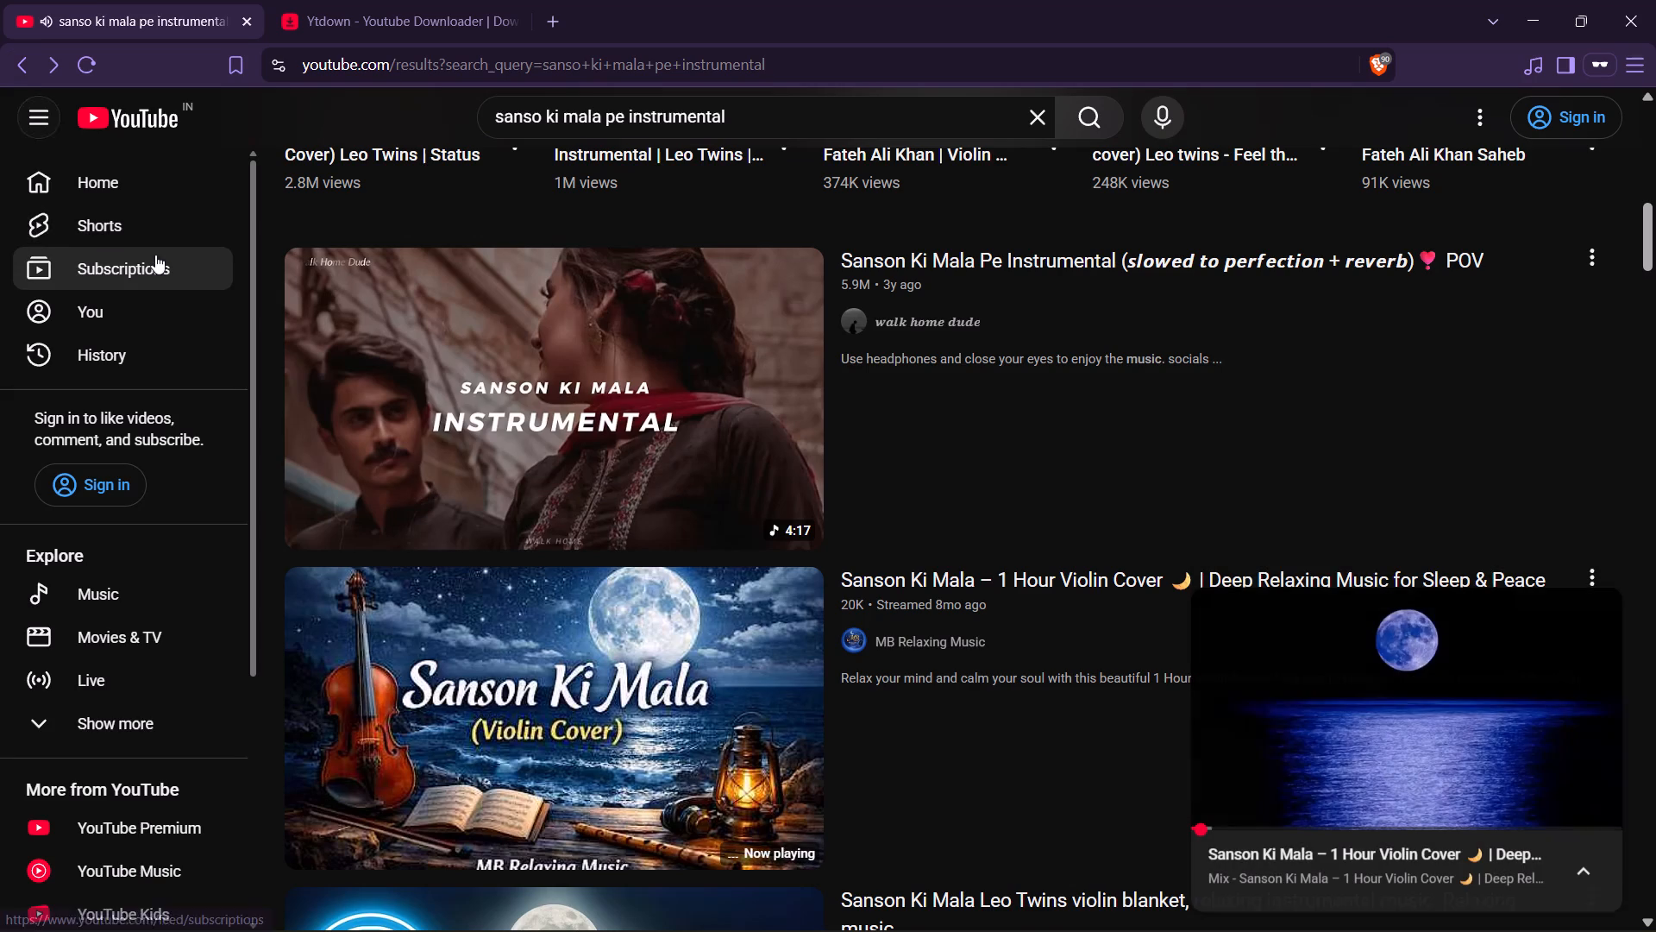
left_click(1596, 612)
scroll(1099, 686, "down", 3)
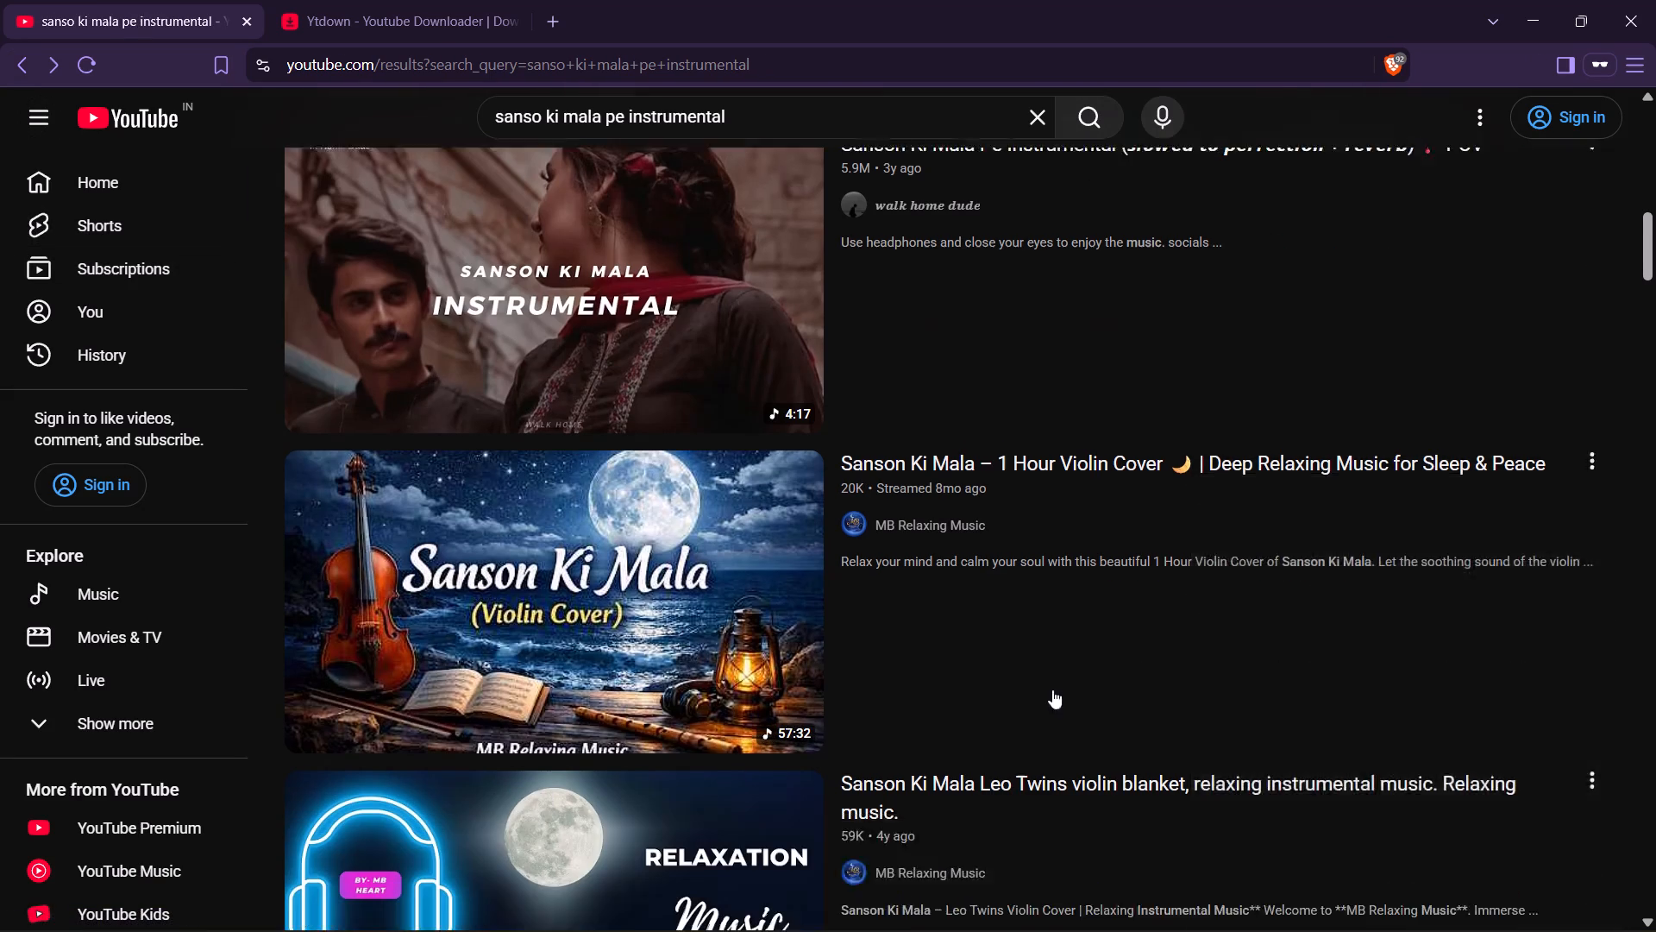
scroll(778, 673, "down", 3)
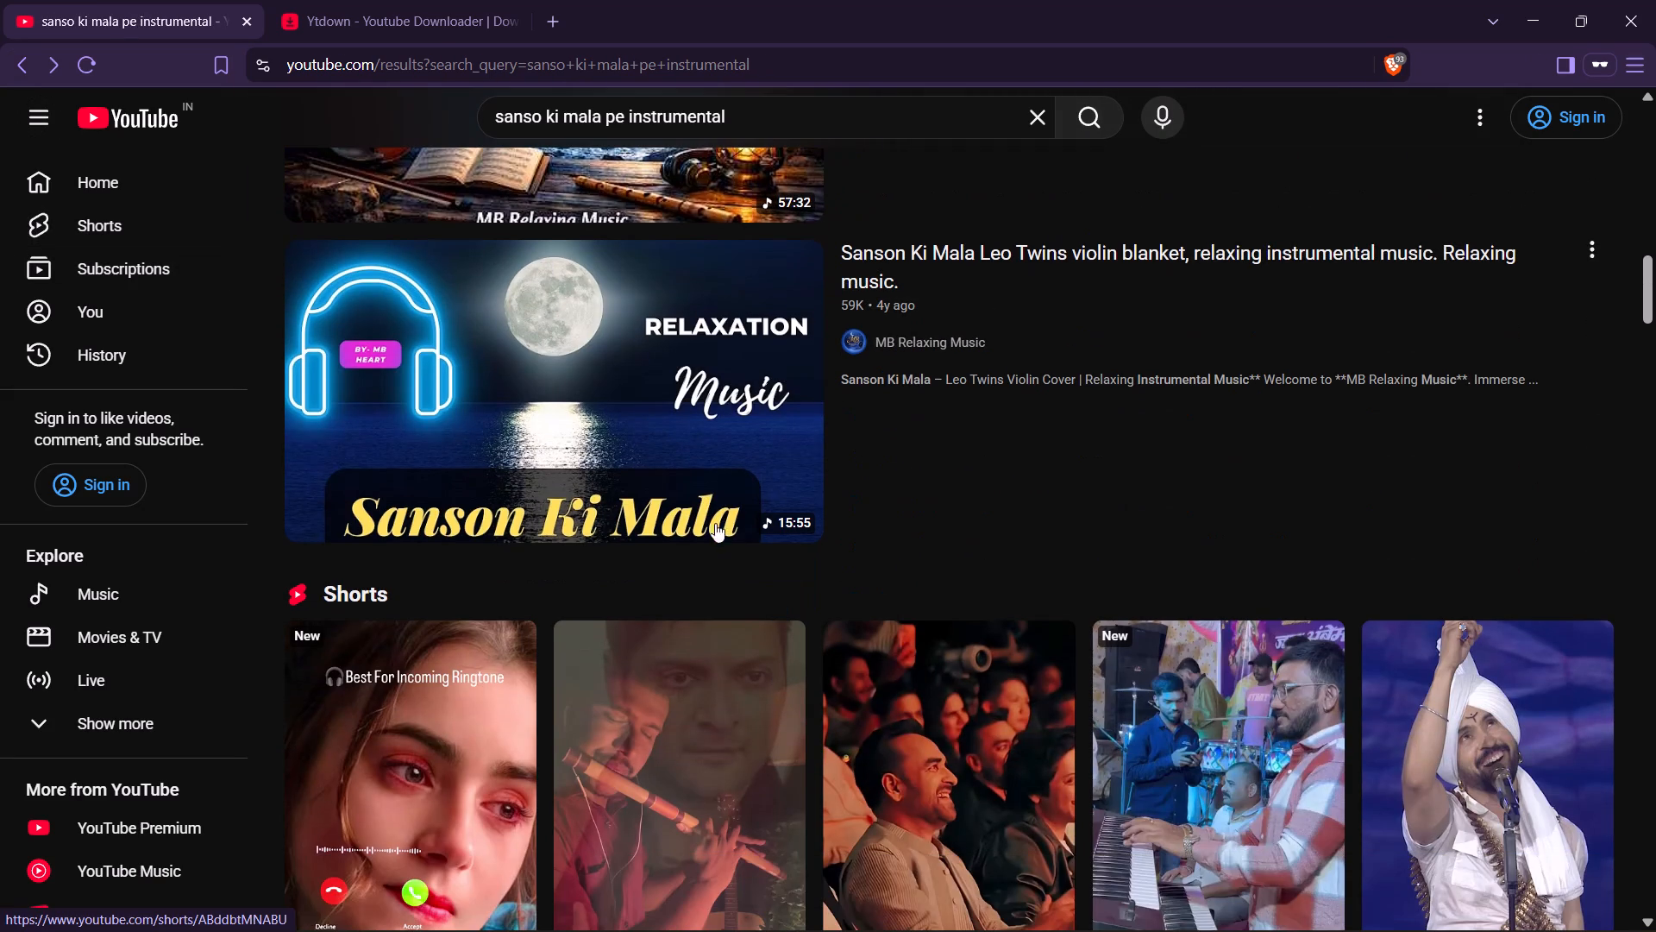
left_click(695, 454)
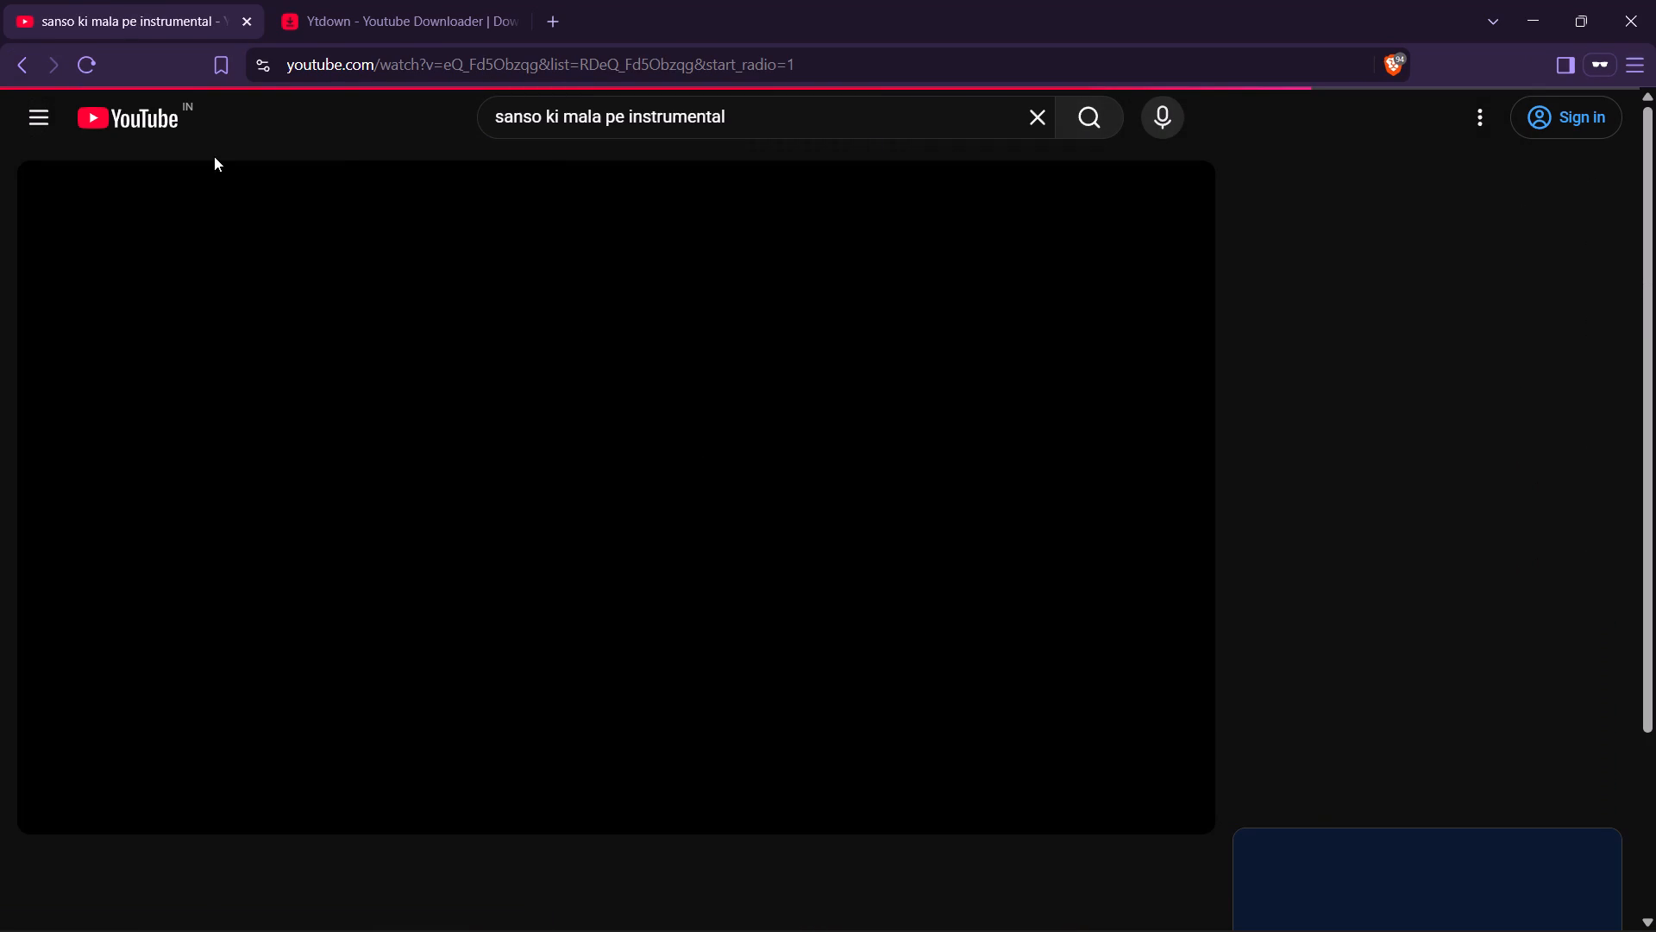
Return to the YouTube results and search for the suggested "sanson ki mala pe instrumental no copyright".
left_click(22, 78)
left_click(788, 119)
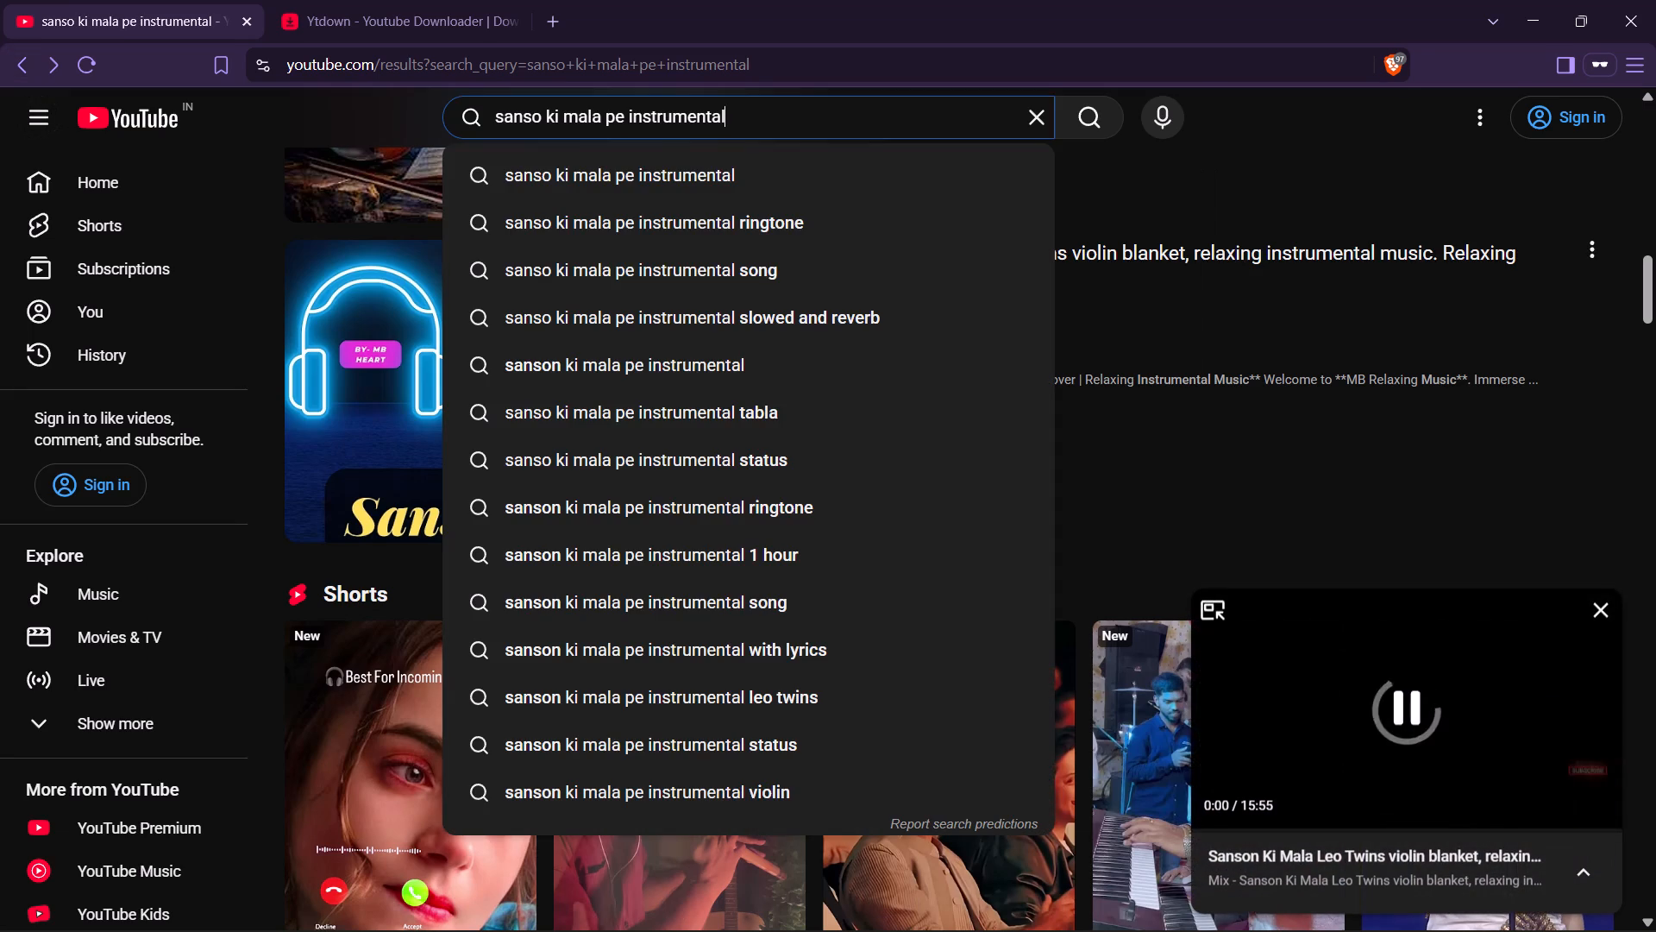
type("c")
key("space")
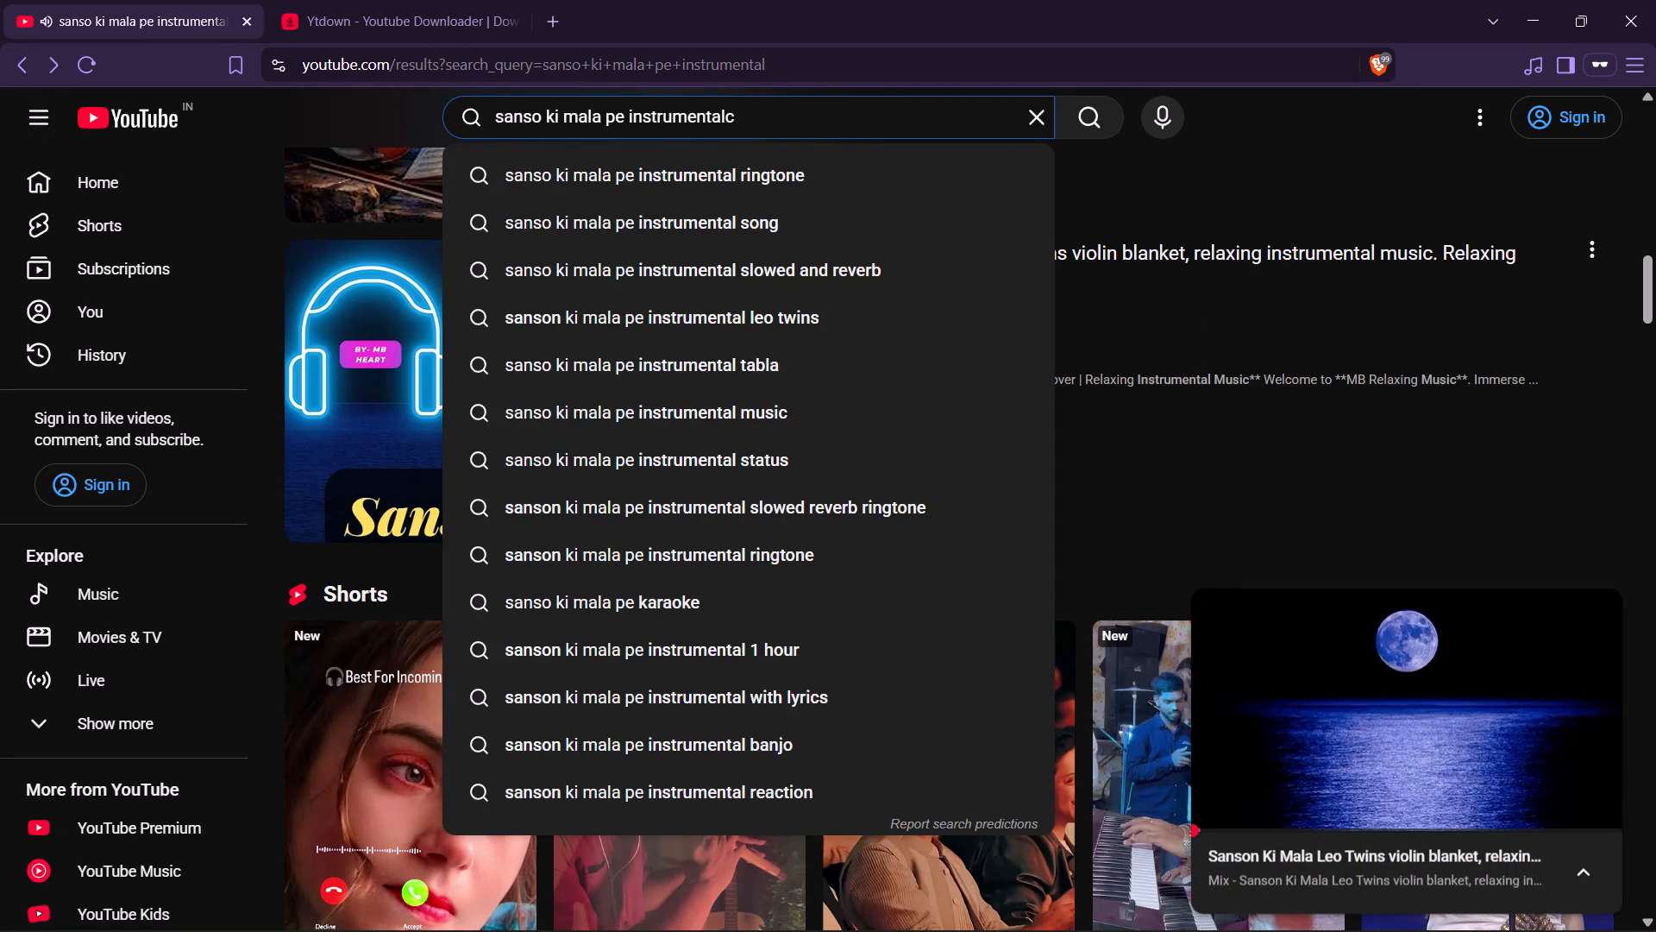
key("BackSpace")
key("BackSpace")
key("space")
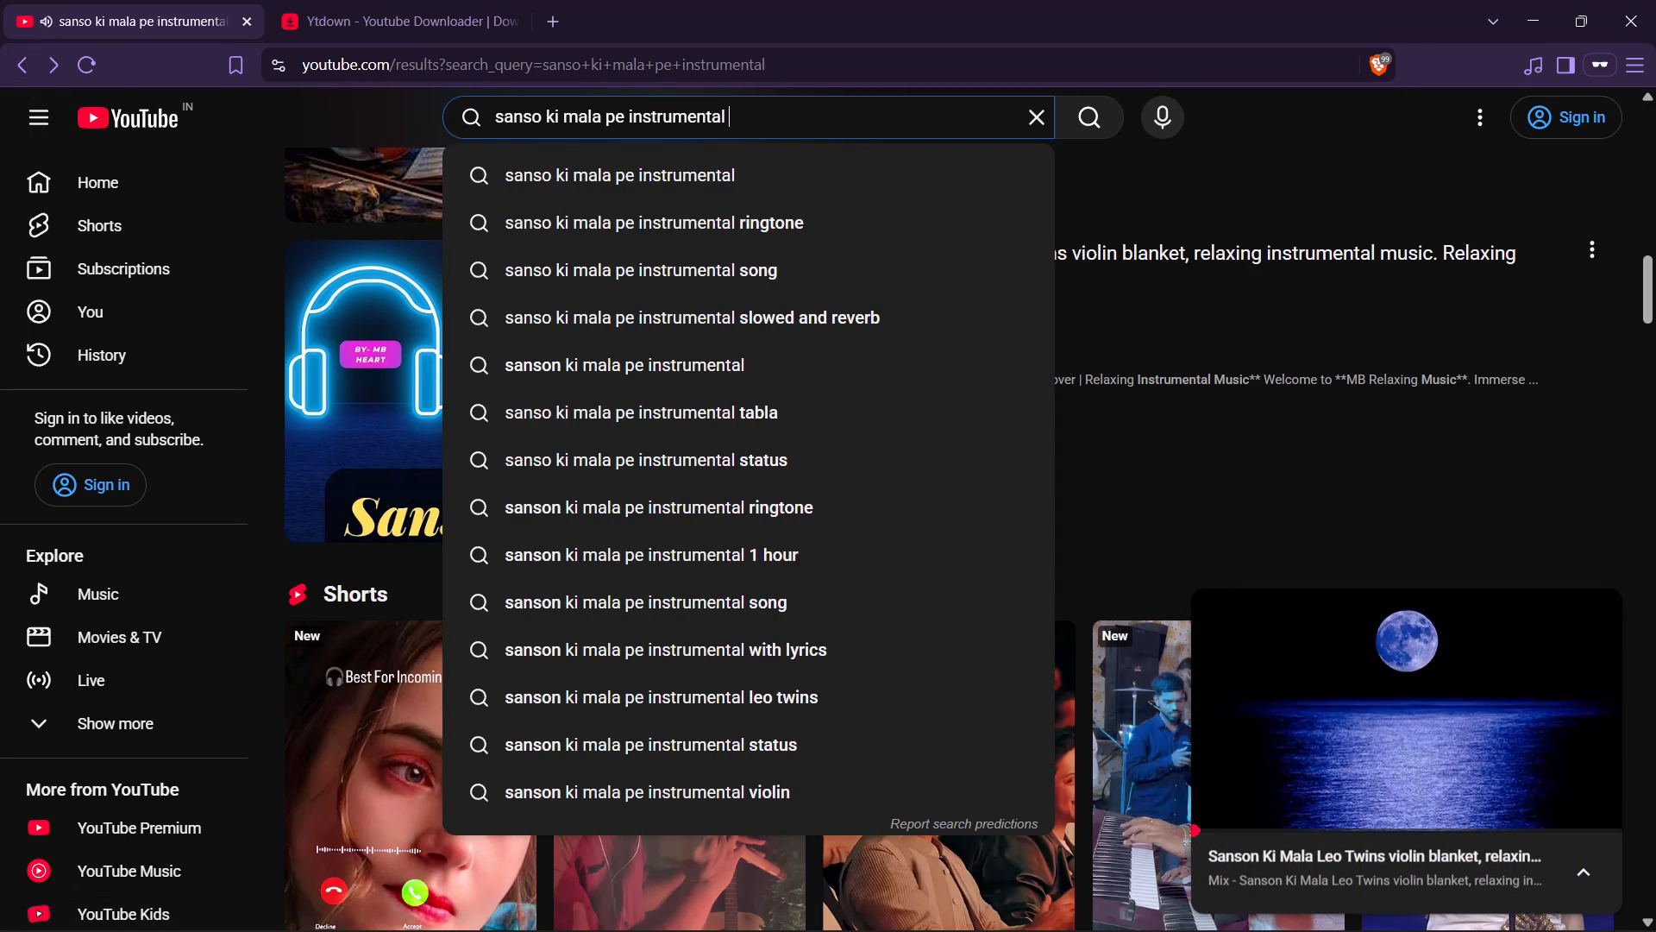
type("without")
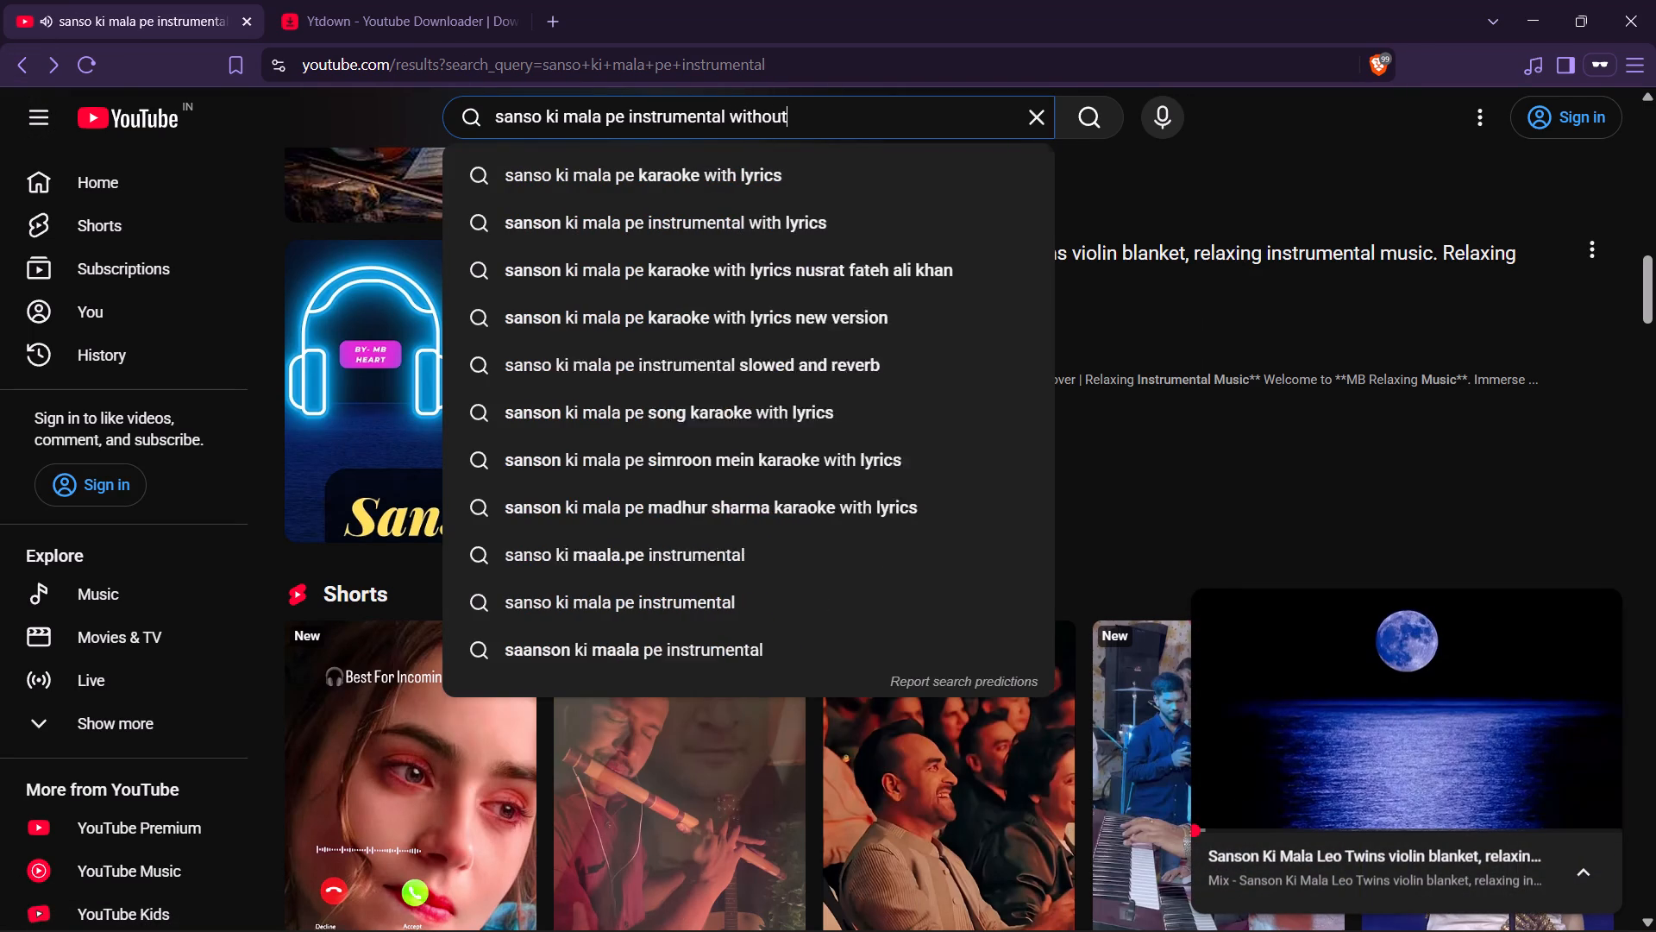
key("space")
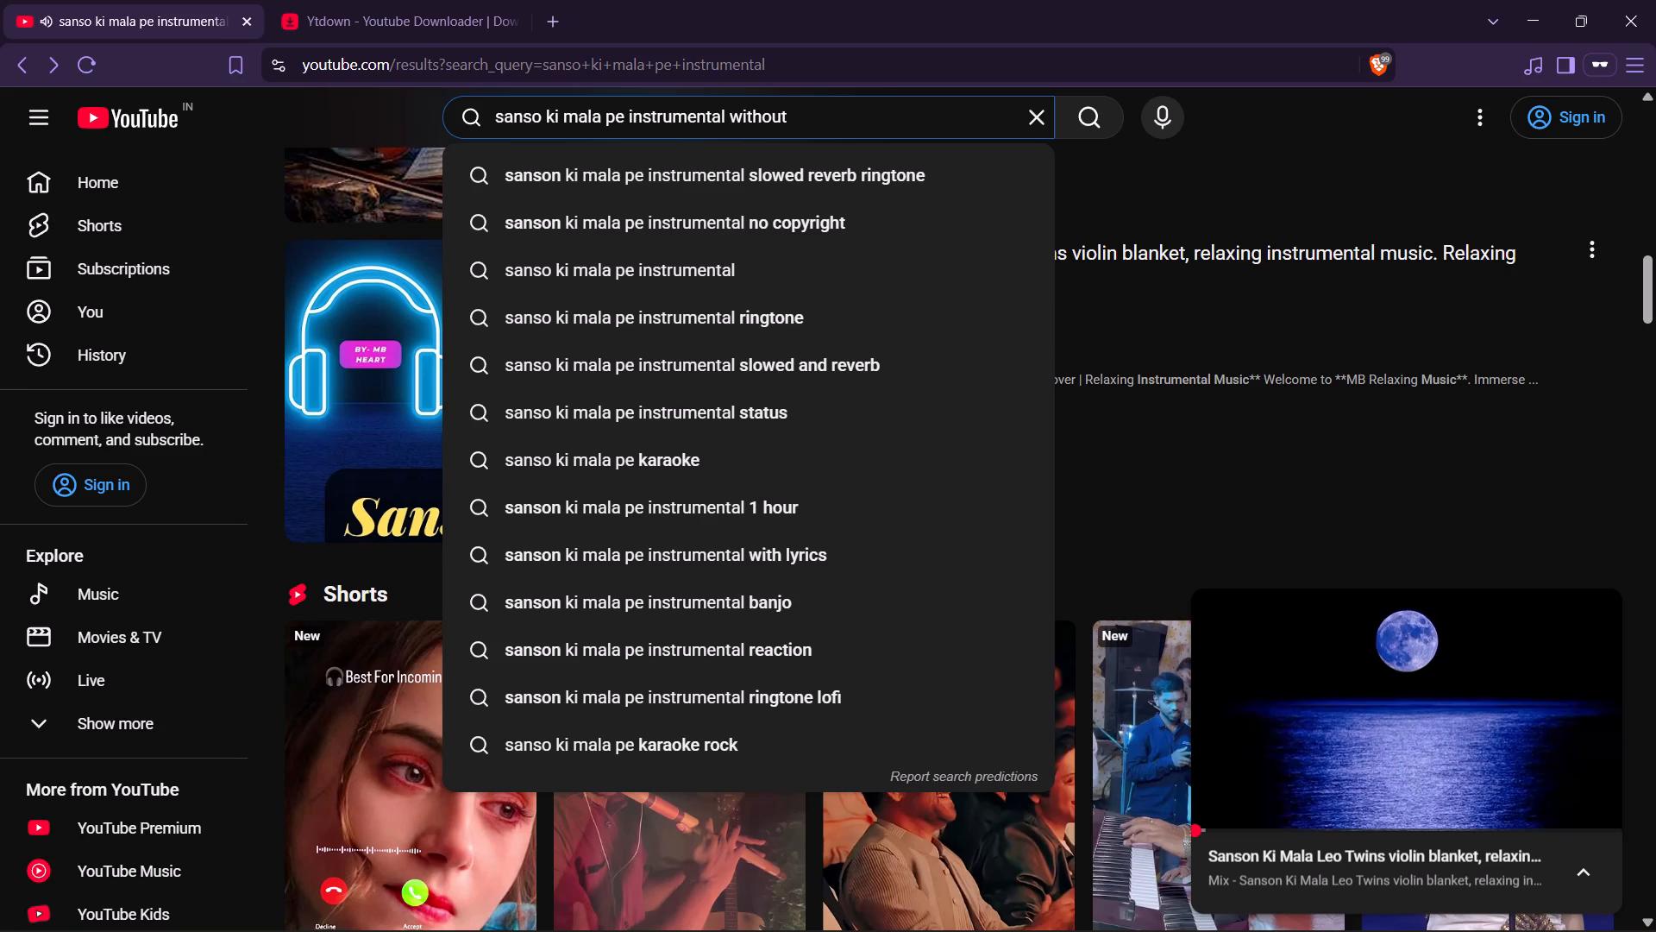
left_click(779, 224)
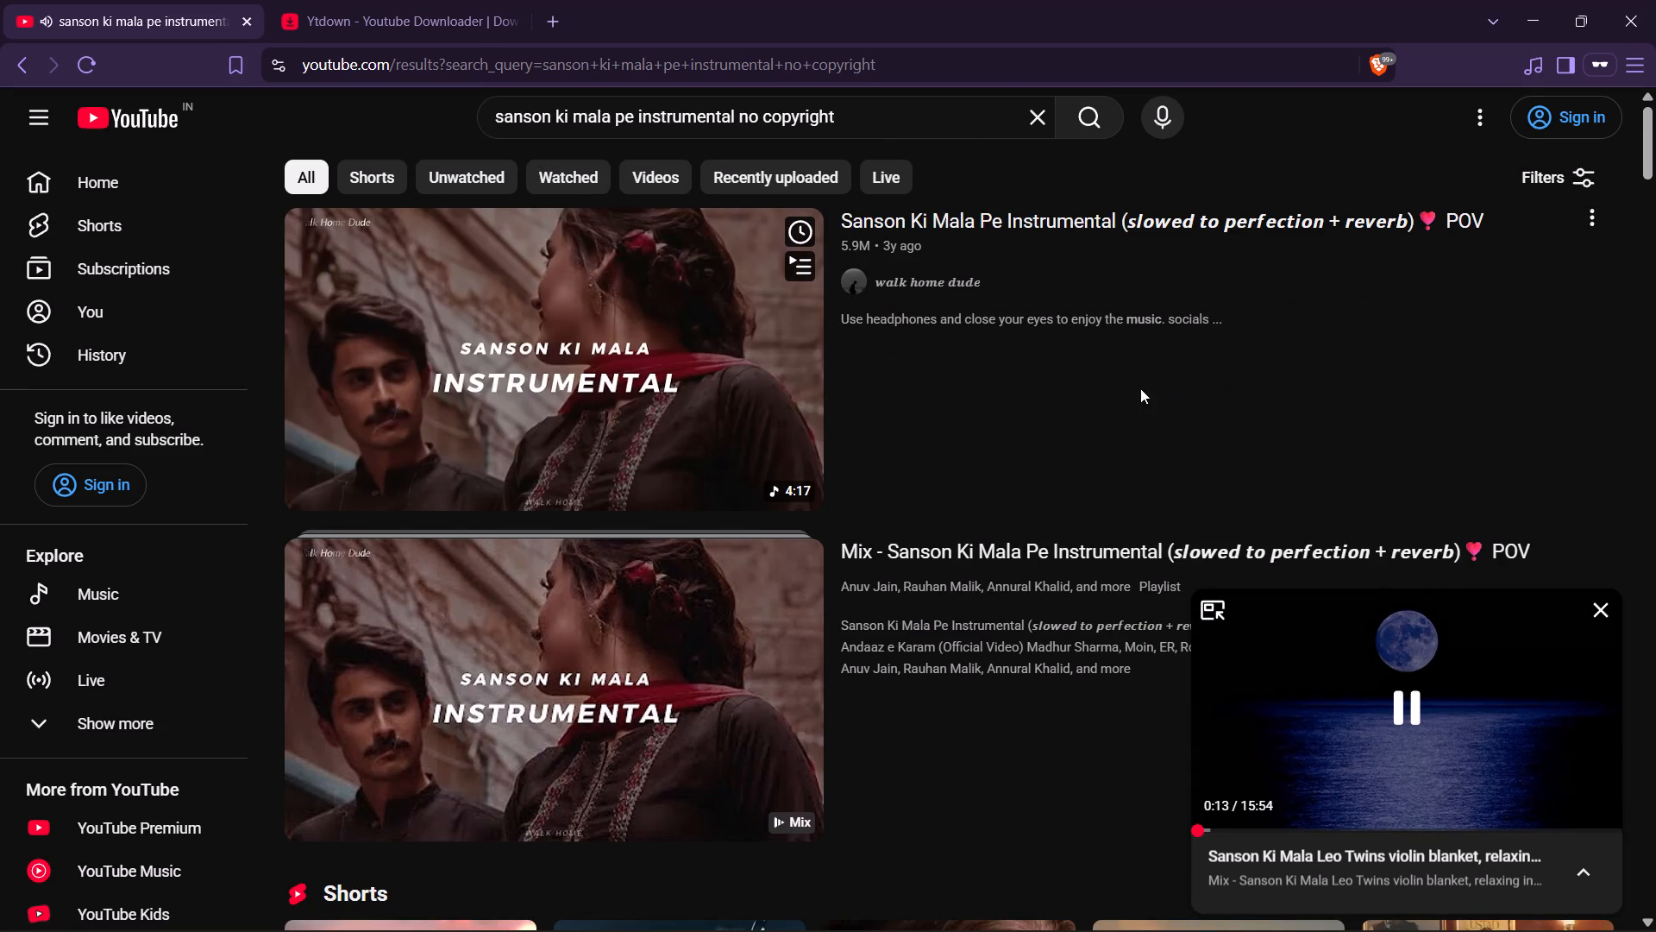
Find and open the video "Sanso ki mala pe simroo main . No copyright background music" in the search results.
scroll(875, 401, "down", 3)
scroll(980, 417, "down", 1)
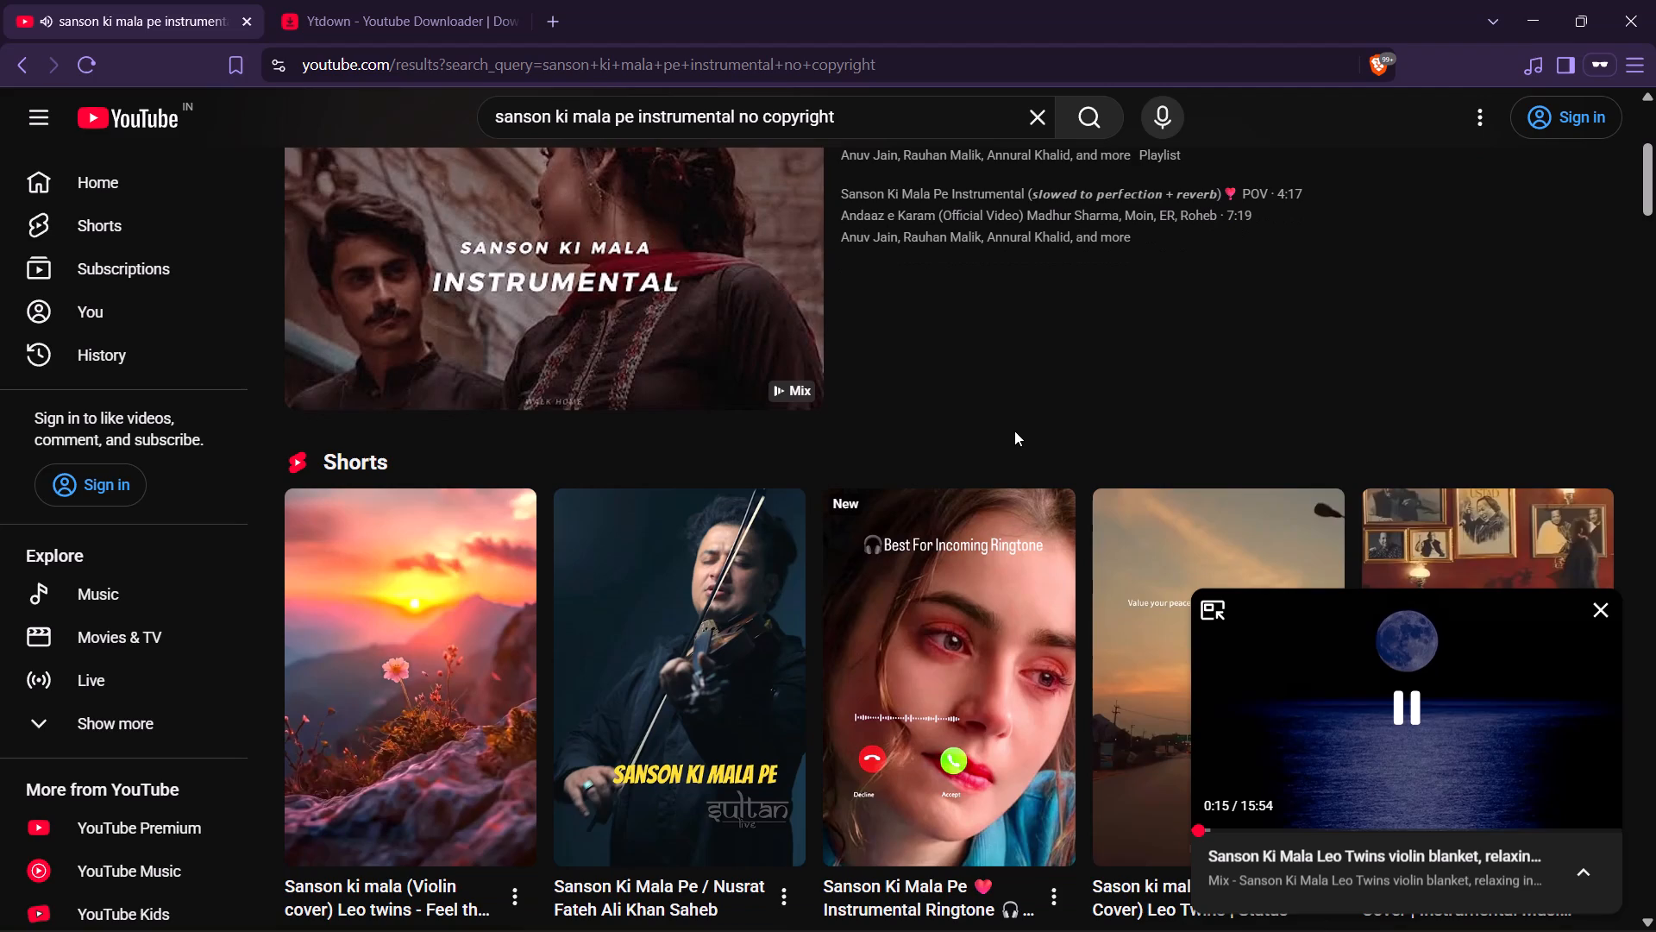
scroll(967, 476, "up", 1)
scroll(965, 480, "down", 7)
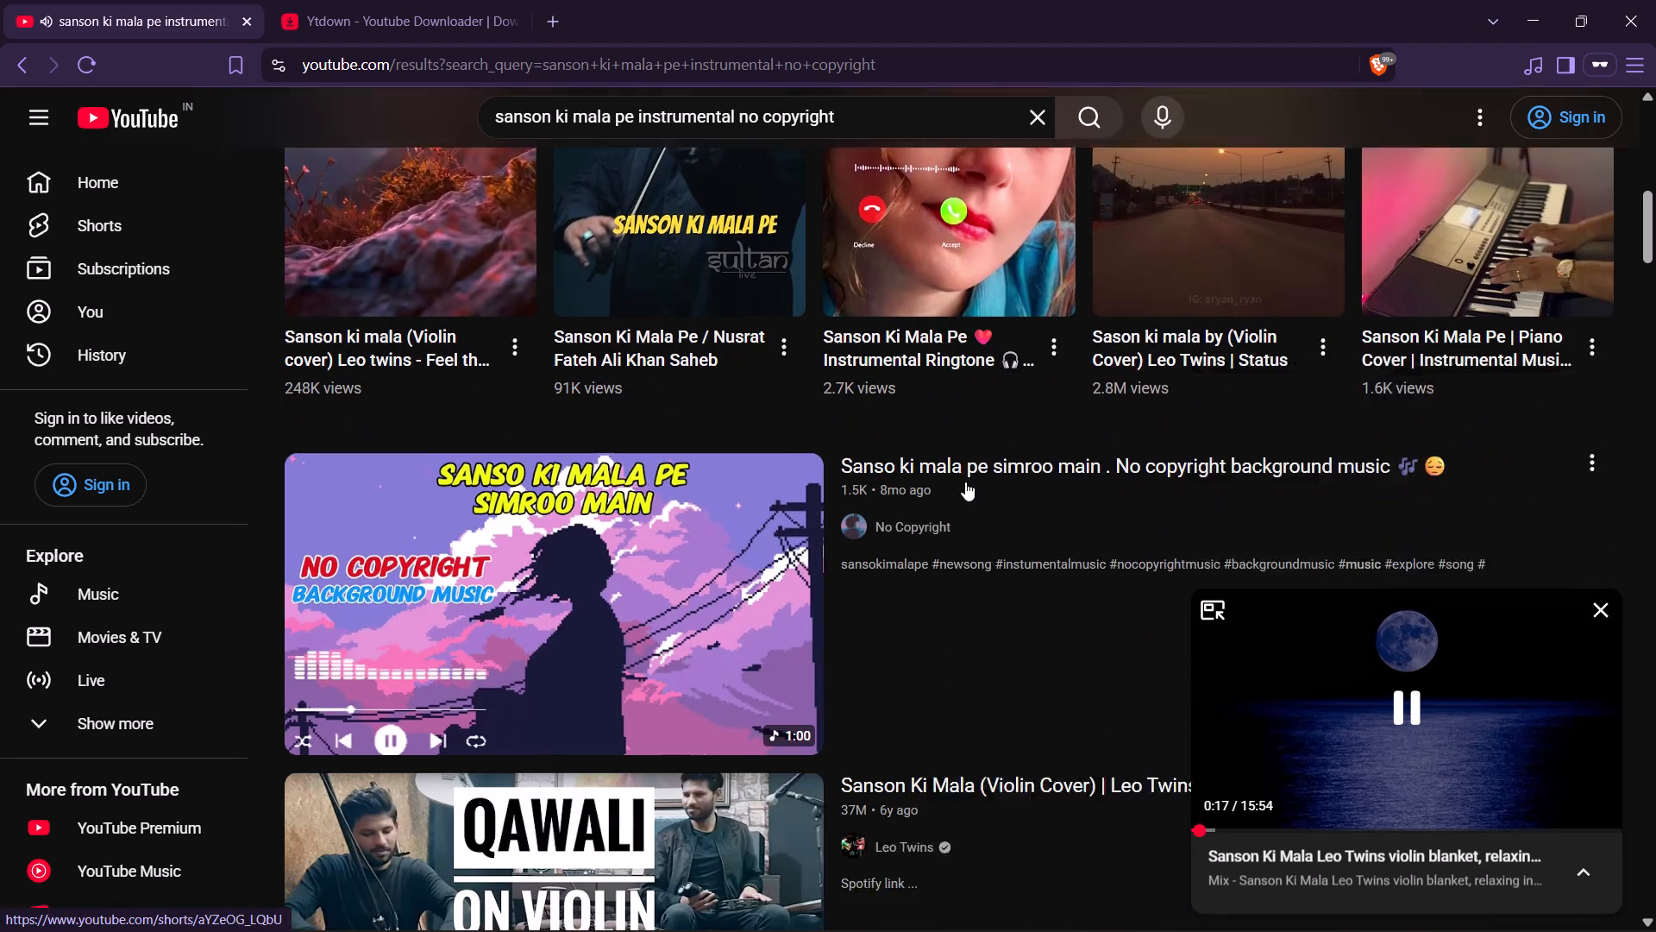
scroll(965, 482, "down", 2)
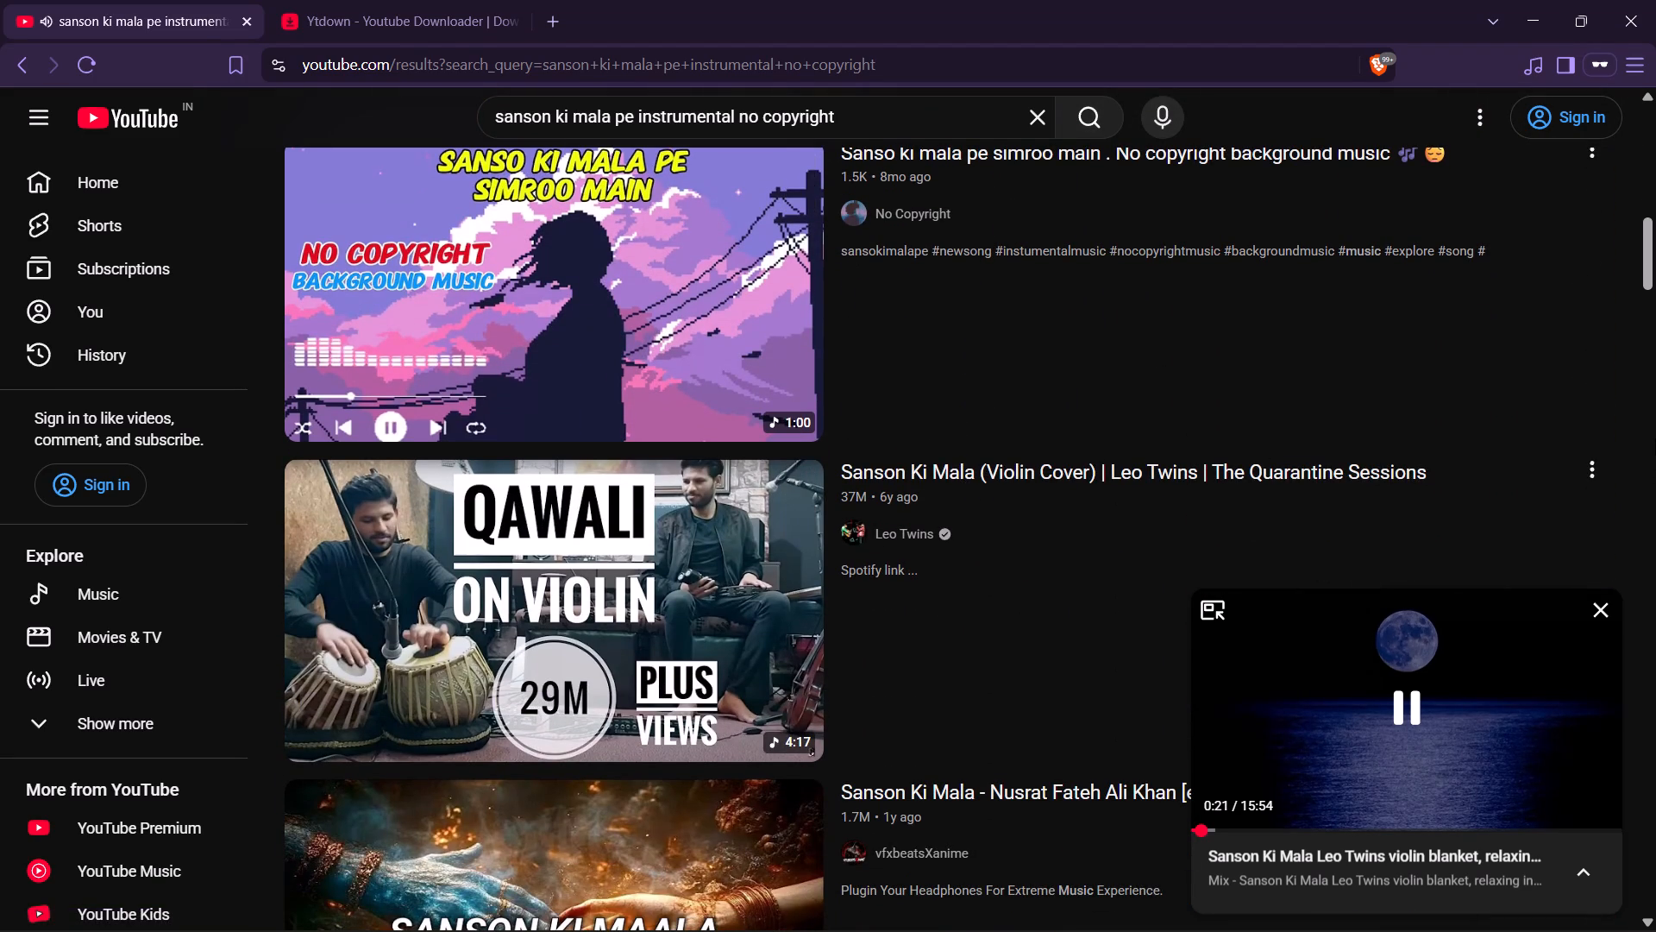
left_click(662, 302)
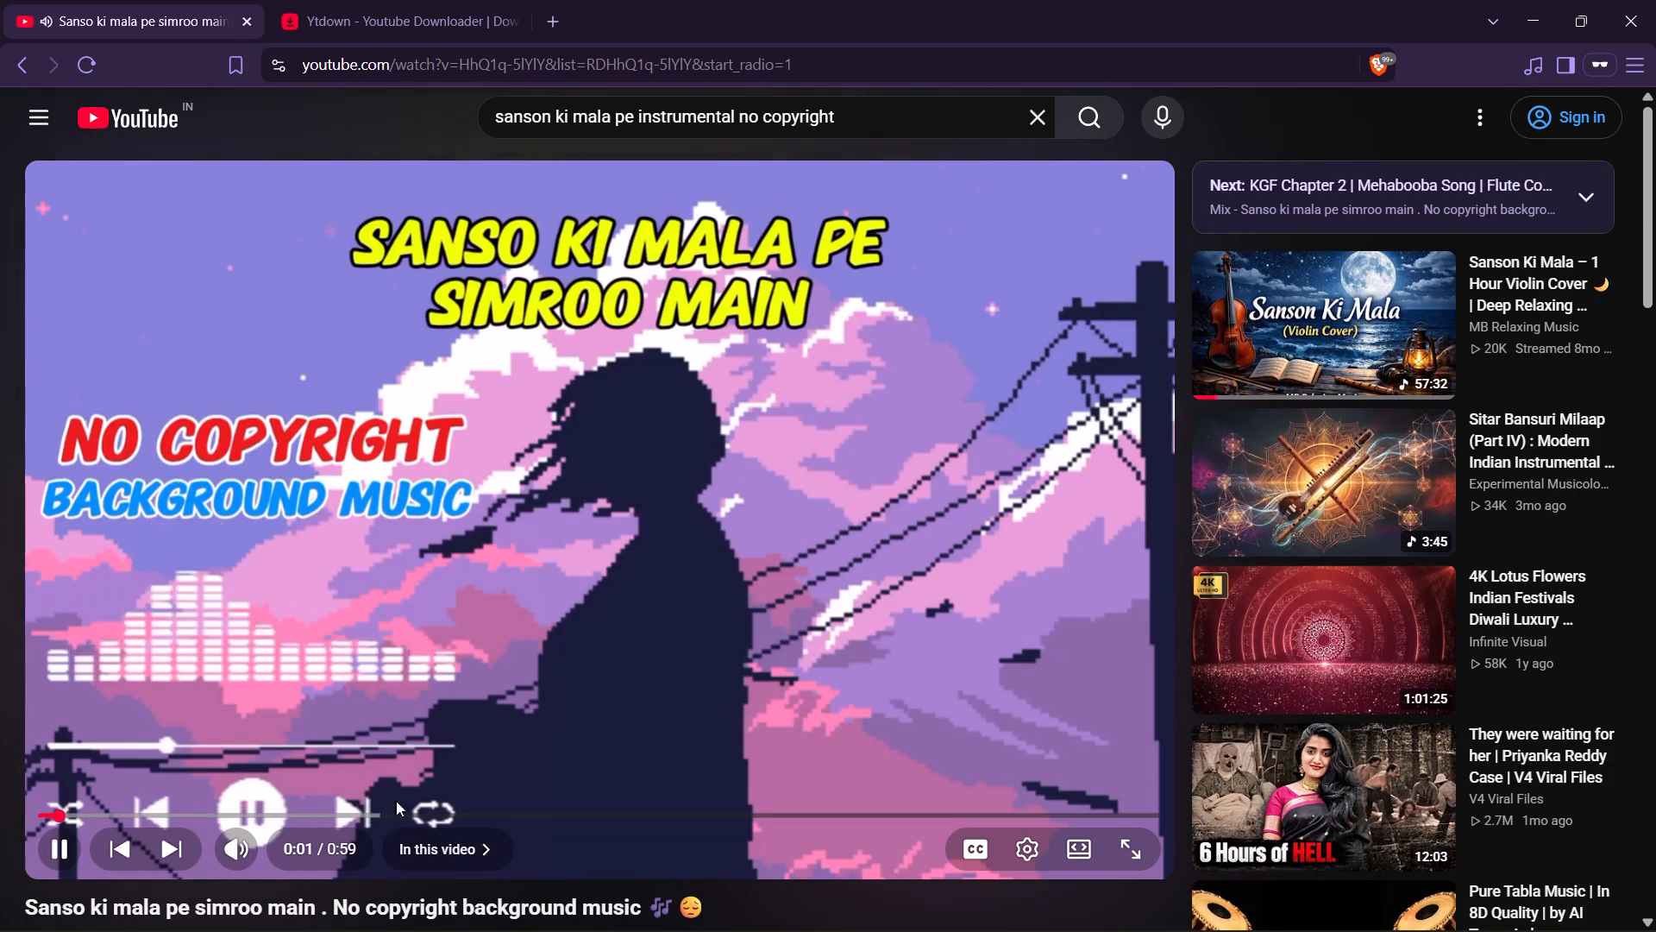
Copy the share link of the no-copyright background music video.
left_click(986, 847)
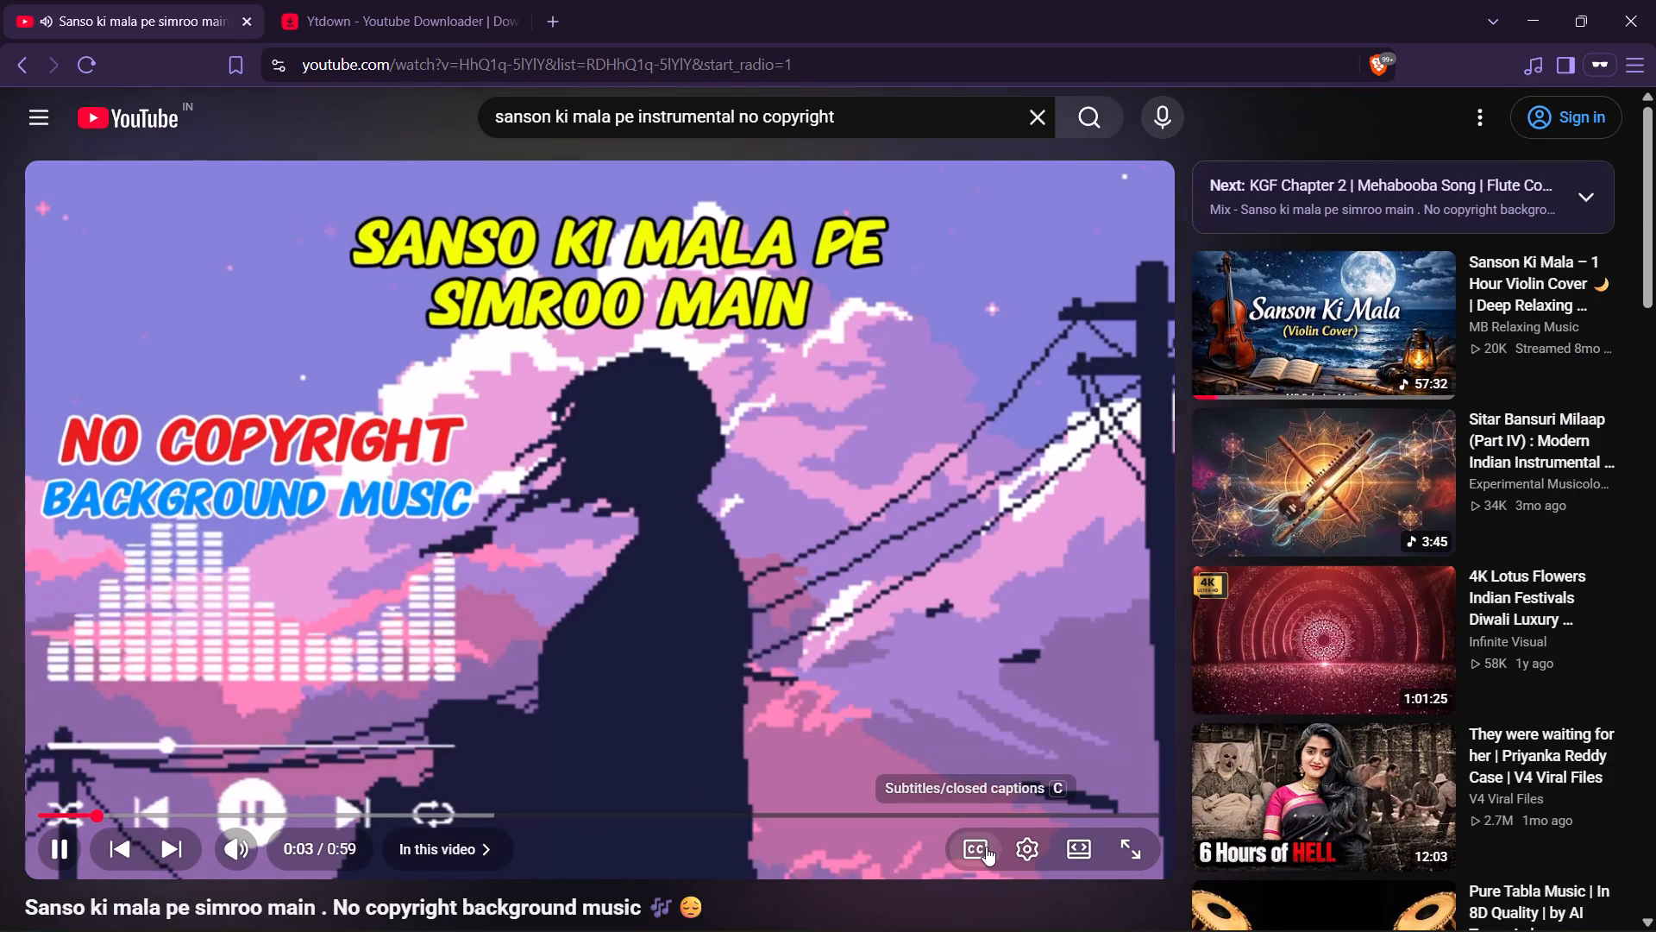
scroll(998, 784, "down", 2)
left_click(996, 736)
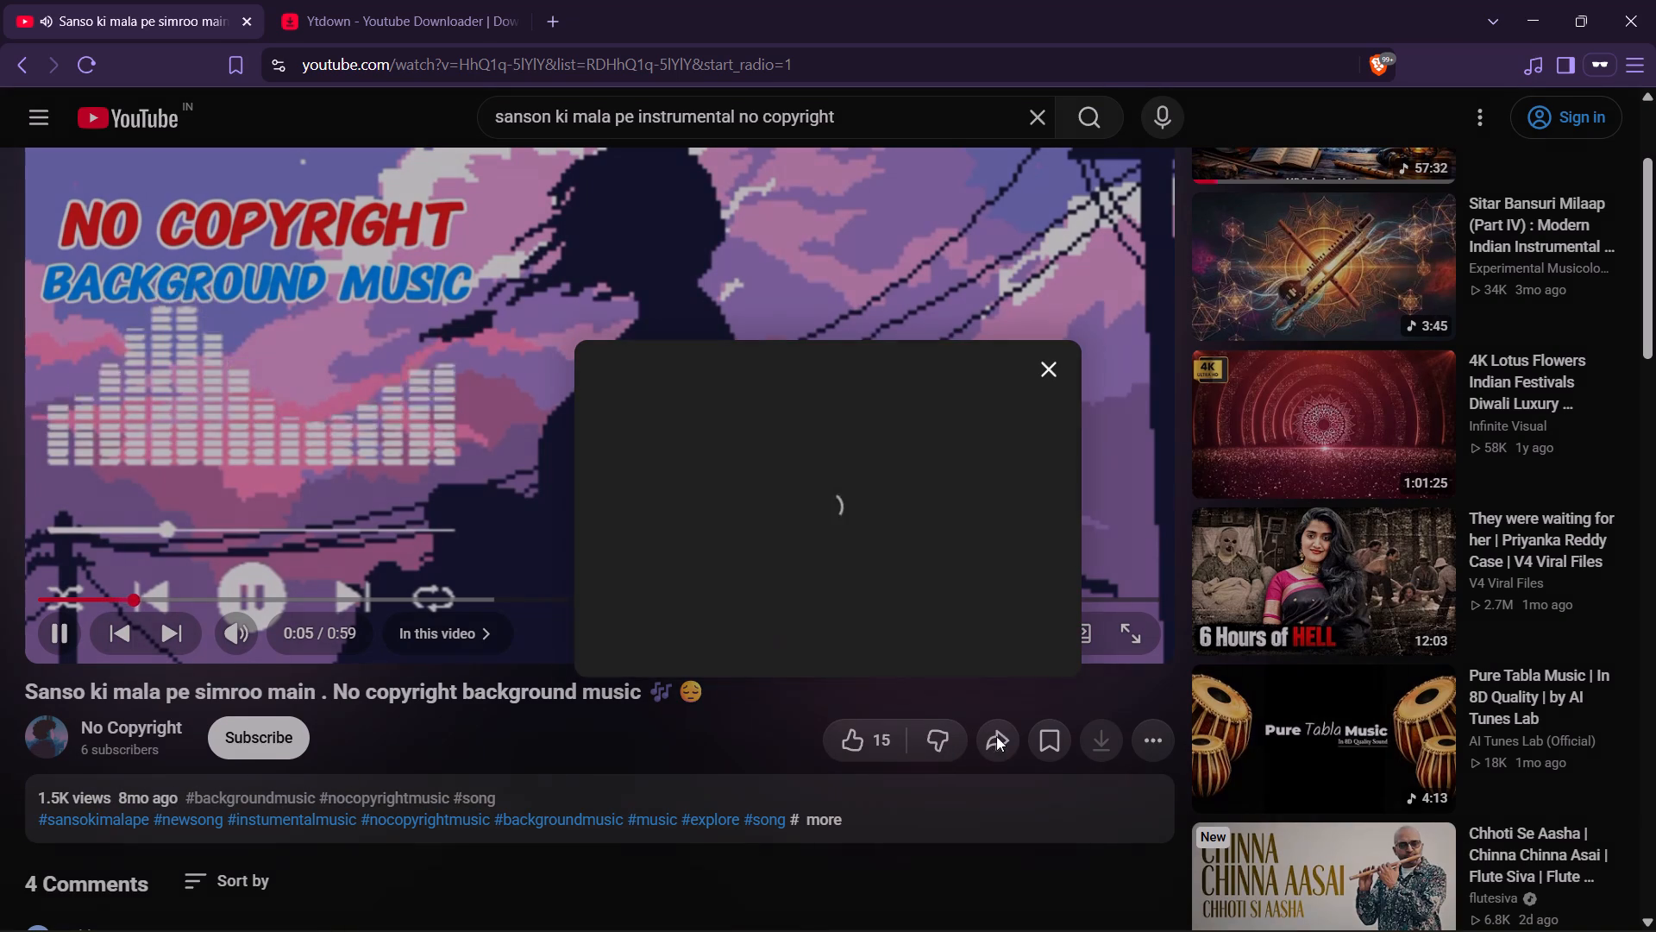
left_click(1000, 555)
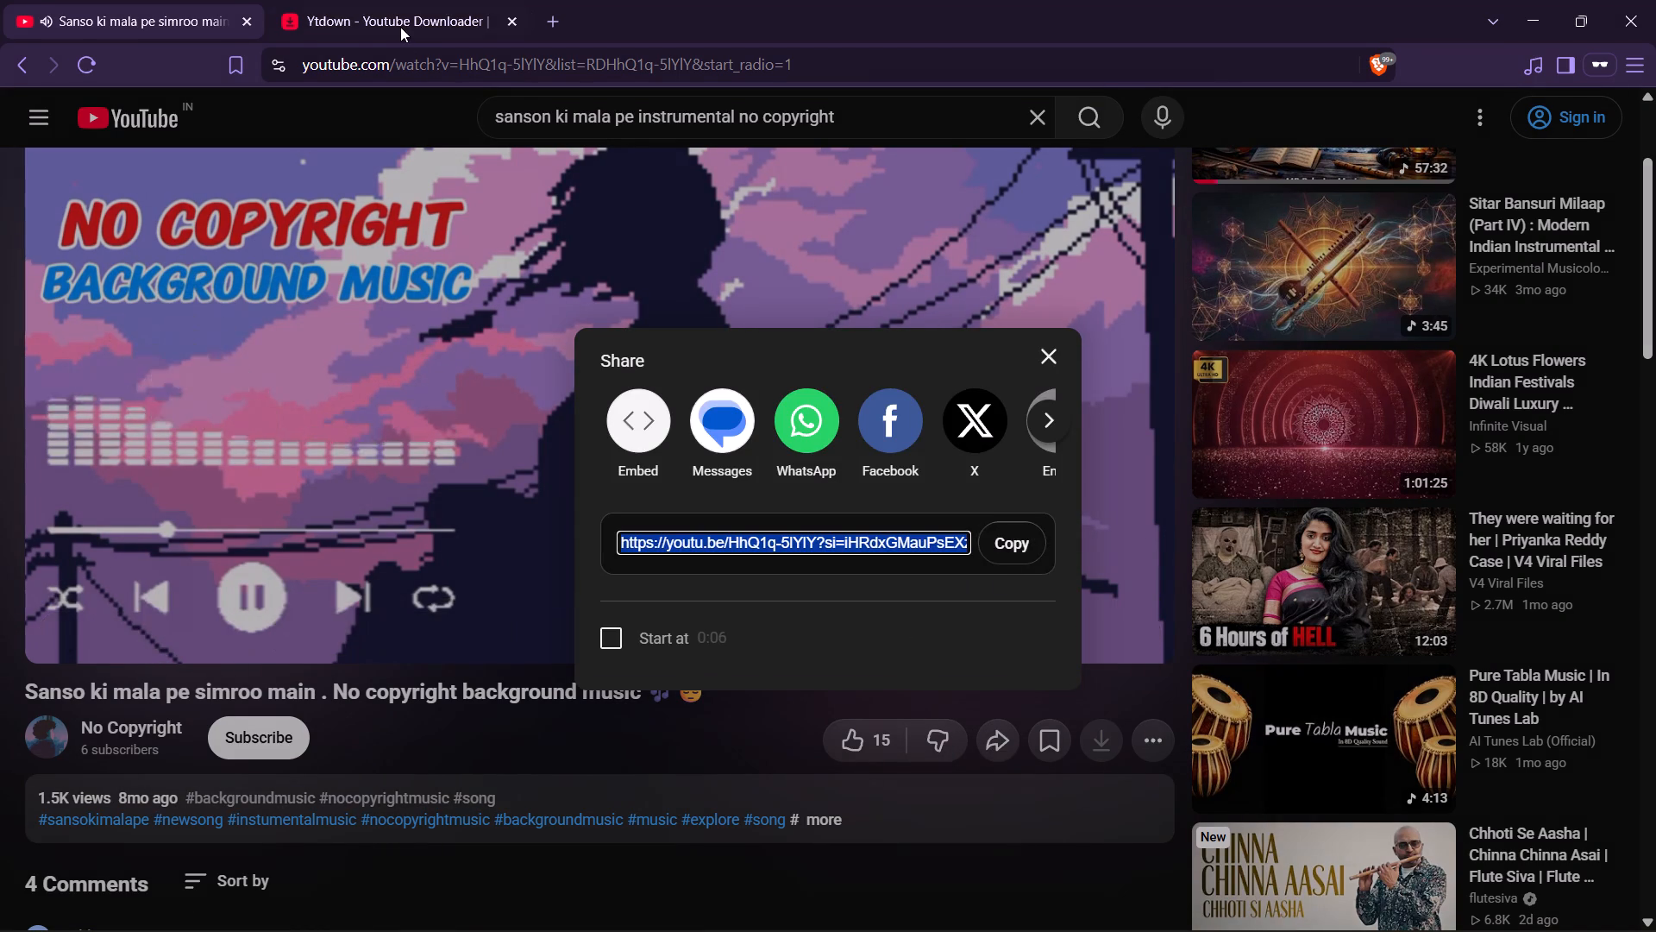
Submit the copied video link to the ytdownto.com downloader.
left_click(400, 27)
left_click(686, 371)
key("ctrl+v")
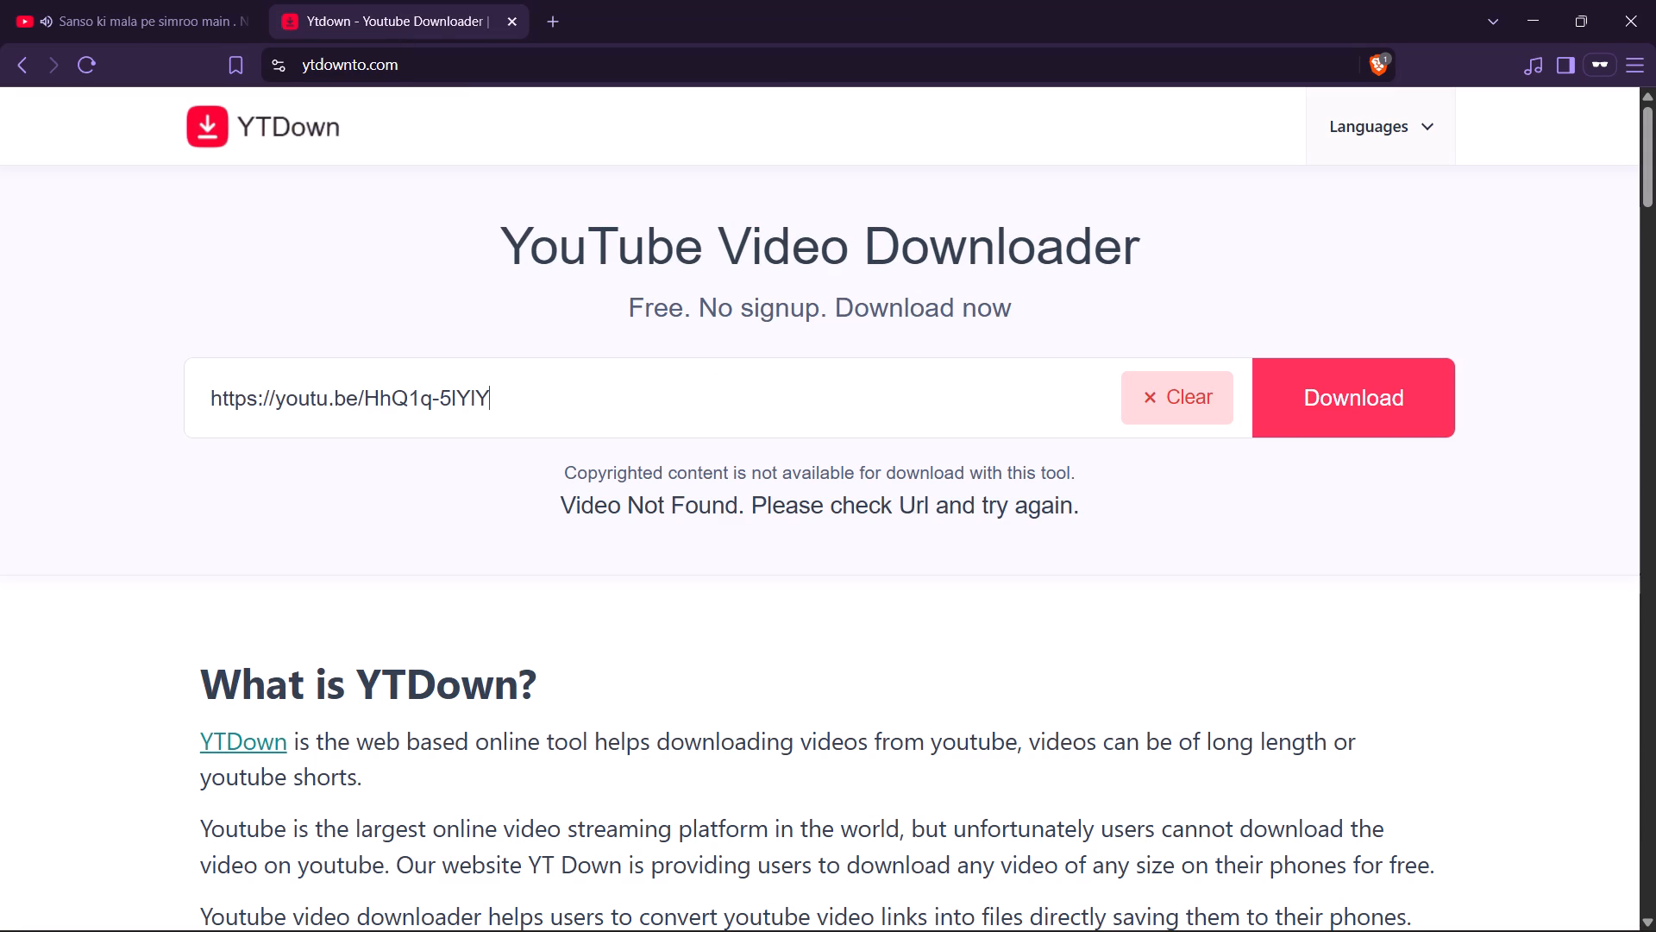
left_click(1343, 359)
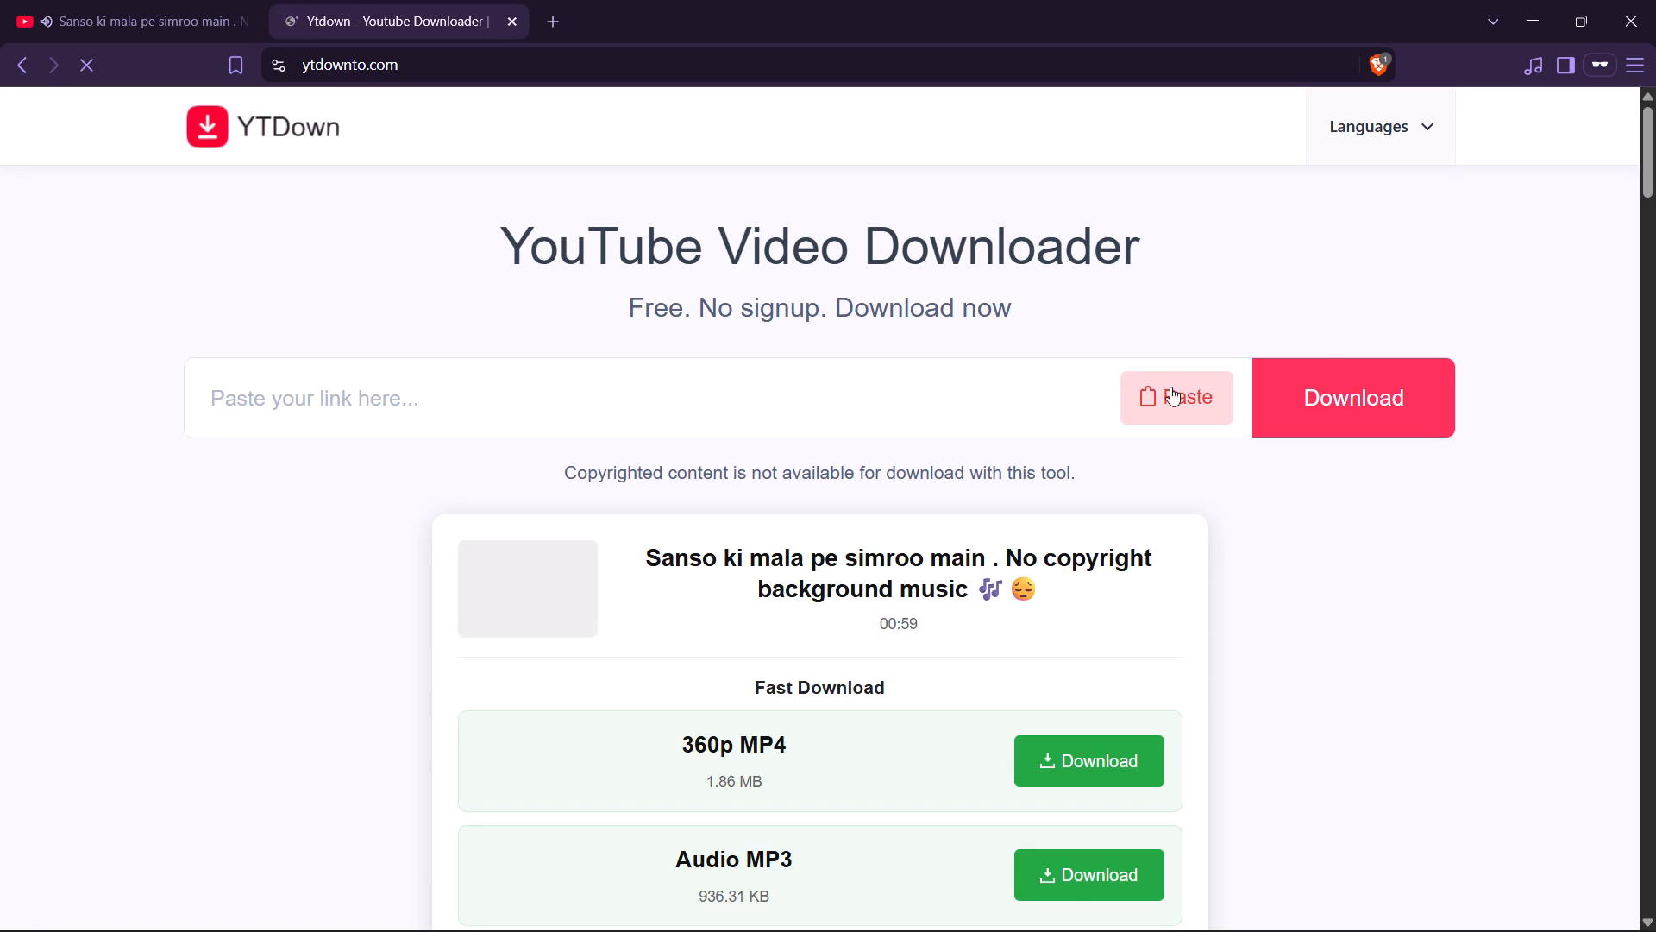
Download the Audio MP3 version and save it as song in the AUDIO folder of No Cheap Property proj on the Desktop.
scroll(1077, 500, "down", 5)
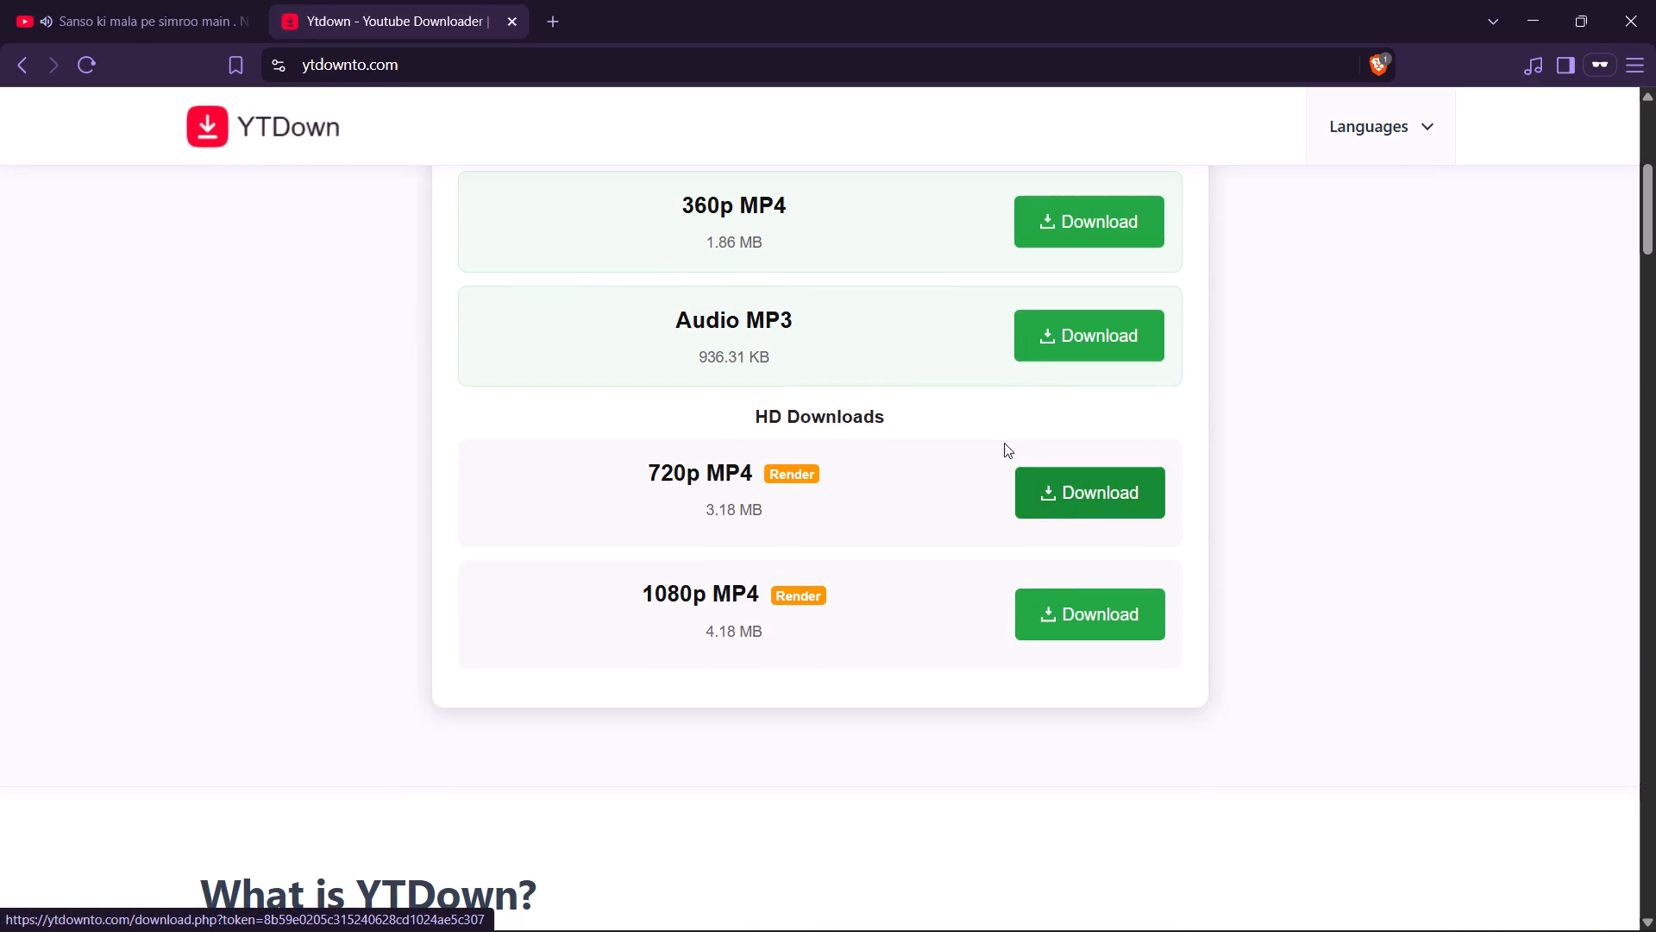
scroll(919, 400, "up", 2)
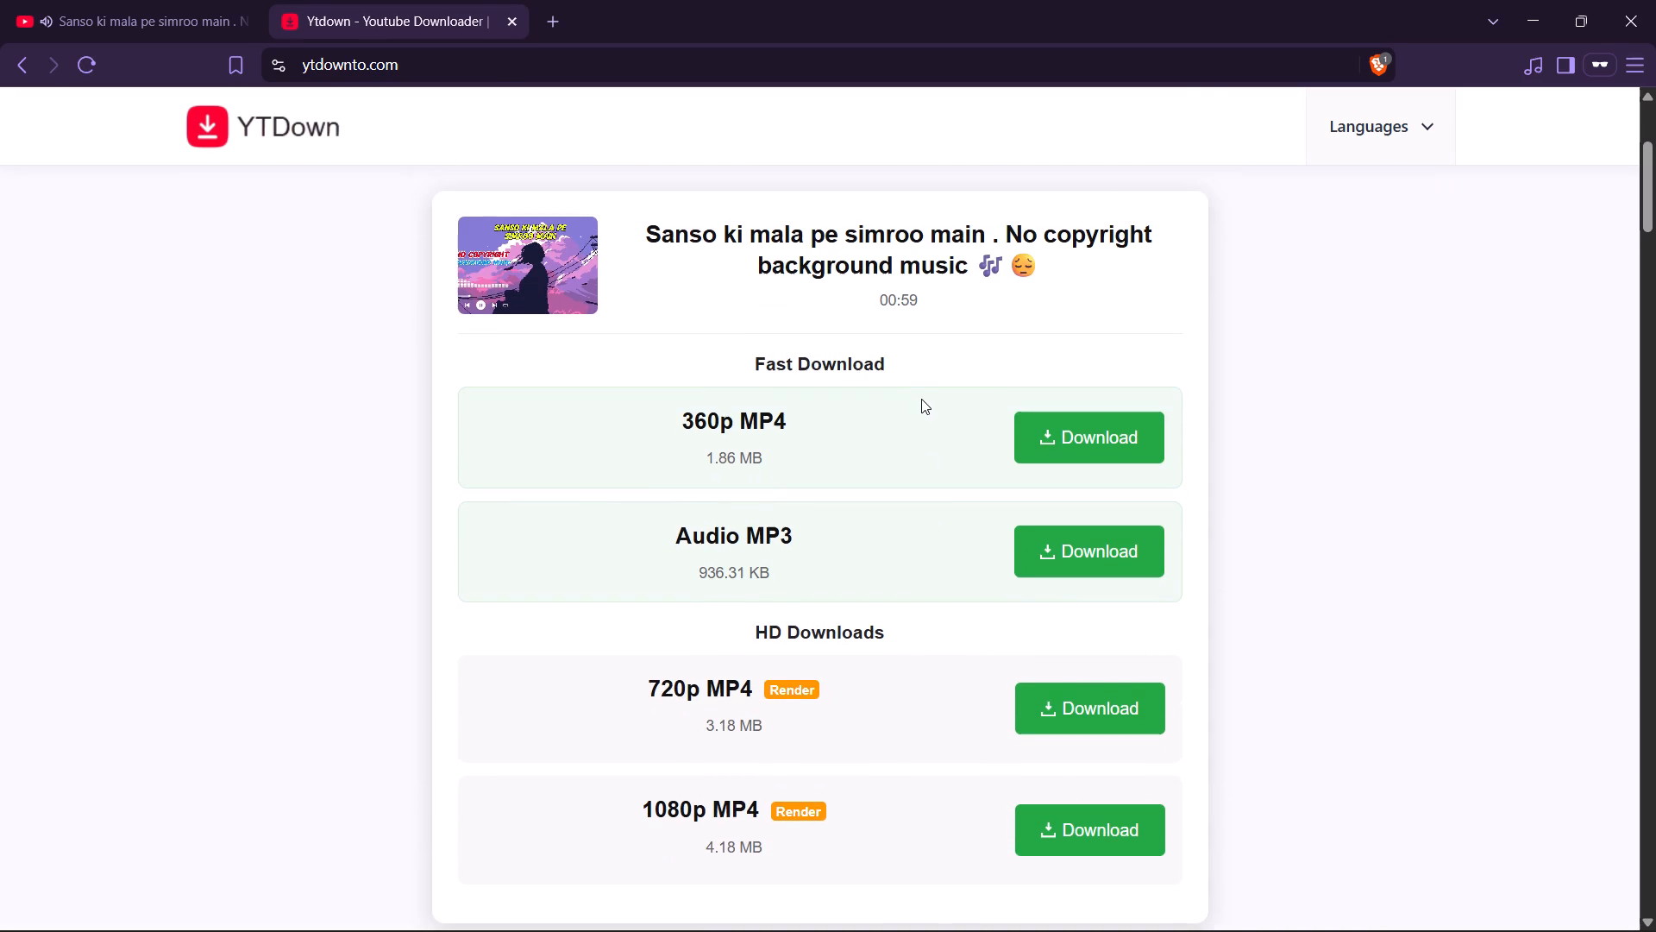
left_click(1079, 542)
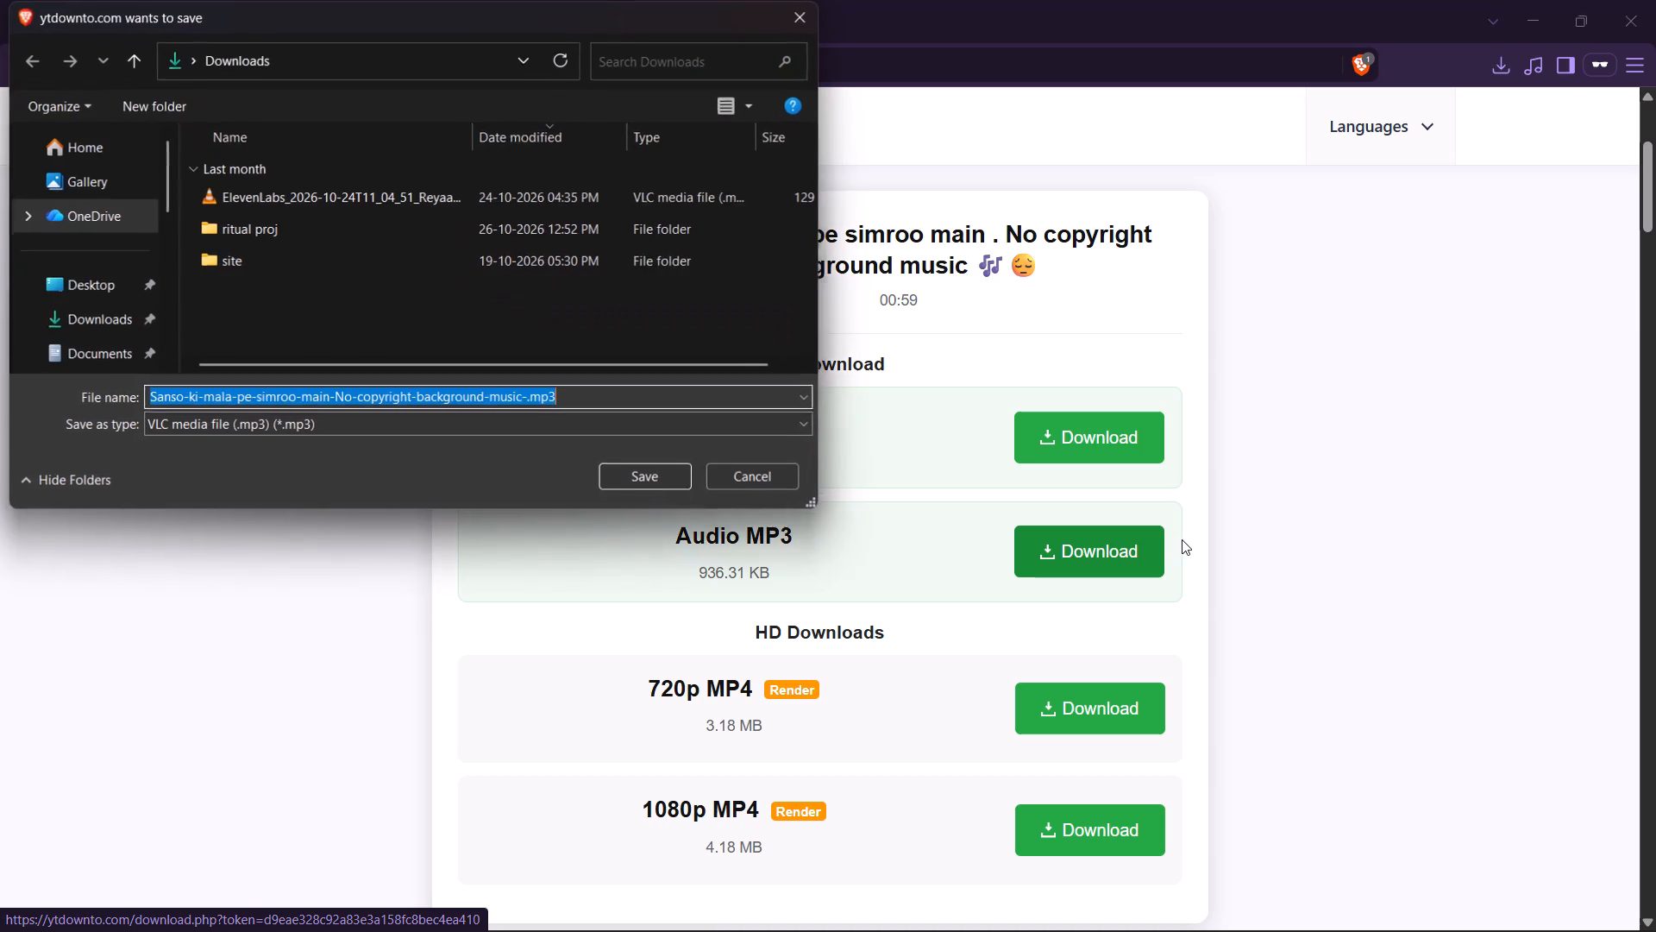
left_click(73, 291)
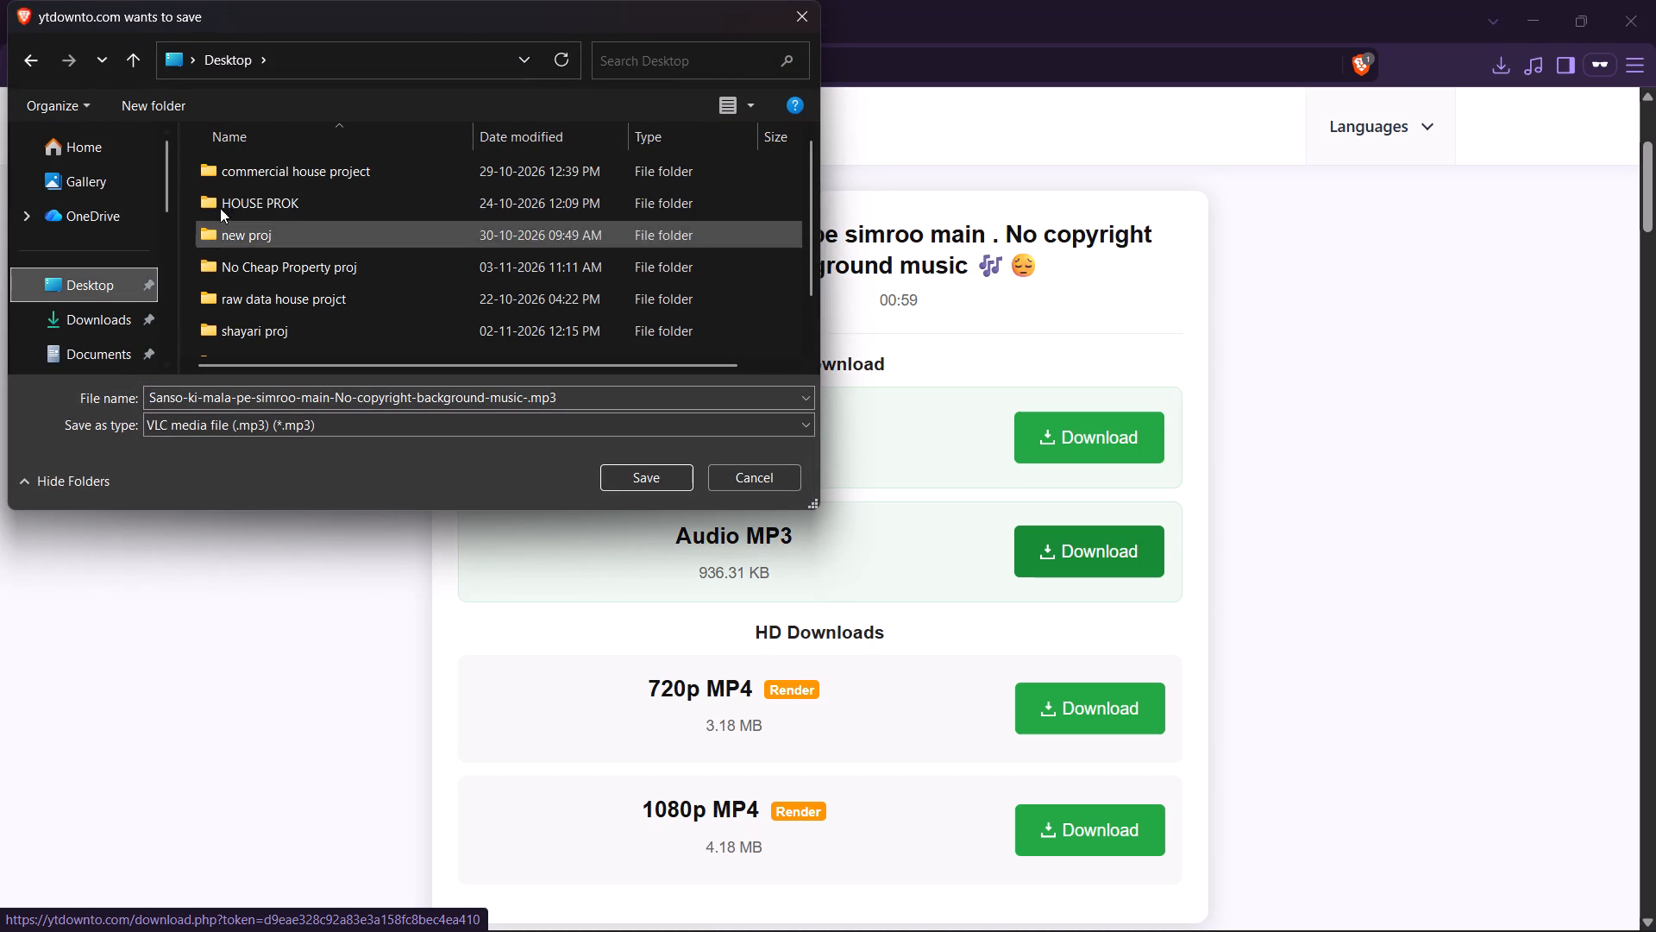
double_click(397, 266)
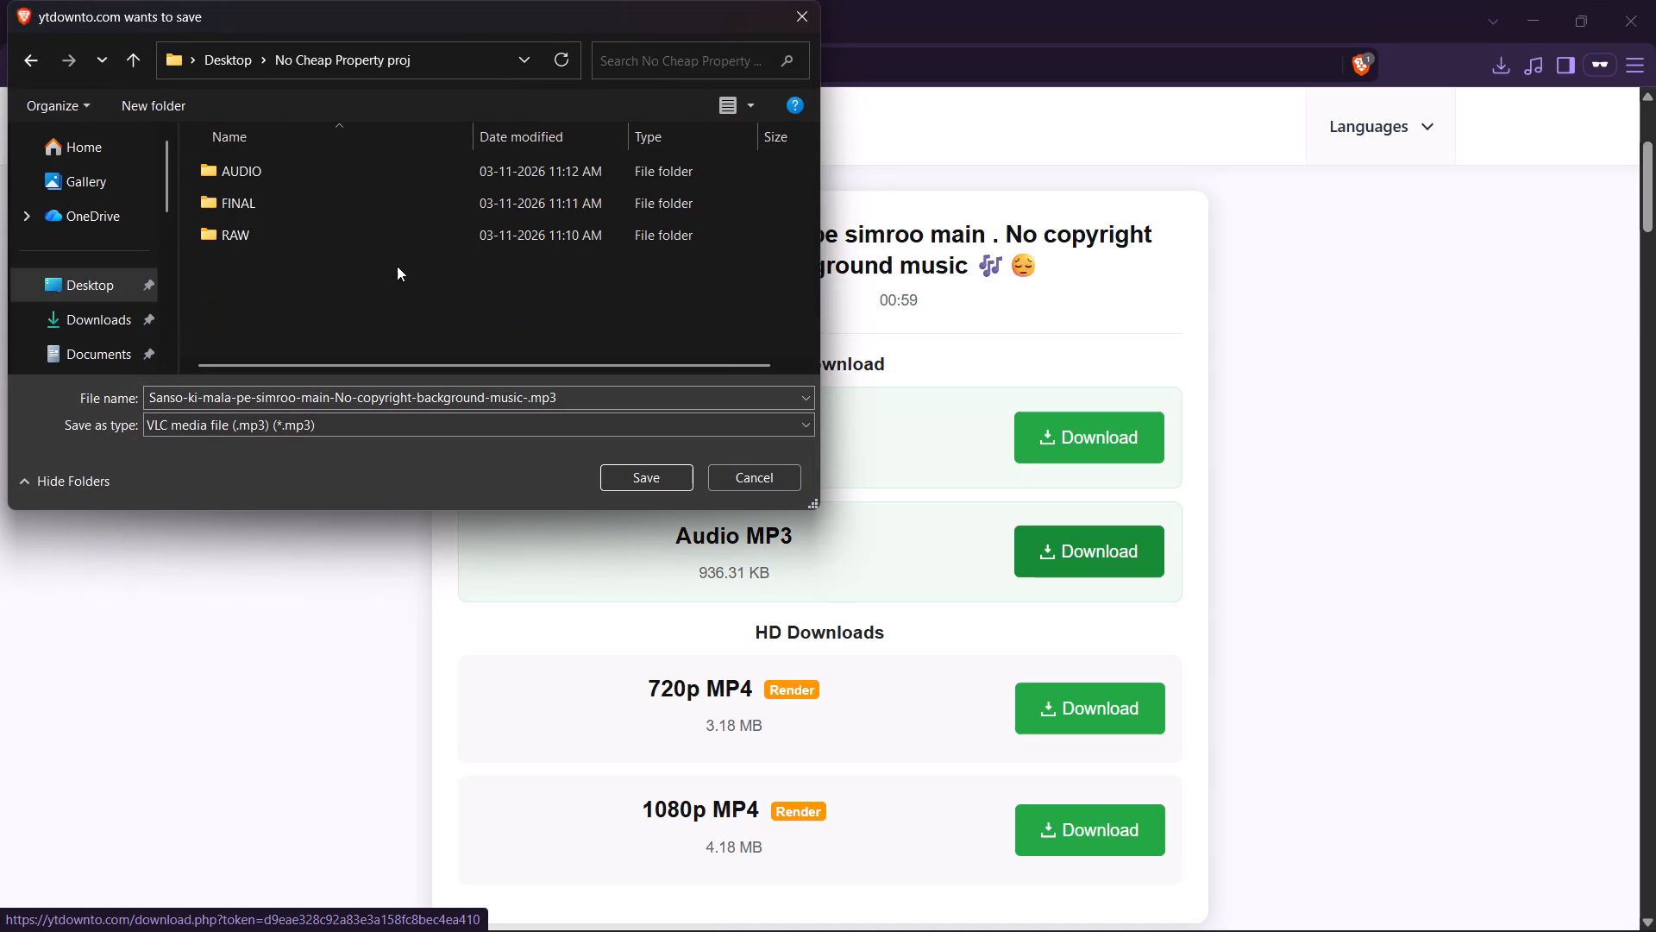
double_click(389, 168)
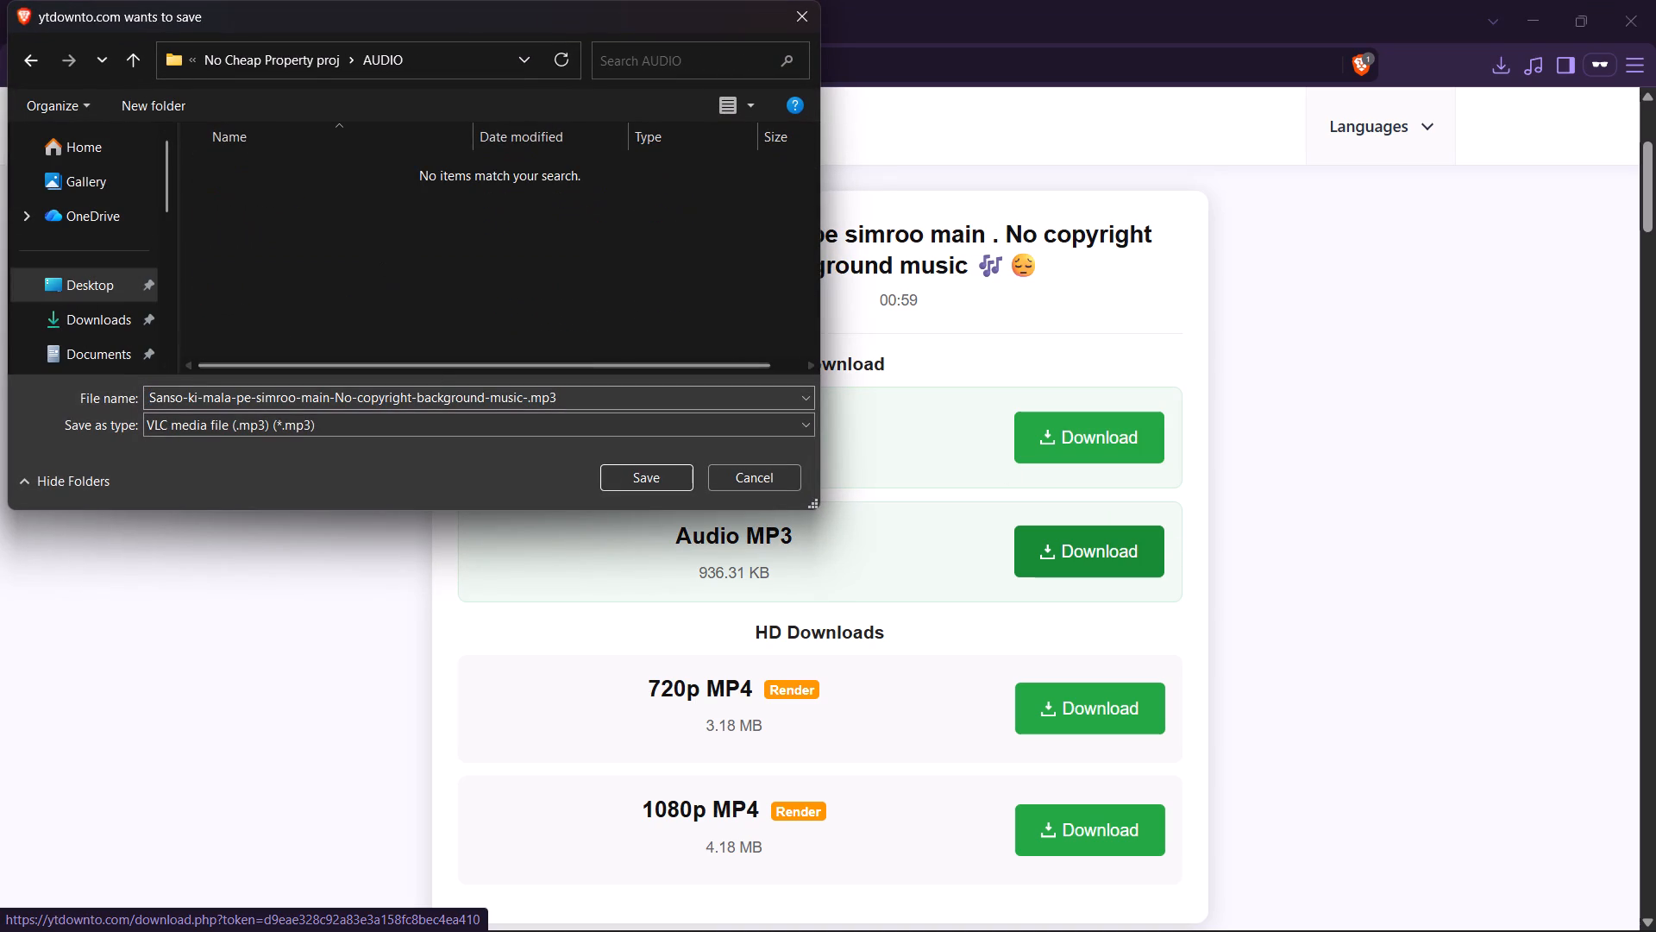
left_click(581, 399)
type("song")
key("Return")
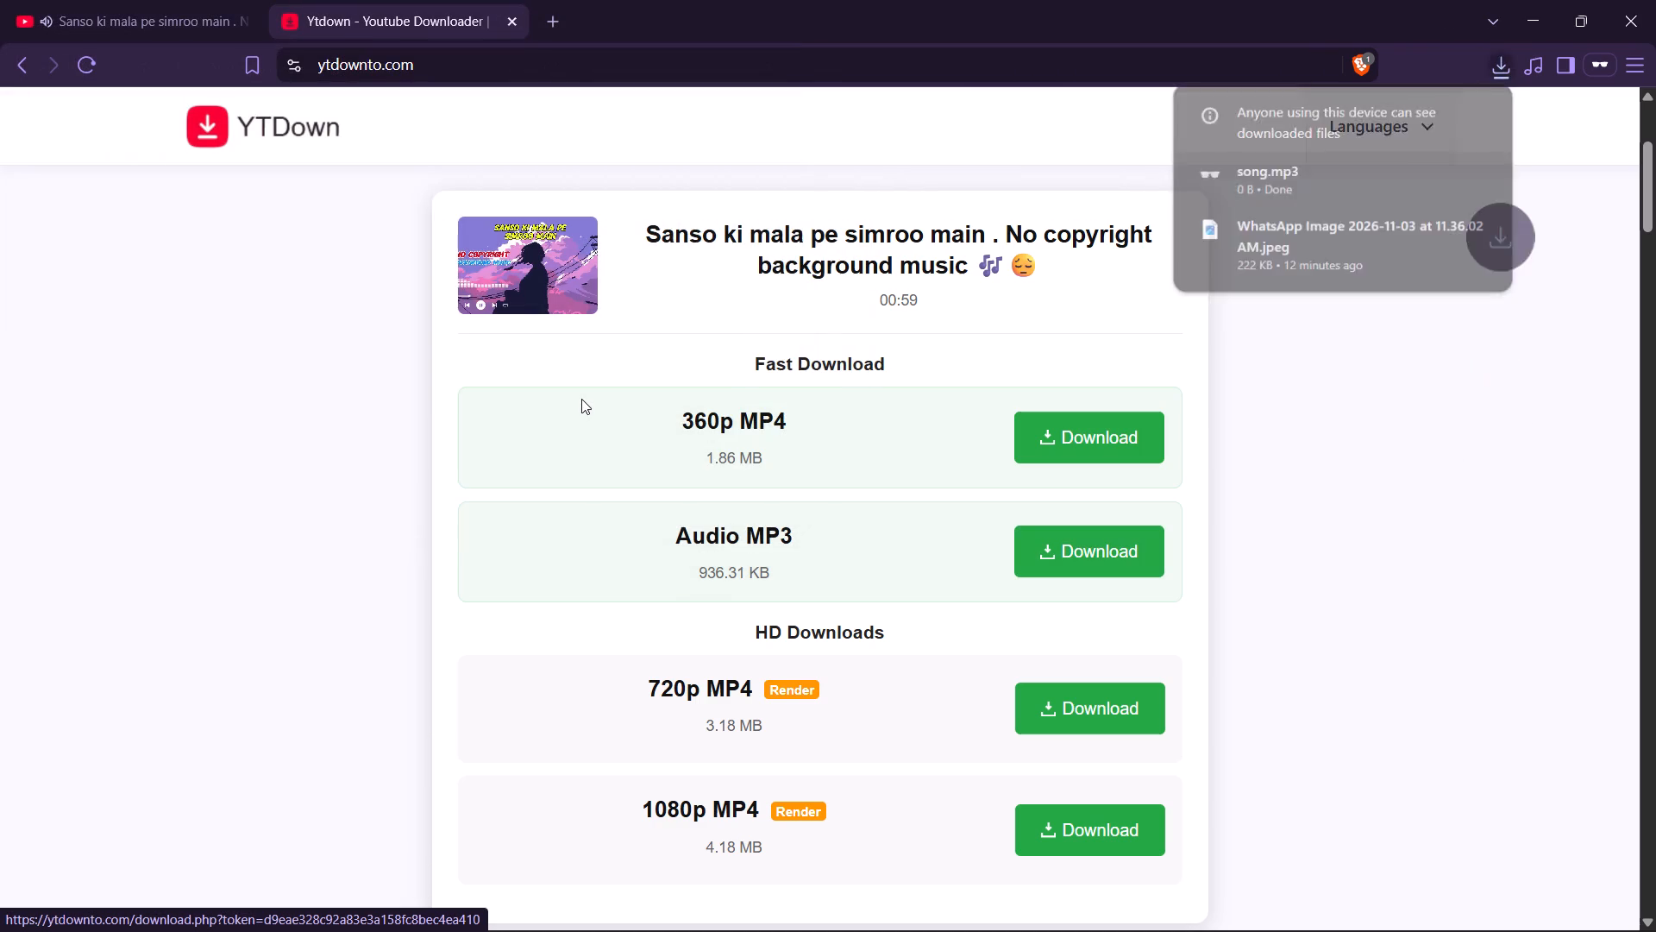
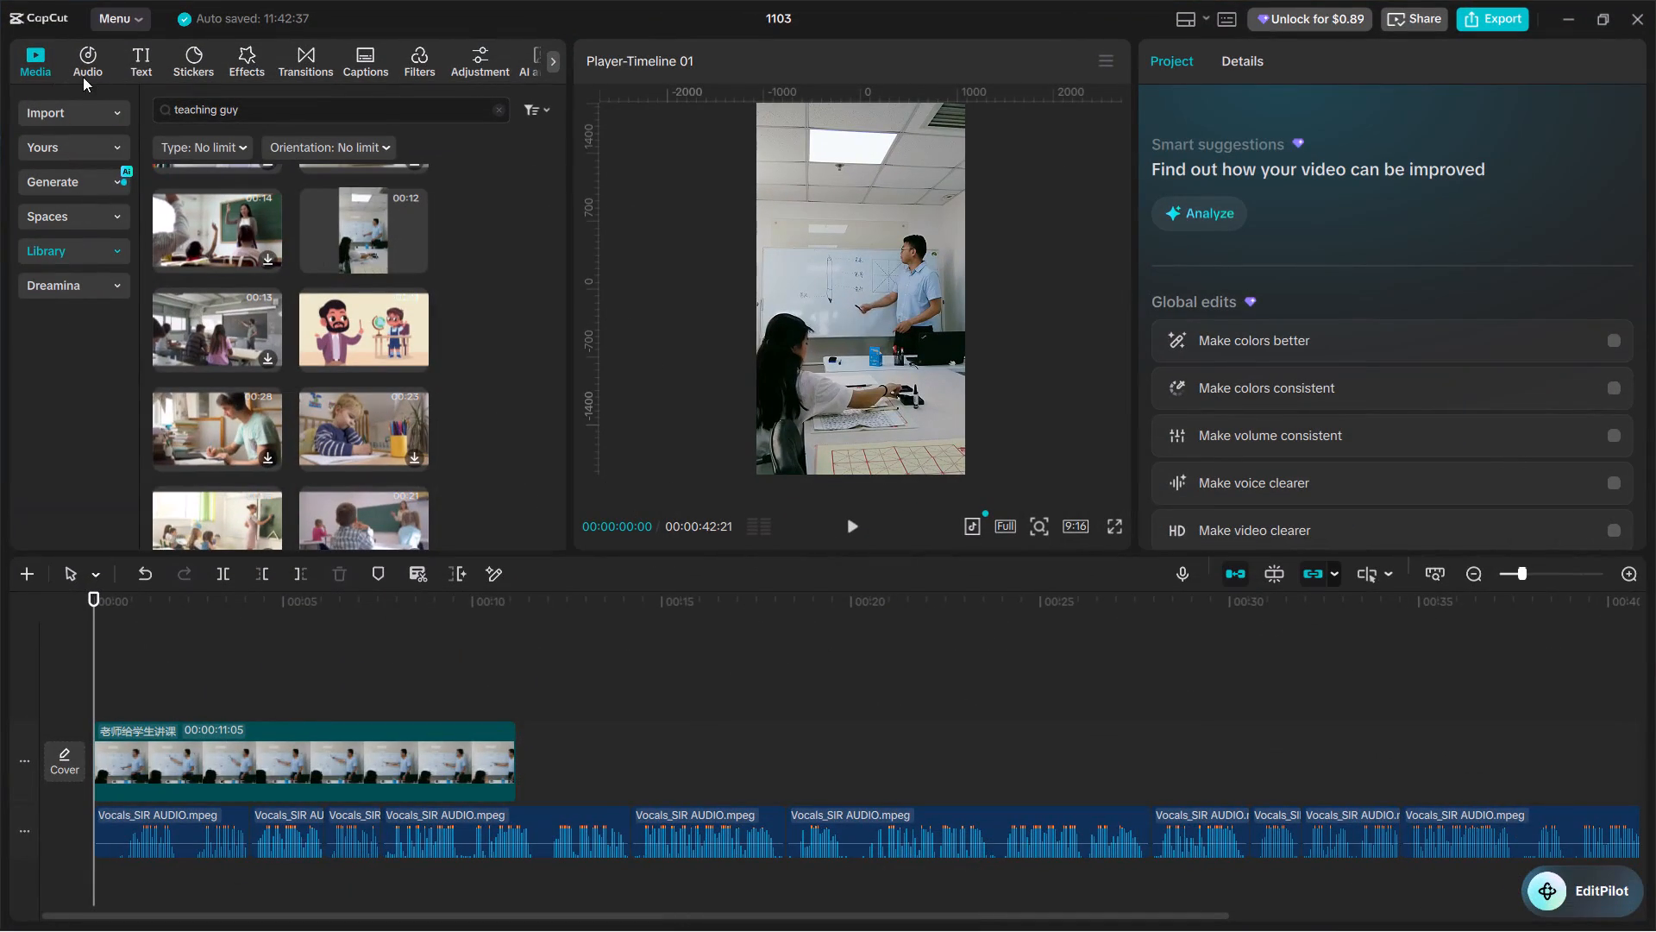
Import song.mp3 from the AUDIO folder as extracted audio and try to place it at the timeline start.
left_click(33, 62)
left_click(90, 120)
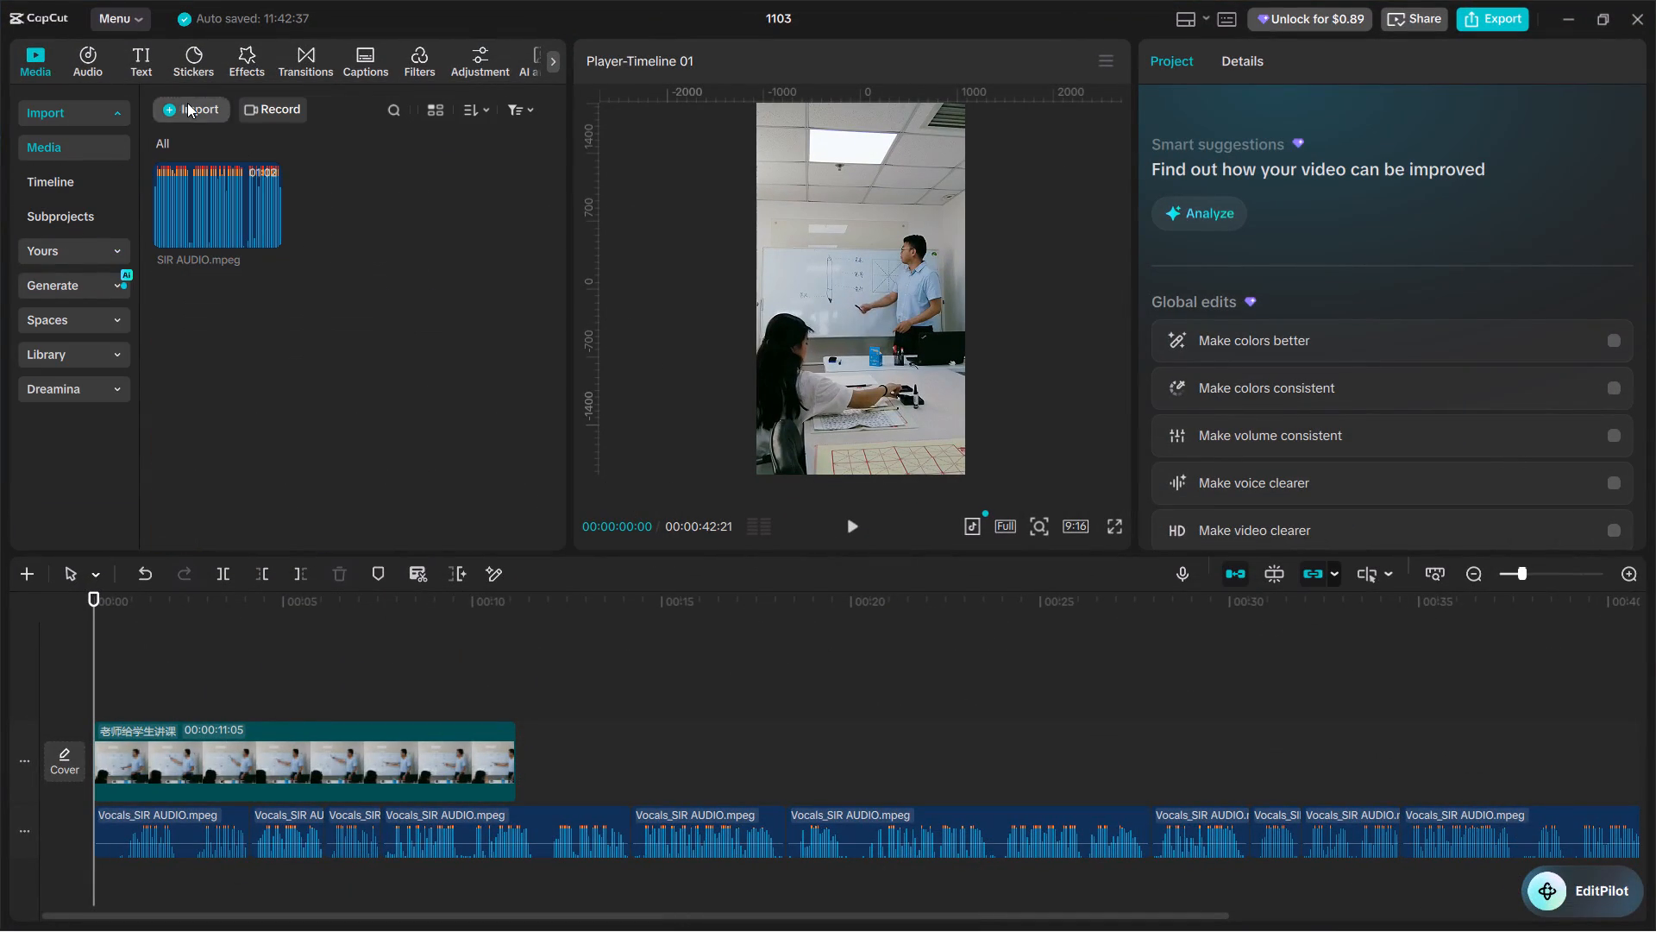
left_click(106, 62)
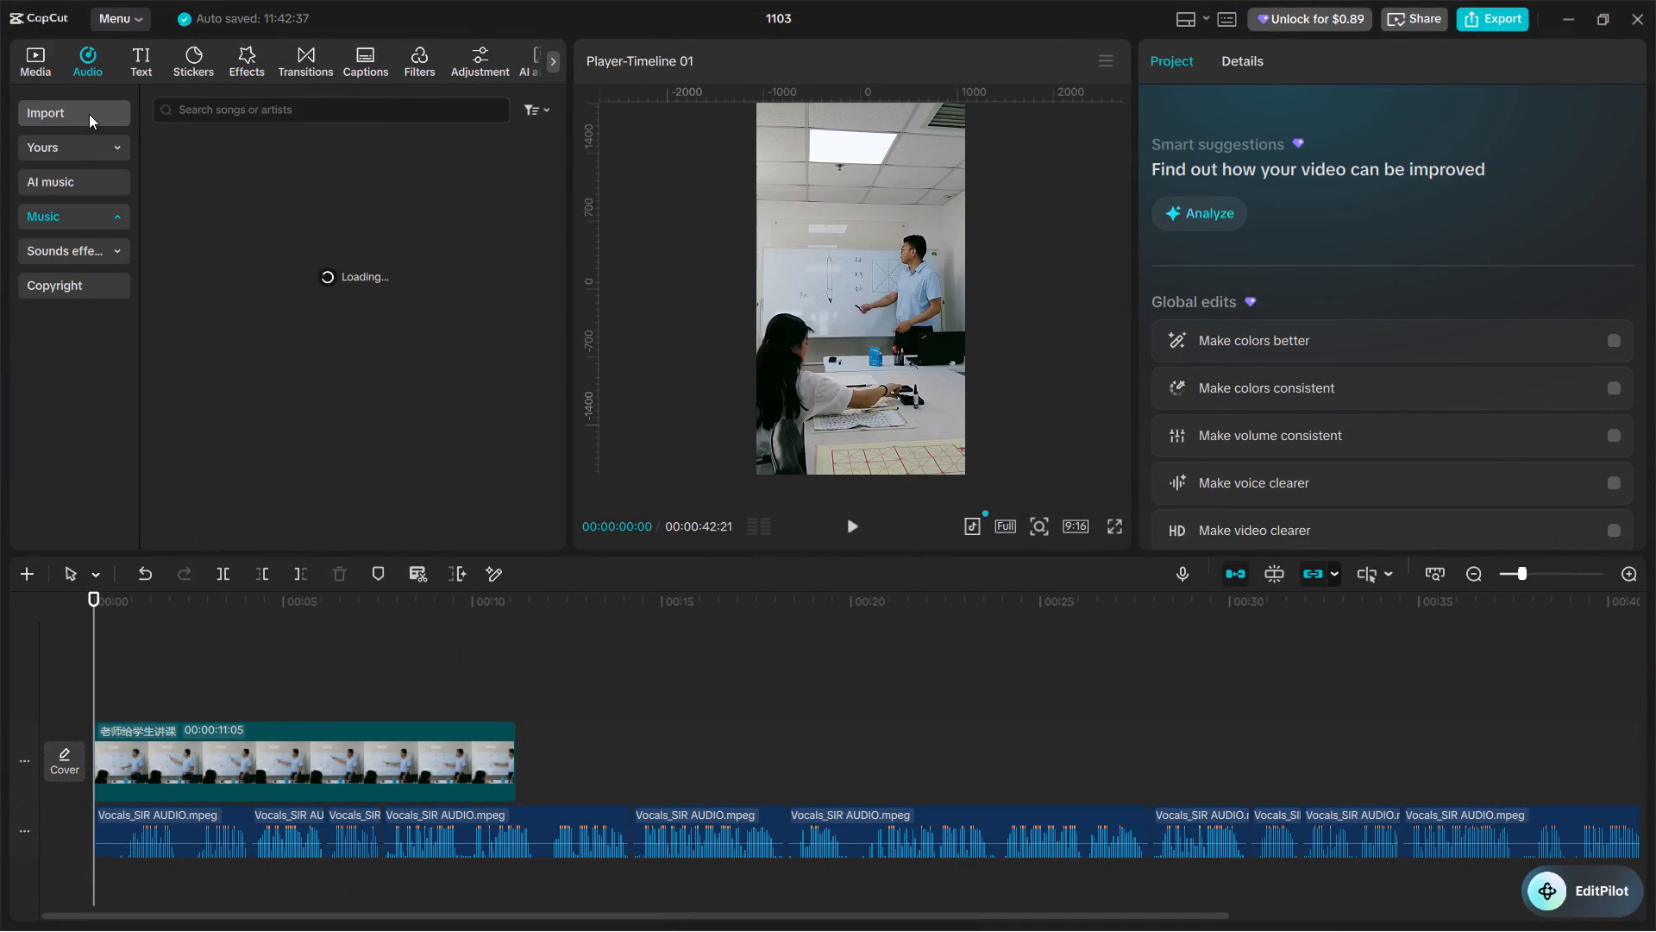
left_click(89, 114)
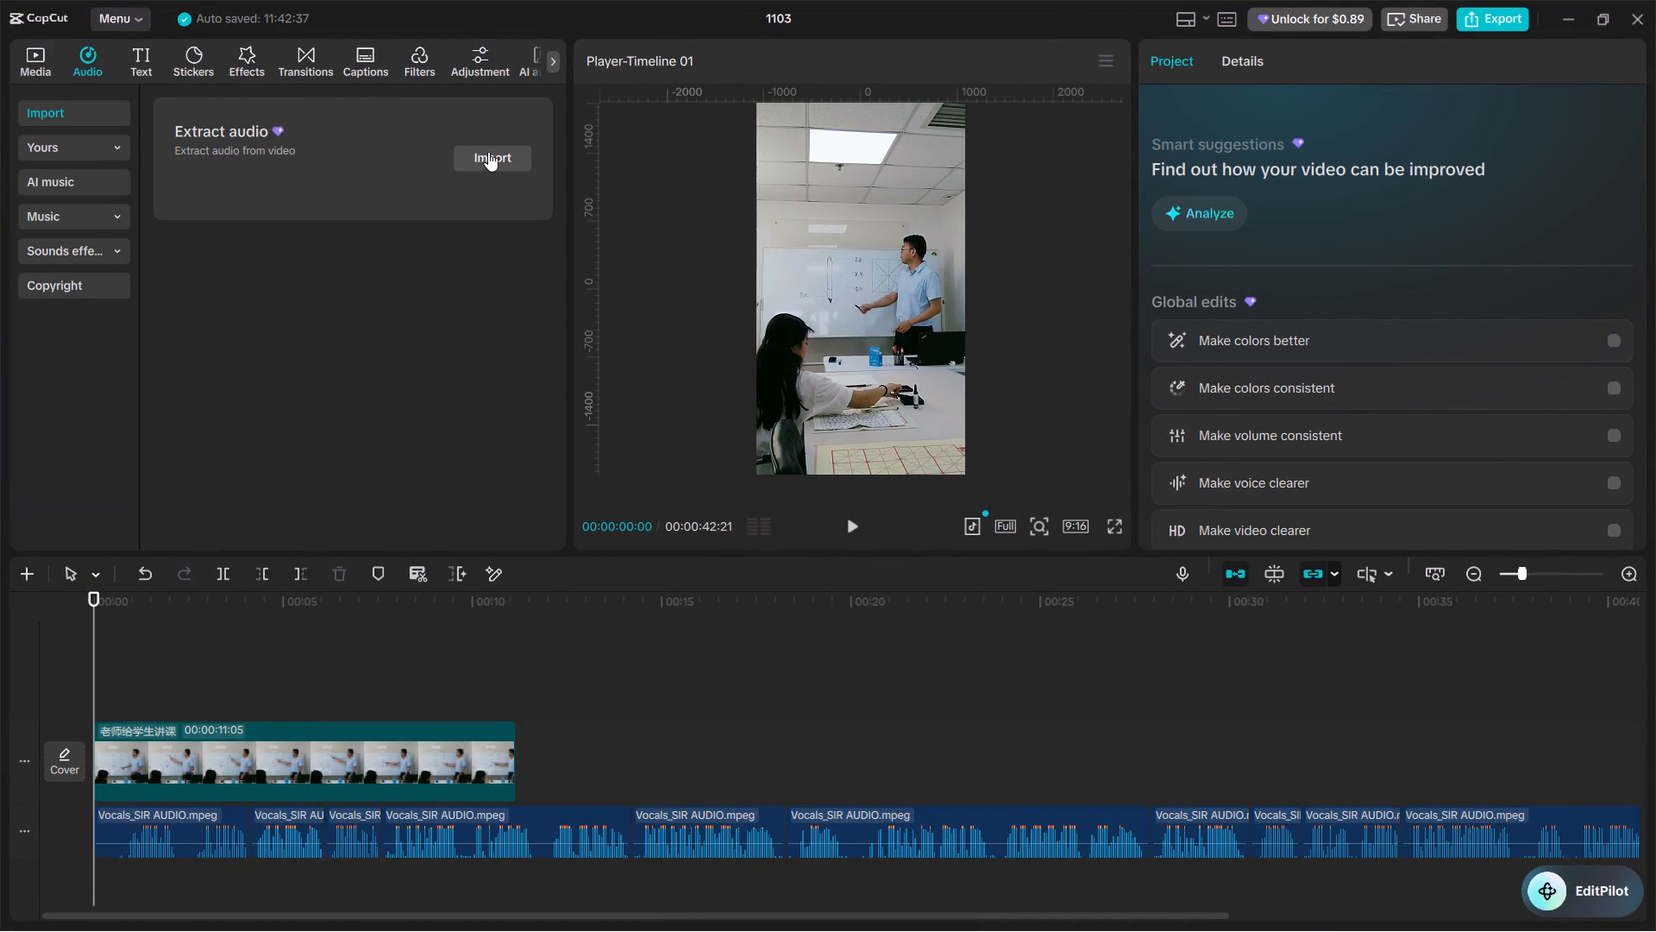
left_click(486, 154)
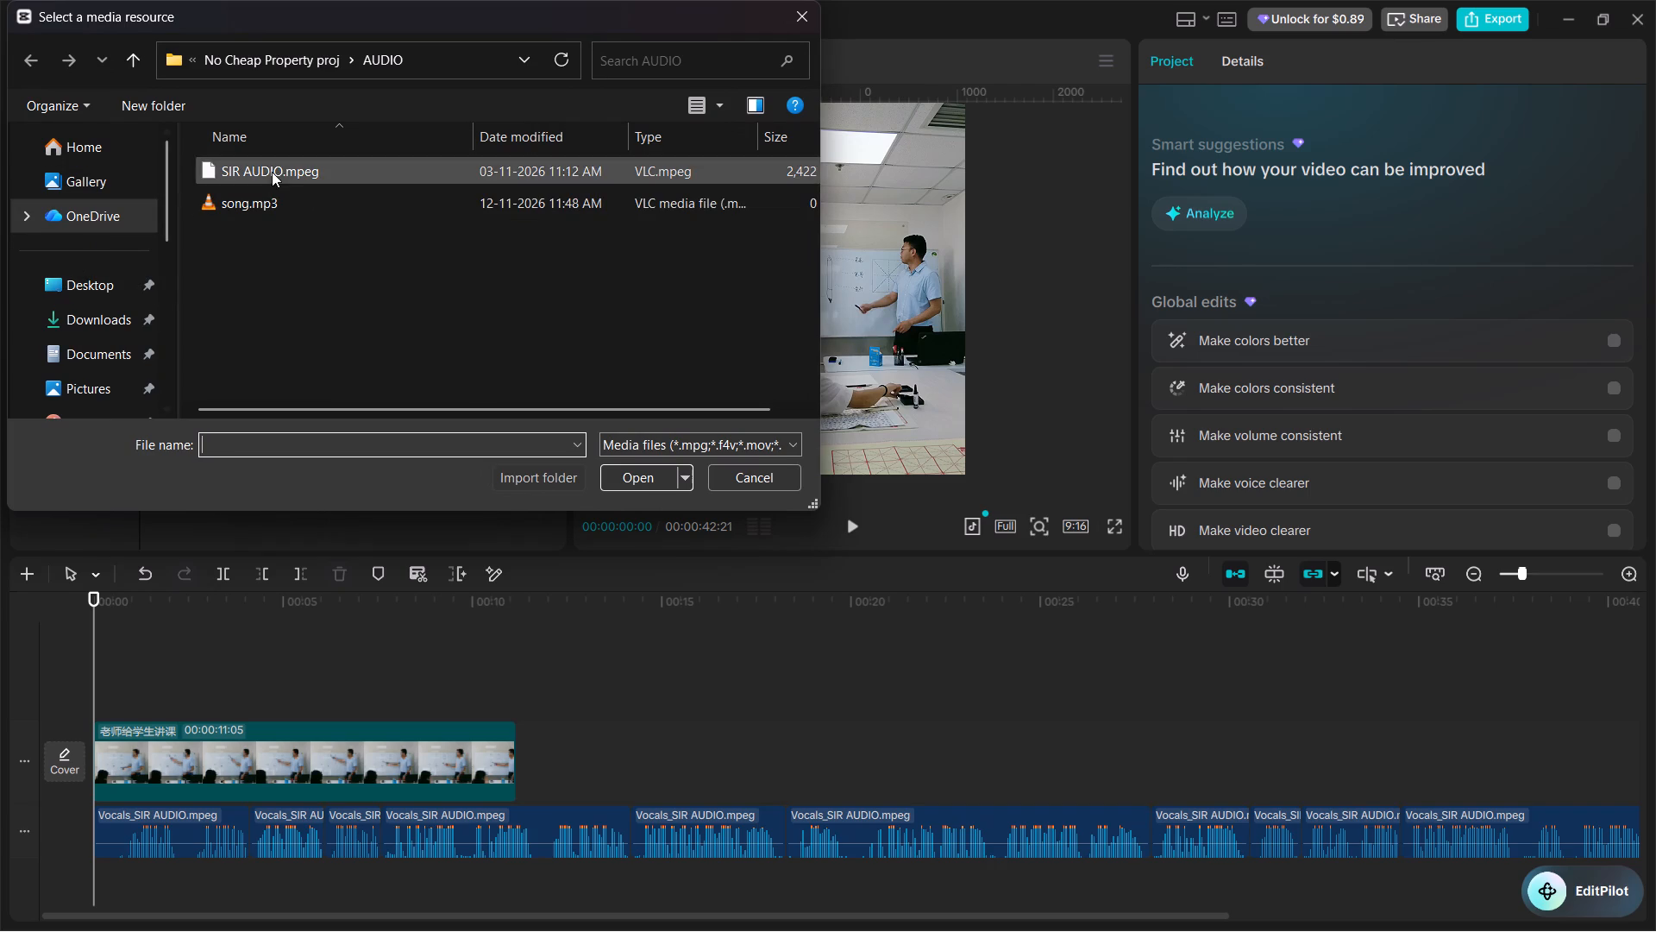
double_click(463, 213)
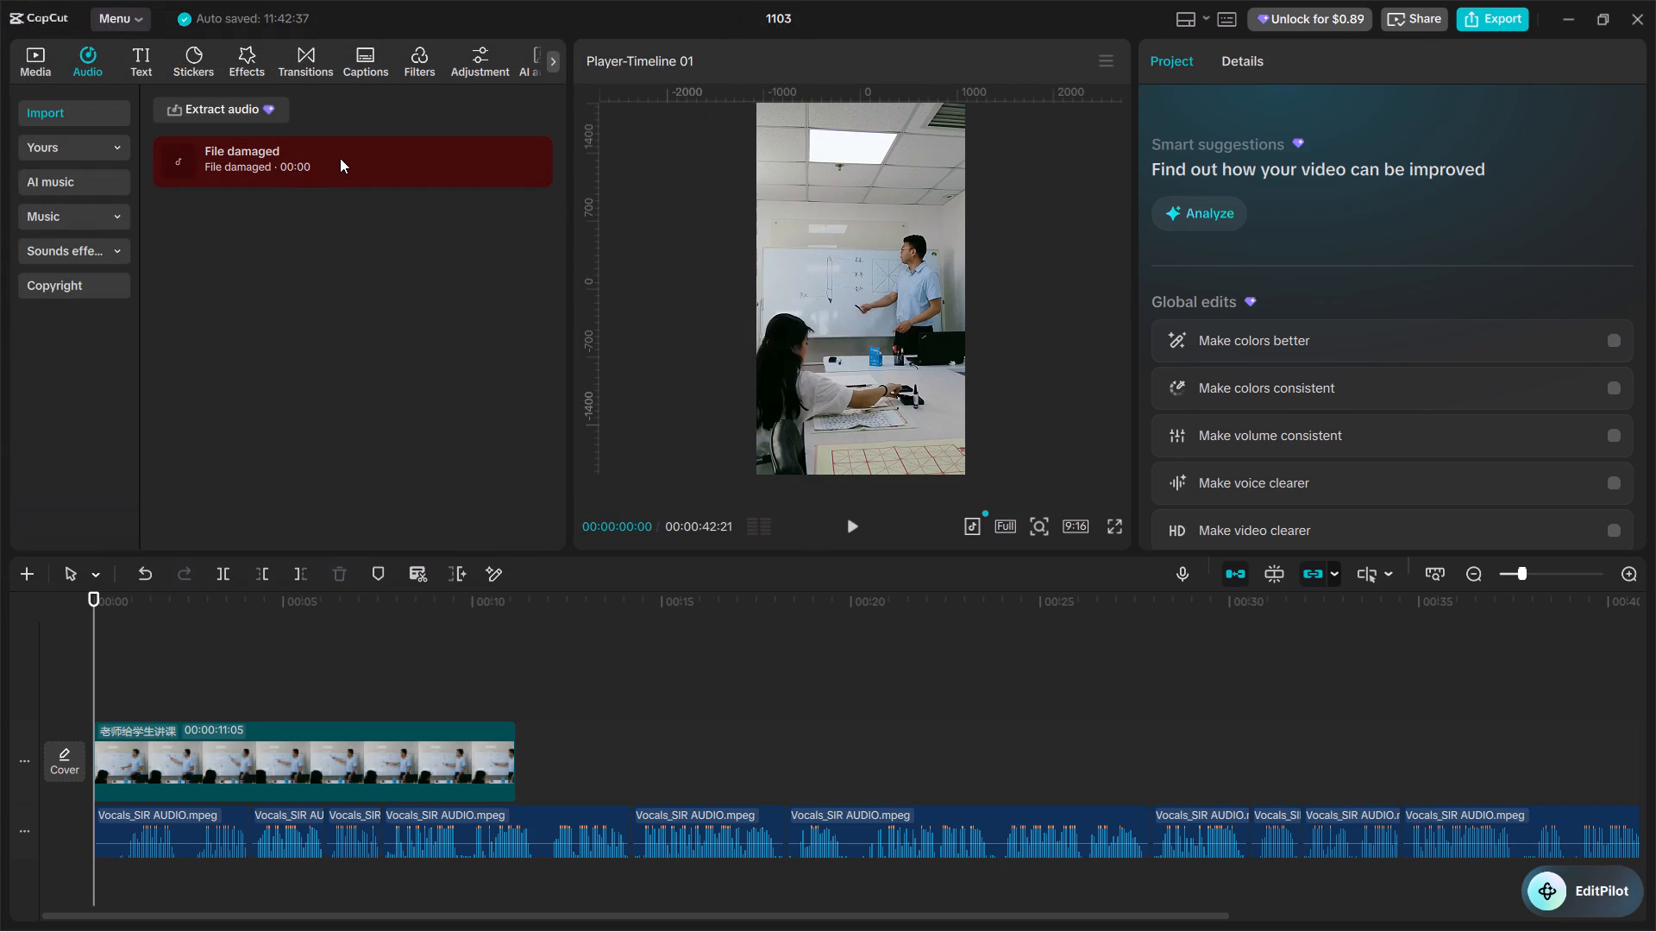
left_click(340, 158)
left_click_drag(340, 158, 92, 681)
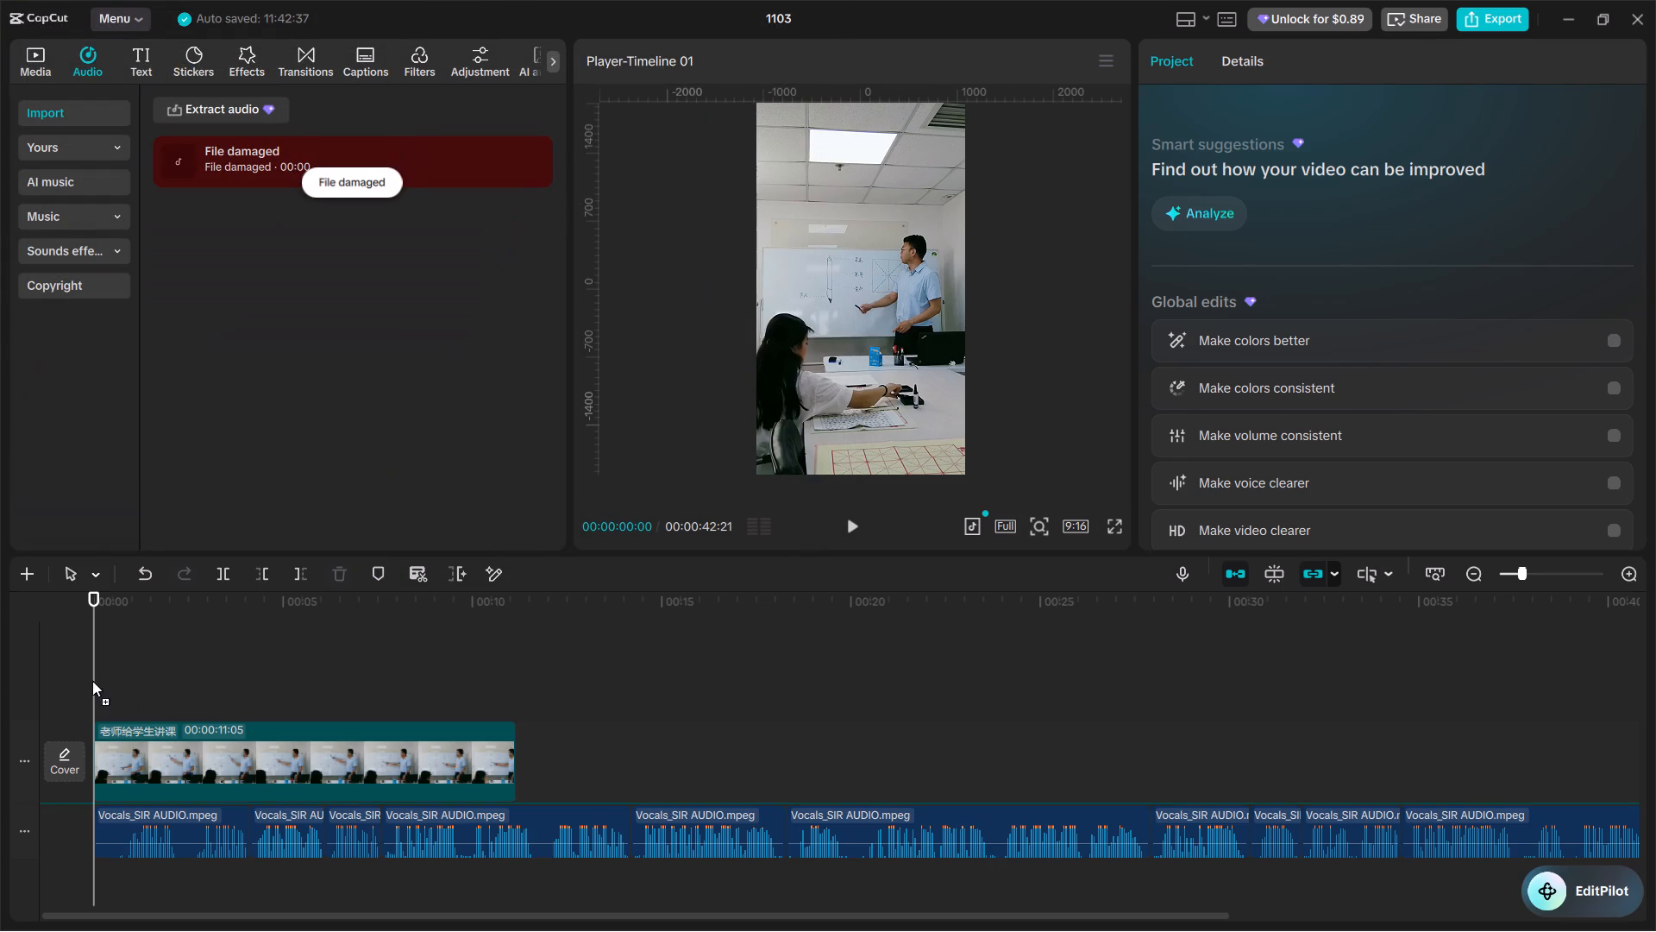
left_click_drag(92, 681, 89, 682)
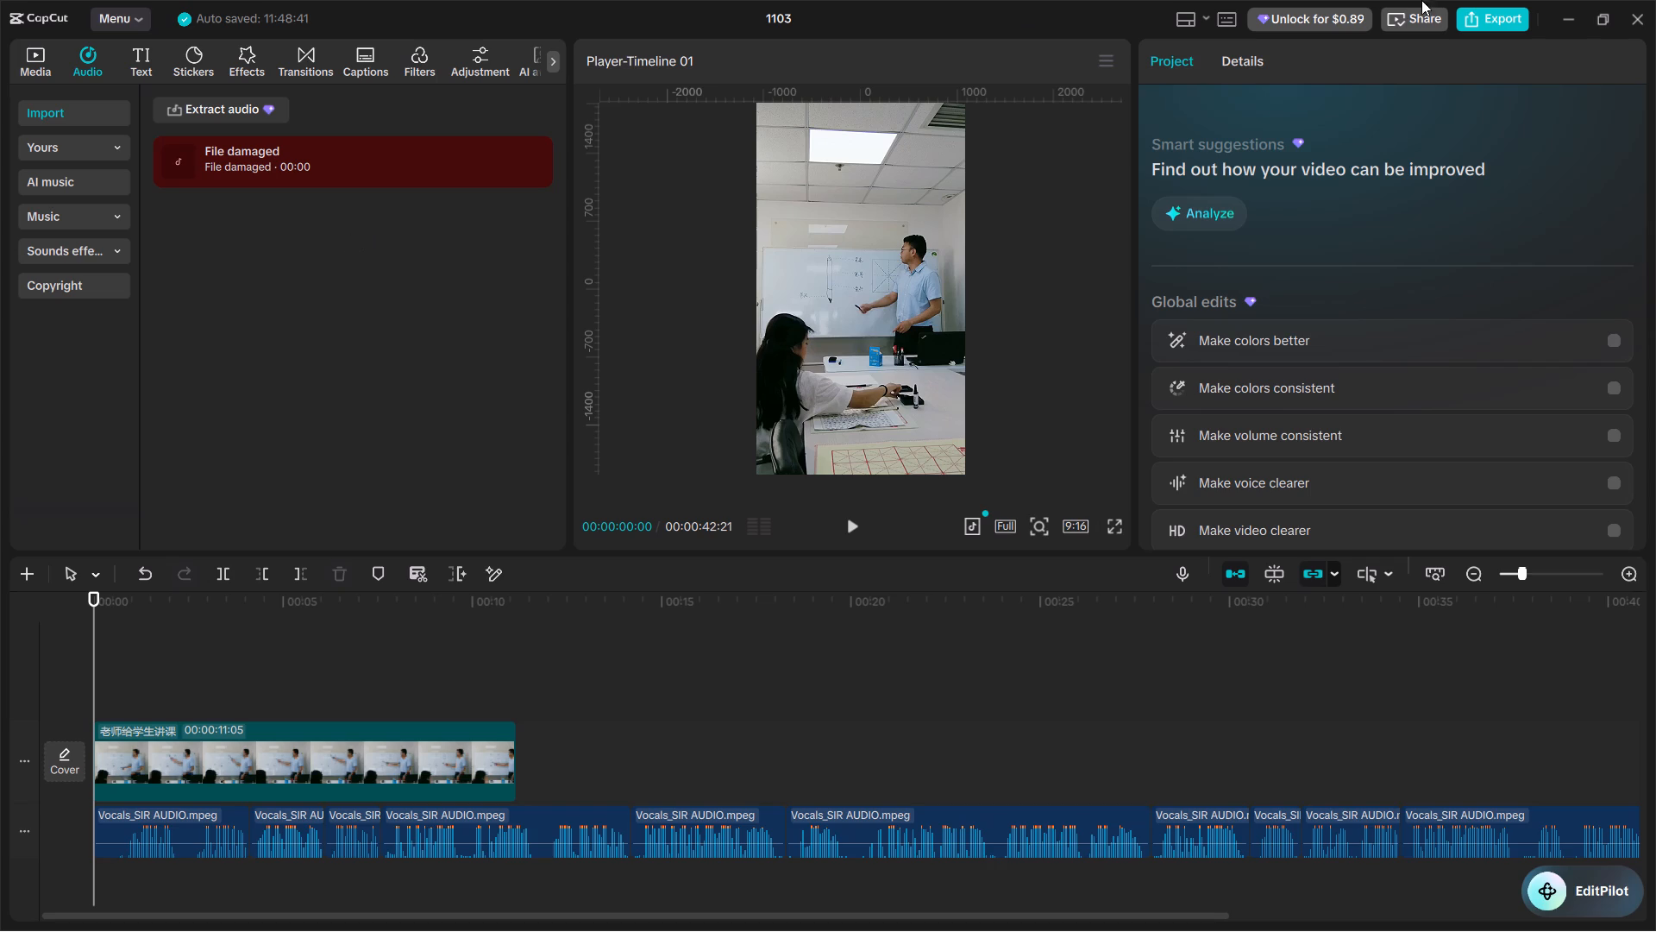
Switch to File Explorer and open the okay folder inside DESKTOP of the old data backup.
left_click(1567, 13)
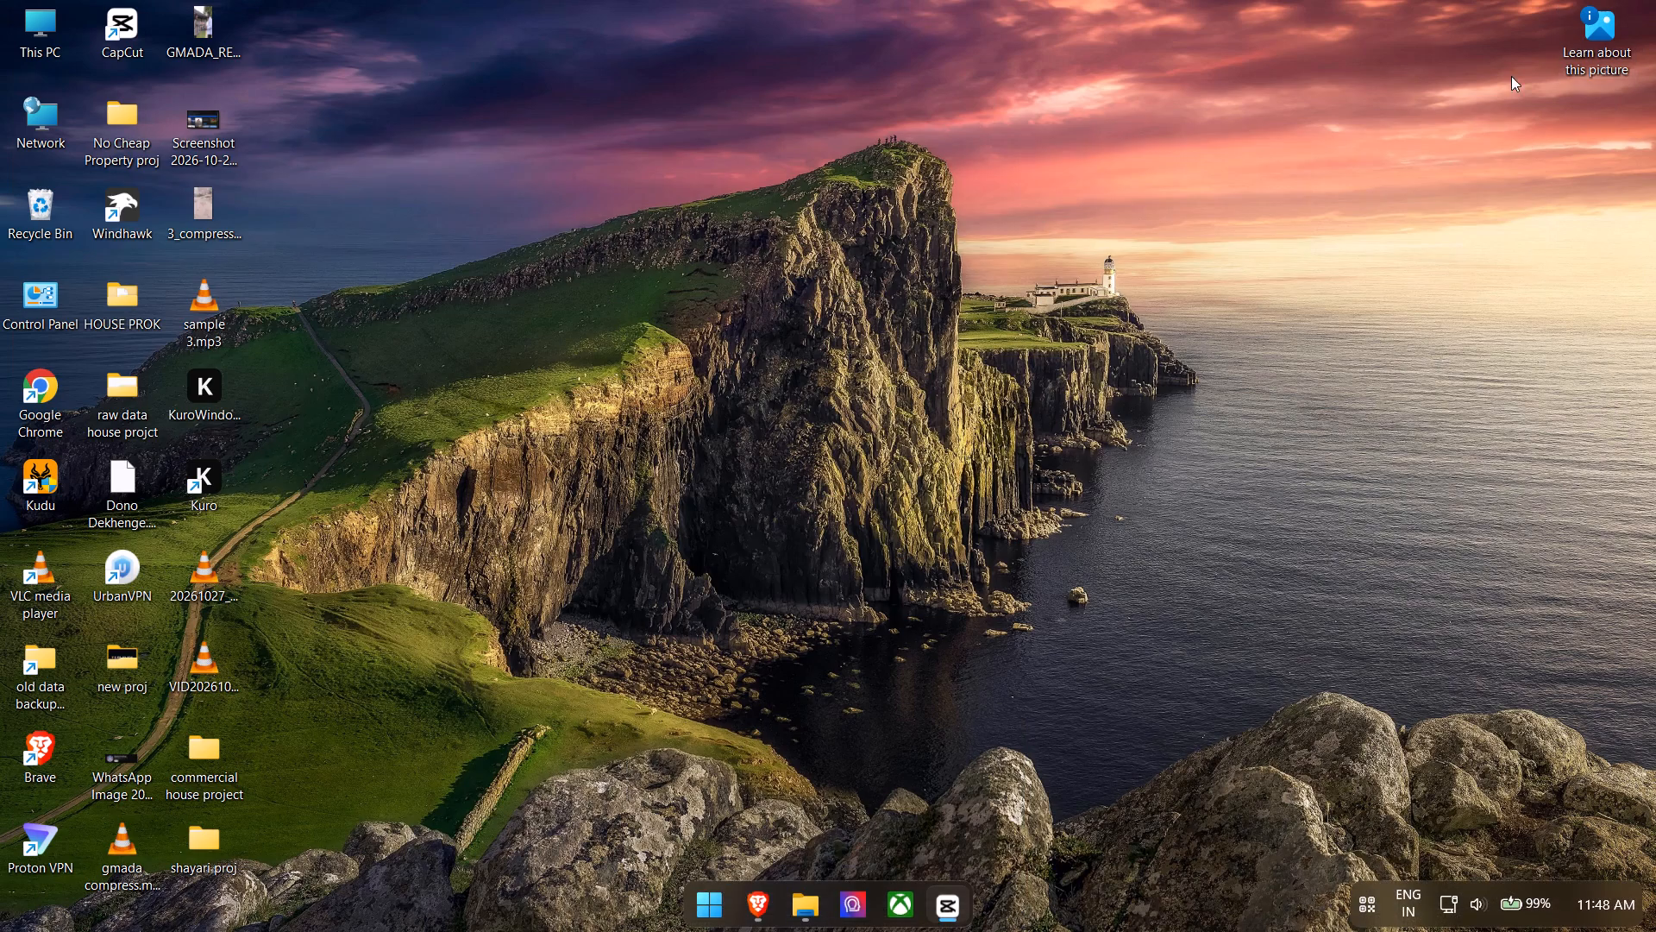
left_click(800, 902)
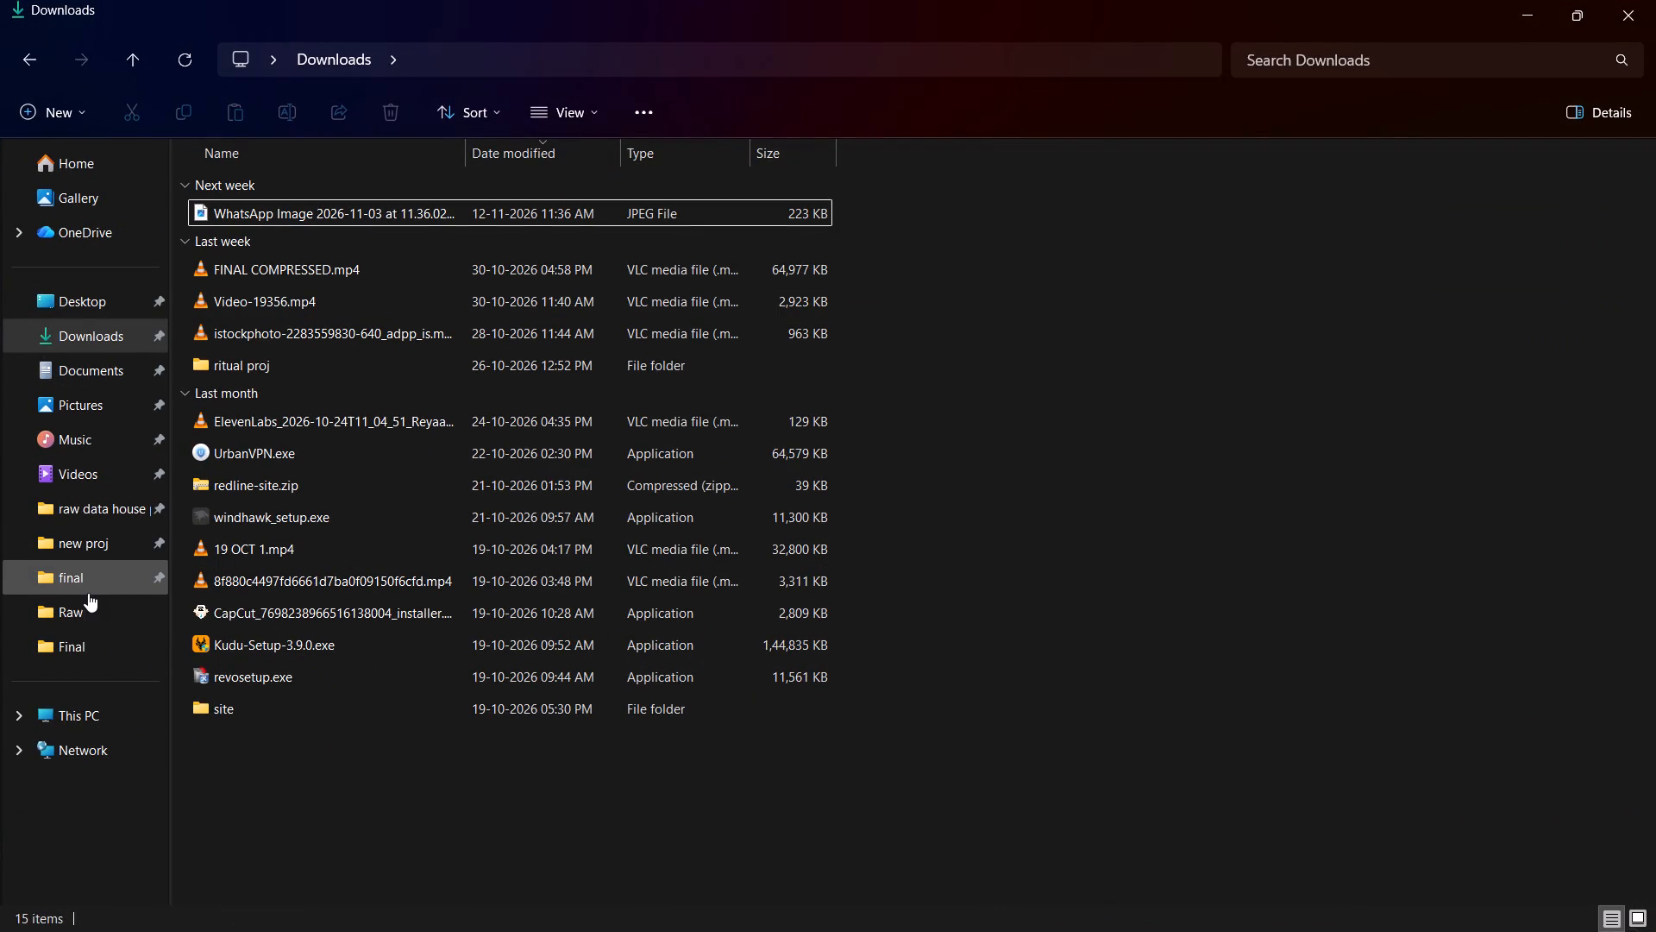
left_click(83, 514)
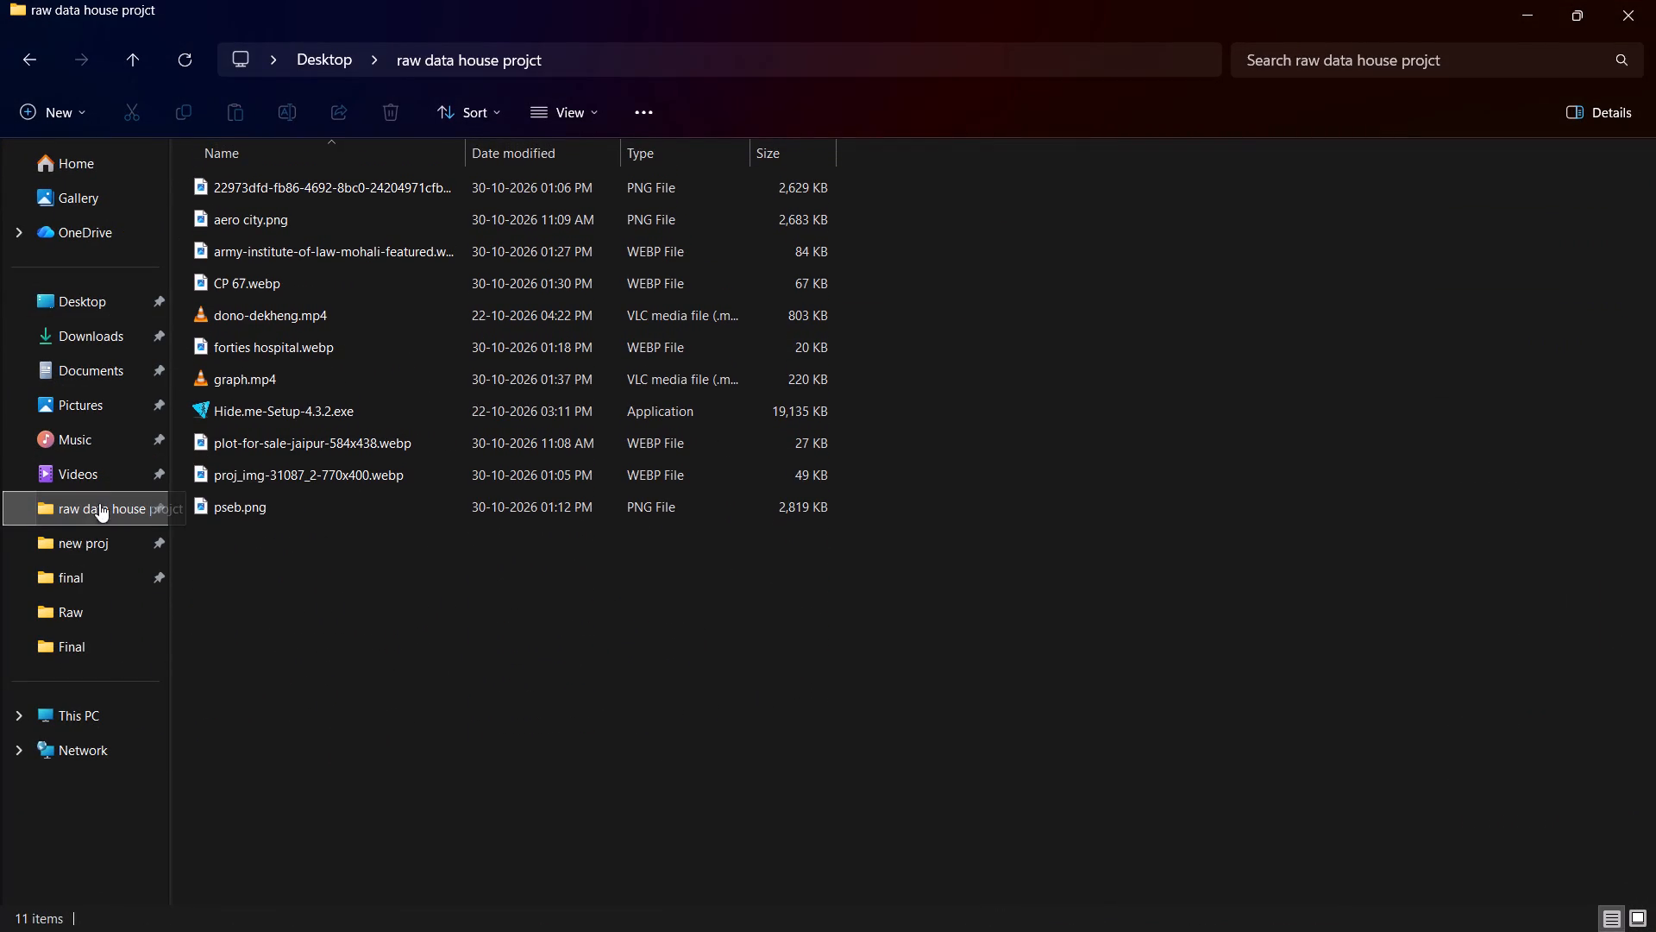
left_click(92, 309)
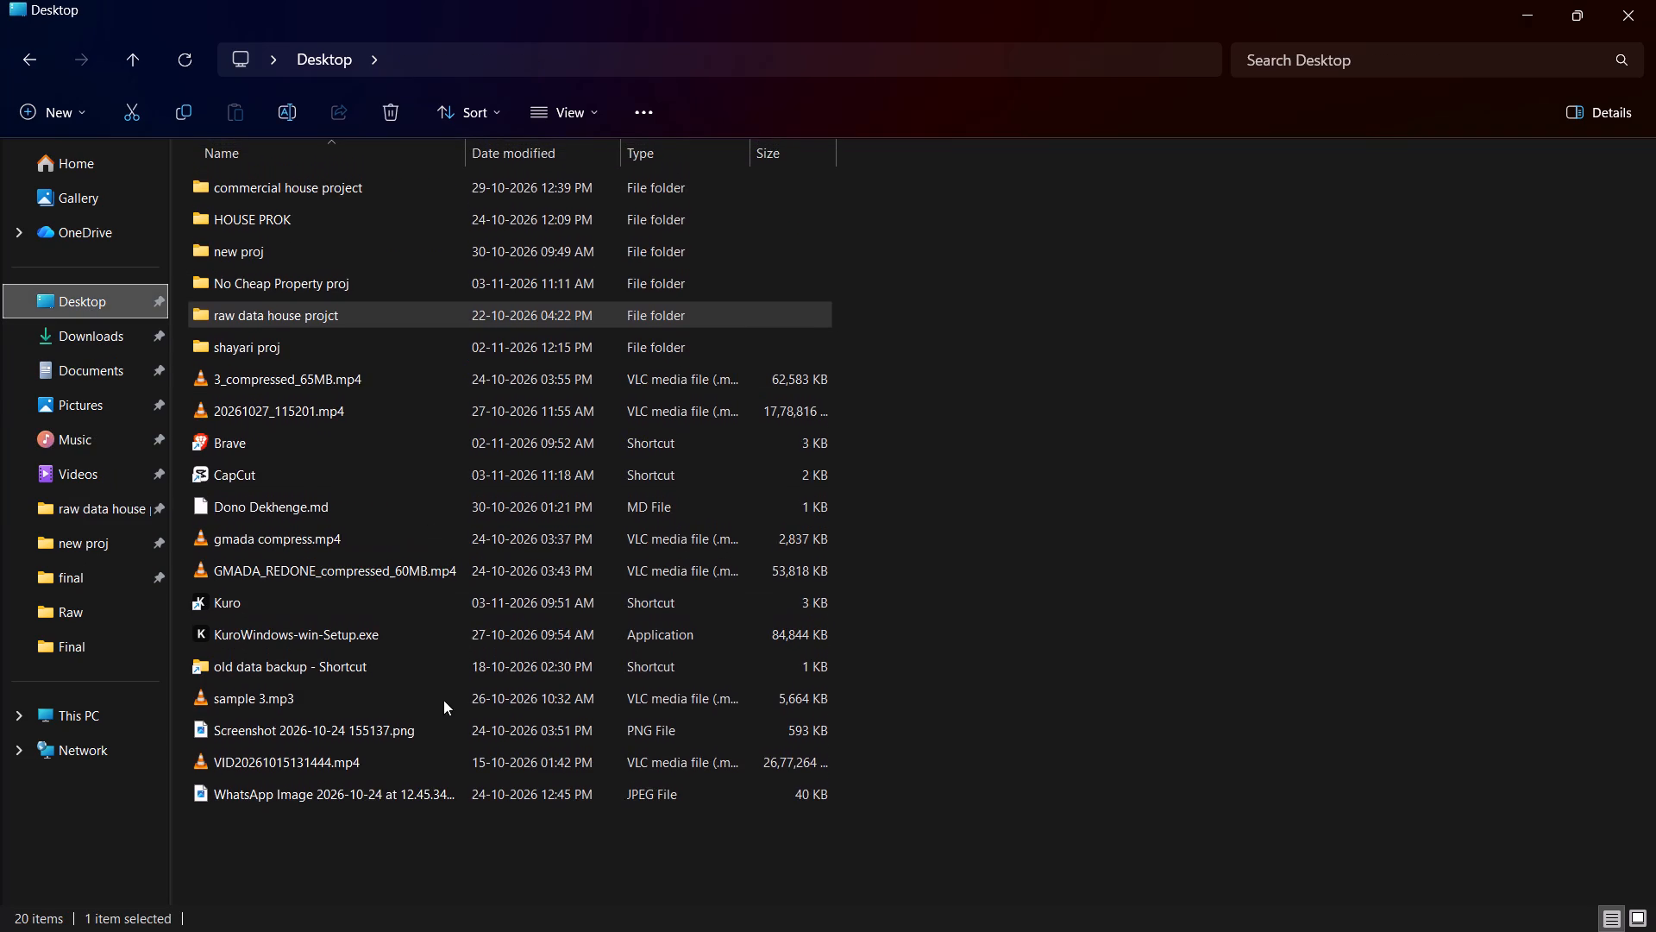
double_click(441, 665)
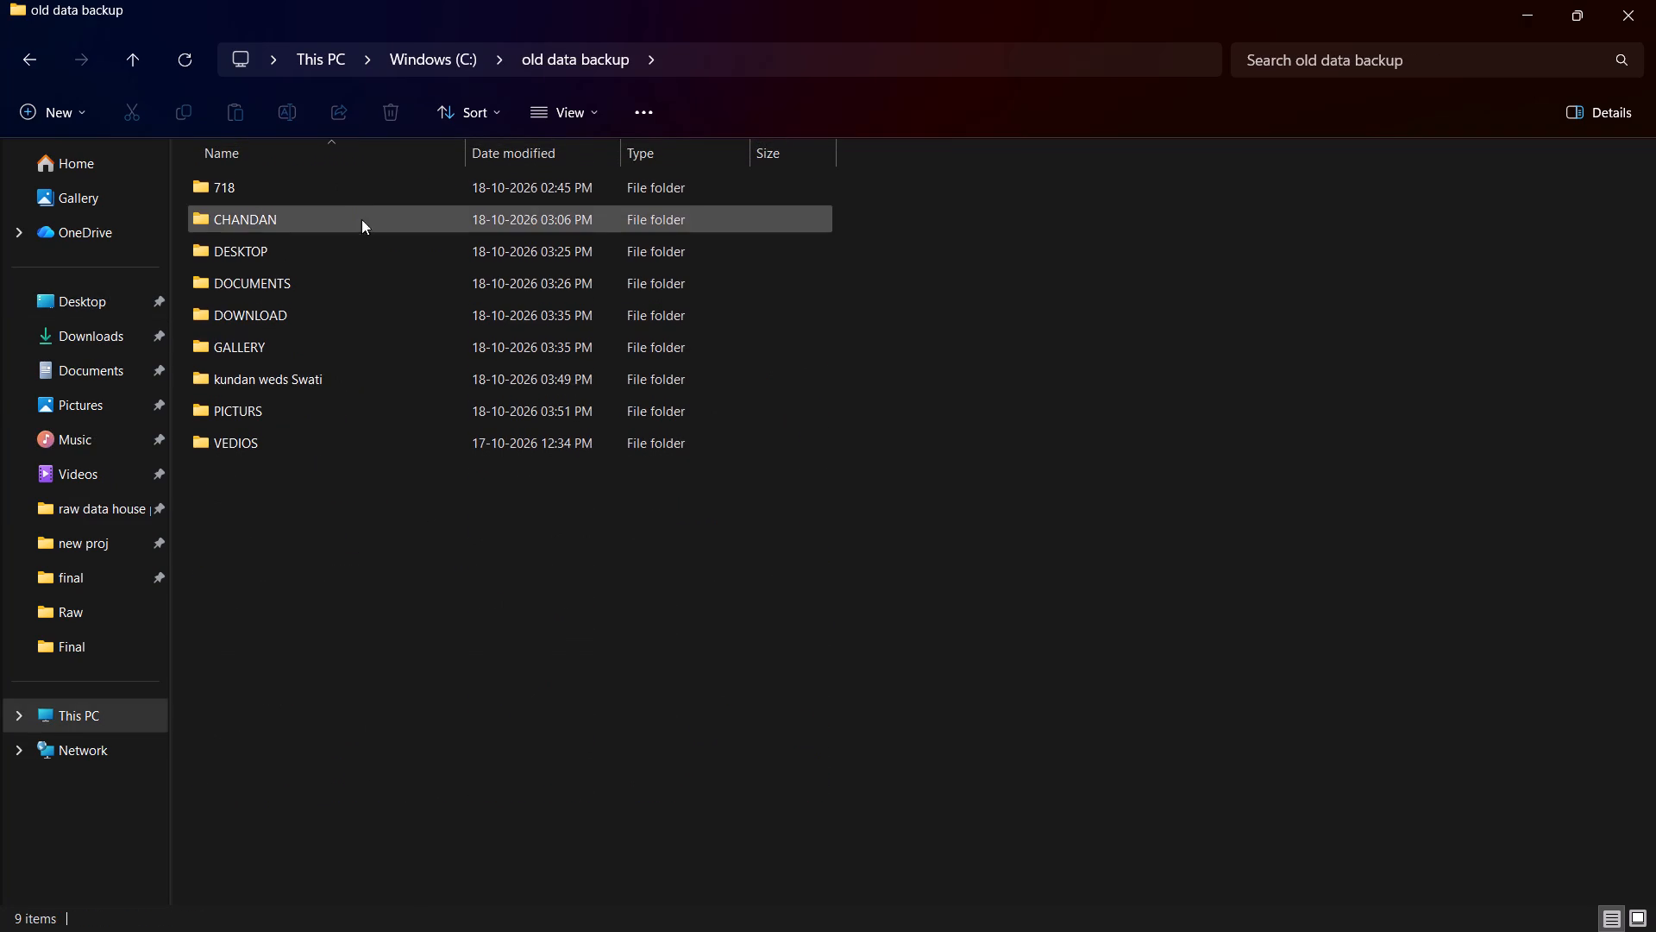
double_click(357, 238)
double_click(359, 282)
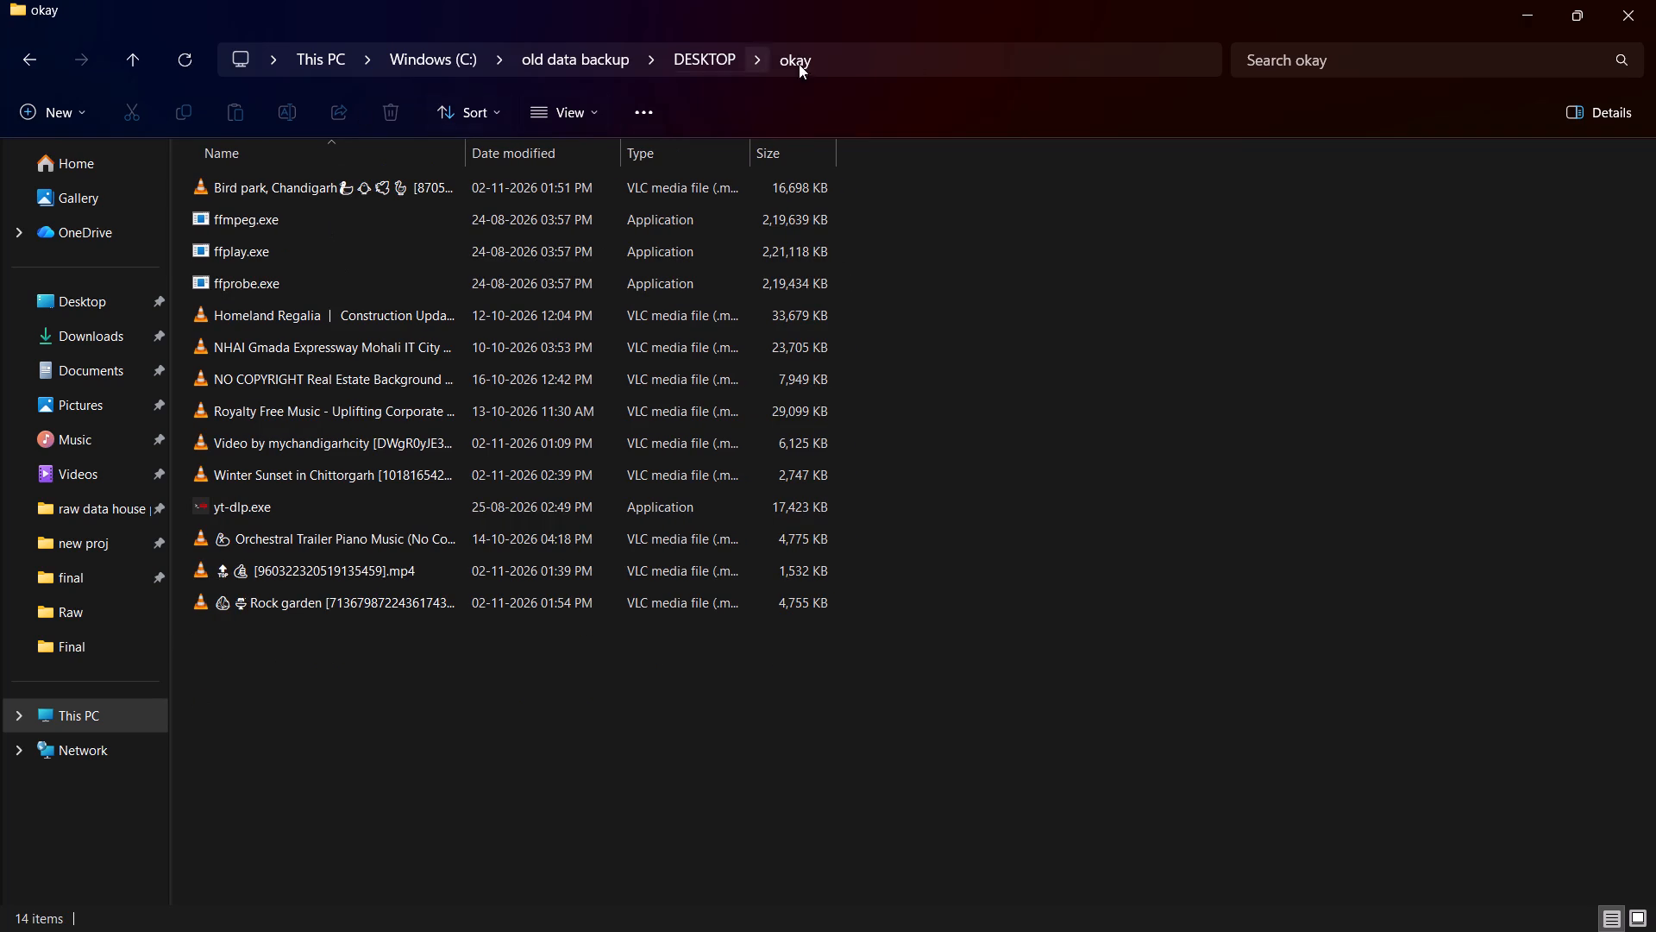
Download the copied YouTube link as MP4 by running yt-dlp -t mp4 in a Command Prompt in the okay folder.
left_click(930, 64)
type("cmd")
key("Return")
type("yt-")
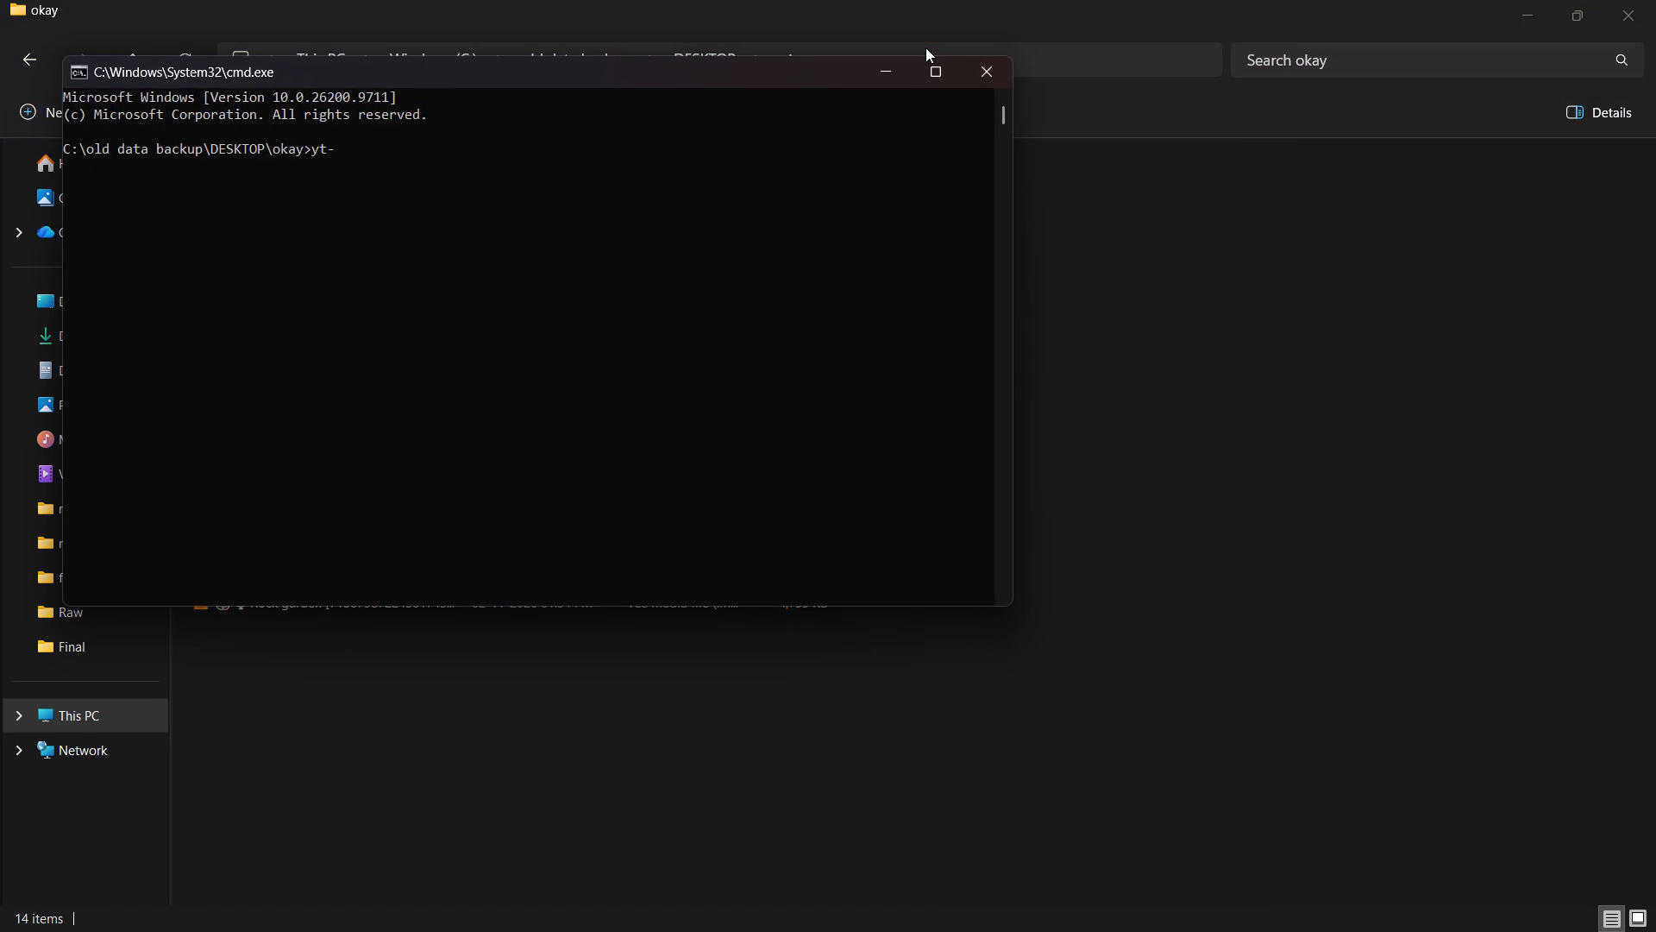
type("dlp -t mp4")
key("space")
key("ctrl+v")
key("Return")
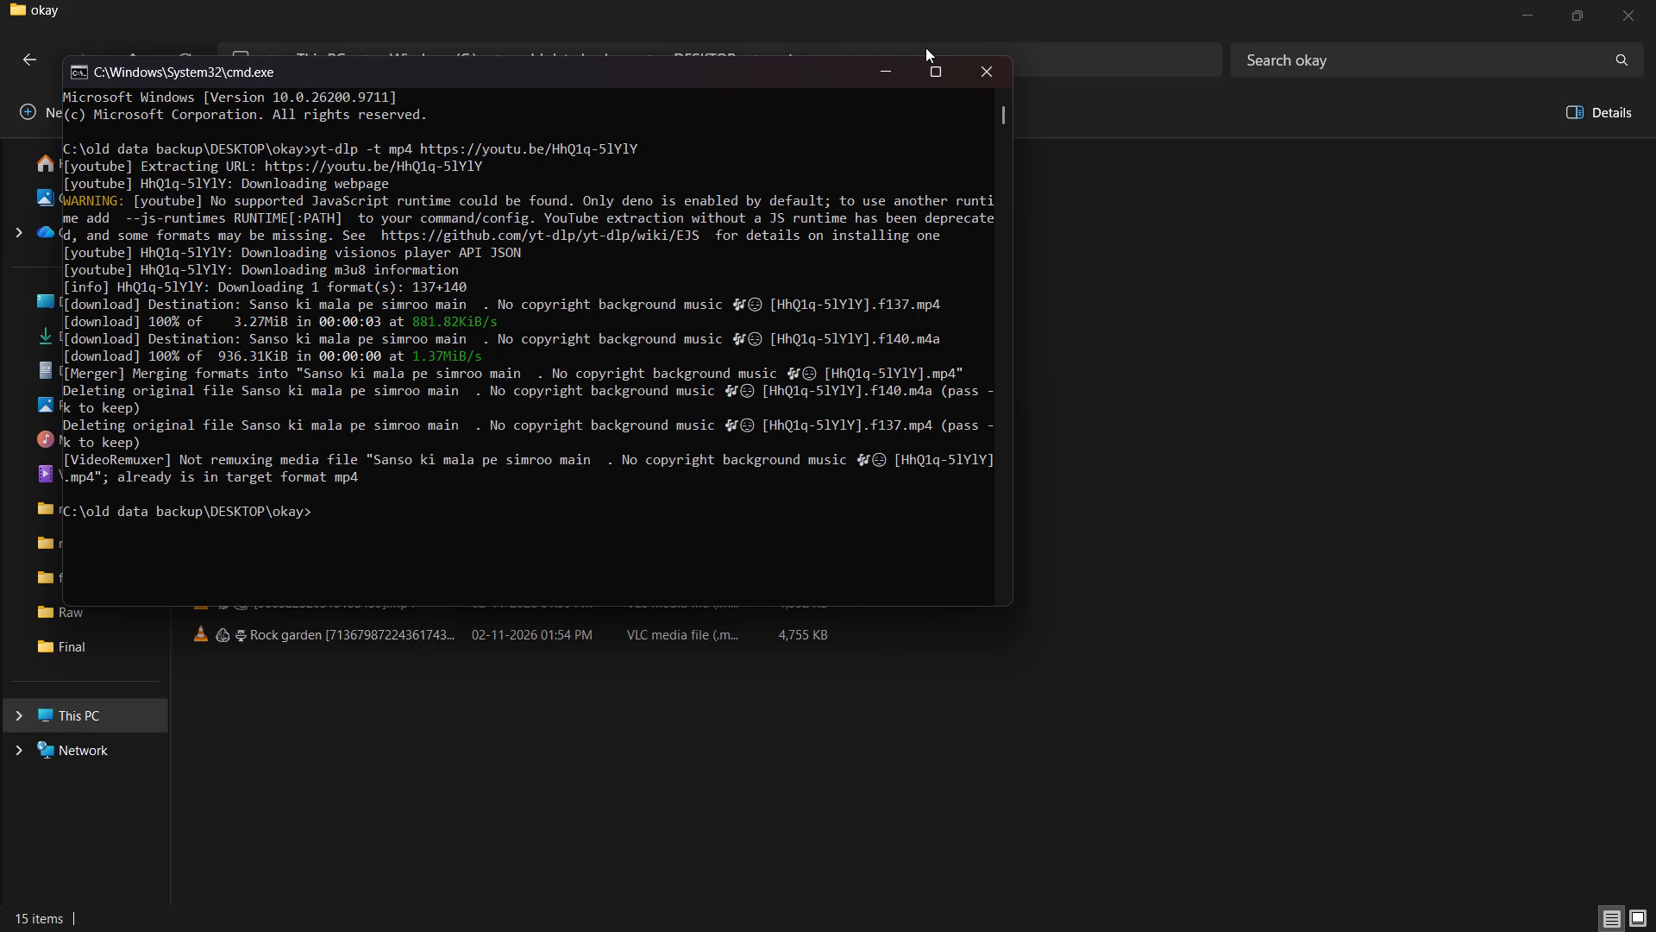
left_click(984, 74)
Add the Sanso ki mala pe simroo main MP4 from the okay folder to the CapCut timeline start, above the classroom video.
left_click(367, 696)
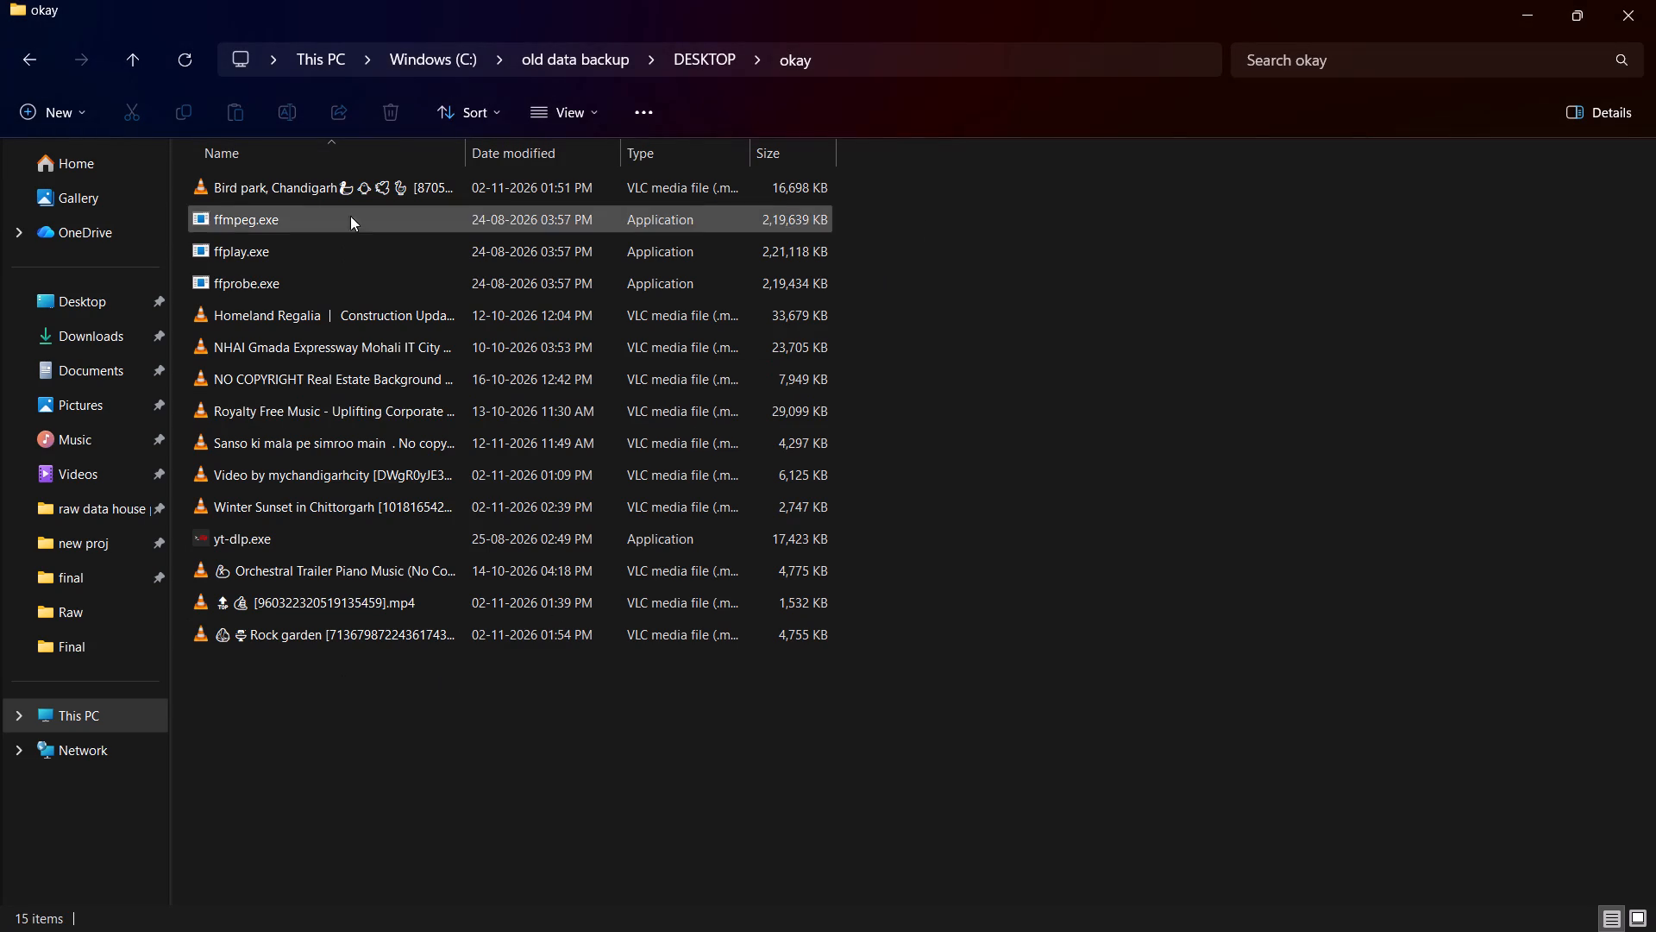
left_click_drag(359, 444, 407, 444)
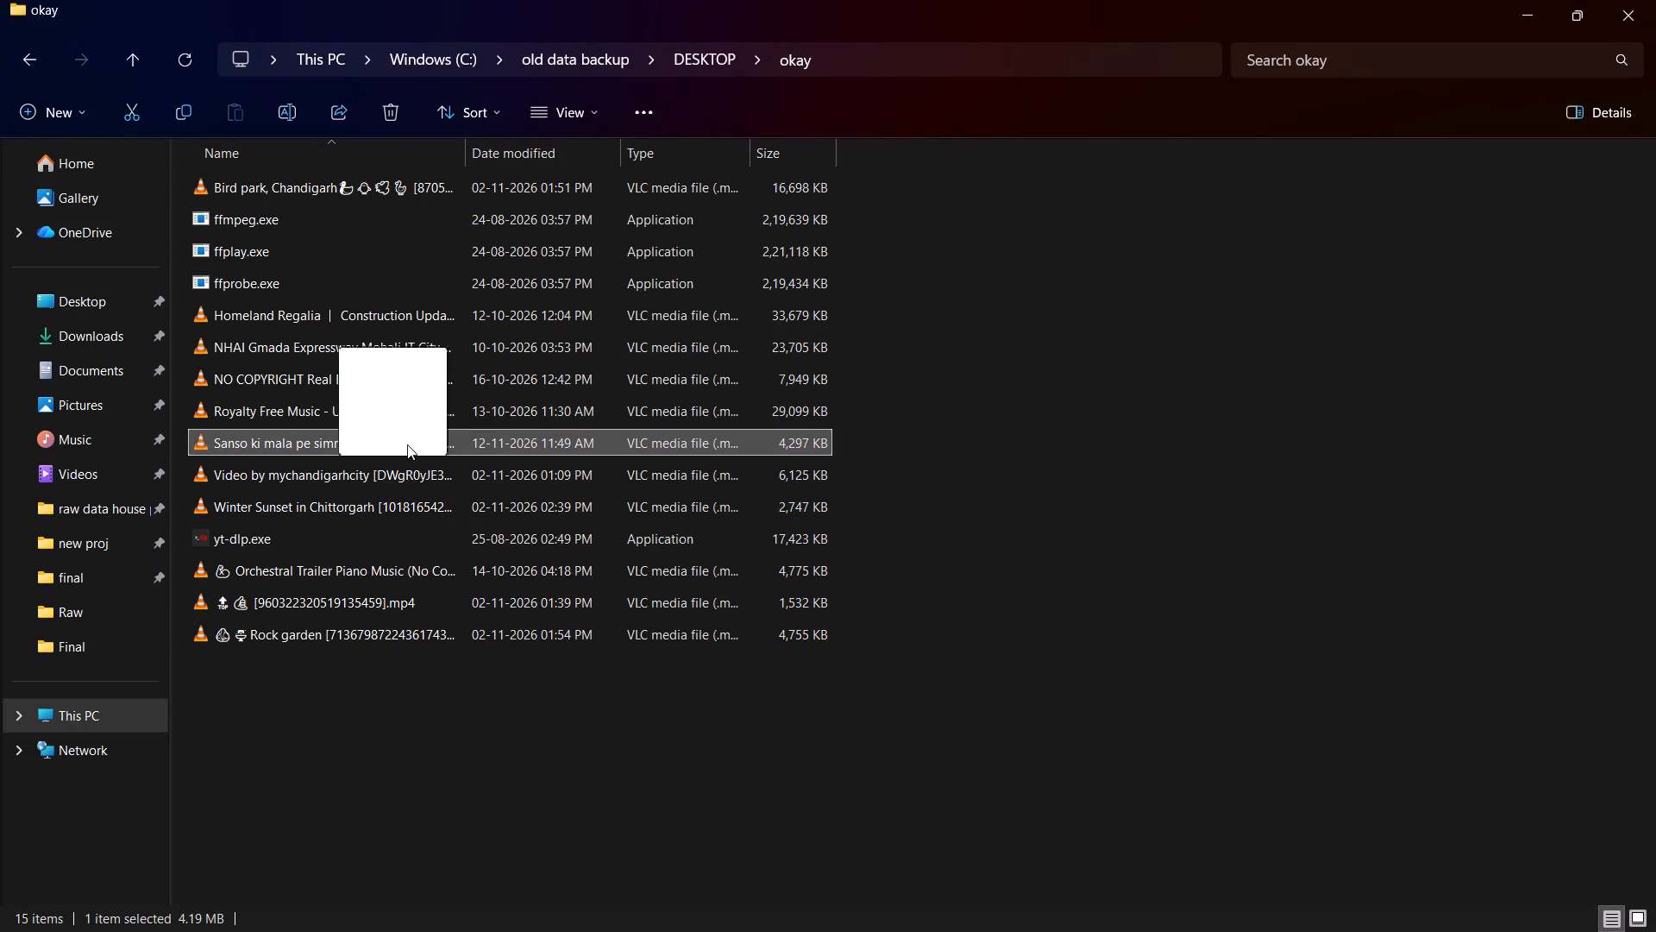
left_click_drag(407, 444, 455, 444)
left_click_drag(413, 437, 912, 887)
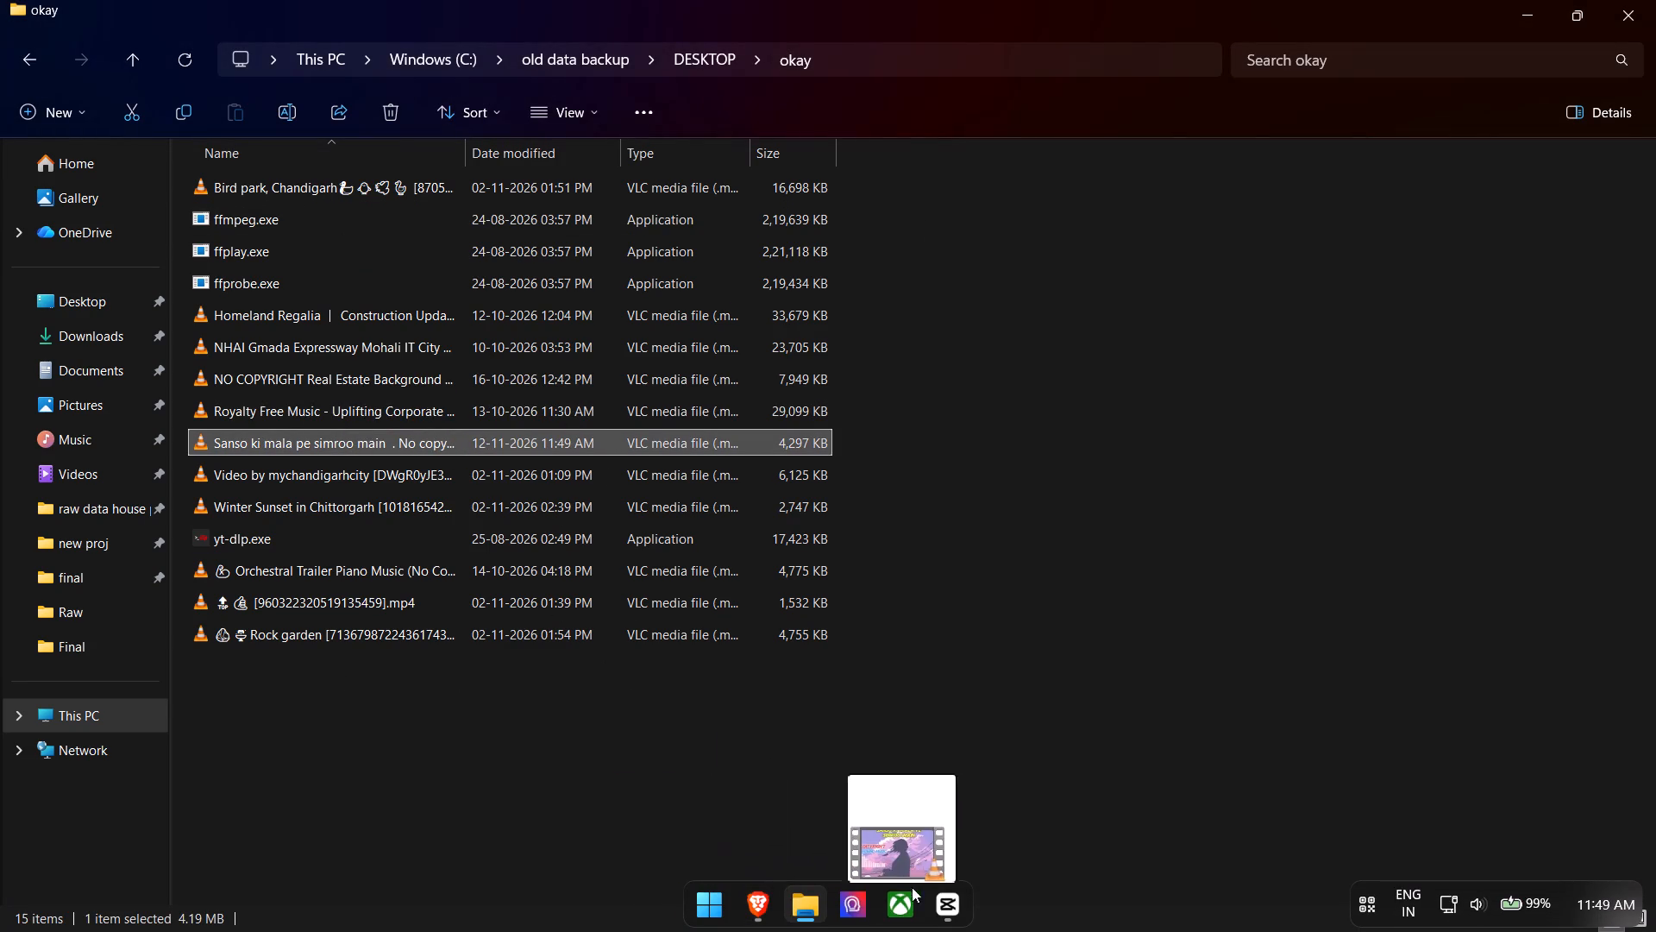
left_click_drag(912, 887, 175, 657)
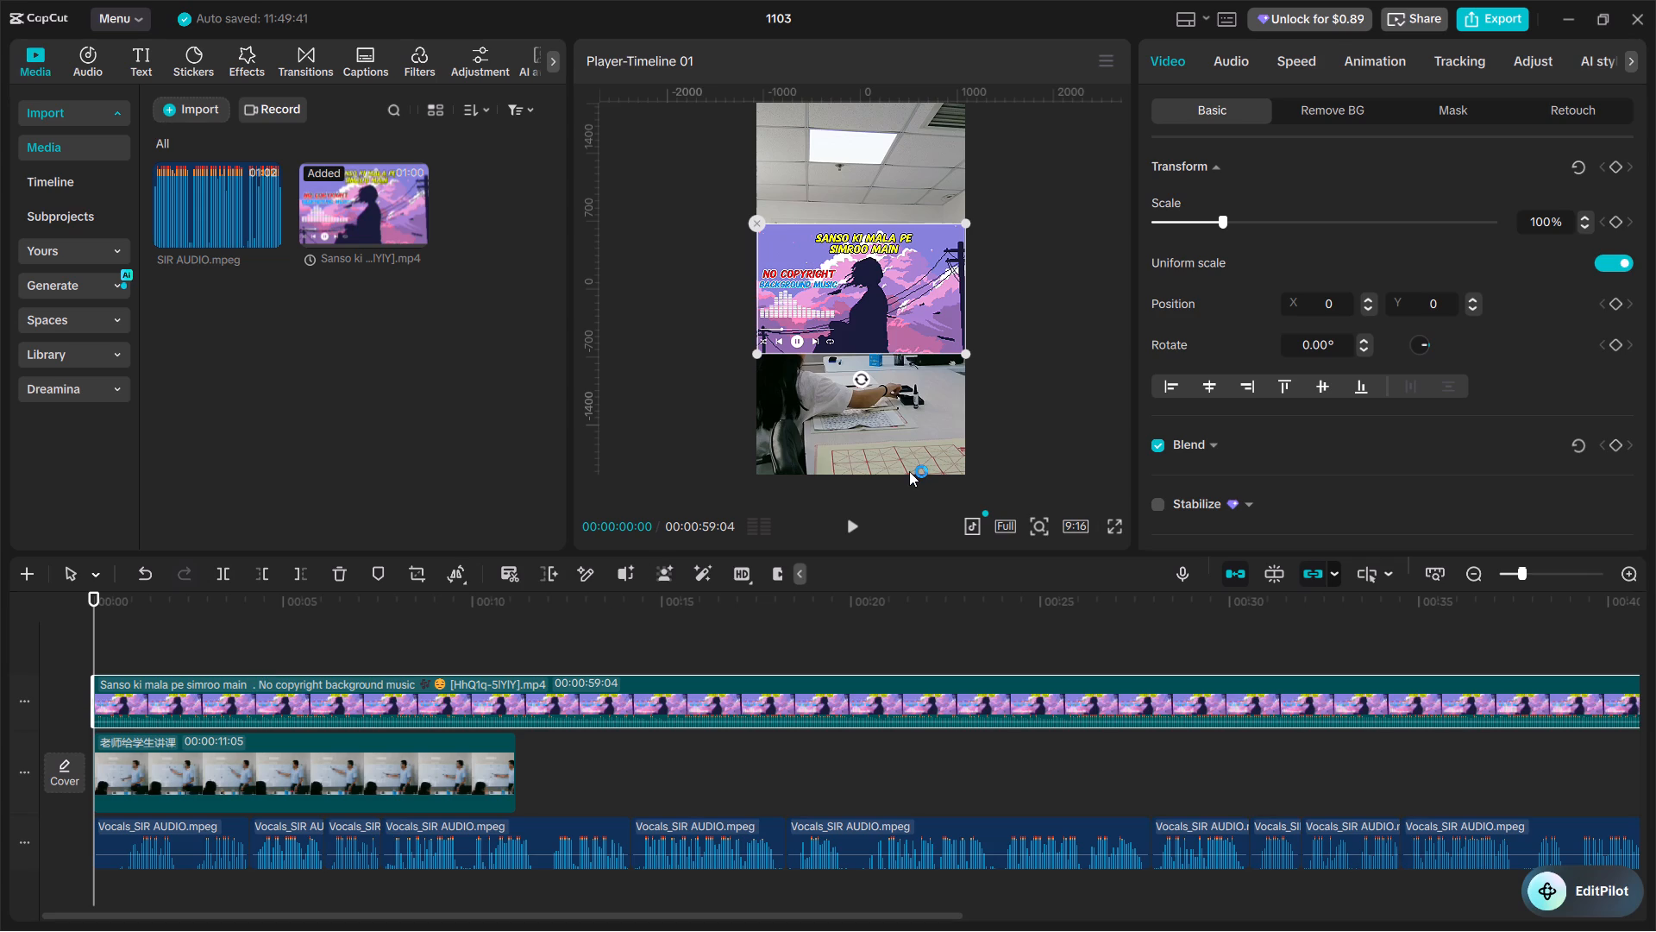
Extract the audio from the Sanso ki mala video clip onto its own track.
key("shift+v")
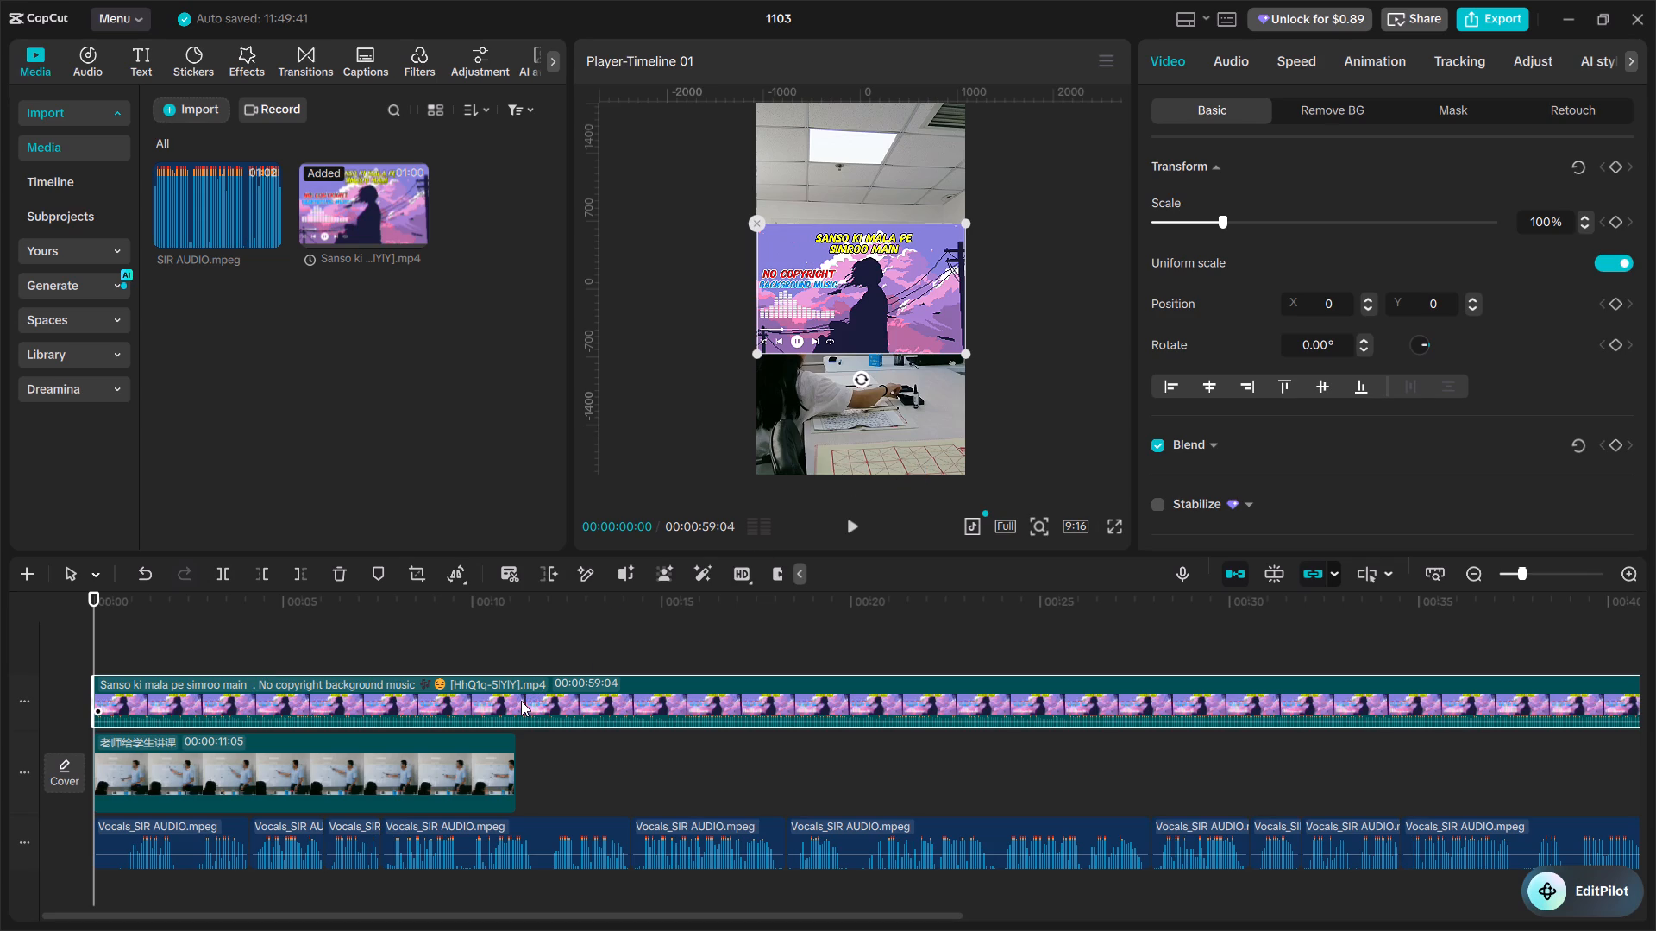
right_click(521, 701)
right_click(477, 698)
key("super+v")
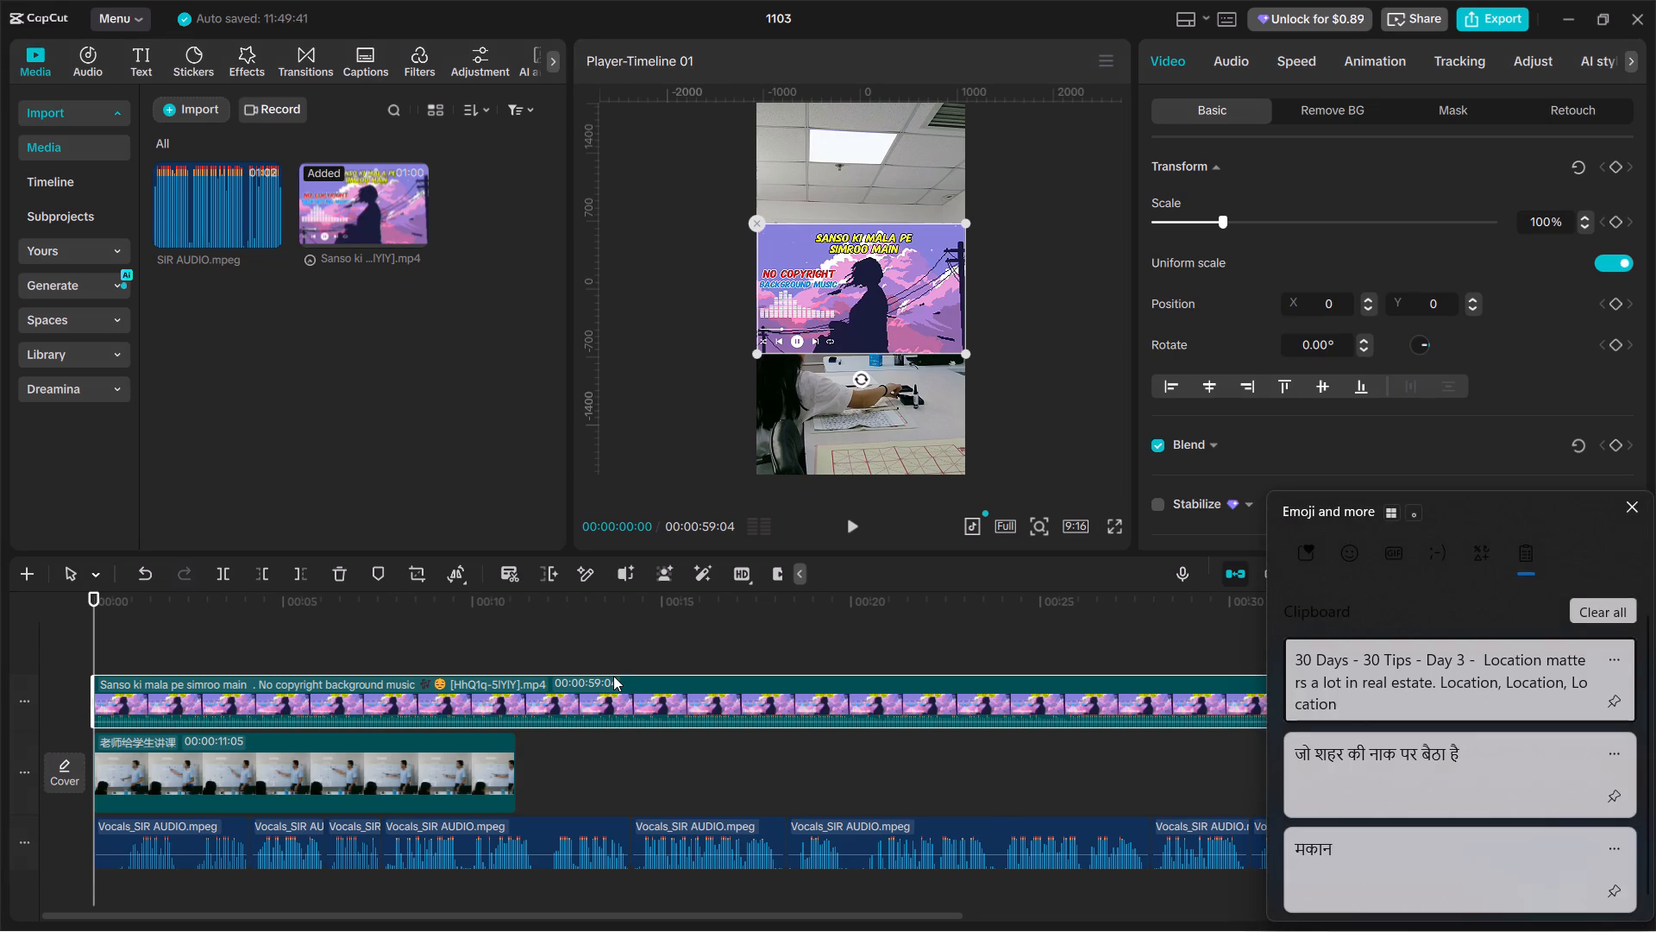
left_click(613, 676)
right_click(530, 693)
right_click(529, 693)
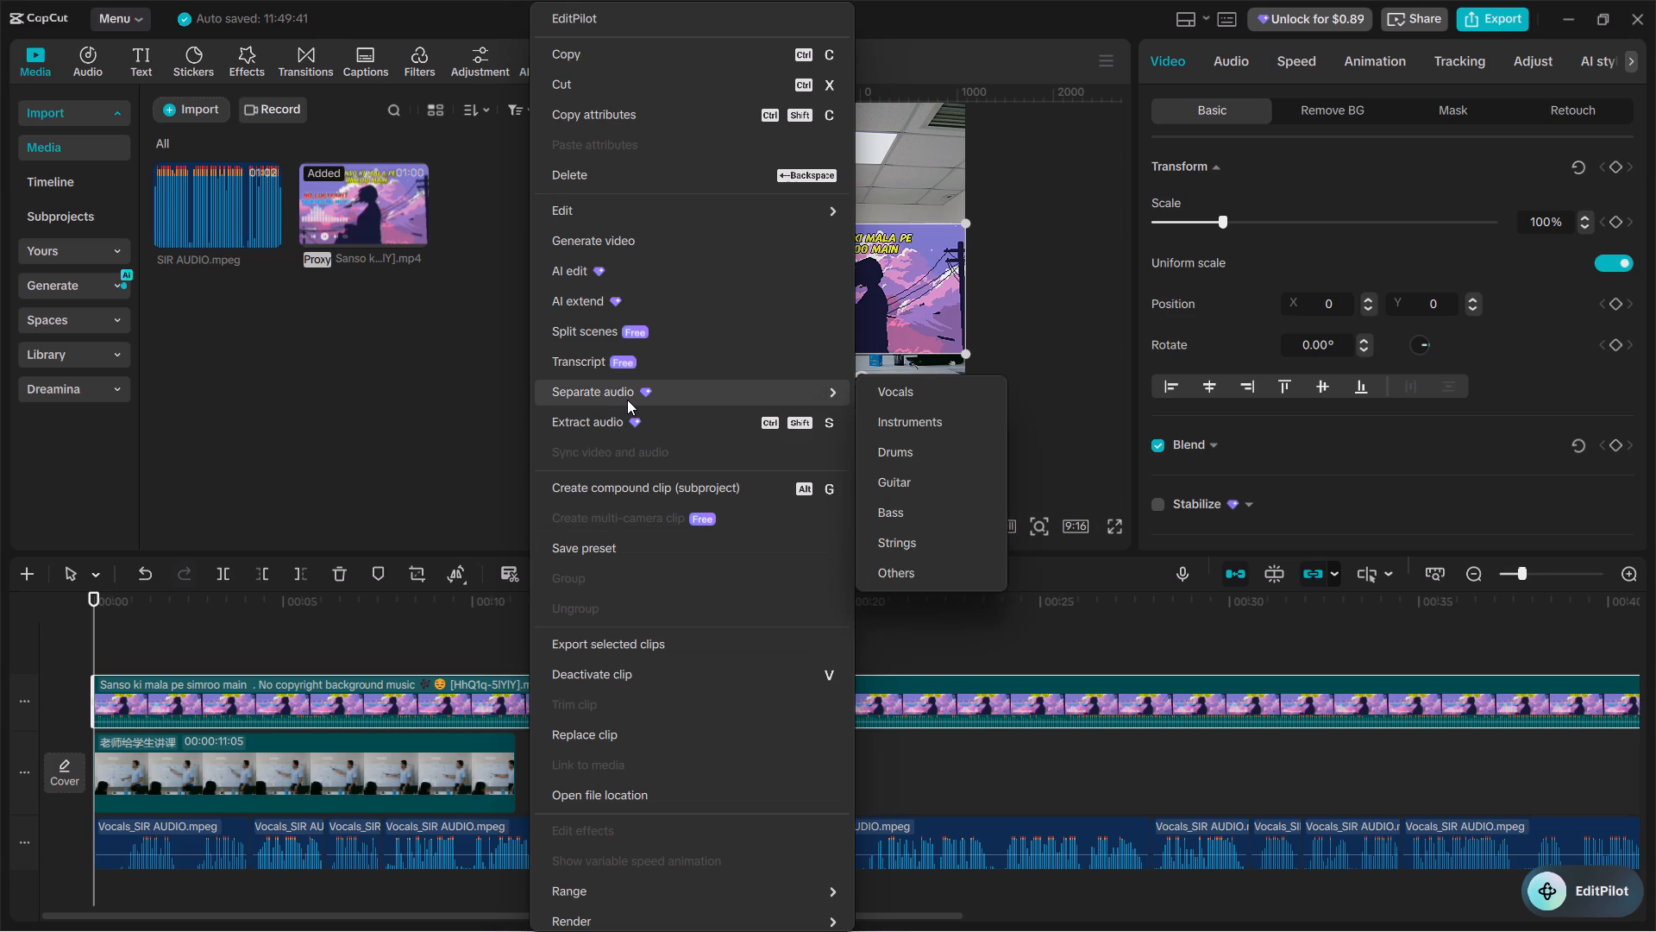
left_click(422, 616)
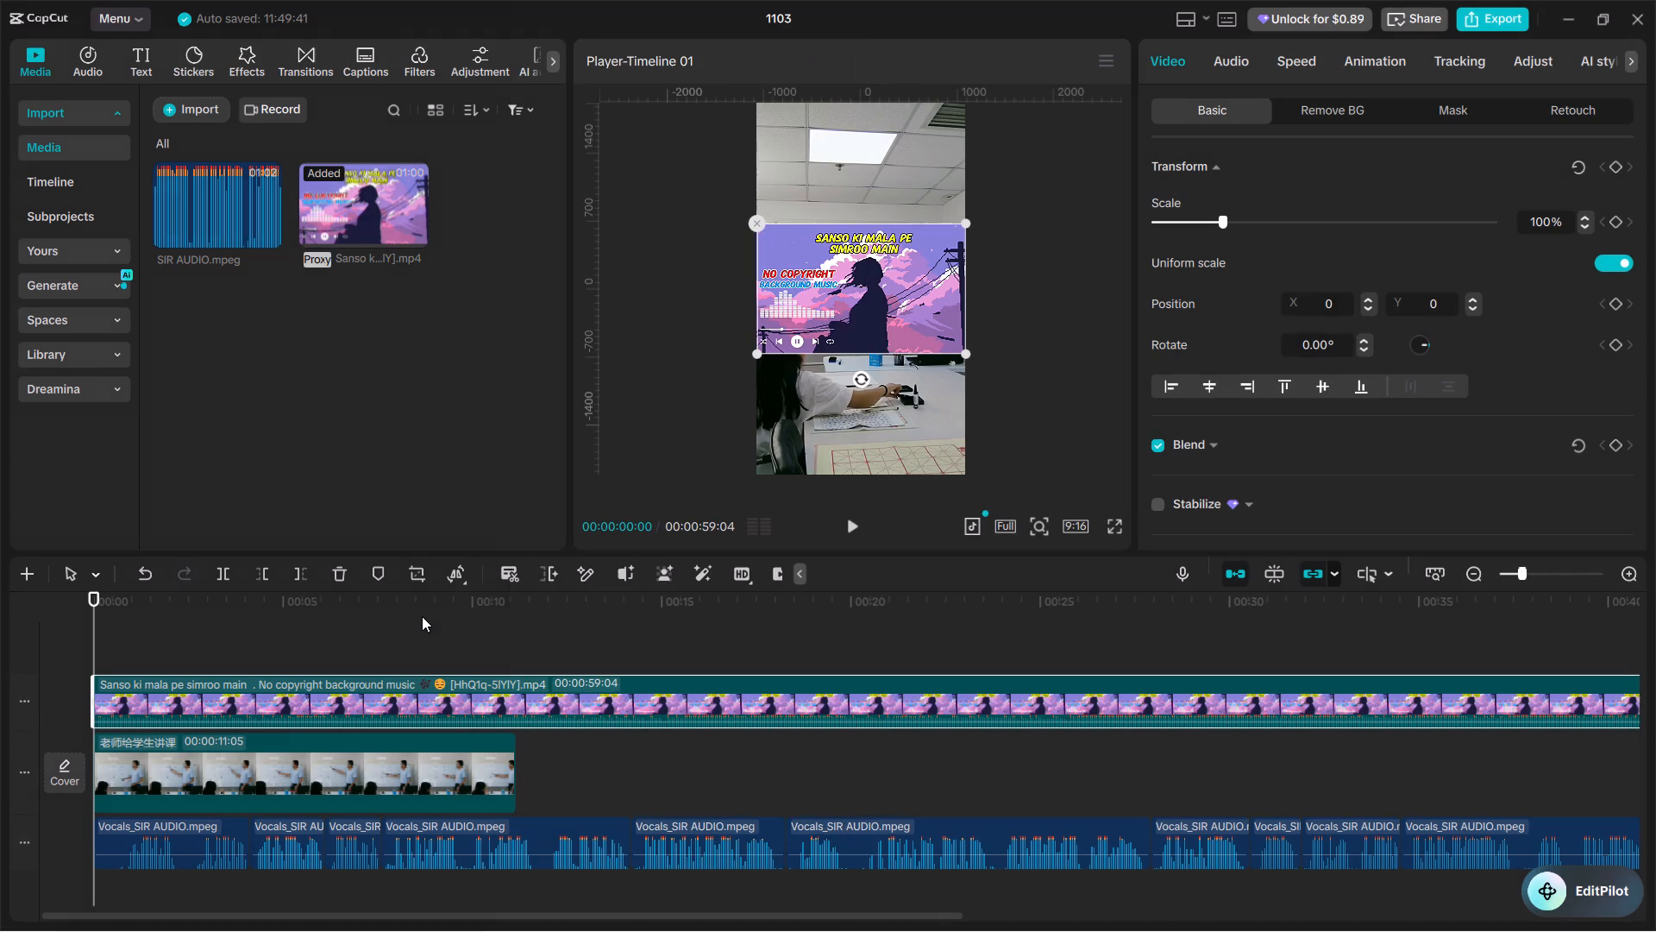
key("ctrl+shift+s")
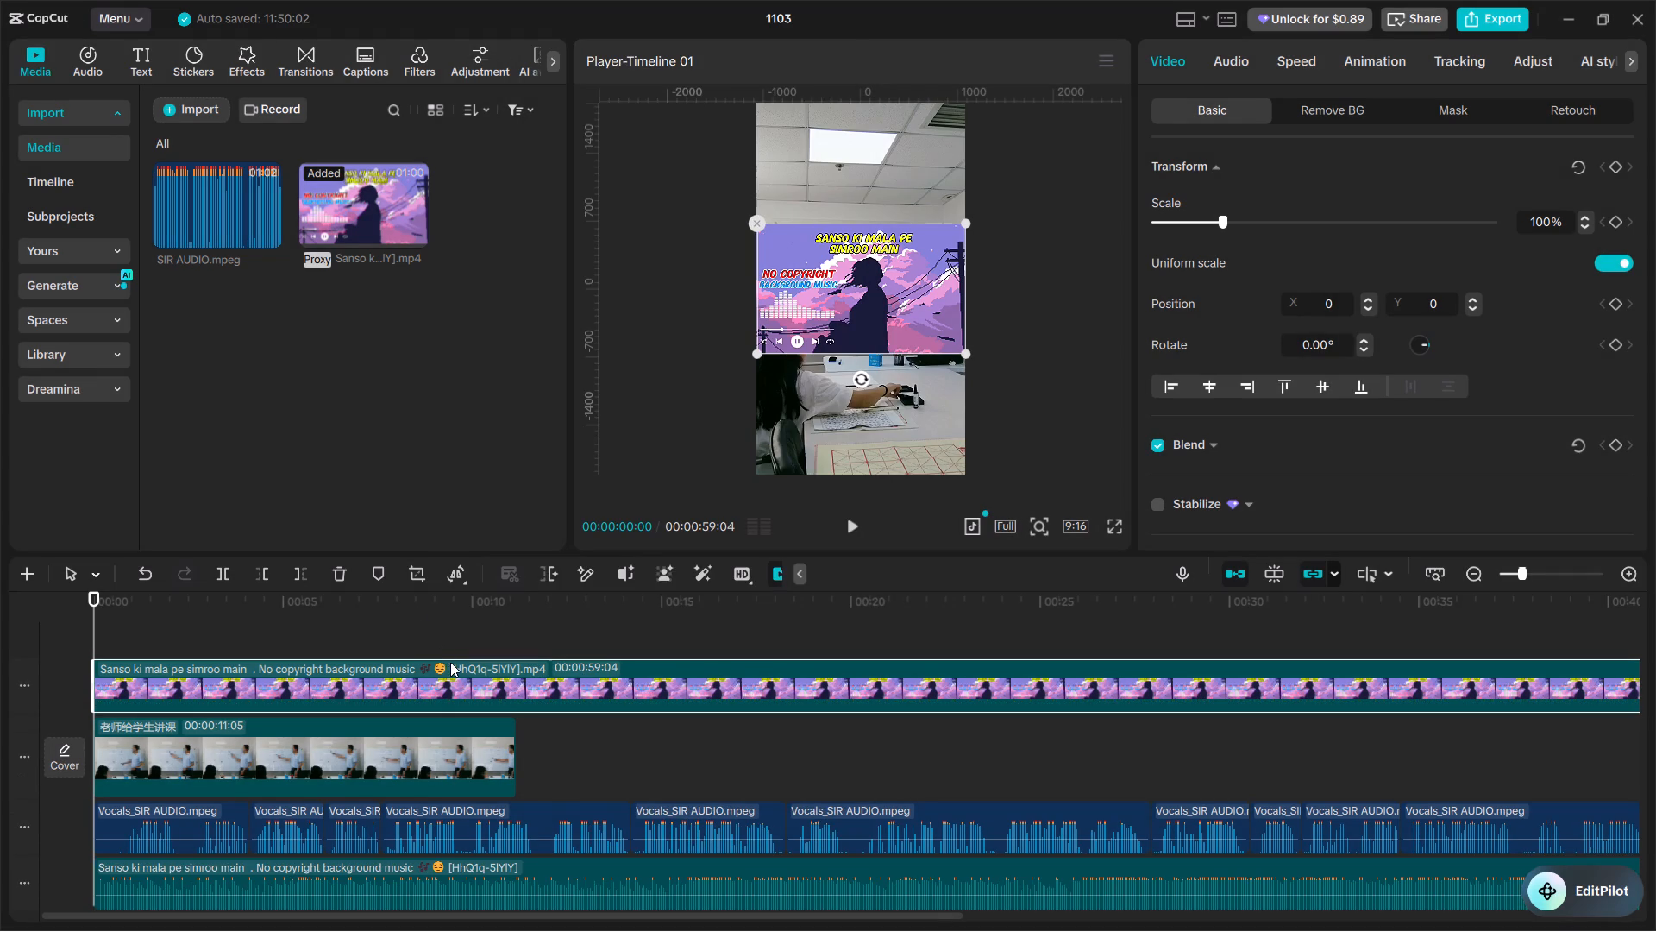
Delete the Sanso ki mala video clip from the timeline, keeping only its extracted audio.
left_click(433, 676)
key("BackSpace")
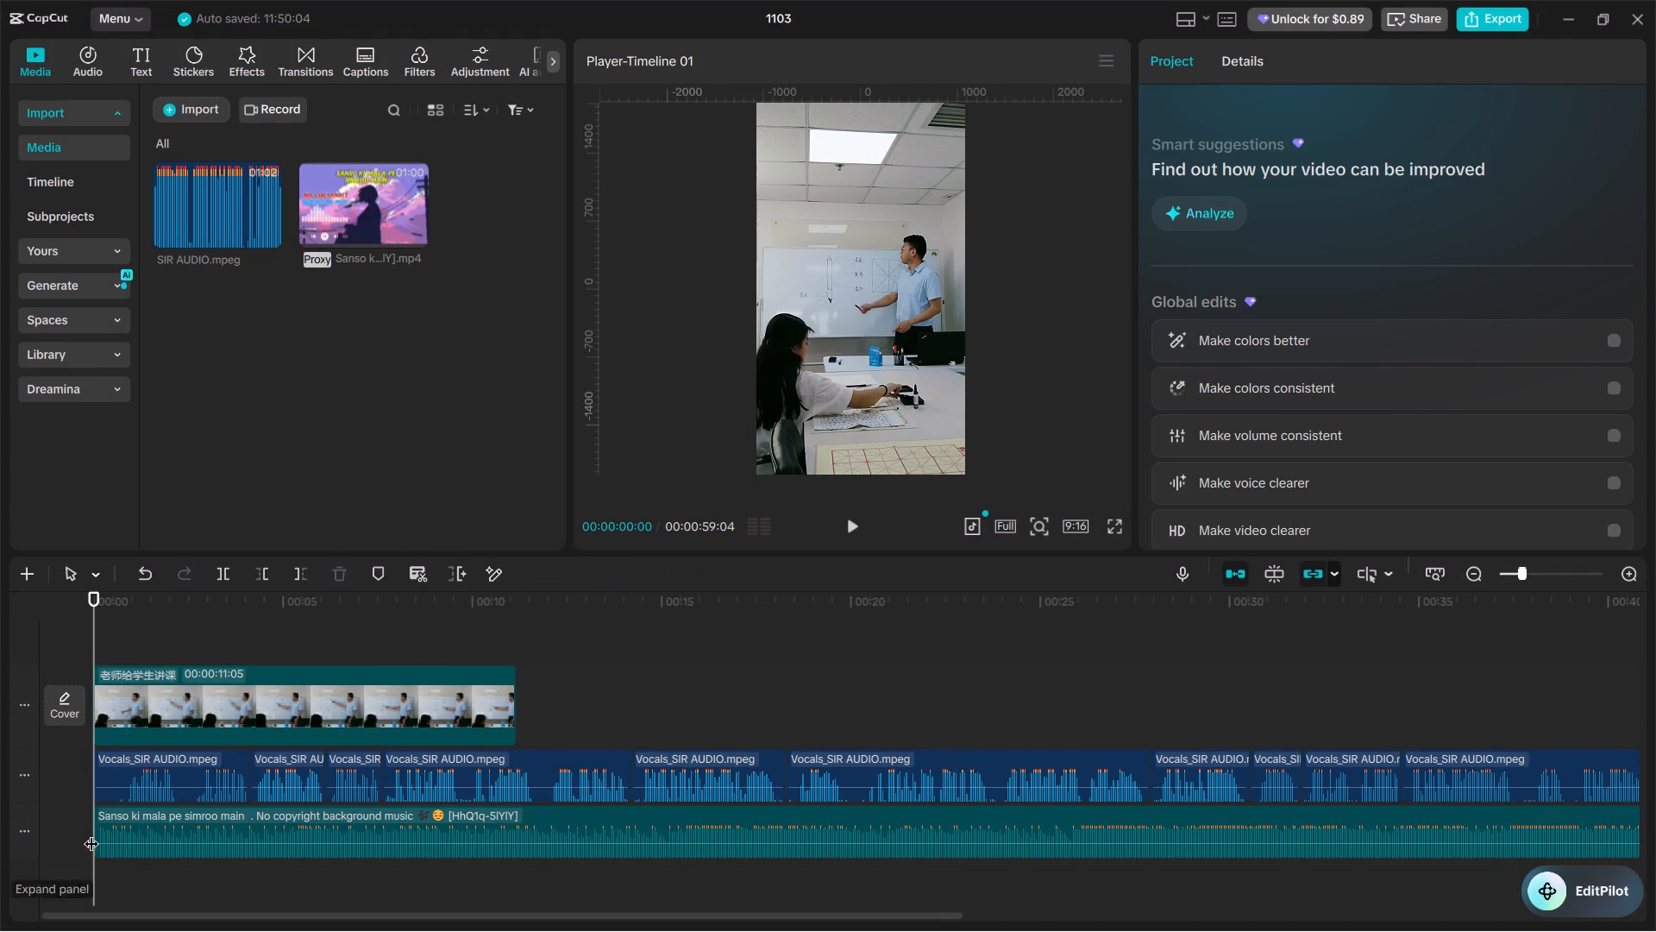
Preview the opening mix and turn on Normalize loudness for the Sanso ki mala music clip.
key("space")
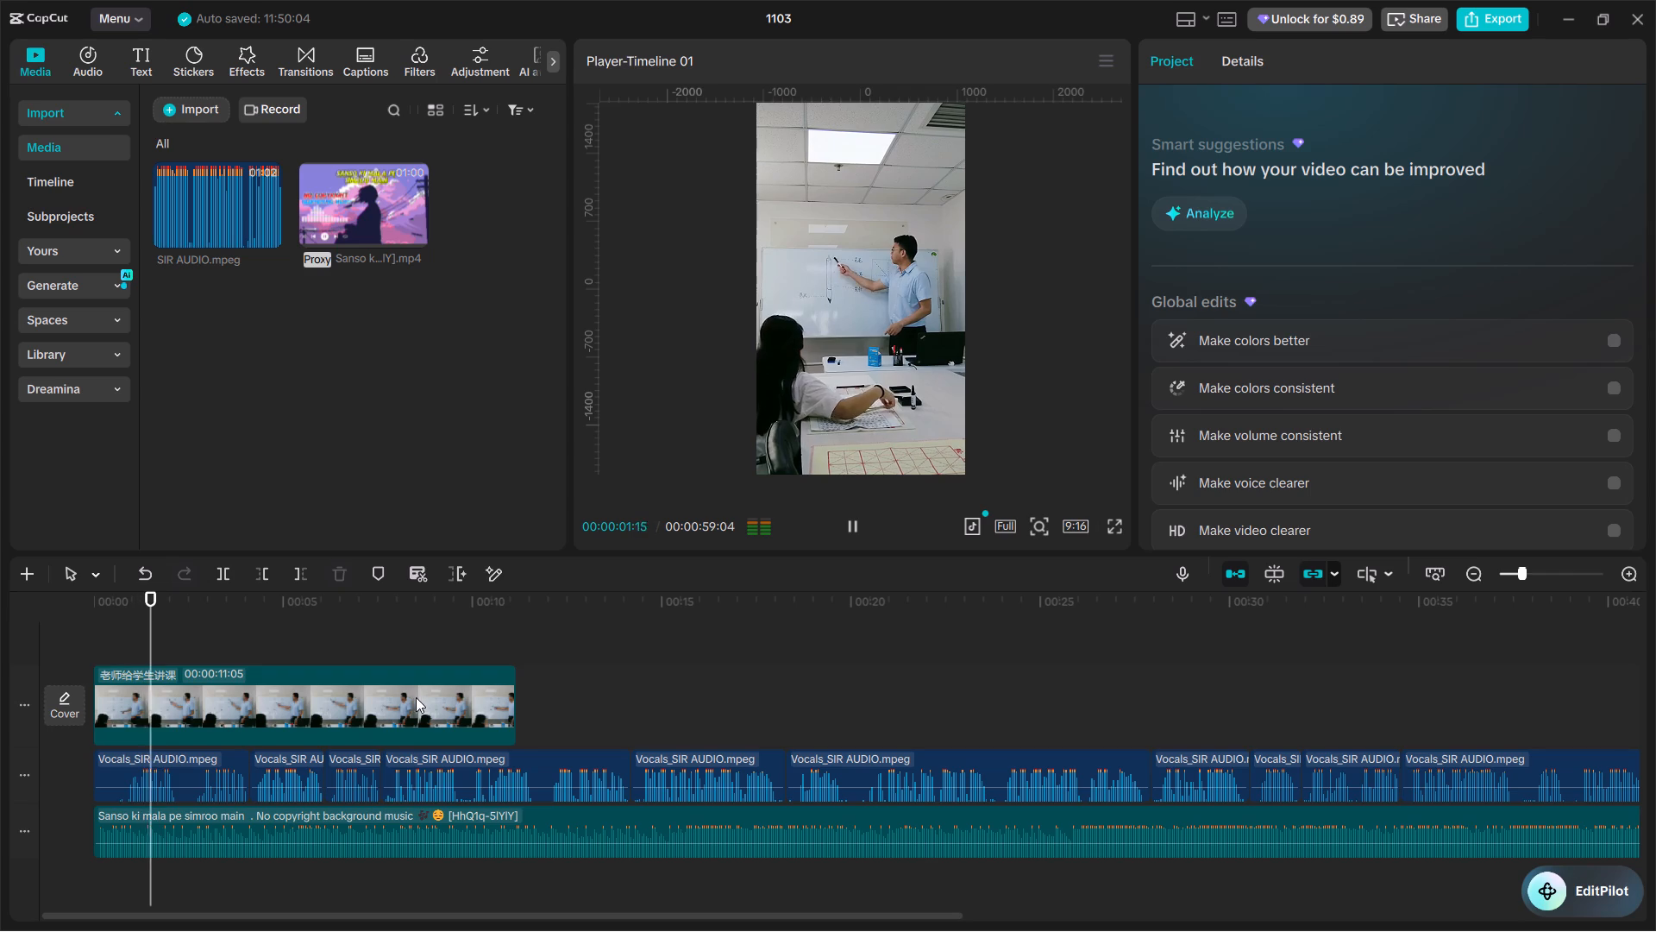
key("space")
left_click(257, 827)
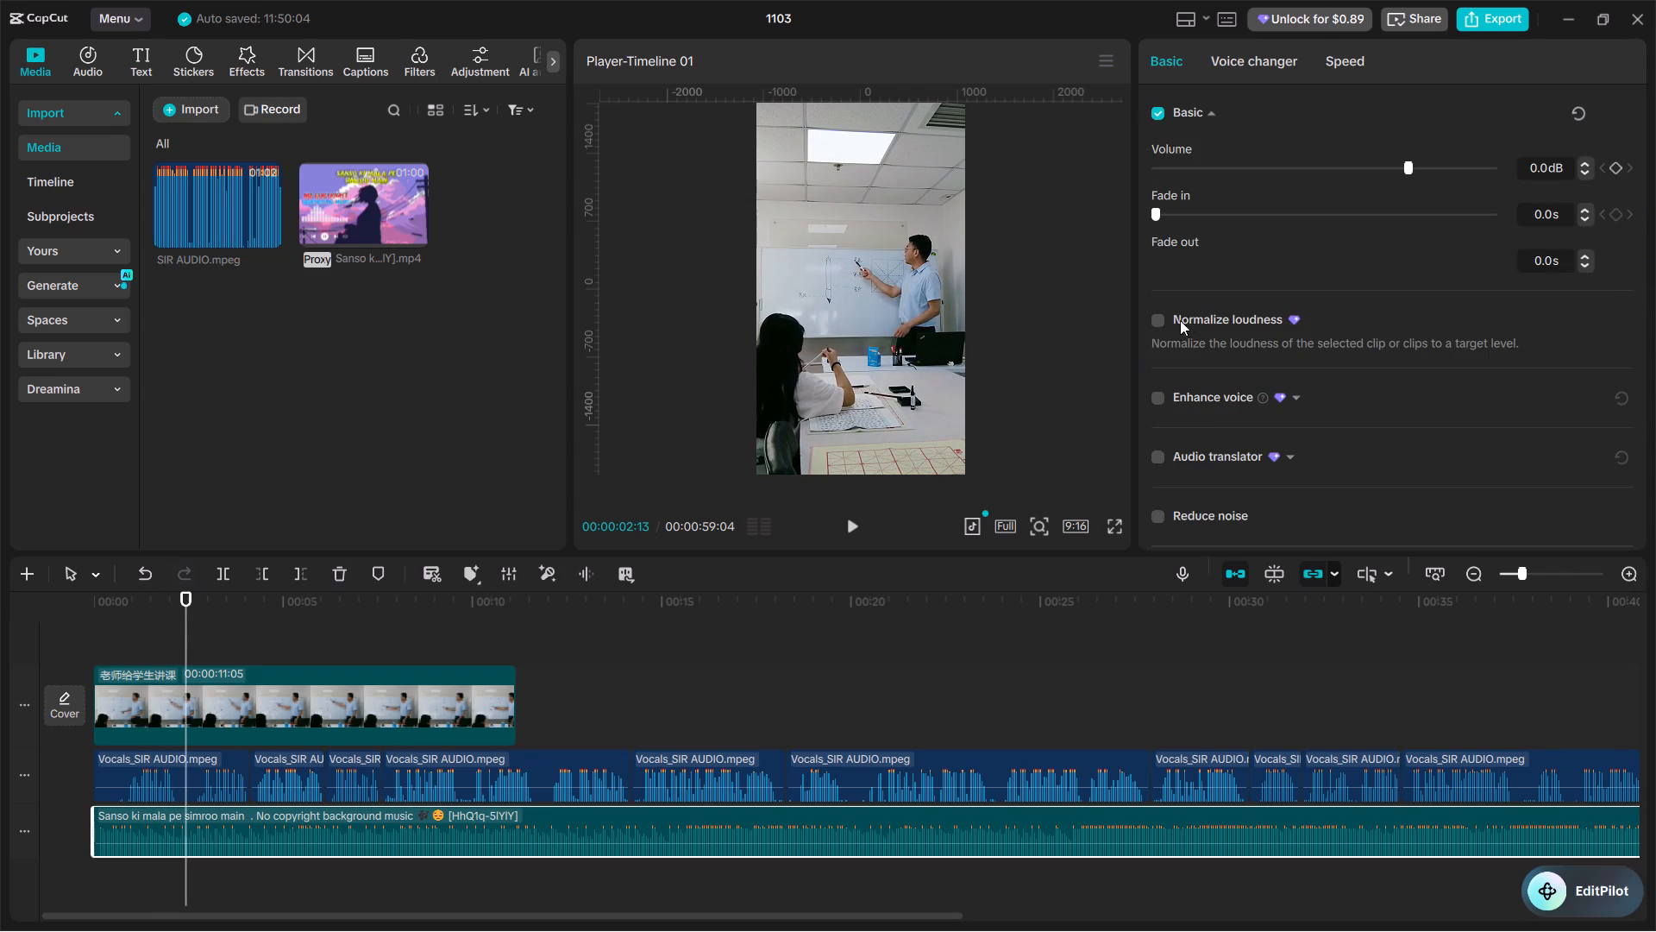
left_click(1157, 324)
Play the timeline from 00:00 to check the background music's level against the vocals.
left_click(118, 629)
left_click_drag(119, 627, 103, 633)
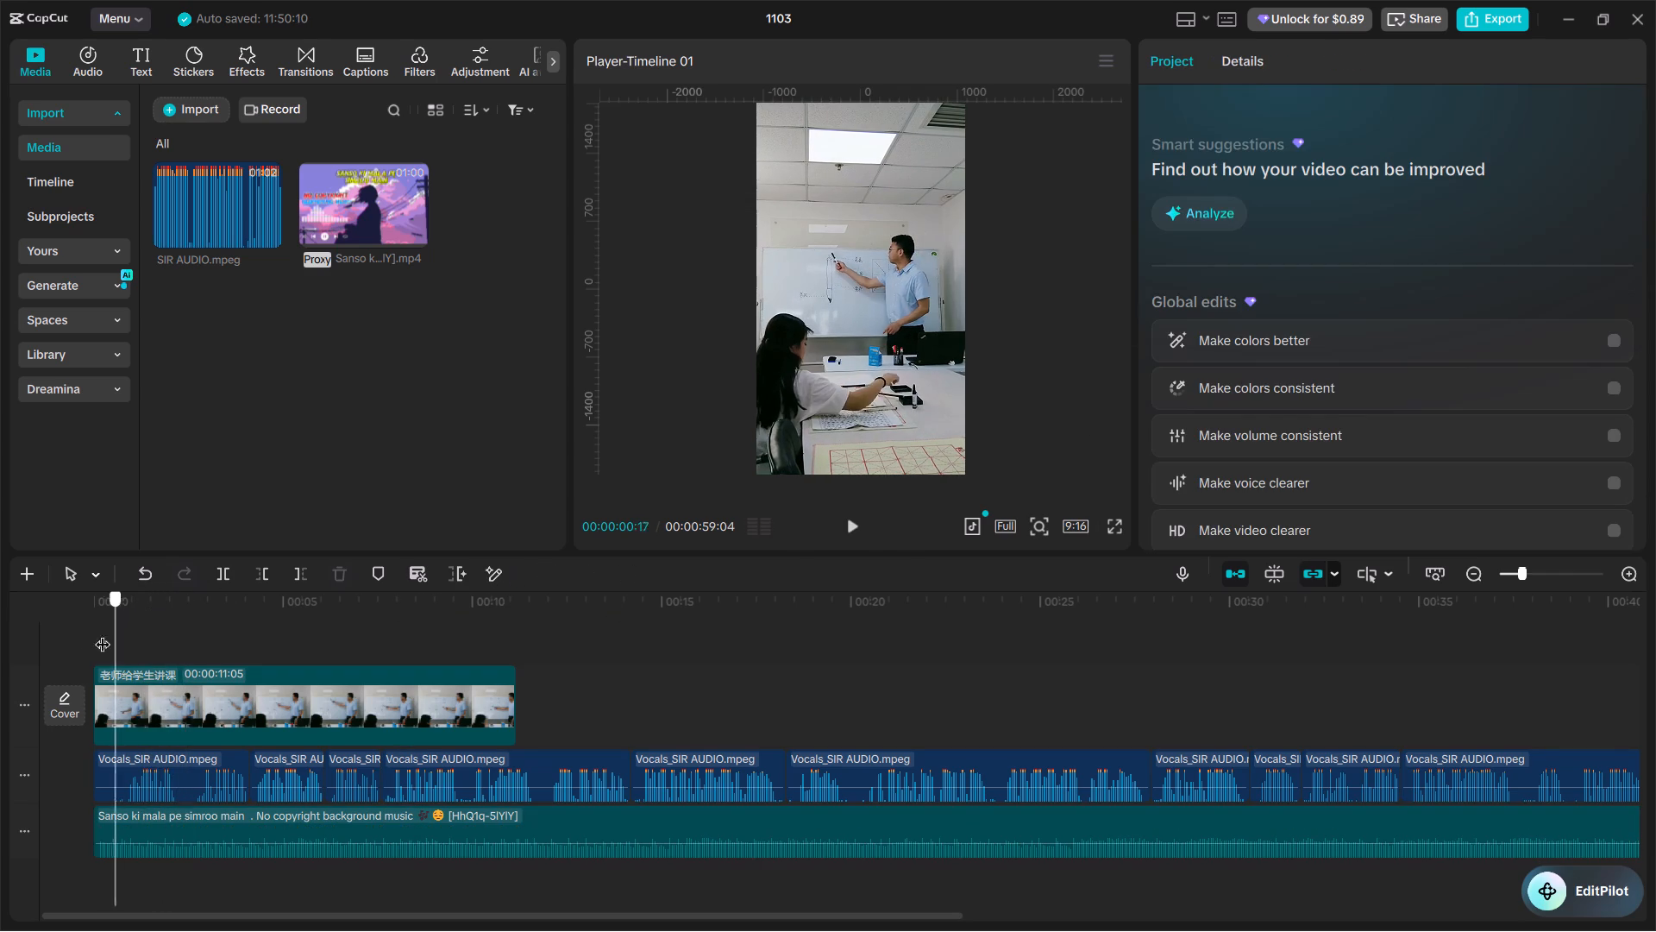
left_click_drag(103, 633, 59, 645)
key("space")
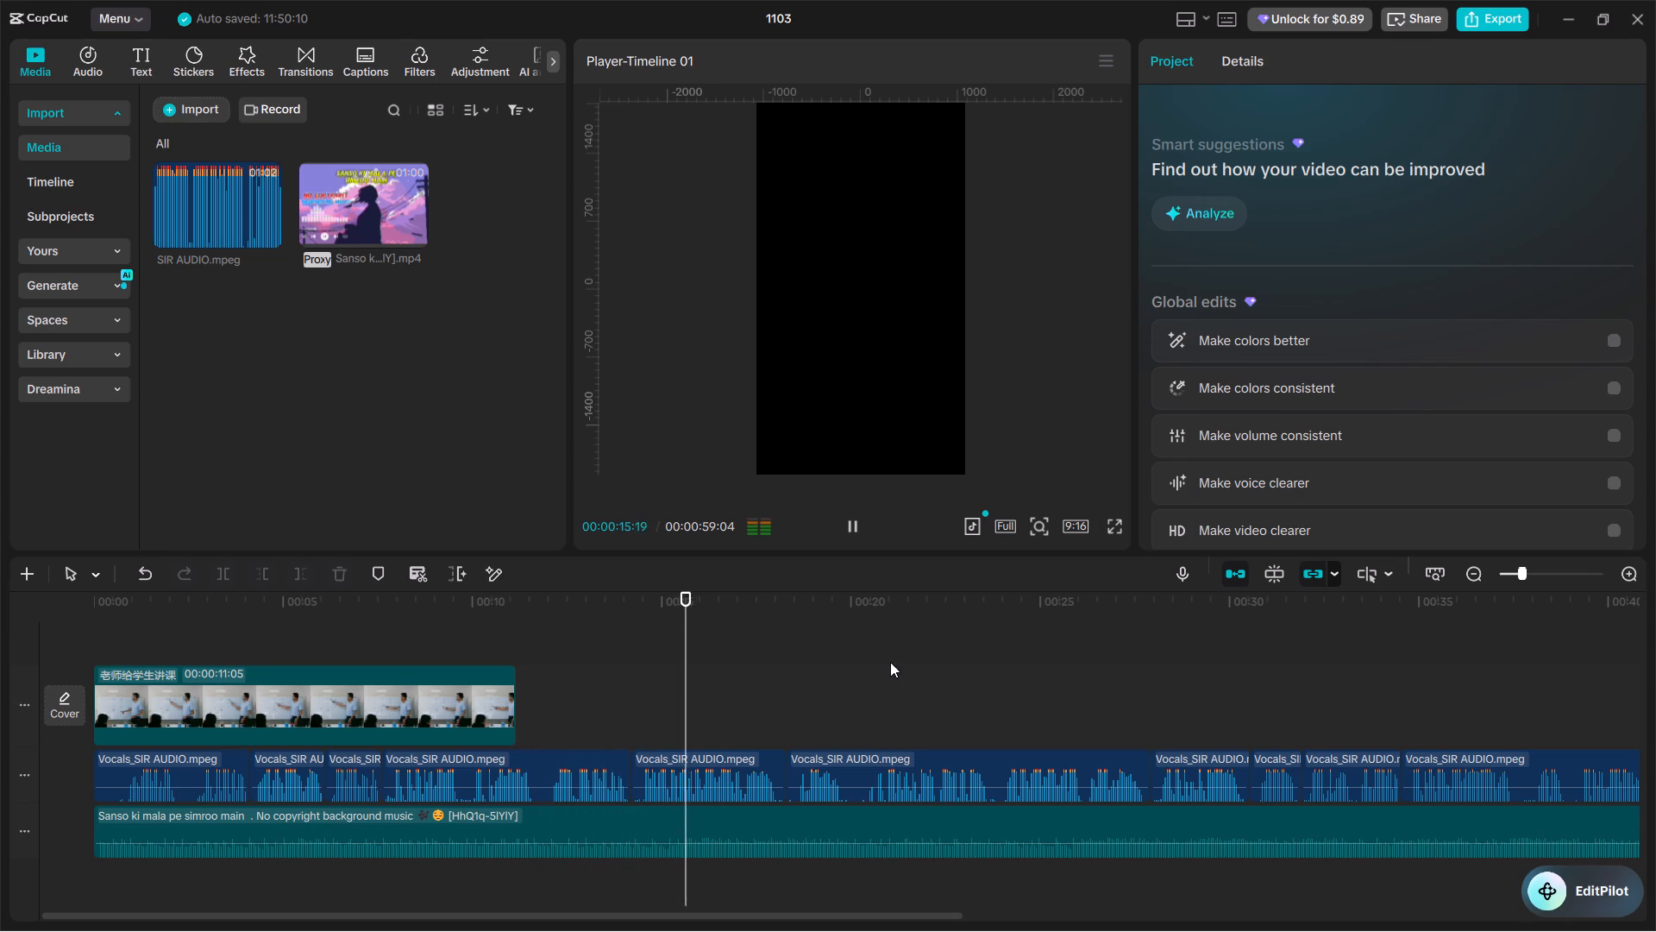
Split the background music at 00:00:43:27, just past the end of the vocals, and delete the remainder.
scroll(919, 695, "down", 4)
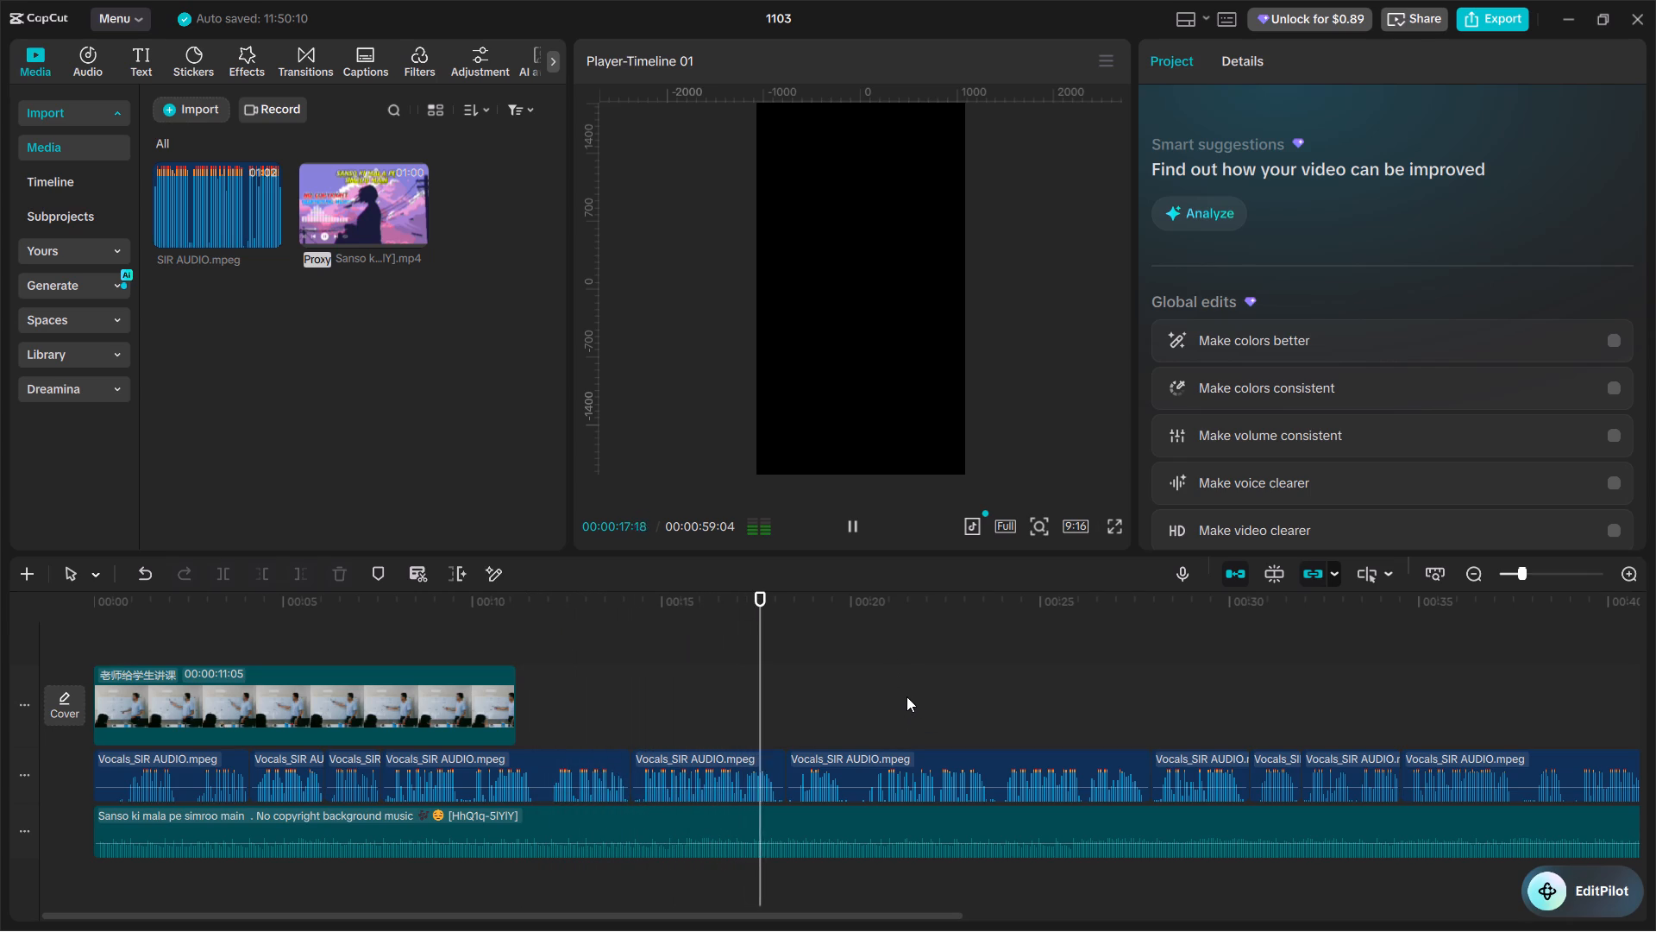
scroll(887, 700, "down", 10, "alt")
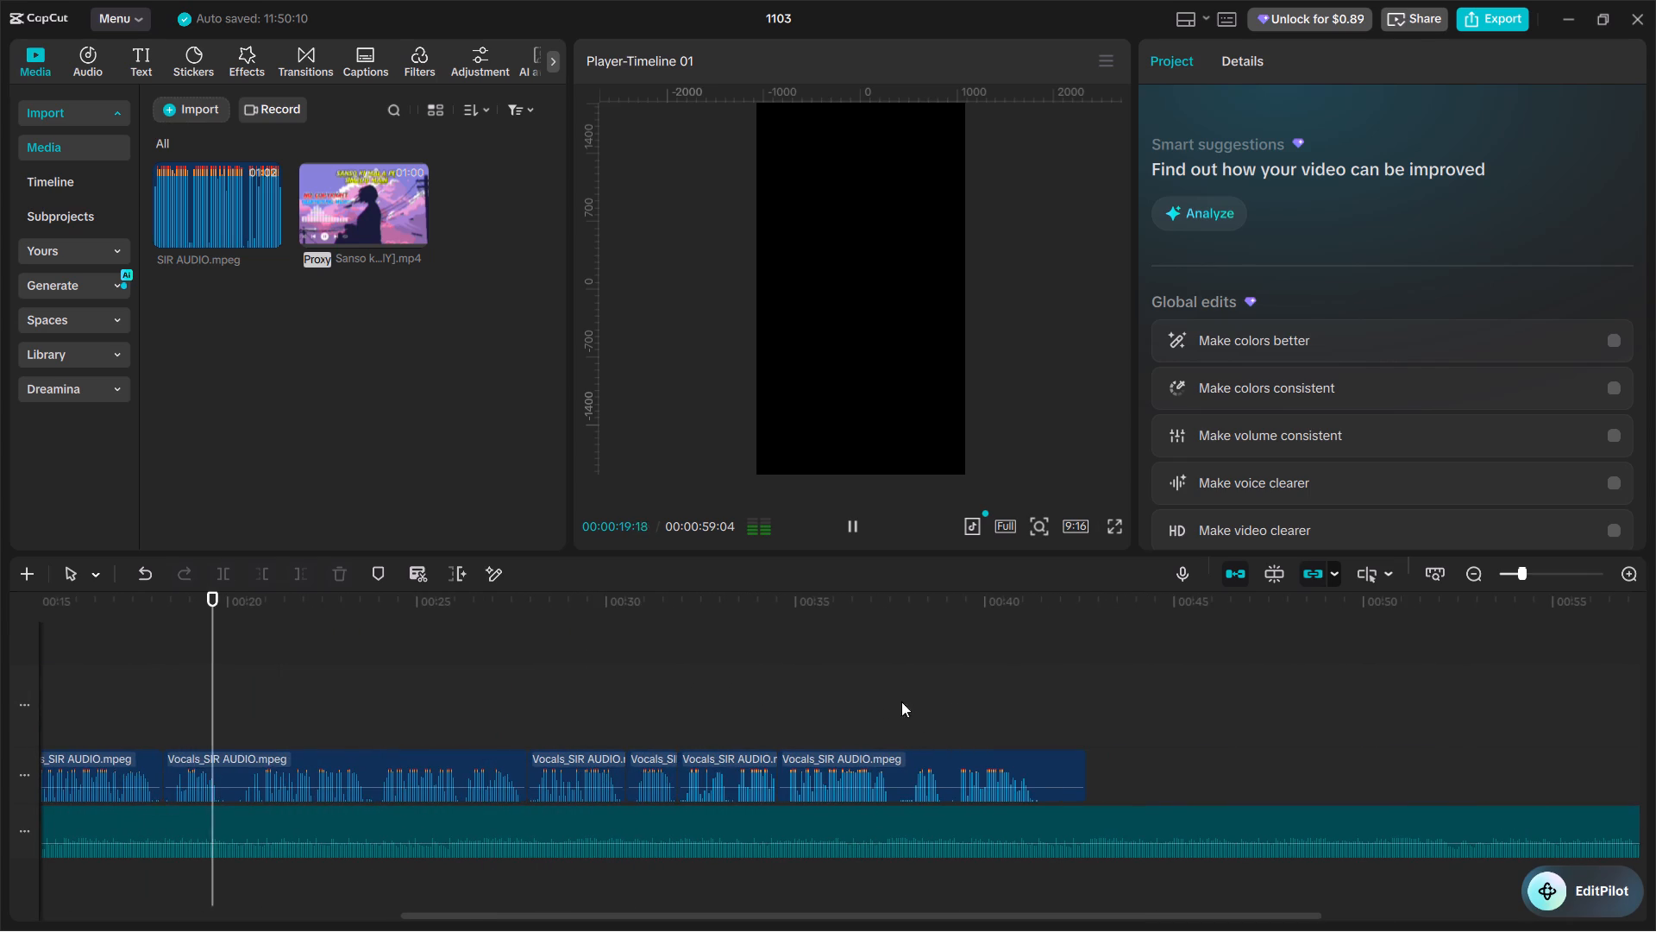
left_click(1082, 708)
left_click_drag(1082, 708, 1082, 709)
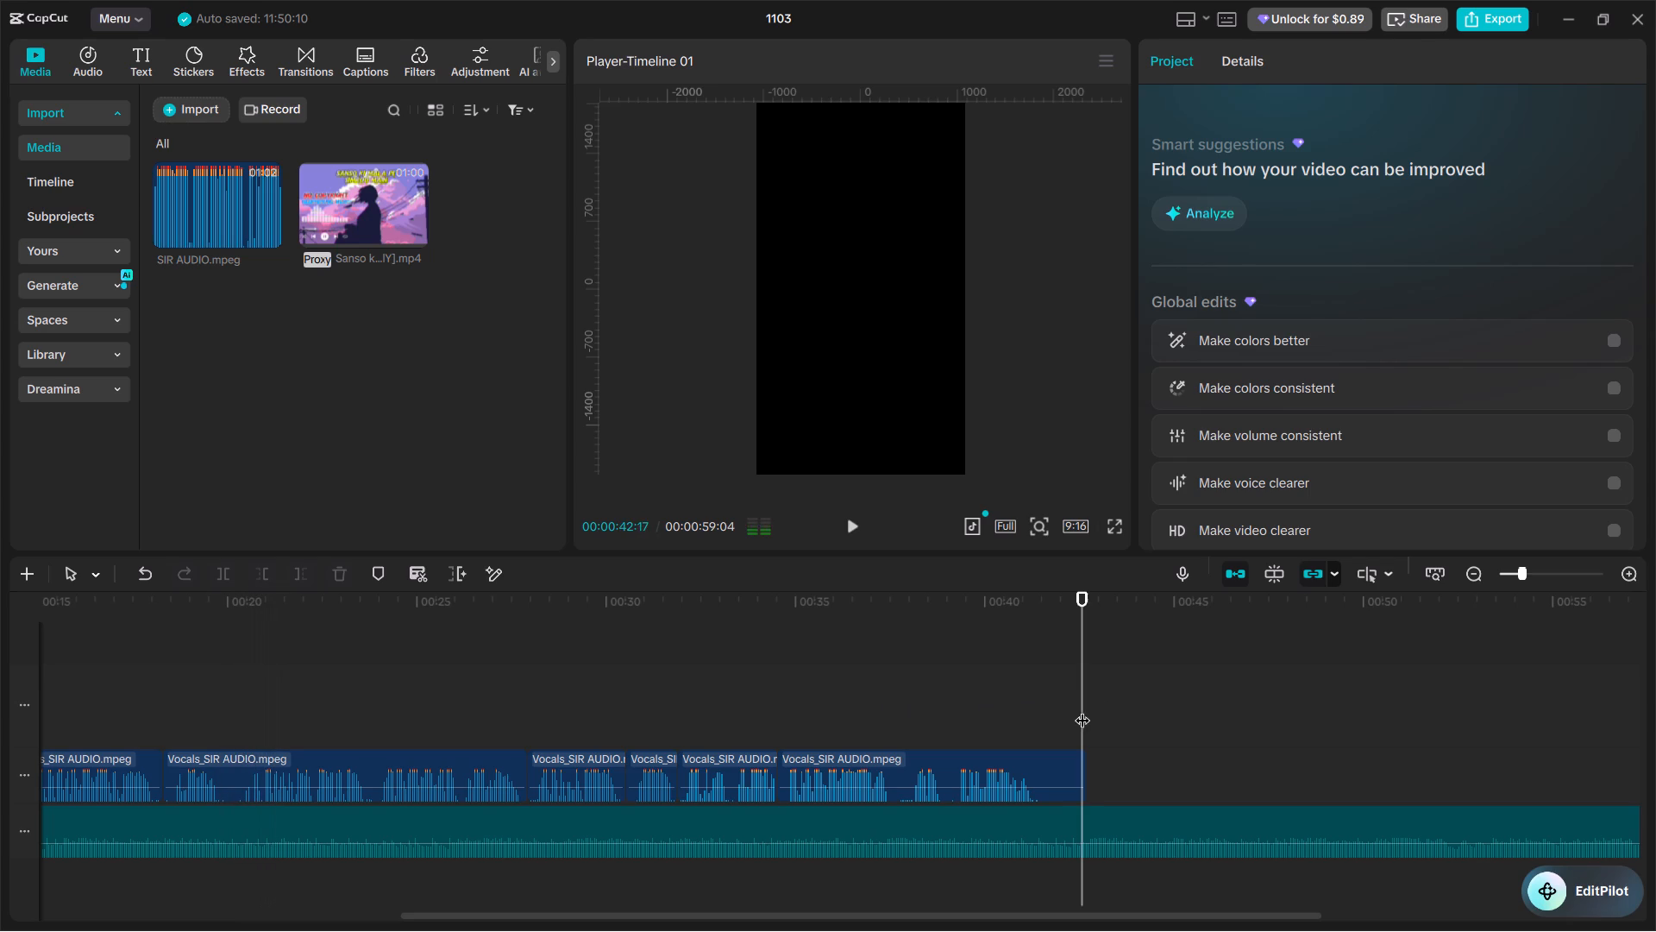
left_click_drag(1082, 709, 1127, 756)
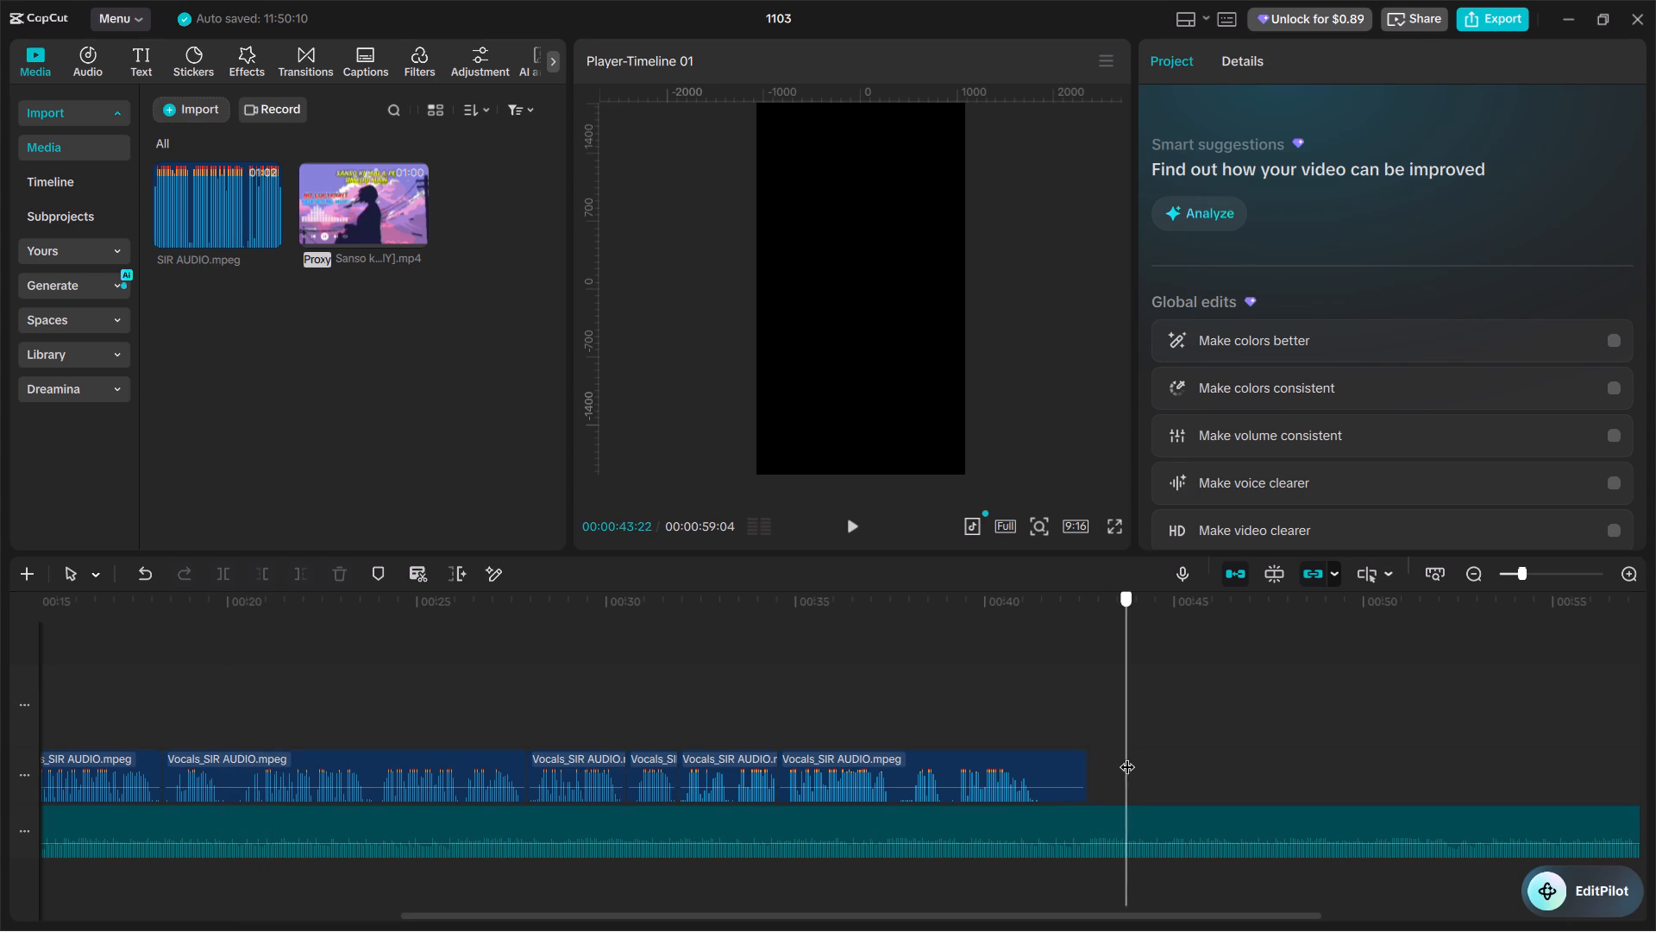
left_click_drag(1127, 756, 1132, 766)
left_click(1135, 818)
key("ctrl+b")
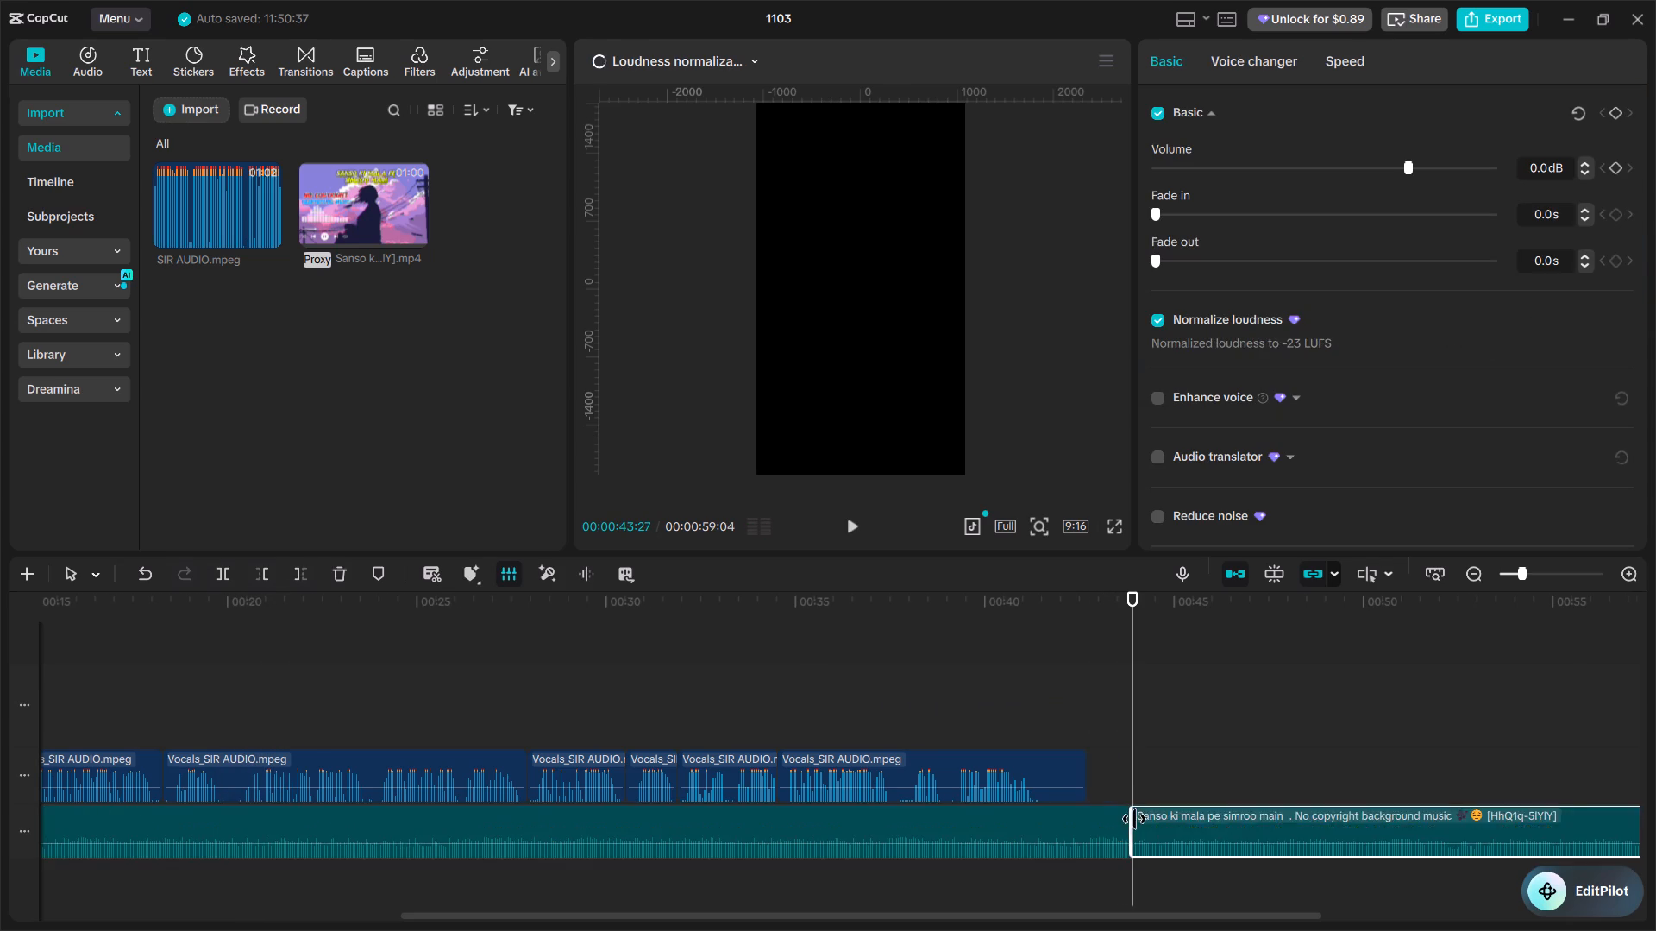
key("BackSpace")
Add a short fade-out to the end of the trimmed background music clip.
left_click(1087, 828)
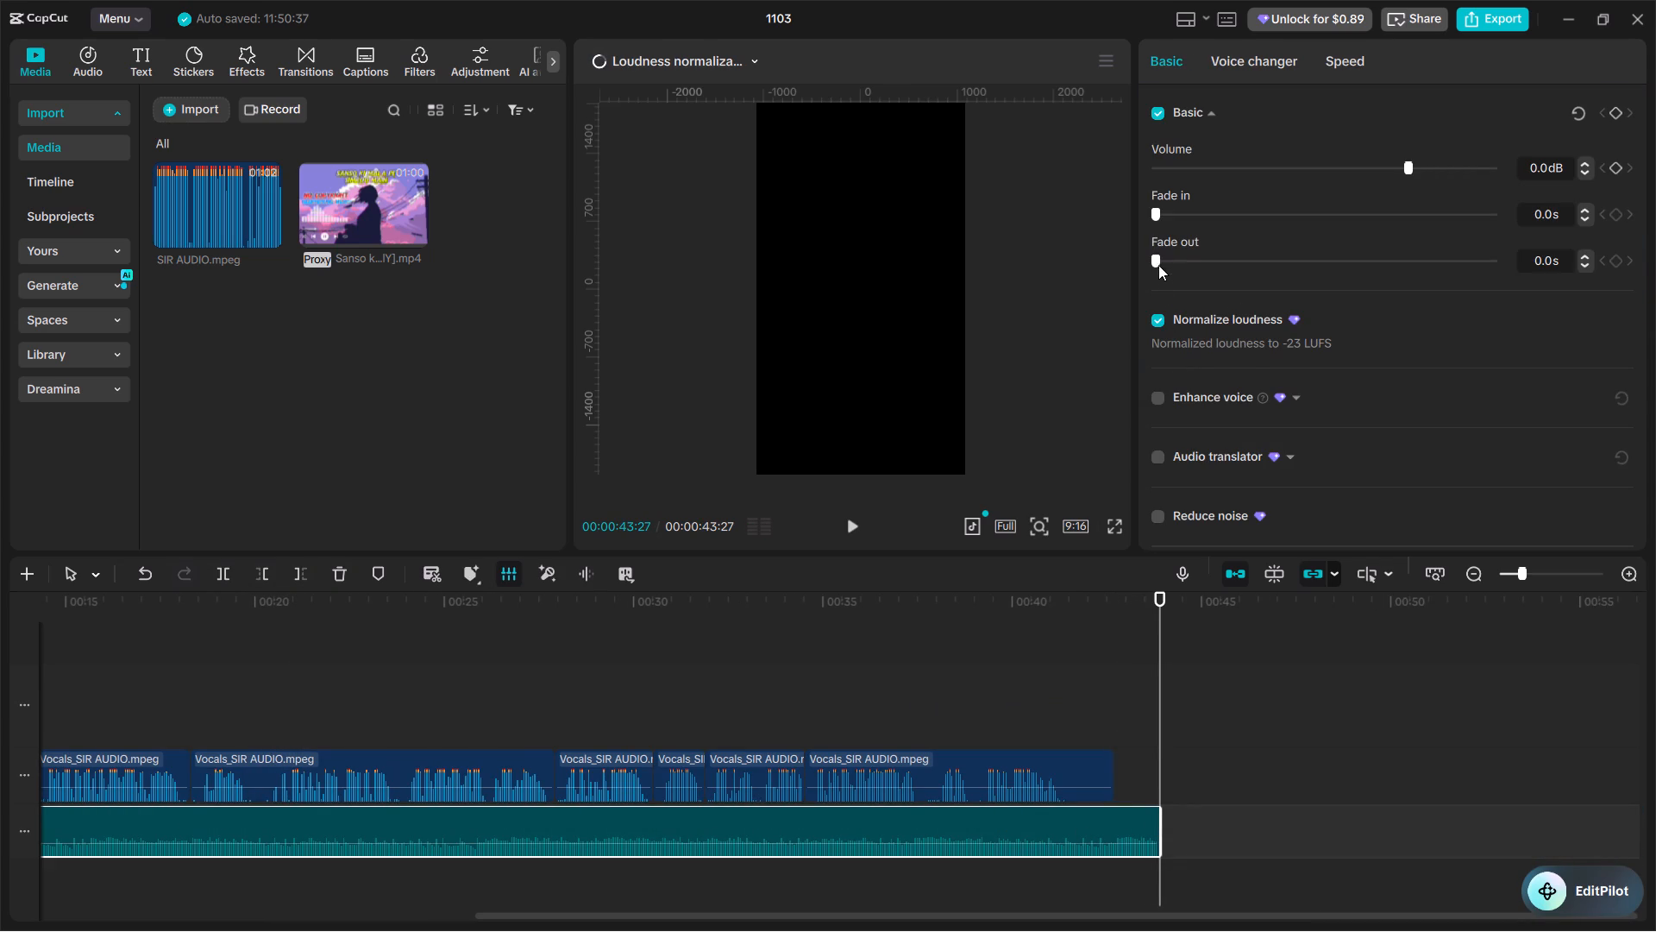
left_click(1157, 255)
left_click(1158, 262)
left_click_drag(1153, 261, 1203, 259)
left_click(1108, 702)
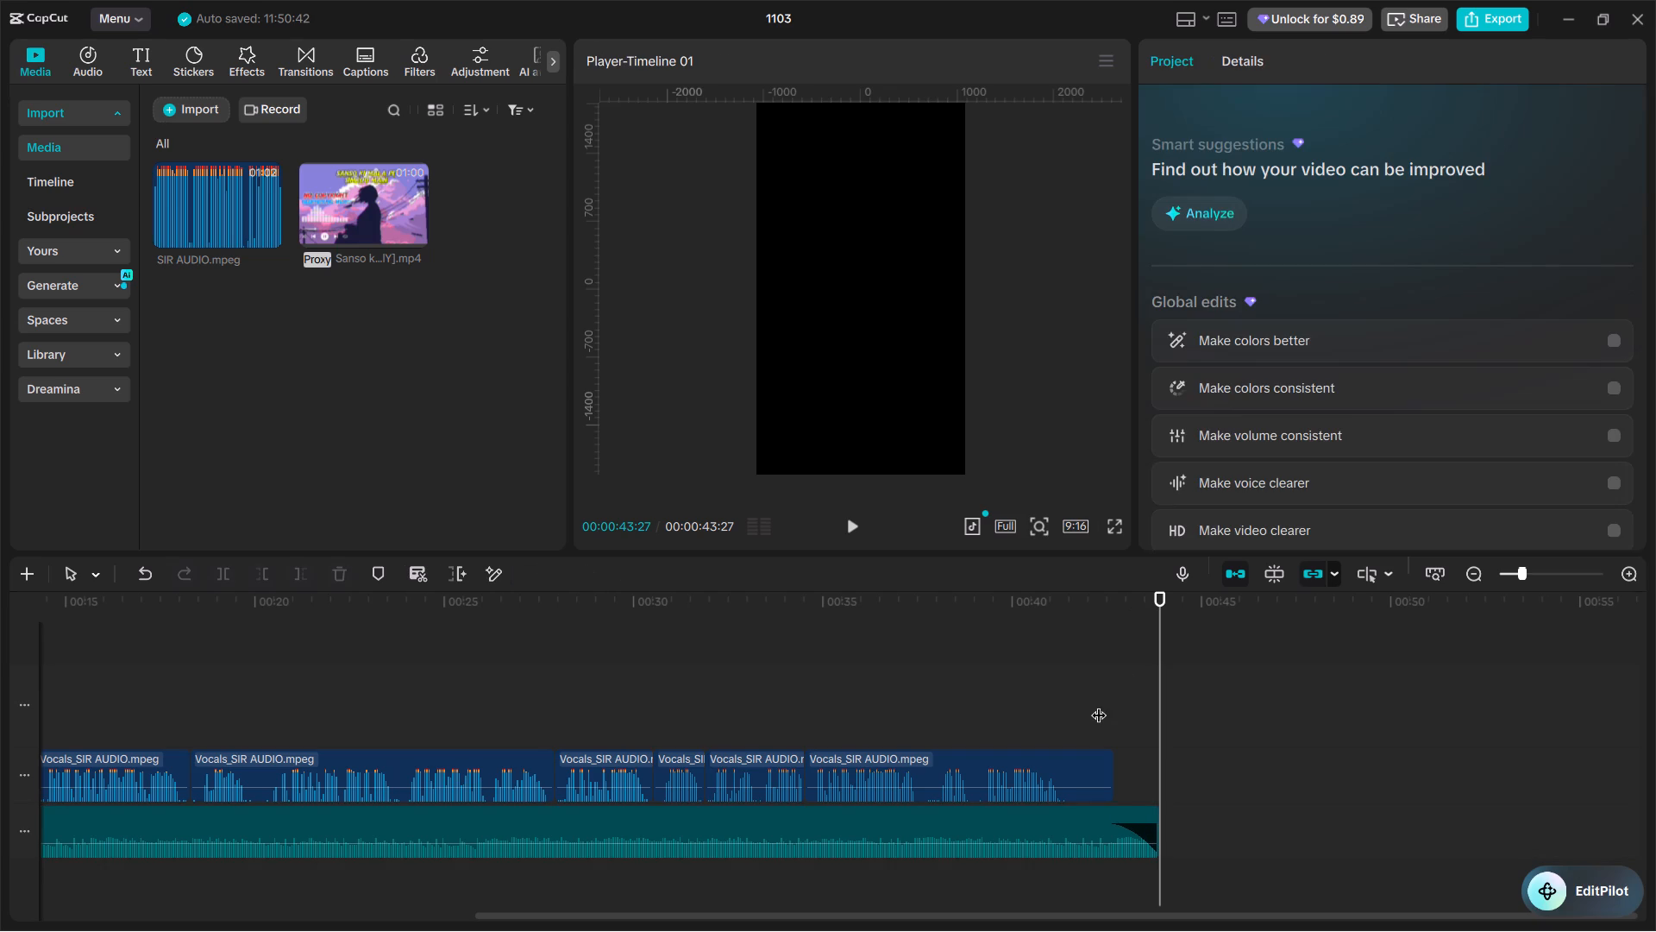
Play back the music's faded ending and the opening of the timeline, and return the playhead to 00:00.
key("space")
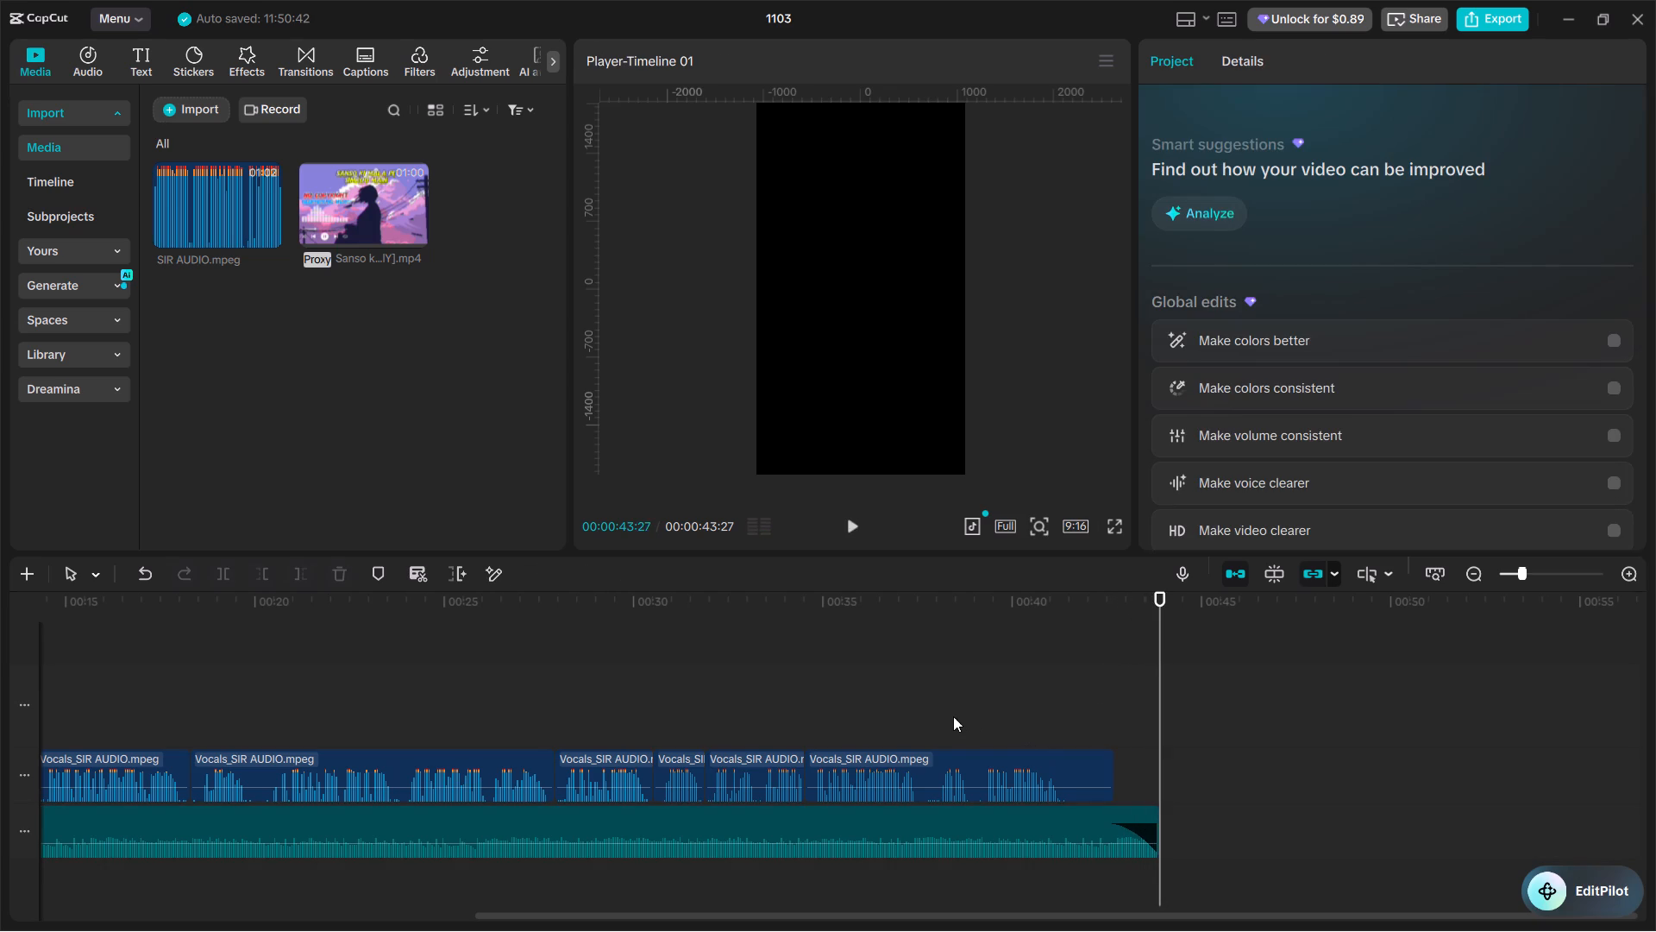
left_click(953, 716)
key("space")
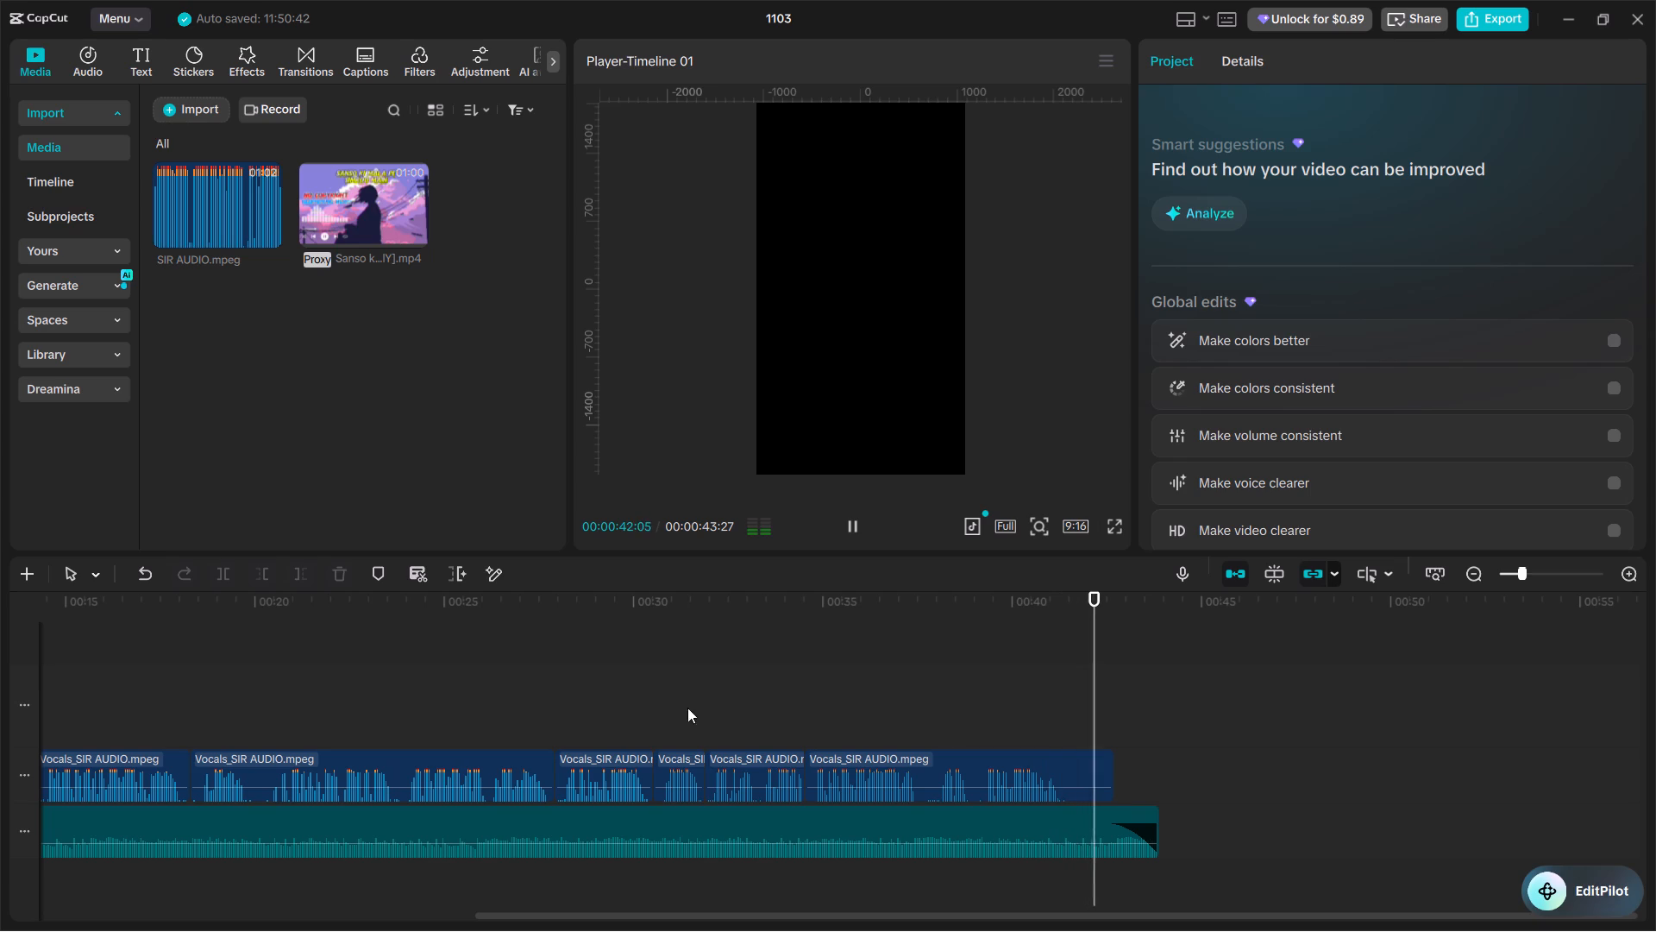
left_click(638, 699)
left_click_drag(638, 699, 47, 685)
key("space")
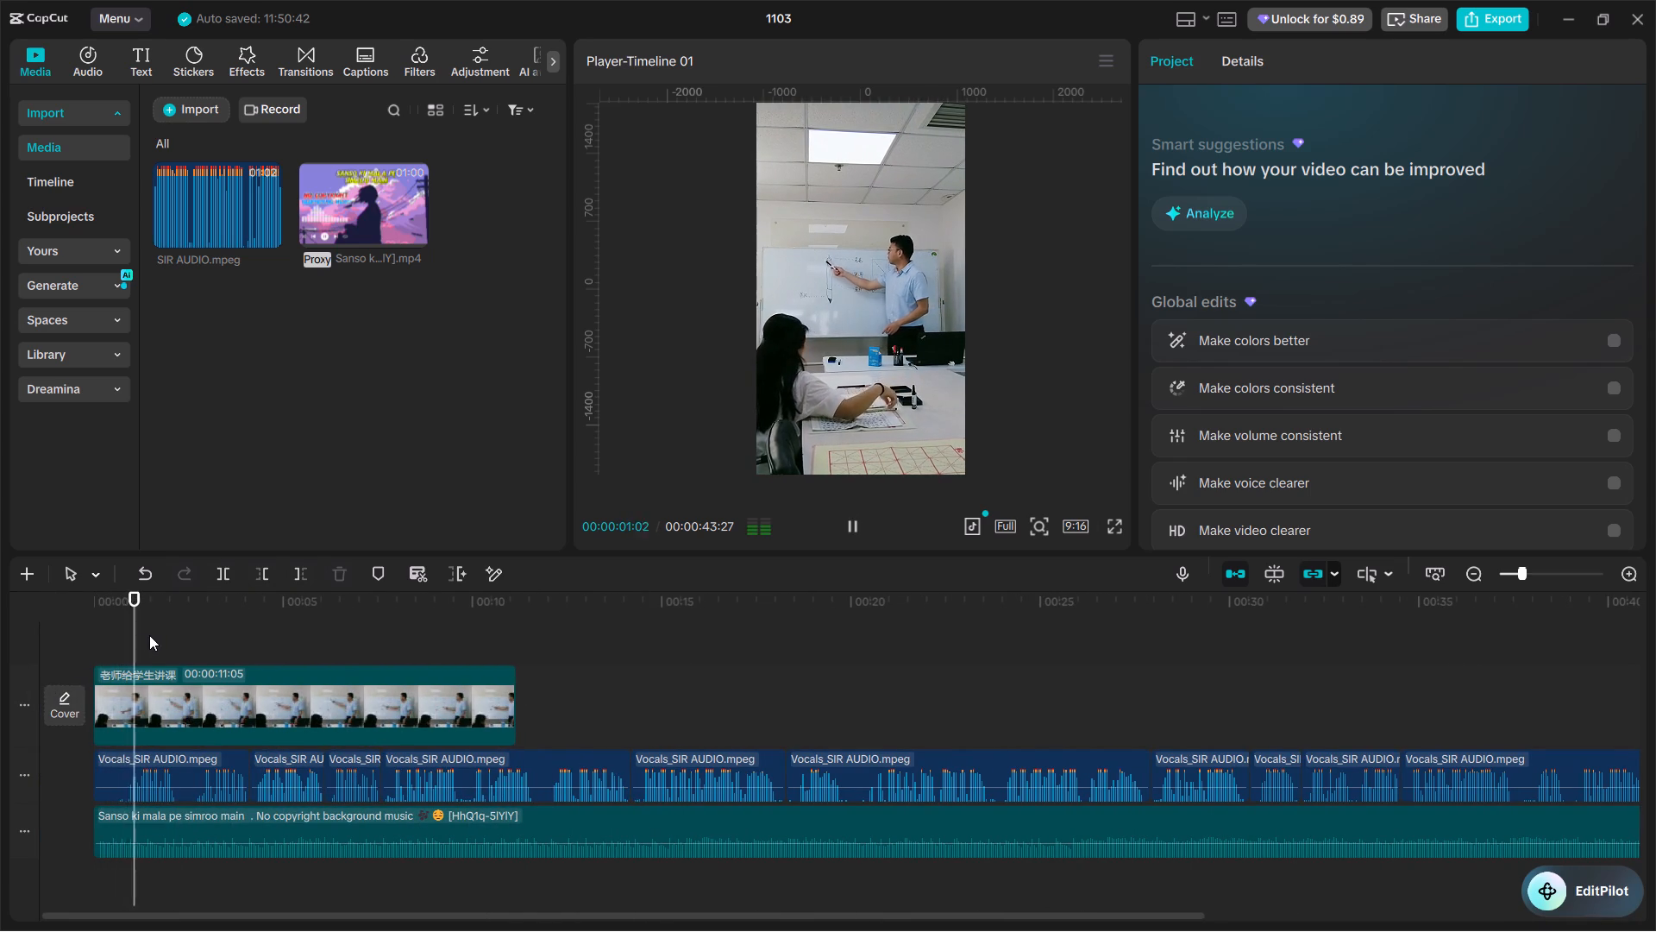
key("space")
left_click(102, 643)
left_click_drag(102, 643, 89, 639)
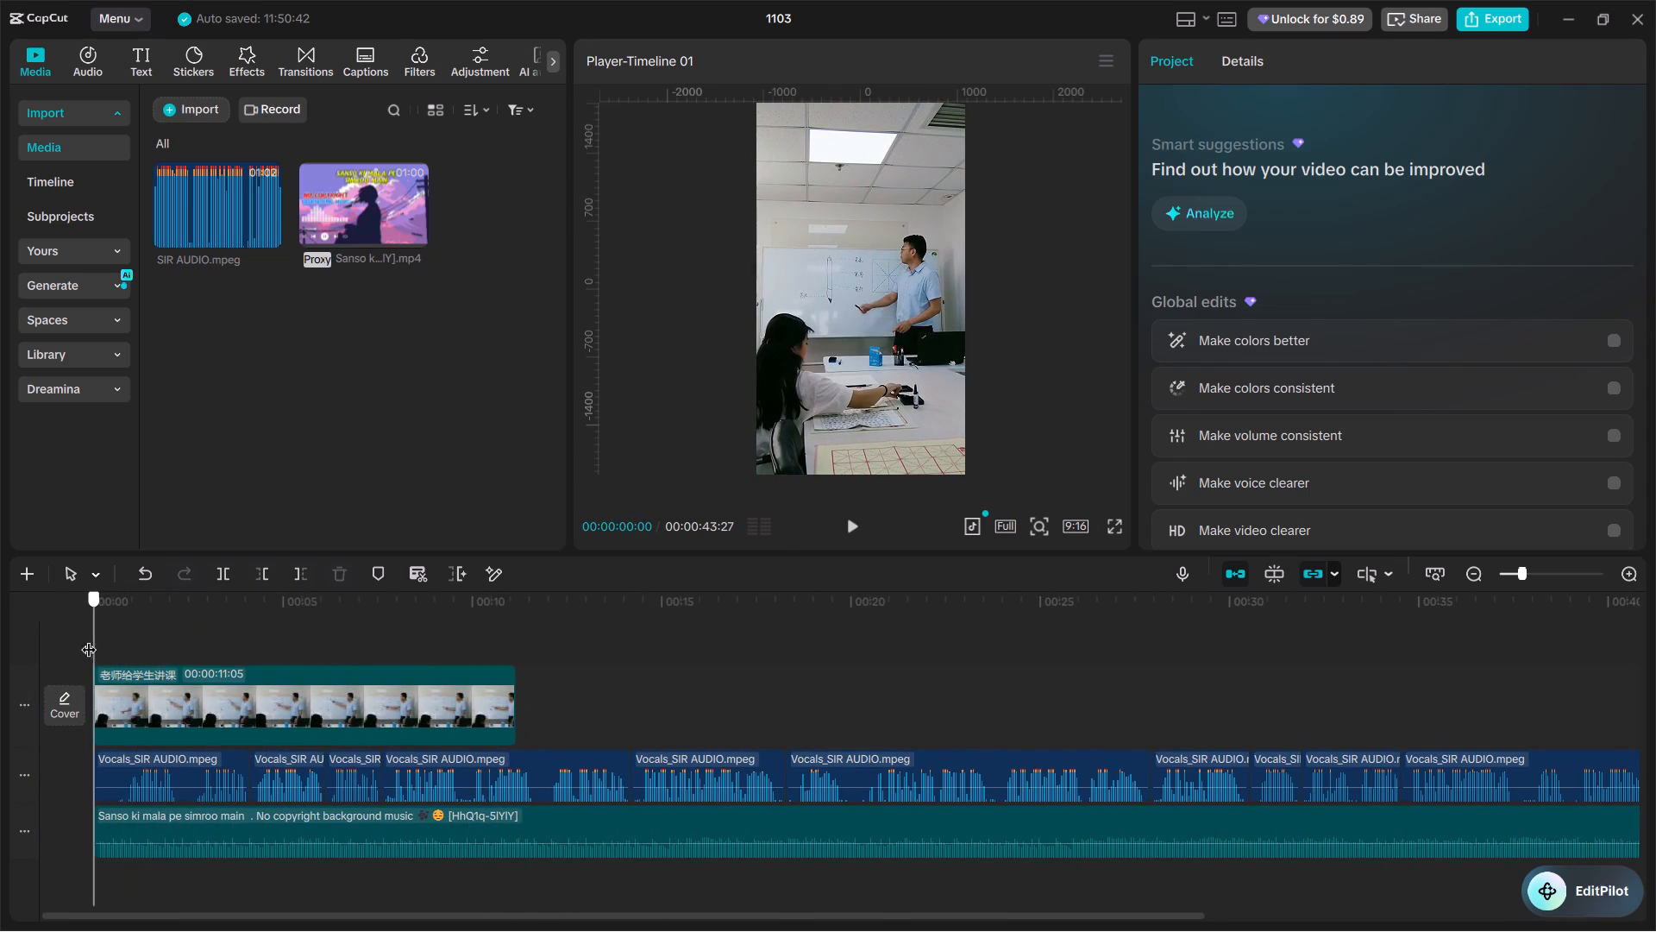
left_click_drag(89, 639, 88, 639)
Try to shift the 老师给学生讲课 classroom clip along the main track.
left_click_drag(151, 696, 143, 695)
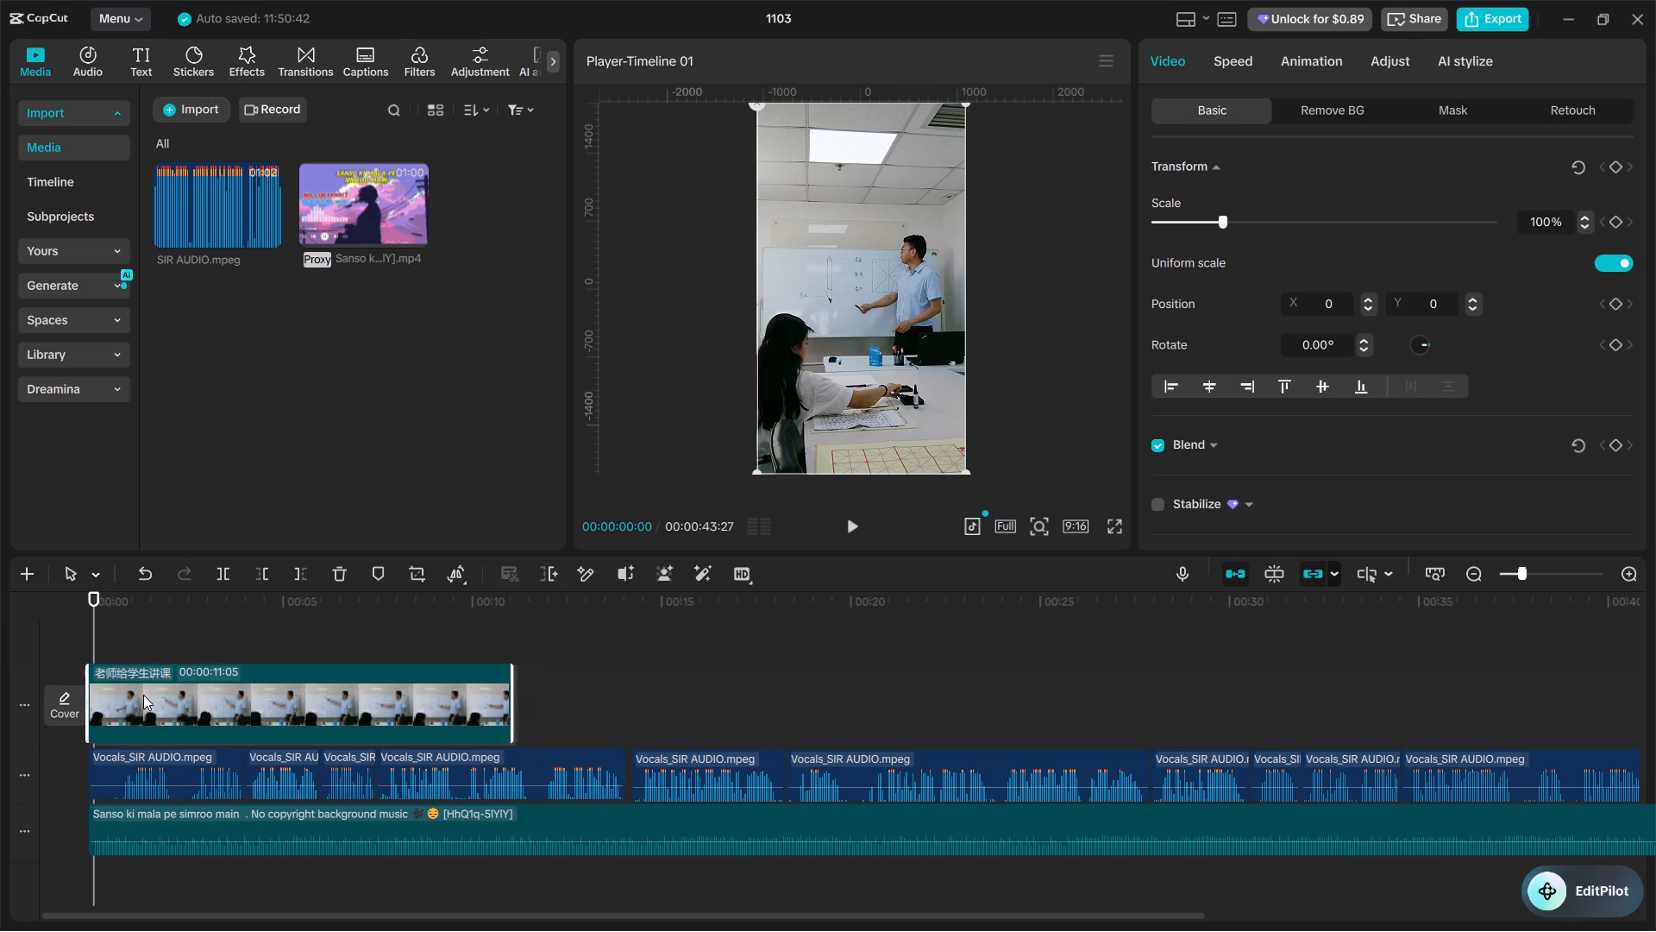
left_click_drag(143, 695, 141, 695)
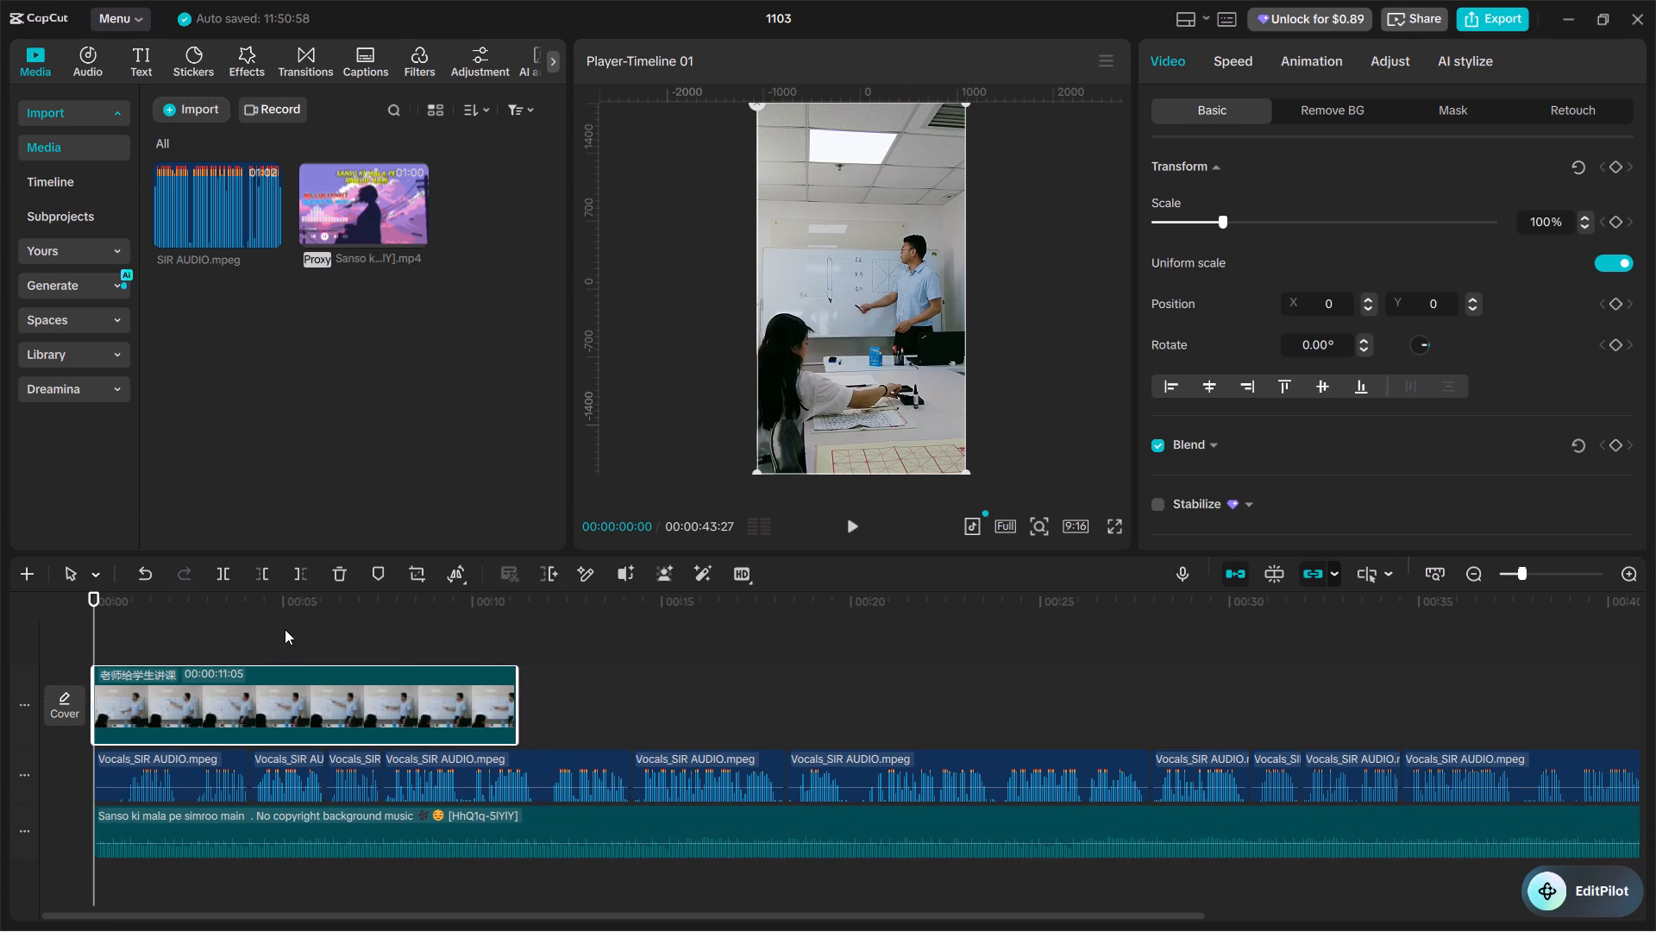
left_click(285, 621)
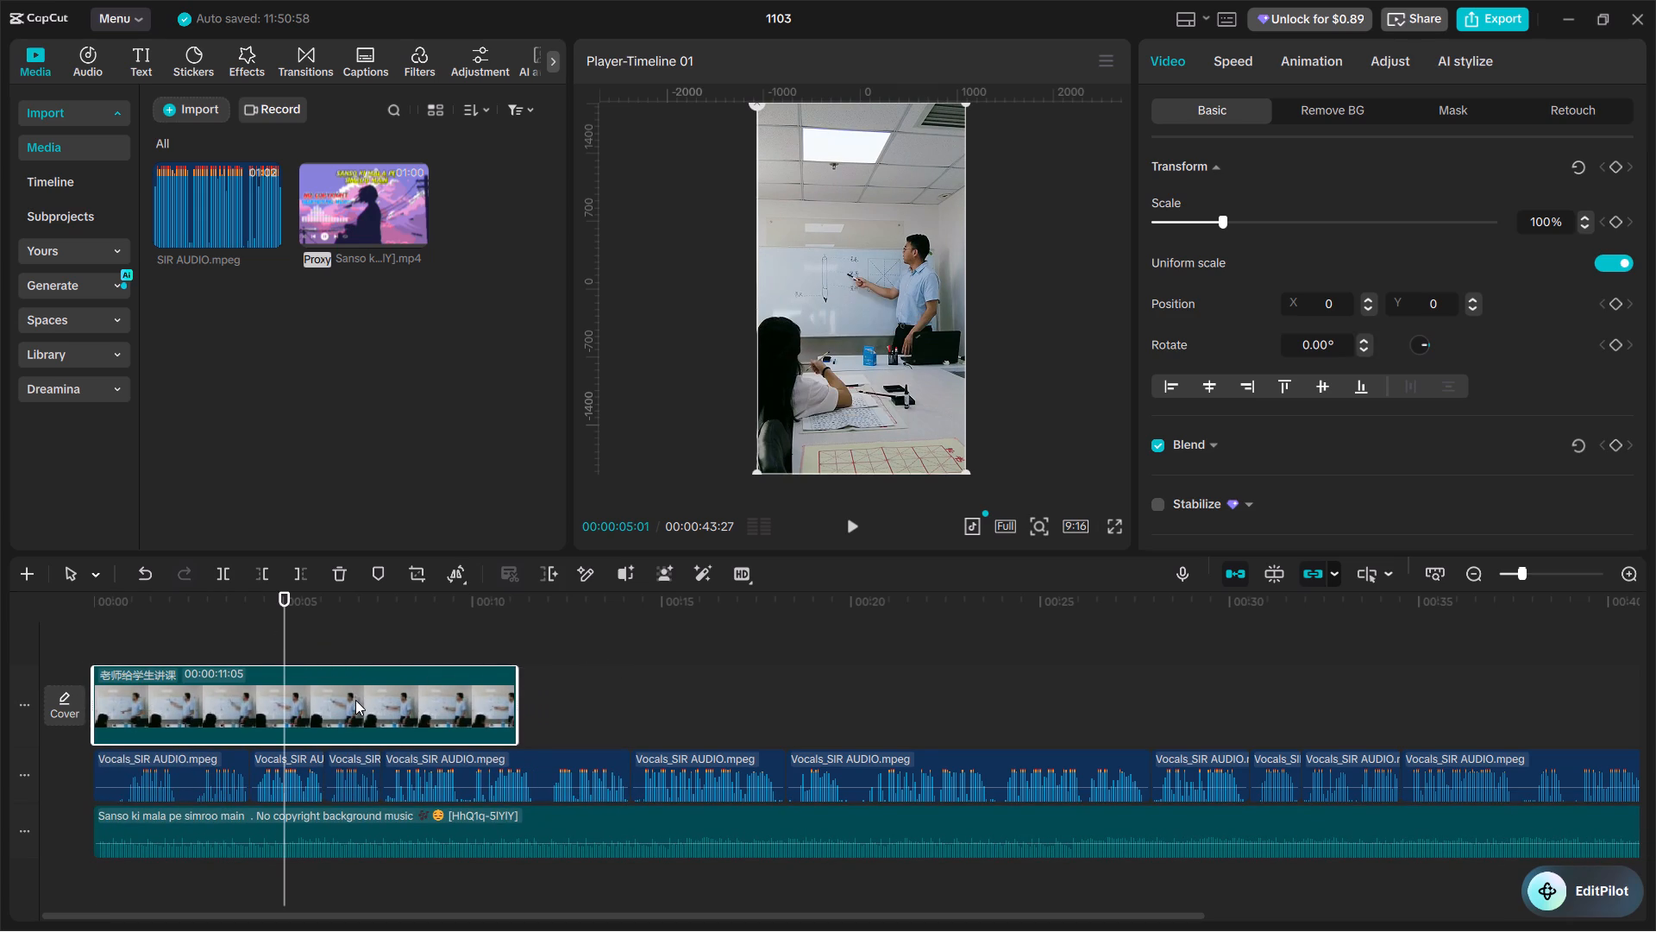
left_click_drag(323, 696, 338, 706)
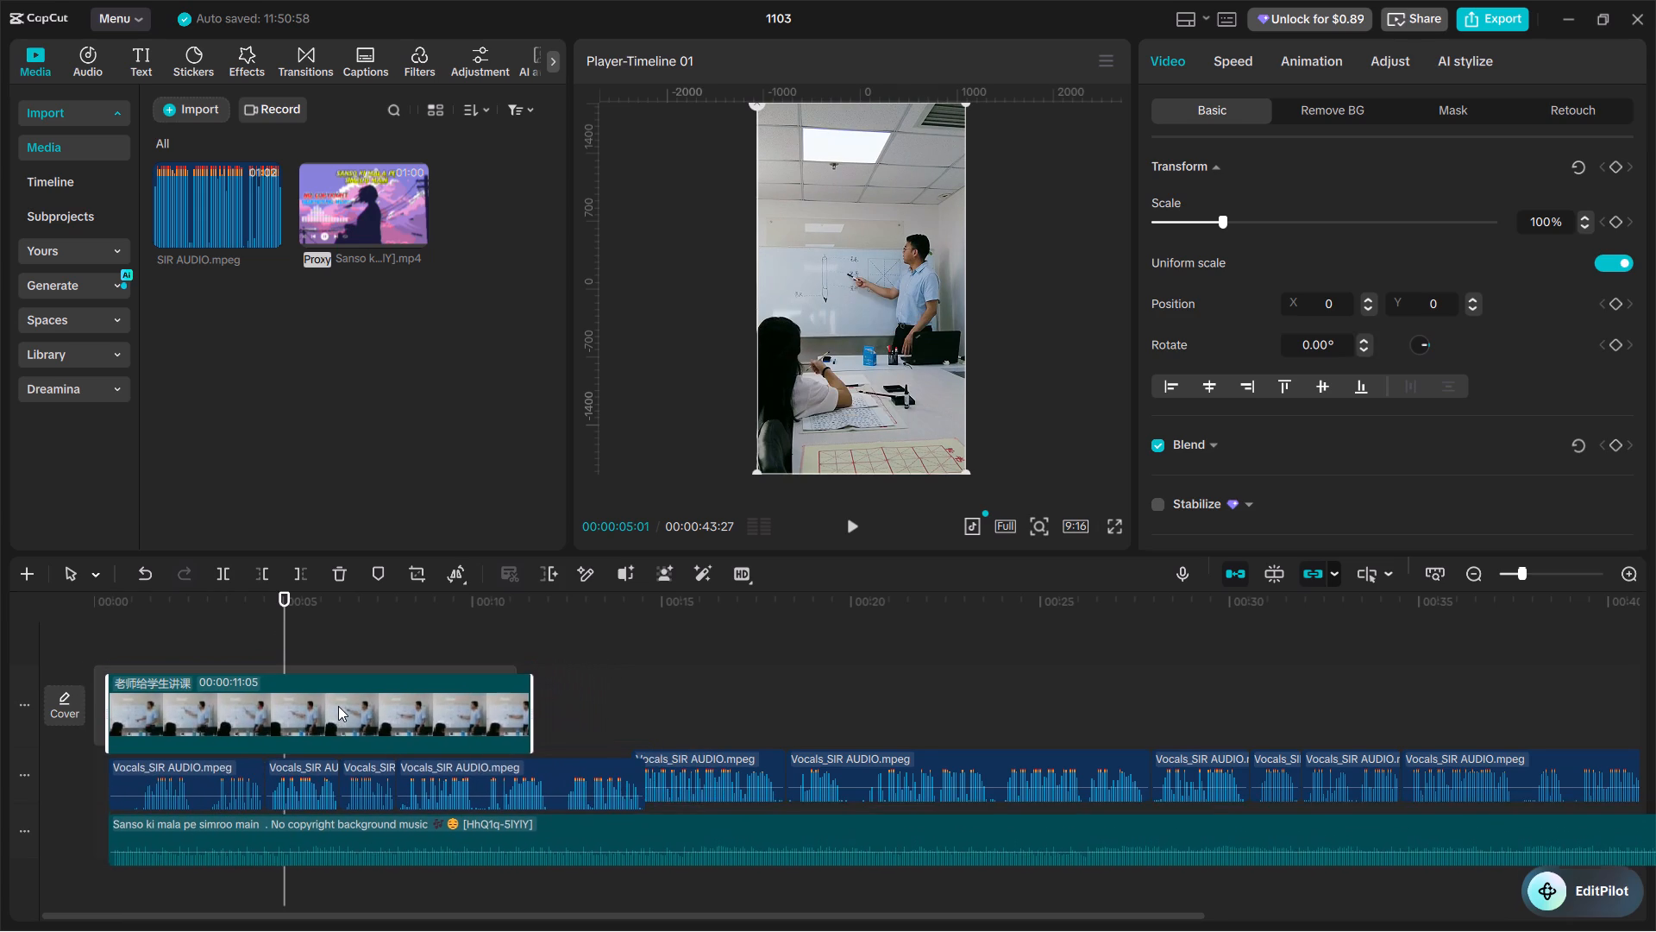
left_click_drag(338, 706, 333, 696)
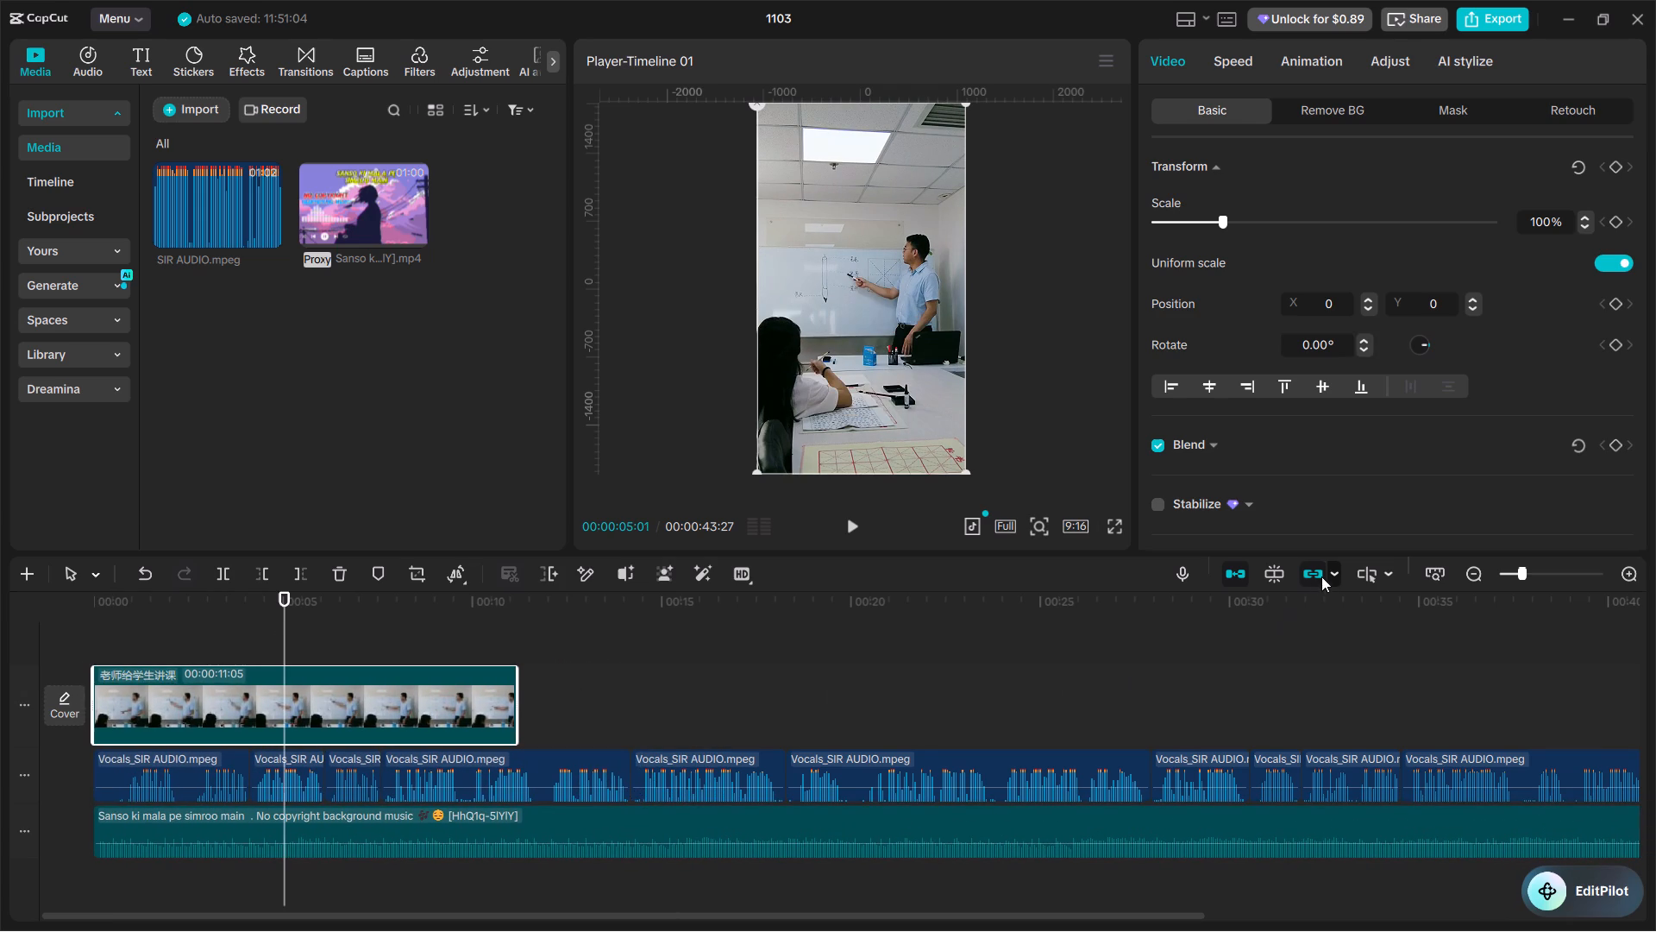
Turn off the main track magnet and clip linkage, and turn on auto snapping.
left_click(1233, 573)
left_click(1314, 570)
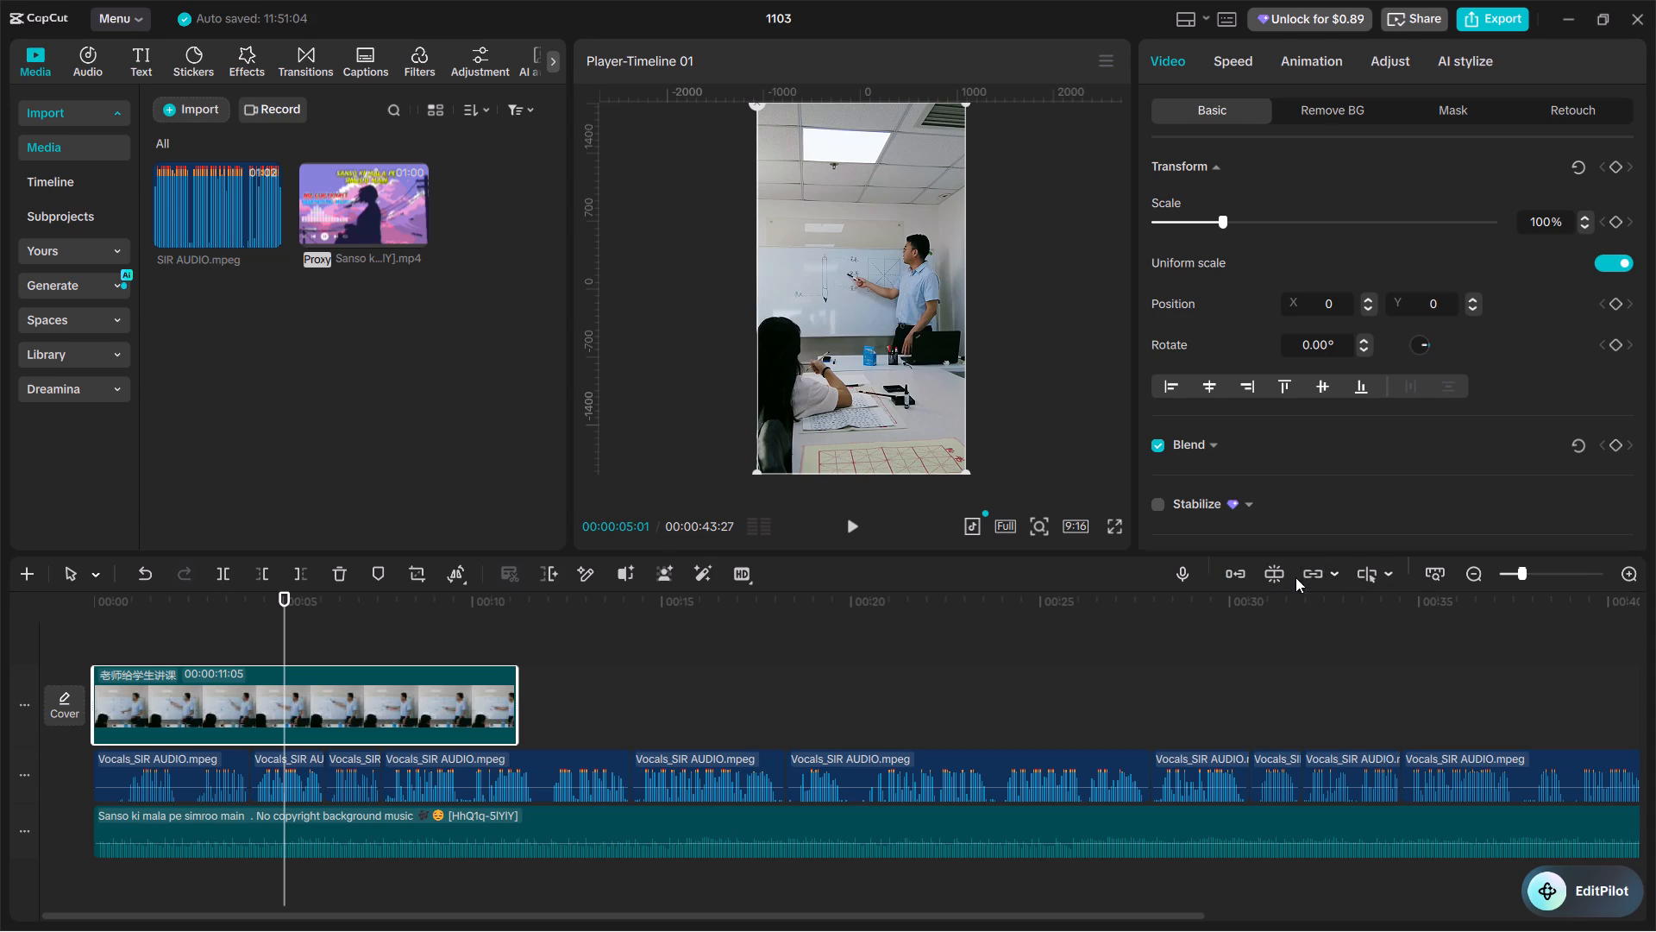
left_click(1303, 575)
left_click(1307, 572)
left_click(1270, 572)
Check the opening of the timeline and disable the classroom video clip on the main track.
left_click(573, 685)
left_click_drag(573, 685, 544, 659)
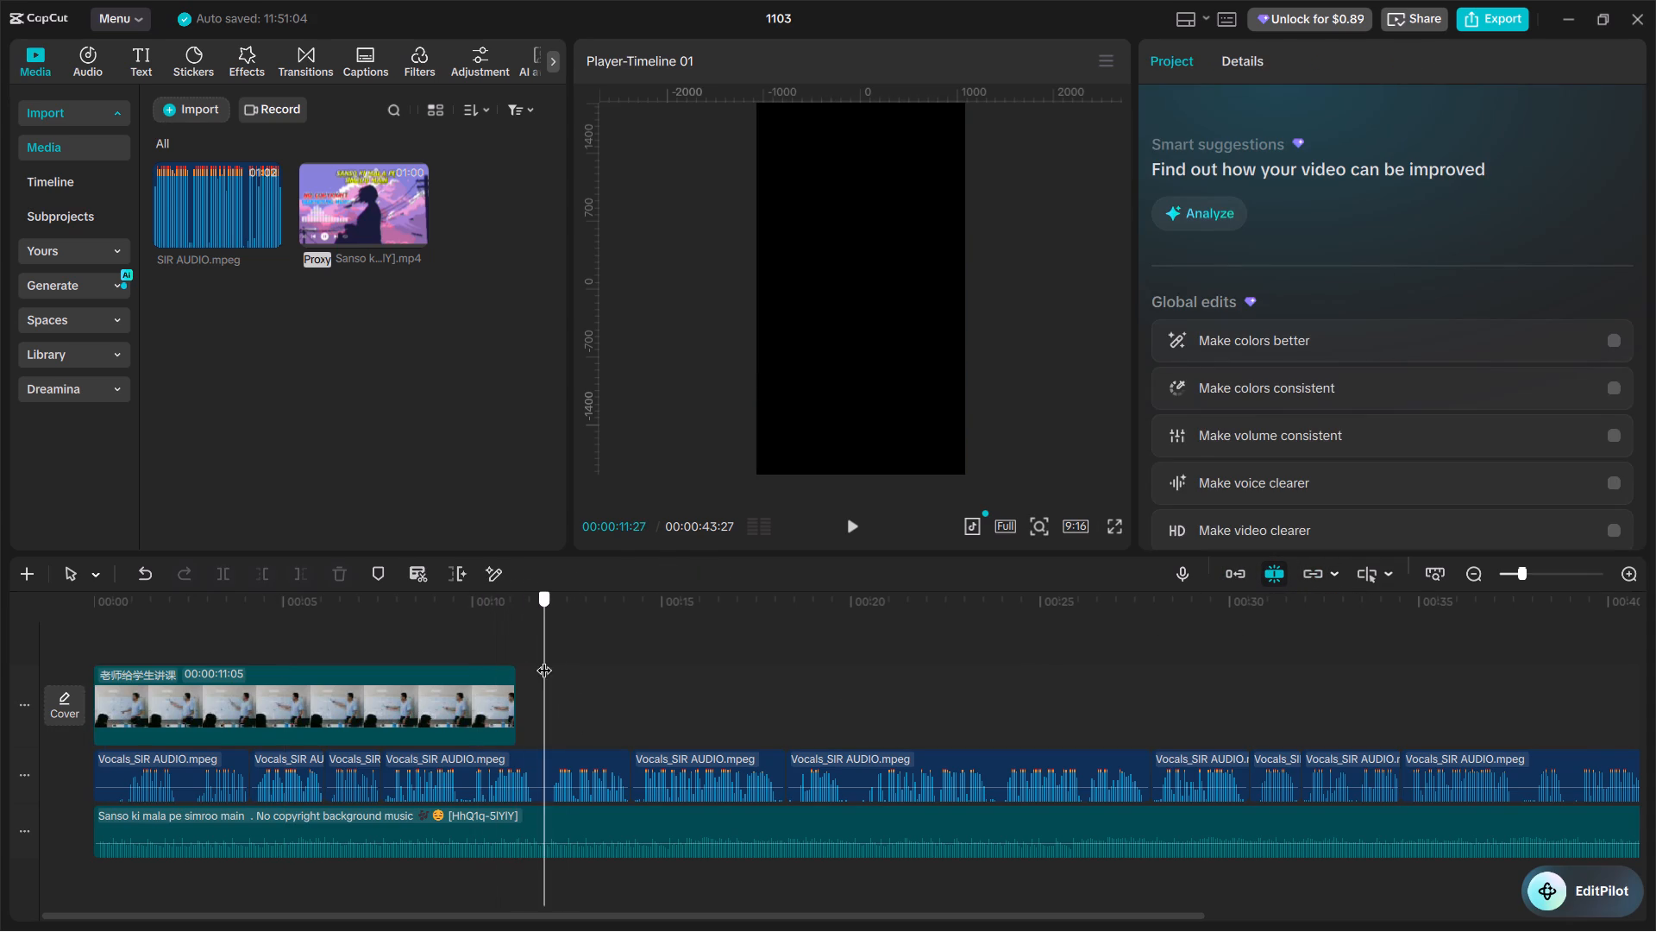
left_click_drag(544, 659, 254, 674)
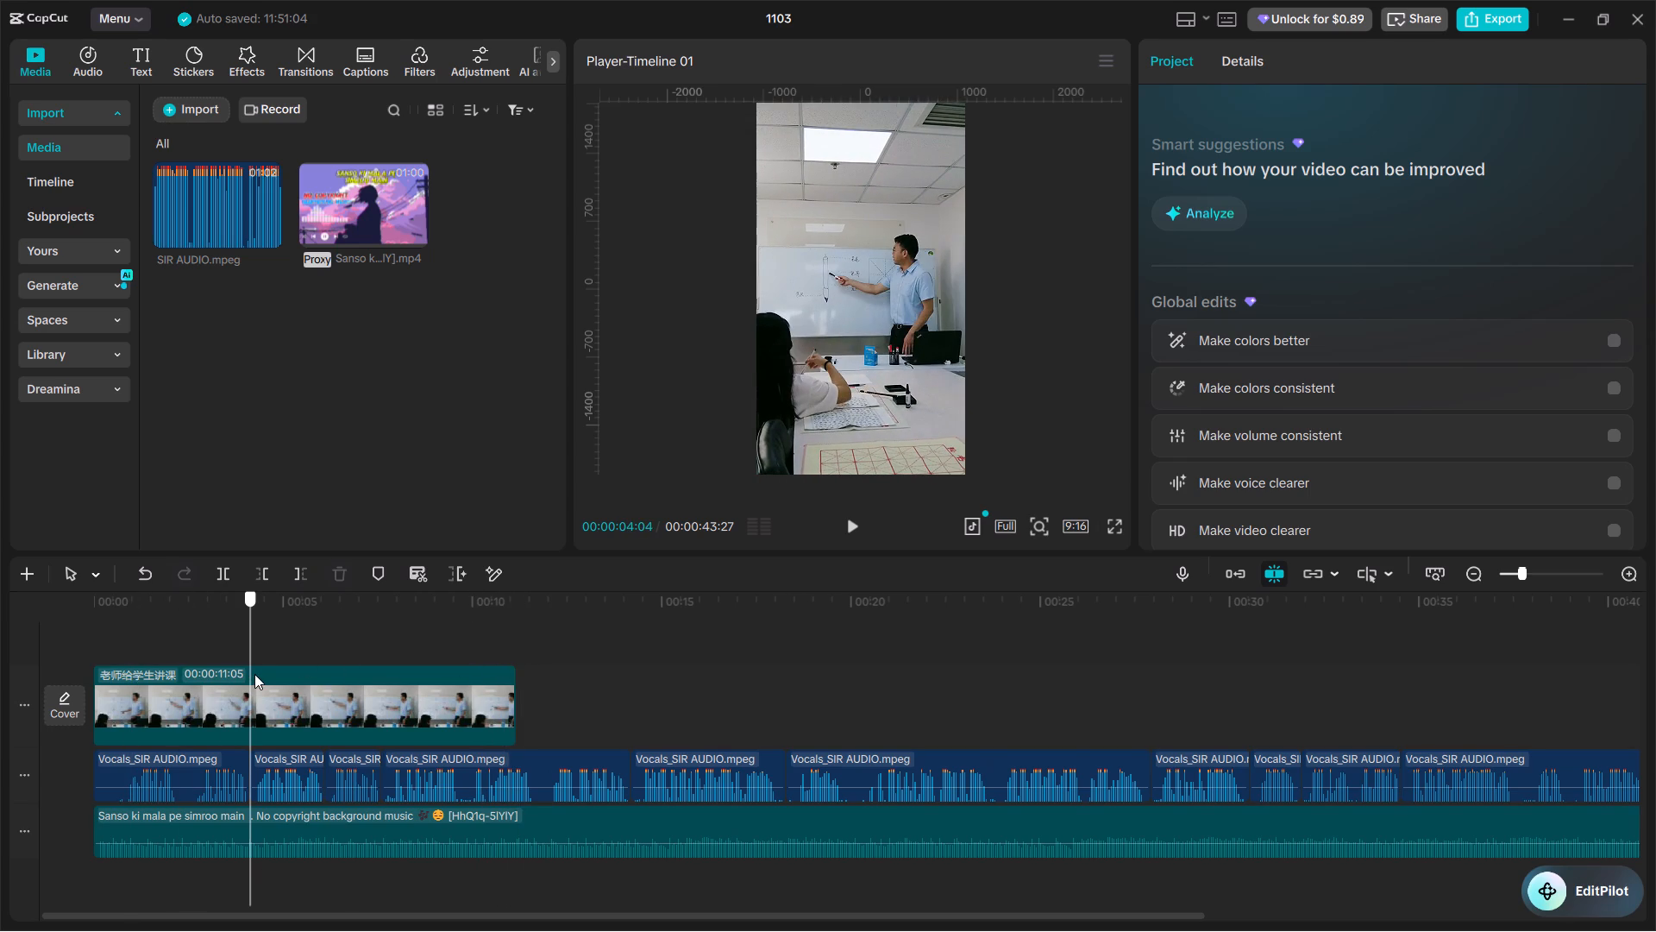
left_click_drag(254, 674, 636, 670)
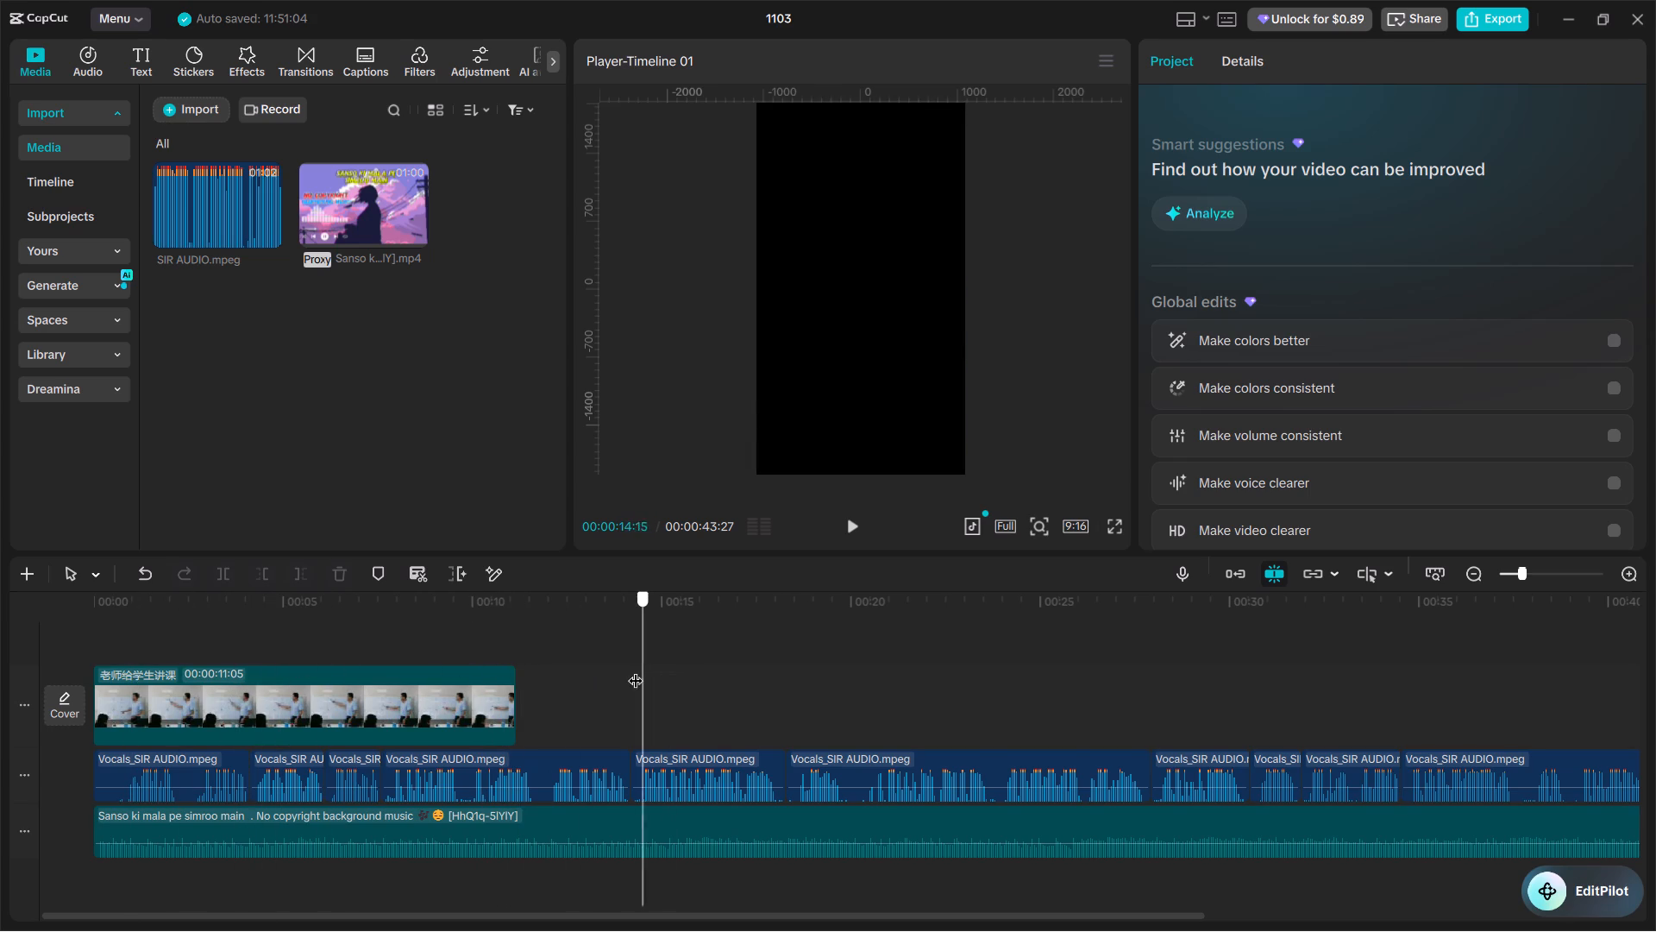
left_click_drag(636, 670, 41, 696)
key("space")
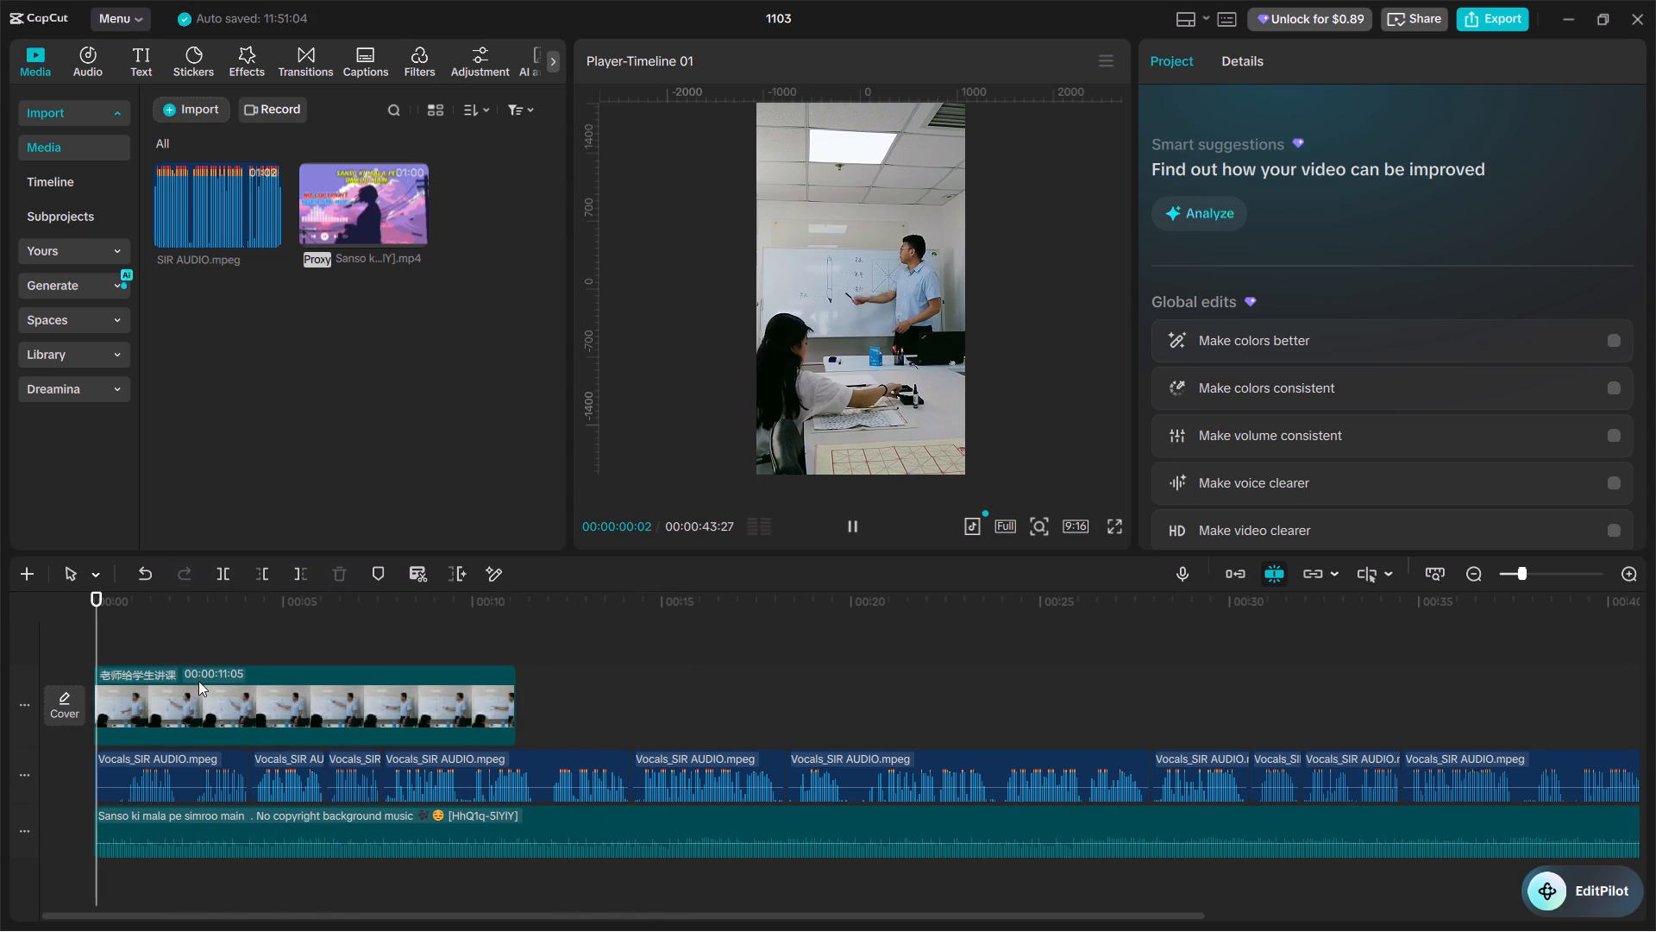
left_click(191, 690)
left_click_drag(191, 690, 193, 708)
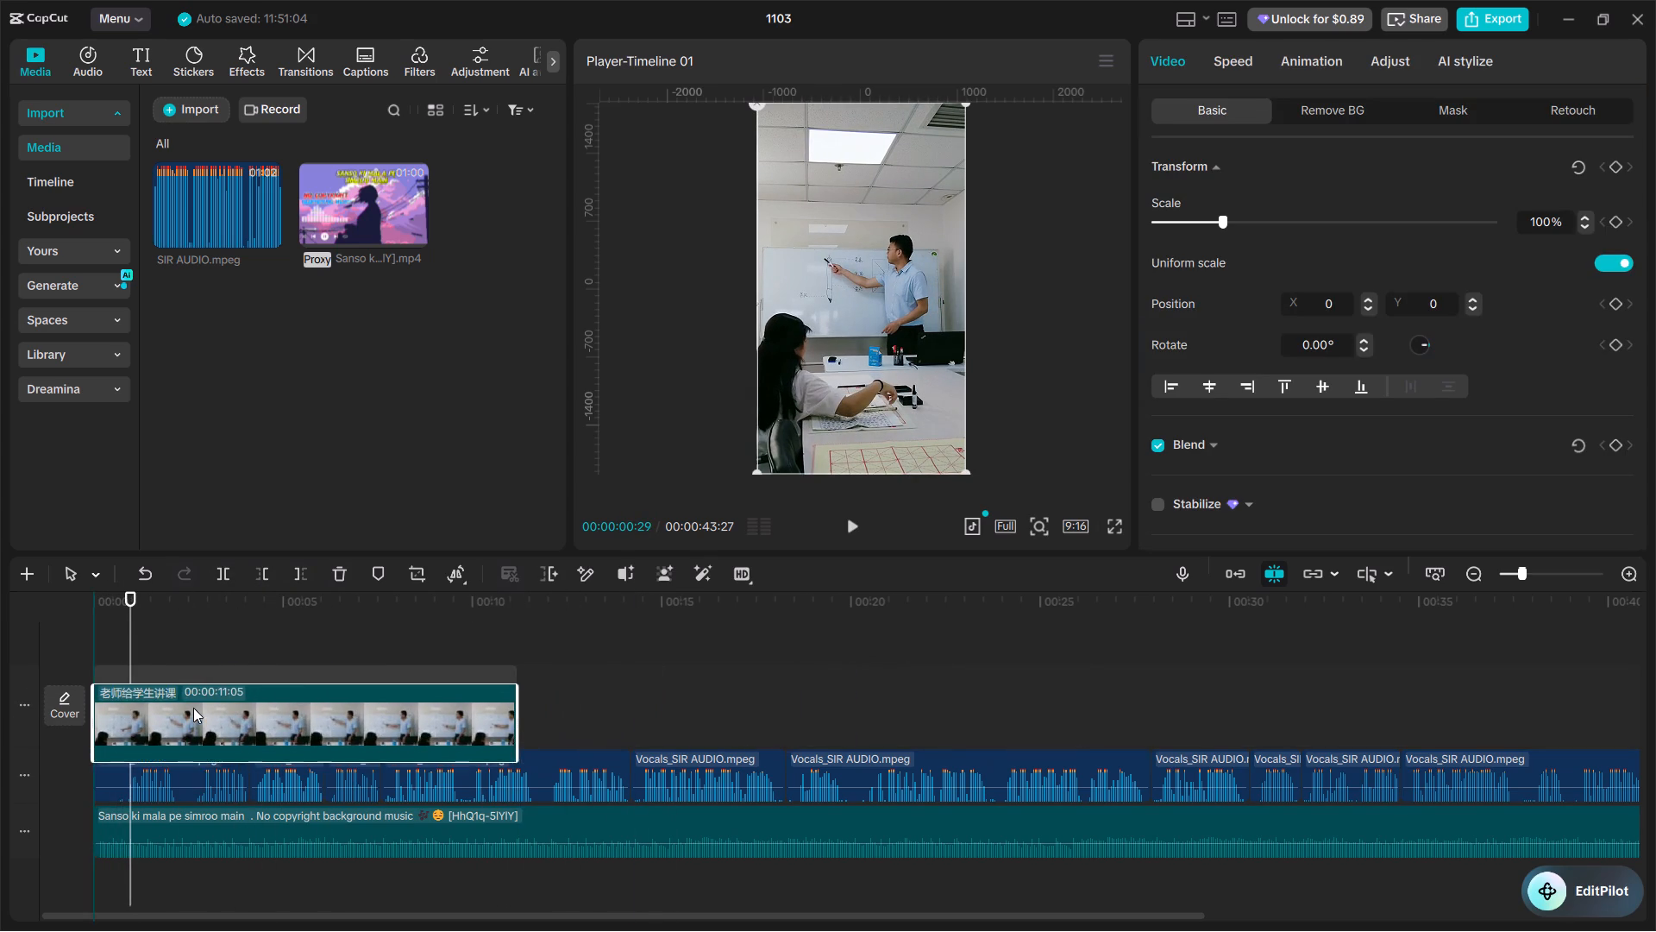
left_click_drag(193, 708, 191, 705)
key("v")
Move the classroom clip so it starts at 00:00:00:25 with the first spoken words, and re-enable it.
left_click(131, 633)
left_click_drag(131, 633, 124, 633)
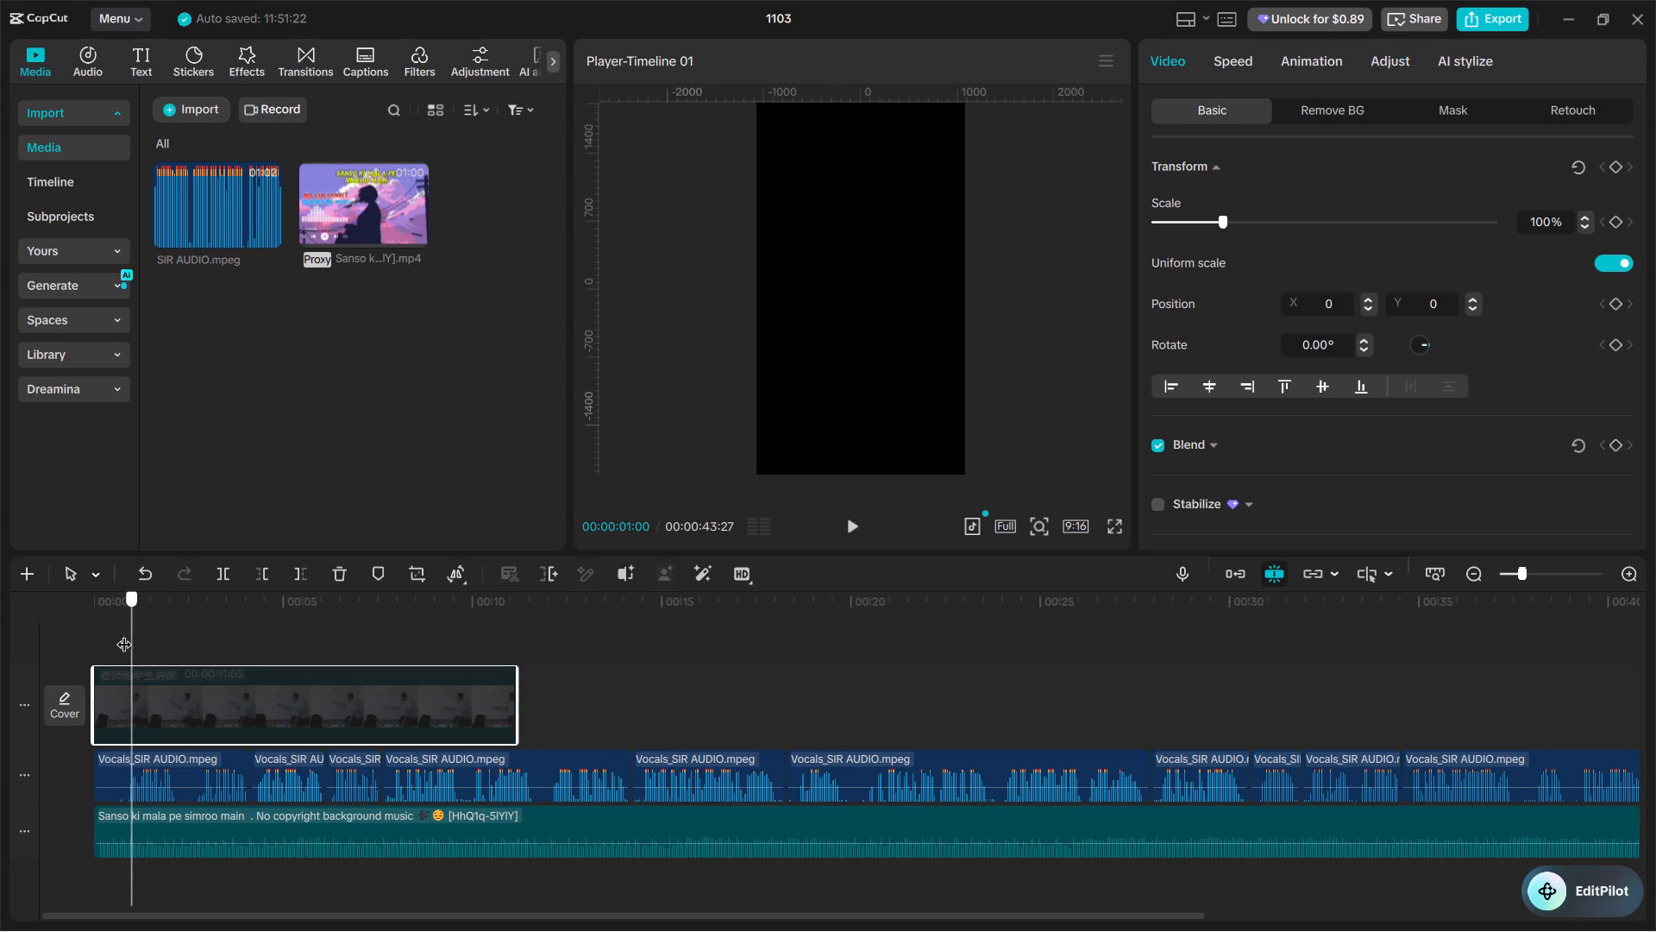
left_click_drag(124, 633, 63, 633)
key("space")
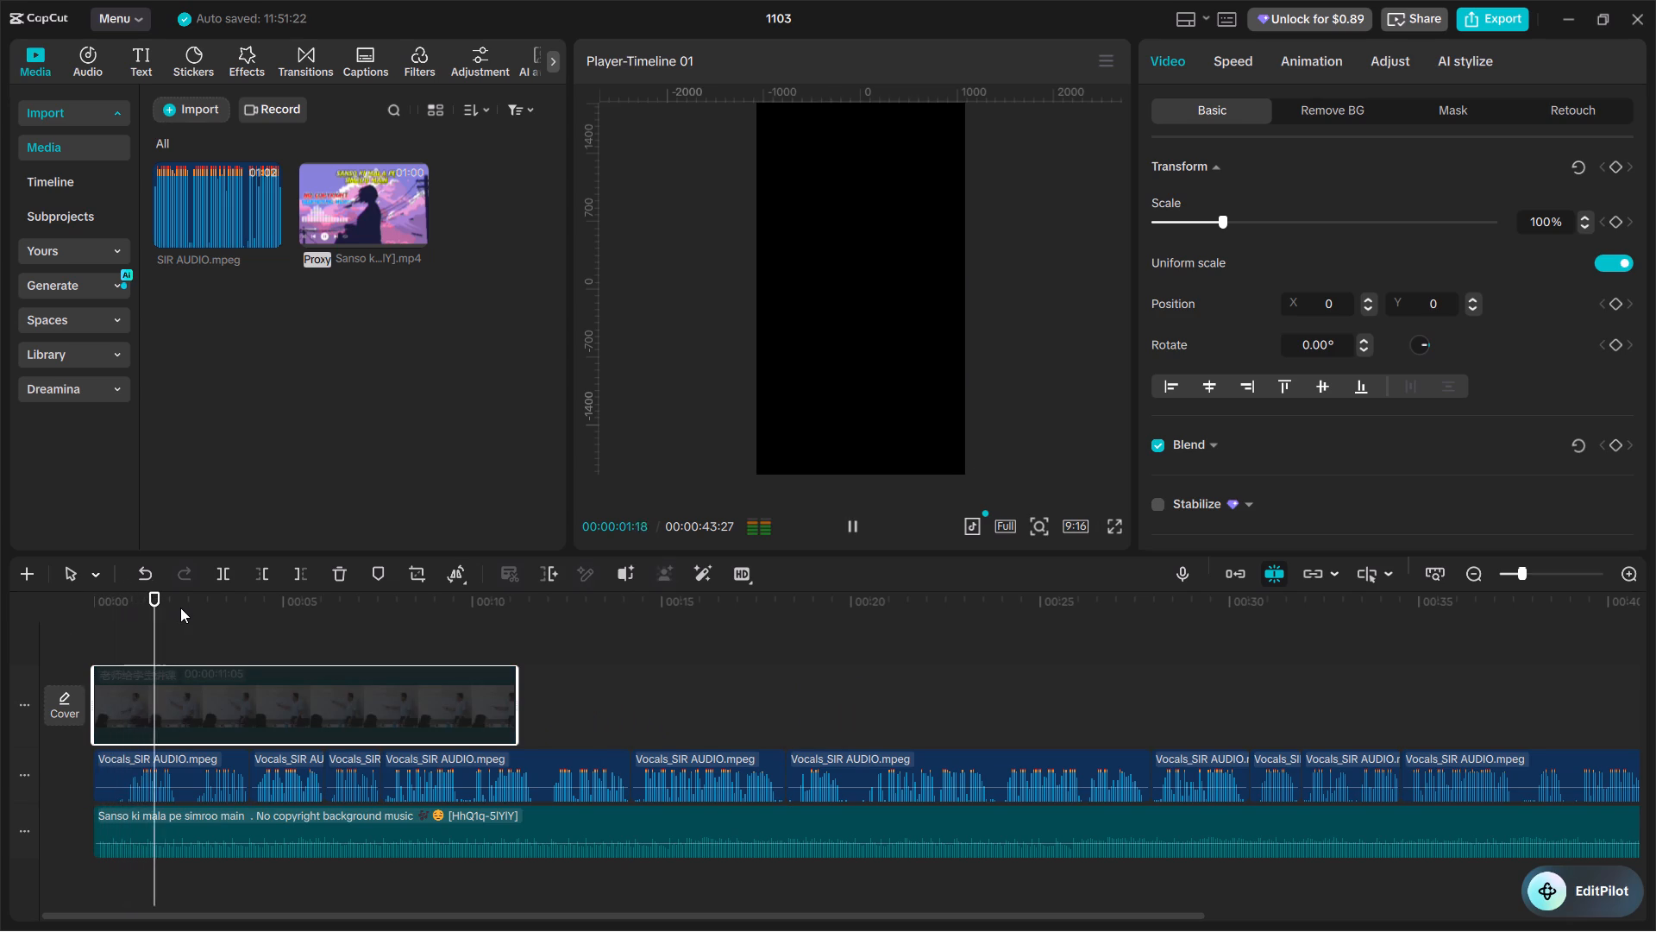
key("space")
left_click(117, 645)
left_click_drag(117, 645, 124, 648)
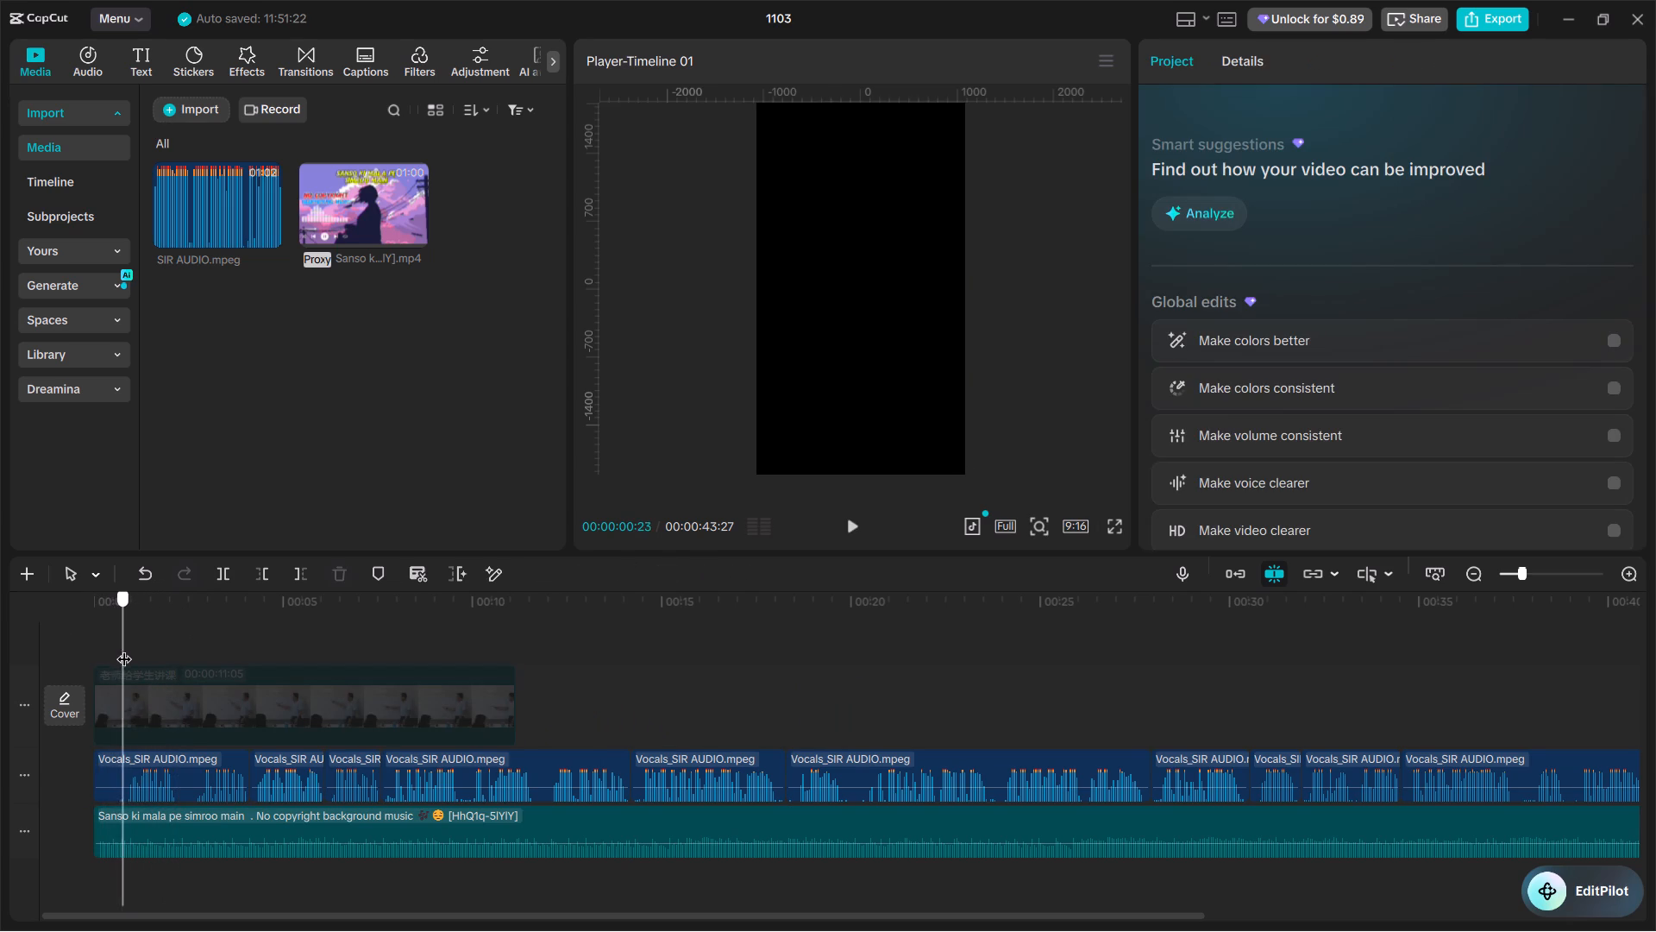
left_click_drag(124, 648, 125, 649)
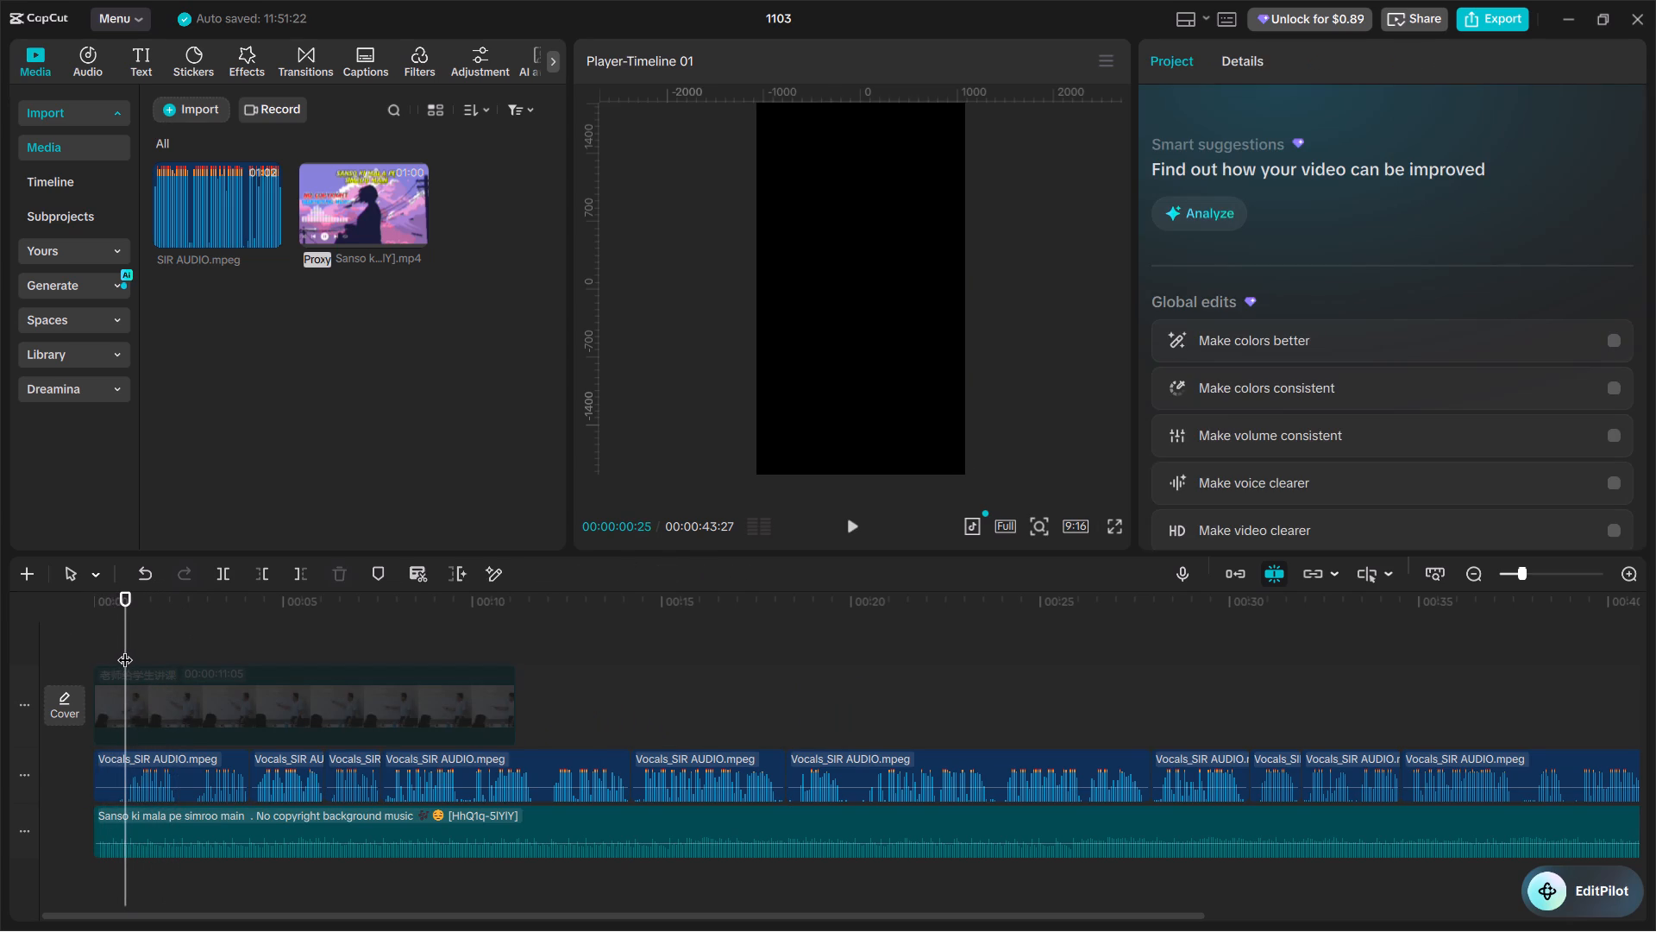
key("space")
left_click(125, 649)
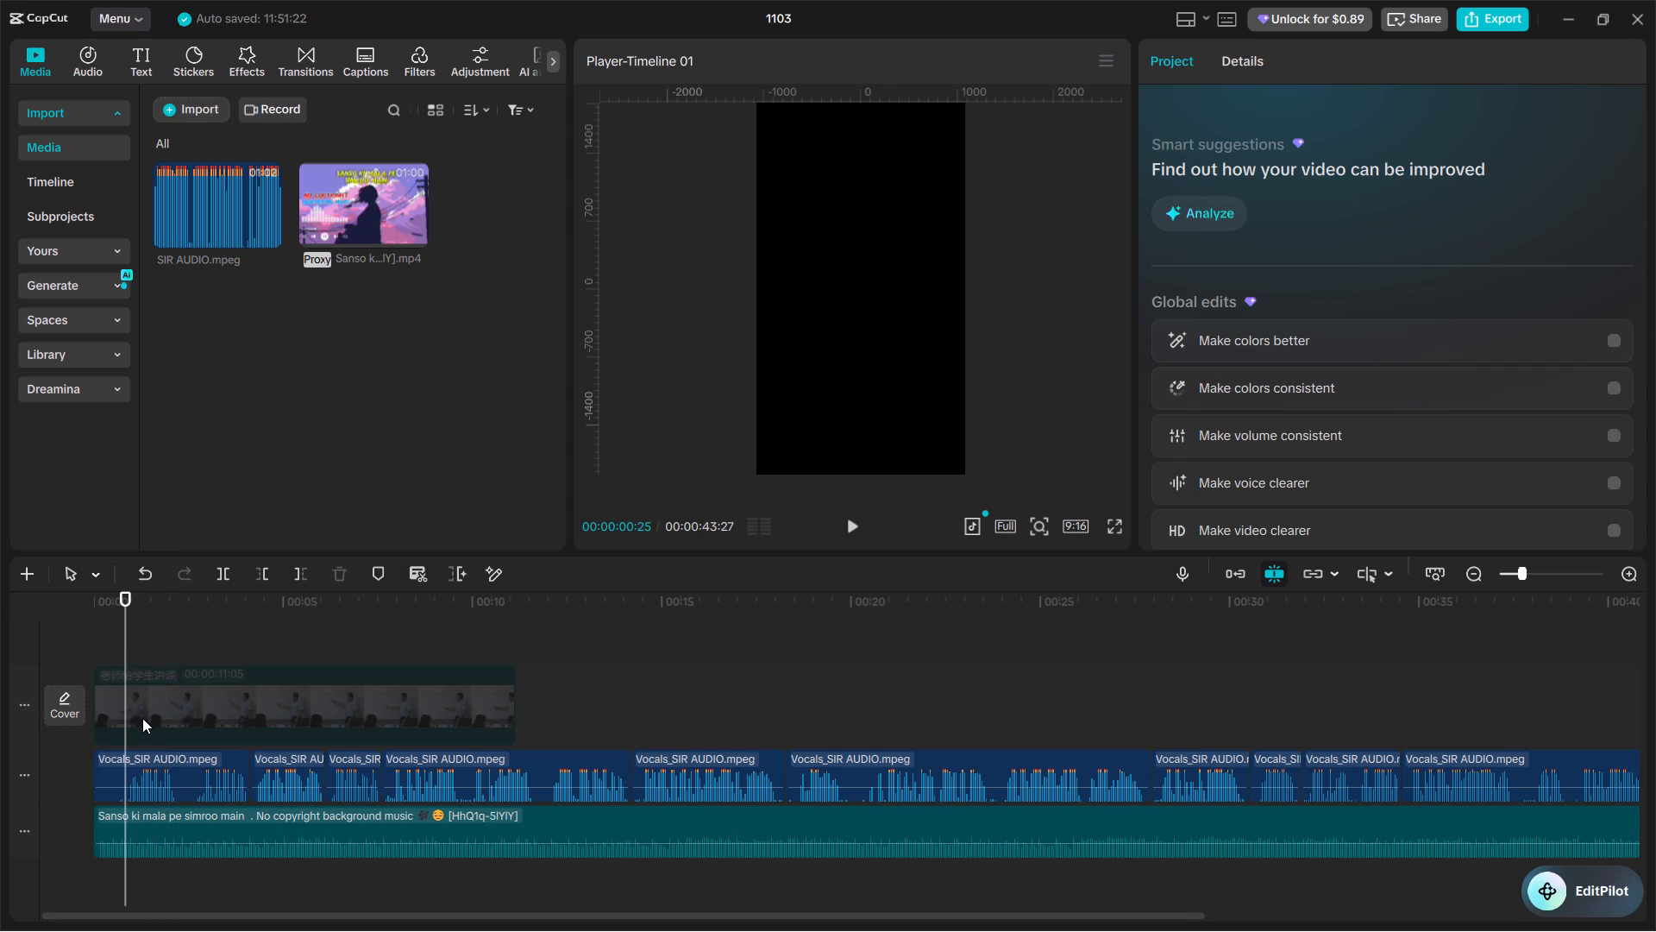
left_click(142, 718)
left_click_drag(142, 718, 168, 720)
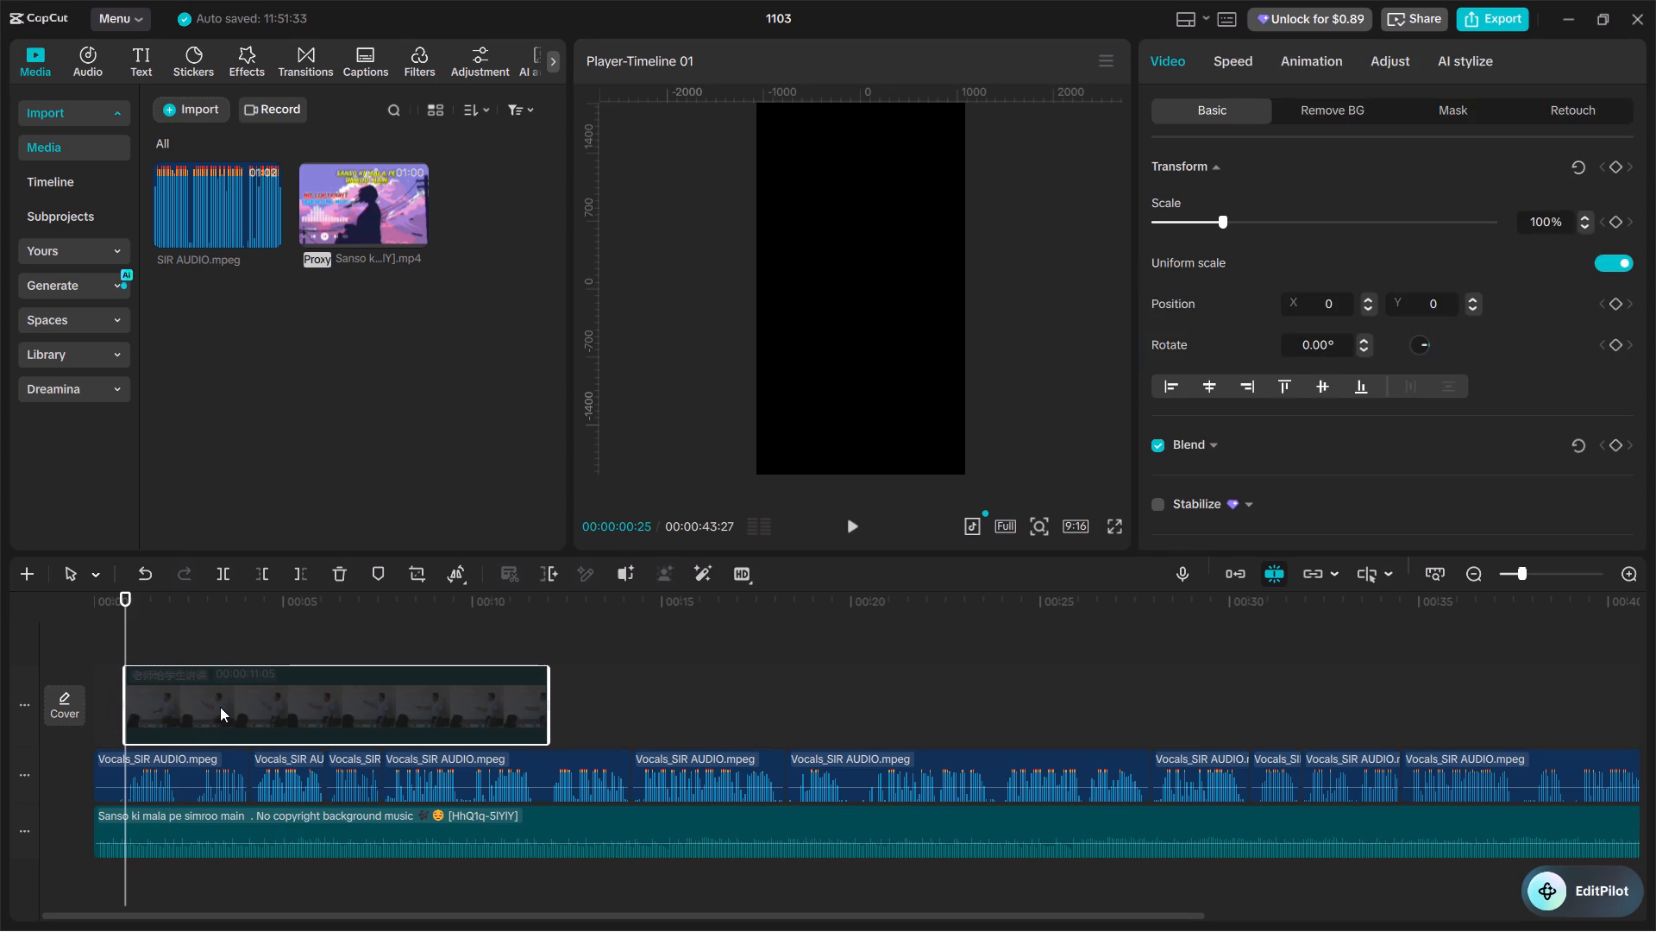
type("v")
Split the classroom clip at 00:00:02:15 and delete the part after the cut.
key("space")
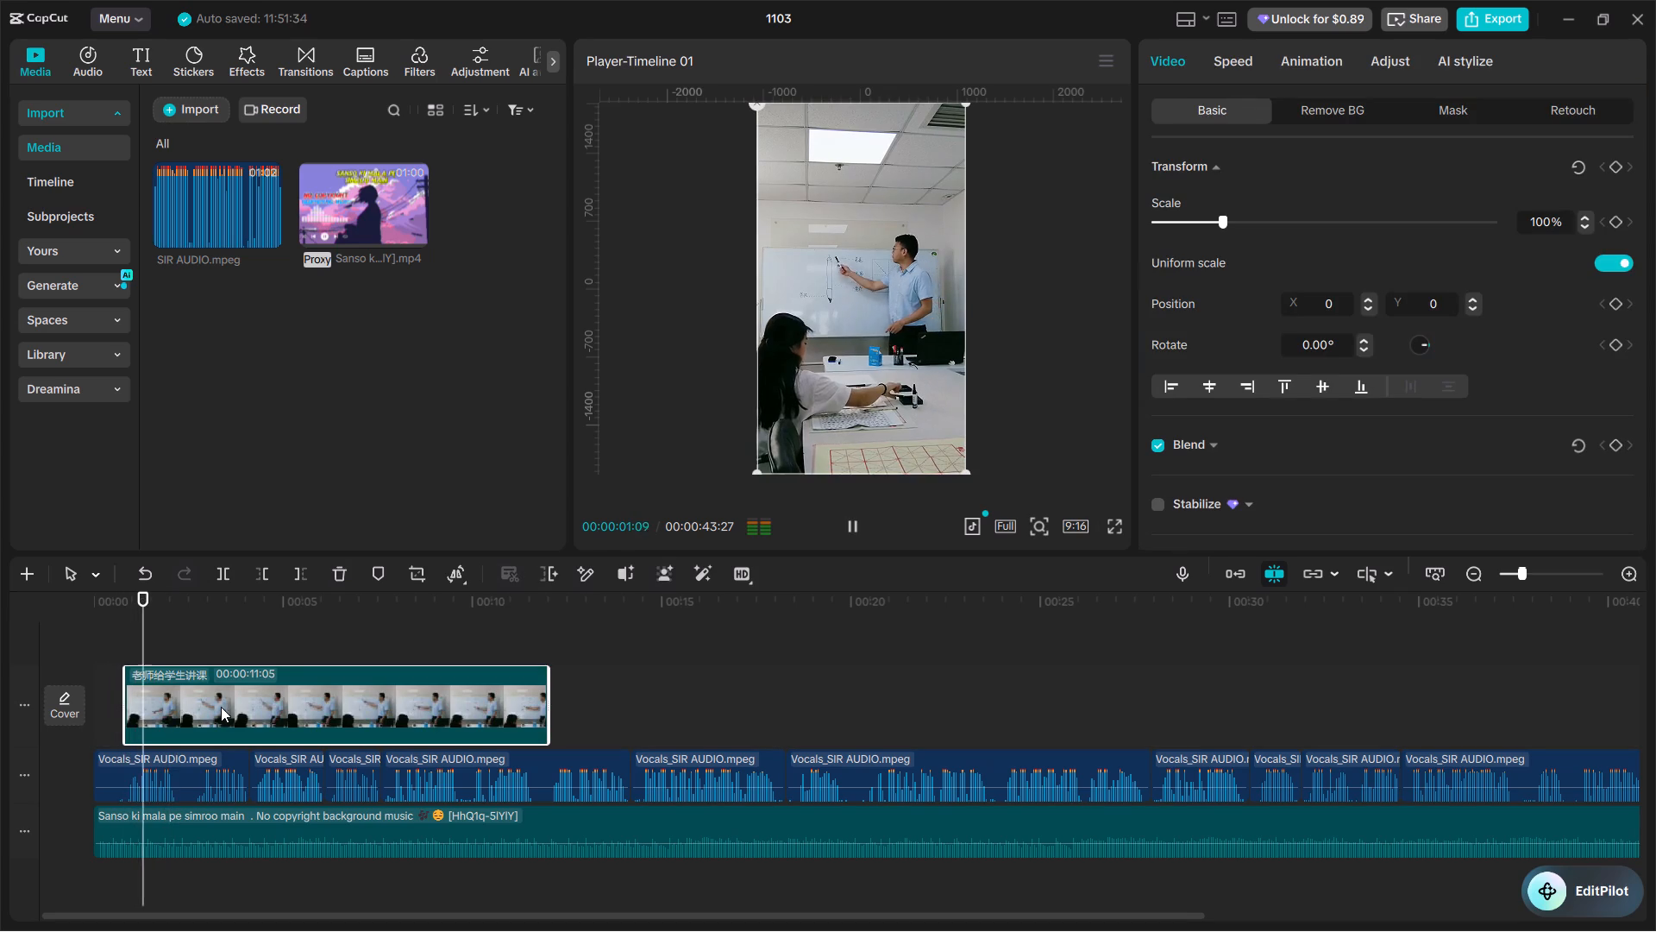
key("space")
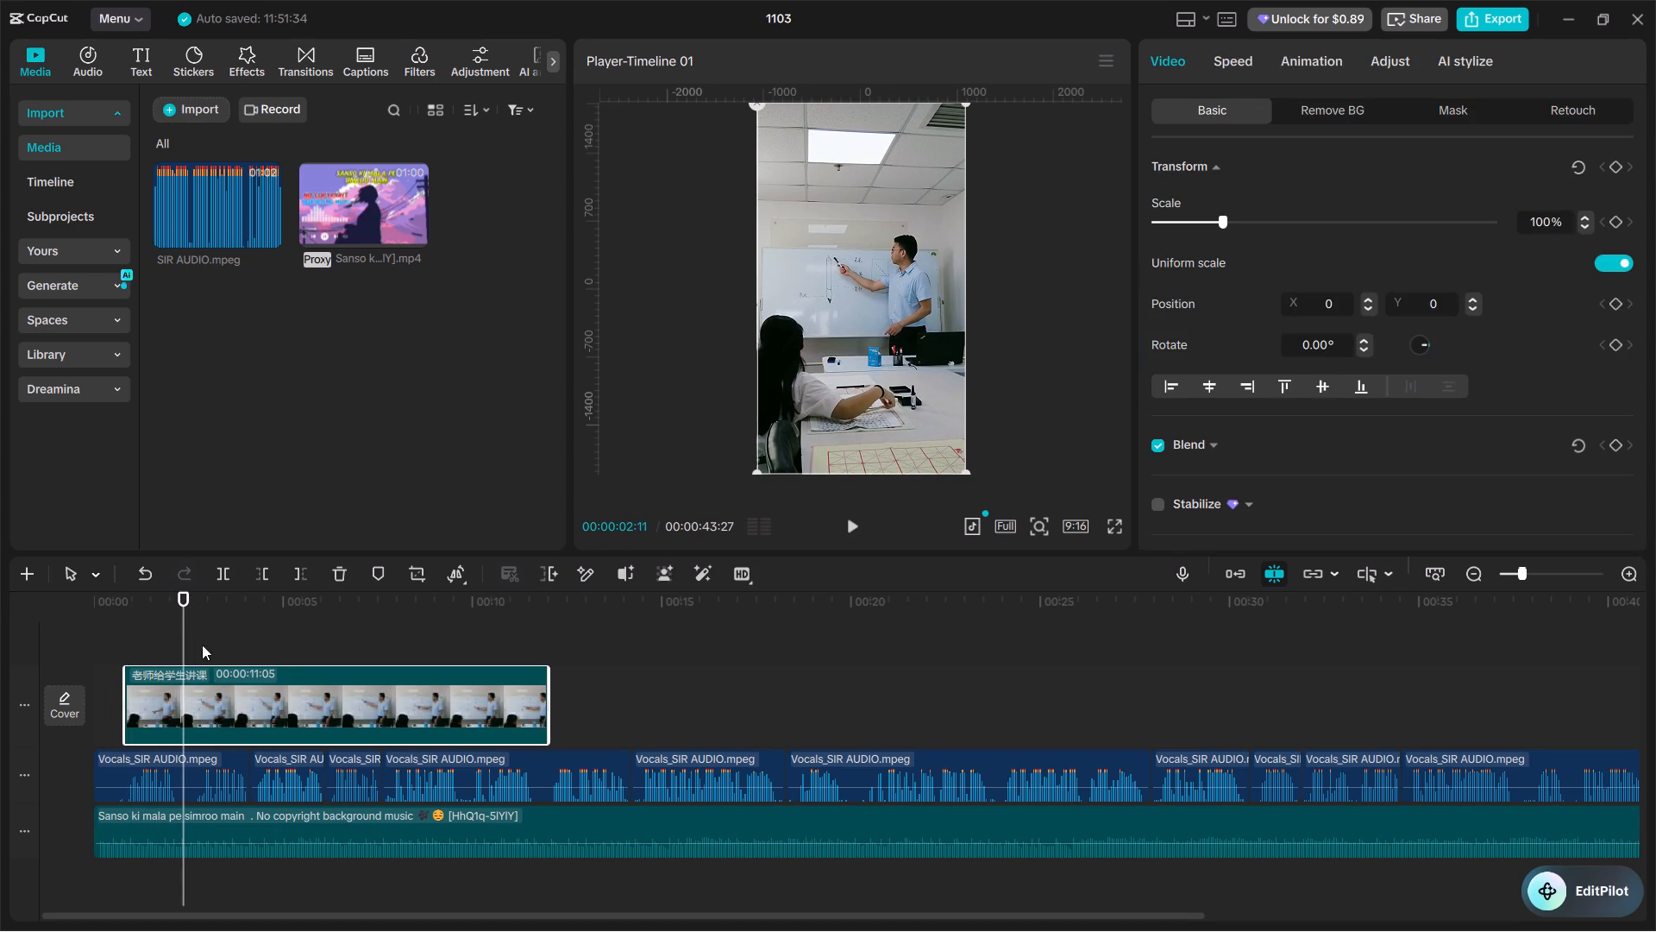
key("space")
left_click(198, 640)
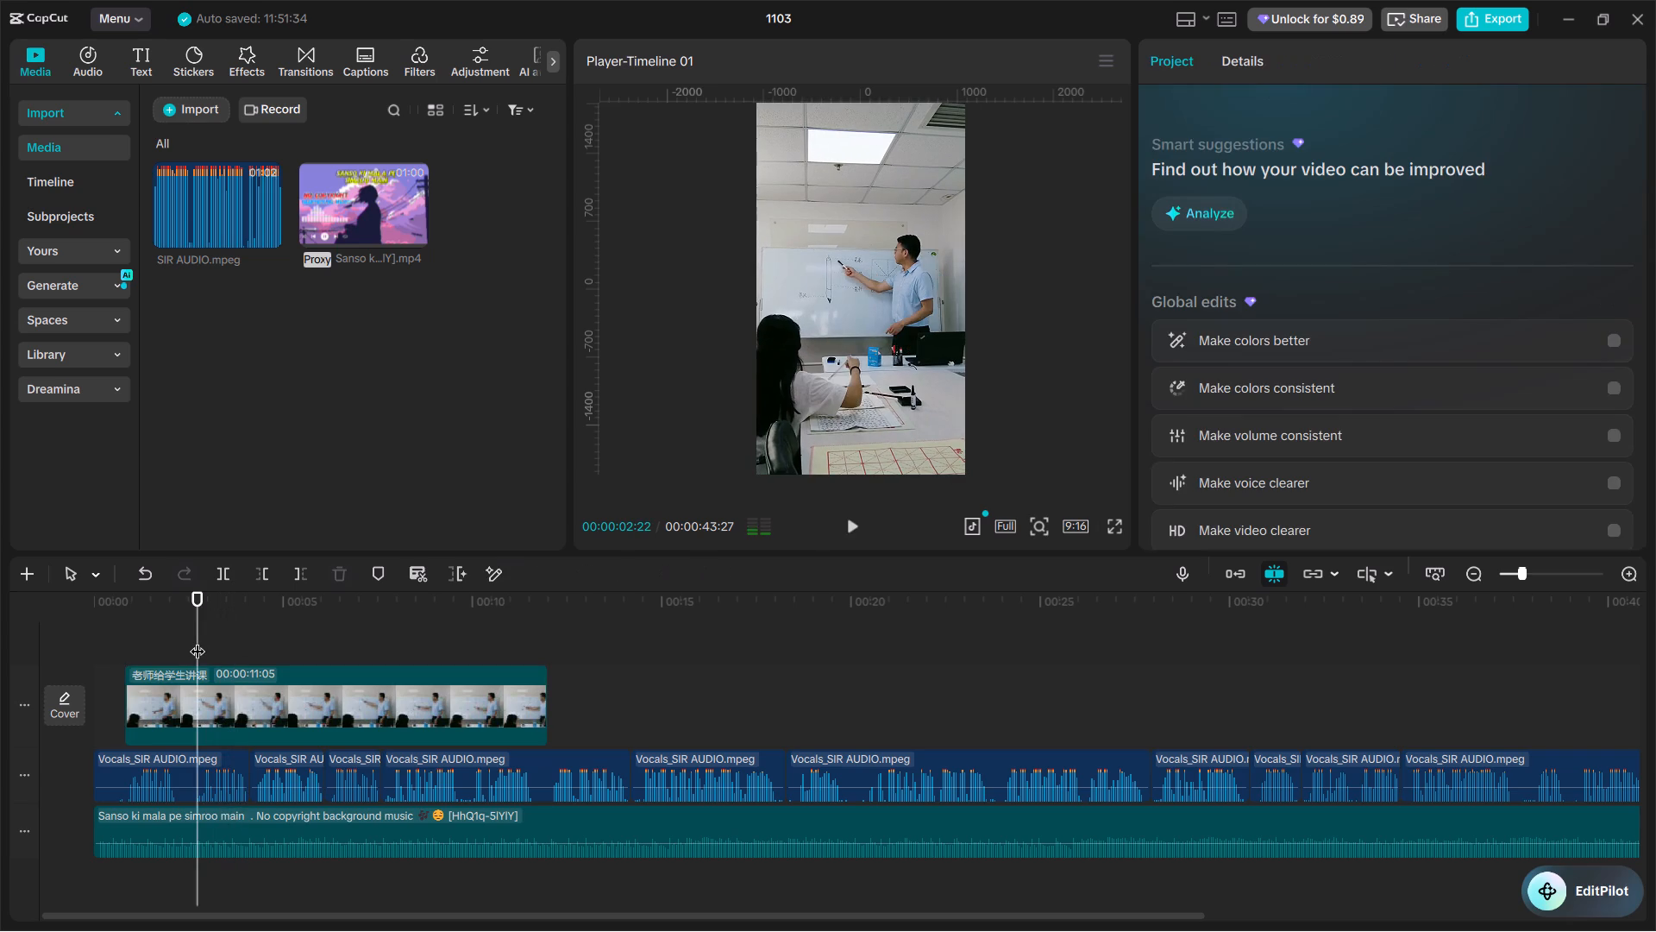
left_click_drag(198, 640, 189, 638)
left_click(201, 702)
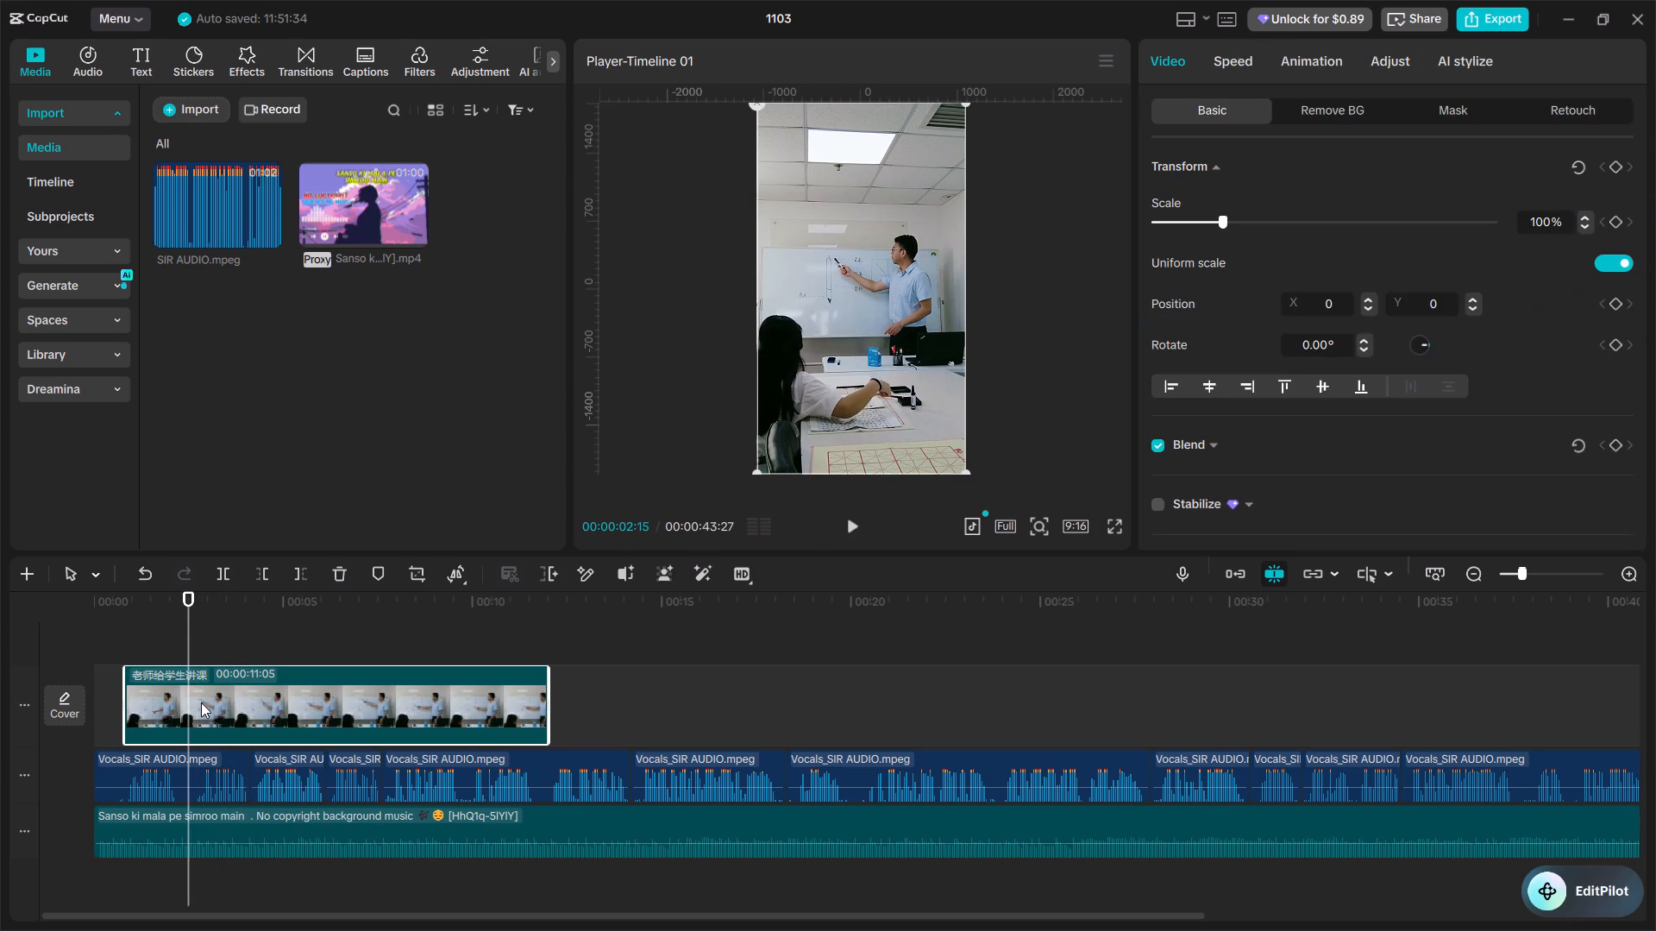
key("ctrl+b")
key("BackSpace")
Apply the Fade In animation to the start of the shortened classroom clip with a duration of 0.8 s.
left_click(121, 646)
key("space")
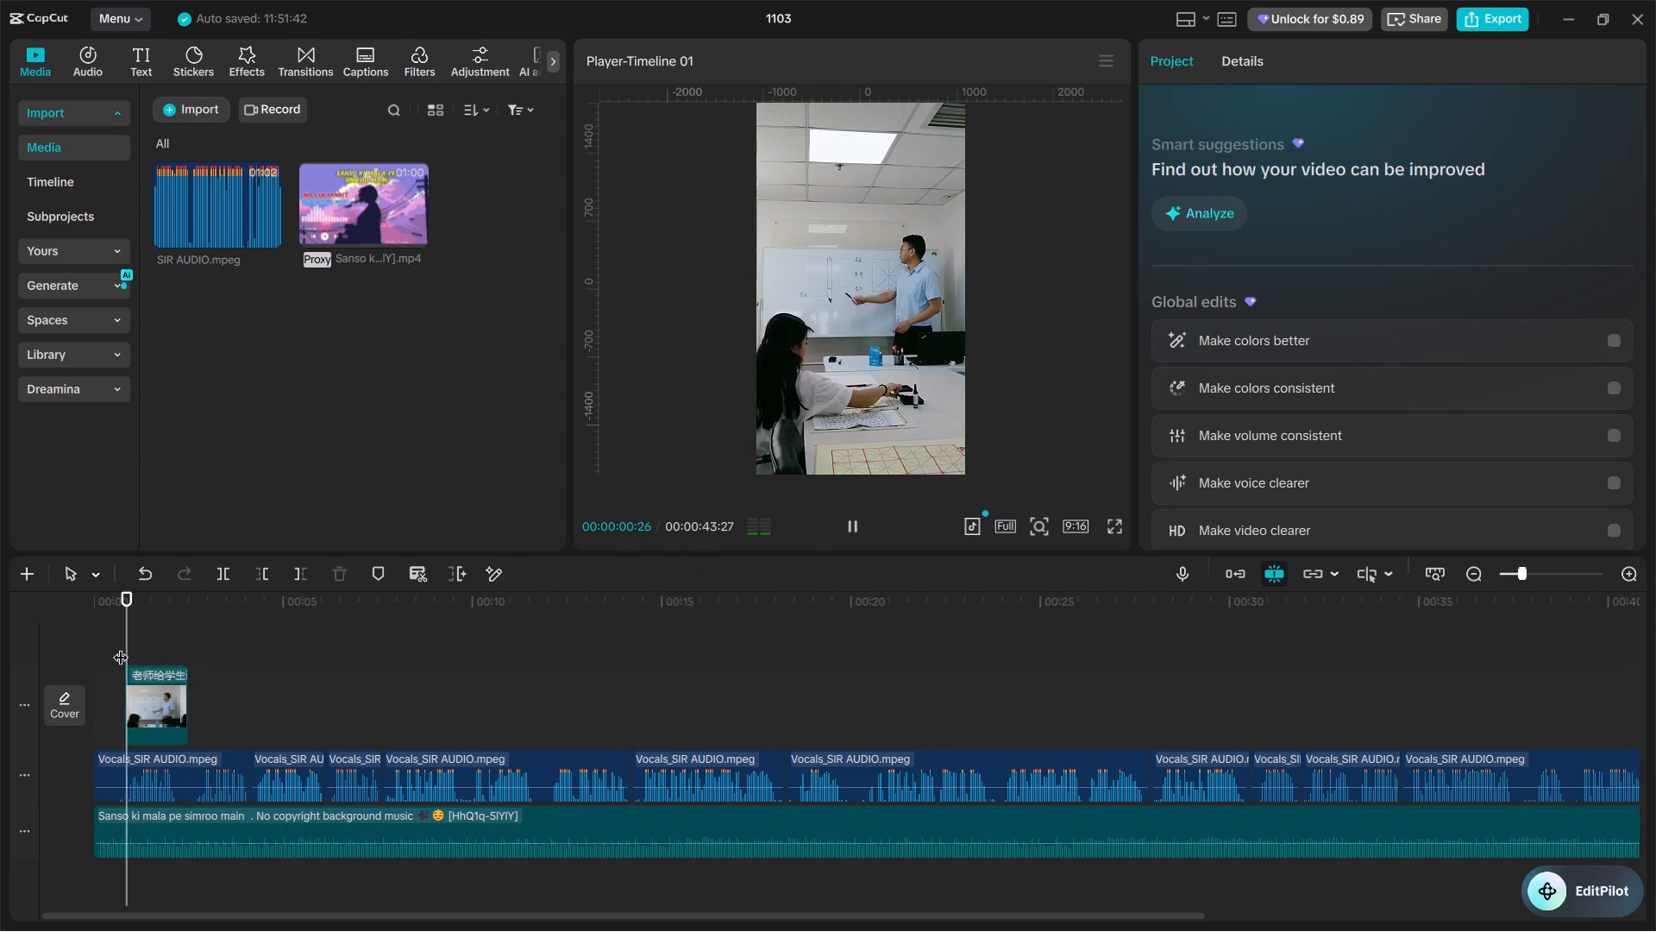
left_click(107, 652)
left_click_drag(107, 652, 135, 662)
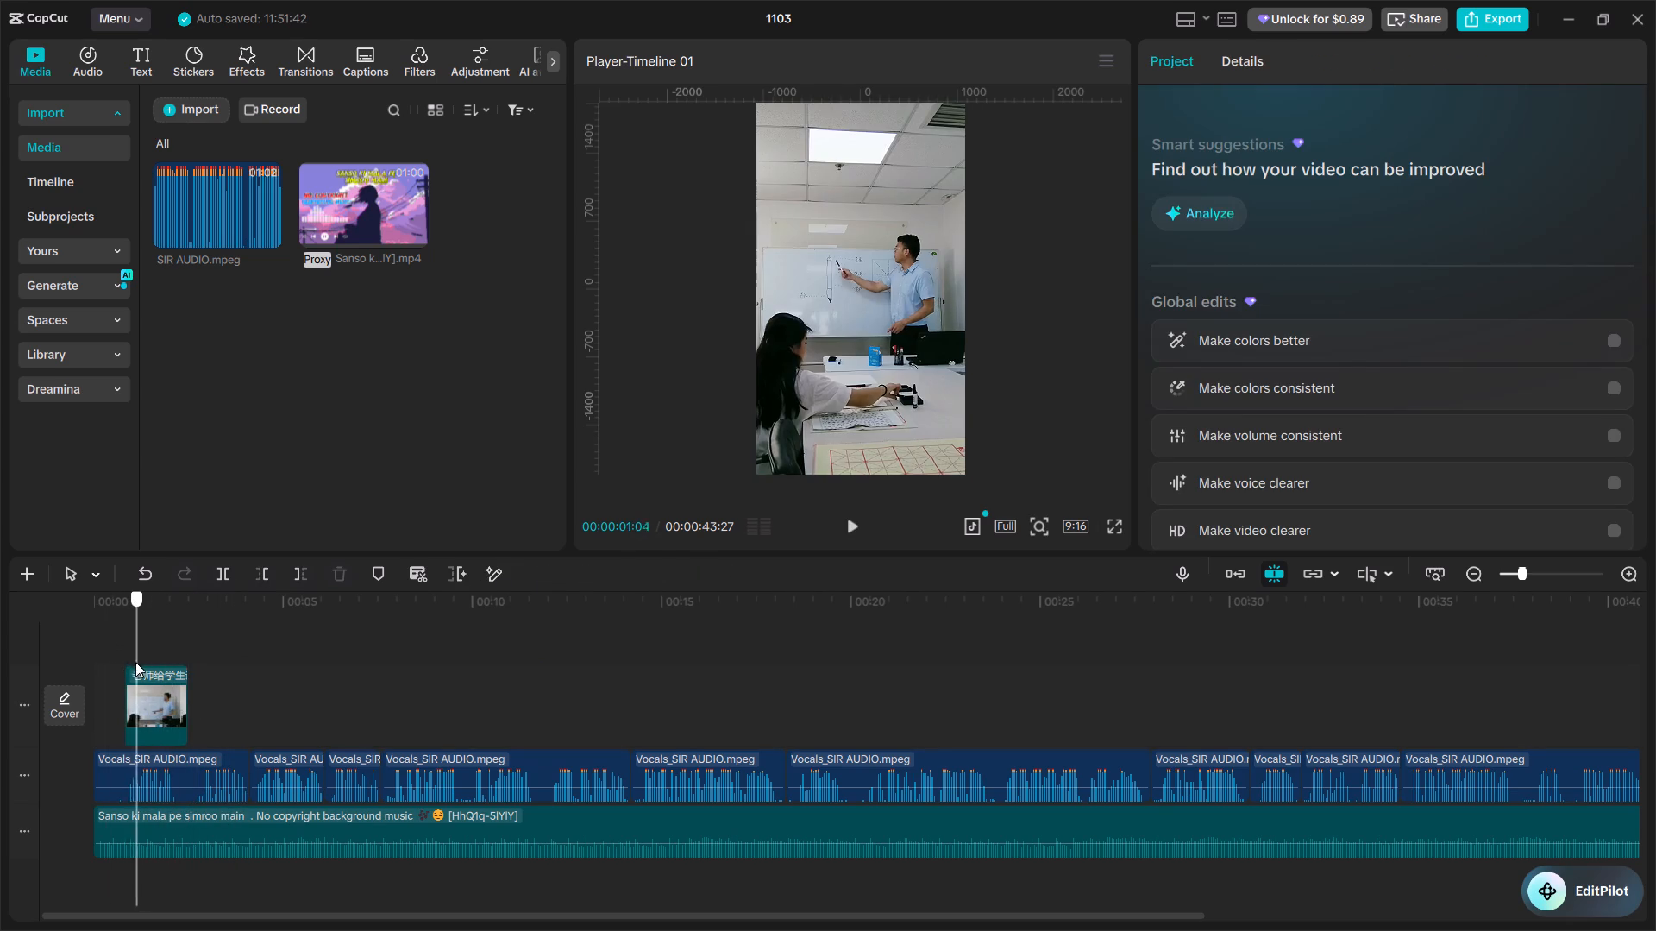
left_click_drag(135, 662, 129, 656)
left_click(167, 713)
left_click(1331, 58)
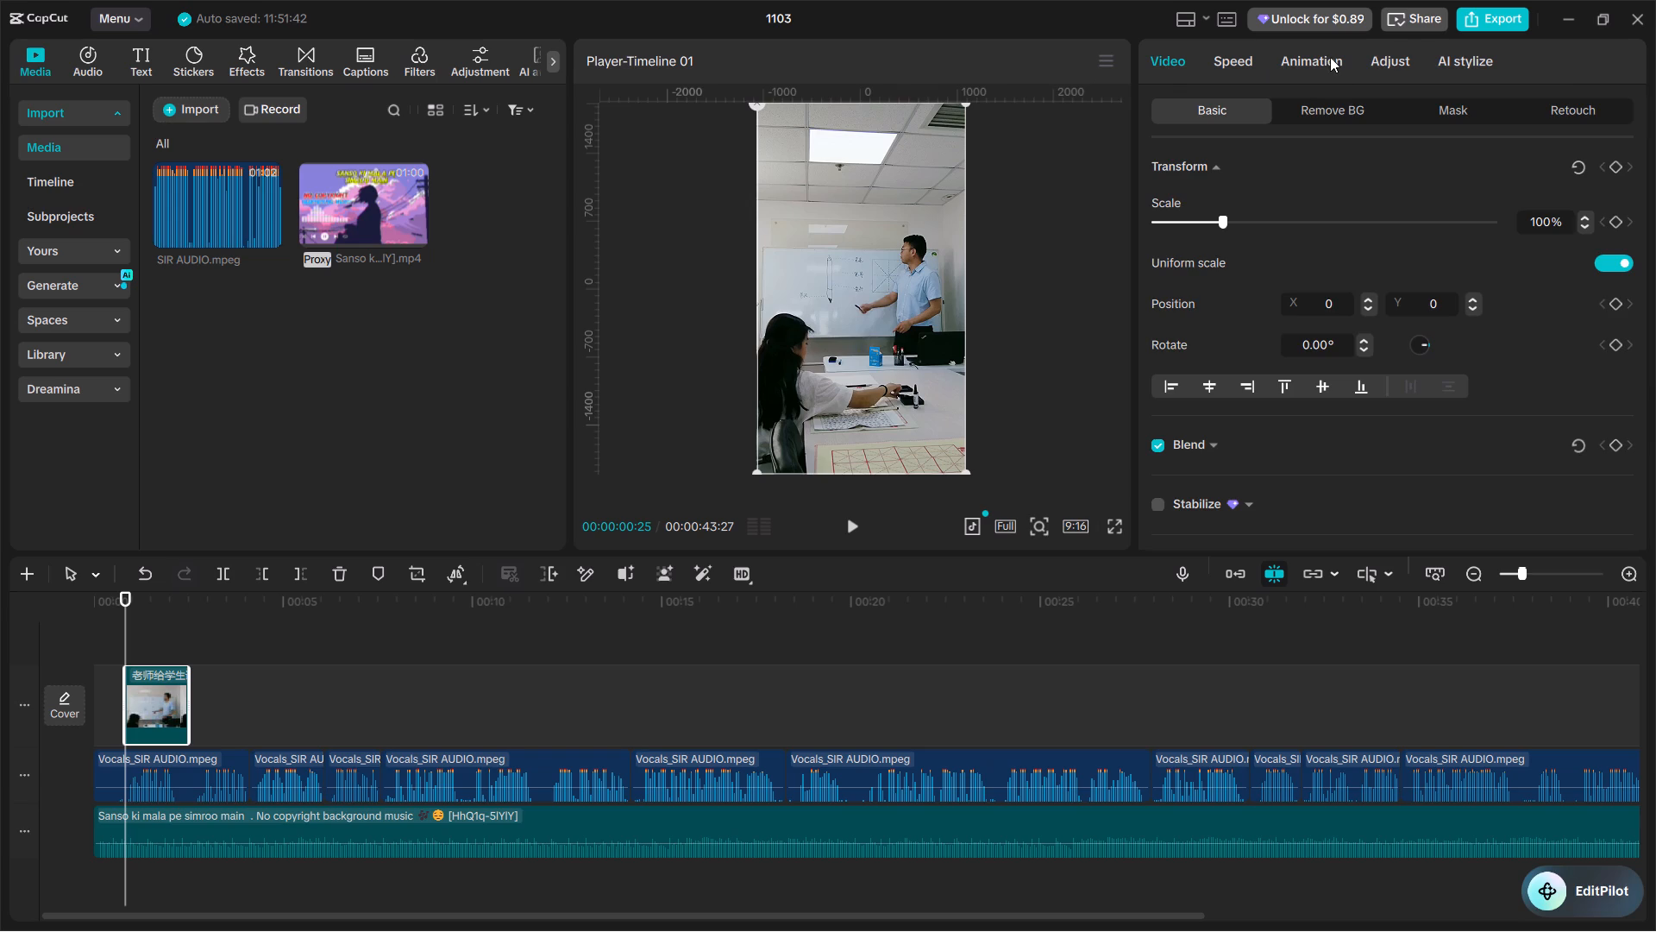
left_click(1238, 268)
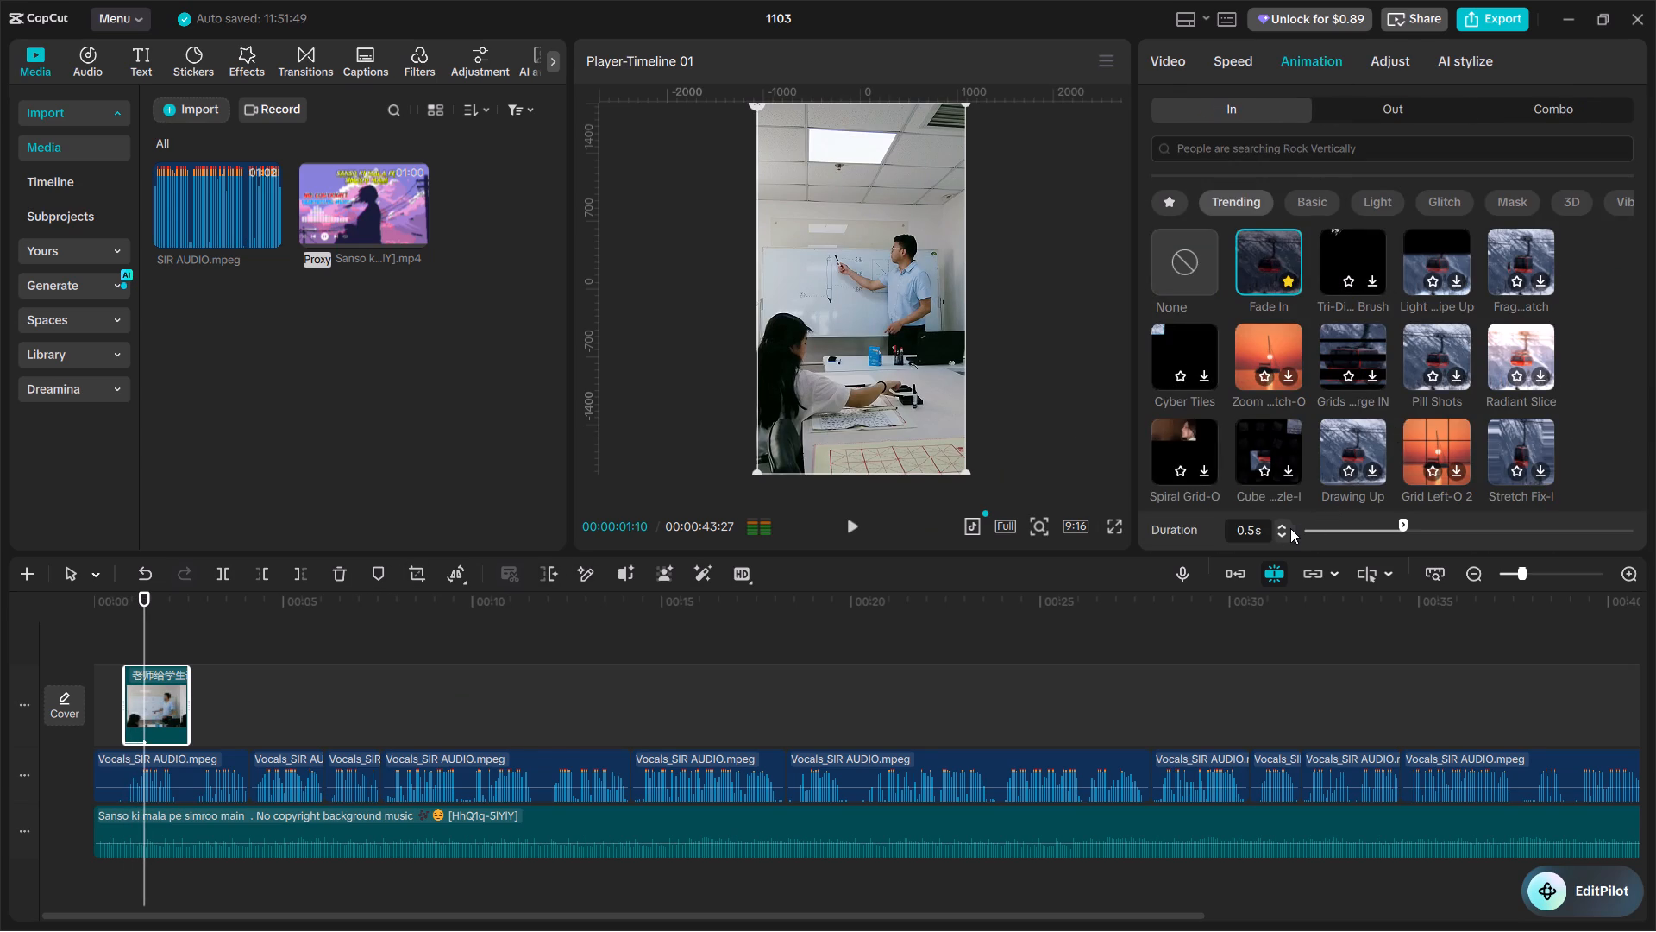
triple_click(1282, 526)
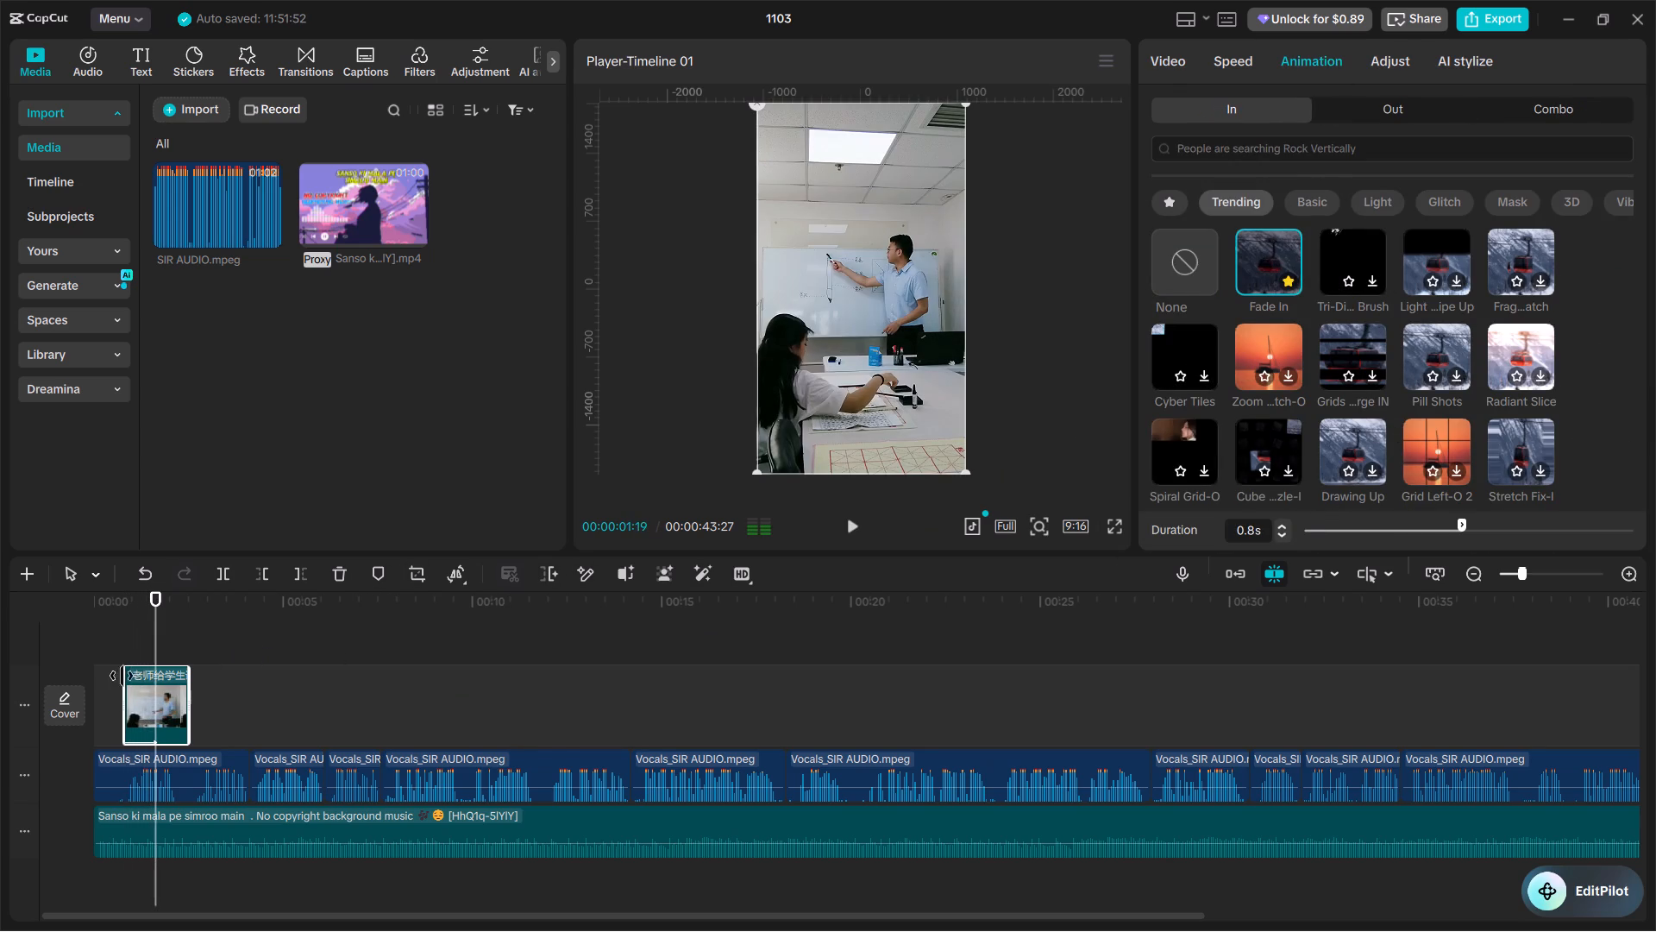
Play back the classroom clip's fade-in and return the playhead to the clip's end at 00:00:02:15.
left_click(123, 664)
key("space")
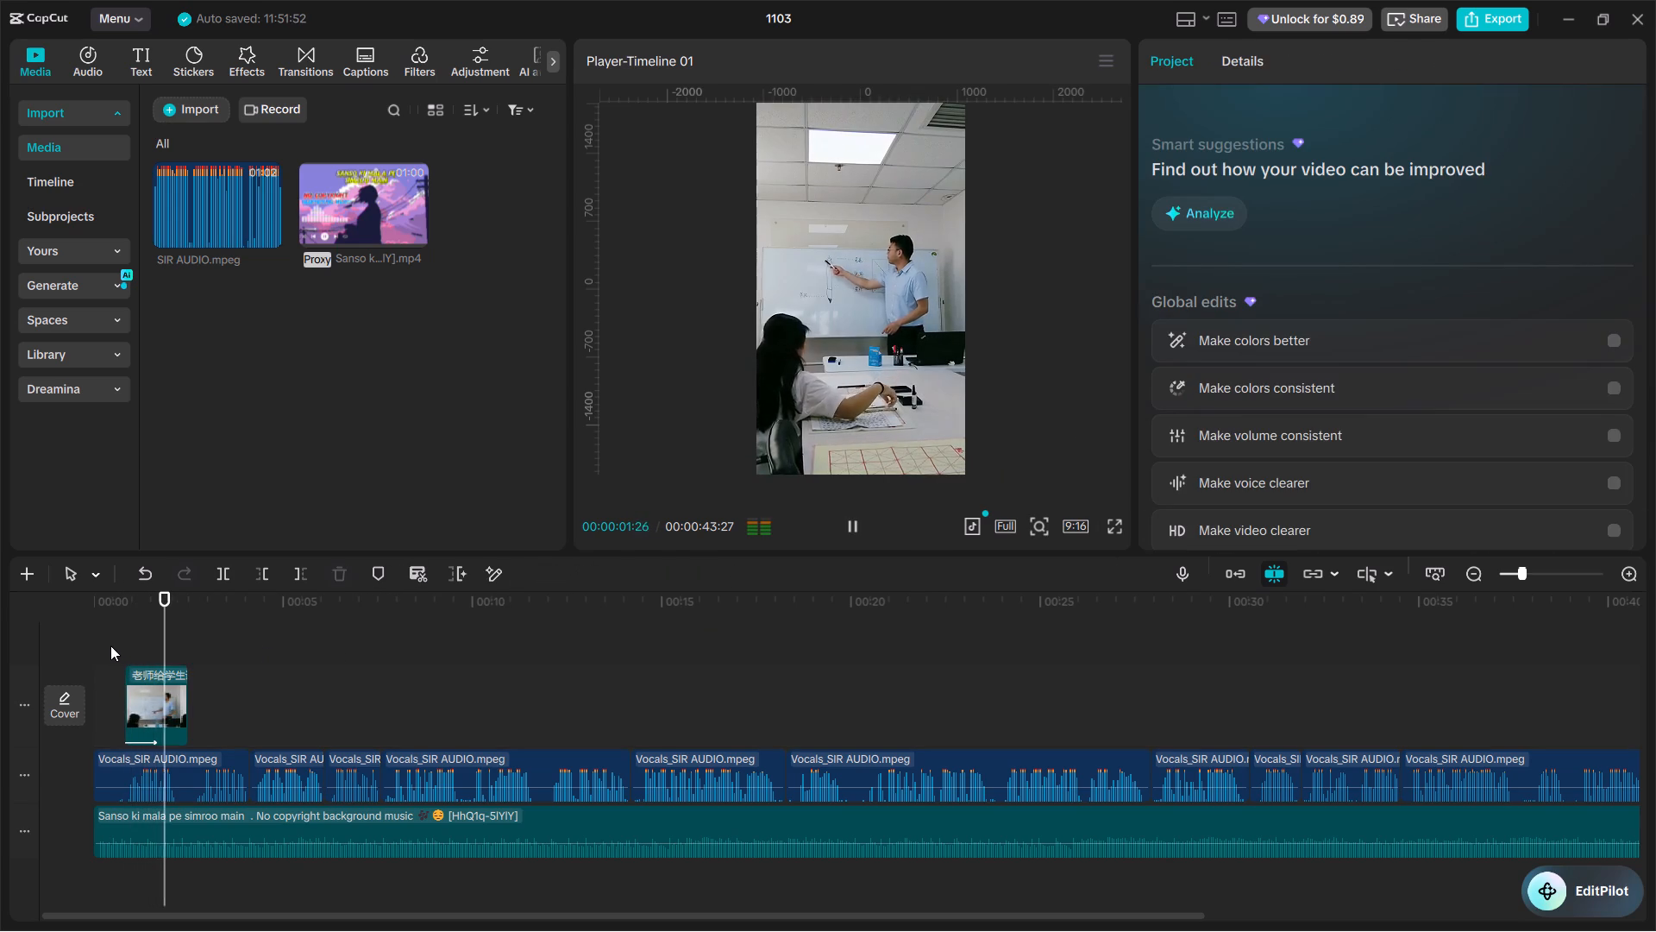
left_click(184, 630)
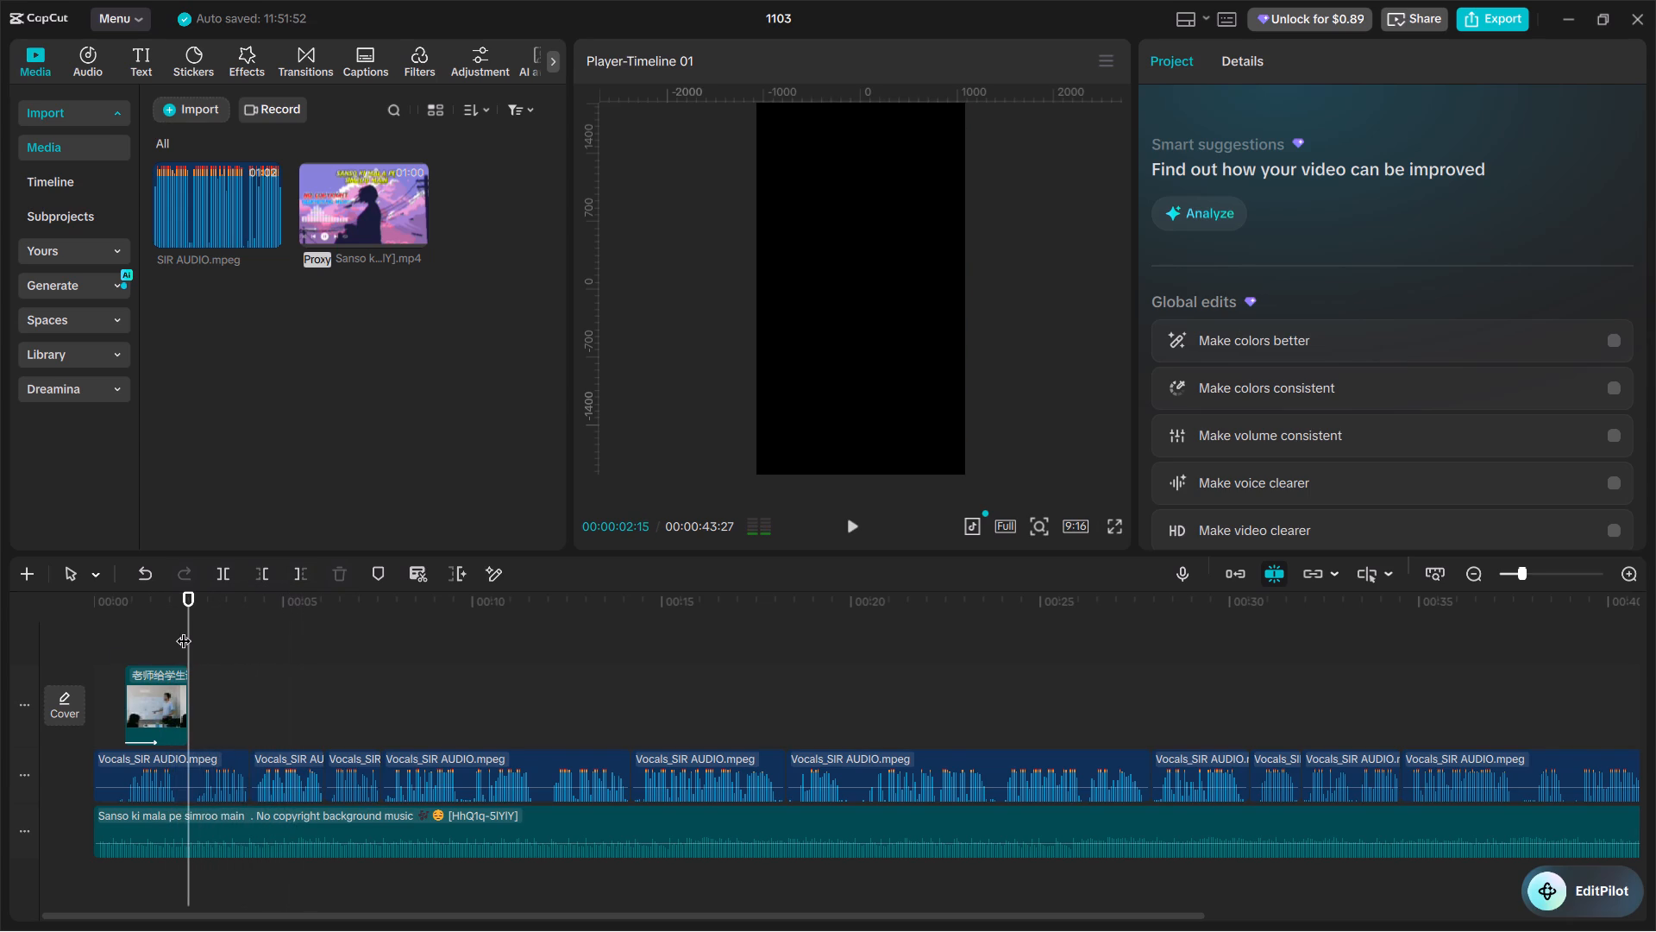
Switch to the Brave private window and search the web for "cheap property" in a new tab.
left_click(1557, 20)
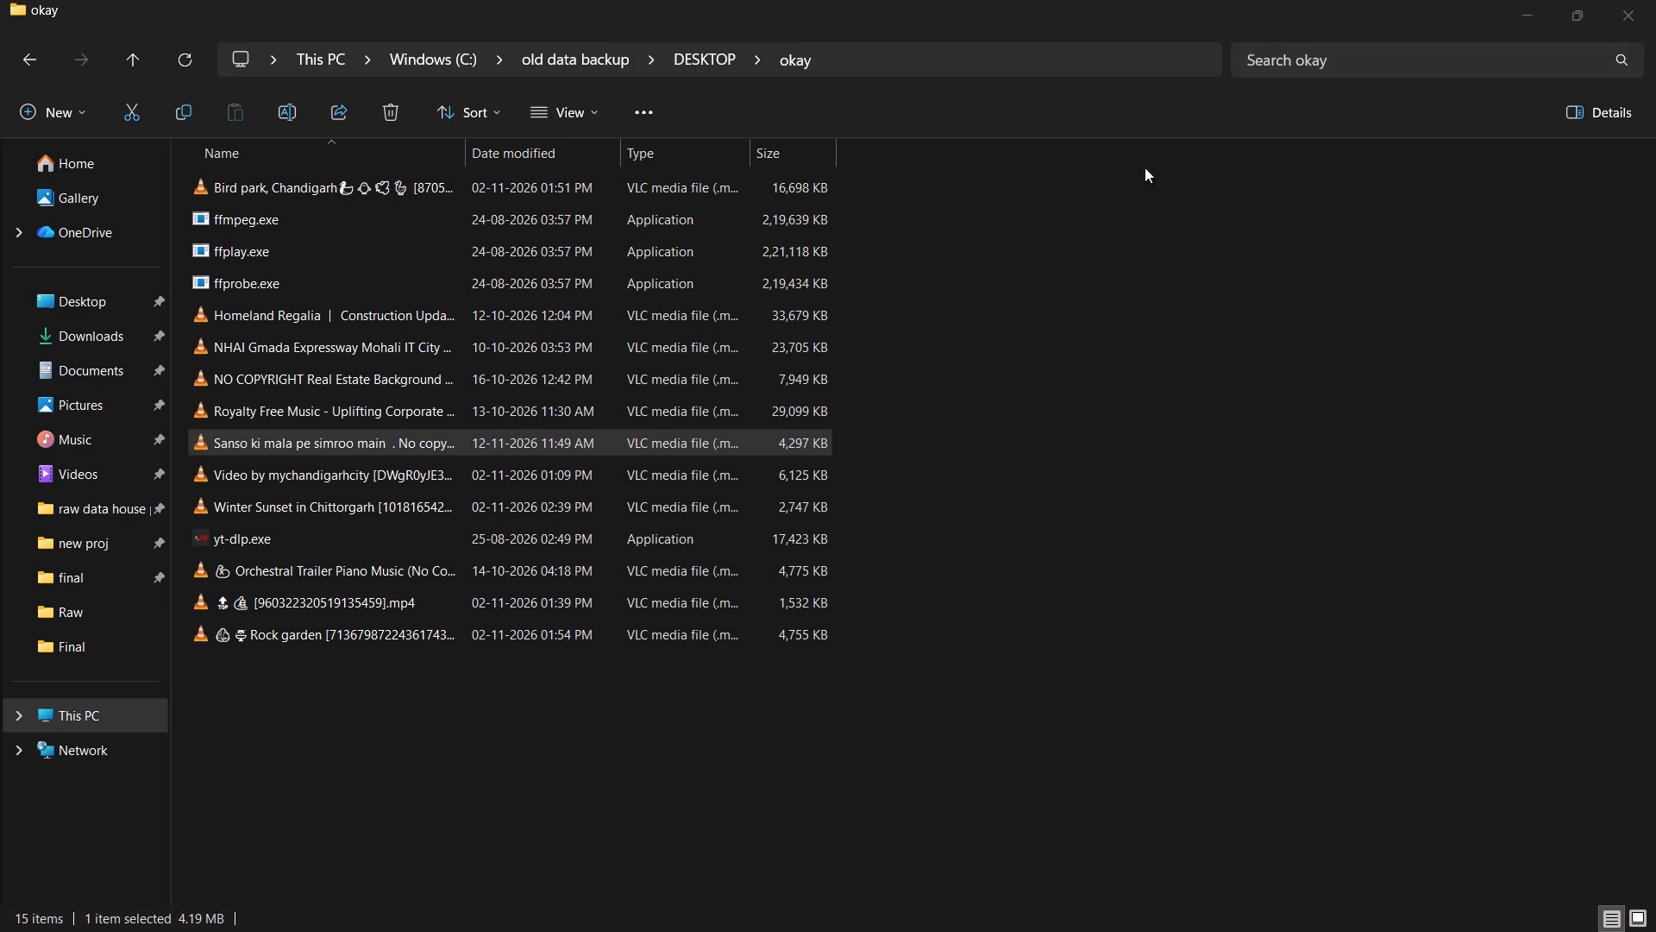
left_click(1525, 3)
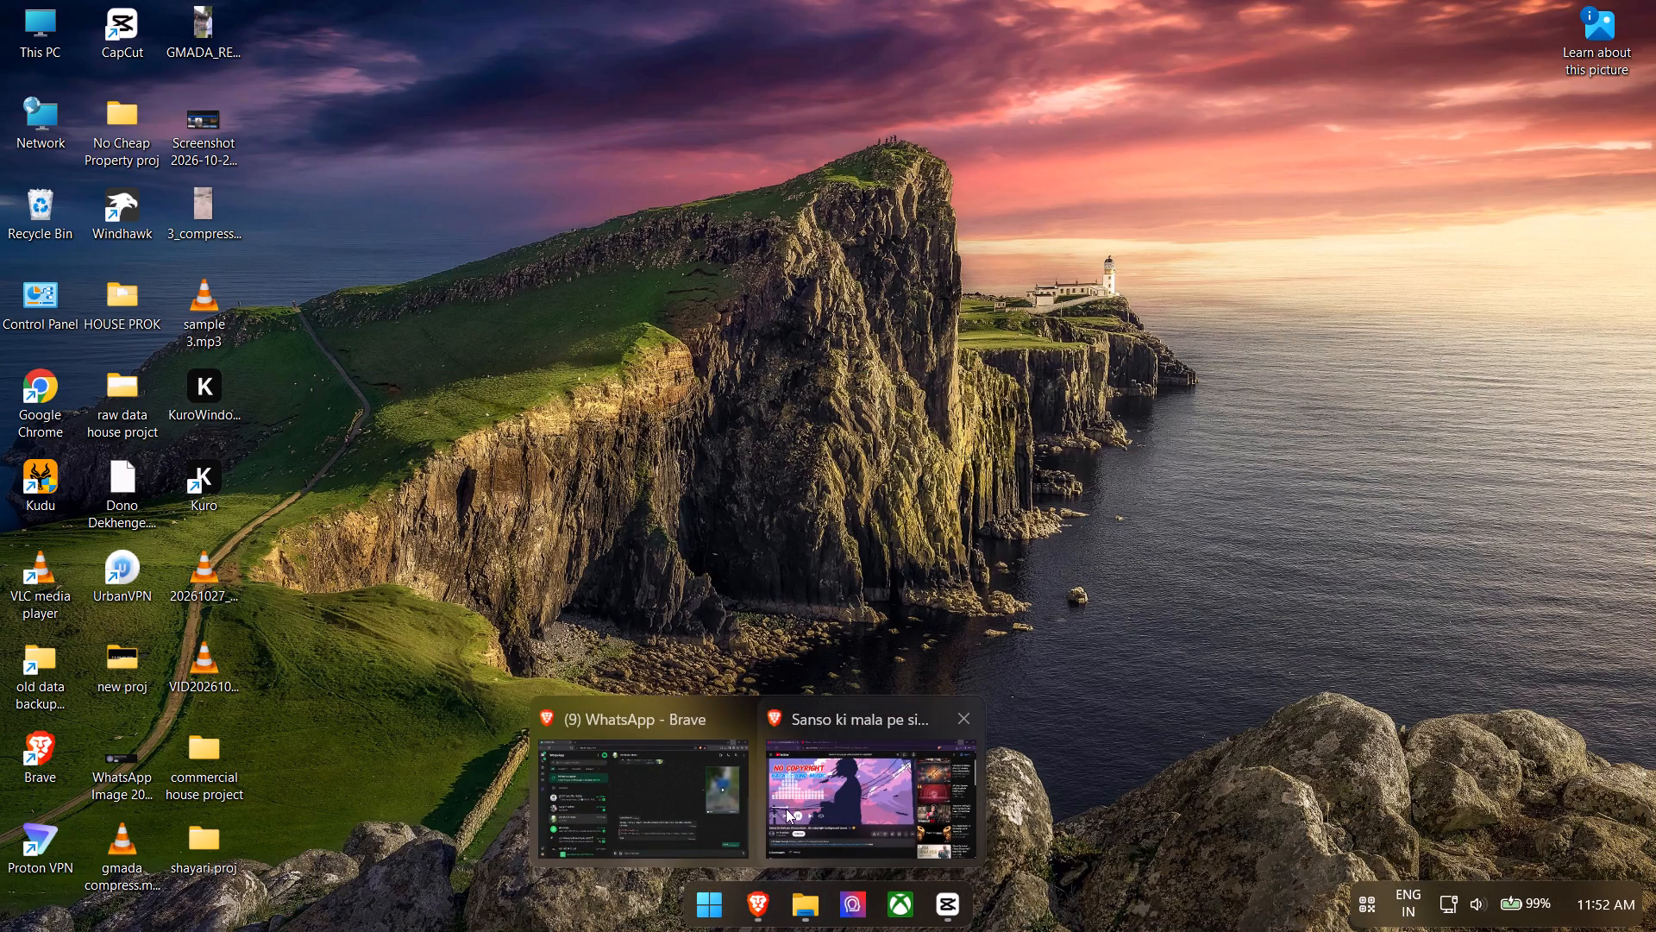
left_click(784, 805)
left_click(564, 24)
left_click(574, 57)
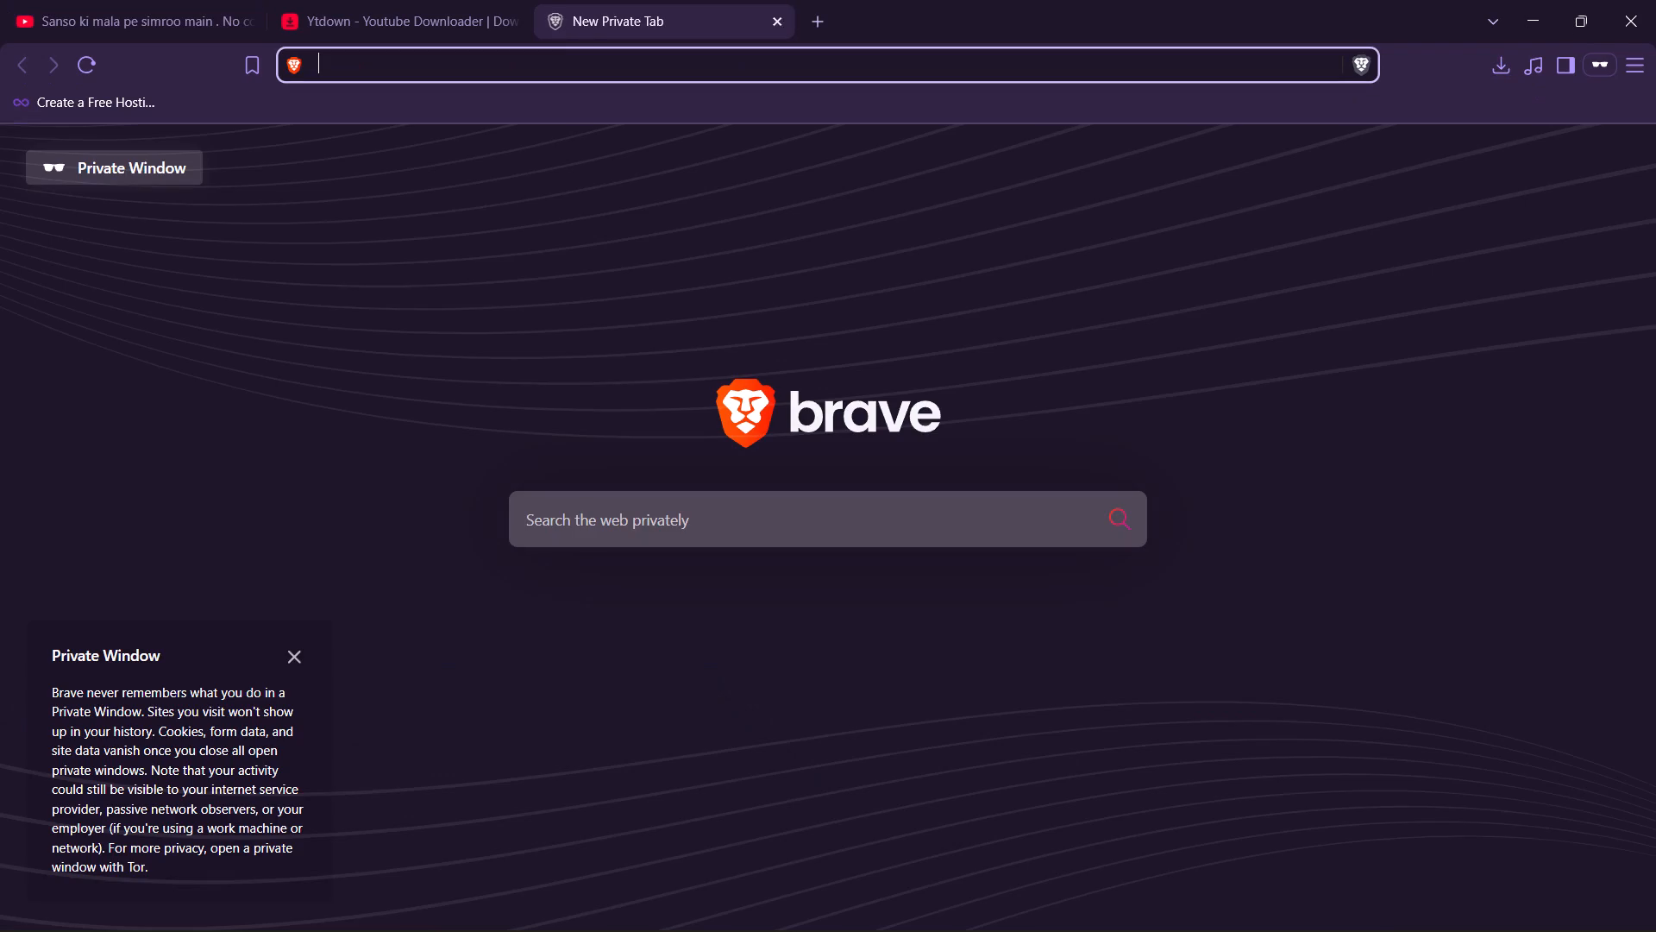
type("chaep")
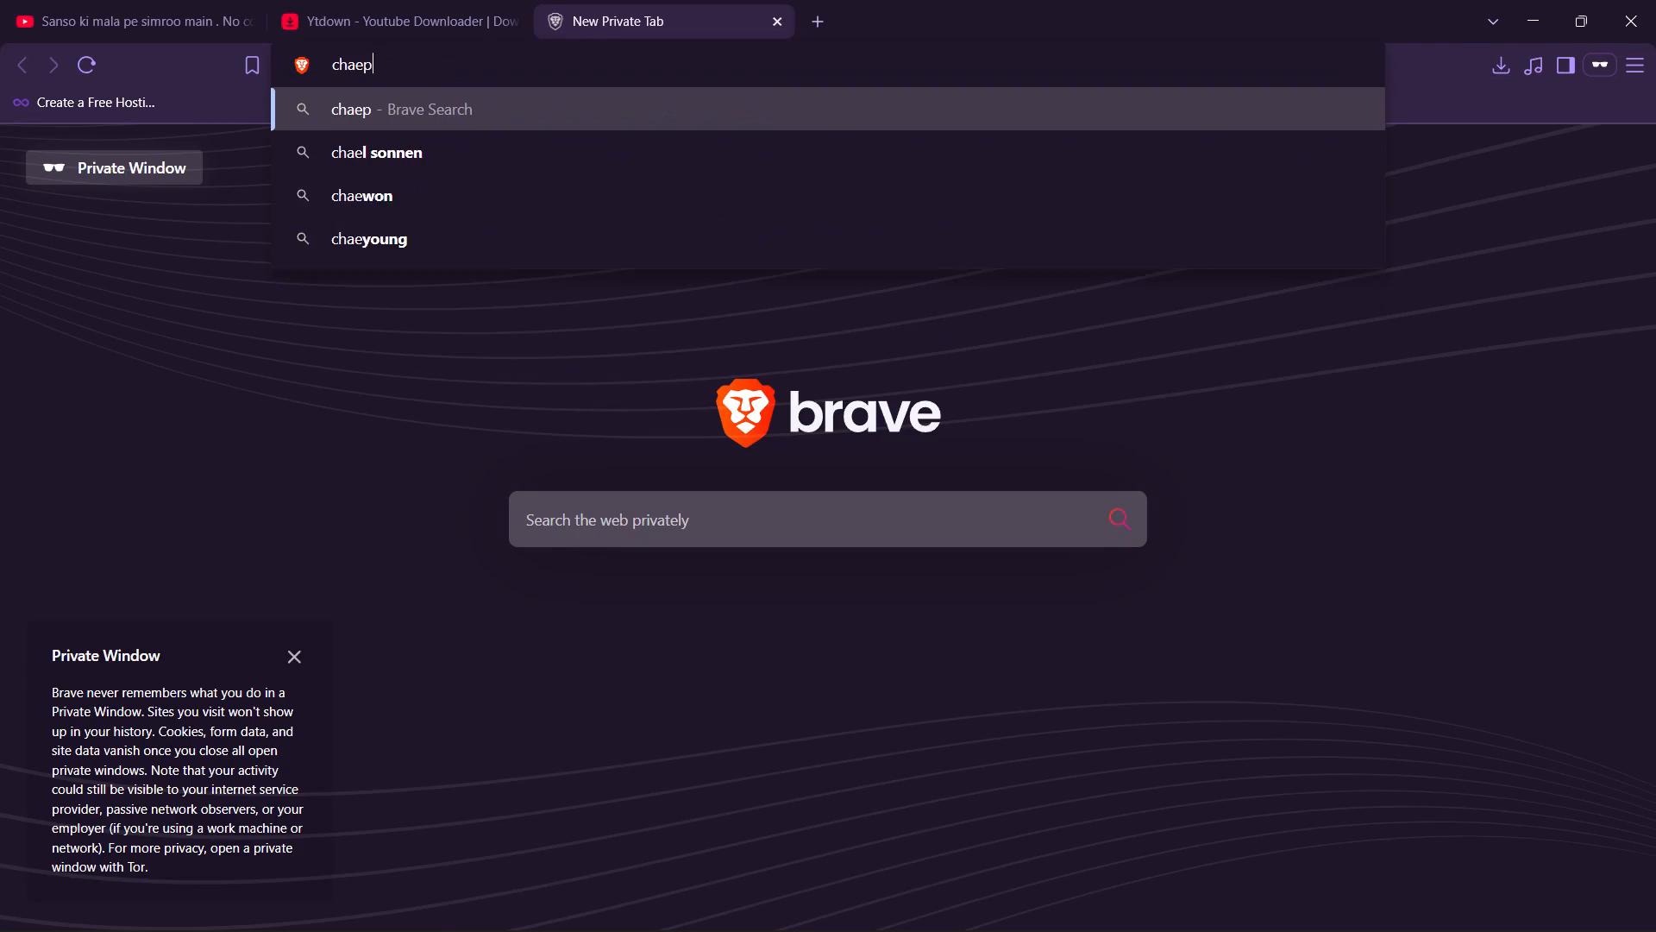
key("space")
key("BackSpace")
key("BackSpace")
key("BackSpace")
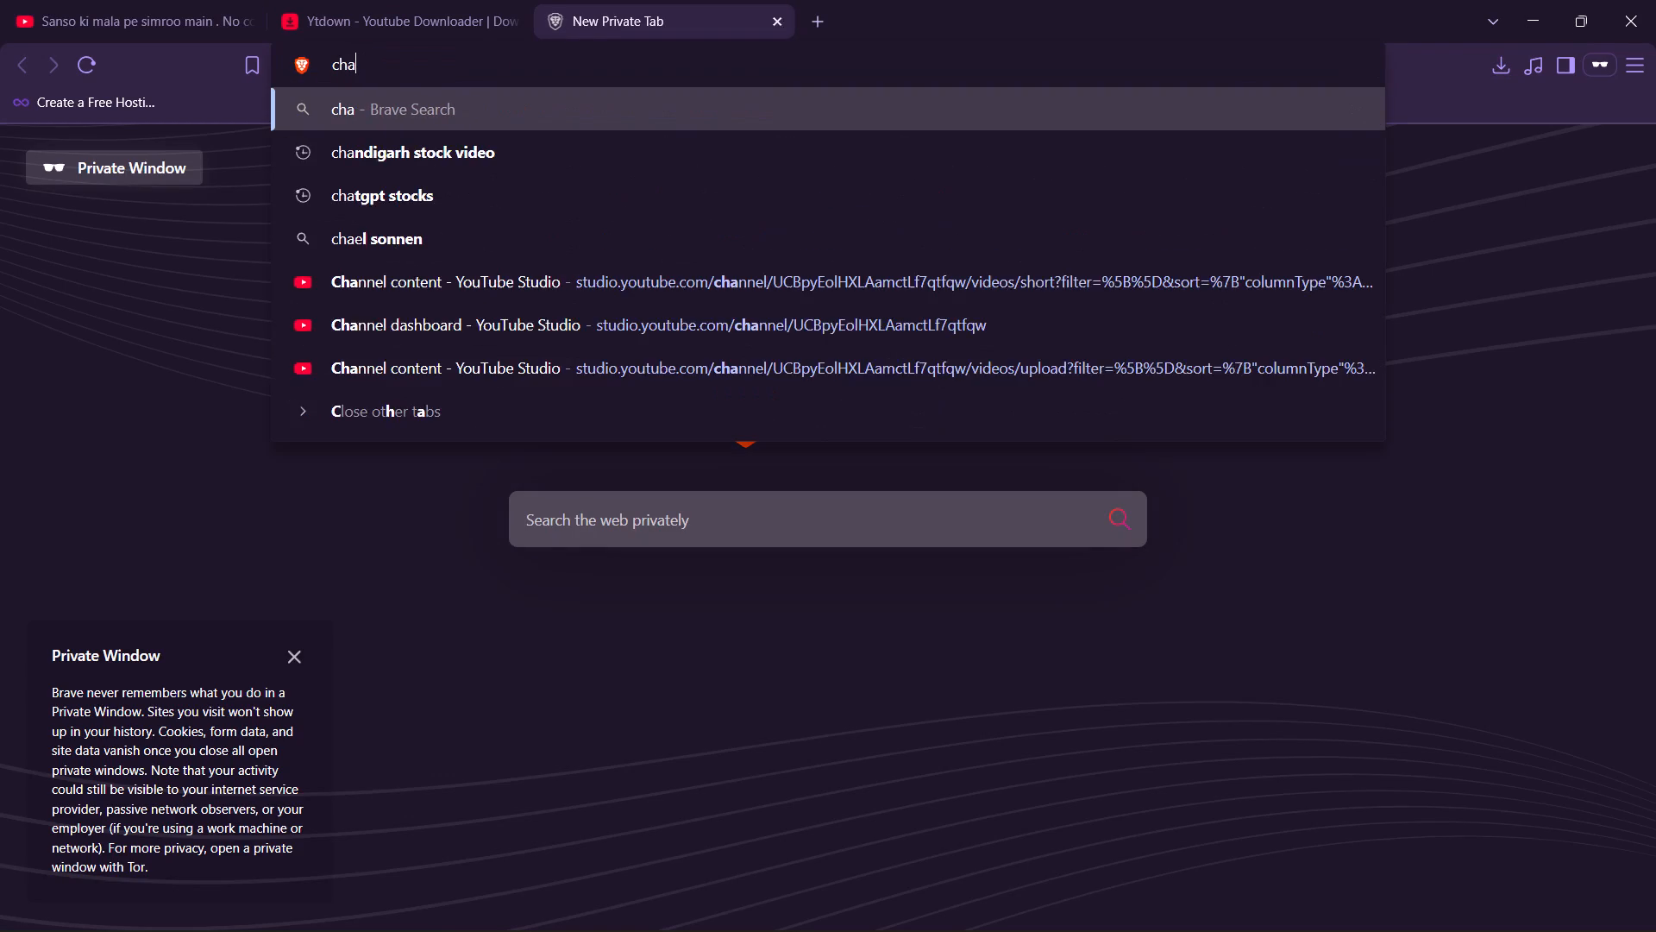
key("BackSpace")
type("eao")
key("space")
key("BackSpace")
key("BackSpace")
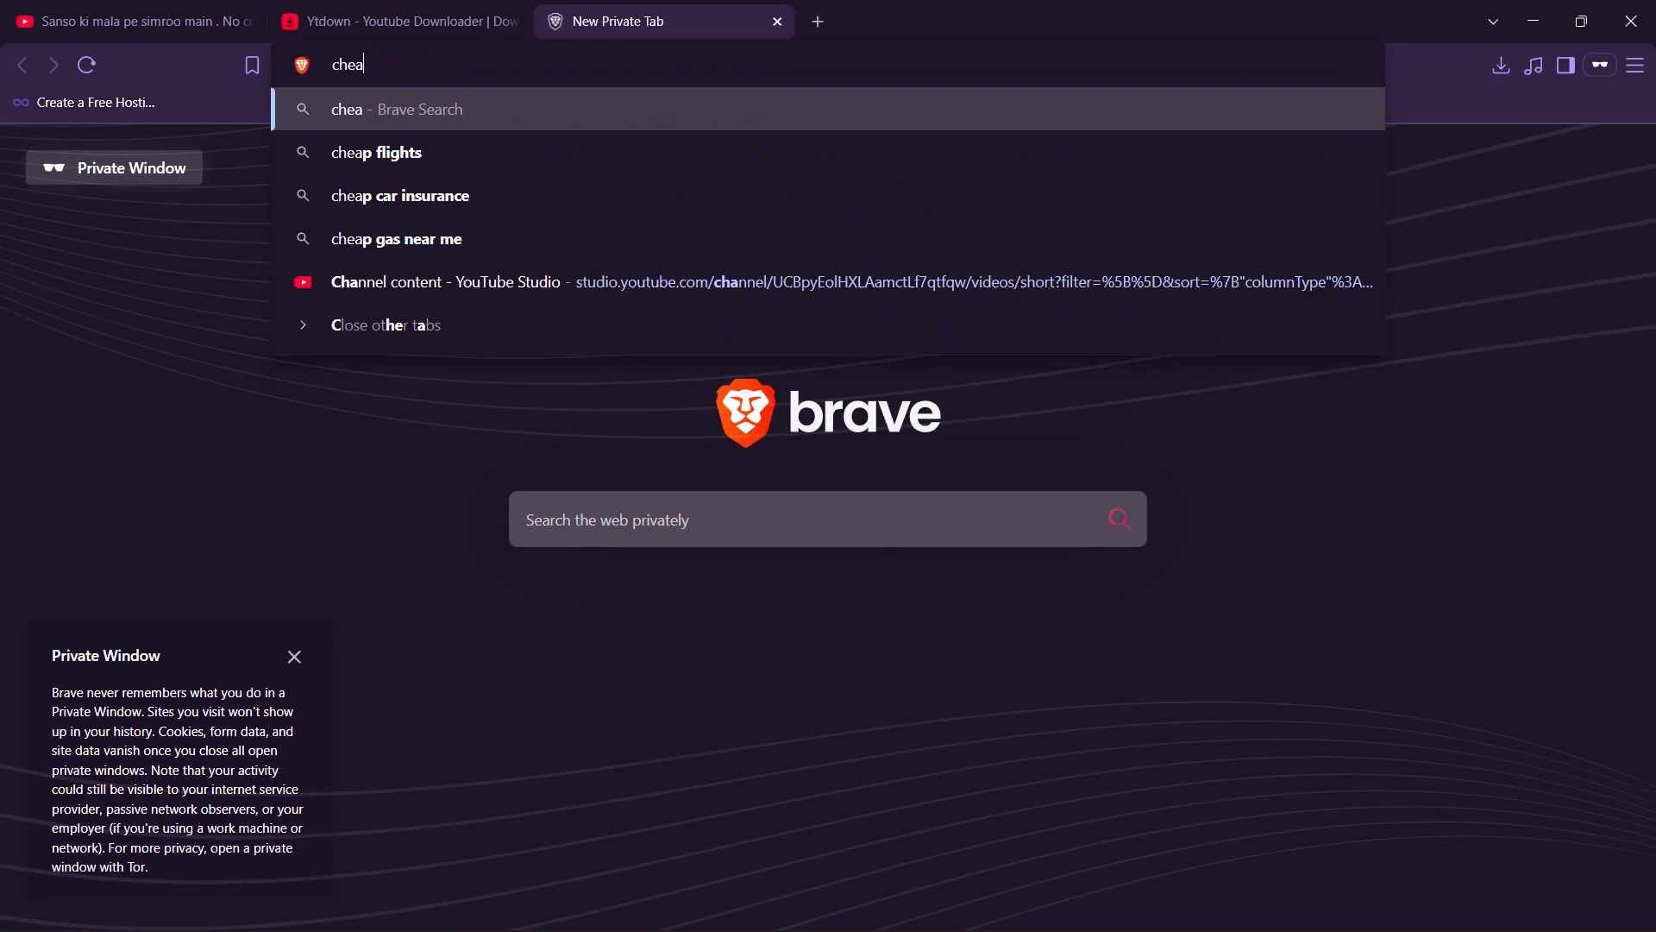
type("p propr")
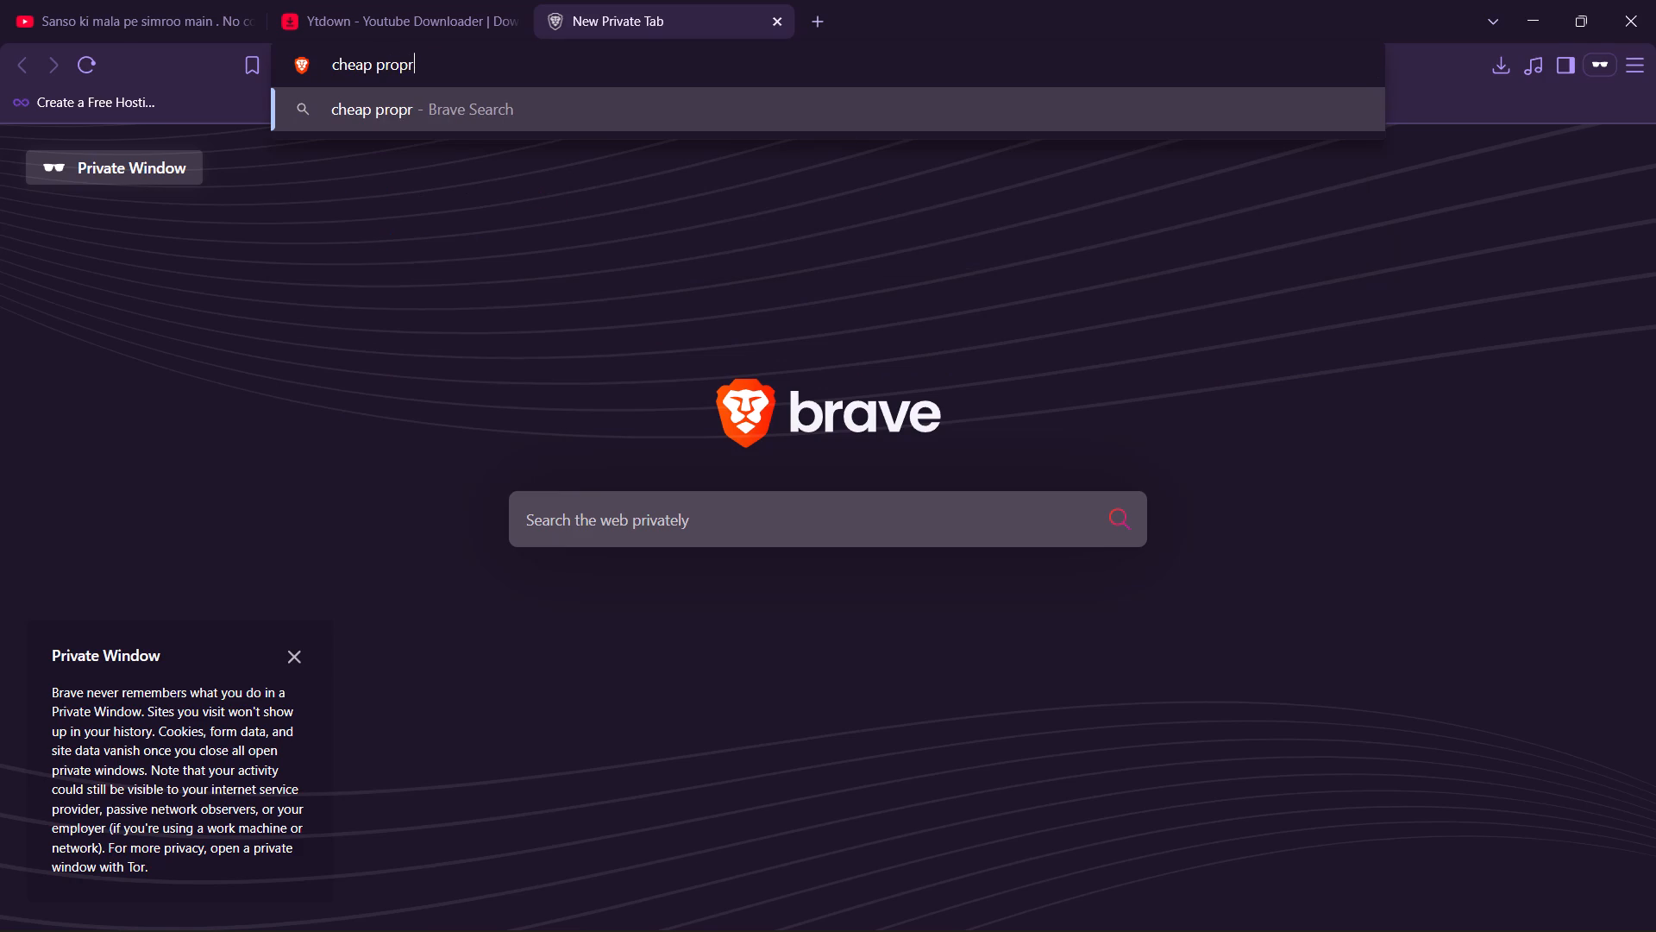
key("BackSpace")
type("ert")
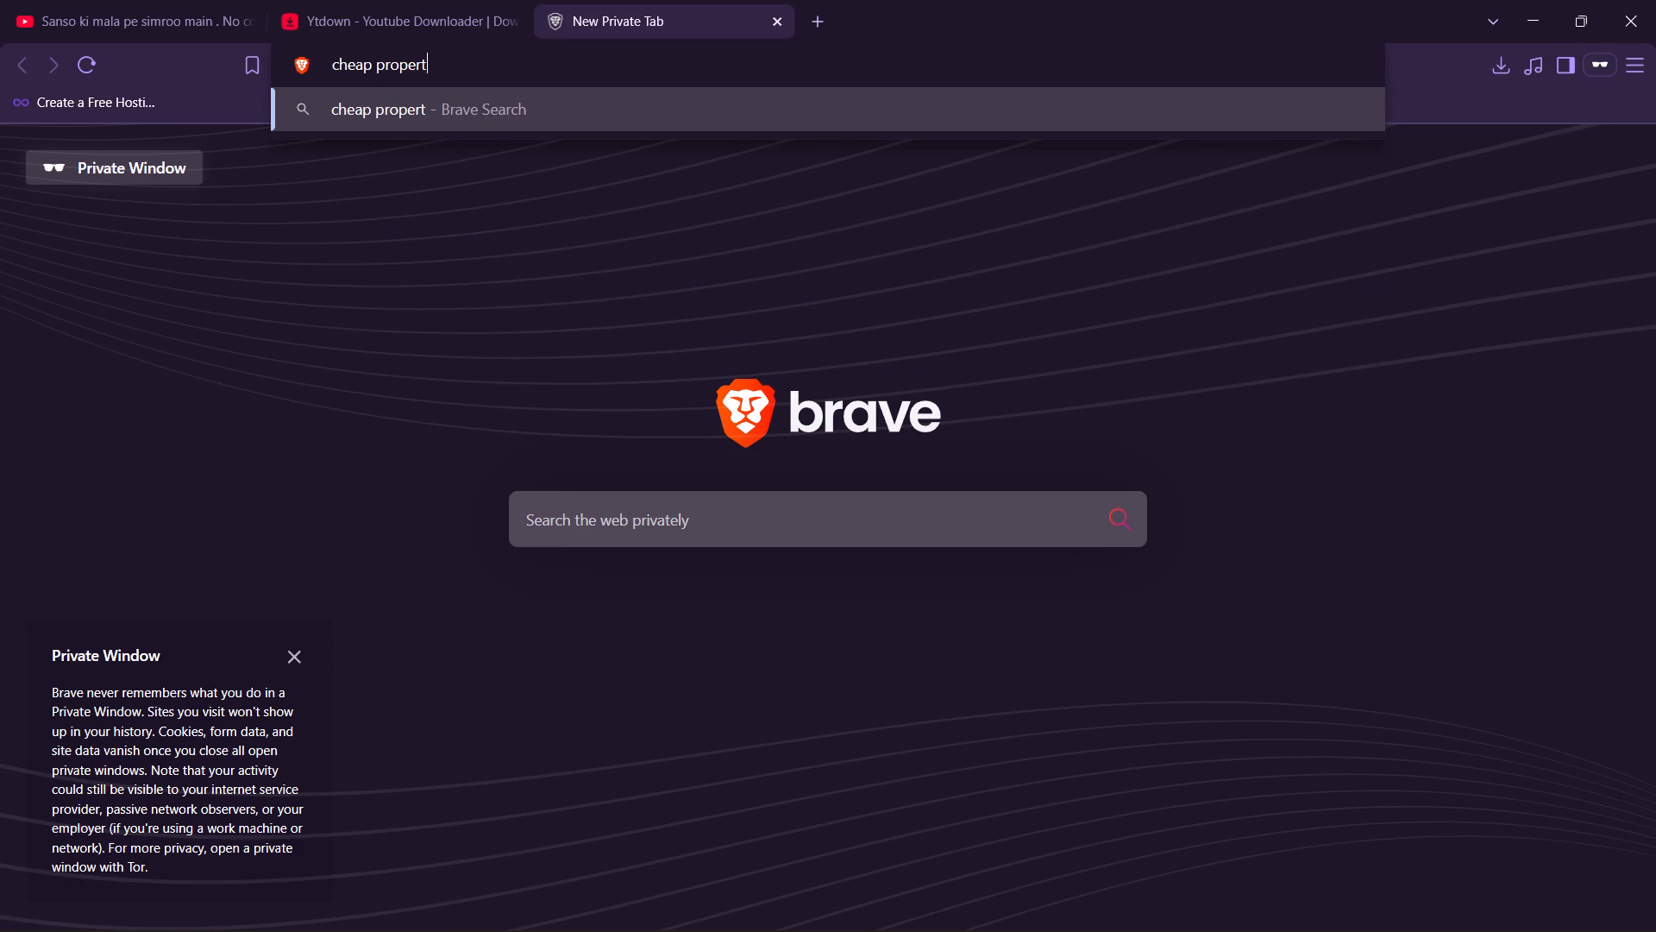
key("y")
key("Return")
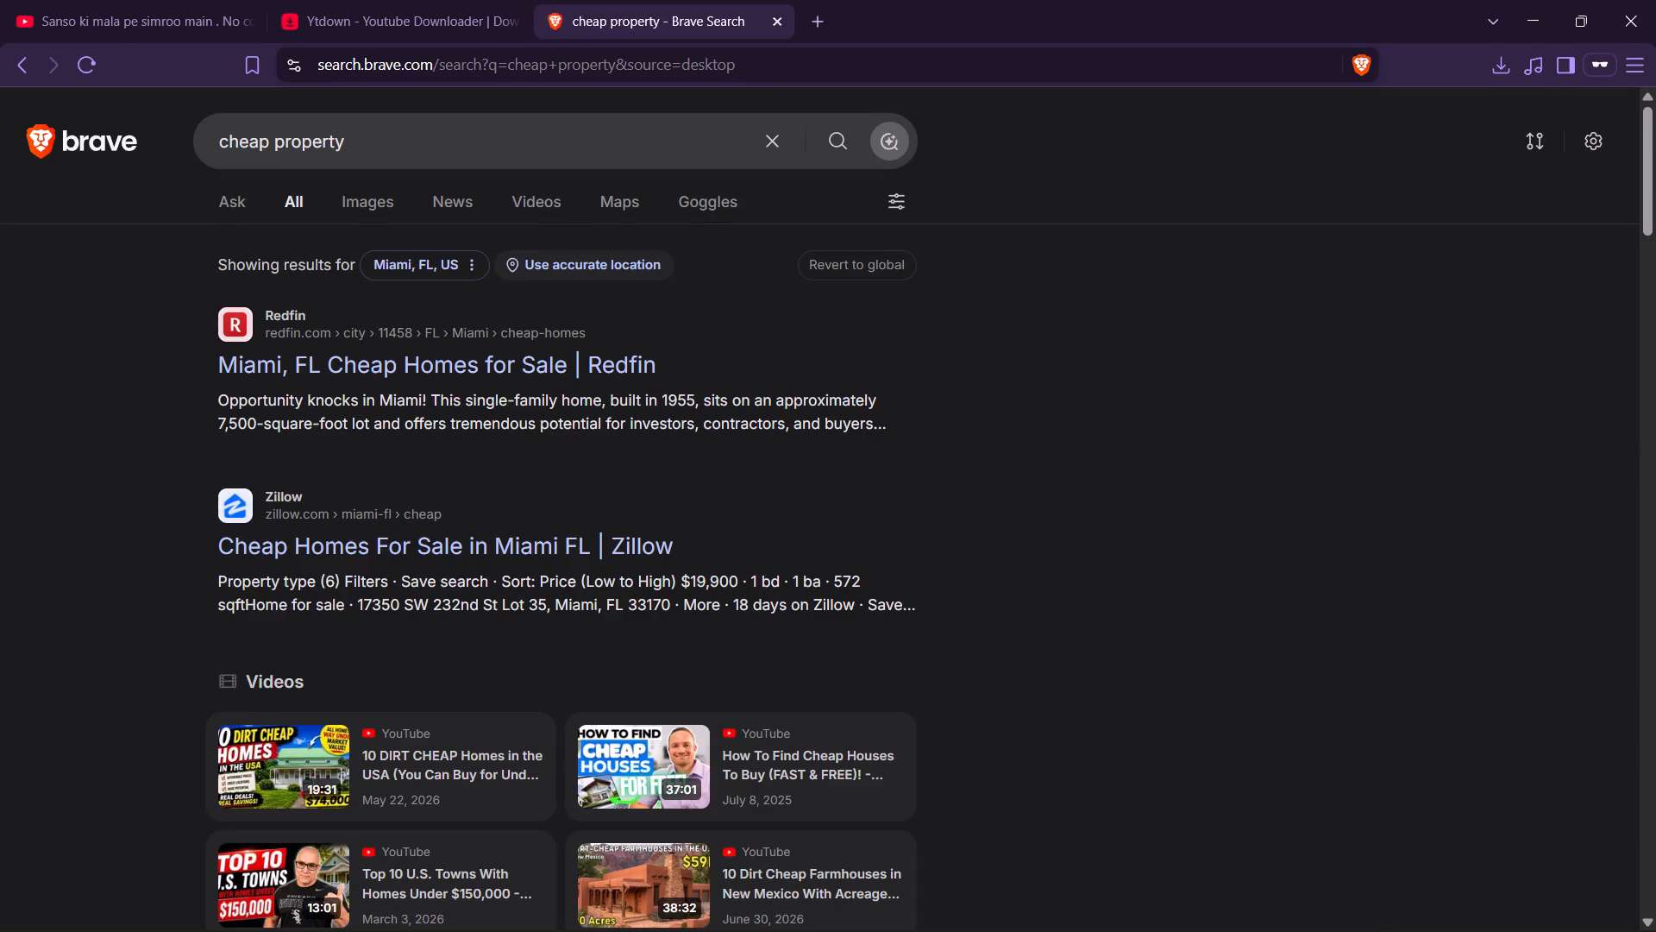
Refine the web search to "cheap property stock video" and glance at its image results before returning to all results.
left_click(372, 138)
key("space")
type("stock video")
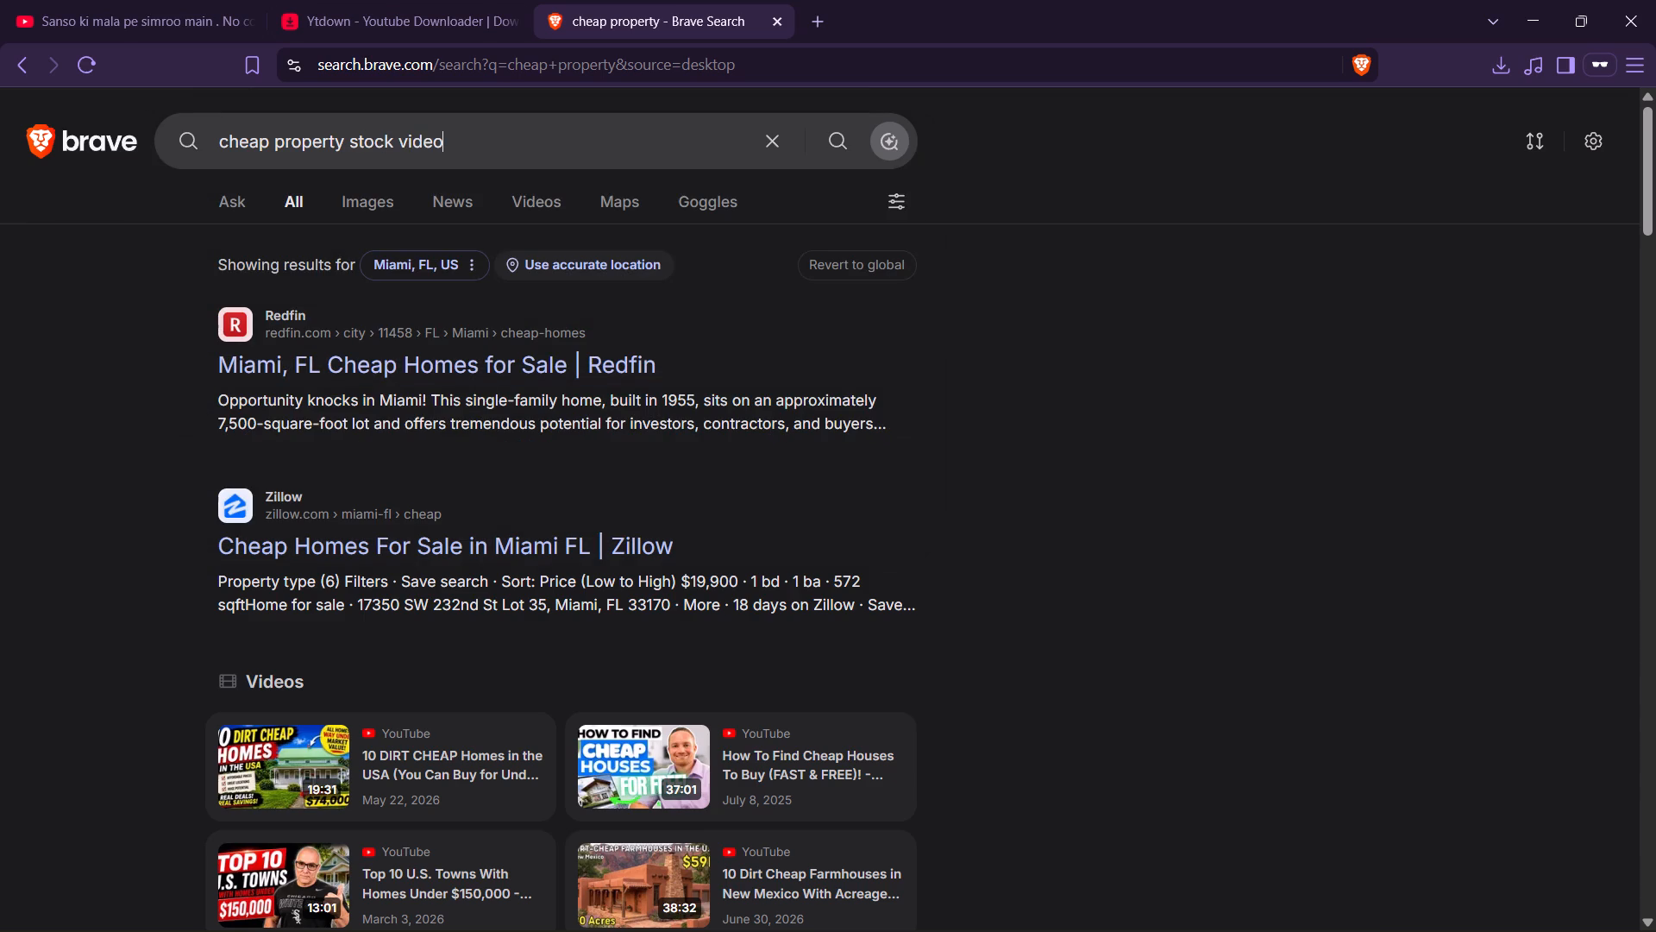
key("Return")
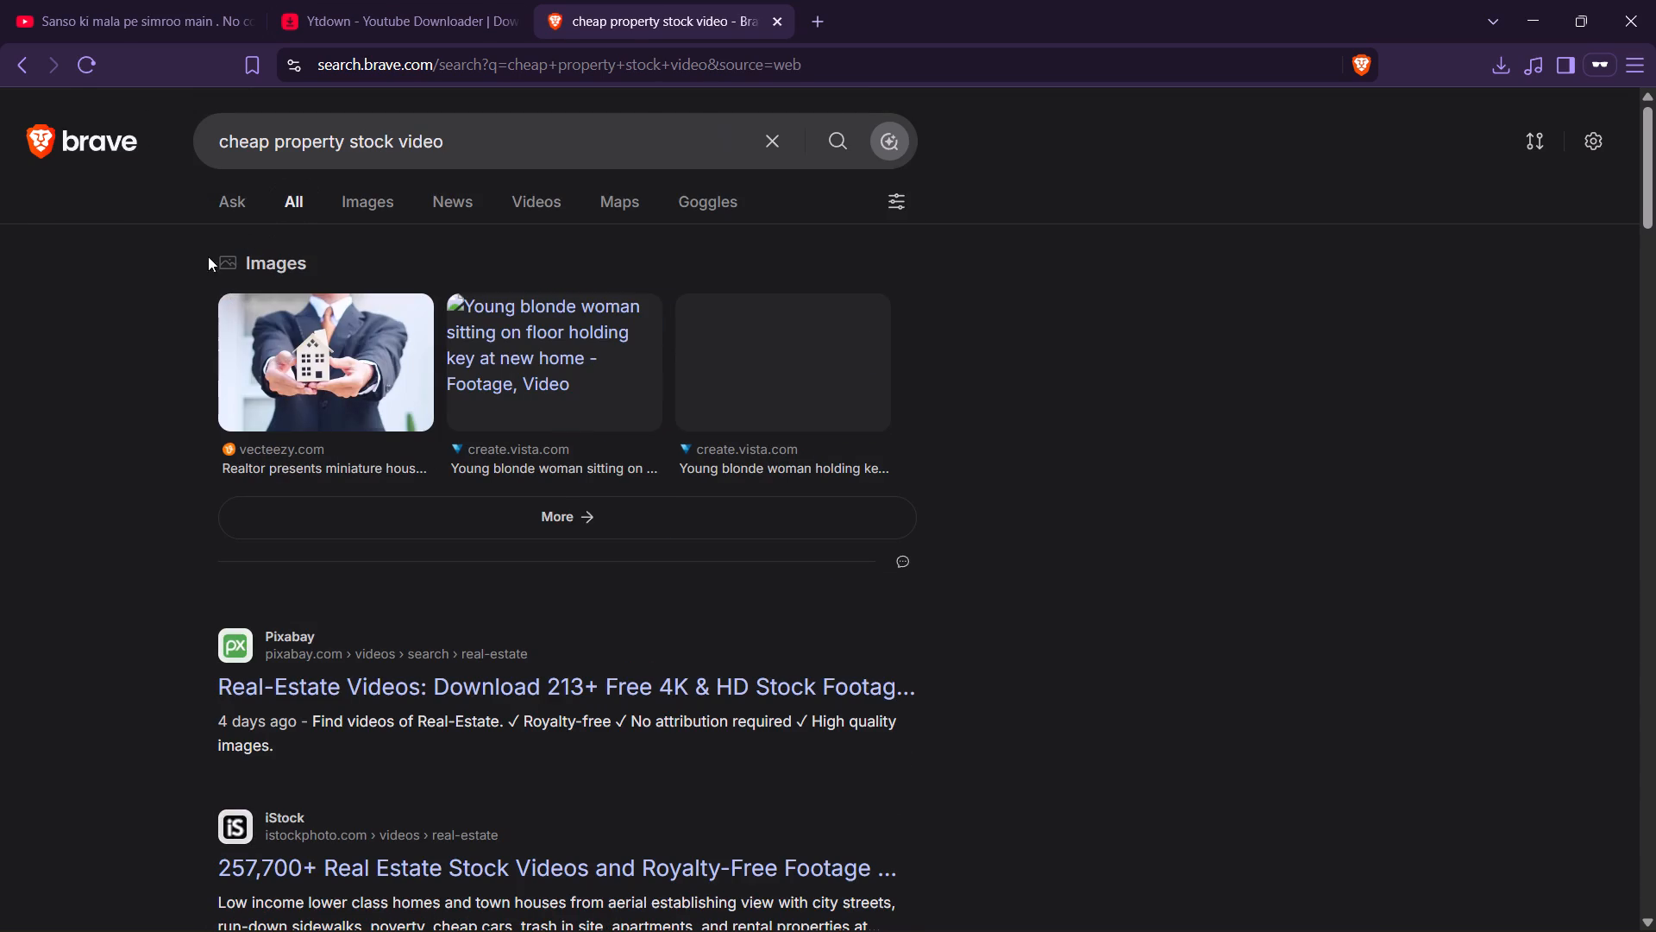
left_click(368, 197)
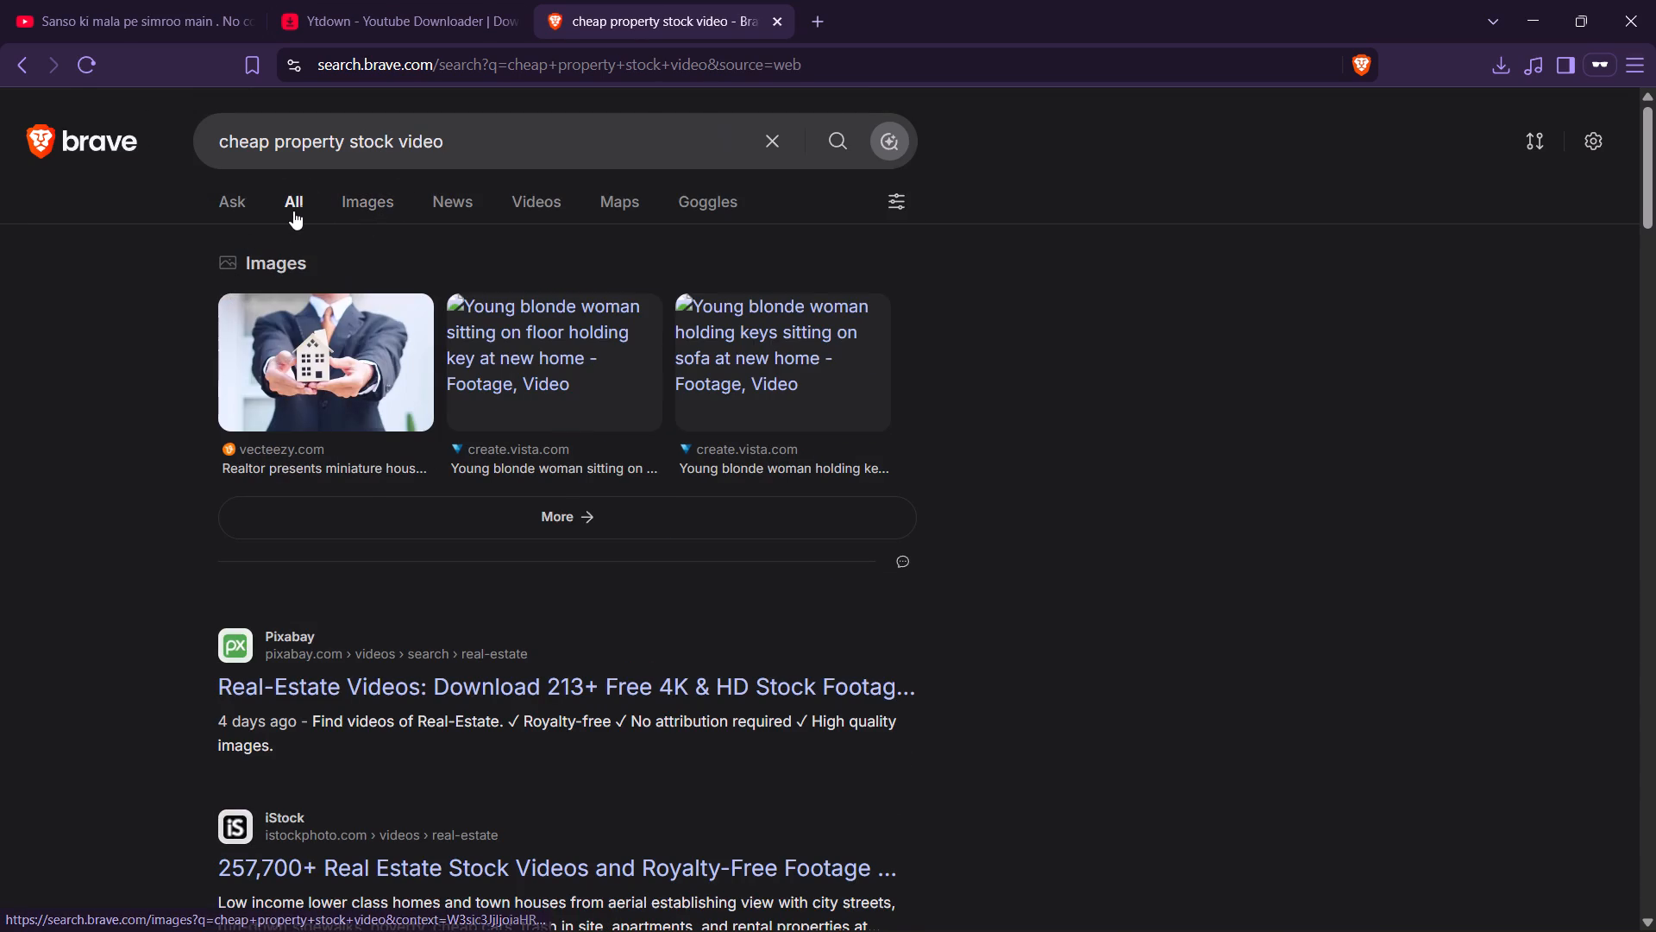
left_click(304, 203)
left_click(304, 203)
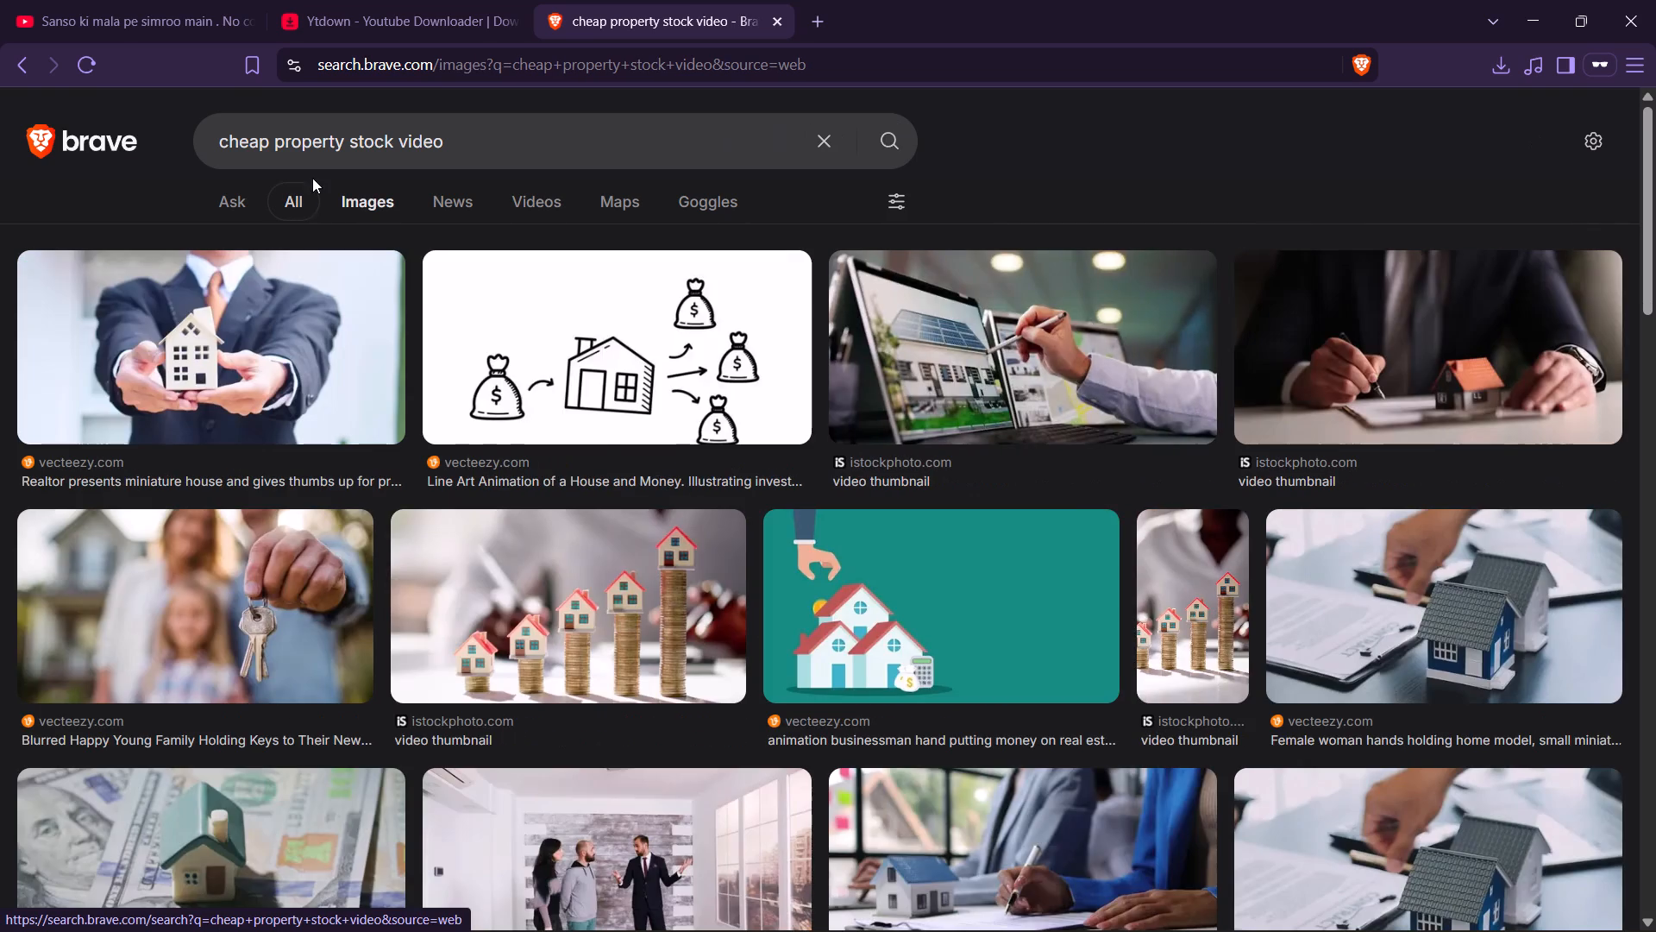
Look through Pixabay's real-estate stock videos from the search results, then return to the results page.
scroll(352, 375, "down", 5)
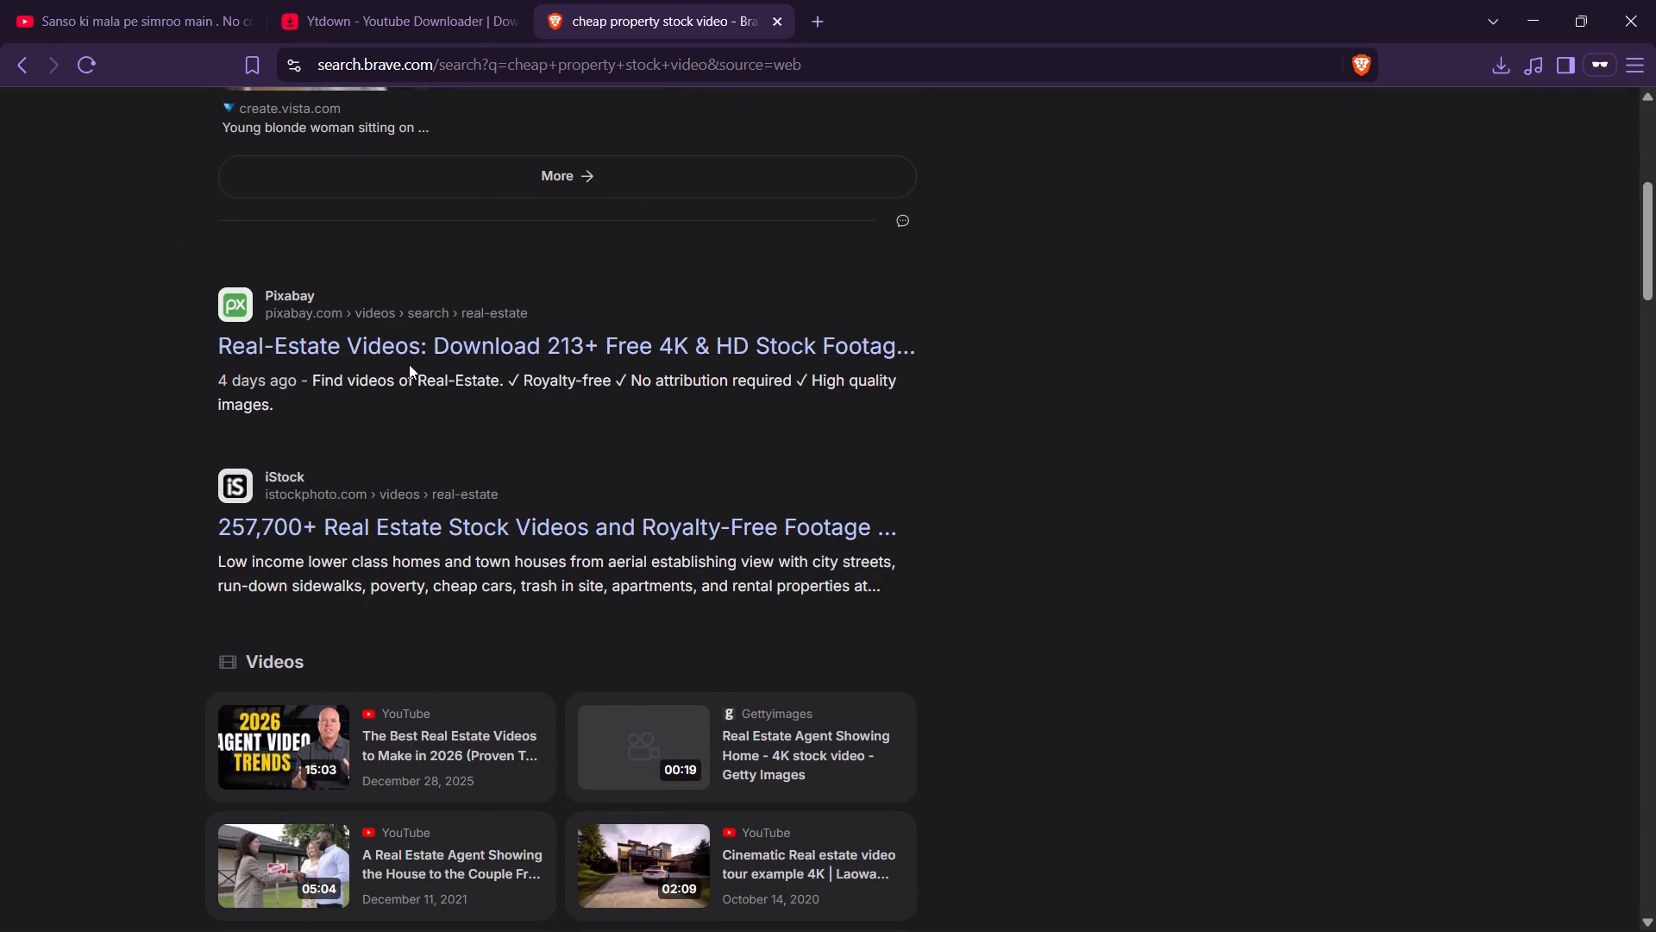
left_click(440, 349)
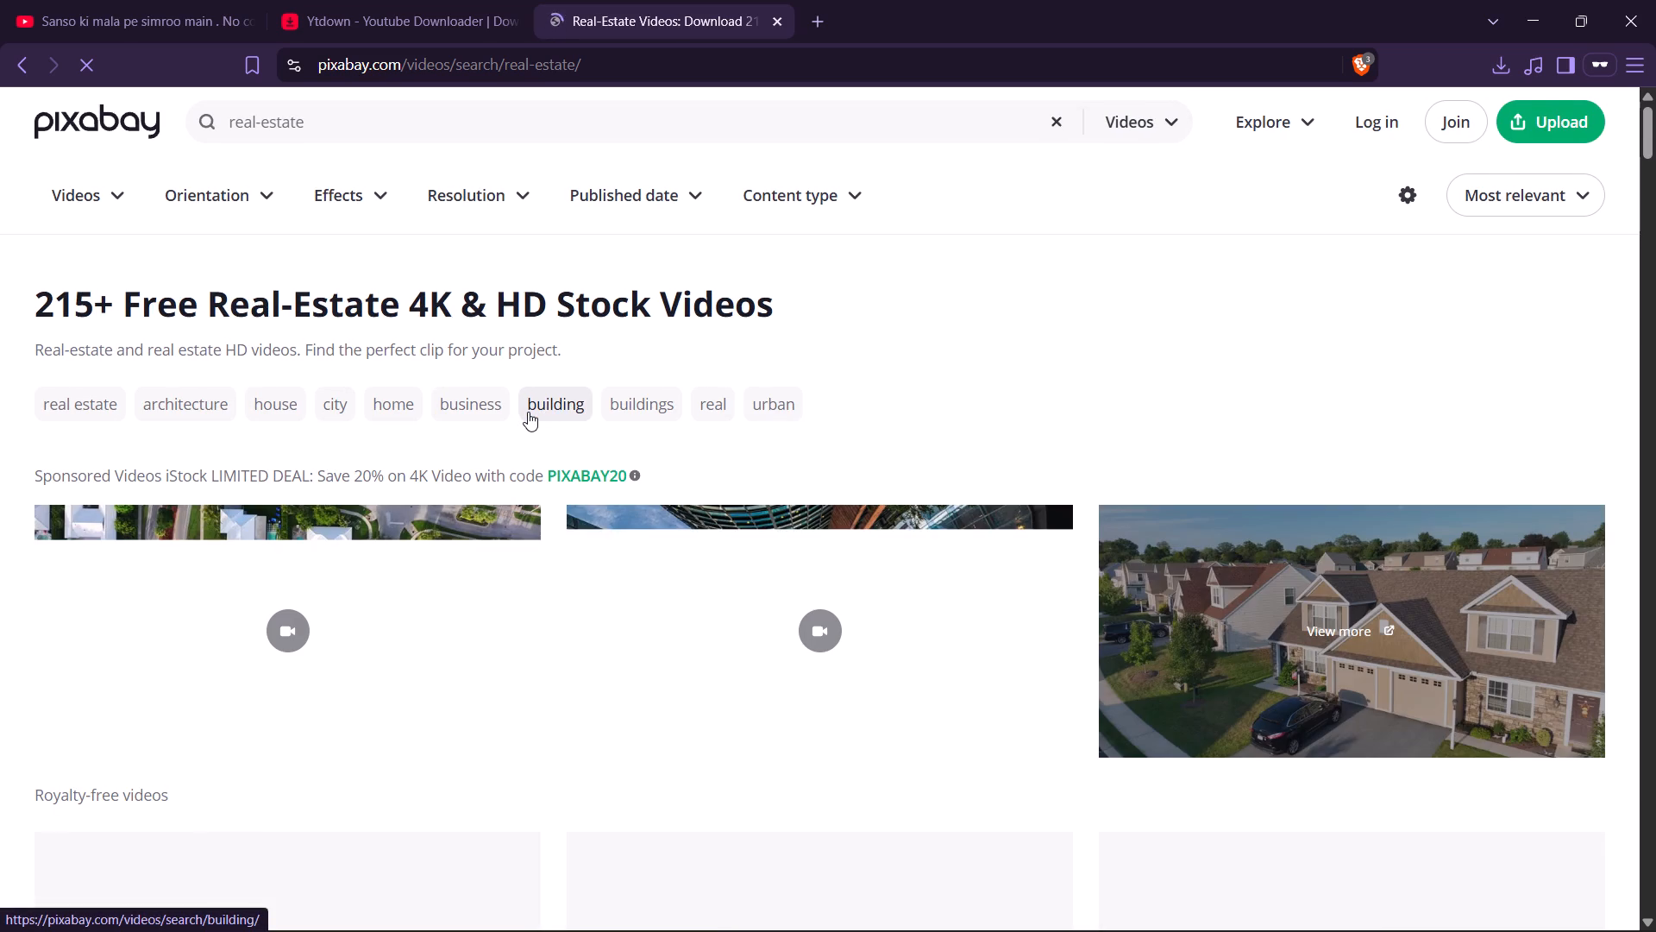
scroll(1116, 366, "down", 6)
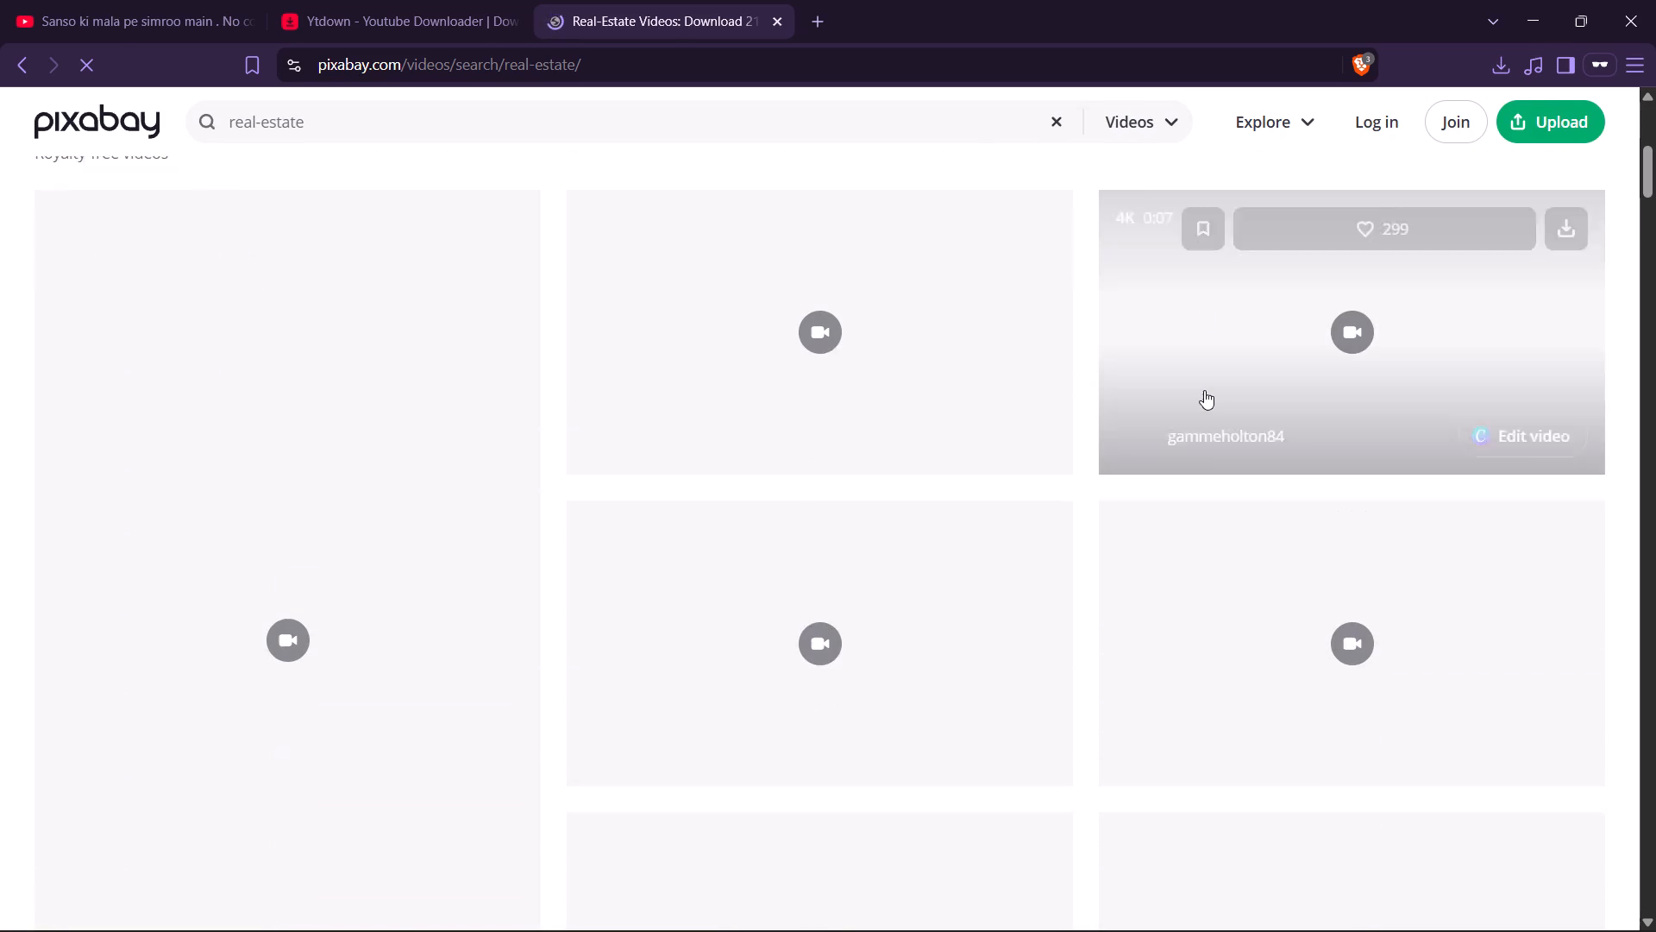
scroll(543, 175, "up", 6)
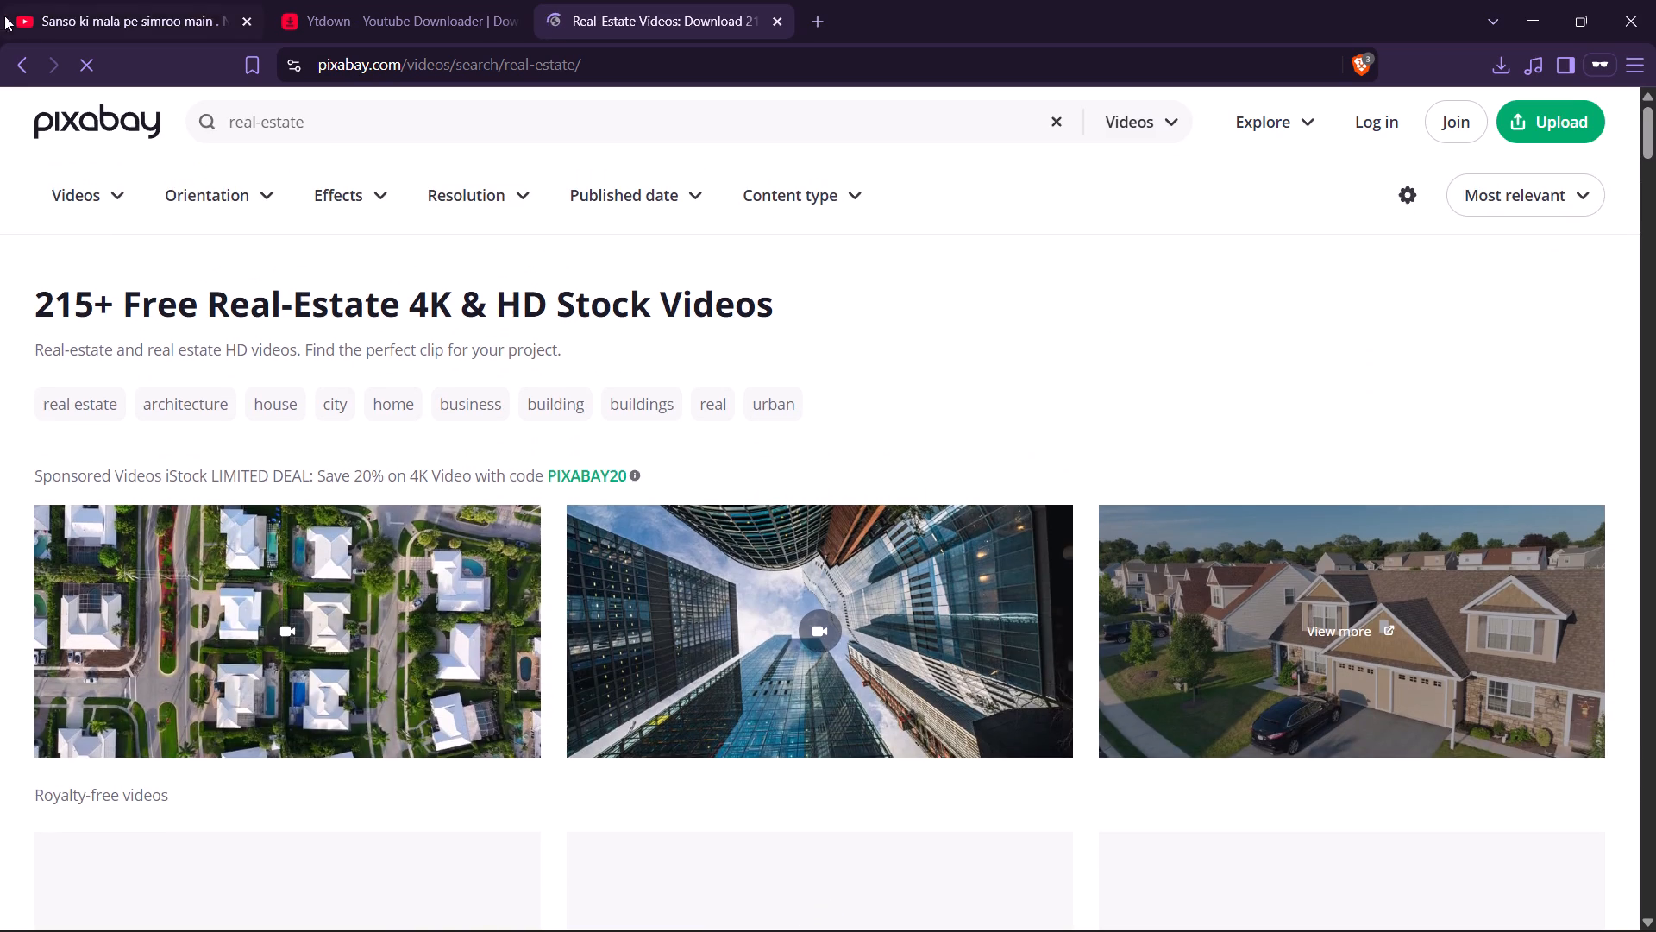
left_click(10, 61)
scroll(523, 252, "up", 9)
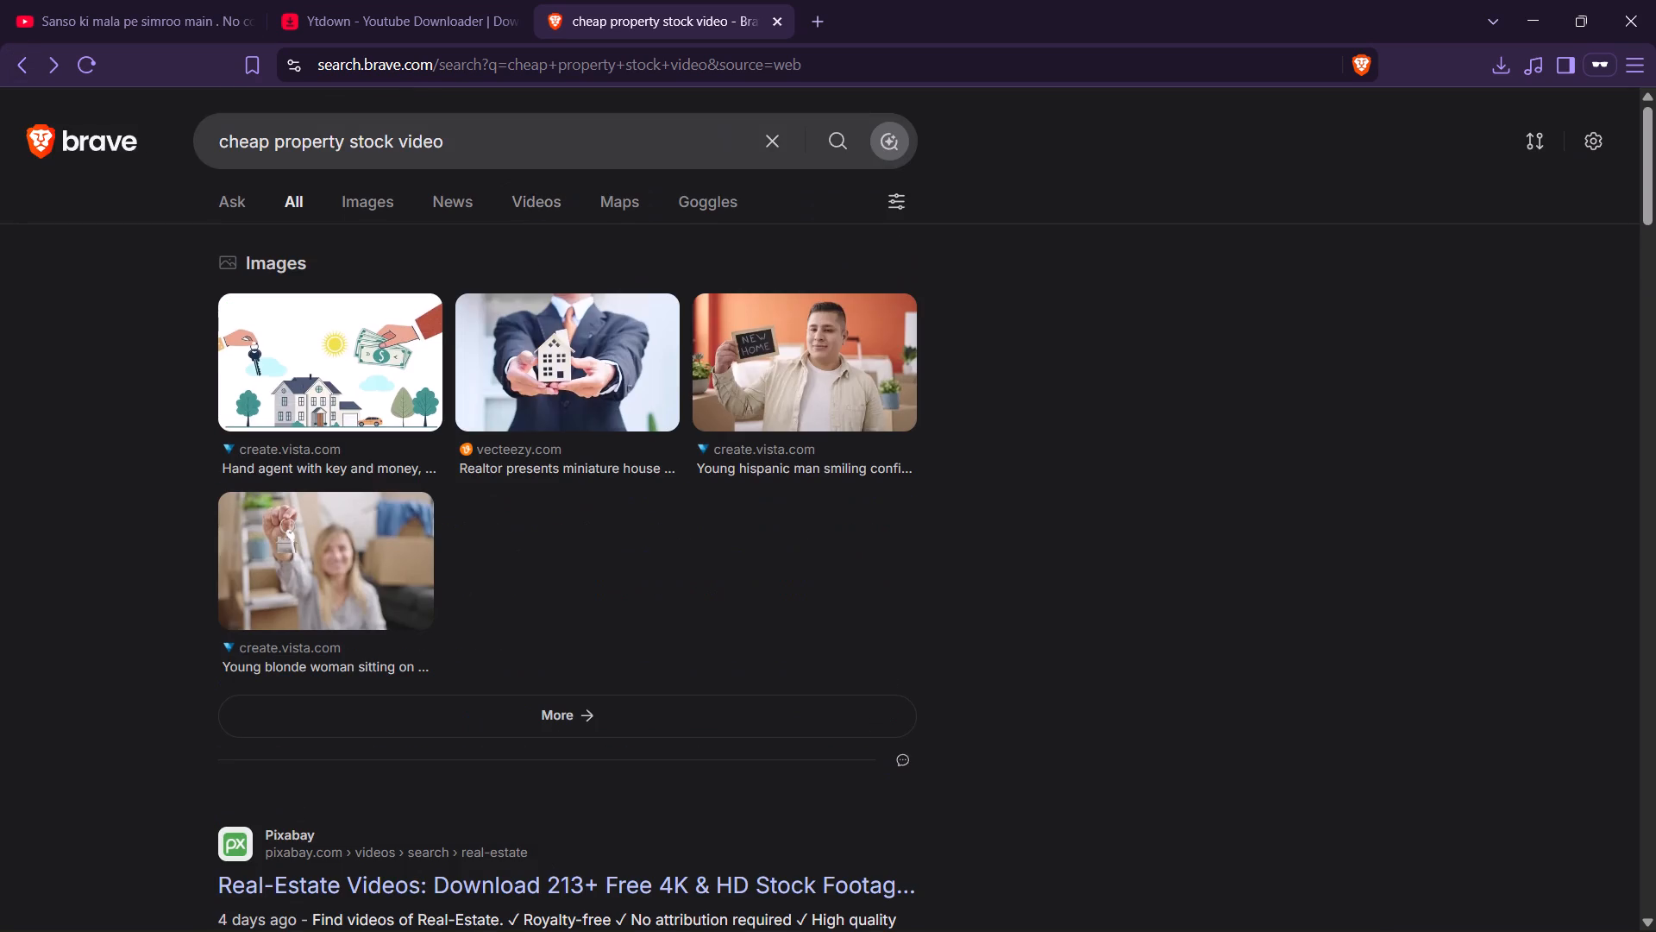
Replace the web search with "indian property stock video".
left_click(465, 136)
key("ctrl+a")
type("indian")
key("space")
type("property")
key("space")
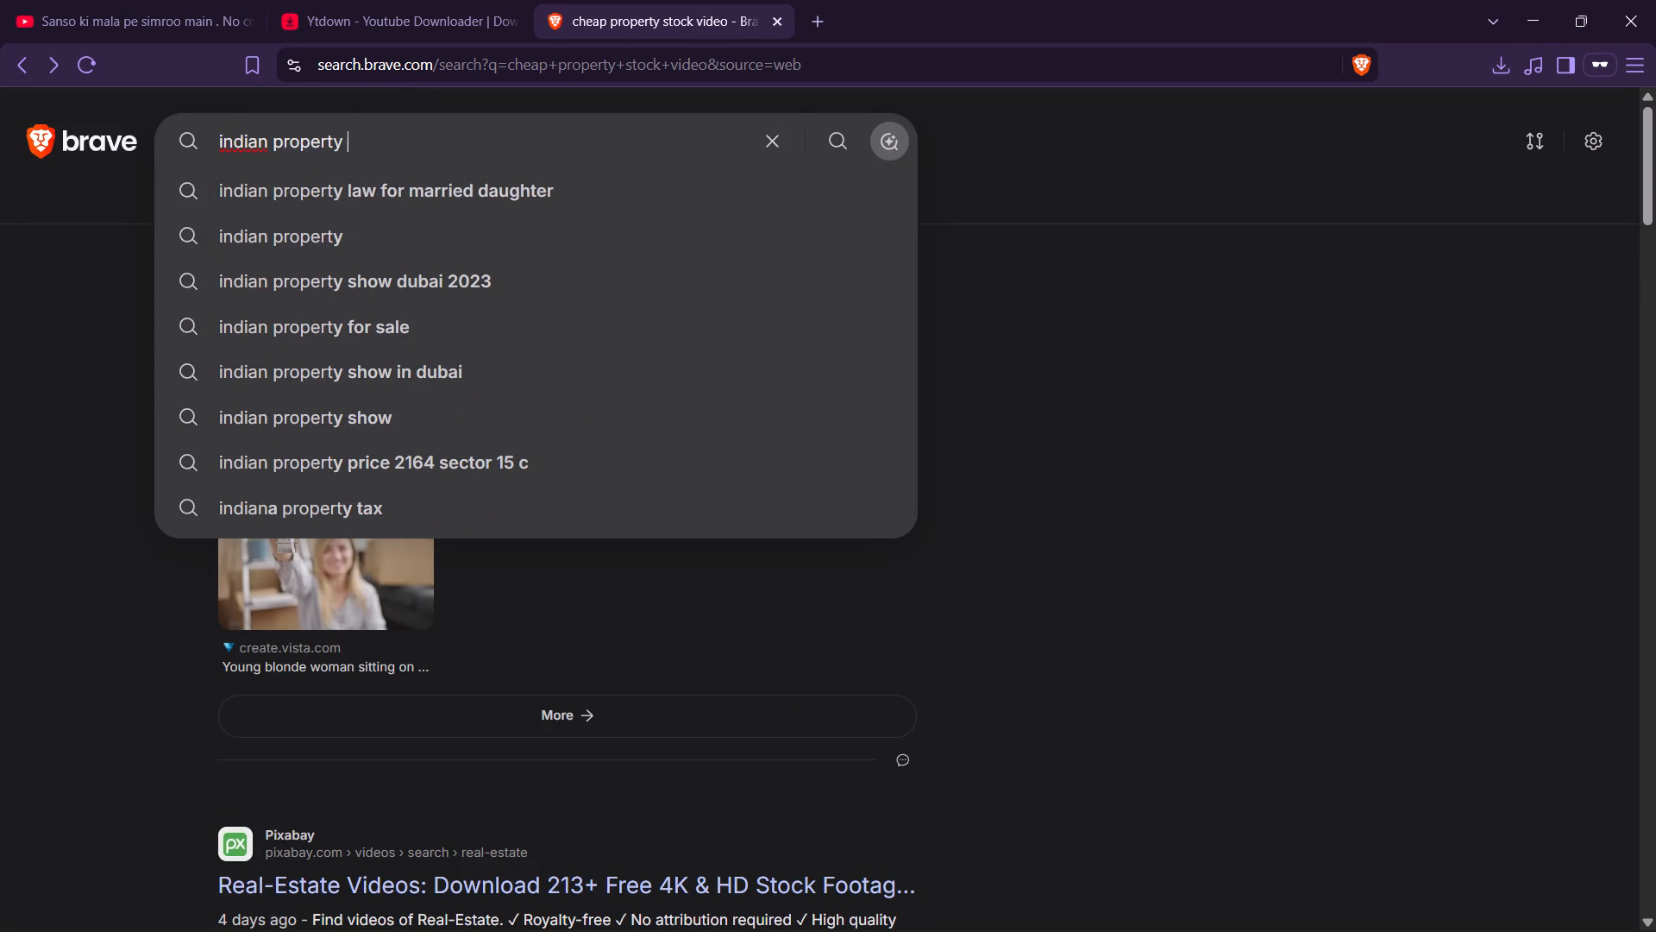
type("stock ima")
key("BackSpace")
key("BackSpace")
key("BackSpace")
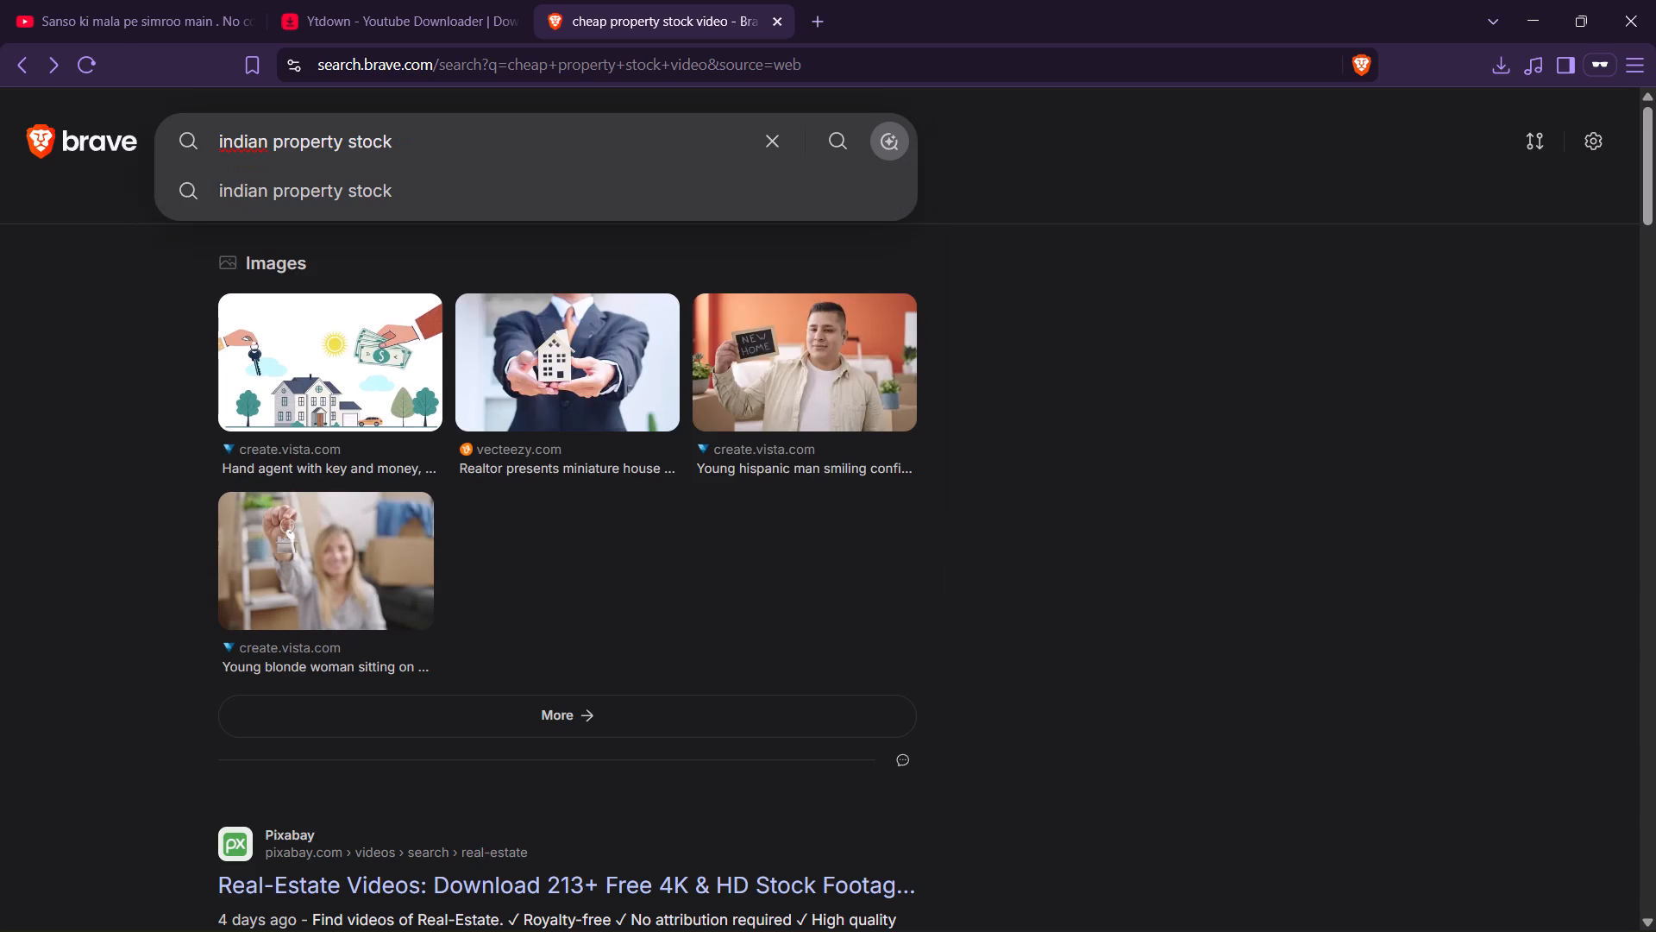
type("video")
key("space")
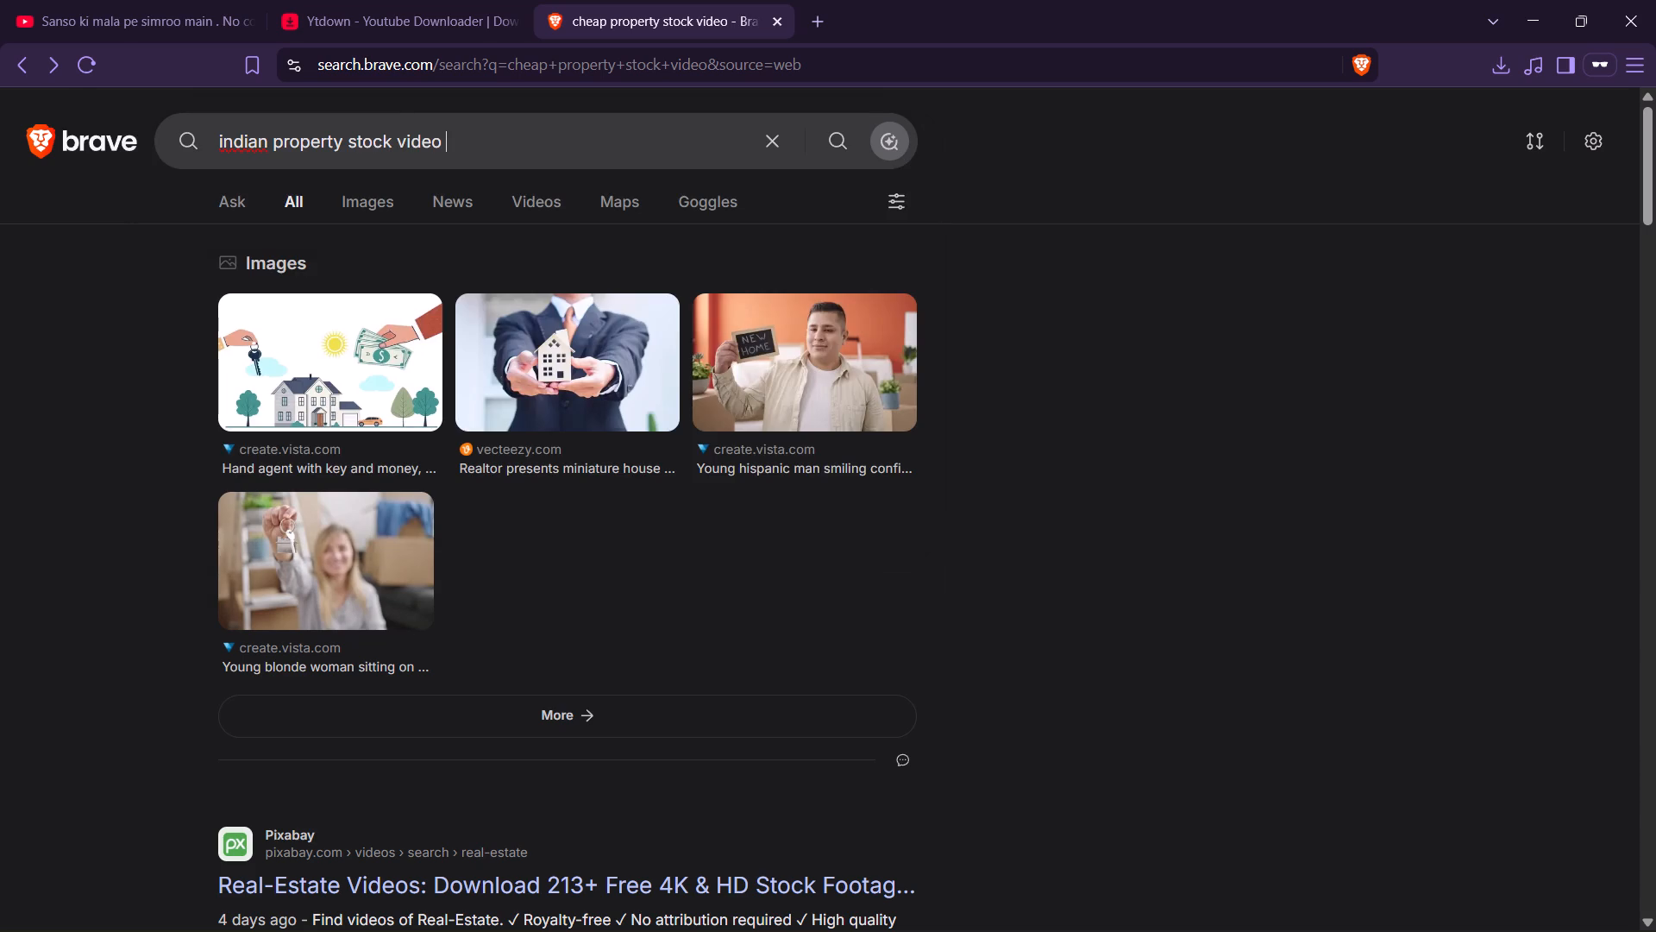
key("Return")
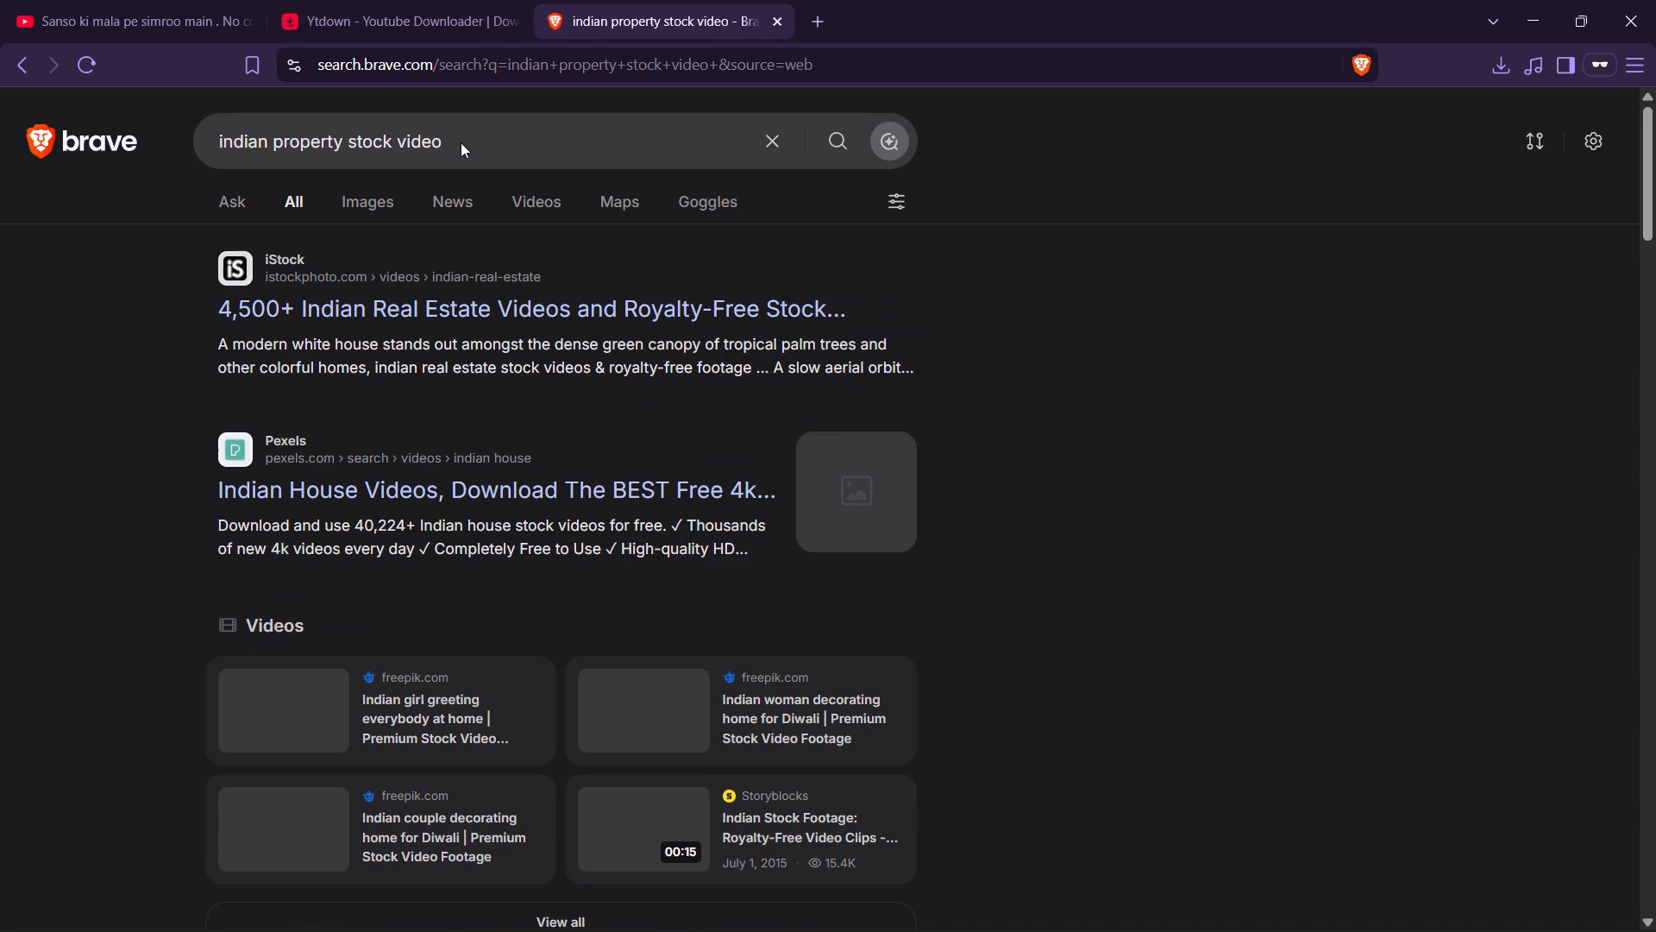
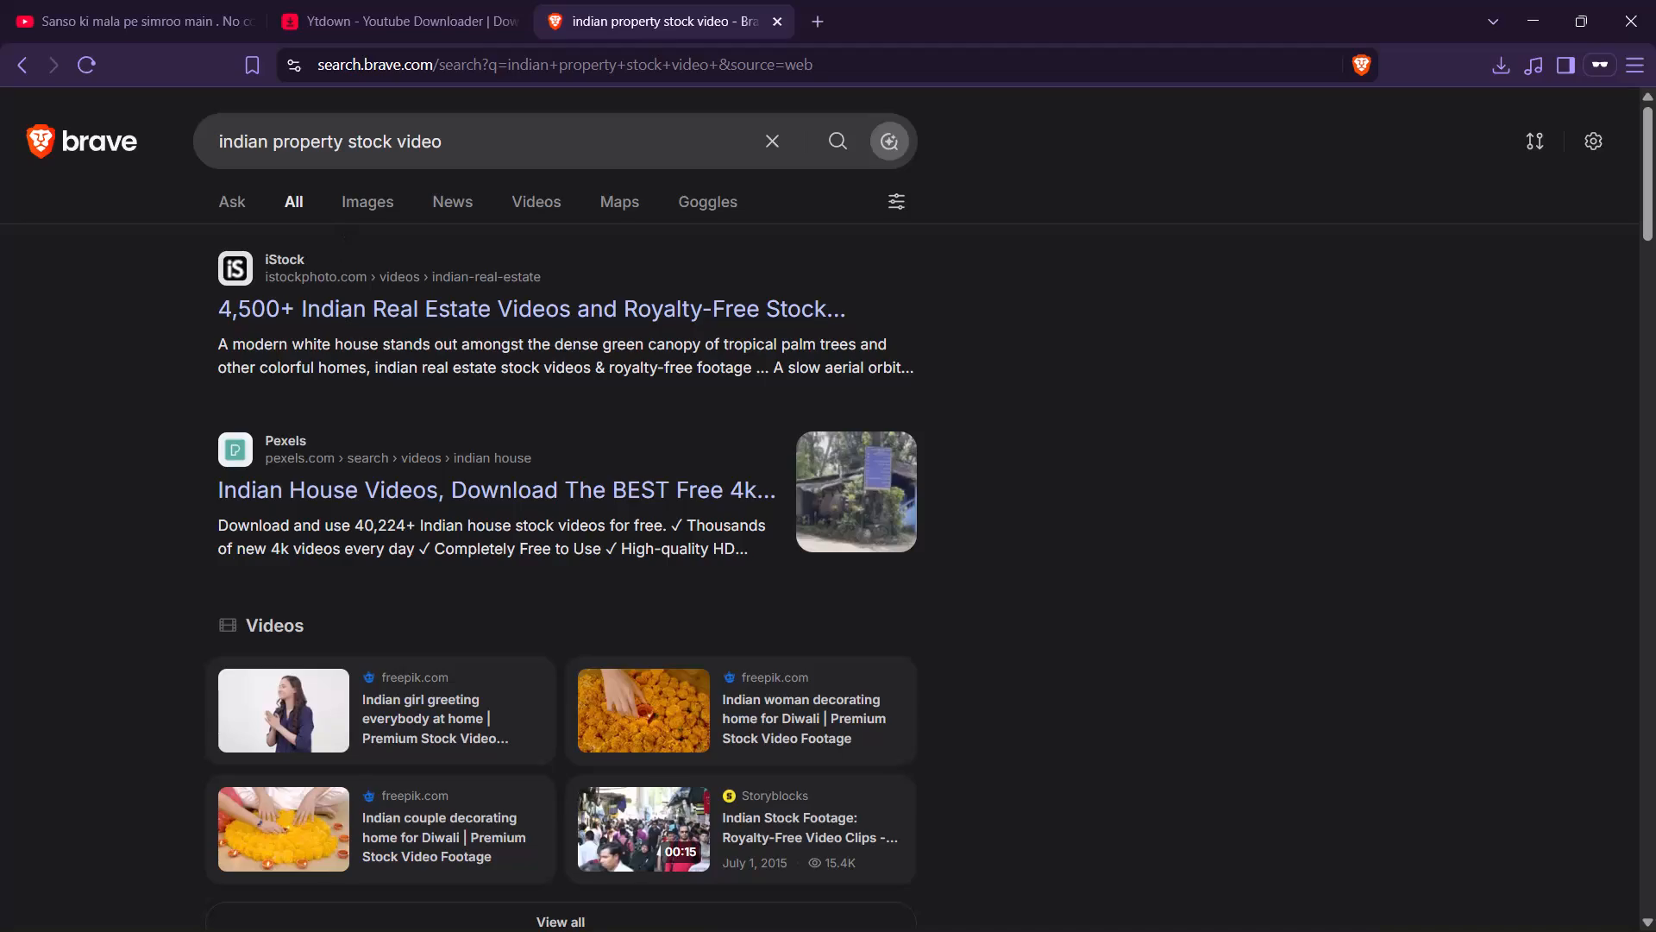
Look through iStock's Indian real estate stock videos from the search results, then return to the results page.
left_click(358, 322)
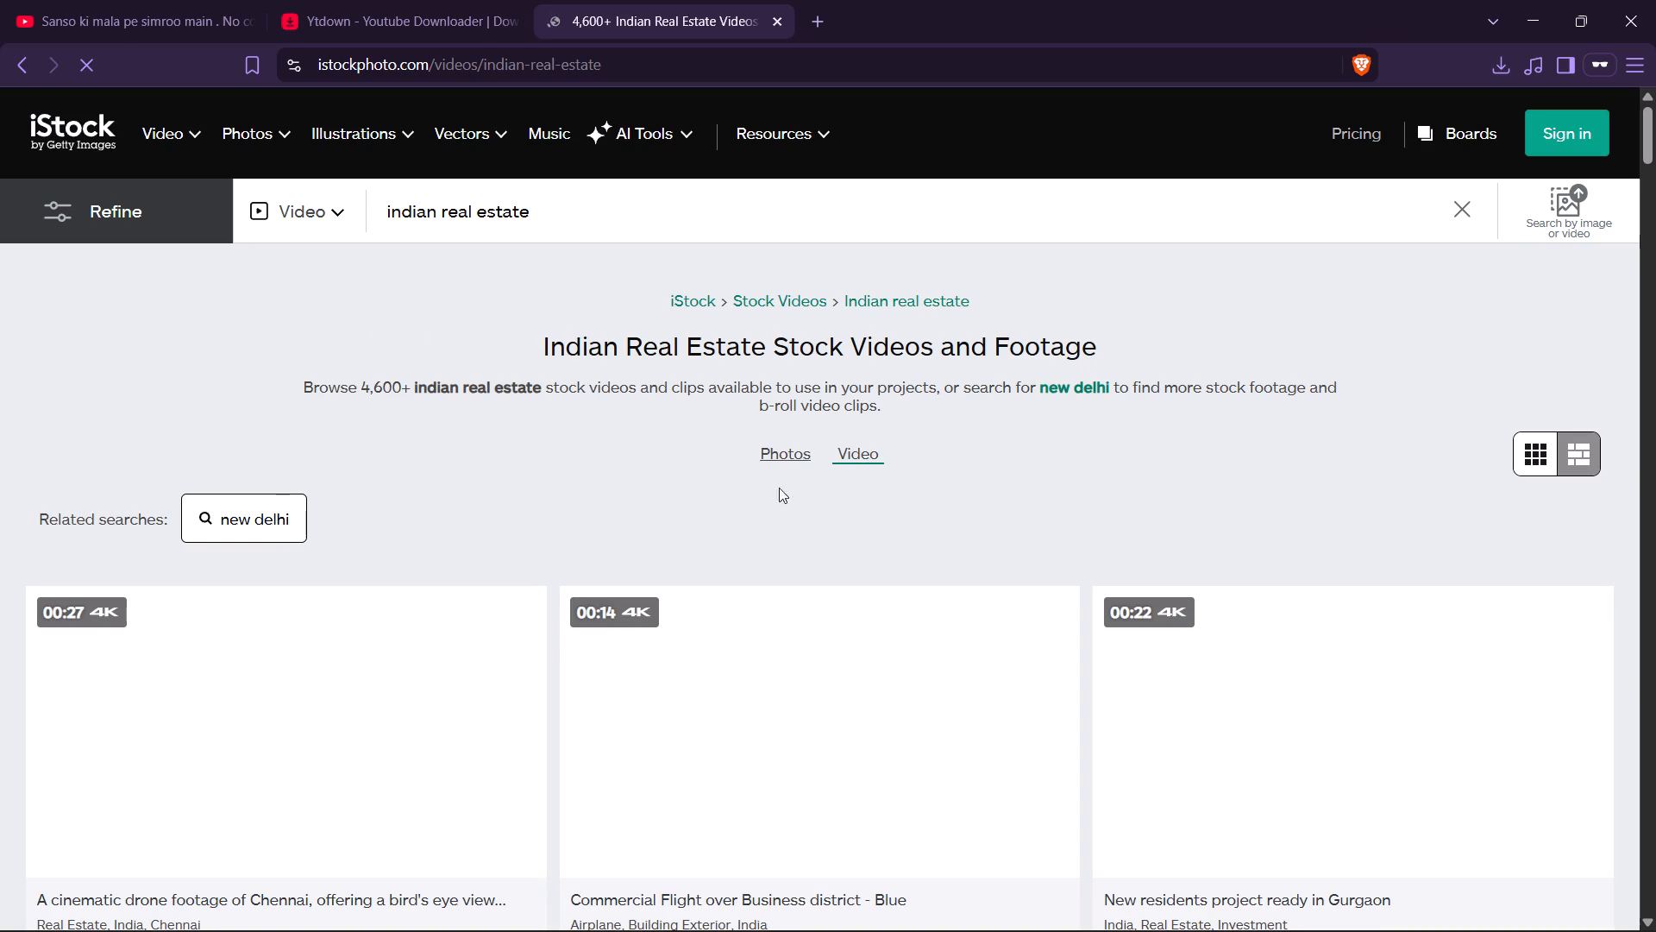
scroll(478, 465, "down", 1)
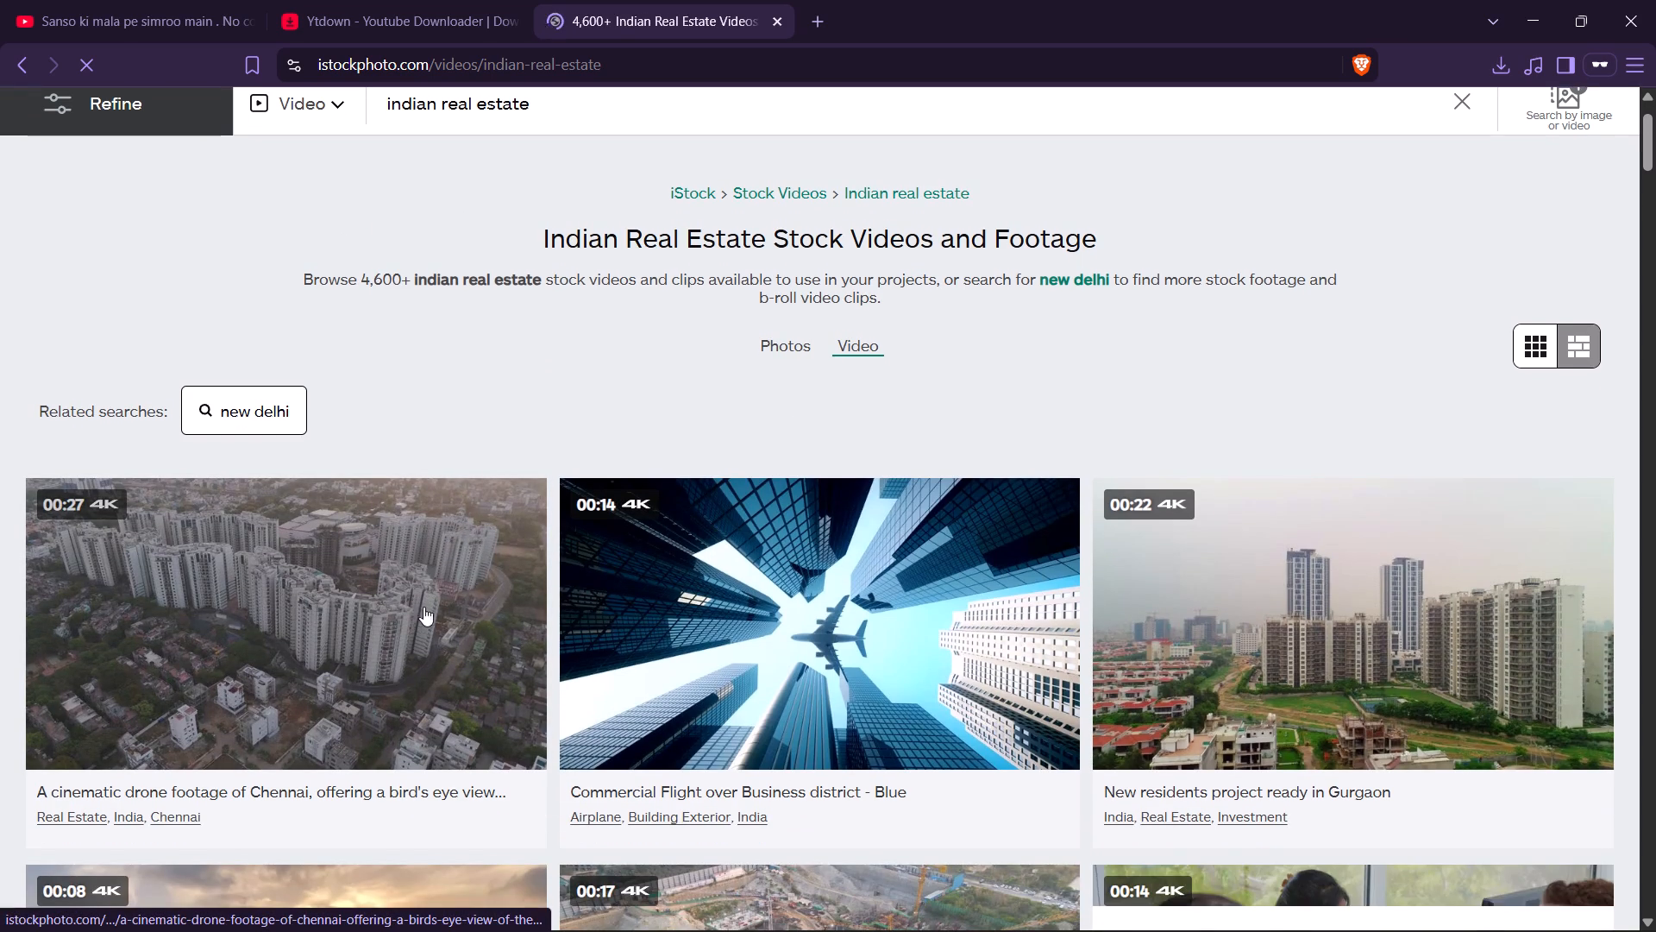
scroll(438, 607, "down", 1)
scroll(1329, 528, "down", 3)
scroll(1451, 539, "down", 2)
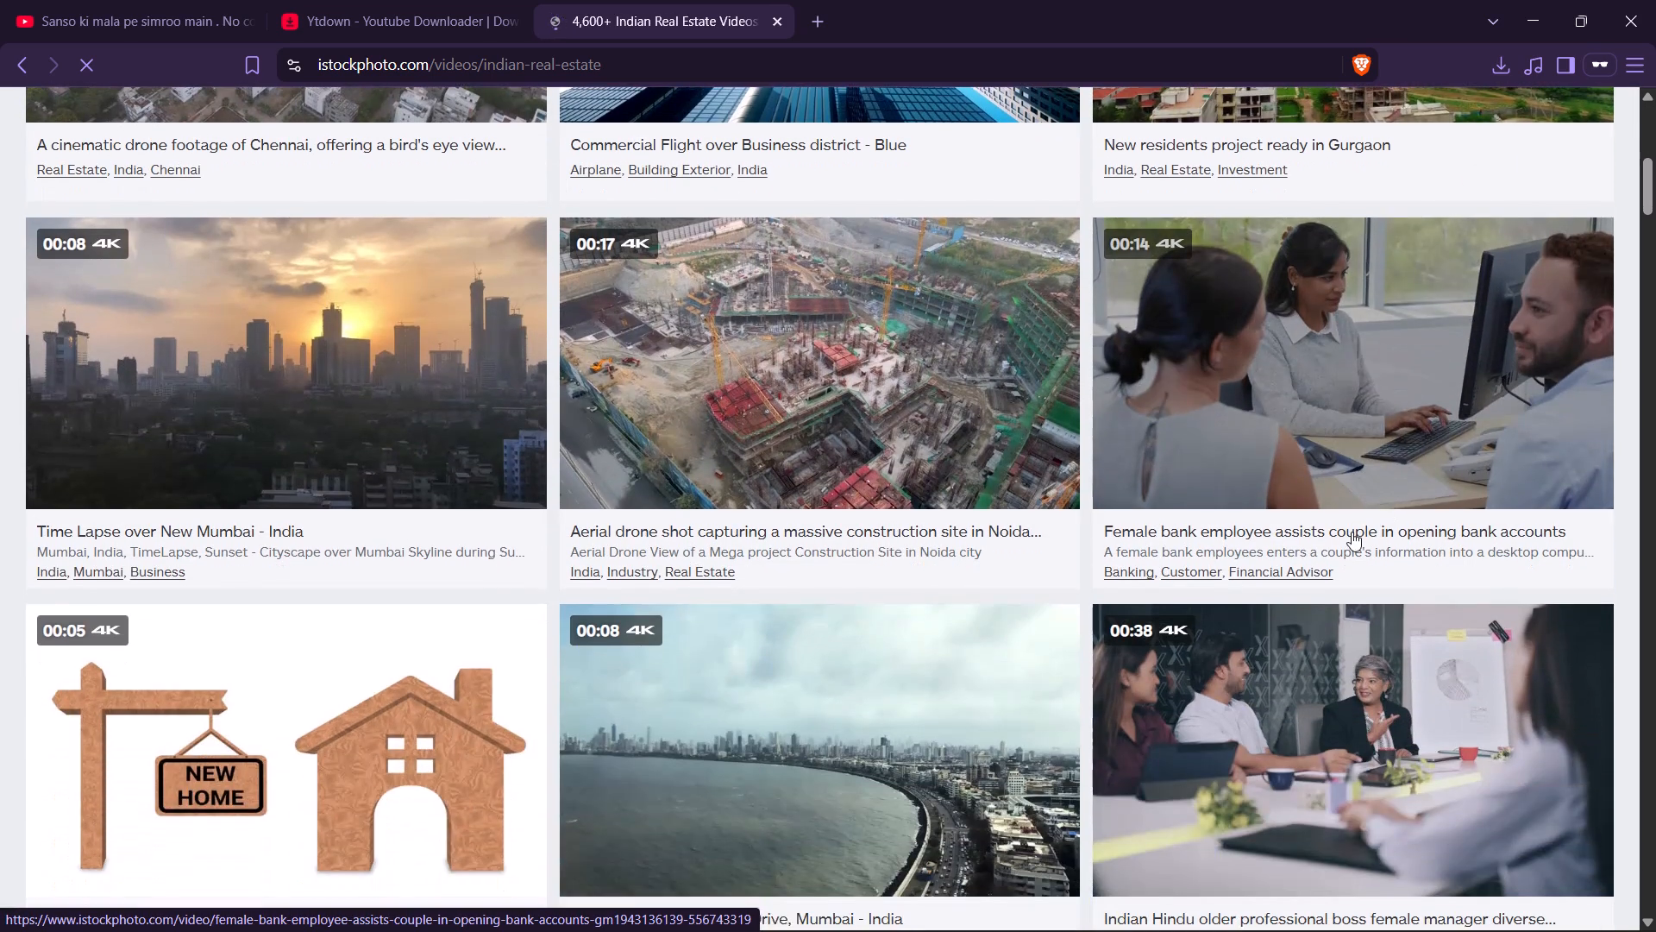
scroll(378, 358, "up", 8)
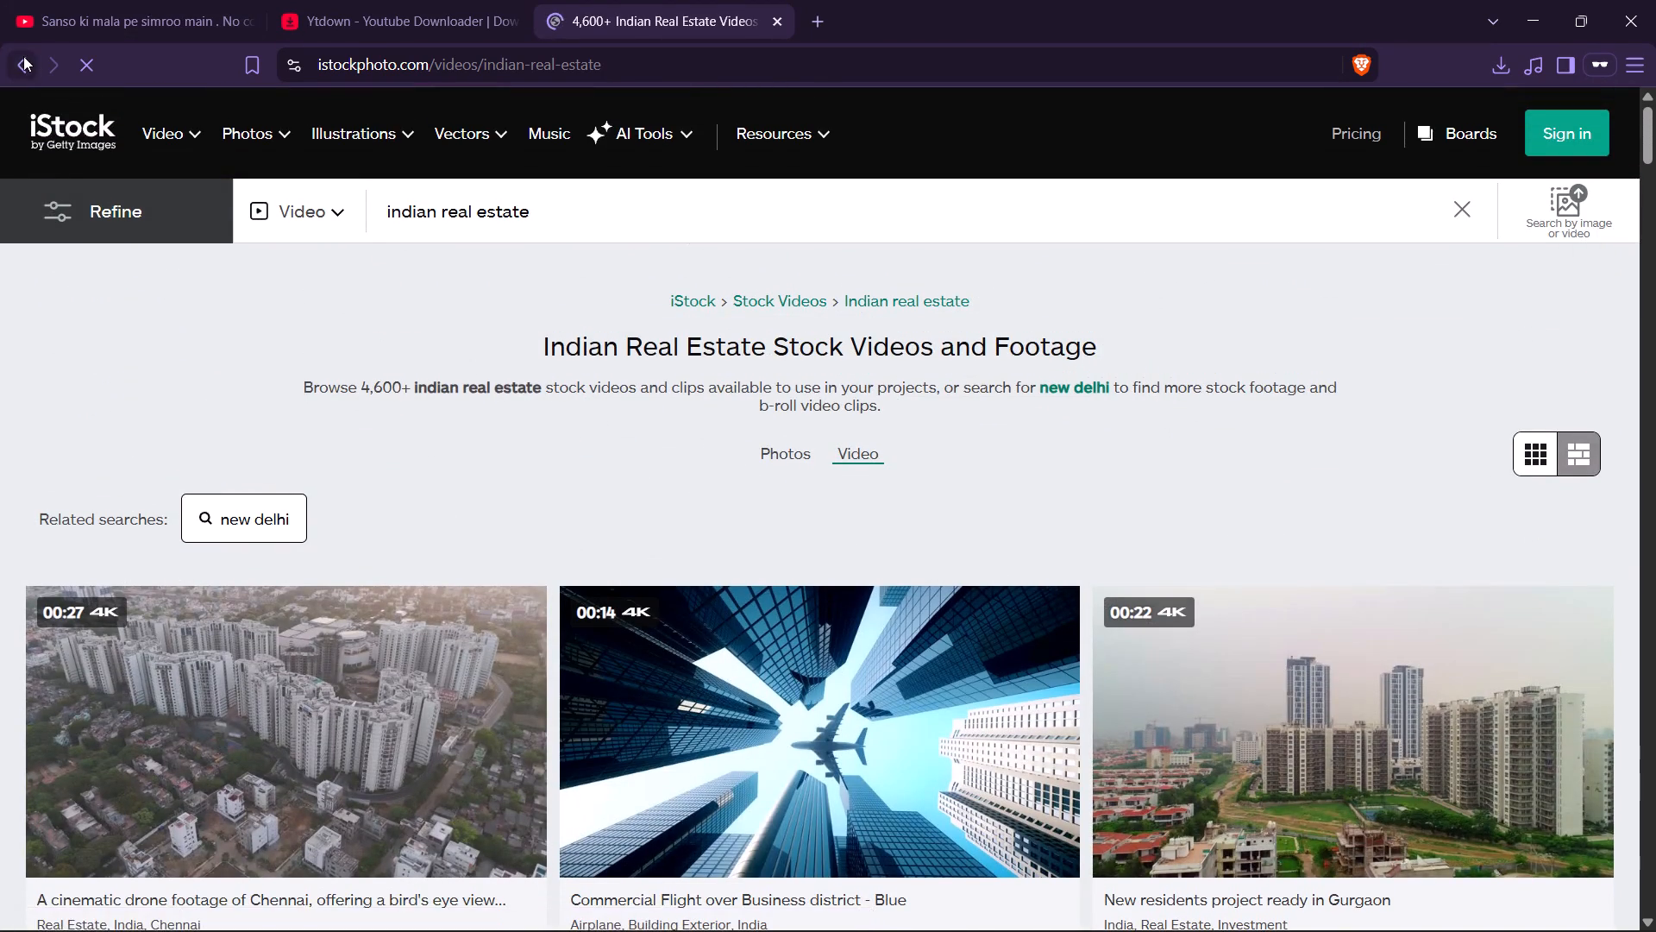
left_click(23, 56)
Replace the web search with "pinterest" and open the Pinterest website from the results.
left_click(472, 134)
key("ctrl+a")
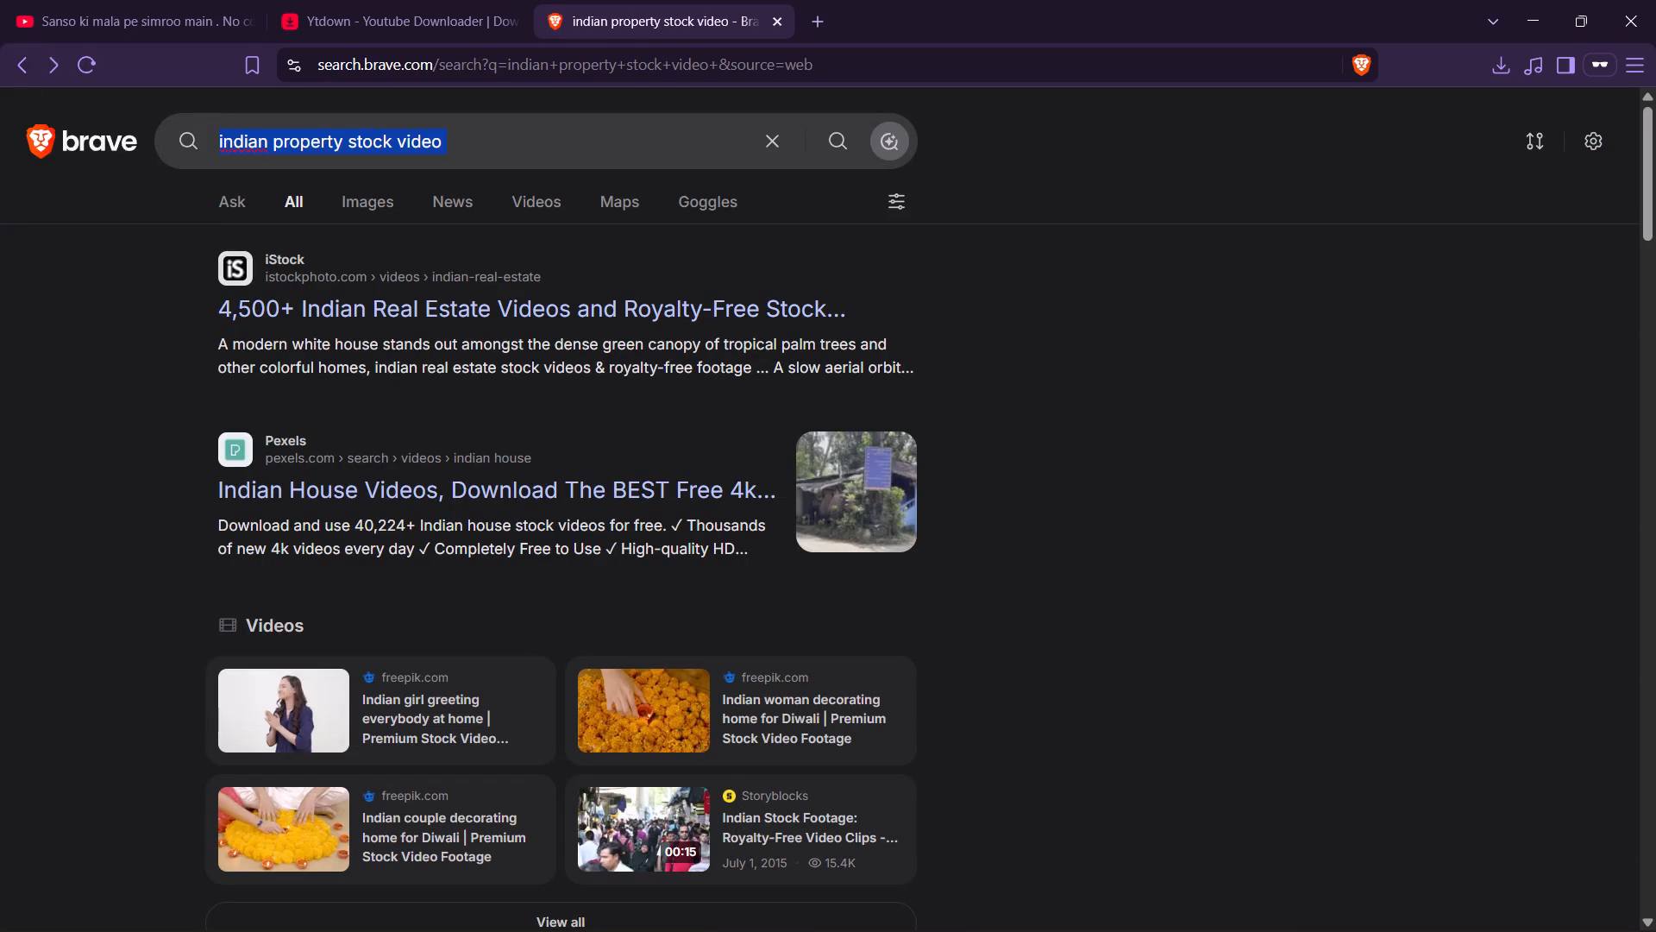
type("pio")
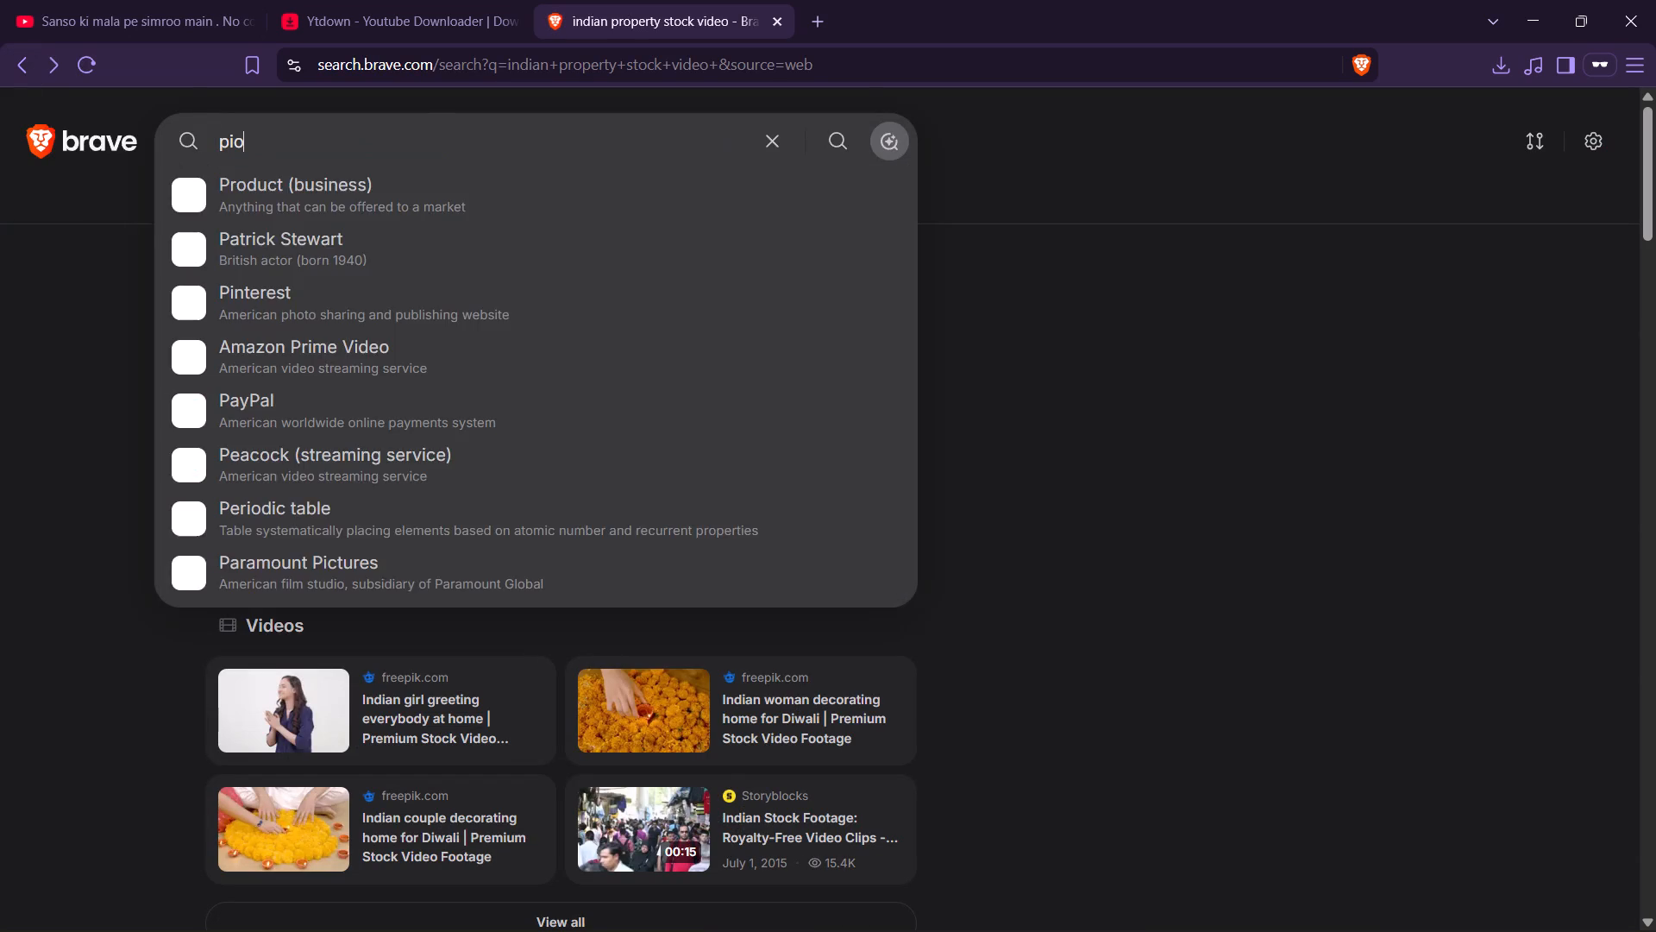
key("BackSpace")
key("n")
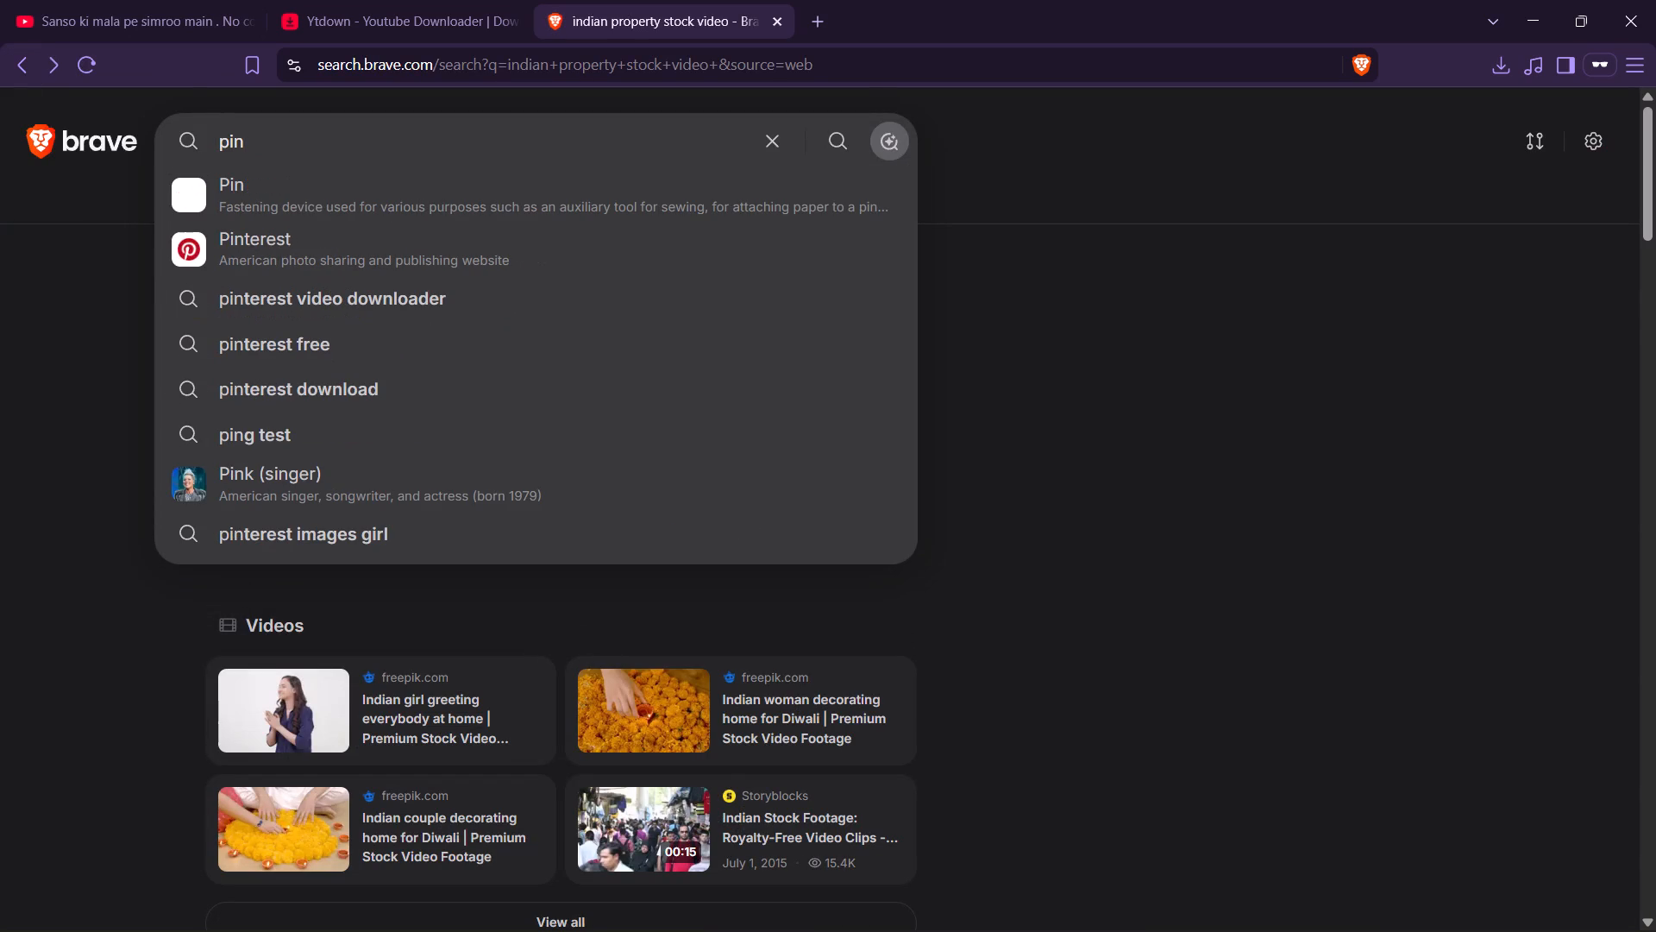
key("Down")
key("Down")
key("Return")
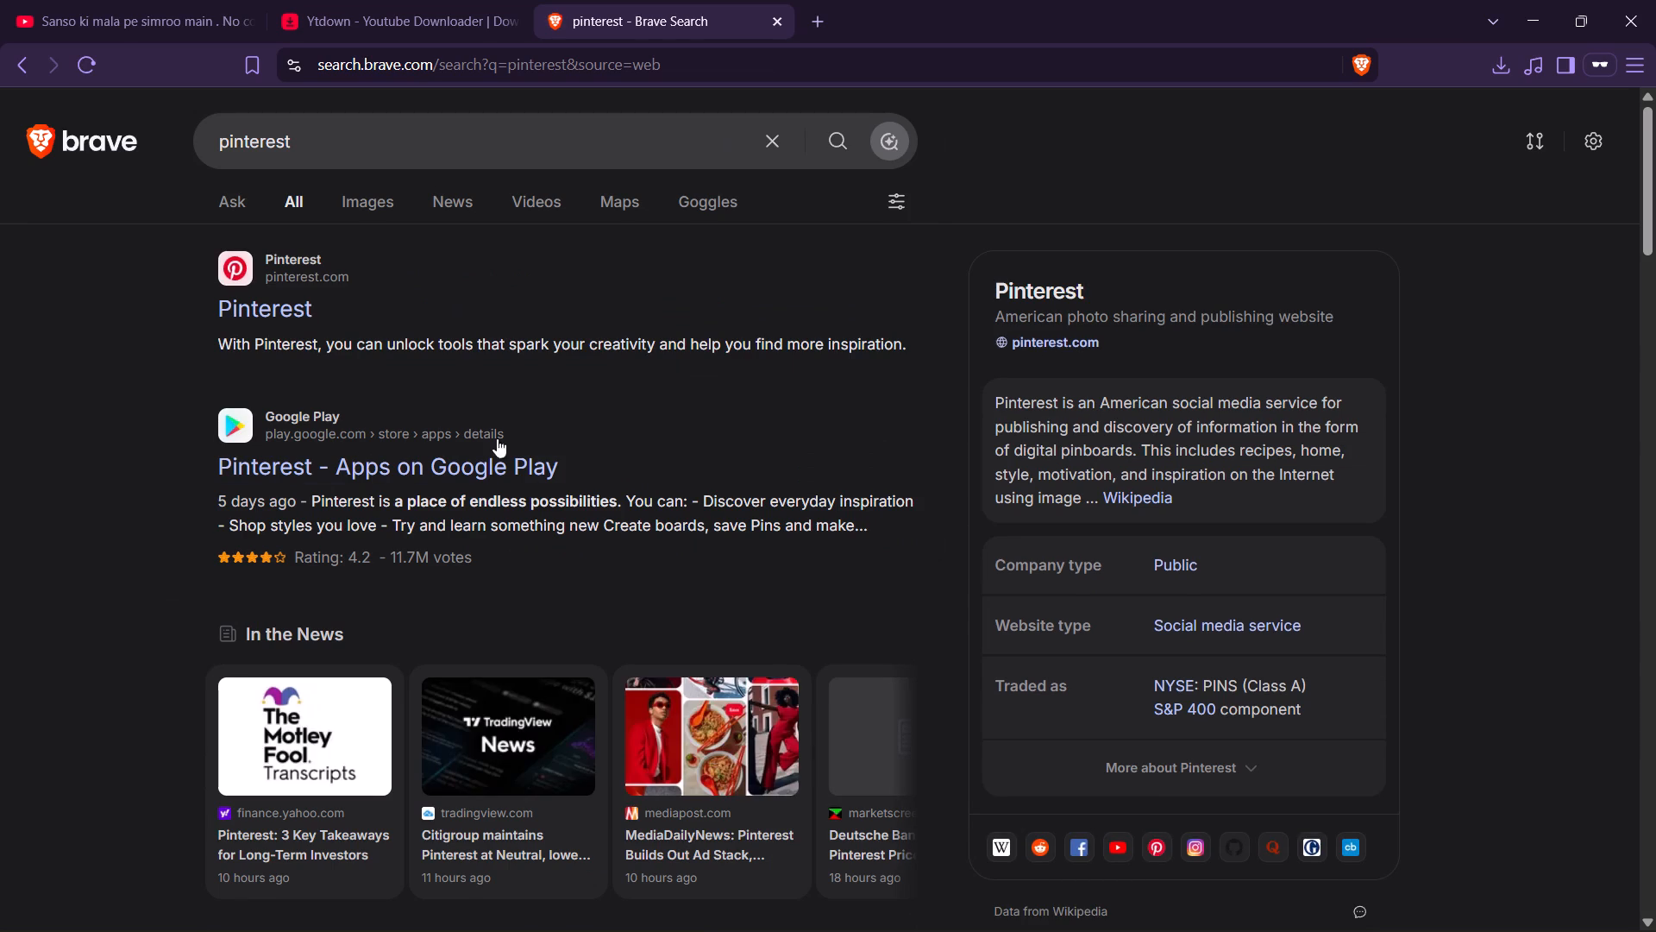
left_click(267, 312)
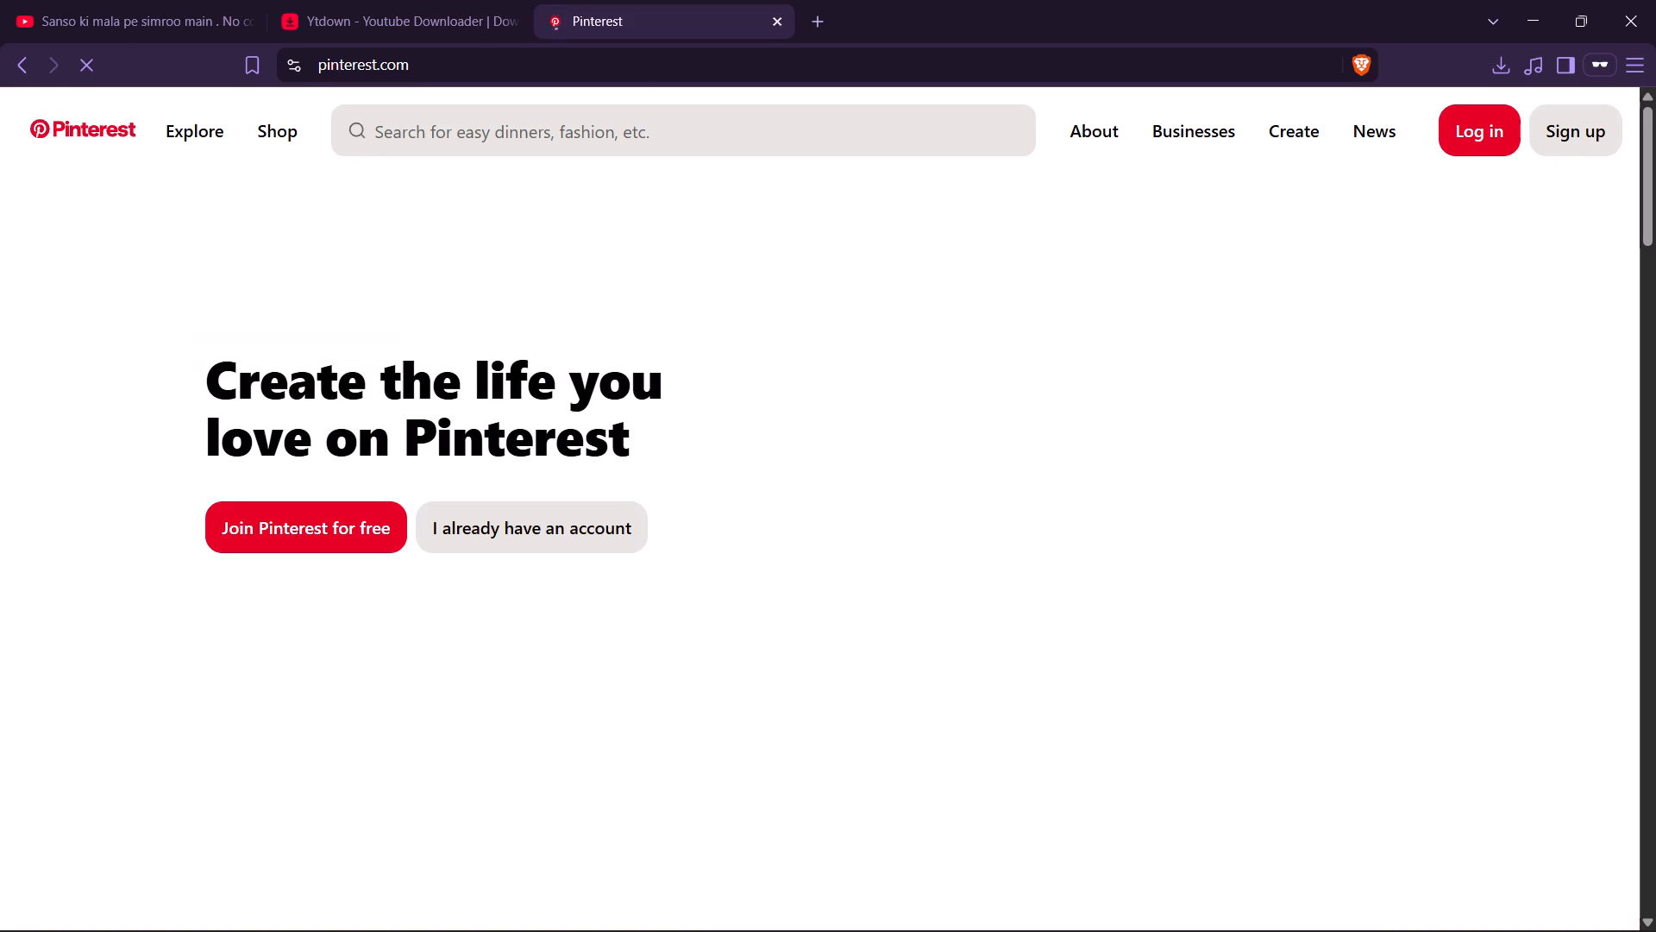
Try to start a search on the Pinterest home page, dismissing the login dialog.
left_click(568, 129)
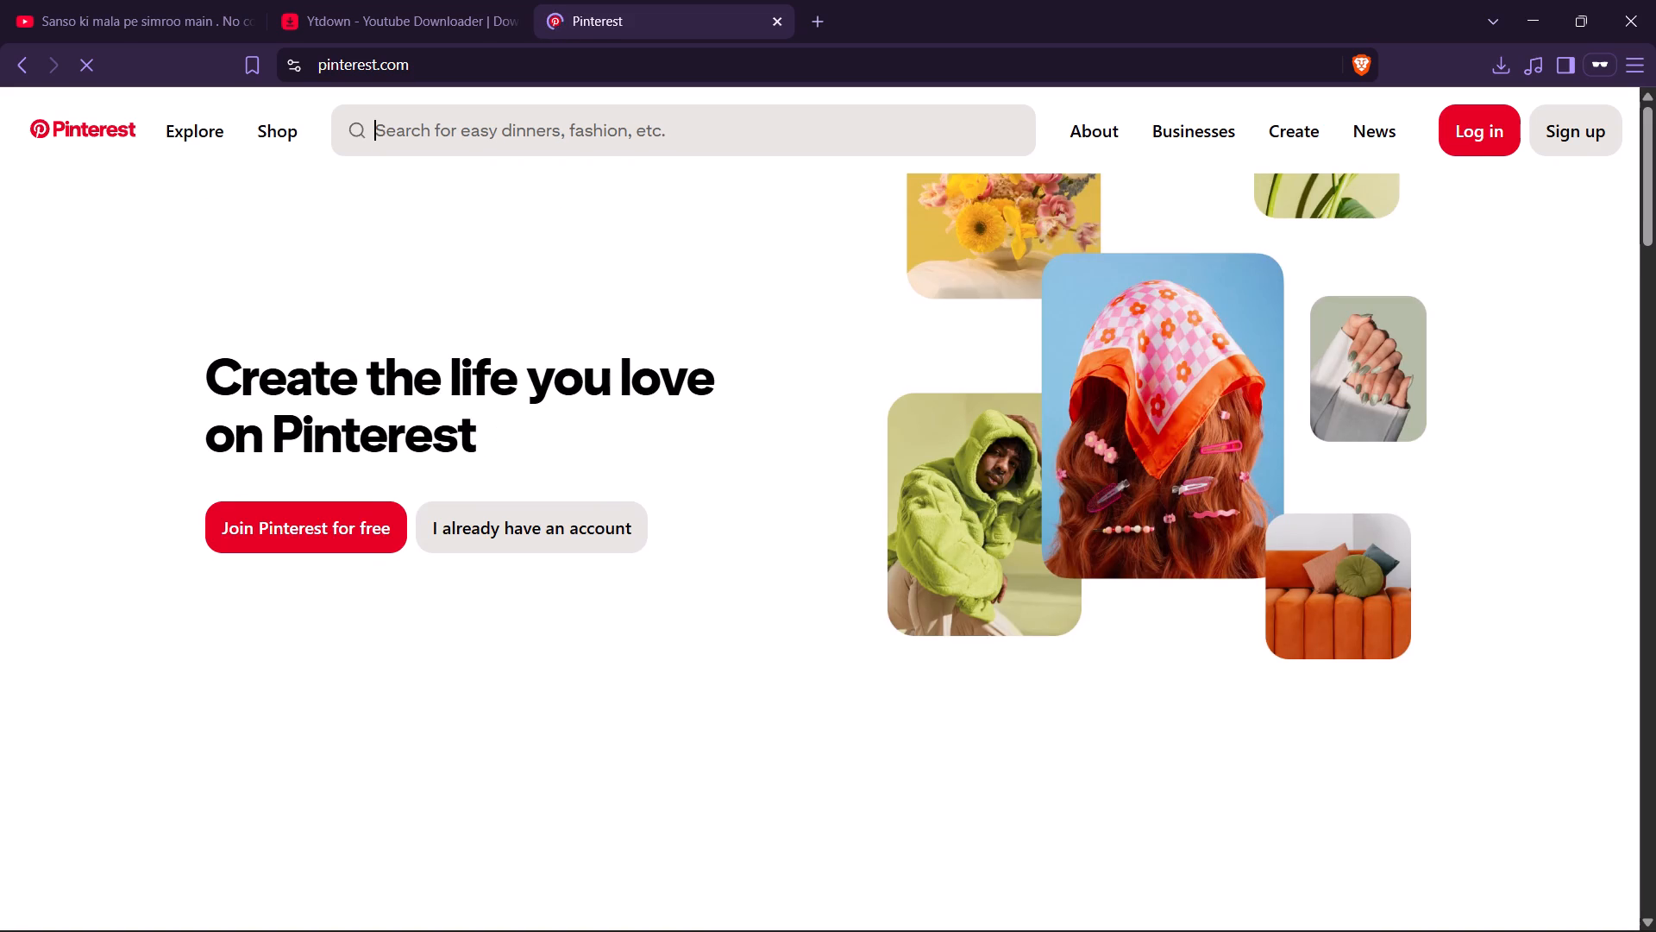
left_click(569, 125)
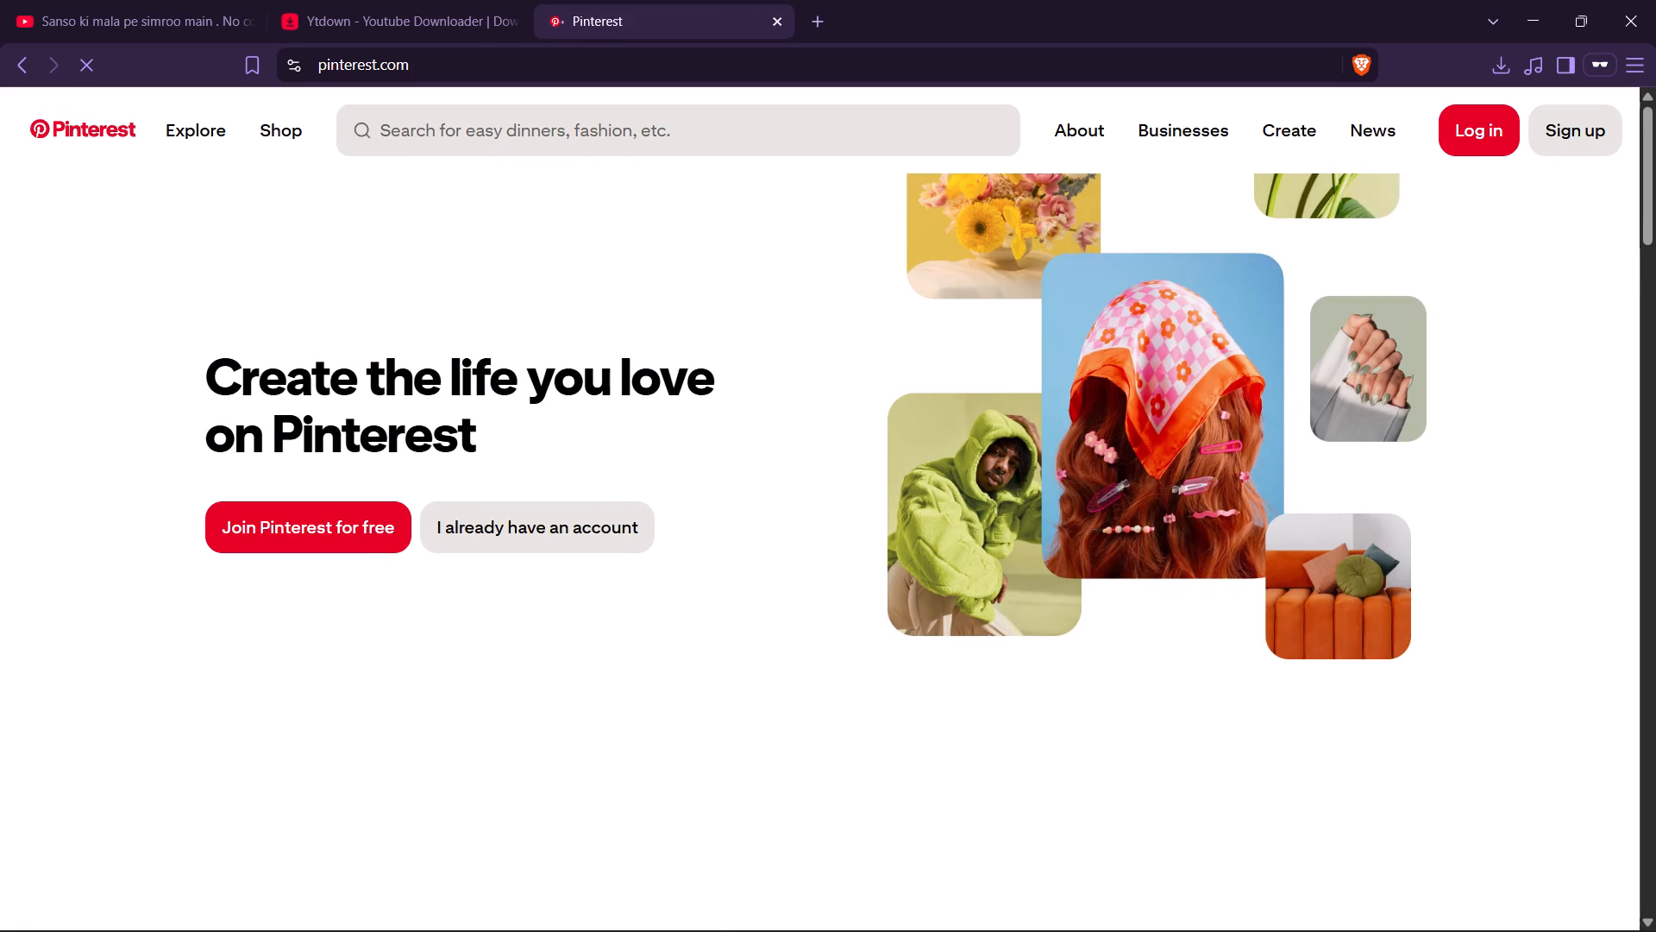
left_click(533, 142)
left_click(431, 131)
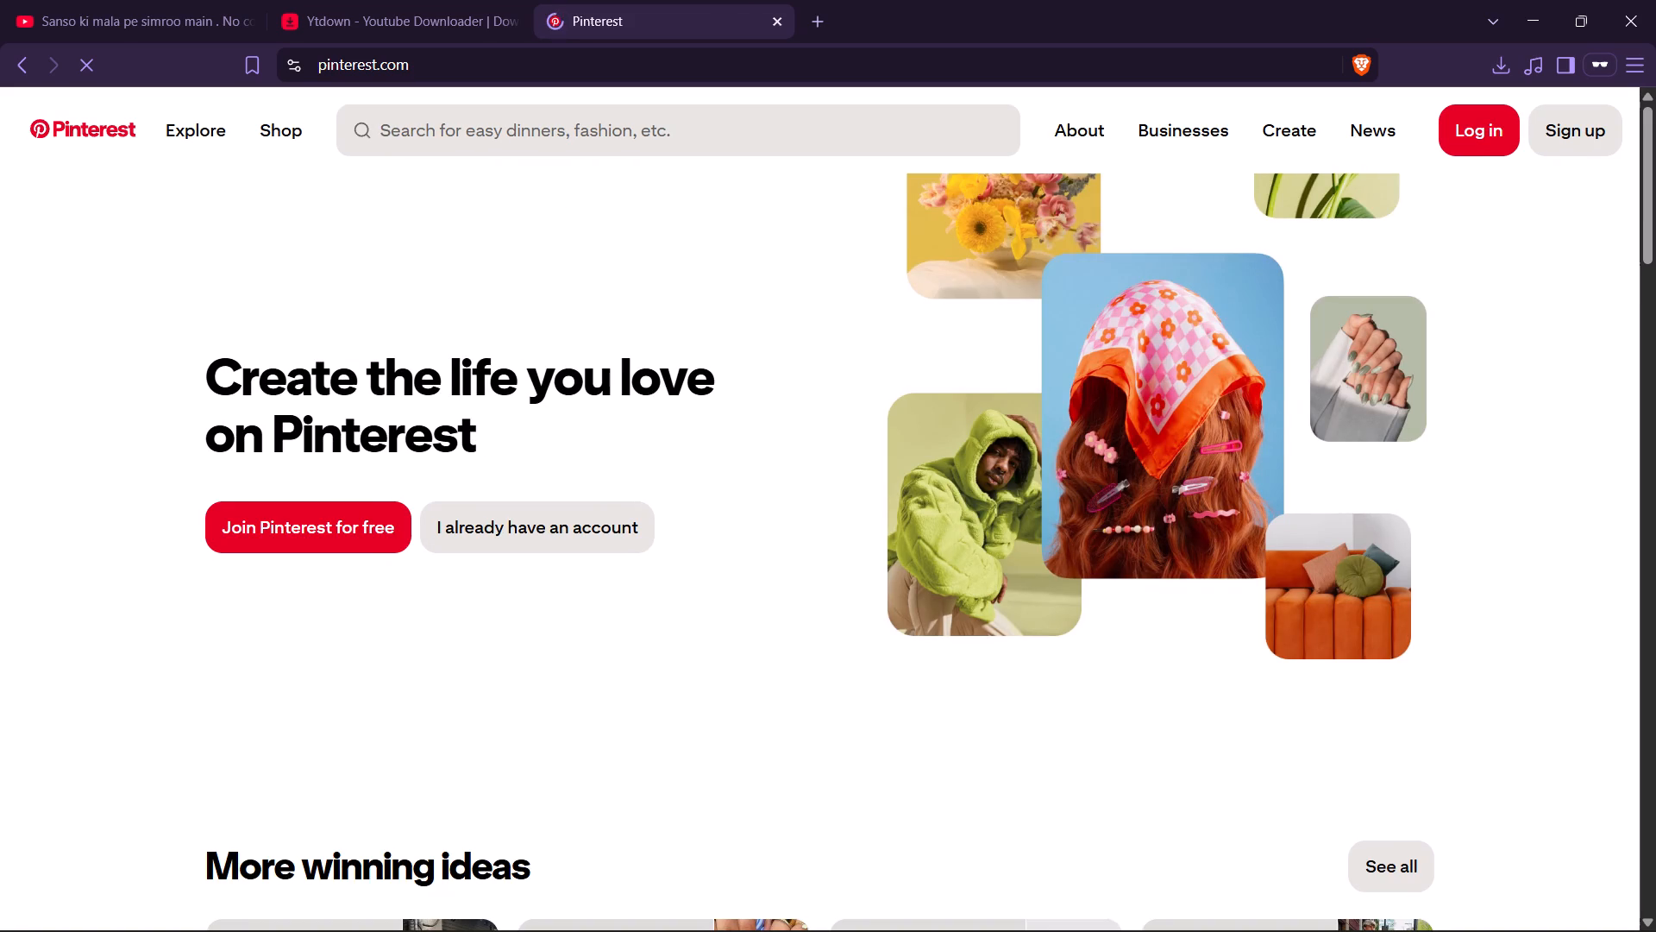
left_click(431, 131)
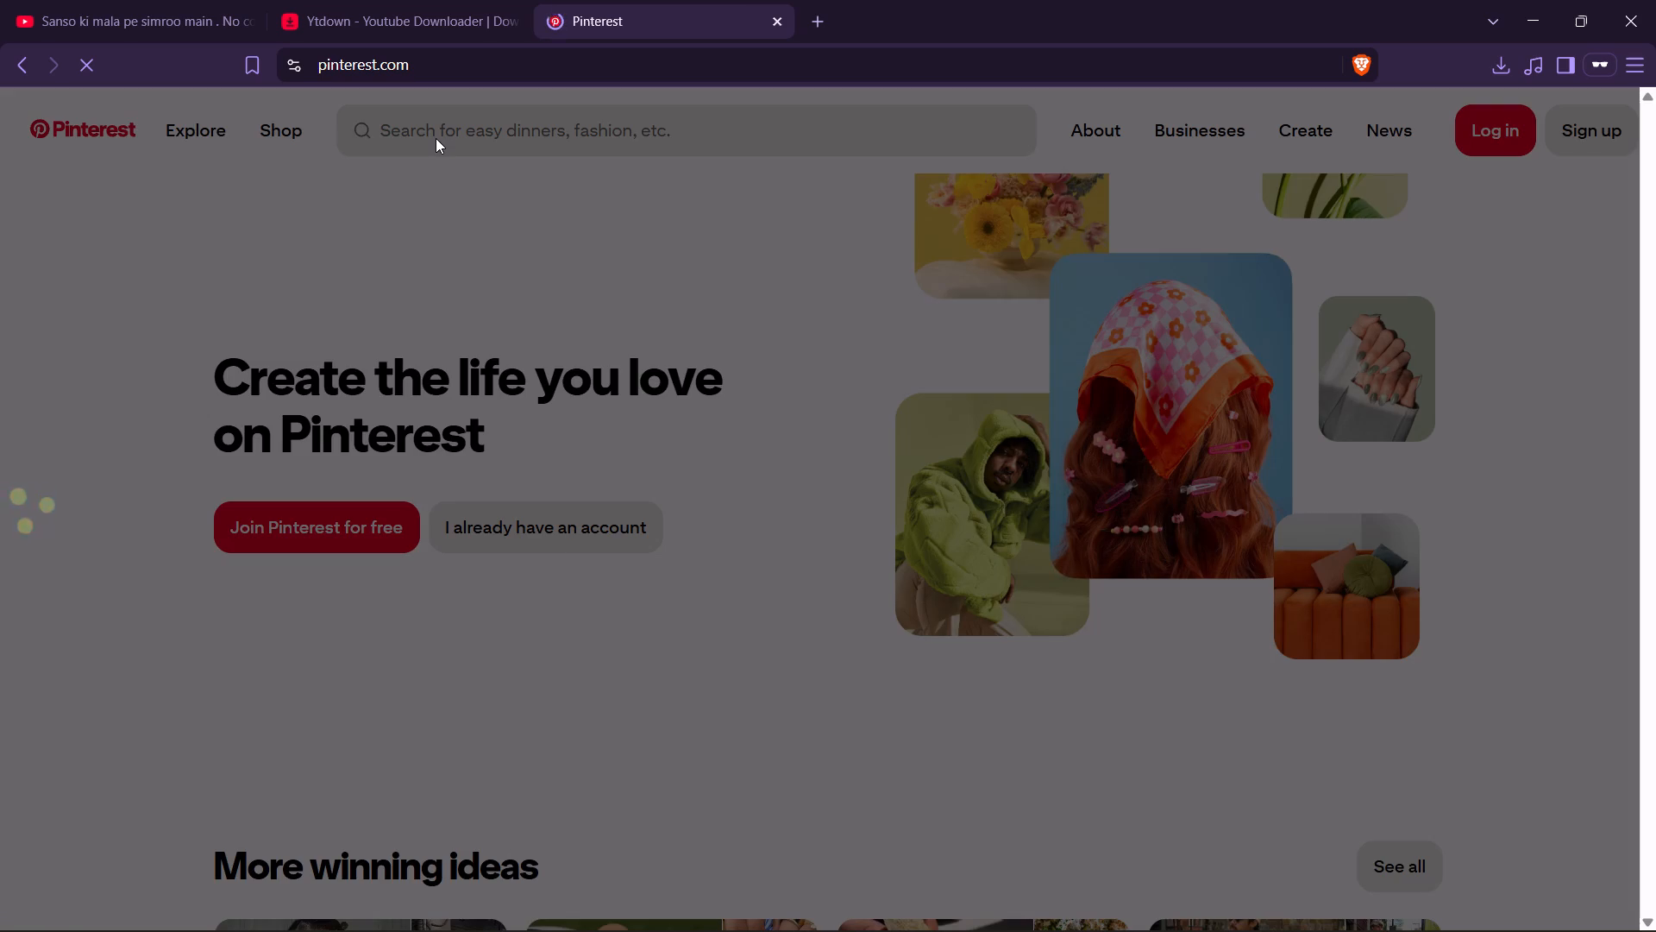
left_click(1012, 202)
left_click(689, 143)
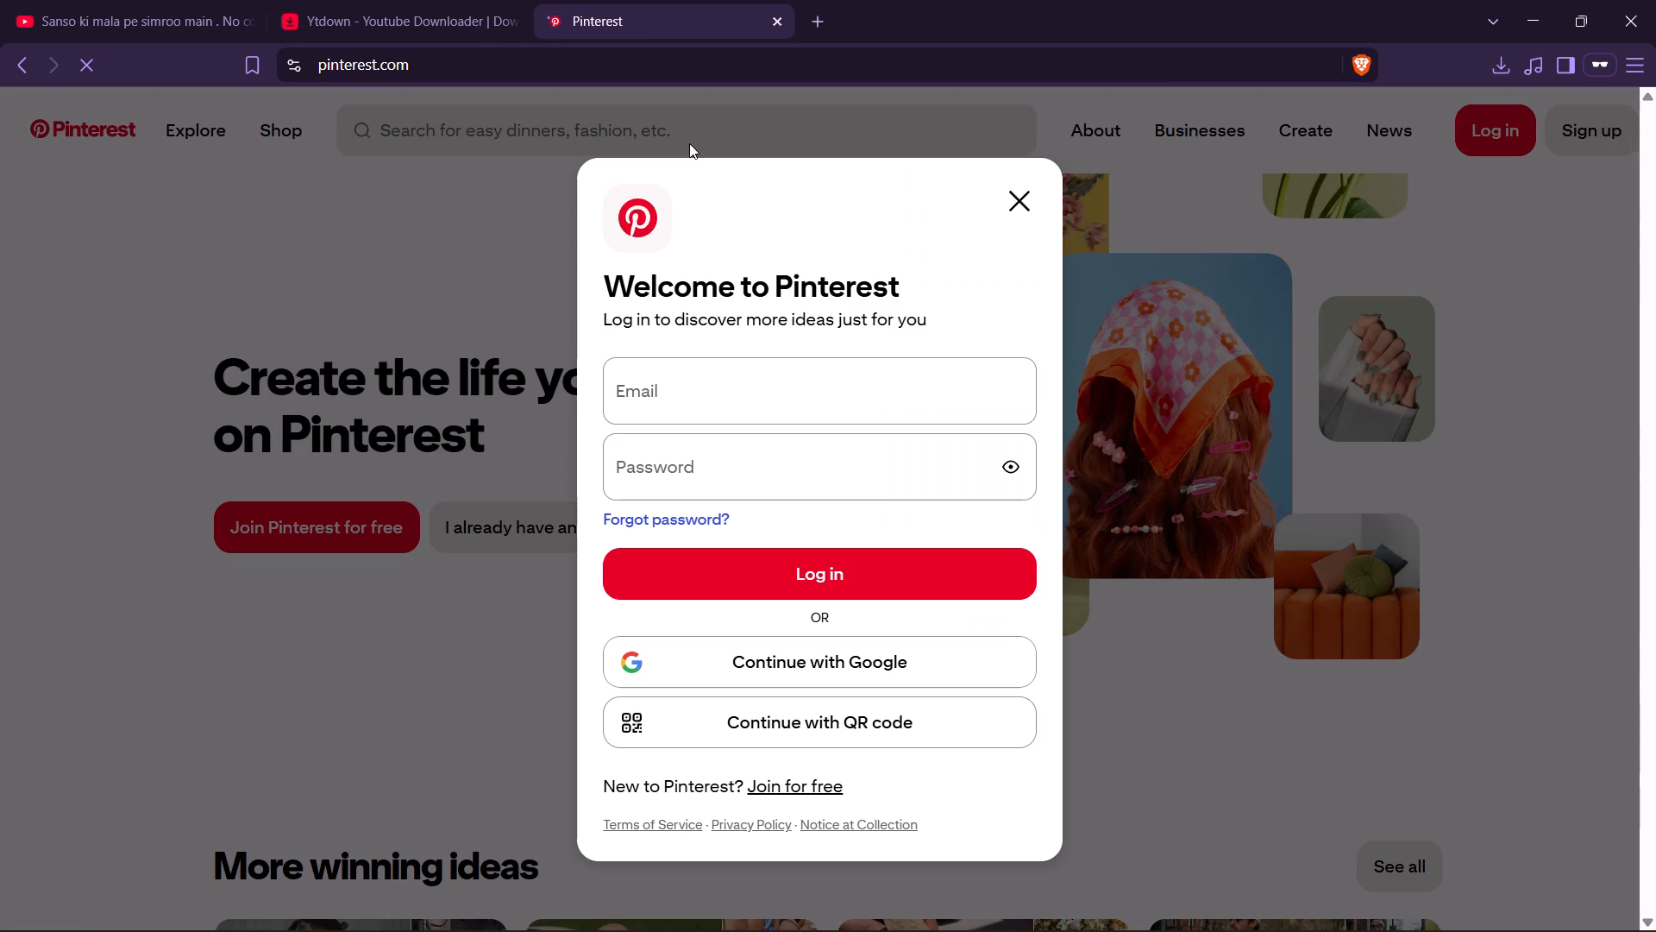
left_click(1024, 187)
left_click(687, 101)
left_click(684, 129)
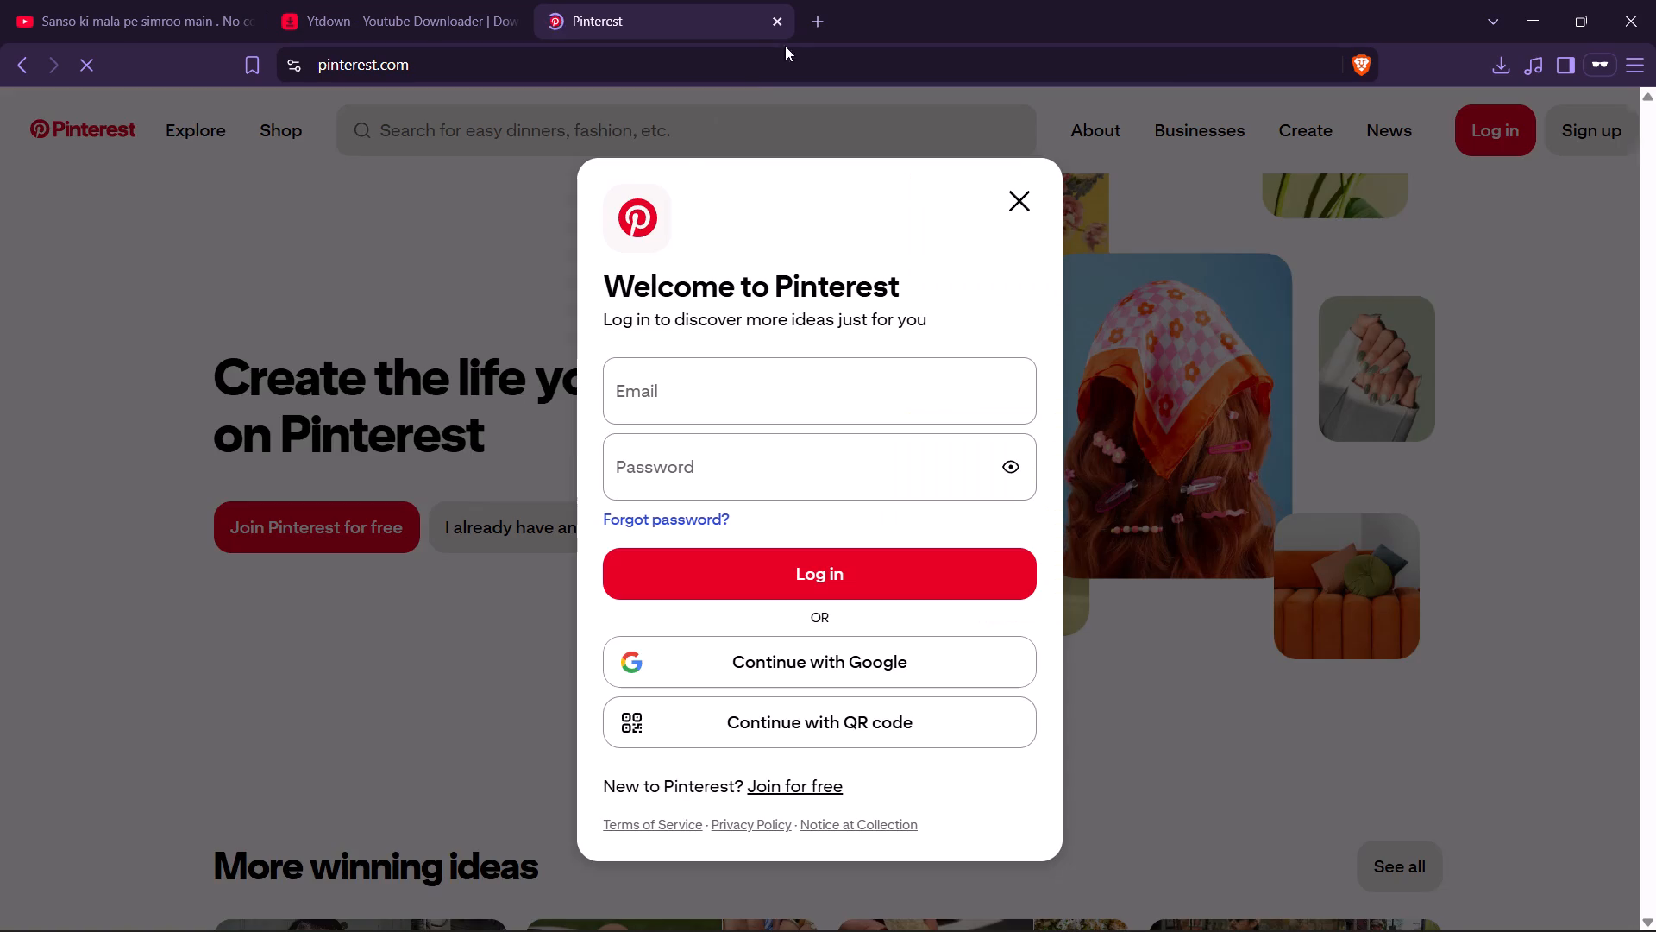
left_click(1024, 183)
Close the Pinterest tab and minimise the browser to reveal the desktop.
left_click(777, 25)
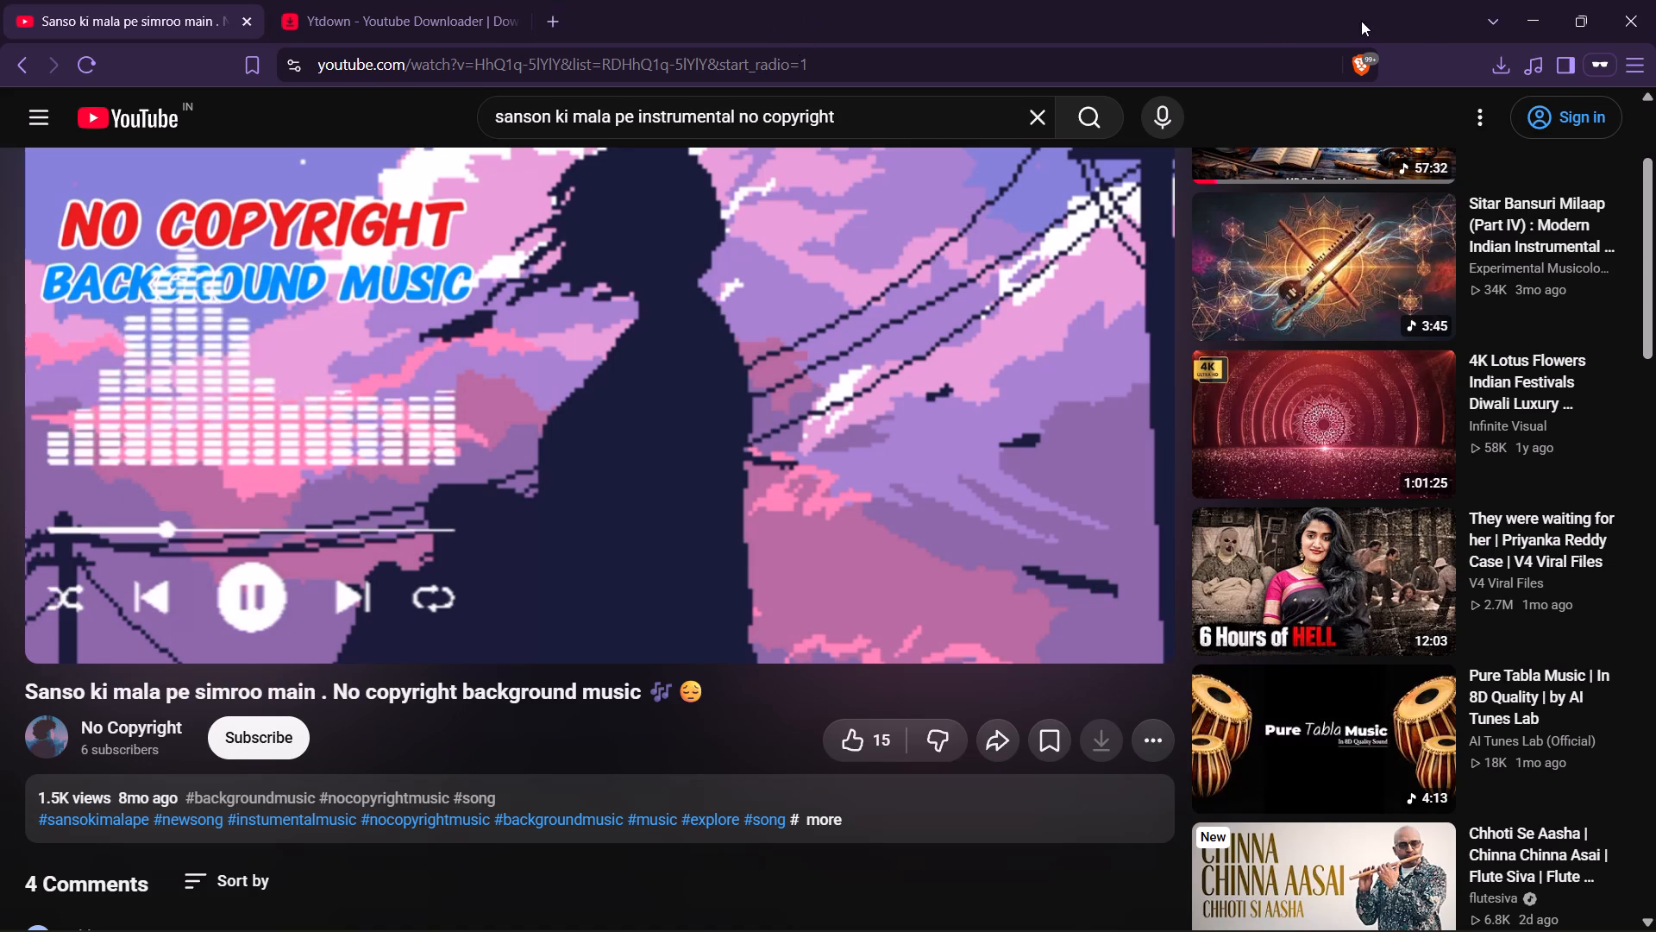
left_click(1540, 2)
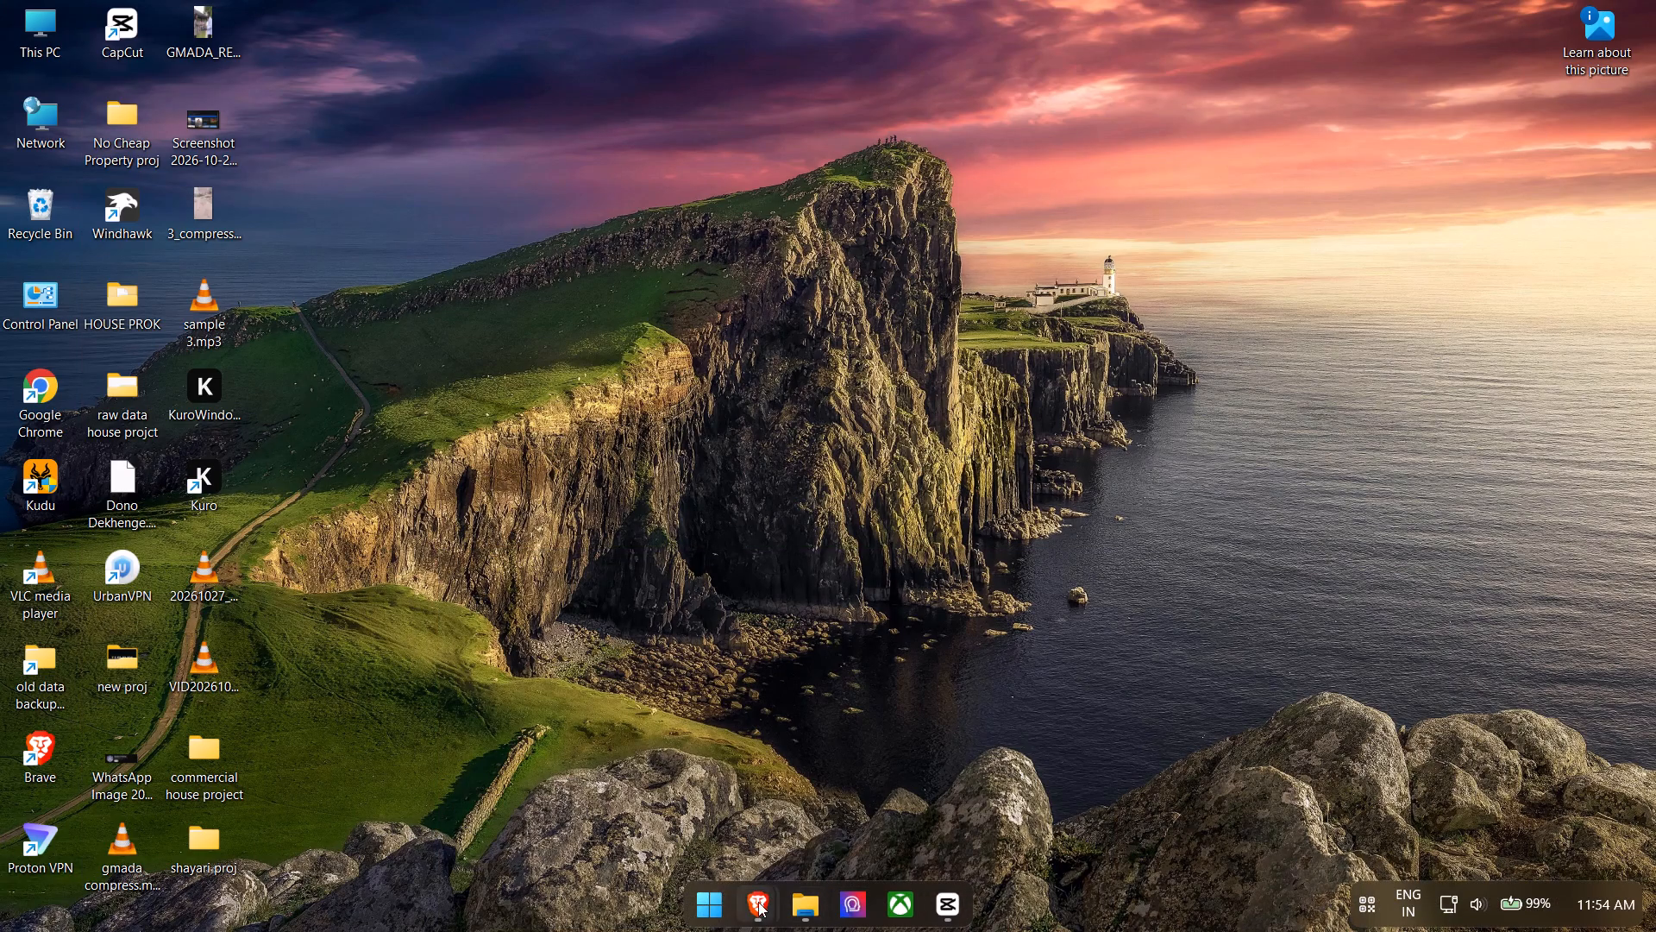
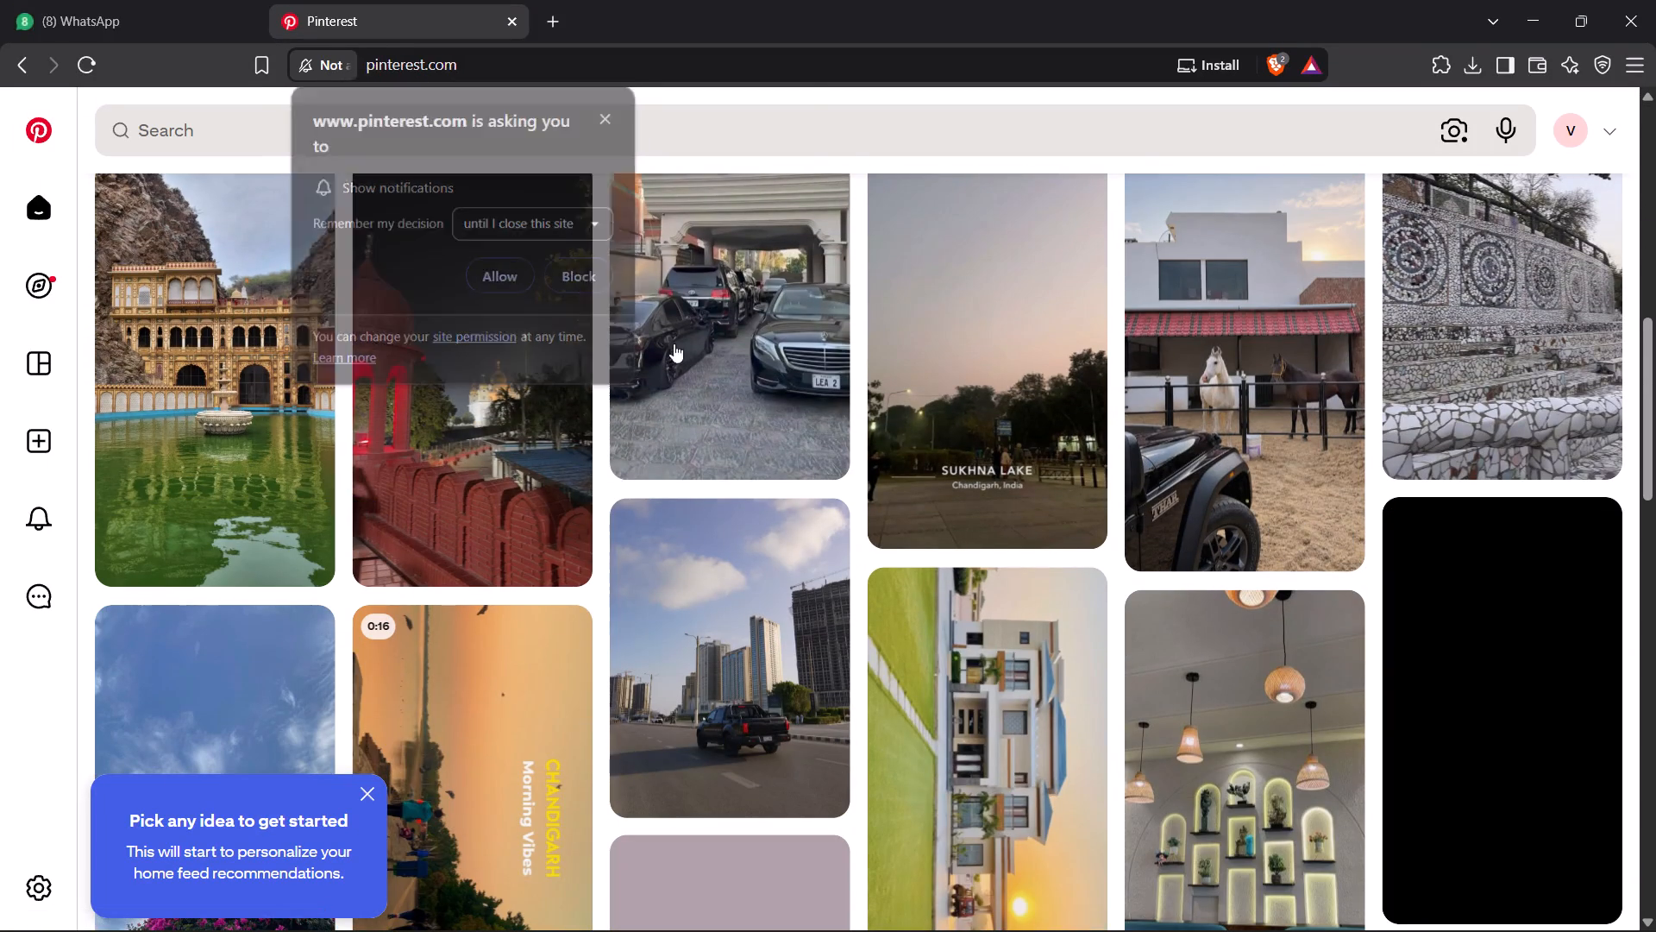
Browse the Pinterest home feed for usable Indian house and city visuals.
scroll(1277, 567, "down", 1)
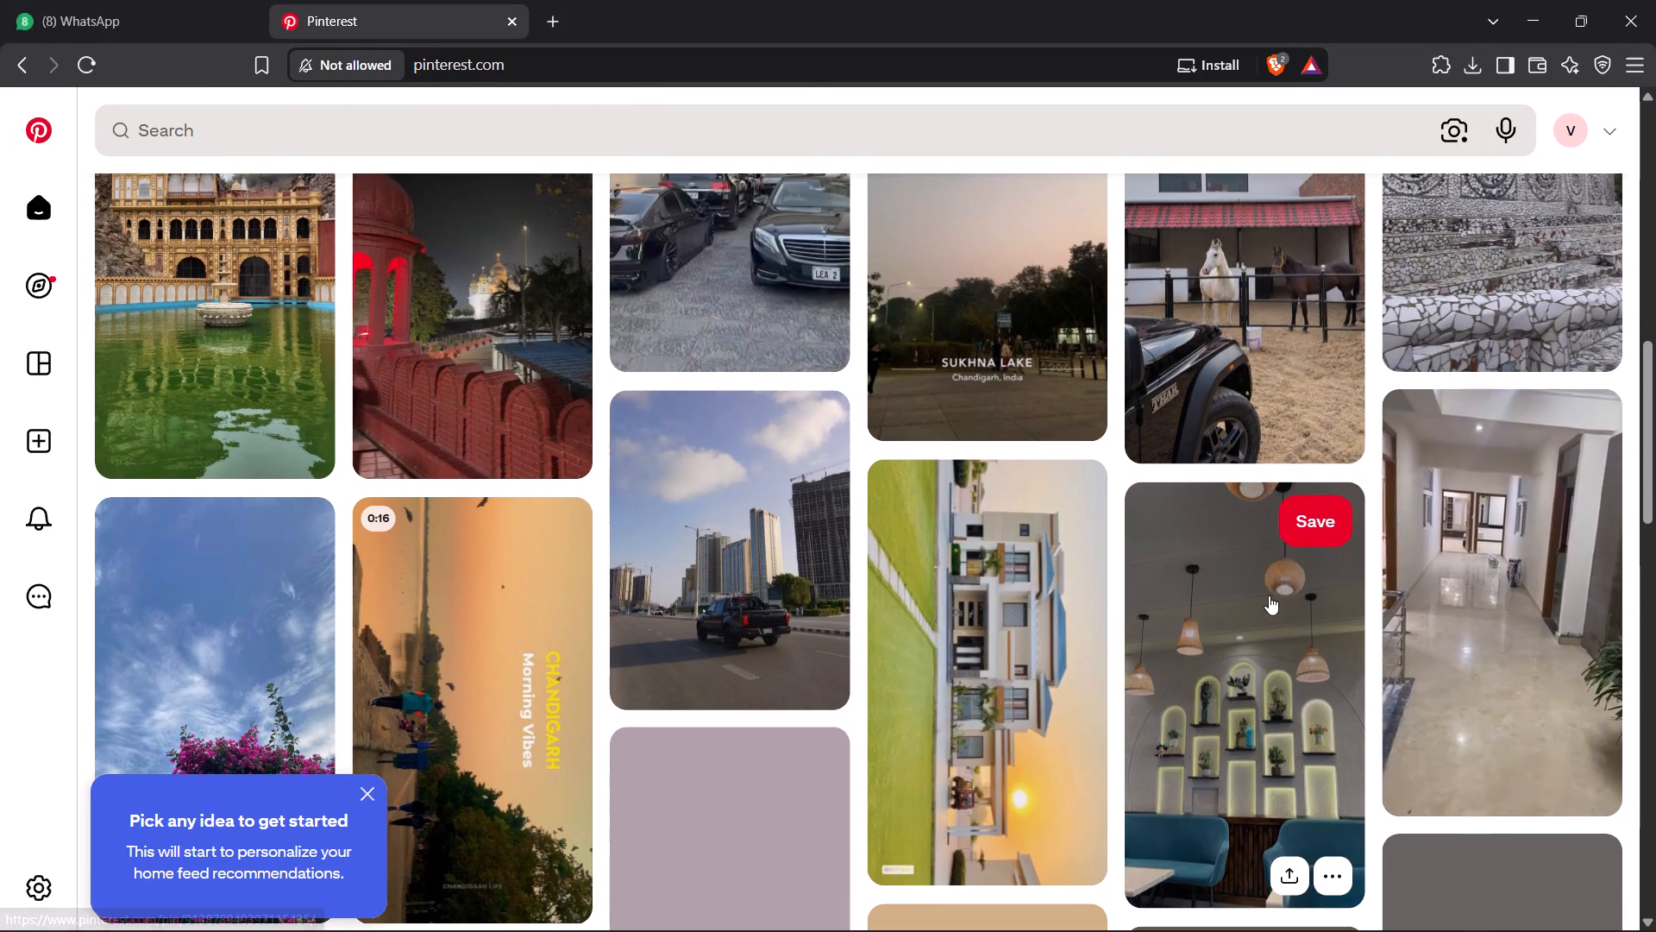
scroll(768, 606, "up", 8)
scroll(711, 587, "down", 8)
scroll(705, 591, "up", 3)
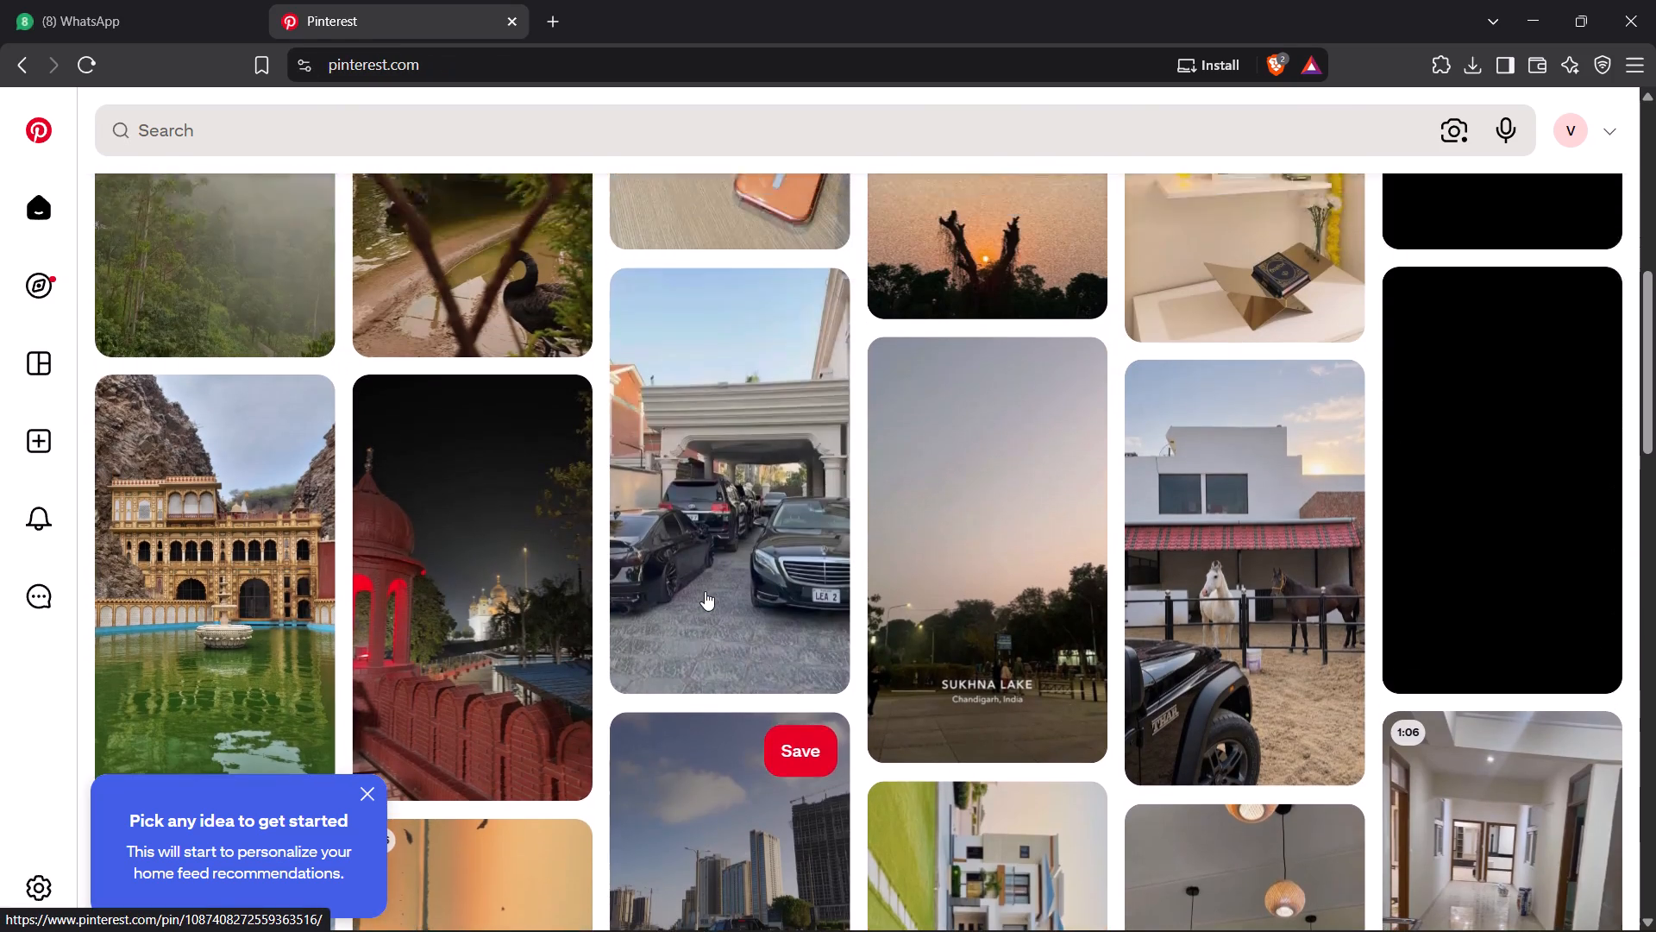
scroll(705, 591, "up", 7)
scroll(705, 591, "down", 8)
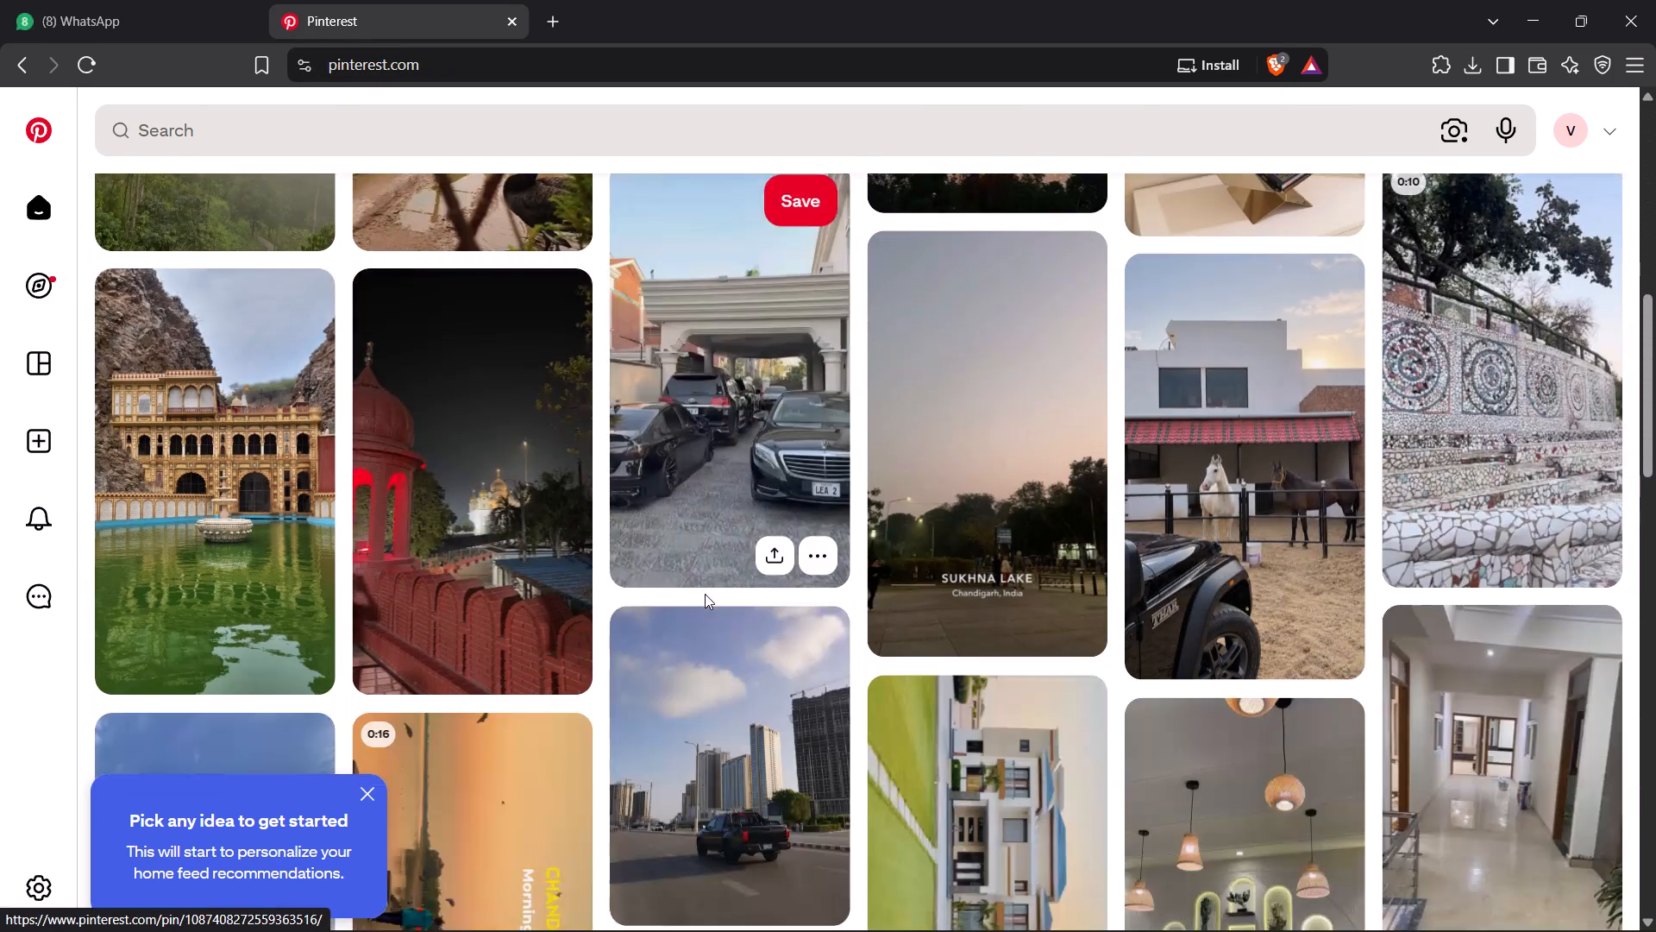
scroll(705, 594, "down", 4)
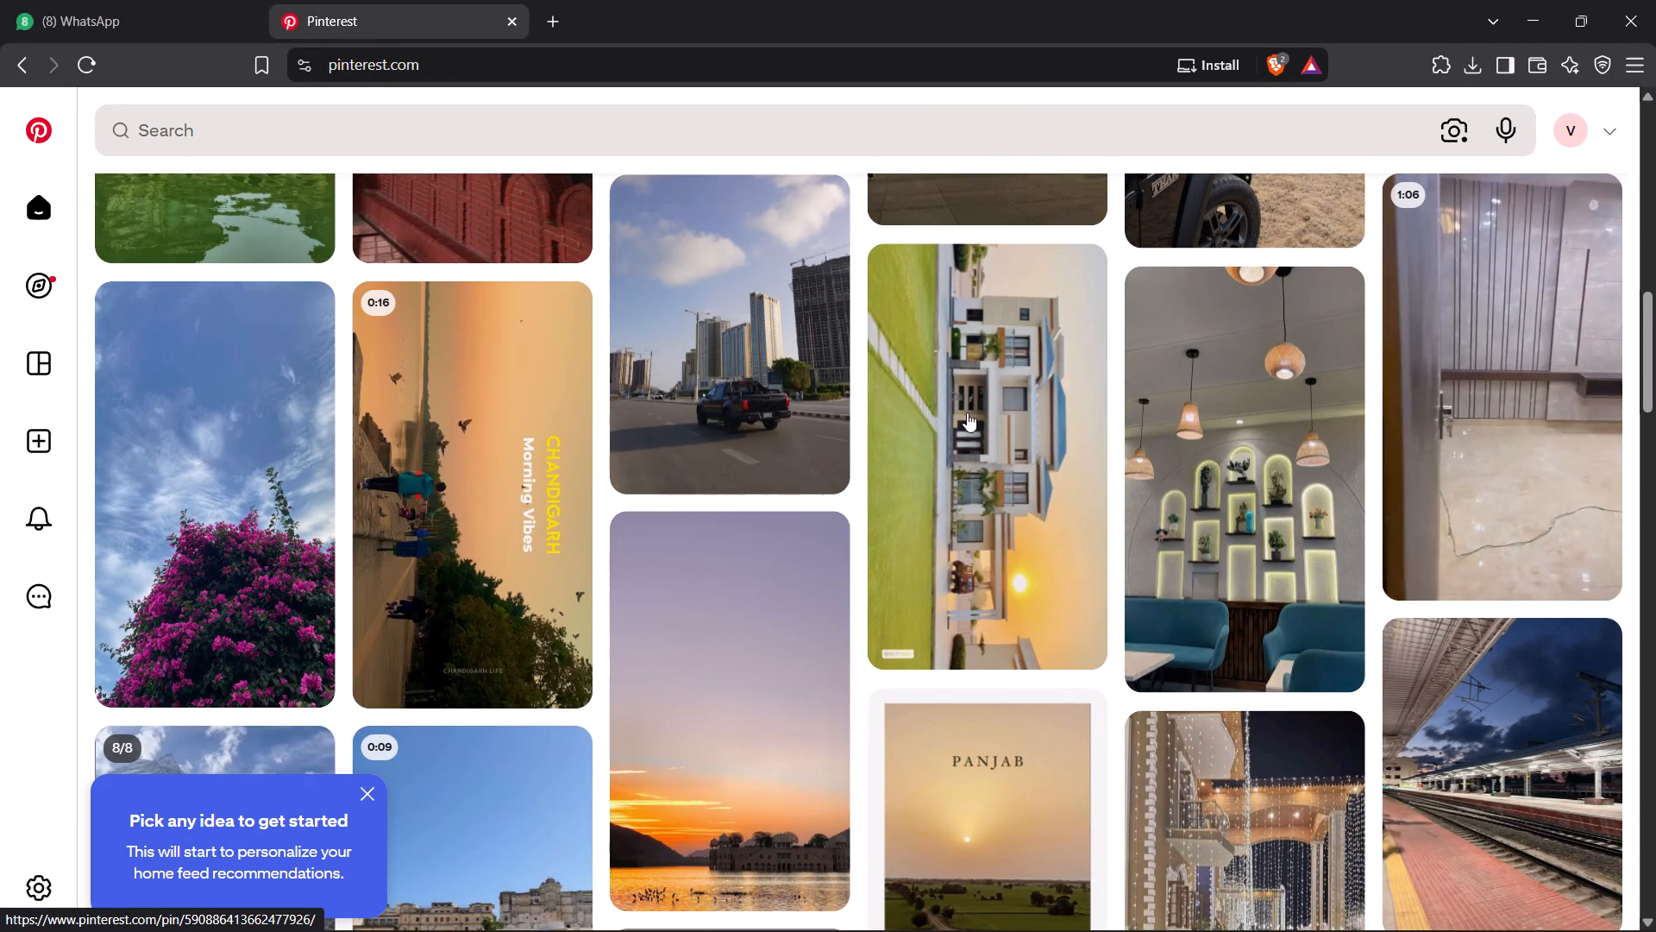
Switch to CapCut and play the vocals from the end of the classroom clip, then minimise the editor.
left_click(1513, 6)
left_click(959, 906)
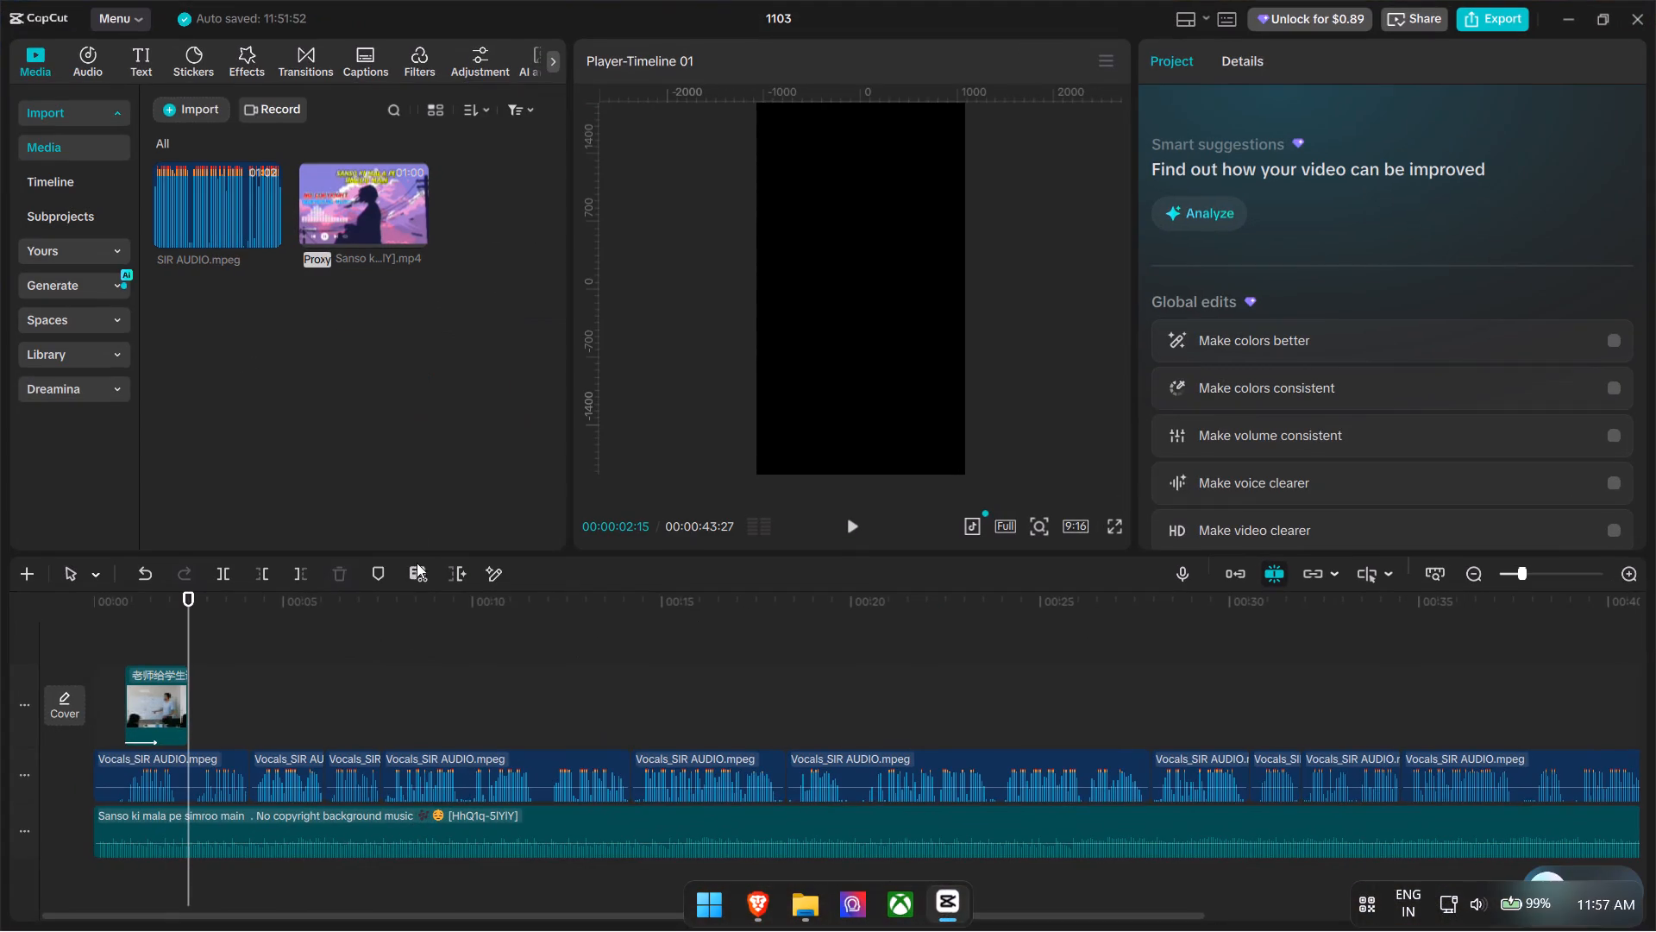
left_click(176, 639)
key("space")
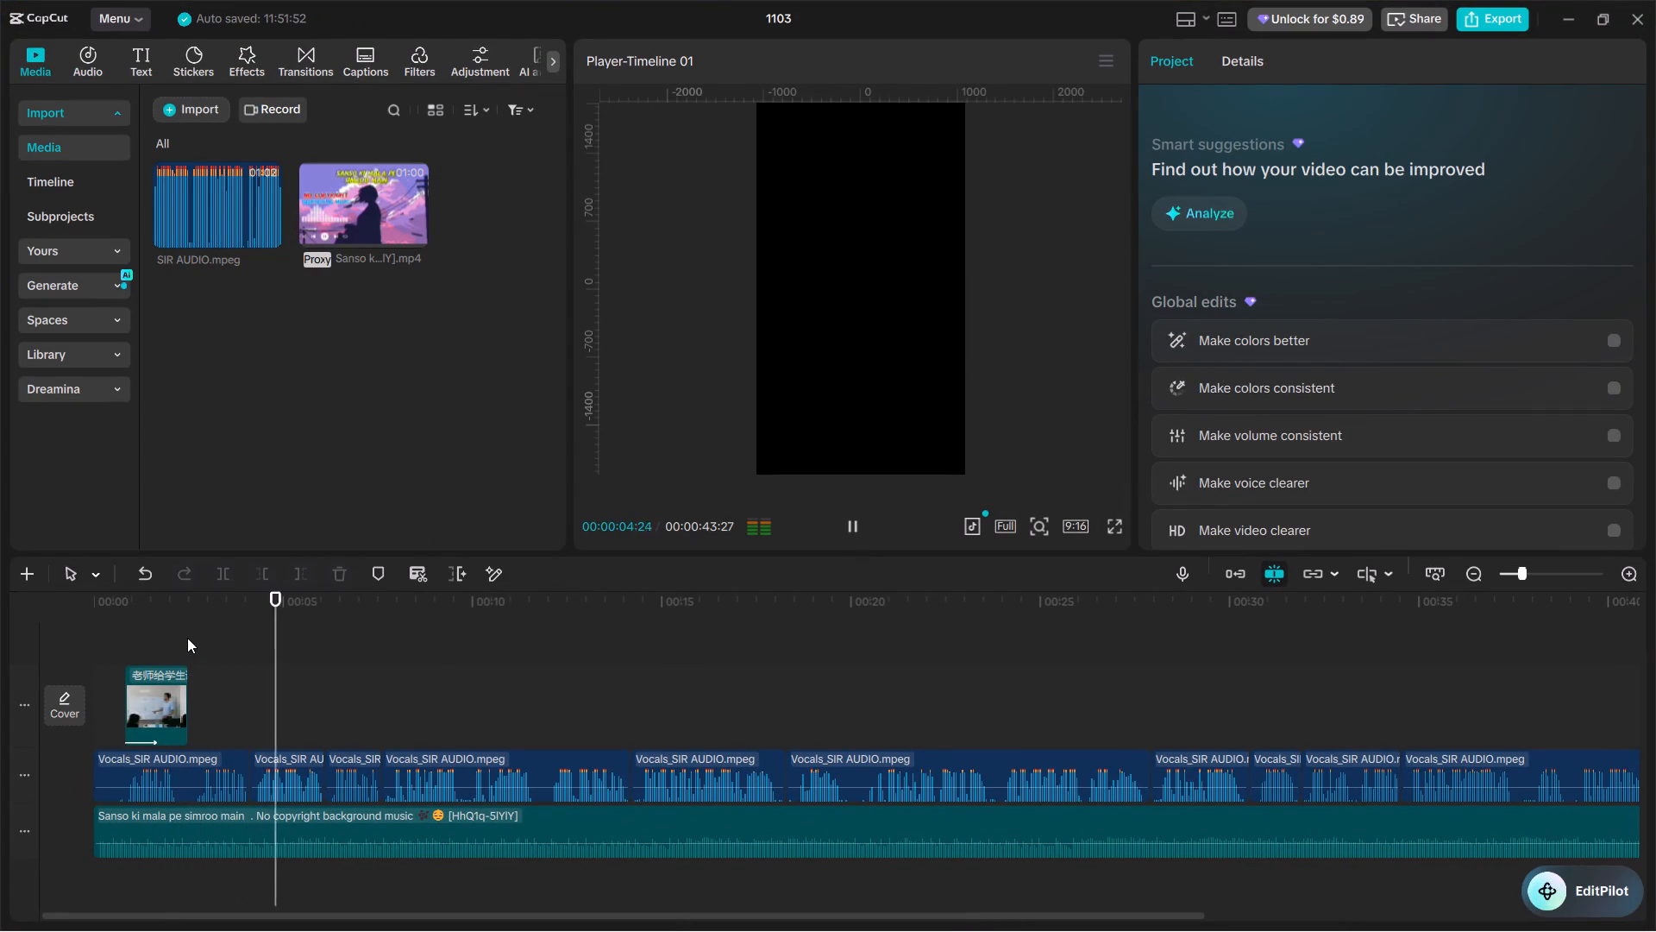
left_click(188, 635)
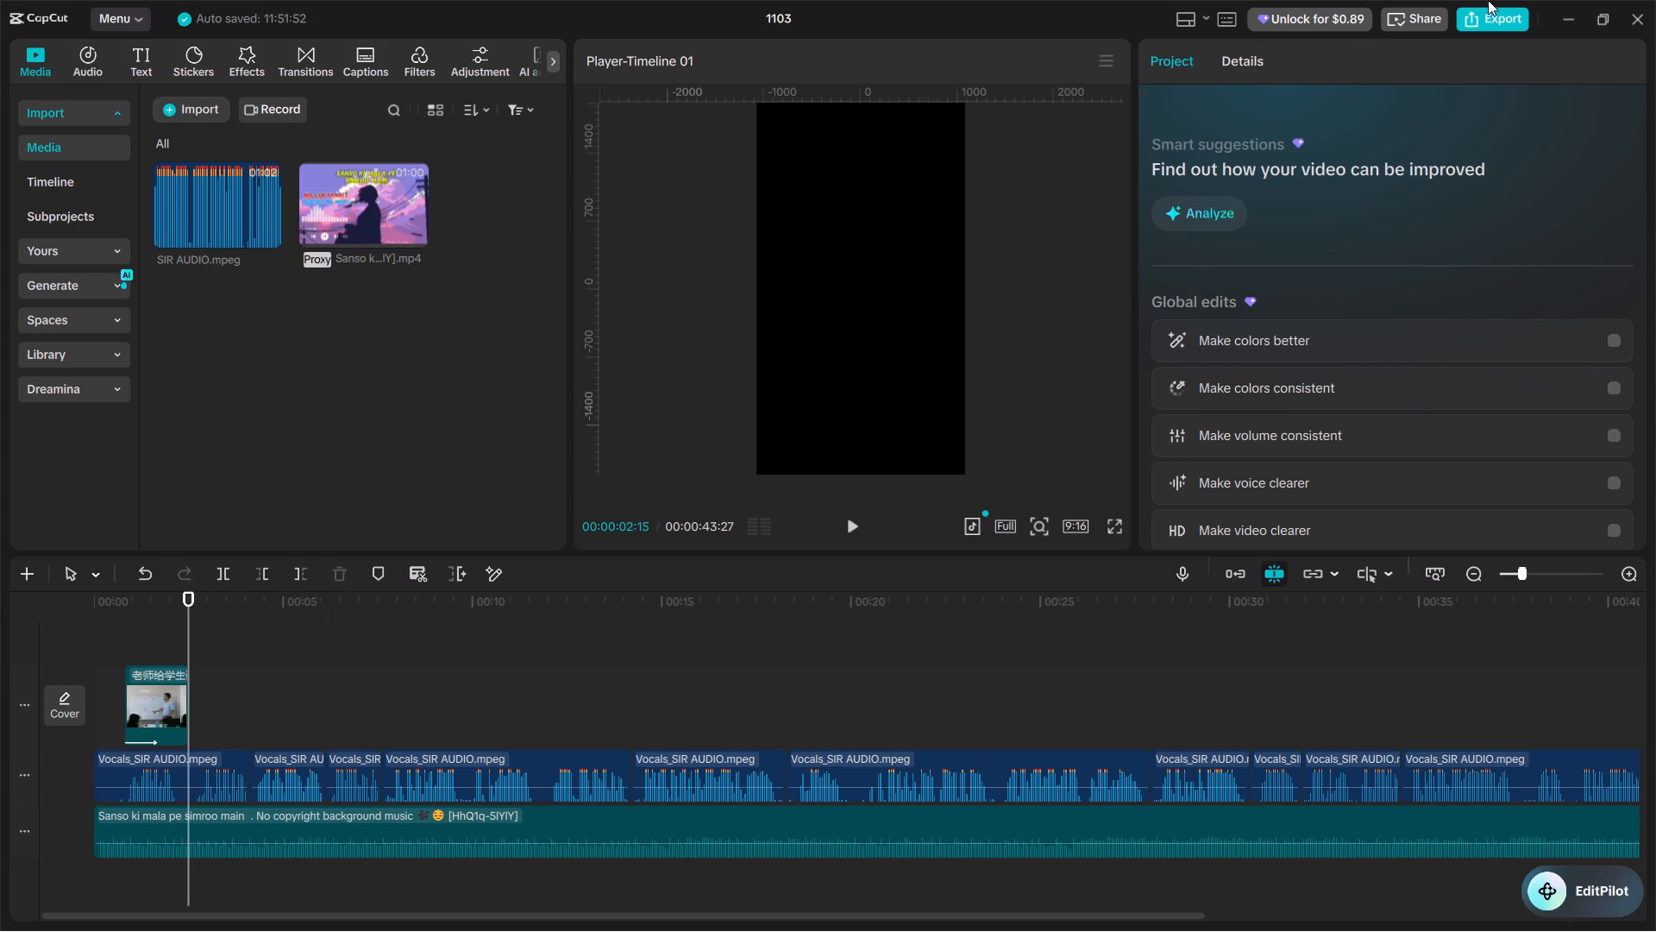
left_click(1578, 21)
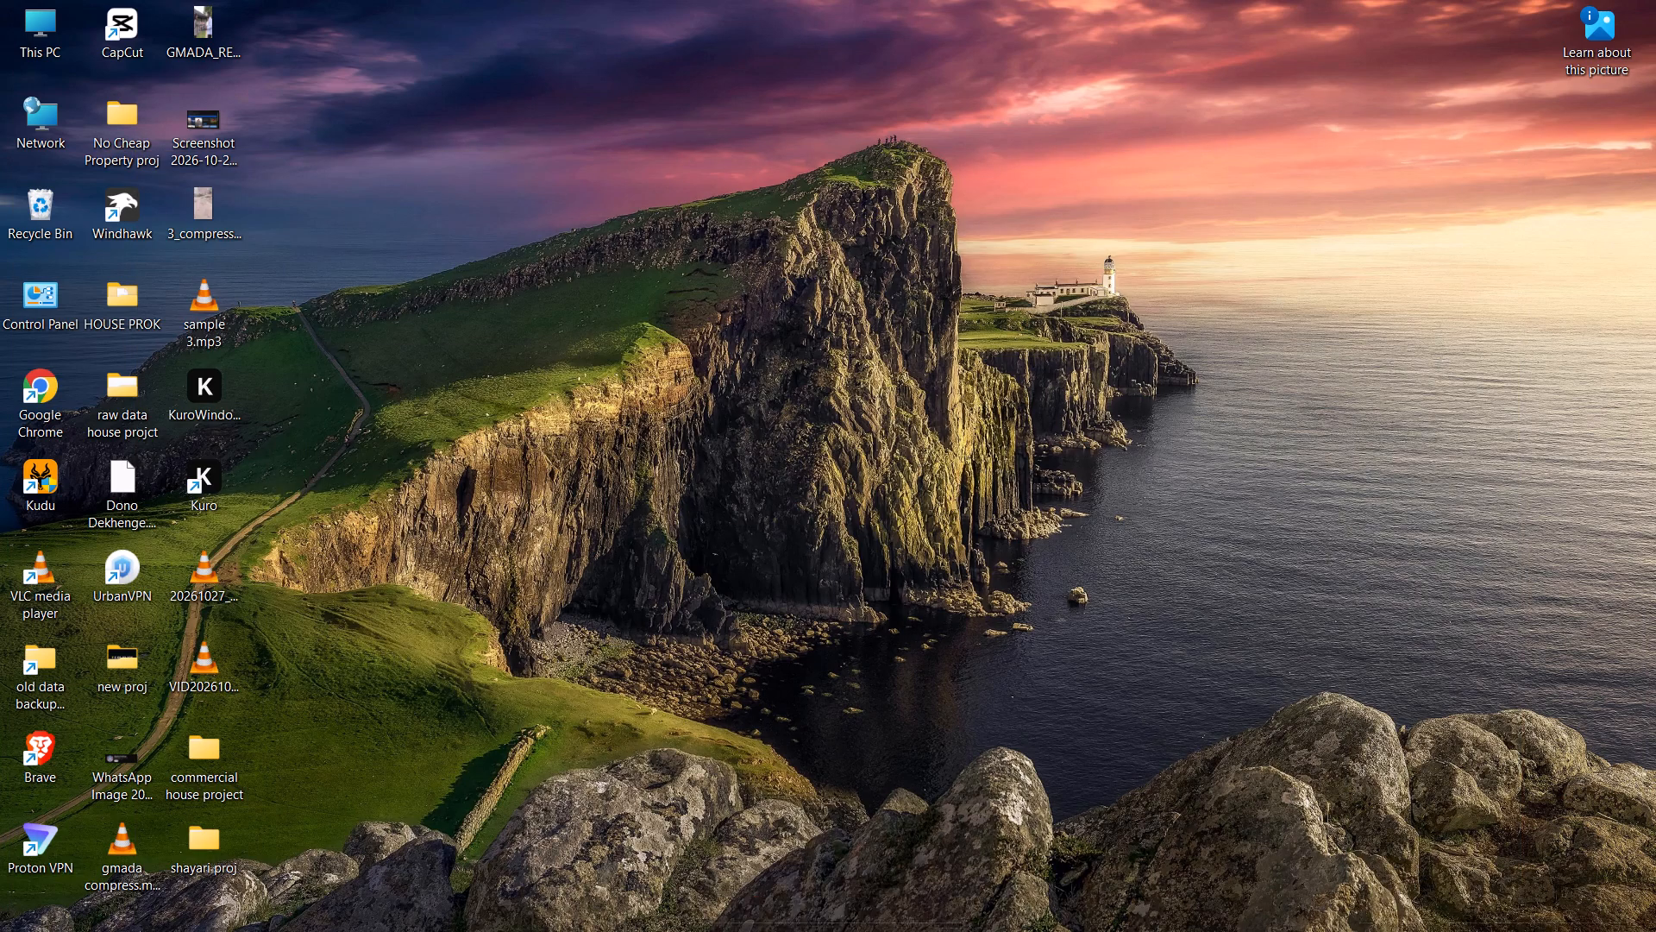
Return to the Pinterest browser window and search for "indian small house video".
left_click(753, 923)
scroll(681, 549, "up", 3)
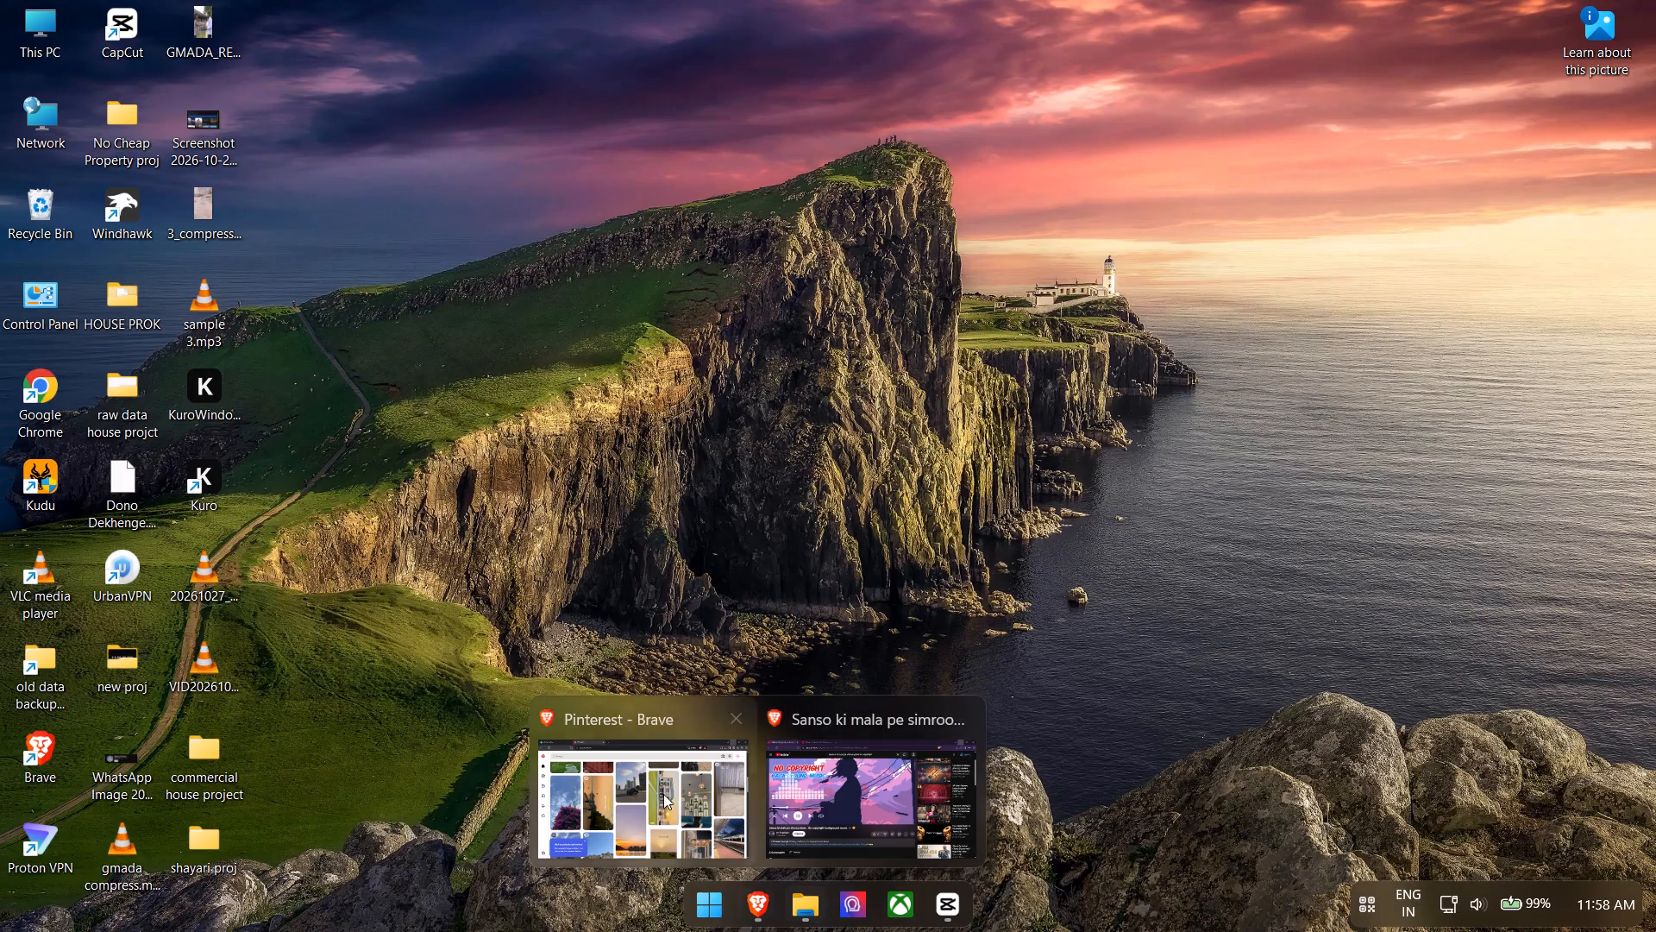
left_click(656, 790)
scroll(555, 165, "up", 9)
left_click(556, 147)
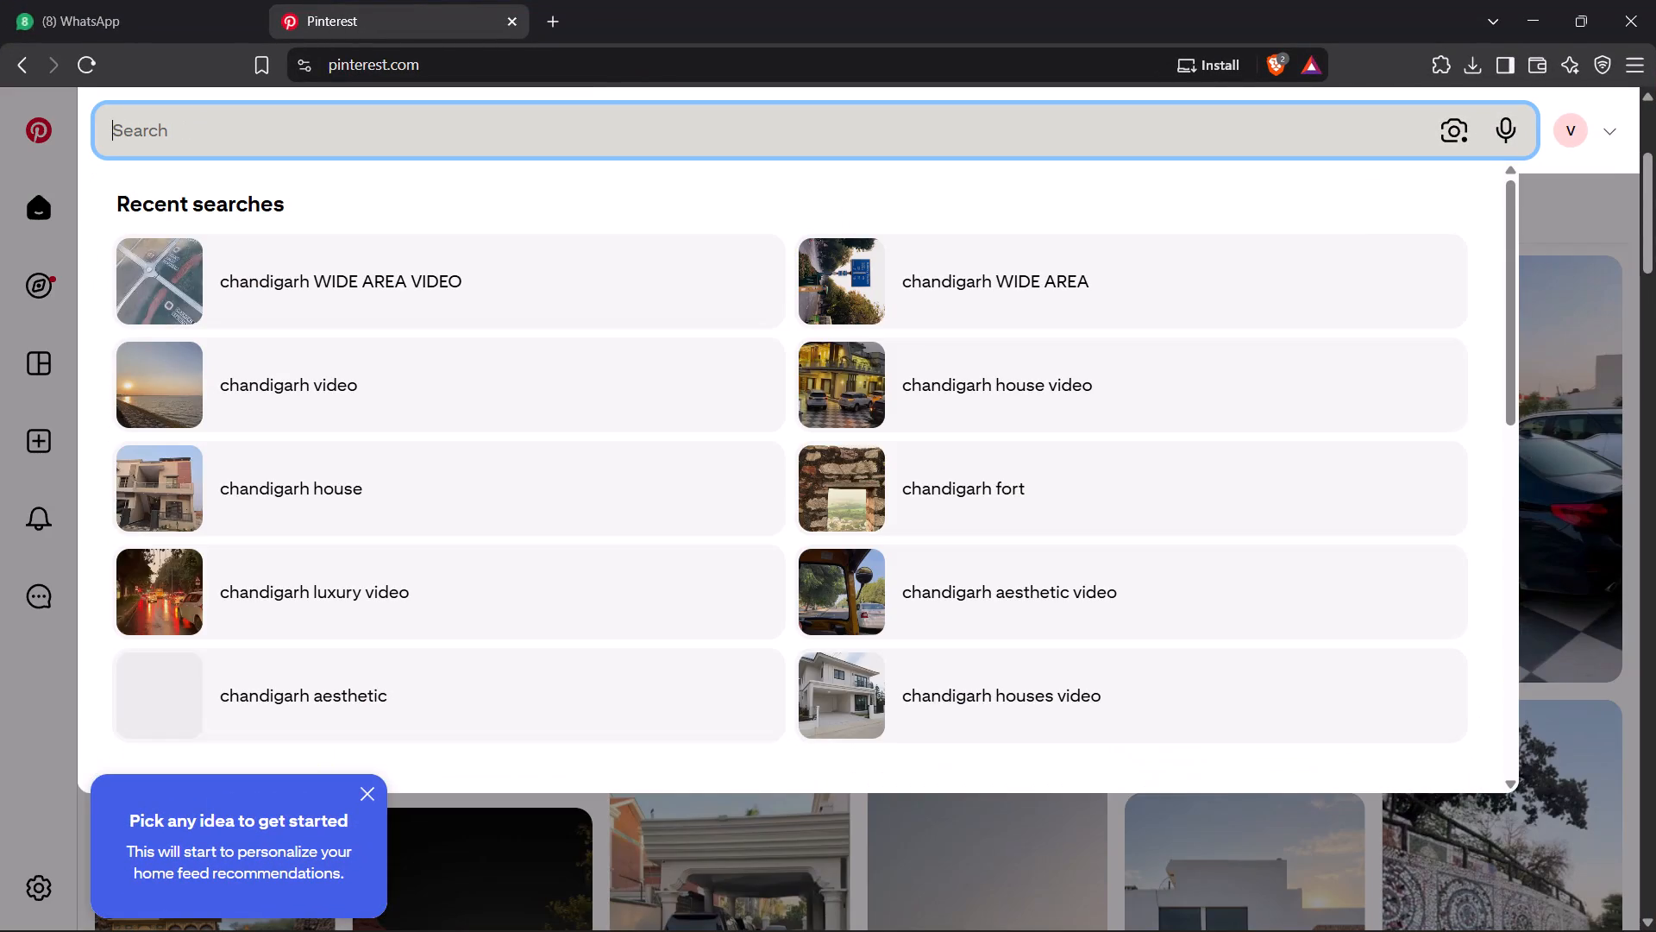
type("in")
type("dian chea")
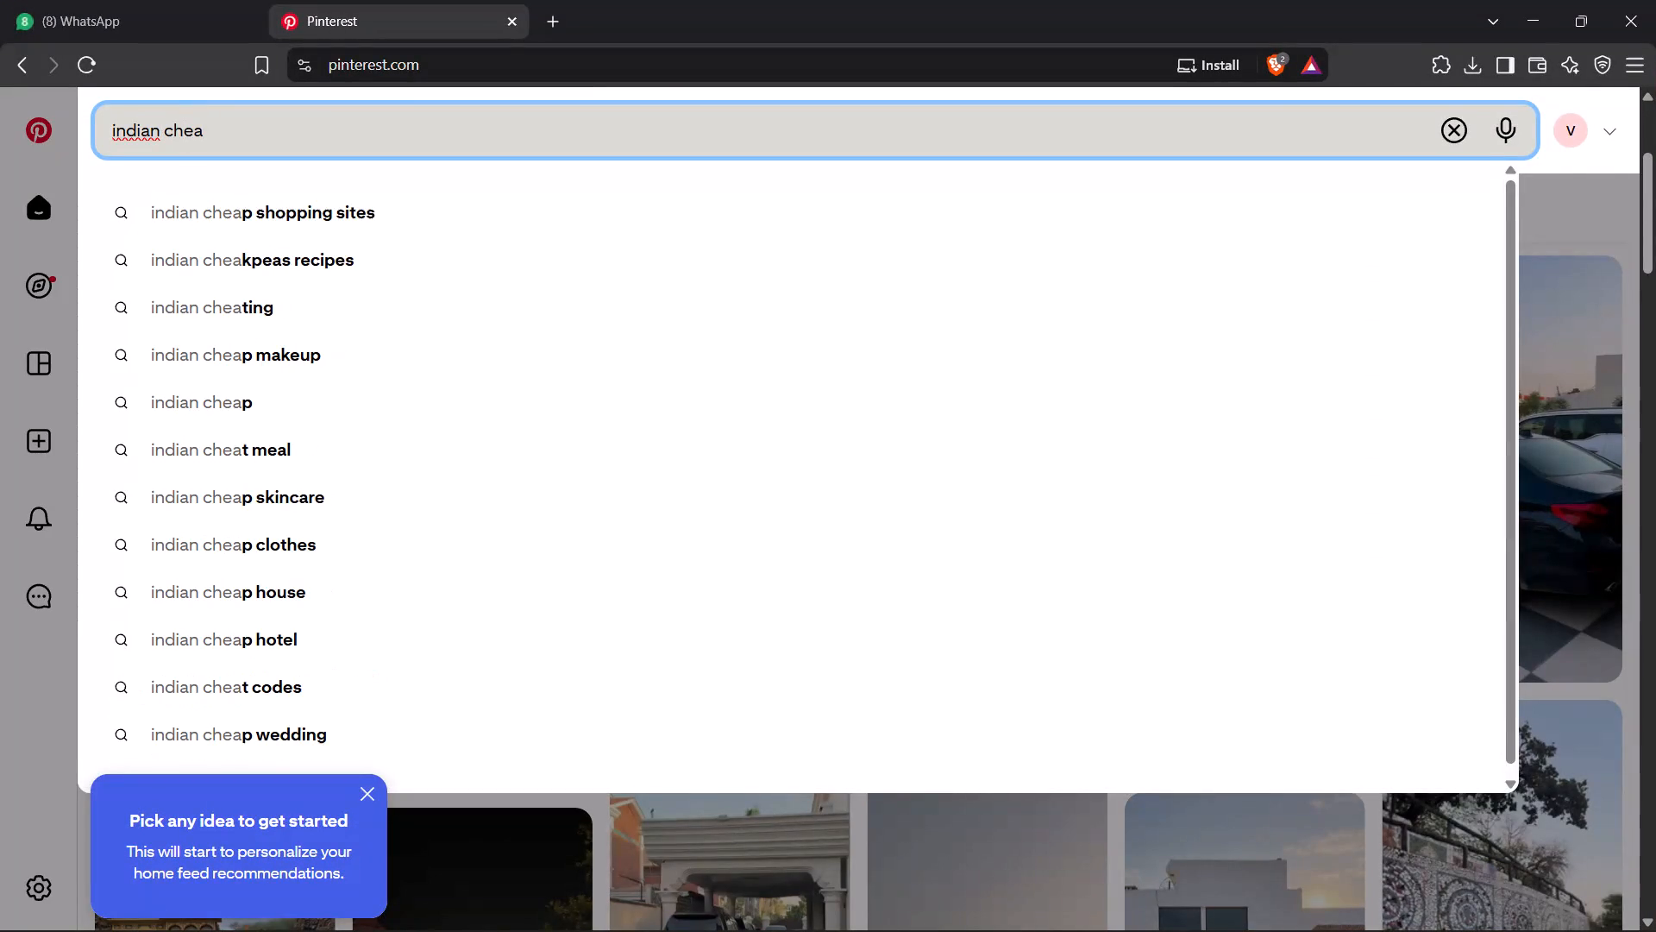
key("BackSpace")
key("BackSpace")
key("BackSpace")
key("BackSpace")
type("small house")
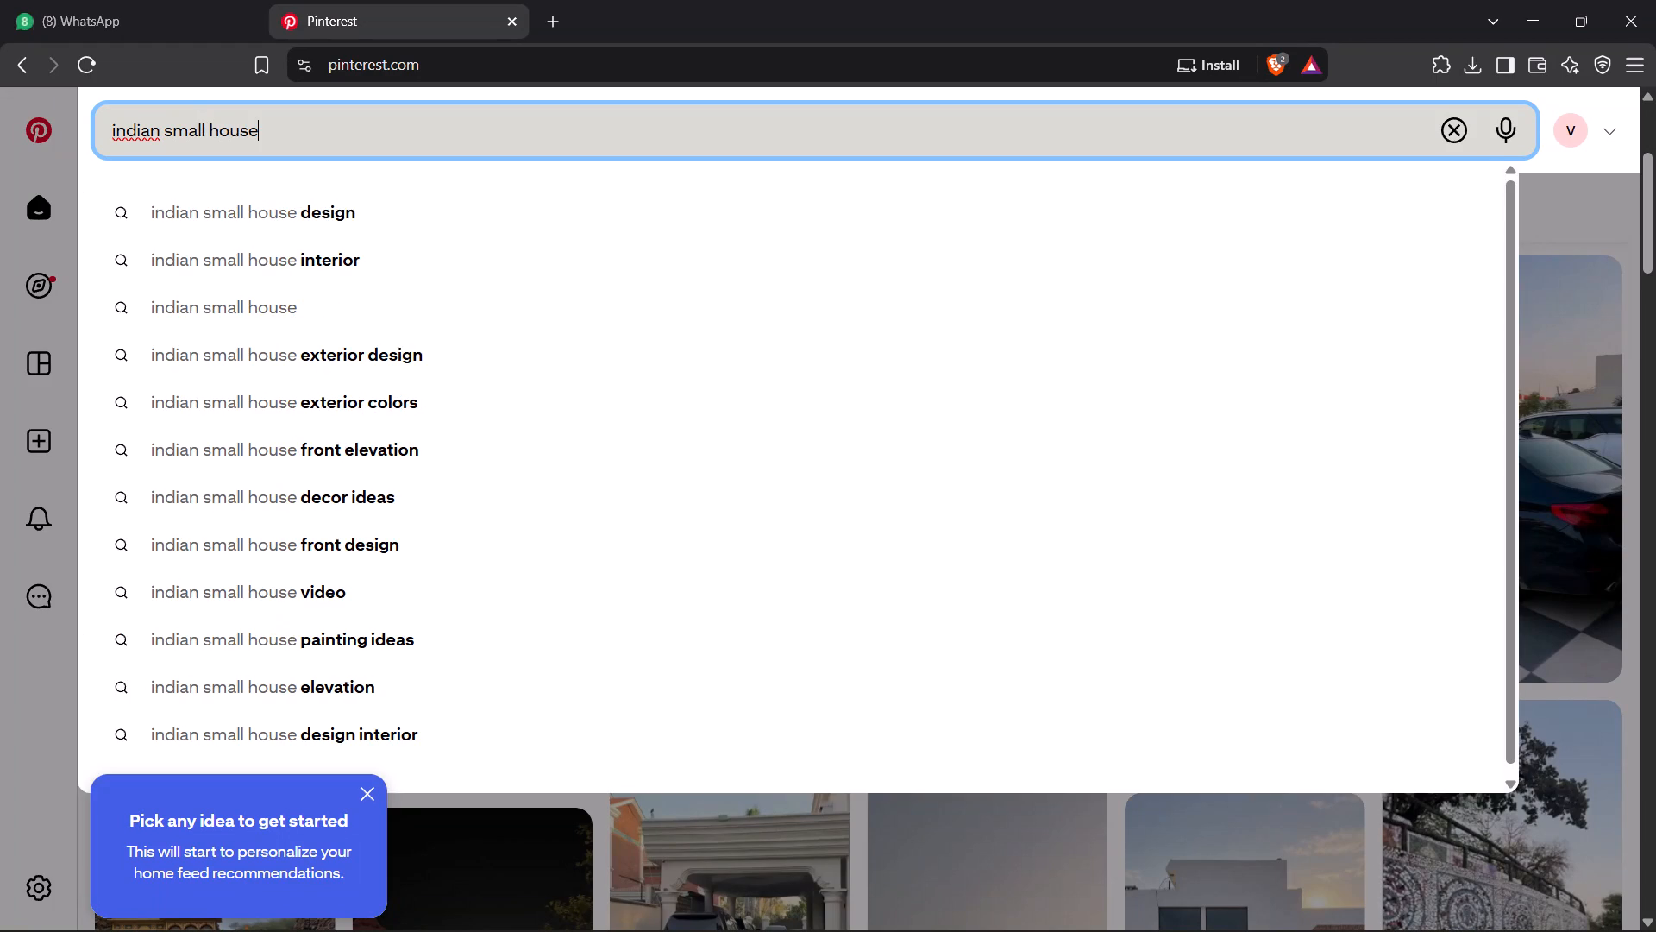
key("space")
type("video")
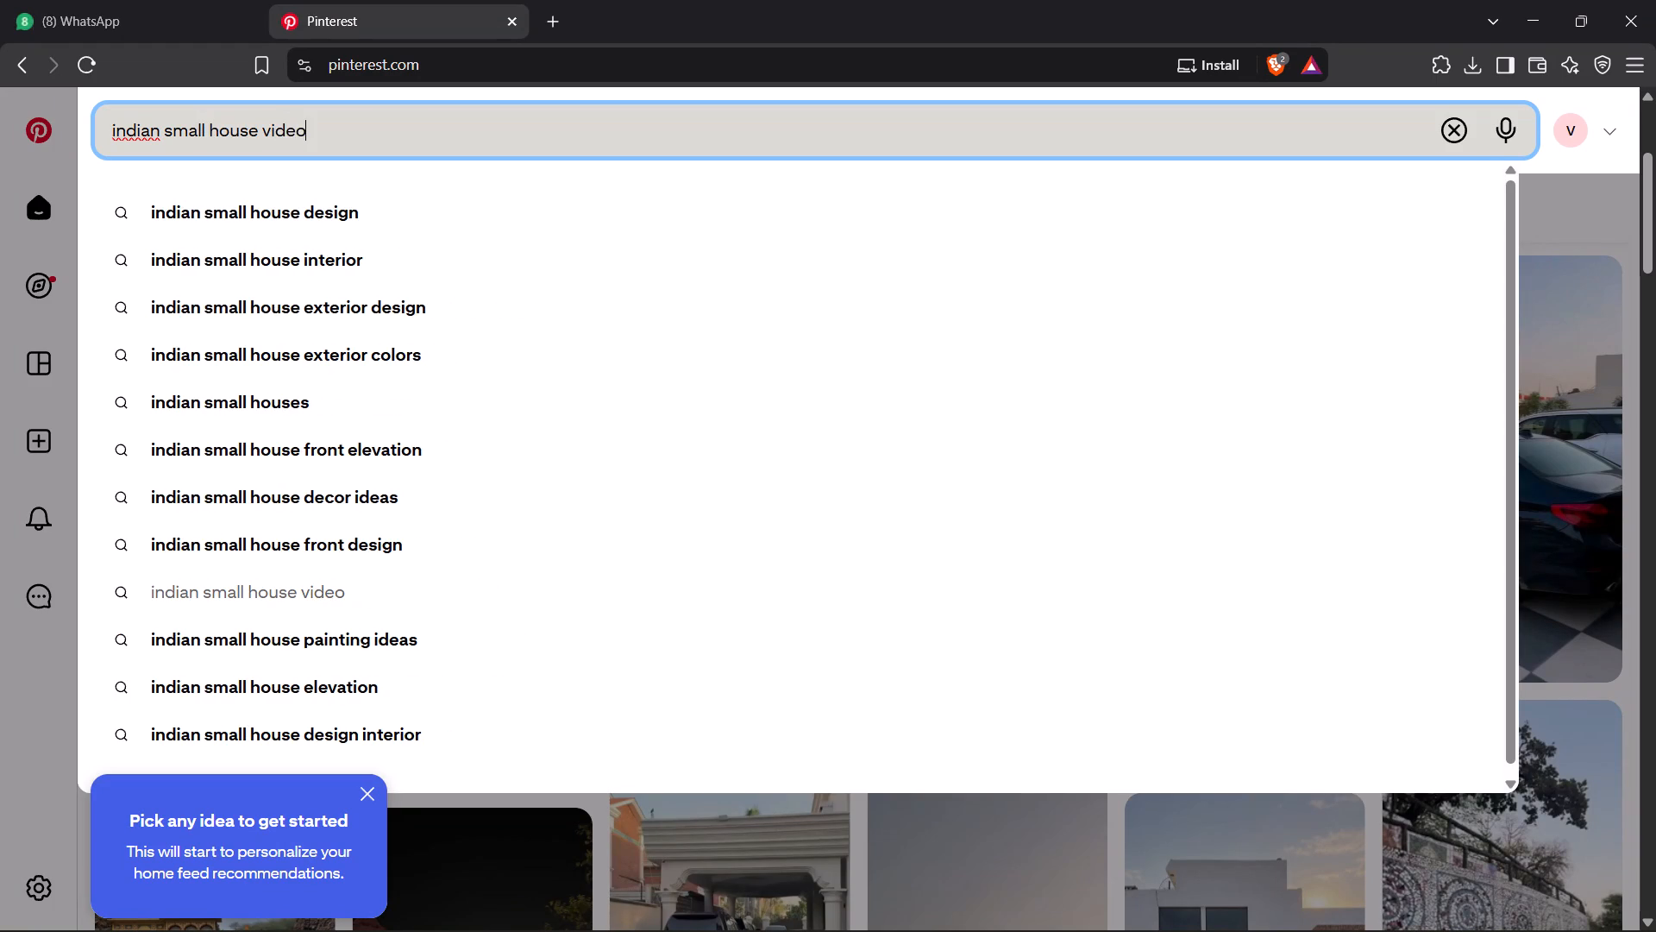
key("Return")
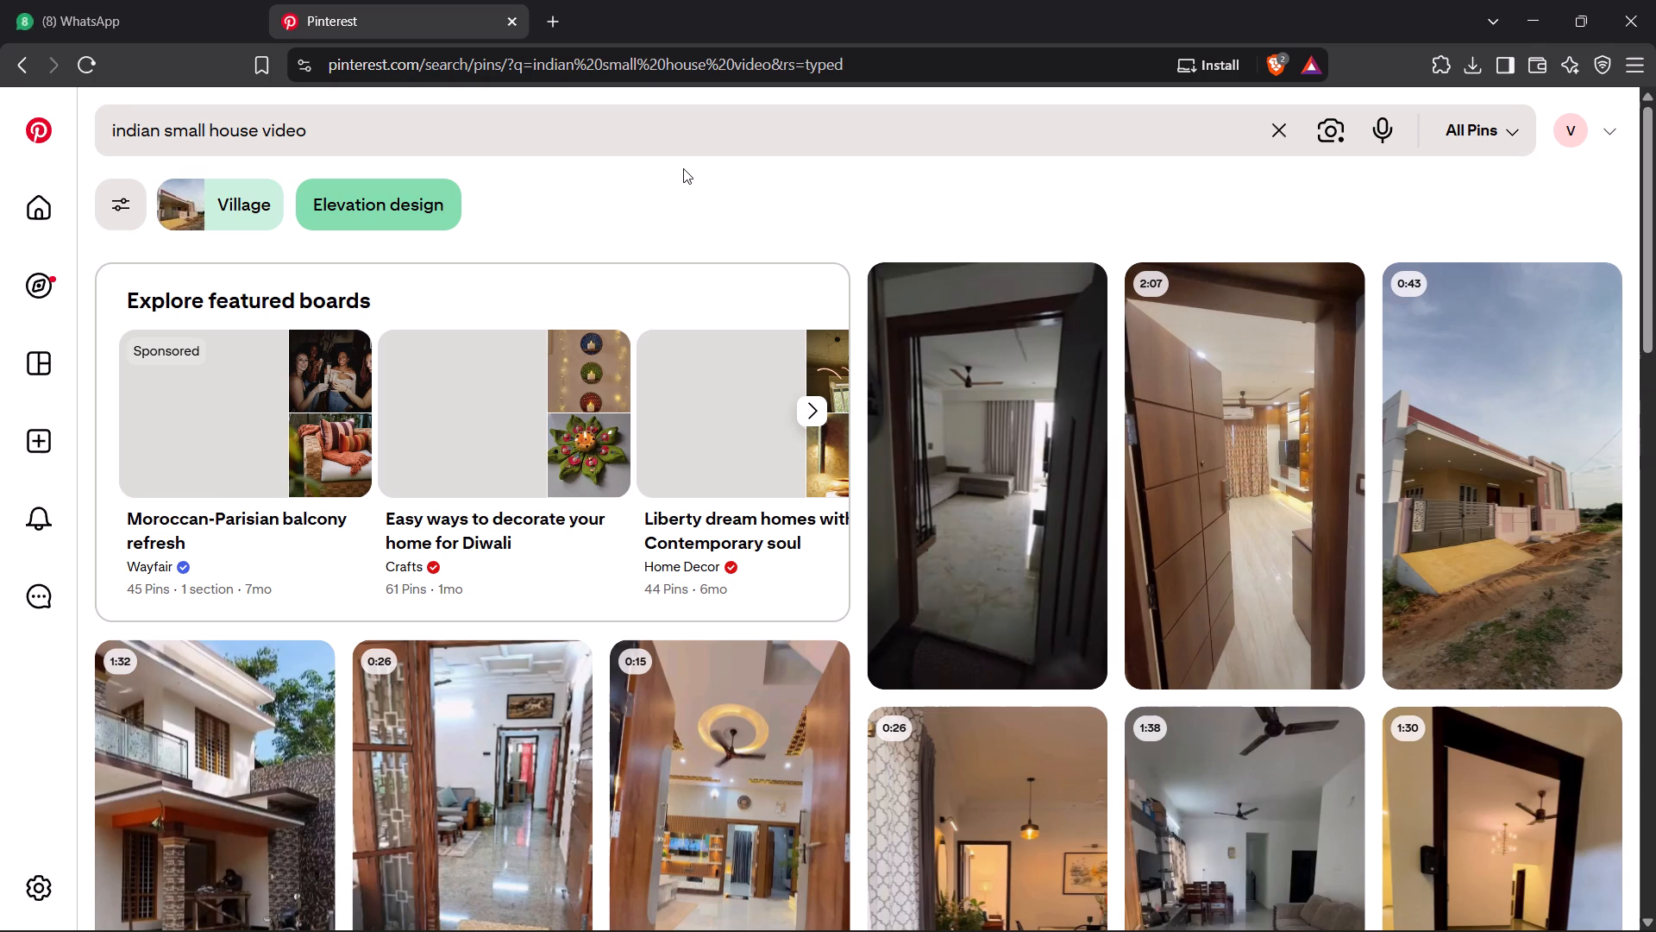
Look through the "indian small house video" results for suitable house footage.
scroll(683, 166, "up", 1)
scroll(1356, 531, "down", 1)
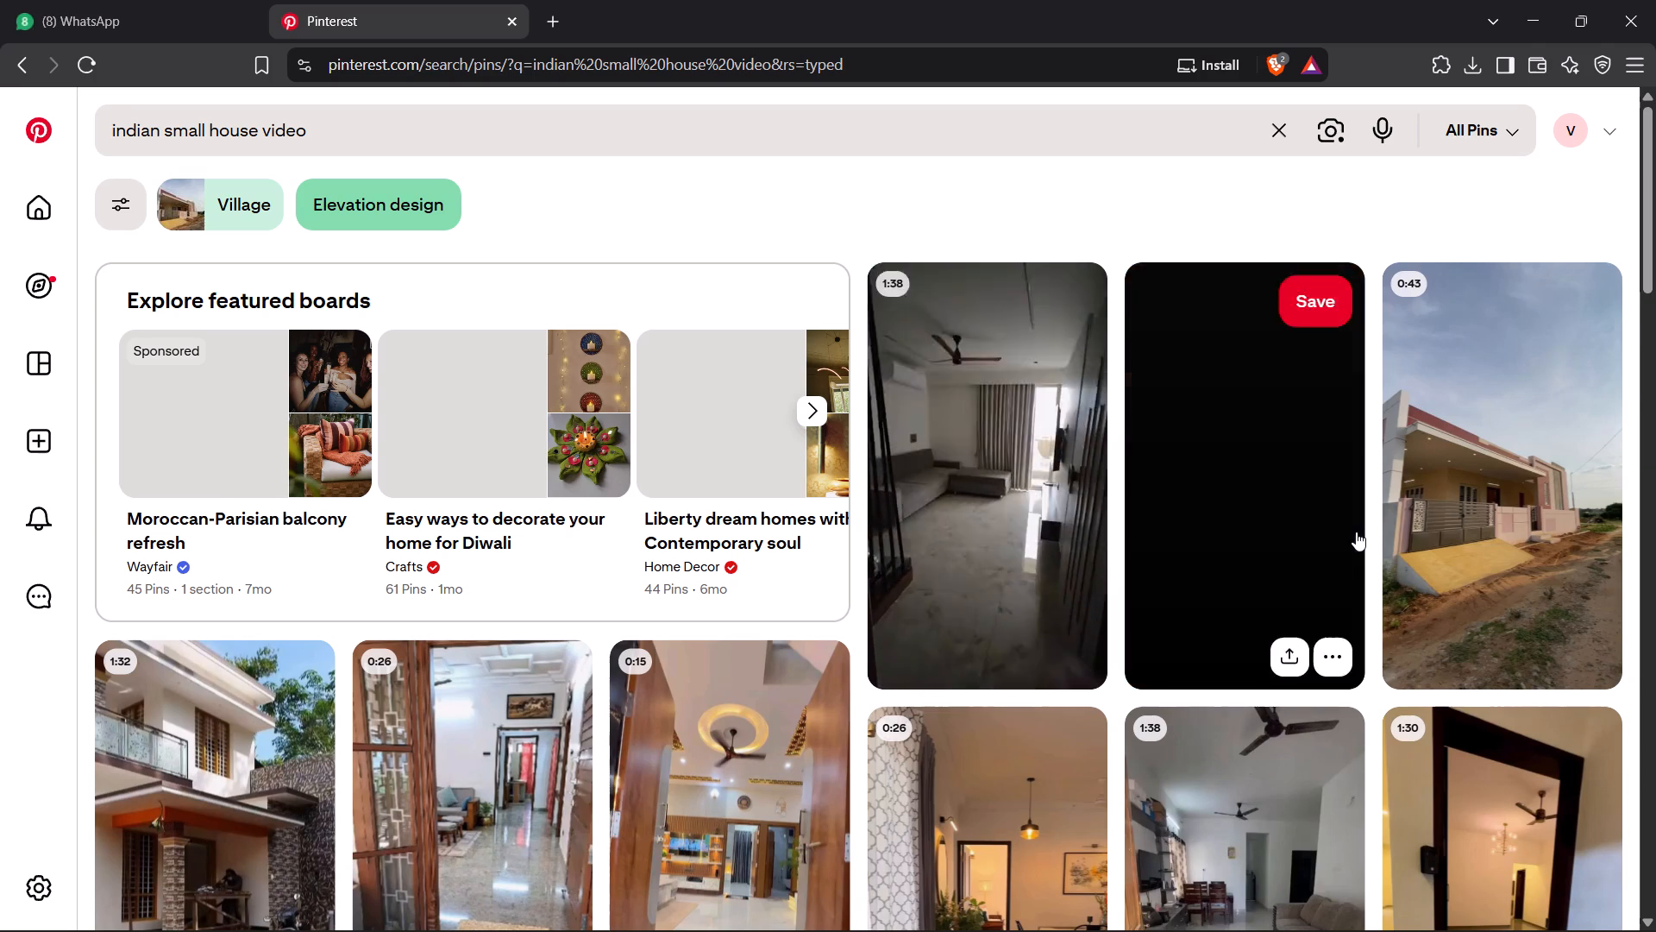
scroll(1356, 532, "down", 3)
scroll(1435, 654, "down", 2)
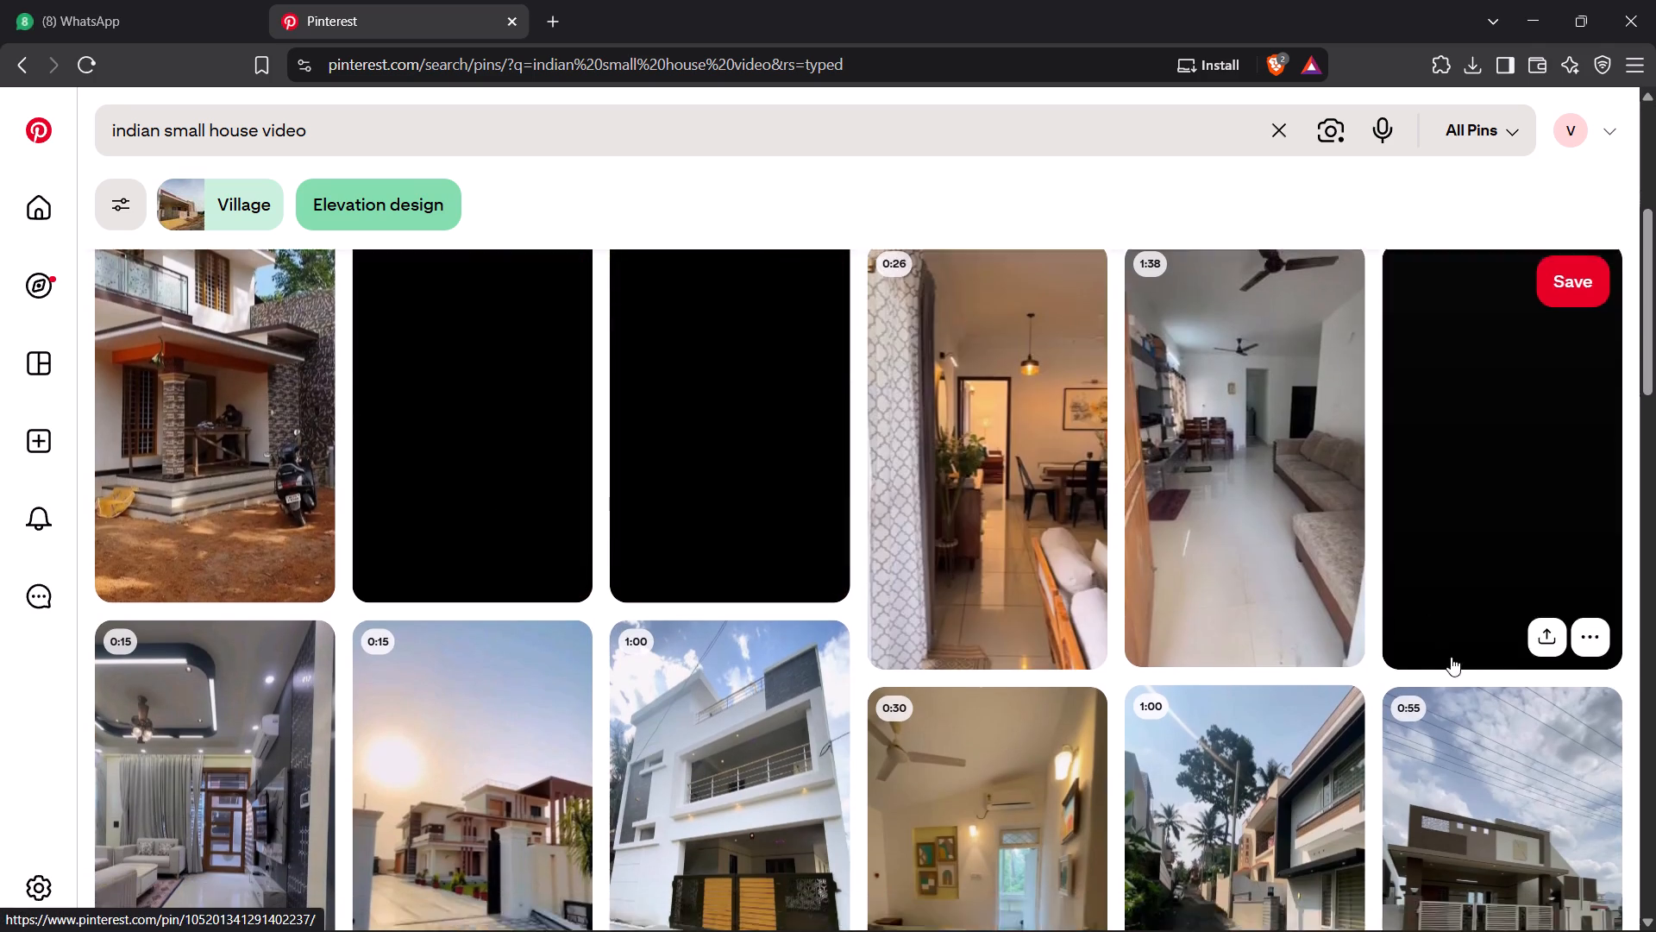
scroll(1451, 657, "down", 1)
scroll(1655, 629, "down", 3)
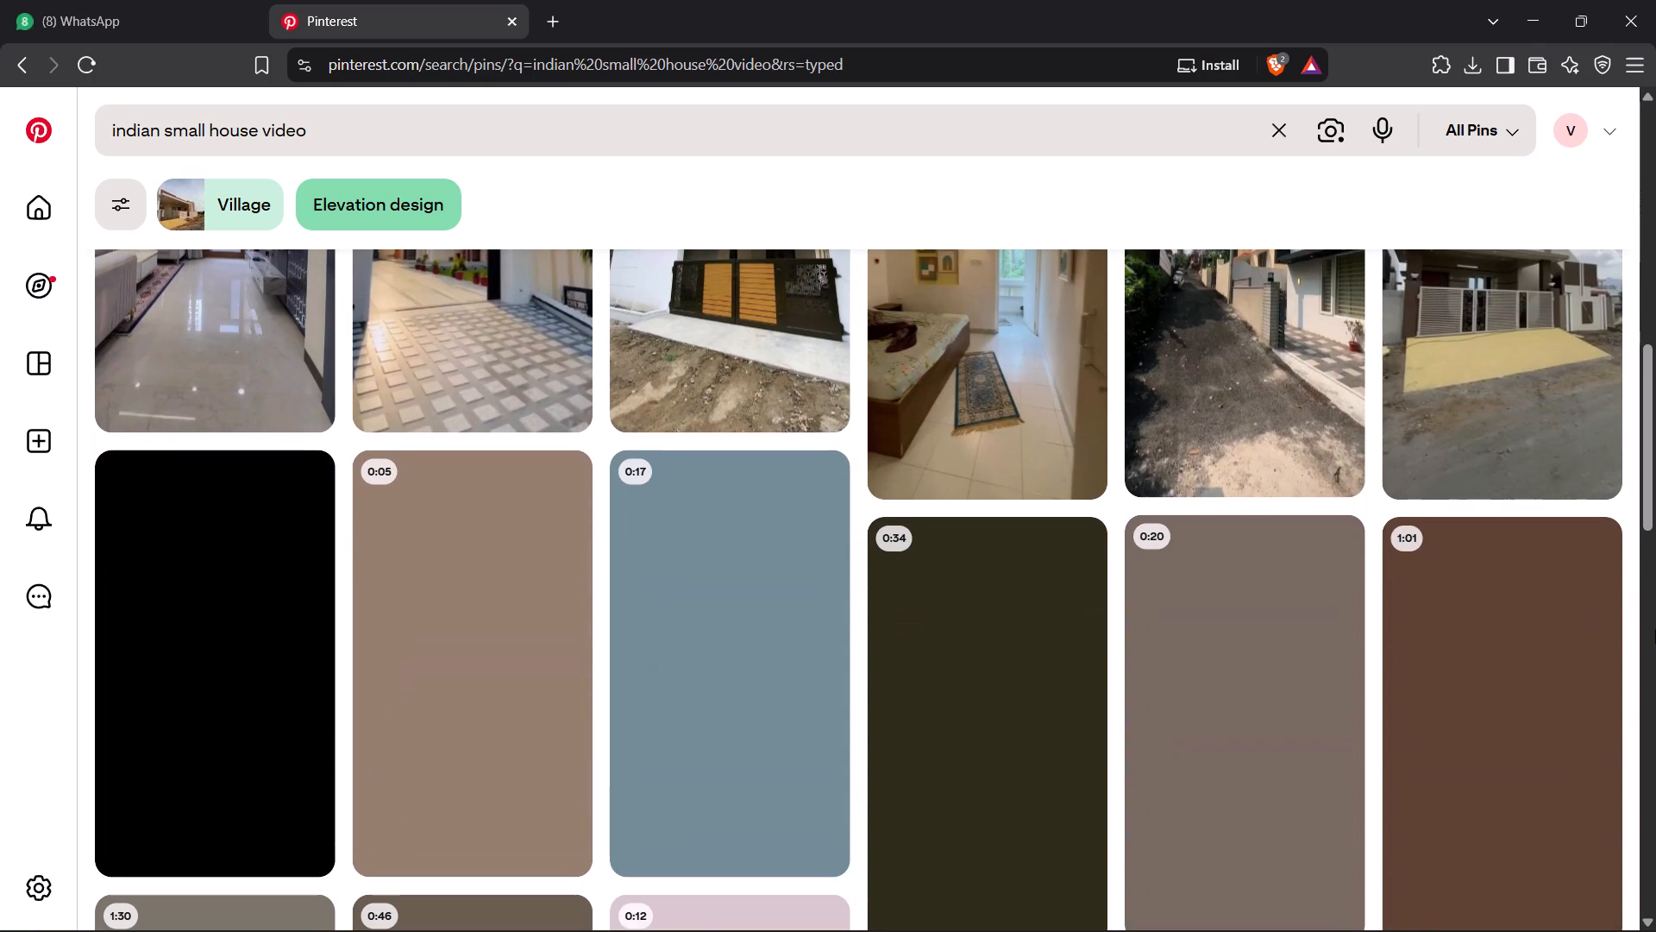
scroll(1655, 629, "down", 4)
scroll(1231, 660, "down", 1)
scroll(1273, 658, "up", 4)
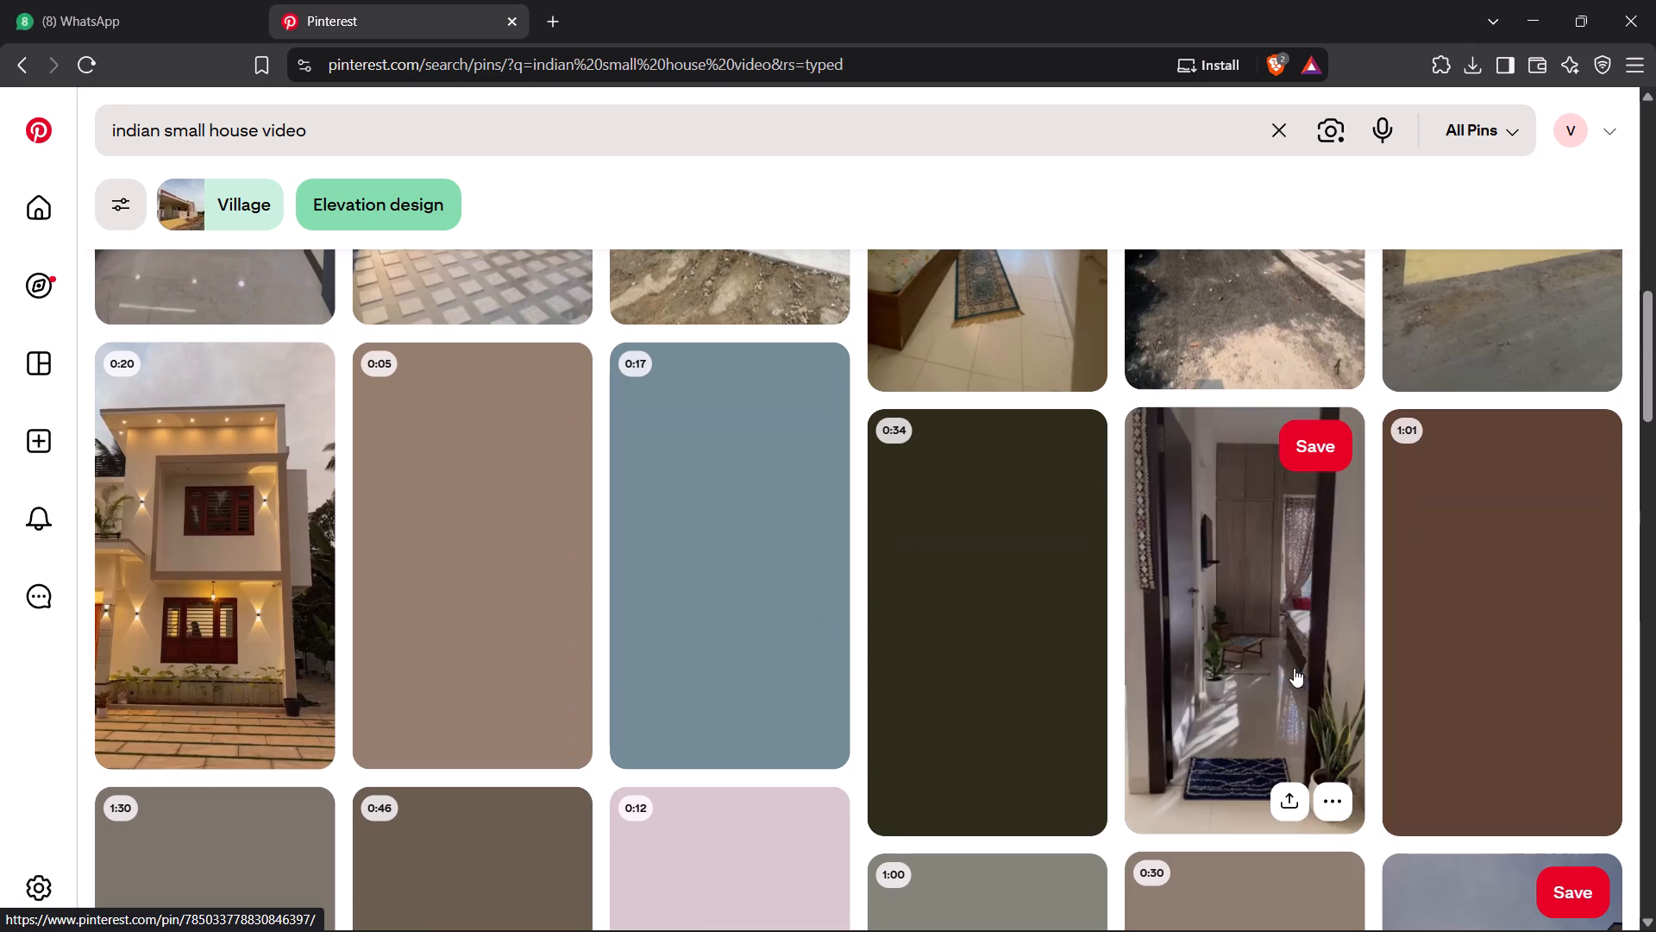
scroll(1295, 671, "down", 3)
scroll(1299, 683, "up", 3)
scroll(1300, 685, "down", 3)
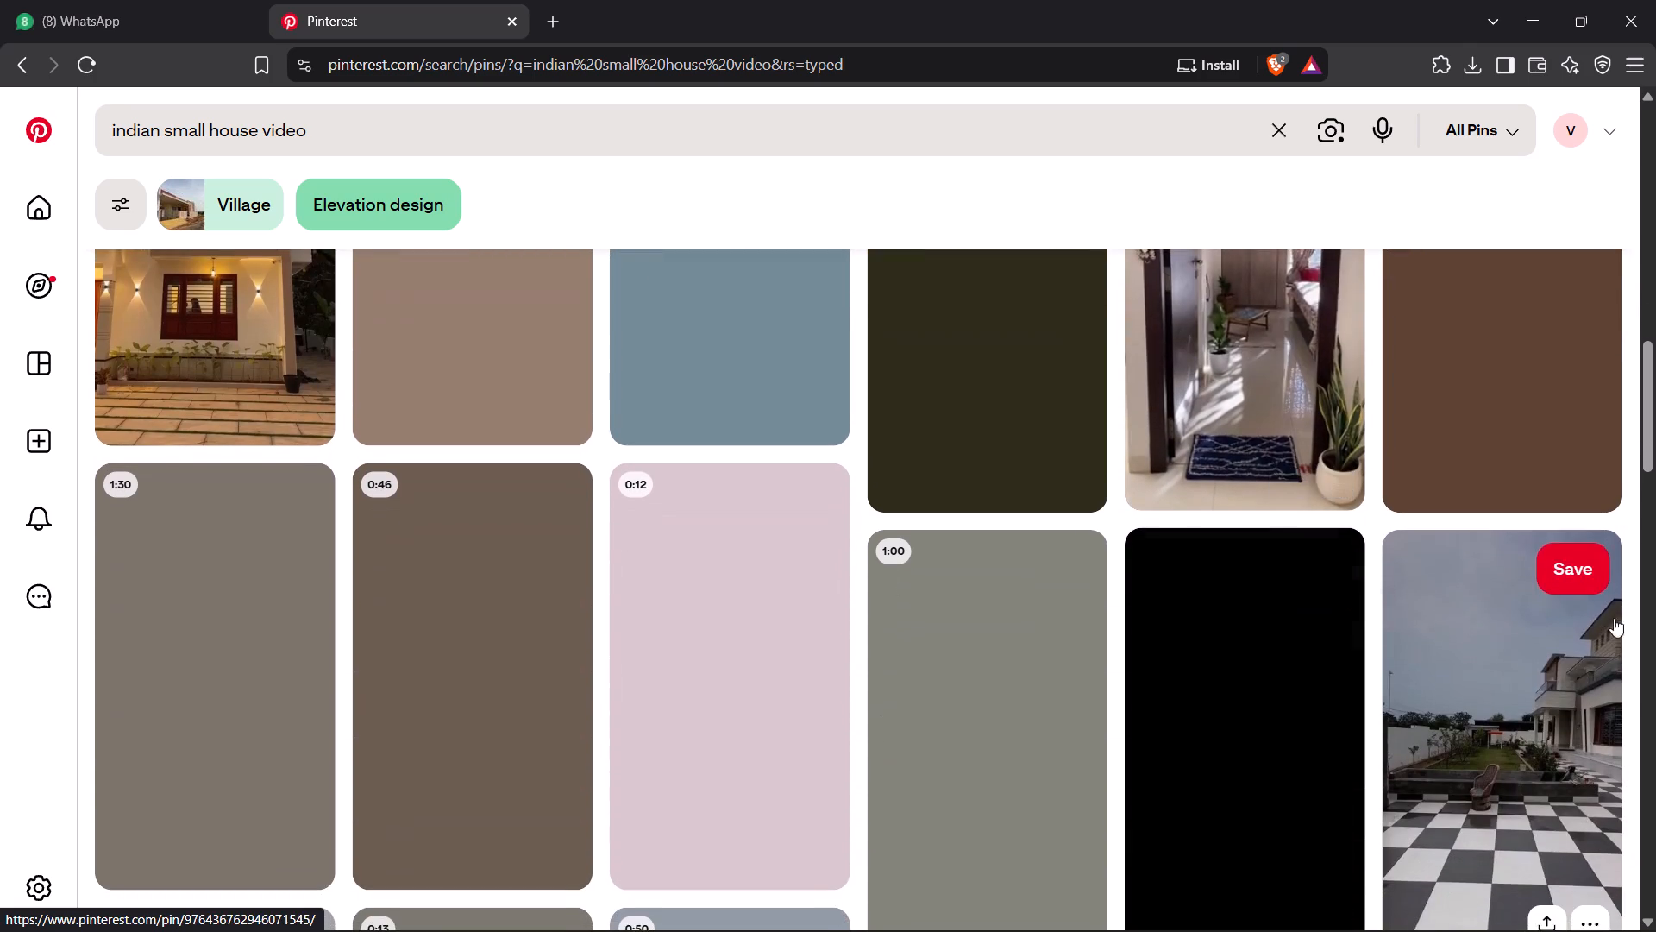
scroll(1634, 614, "down", 1)
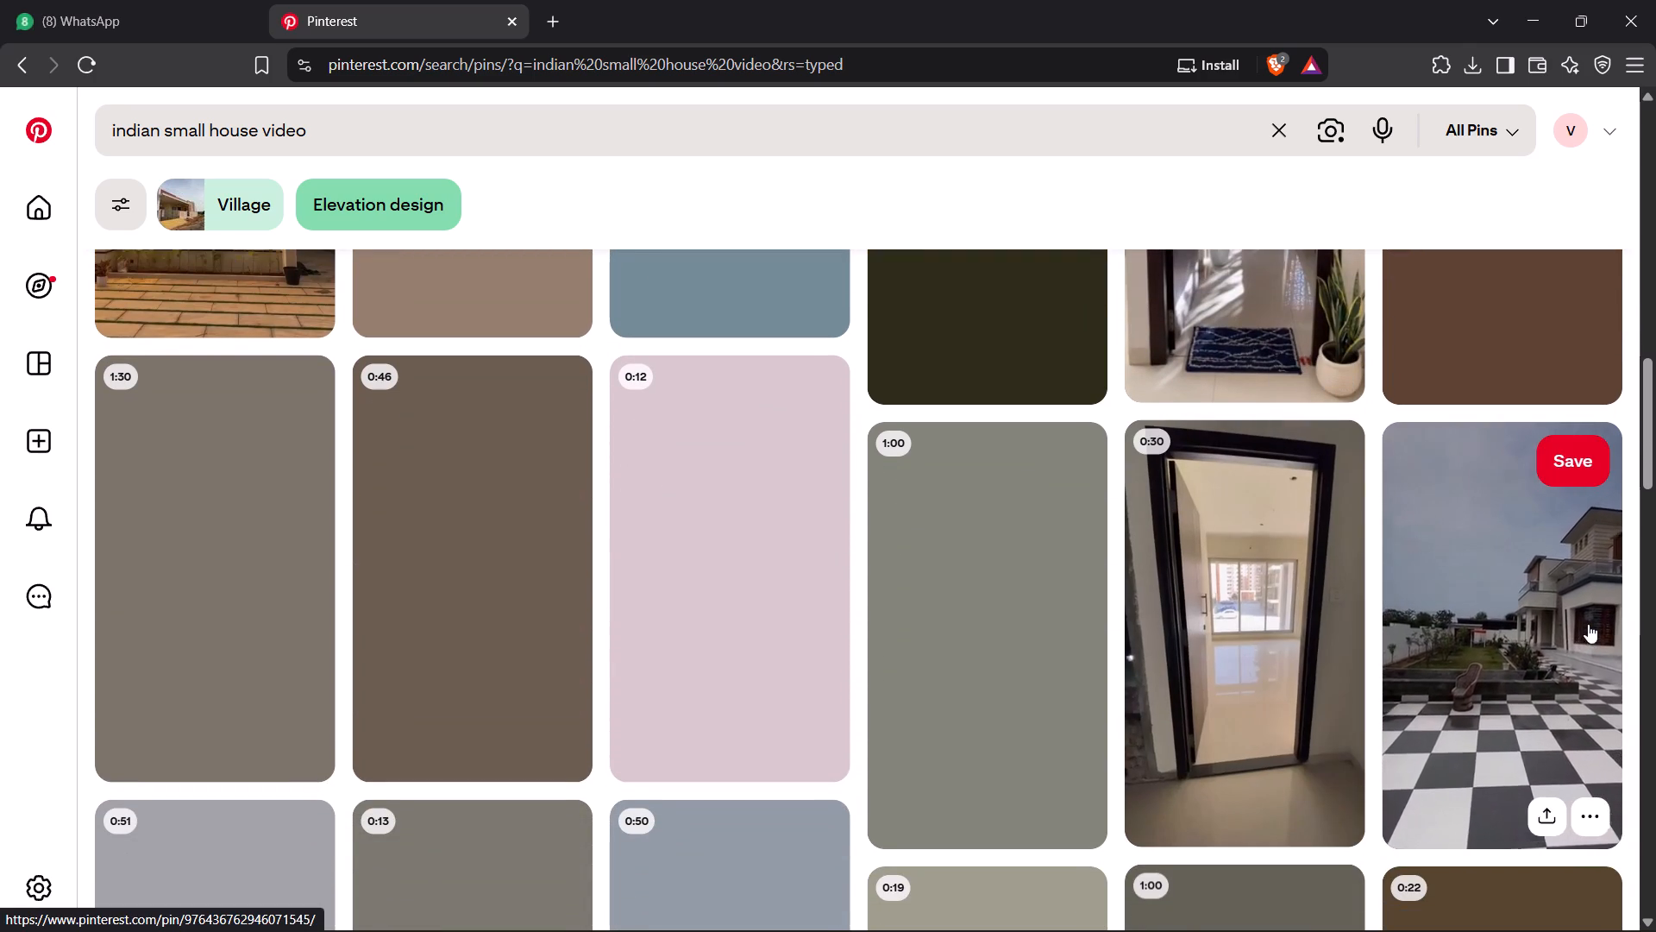
scroll(1169, 583, "up", 17)
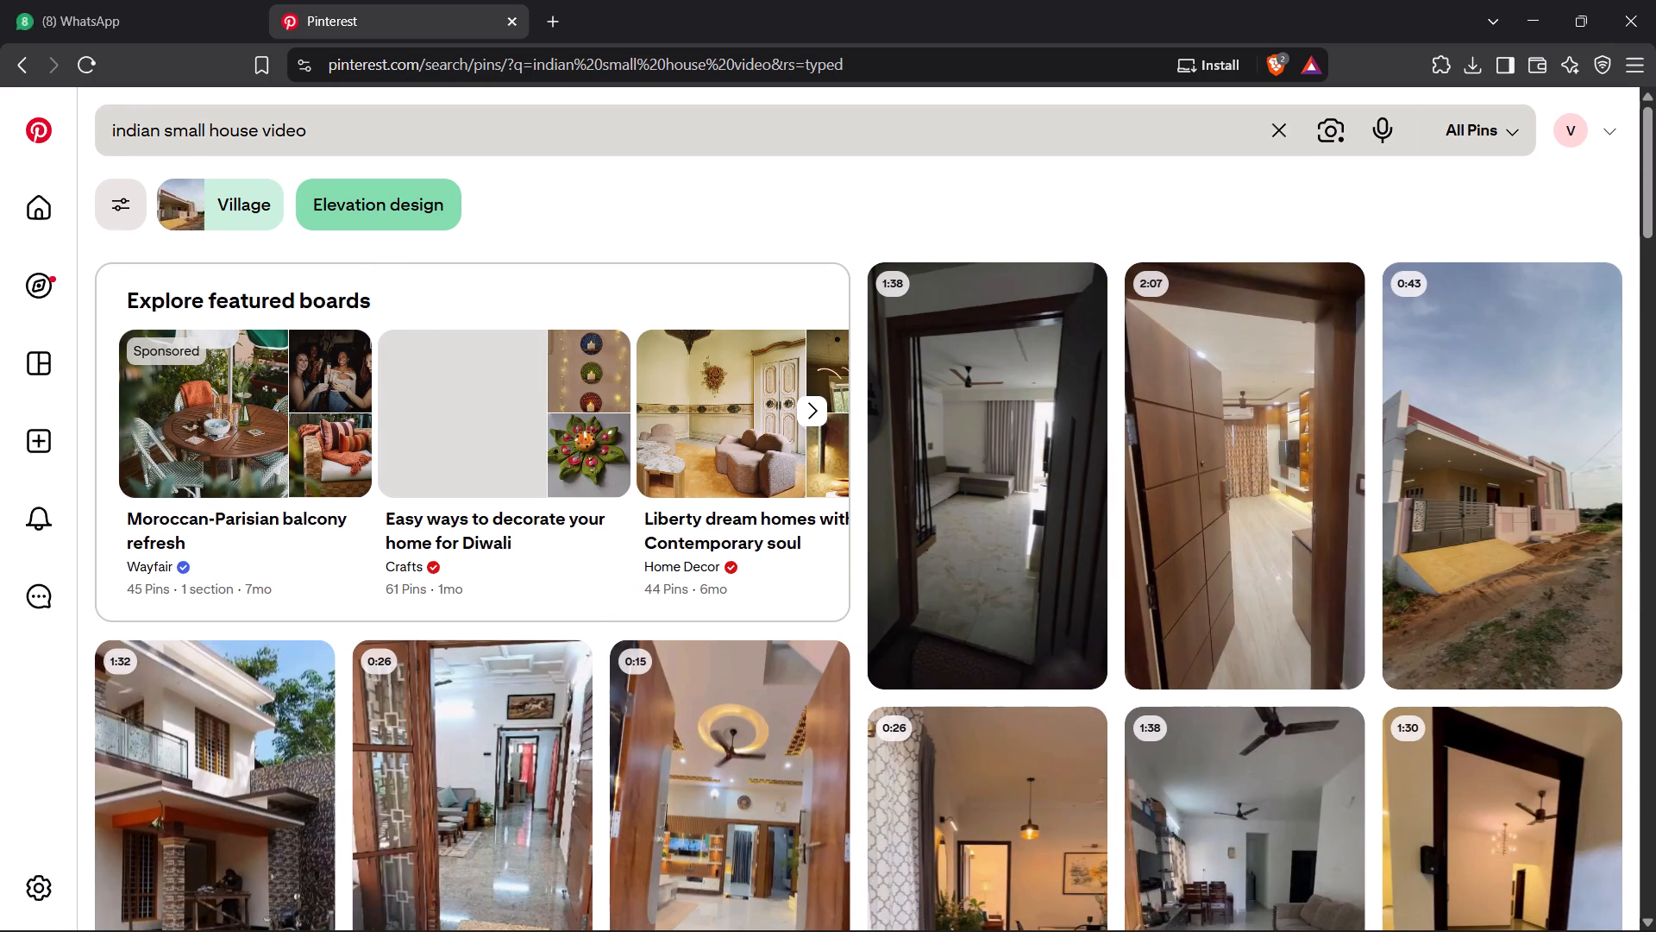
Refine the Pinterest search to "indian small cheap house video" and look through the results.
left_click(203, 125)
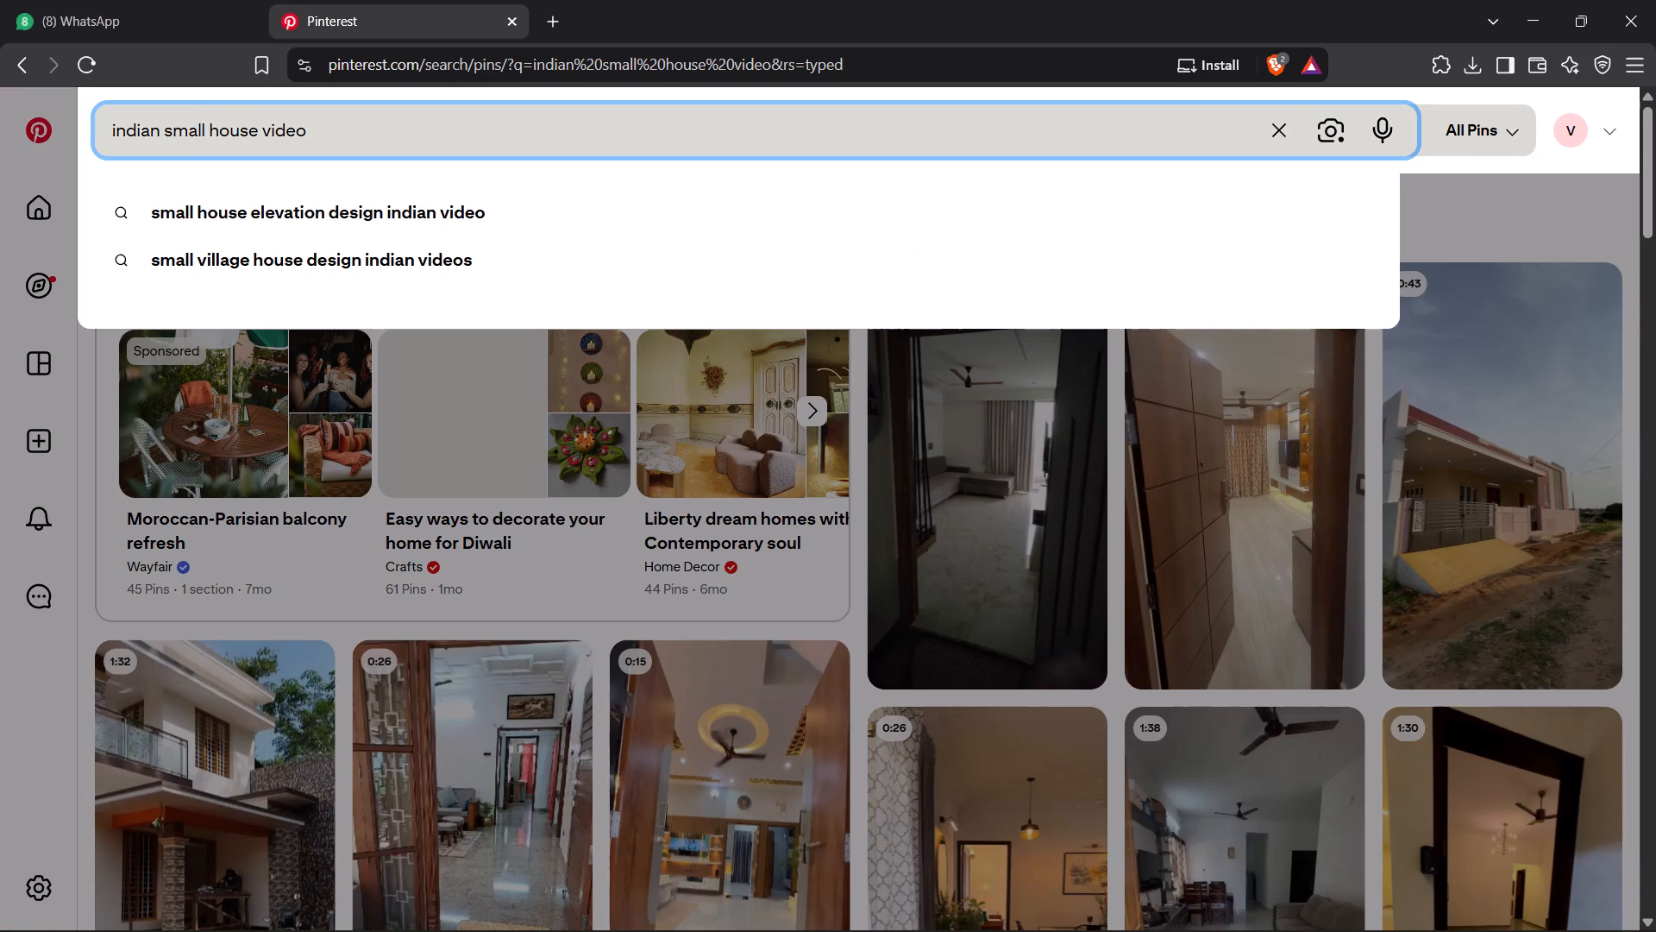
key("Right")
key("Right")
type("chaer")
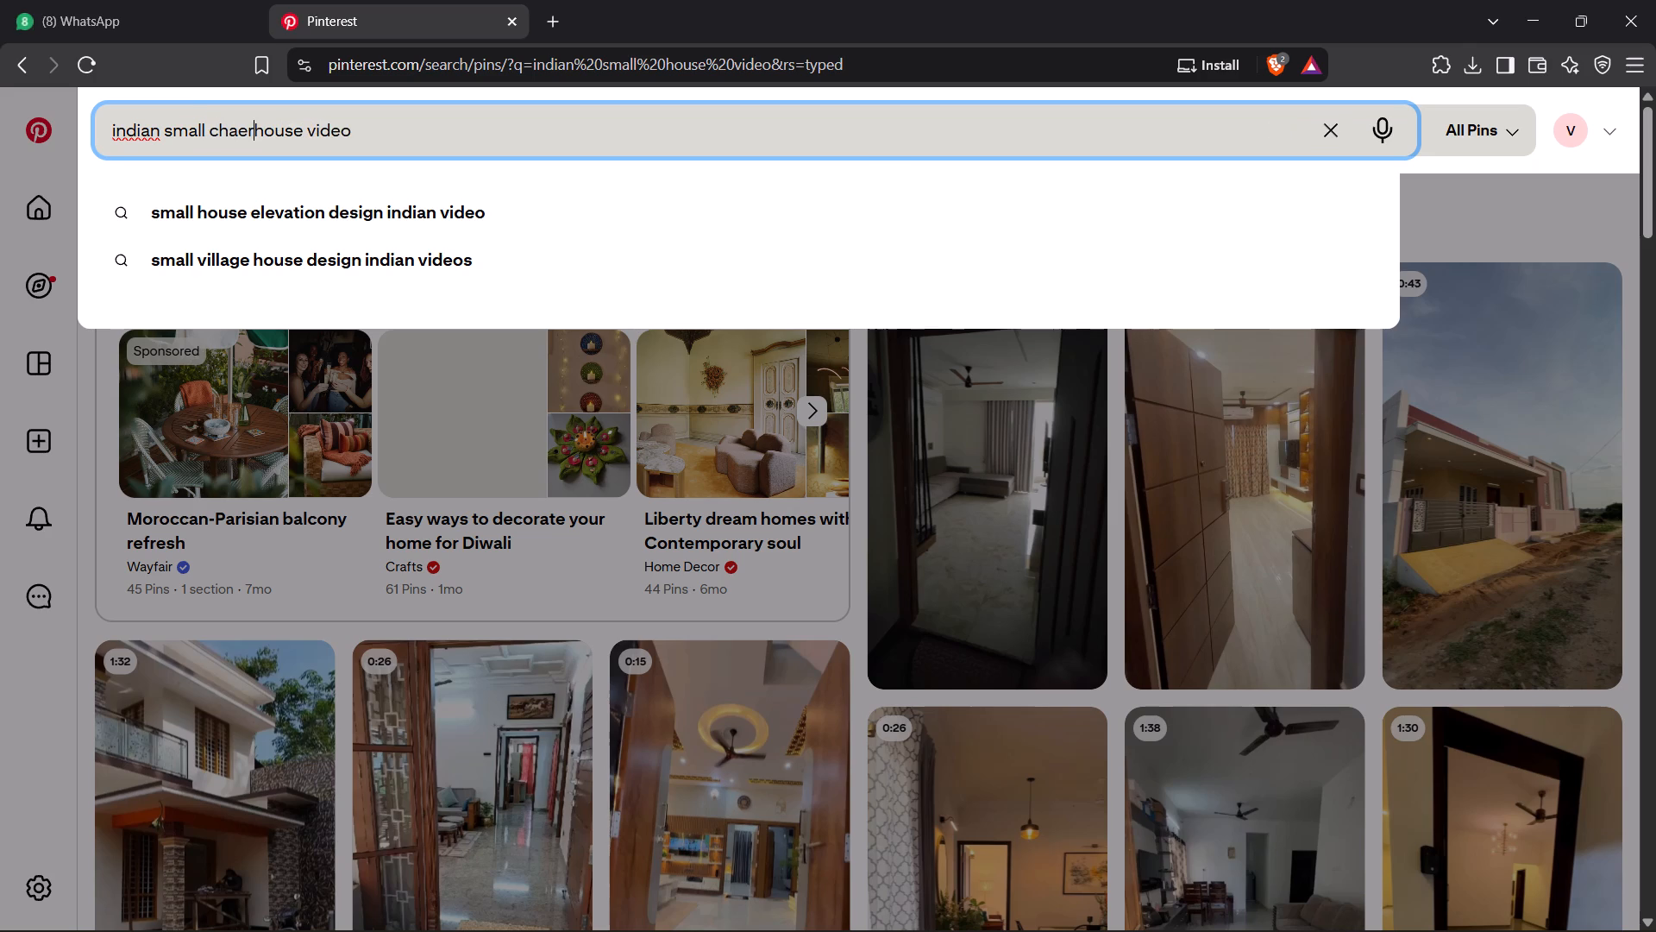
key("BackSpace")
key("BackSpace")
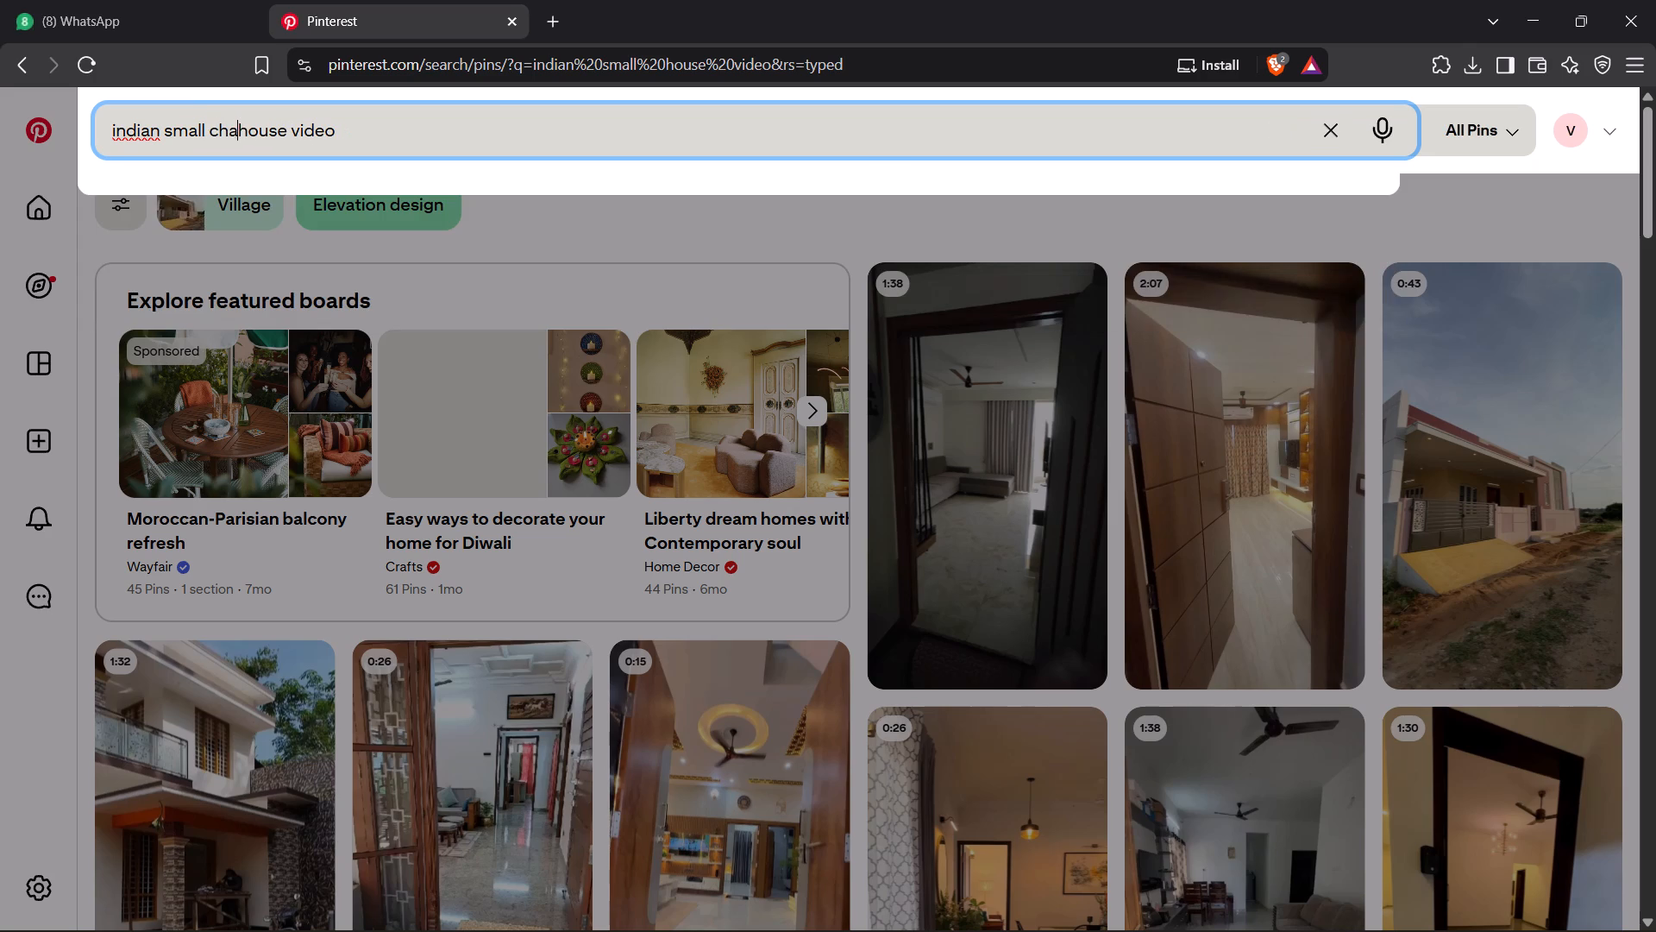
key("BackSpace")
type("eap")
key("space")
key("Return")
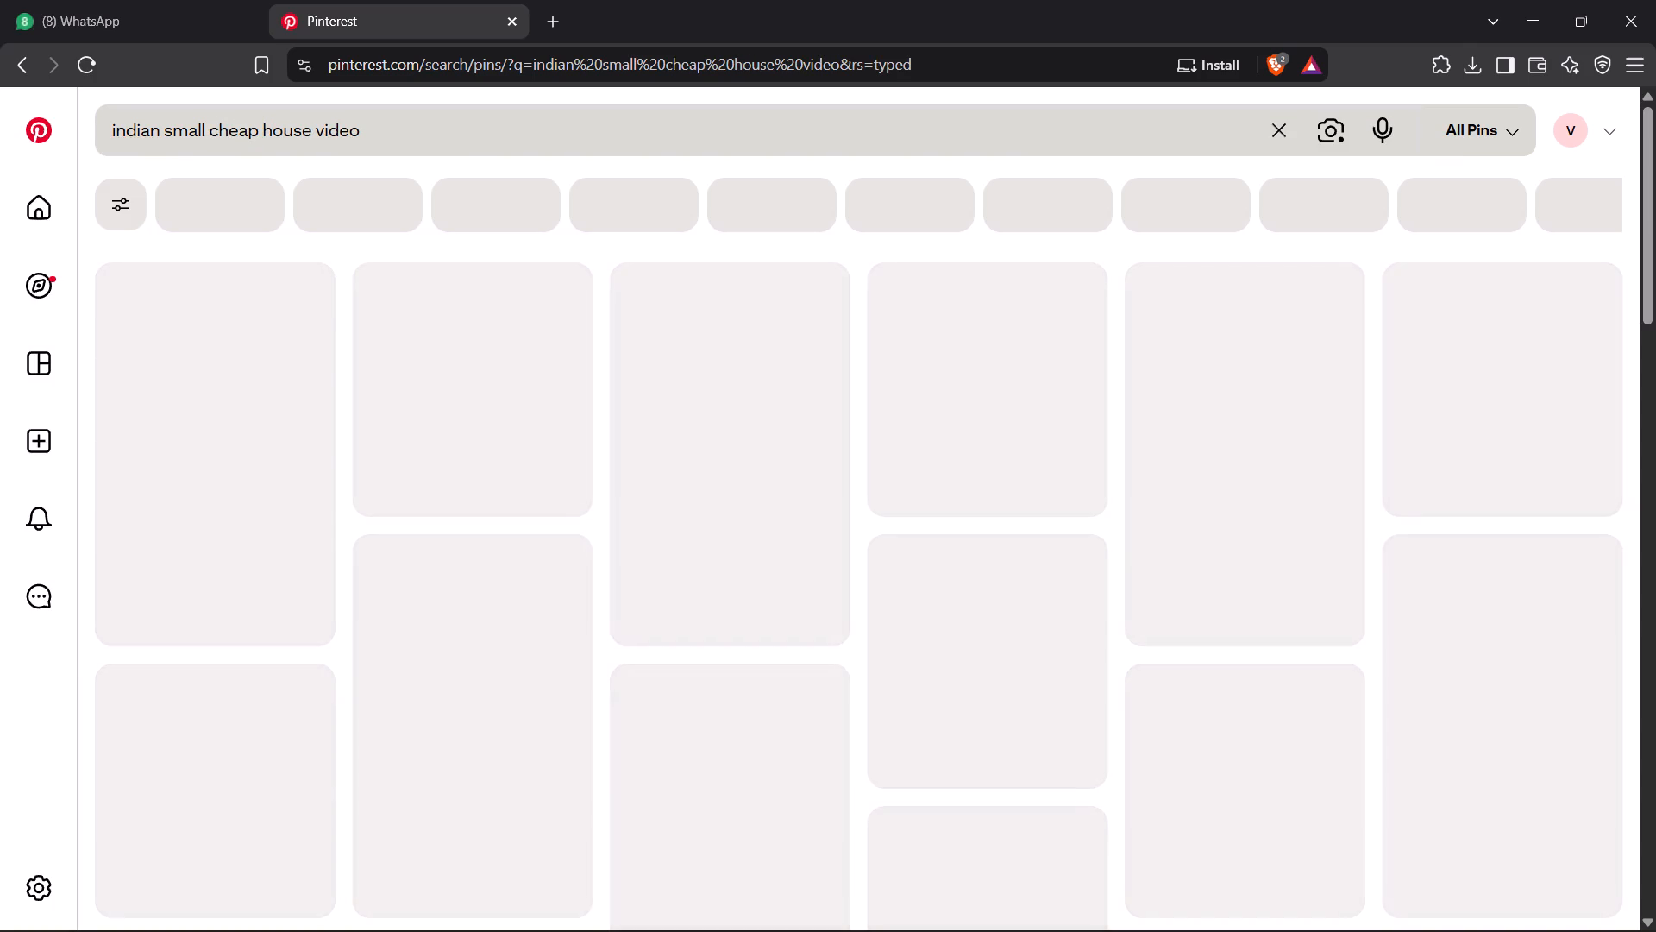
scroll(271, 123, "up", 3)
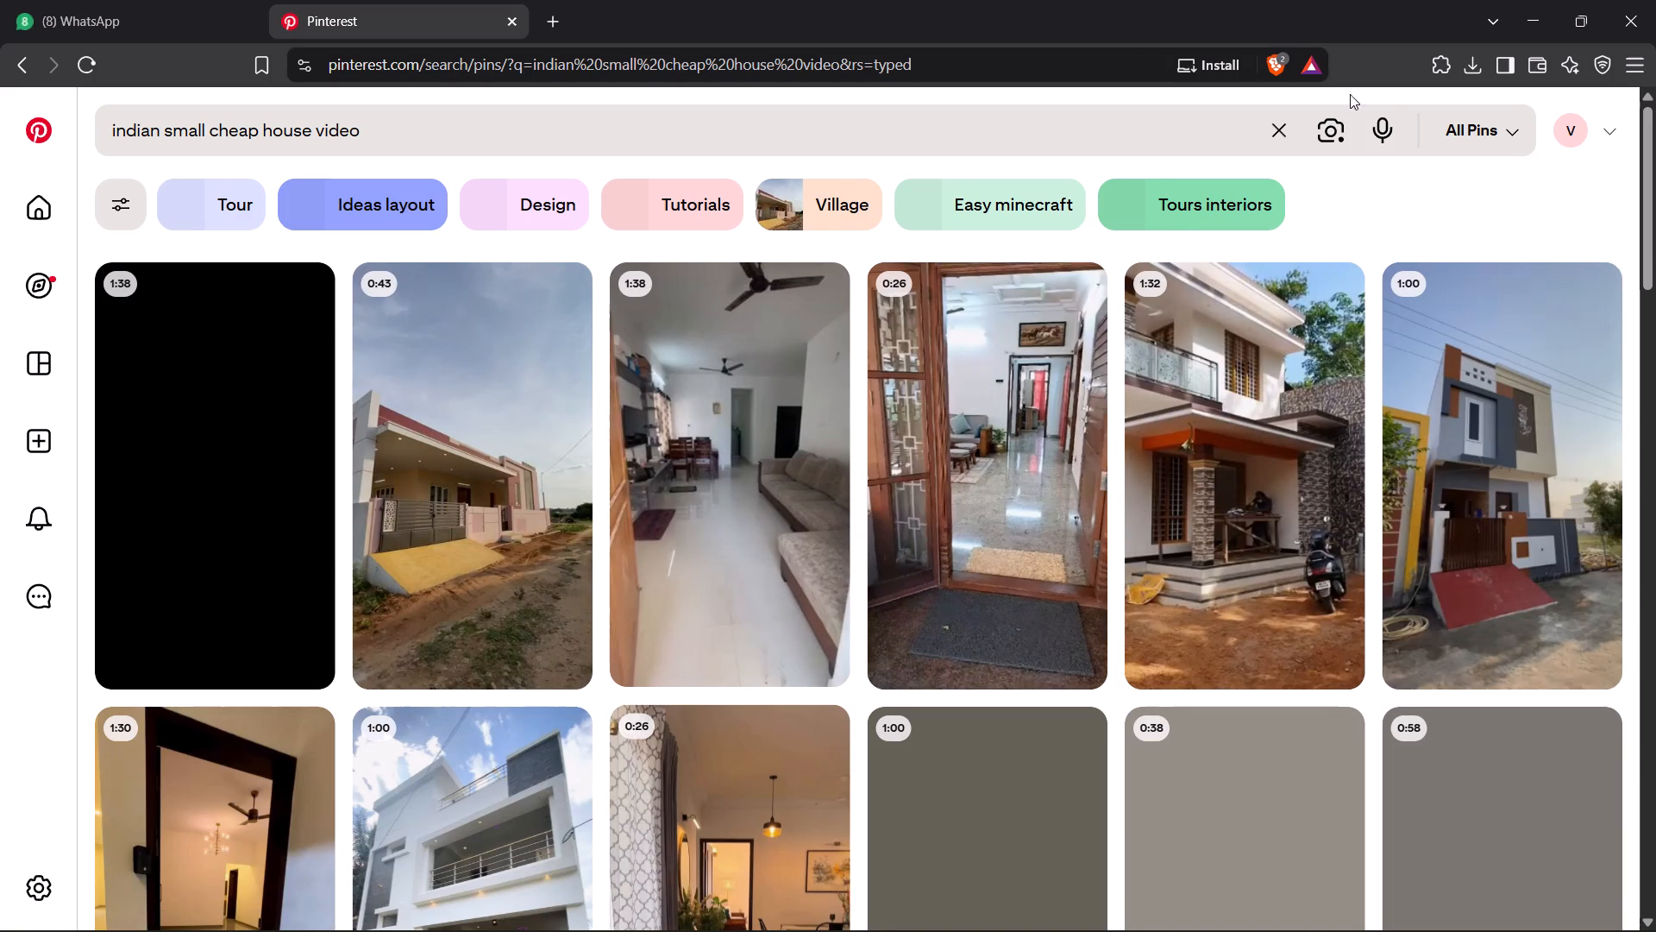
scroll(1655, 282, "down", 3)
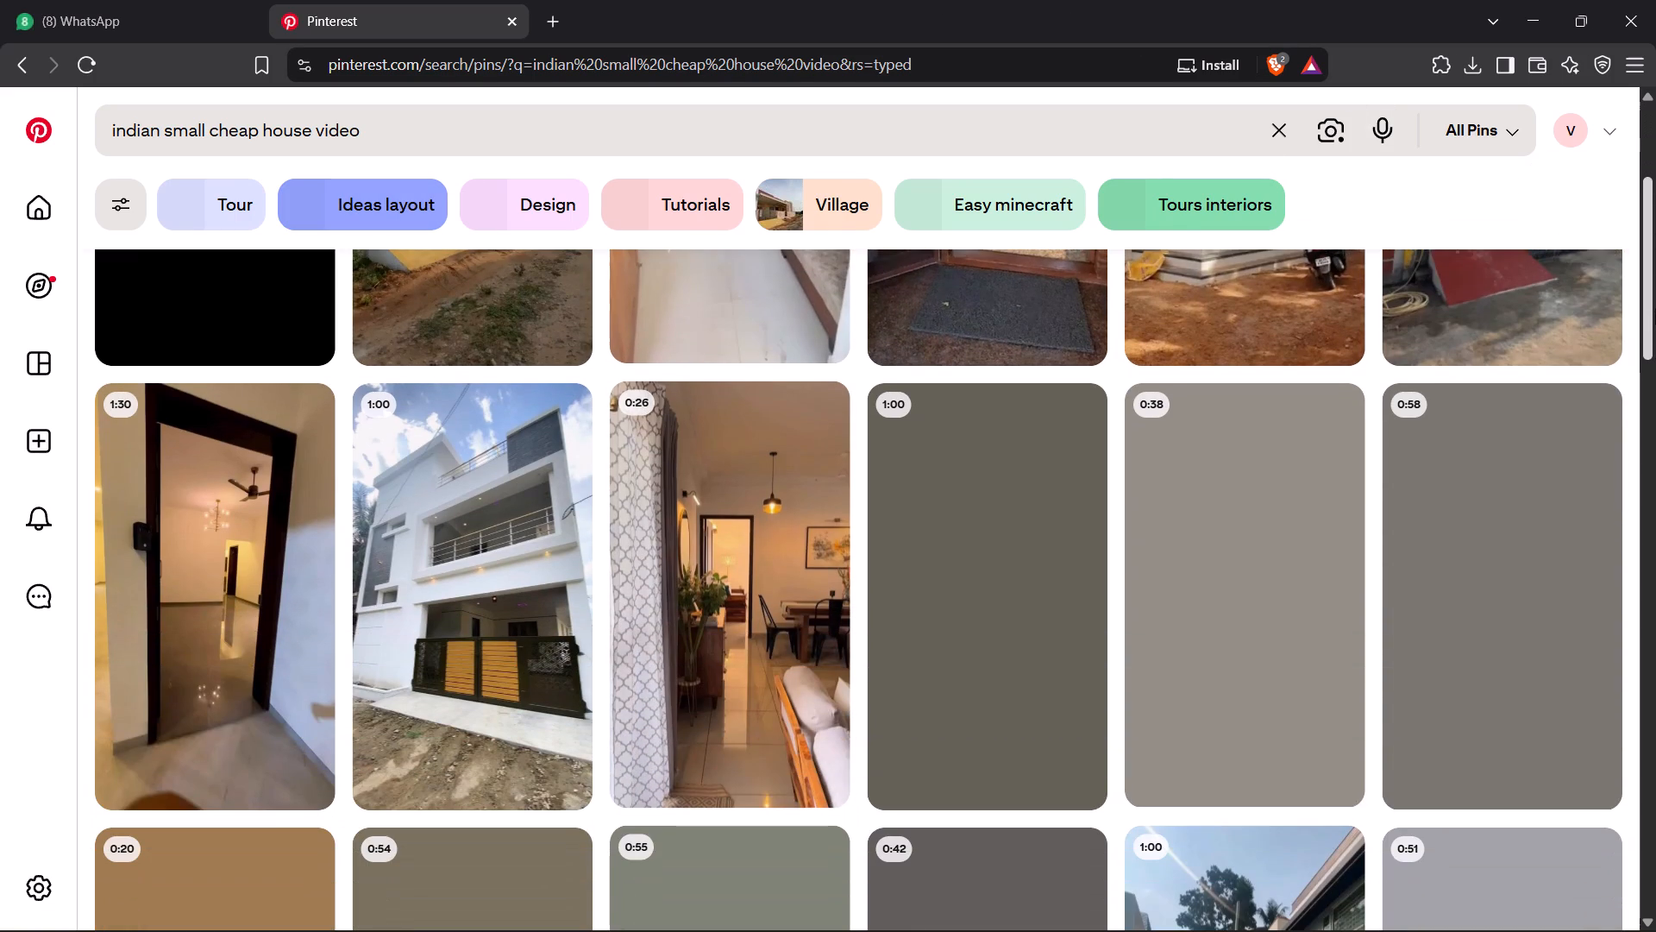
scroll(1655, 312, "down", 4)
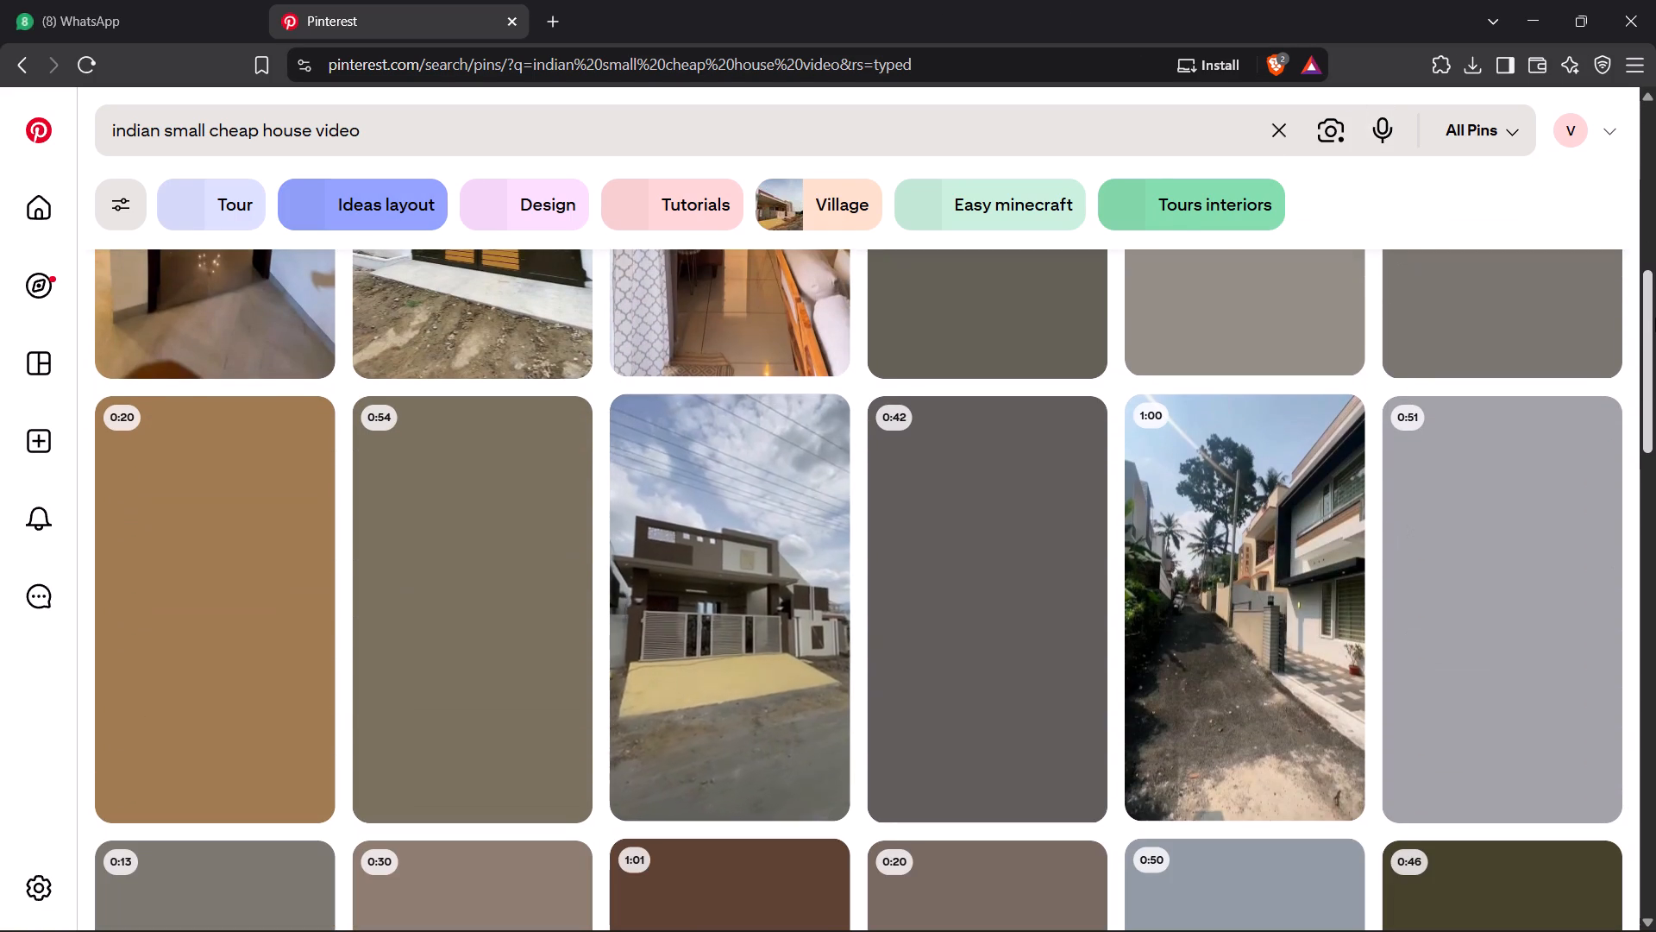
scroll(1655, 318, "up", 2)
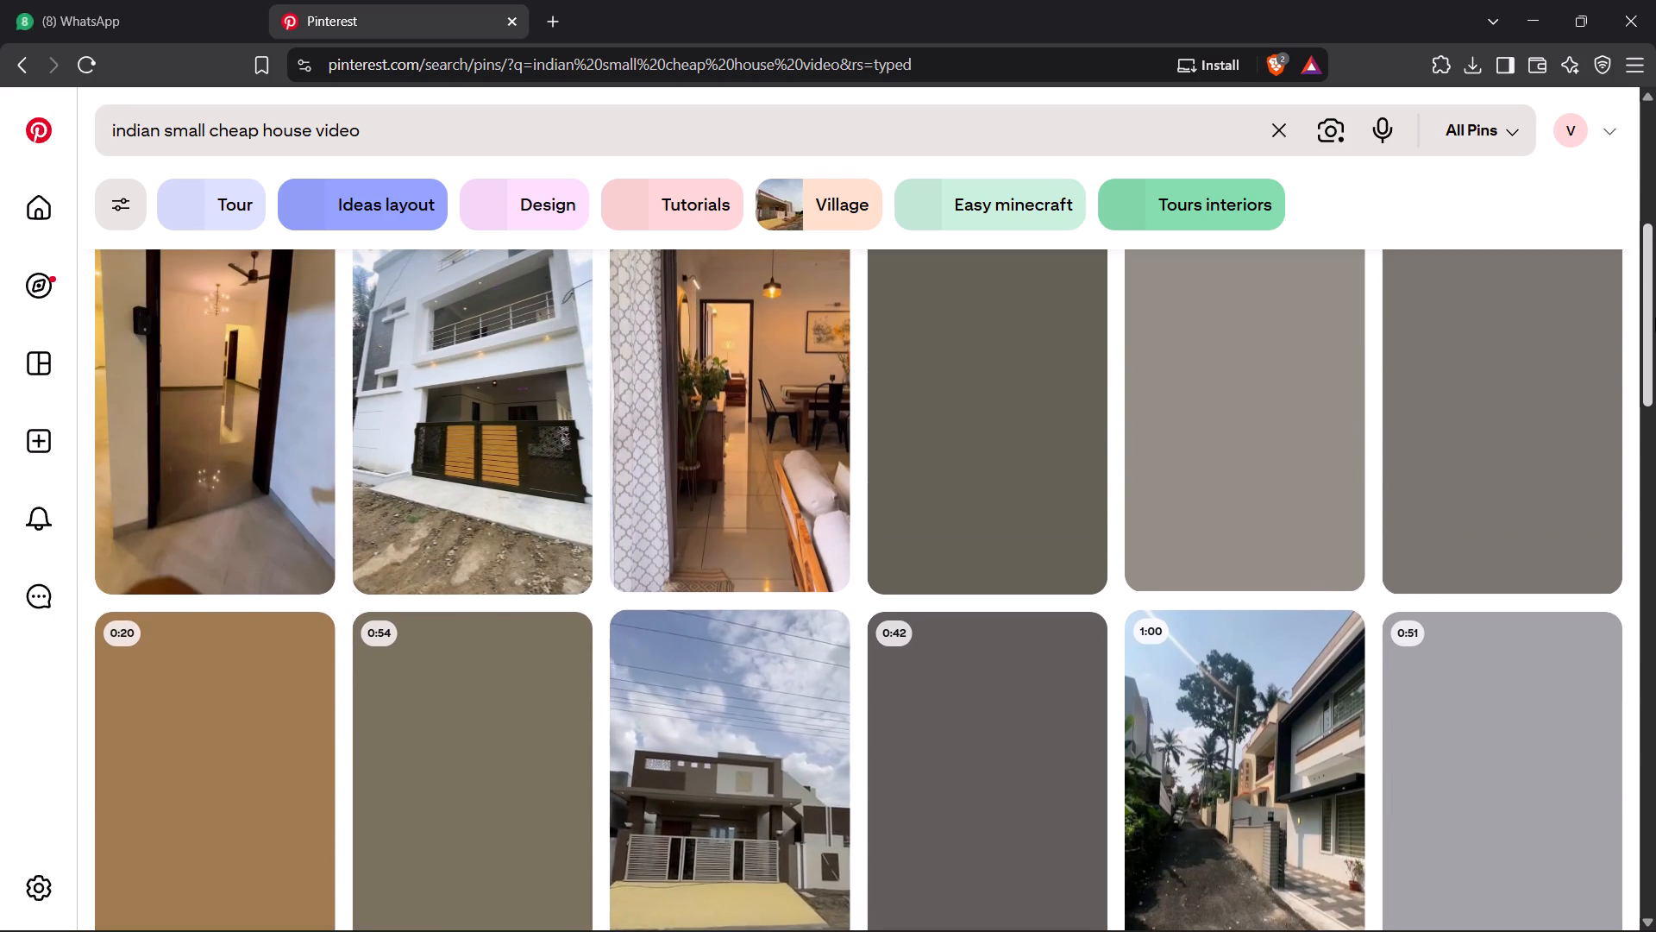
scroll(112, 251, "up", 3)
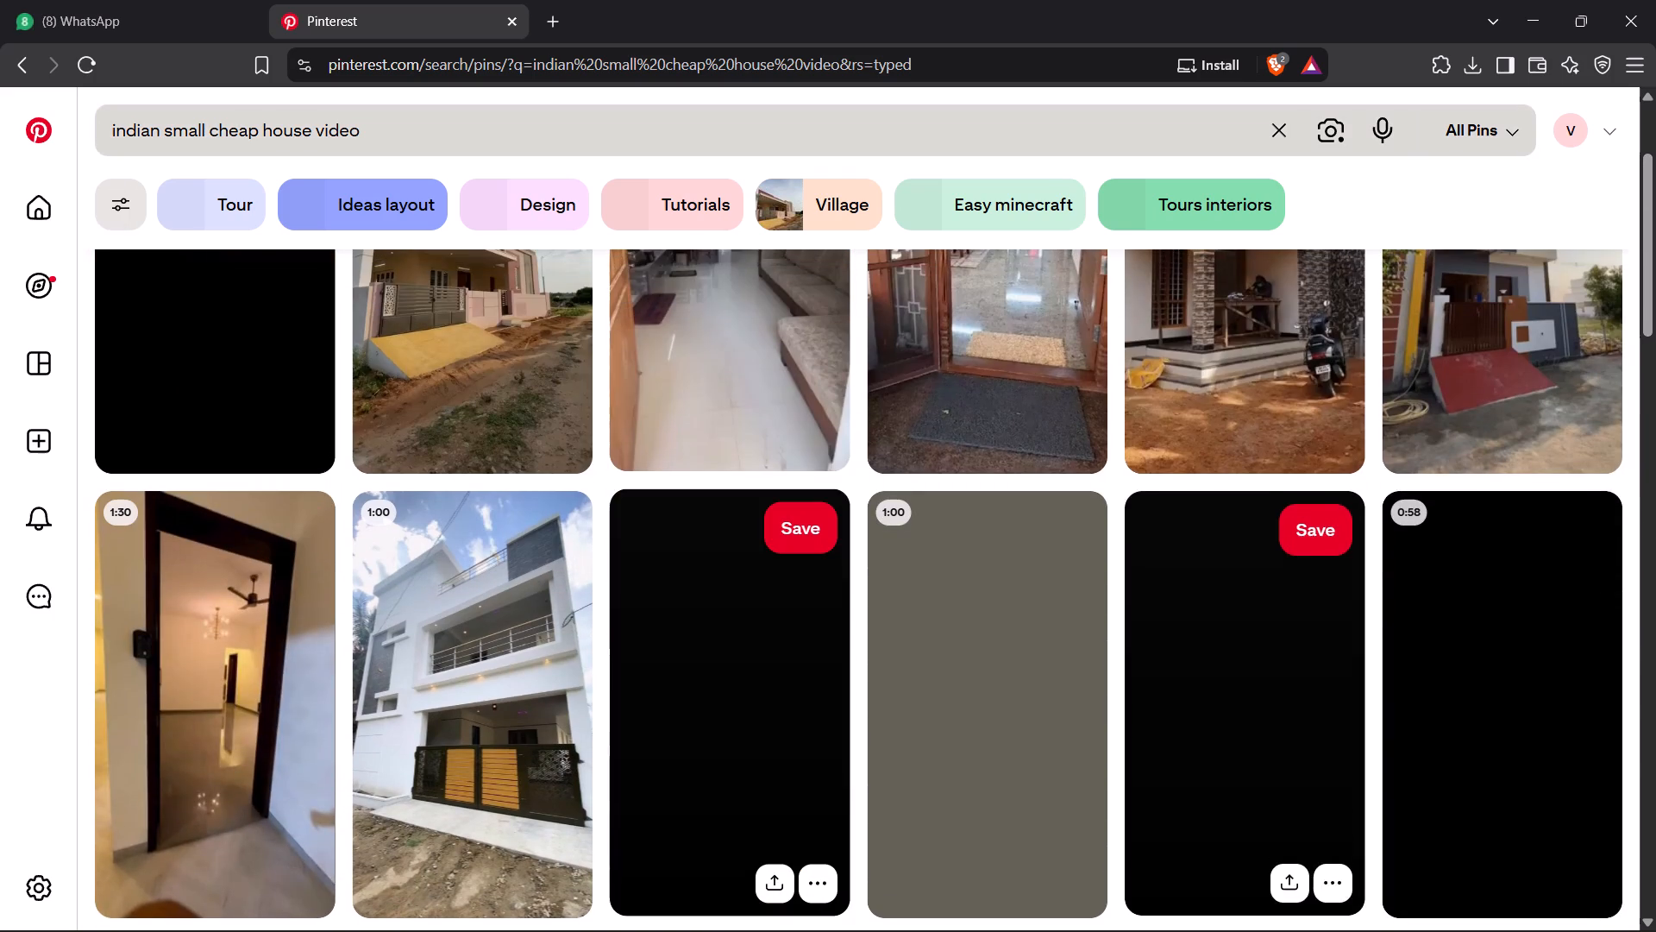
Change the Pinterest search to "indian small poor house video" and look through the results.
left_click_drag(255, 132, 204, 122)
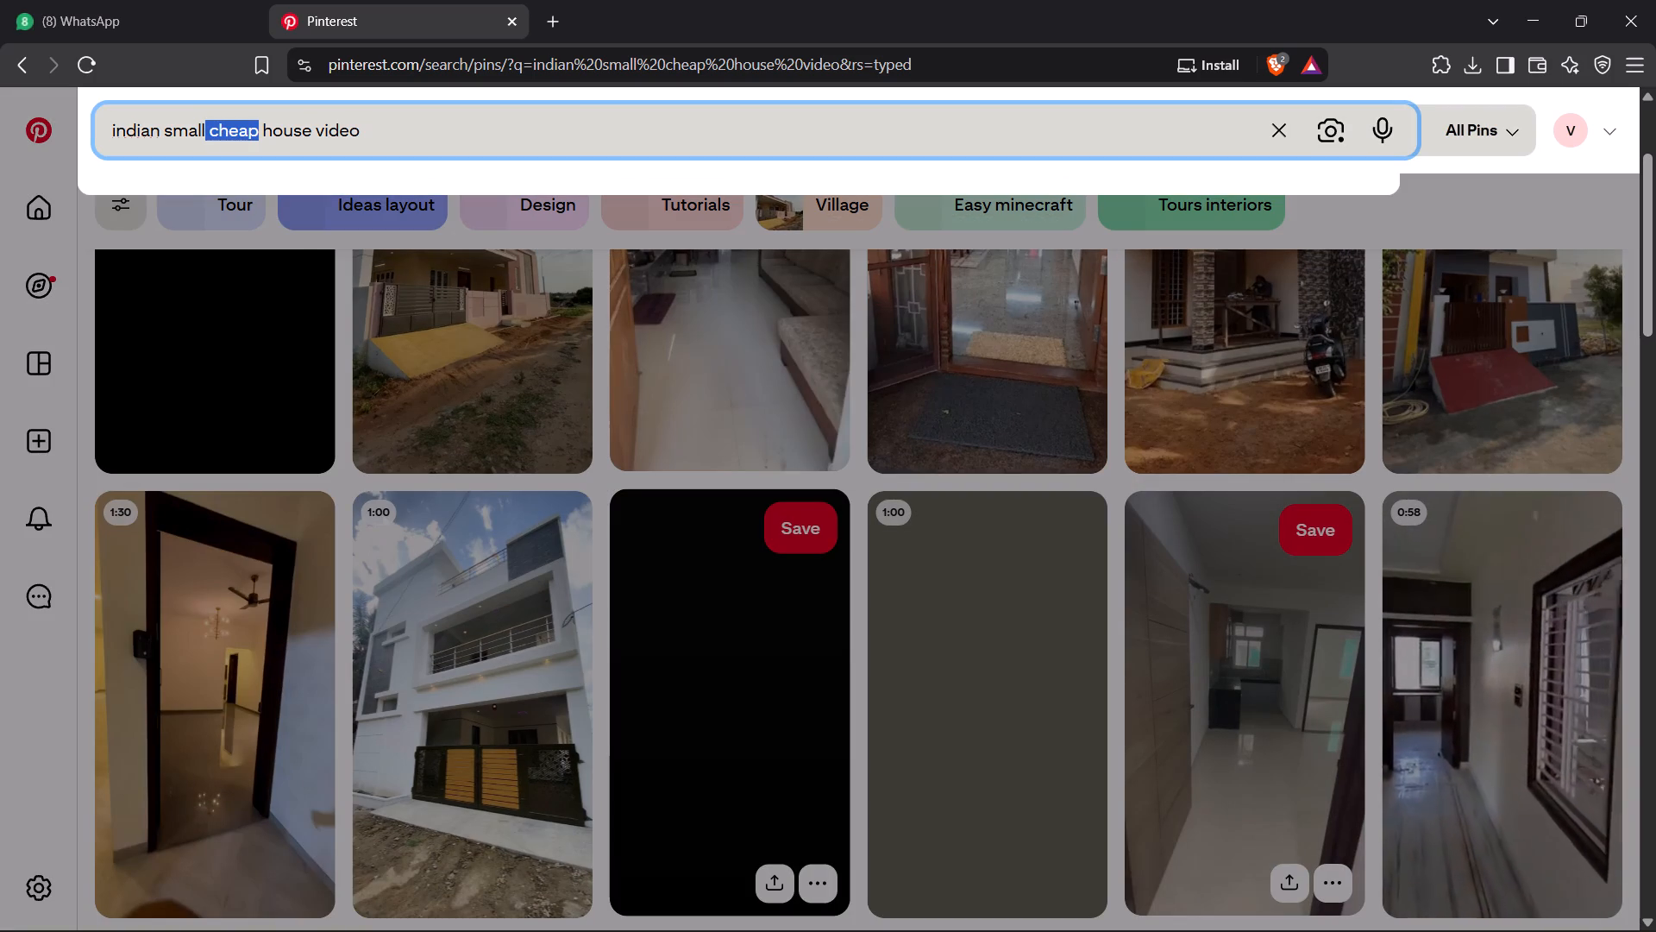
type("poor")
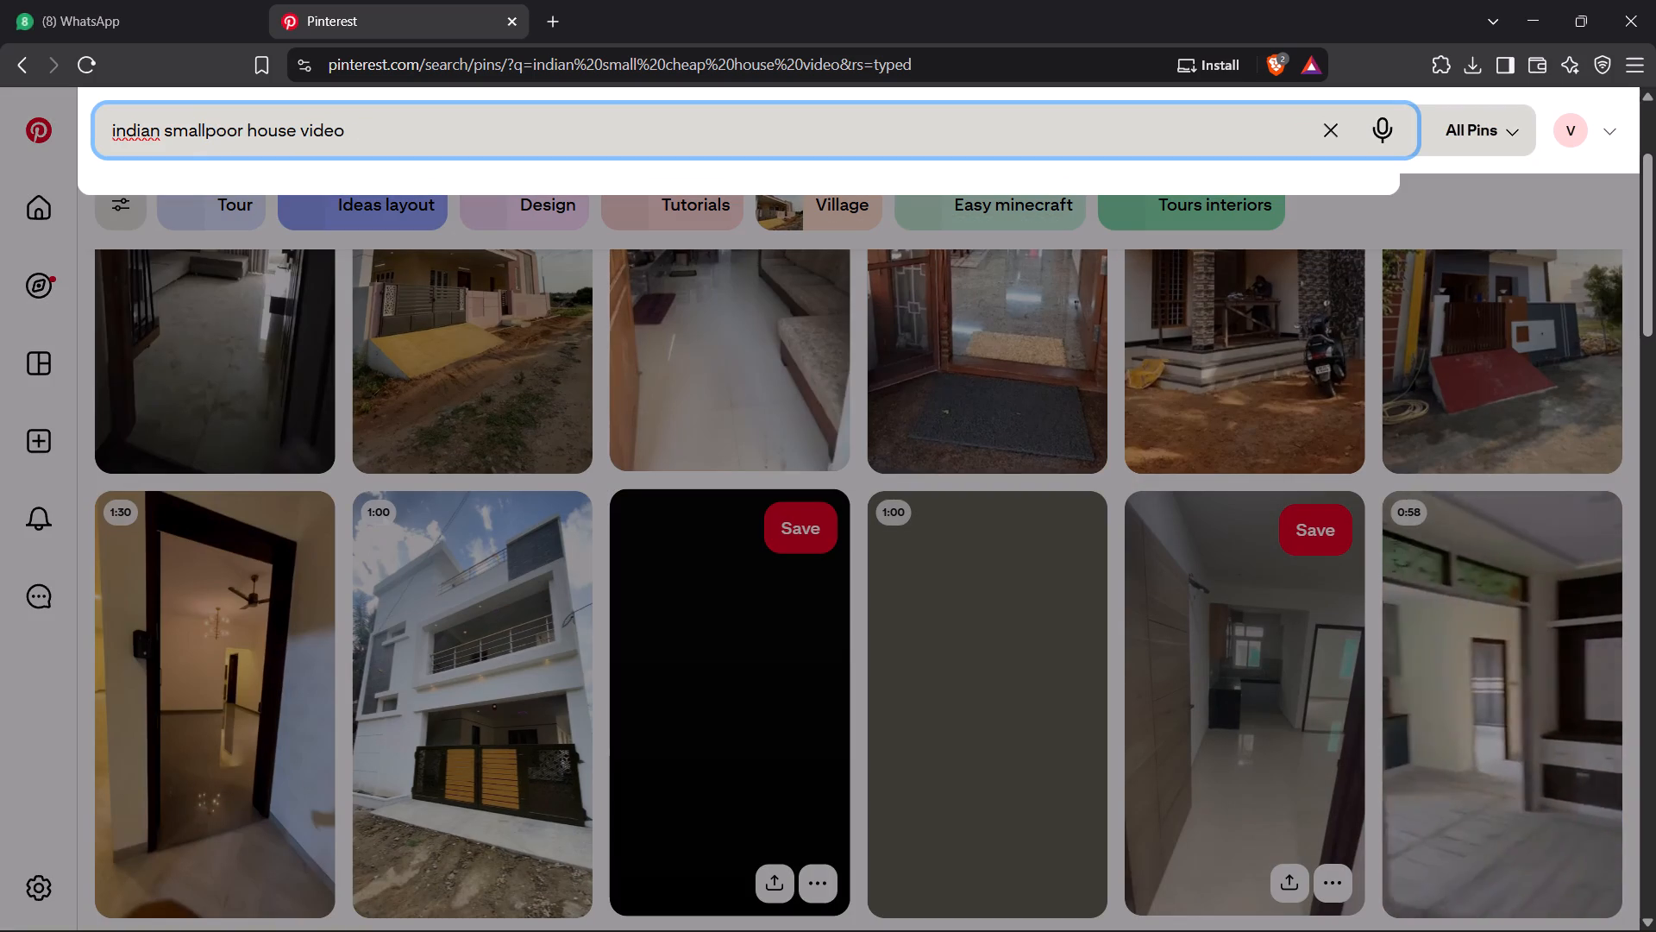
key("Left")
key("Left")
key("Left")
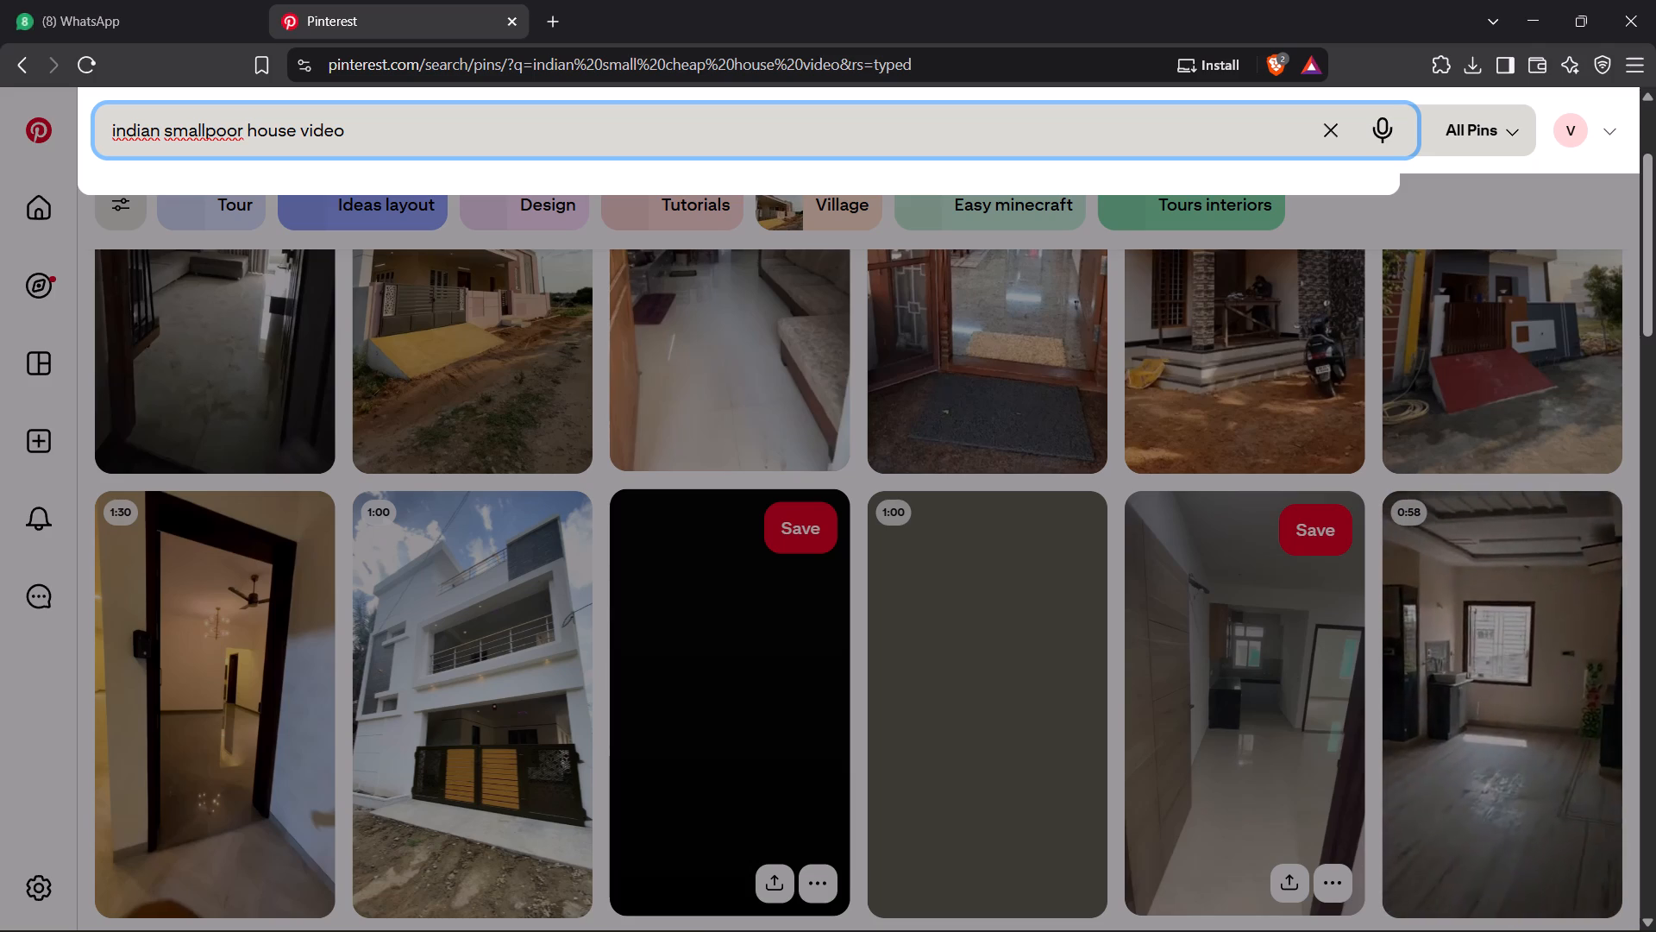
key("Left")
key("space")
key("Return")
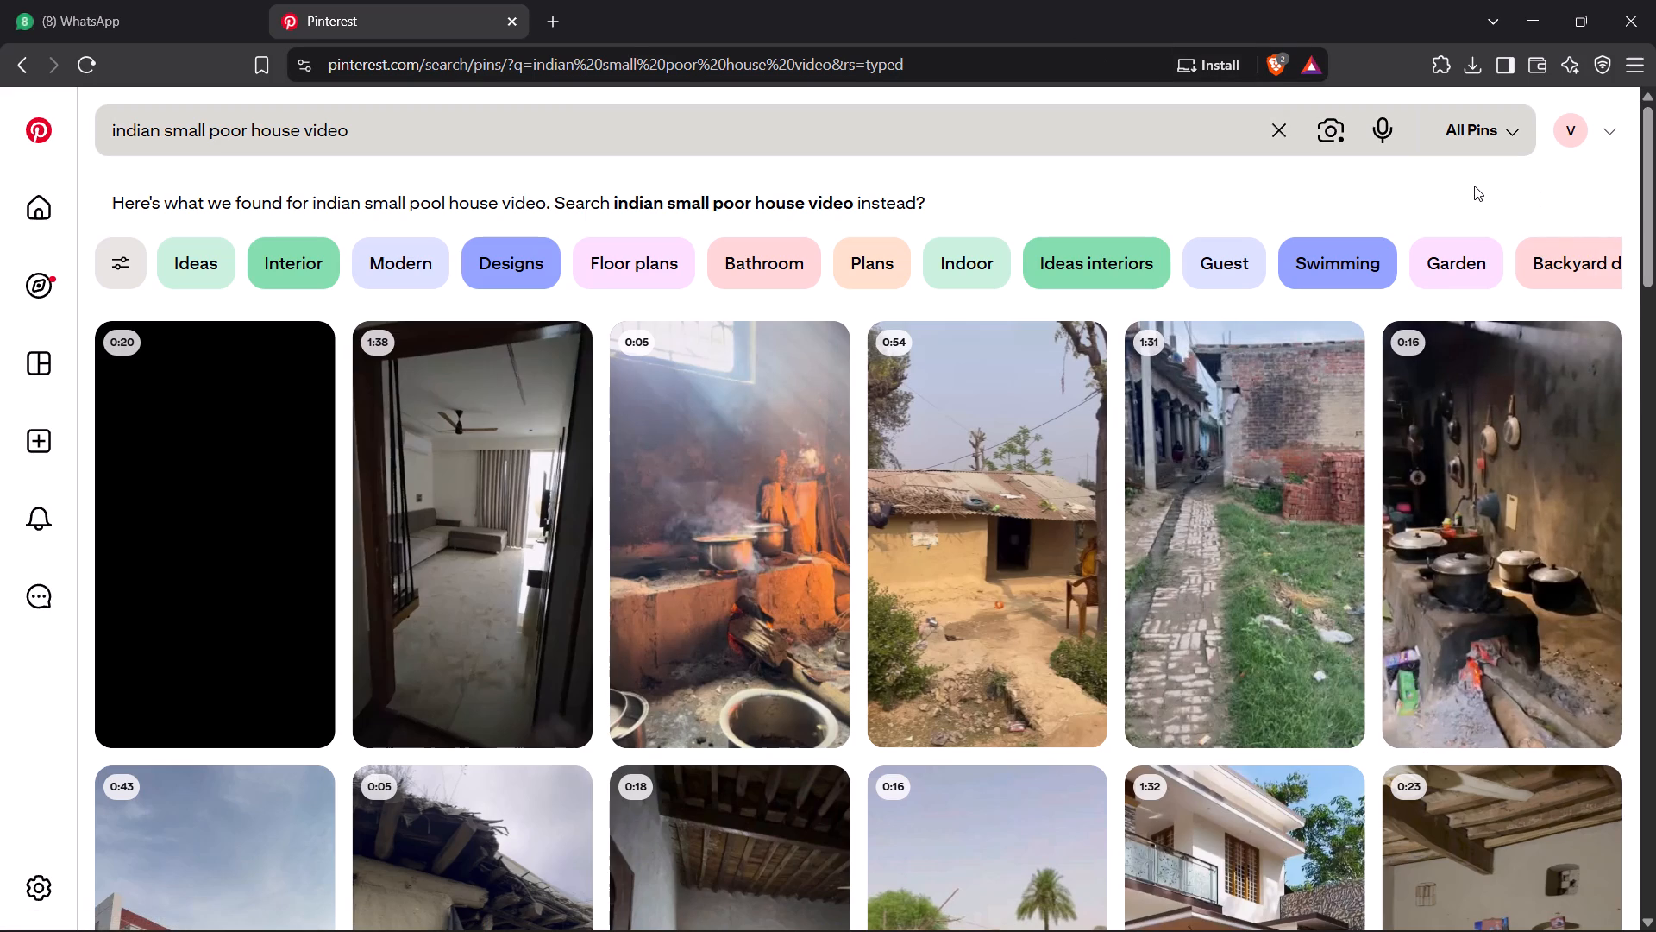
scroll(994, 382, "down", 4)
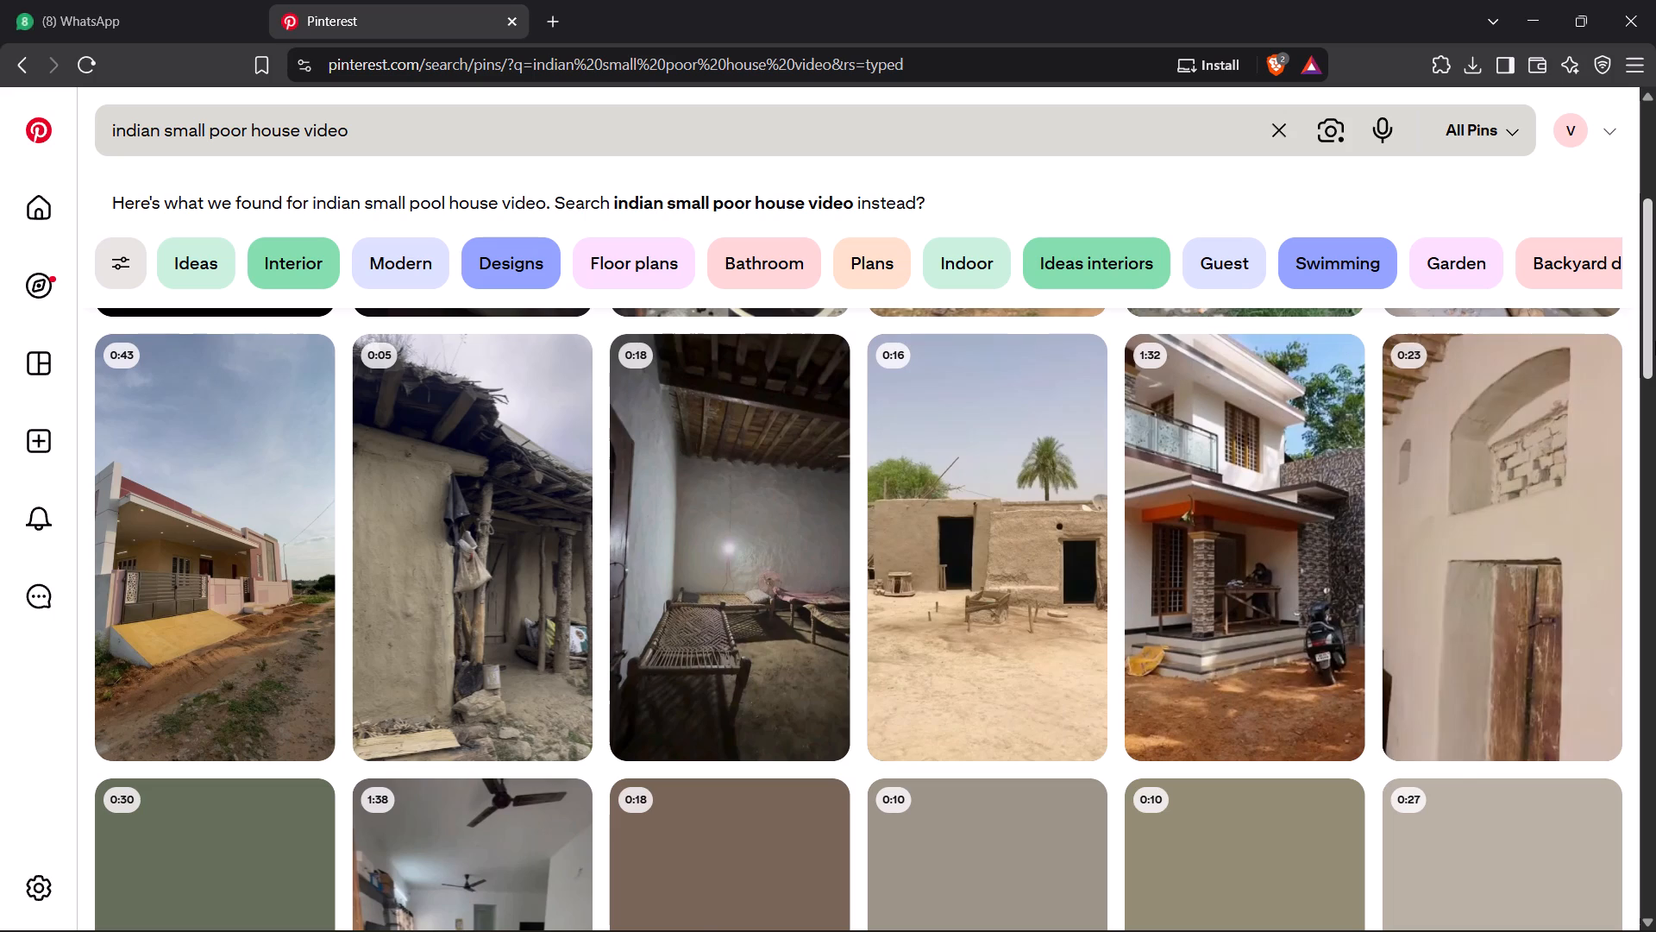
scroll(1655, 341, "down", 2)
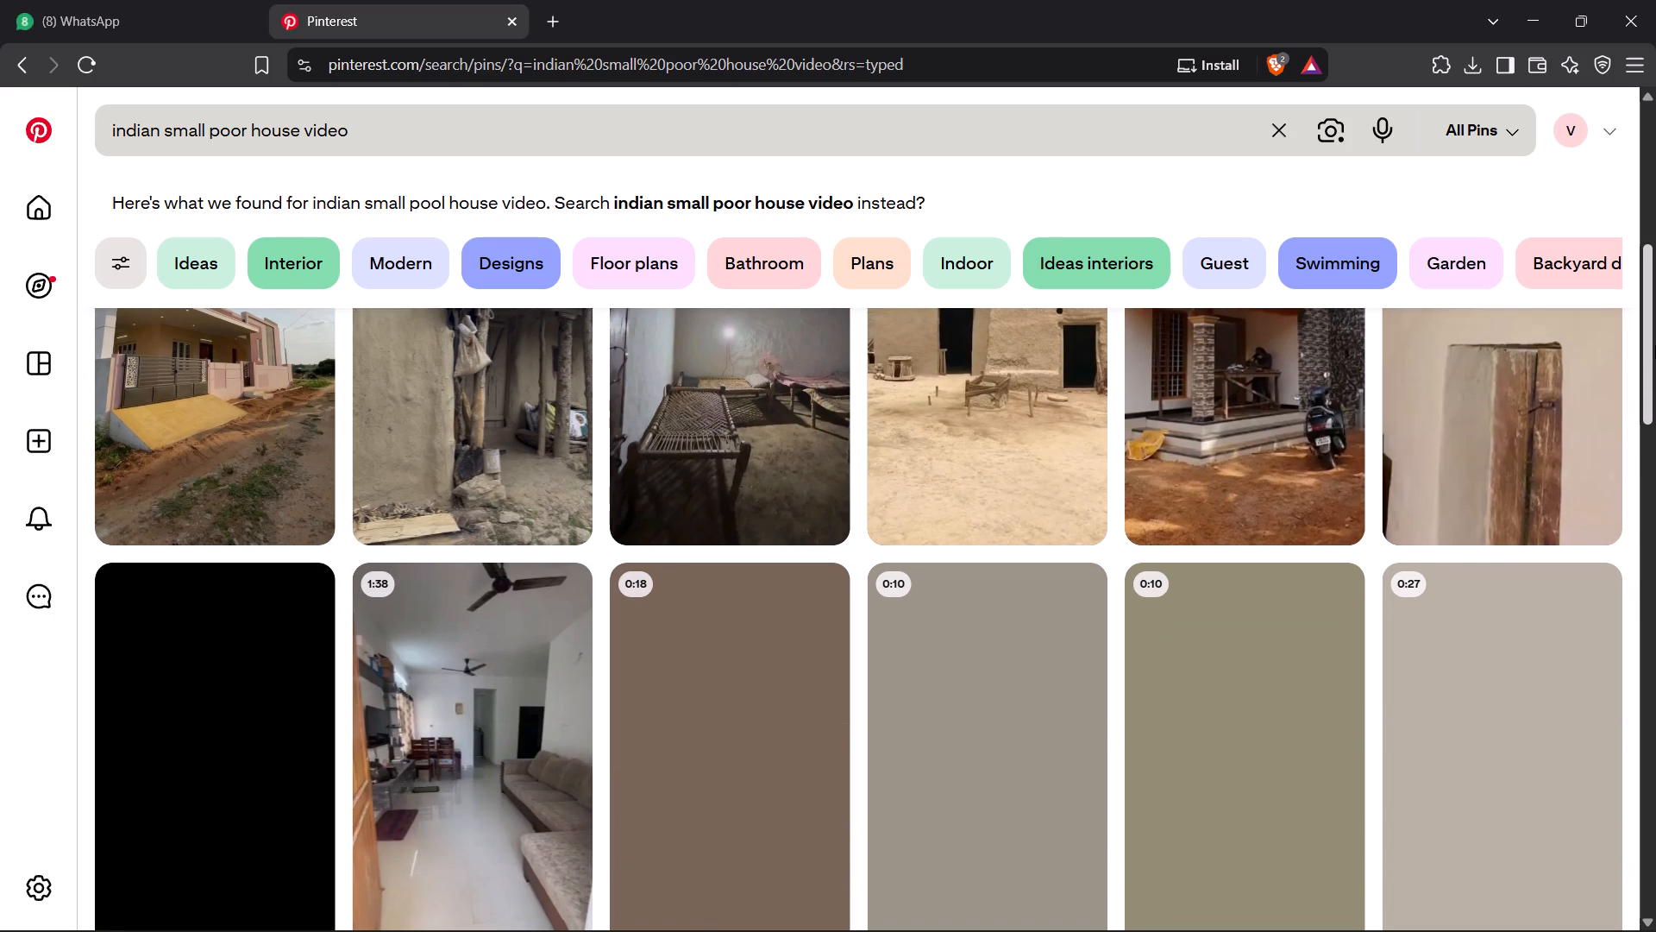
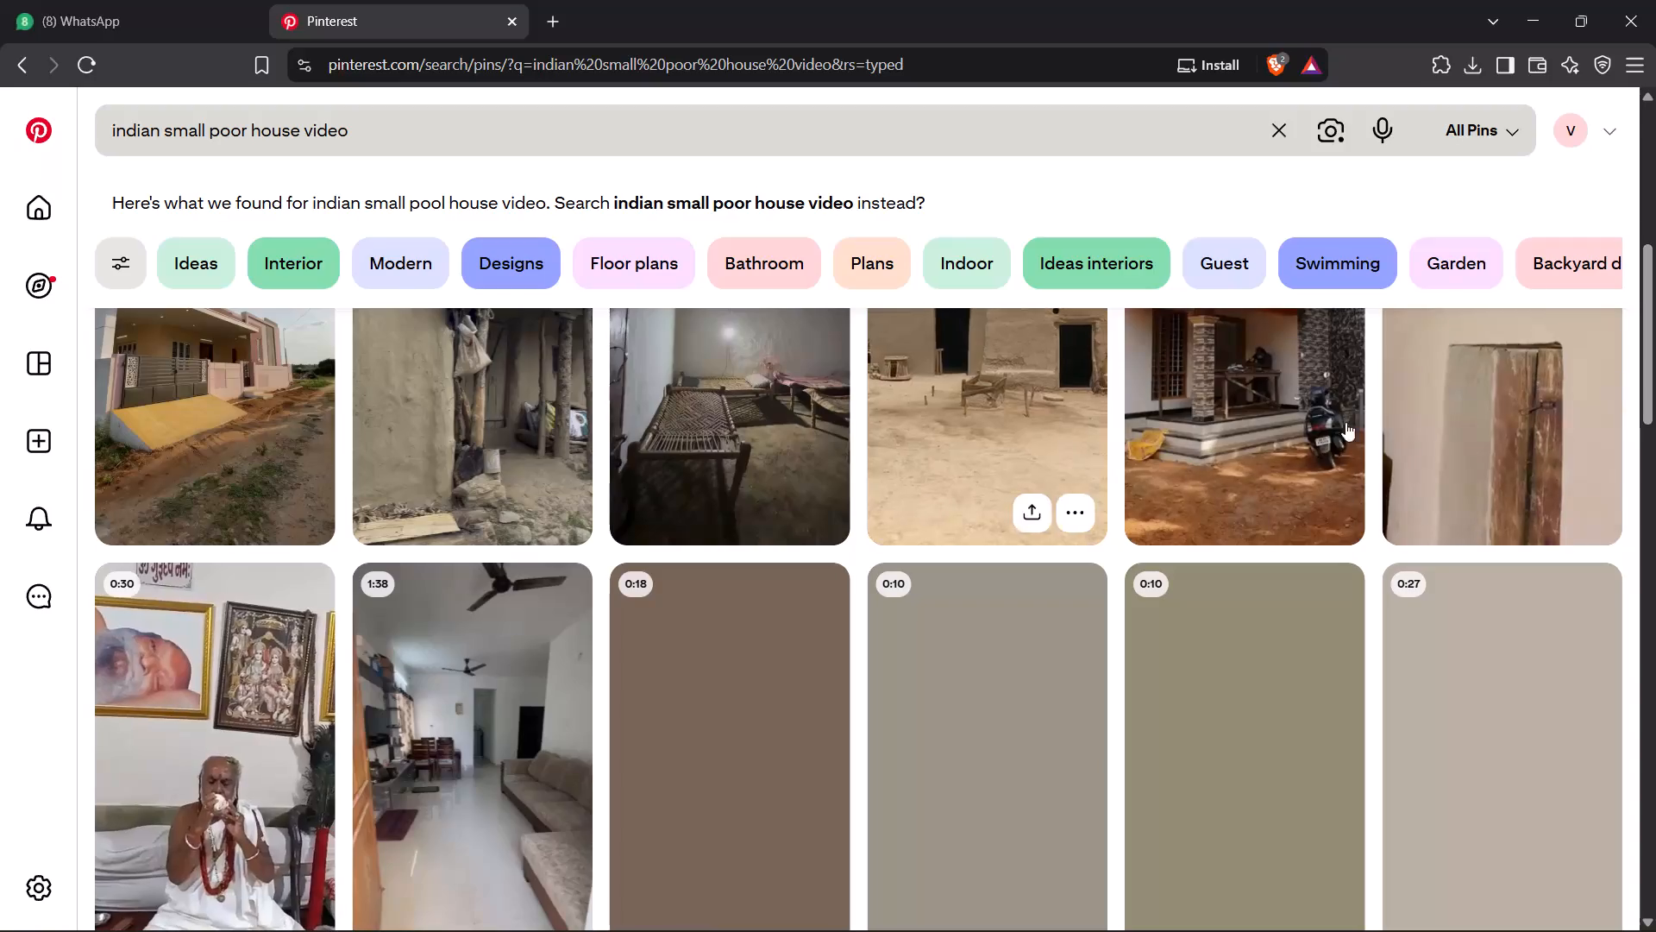
Look through the "indian small poor house video" results and open the video of the brick-paved village lane.
scroll(1655, 375, "down", 4)
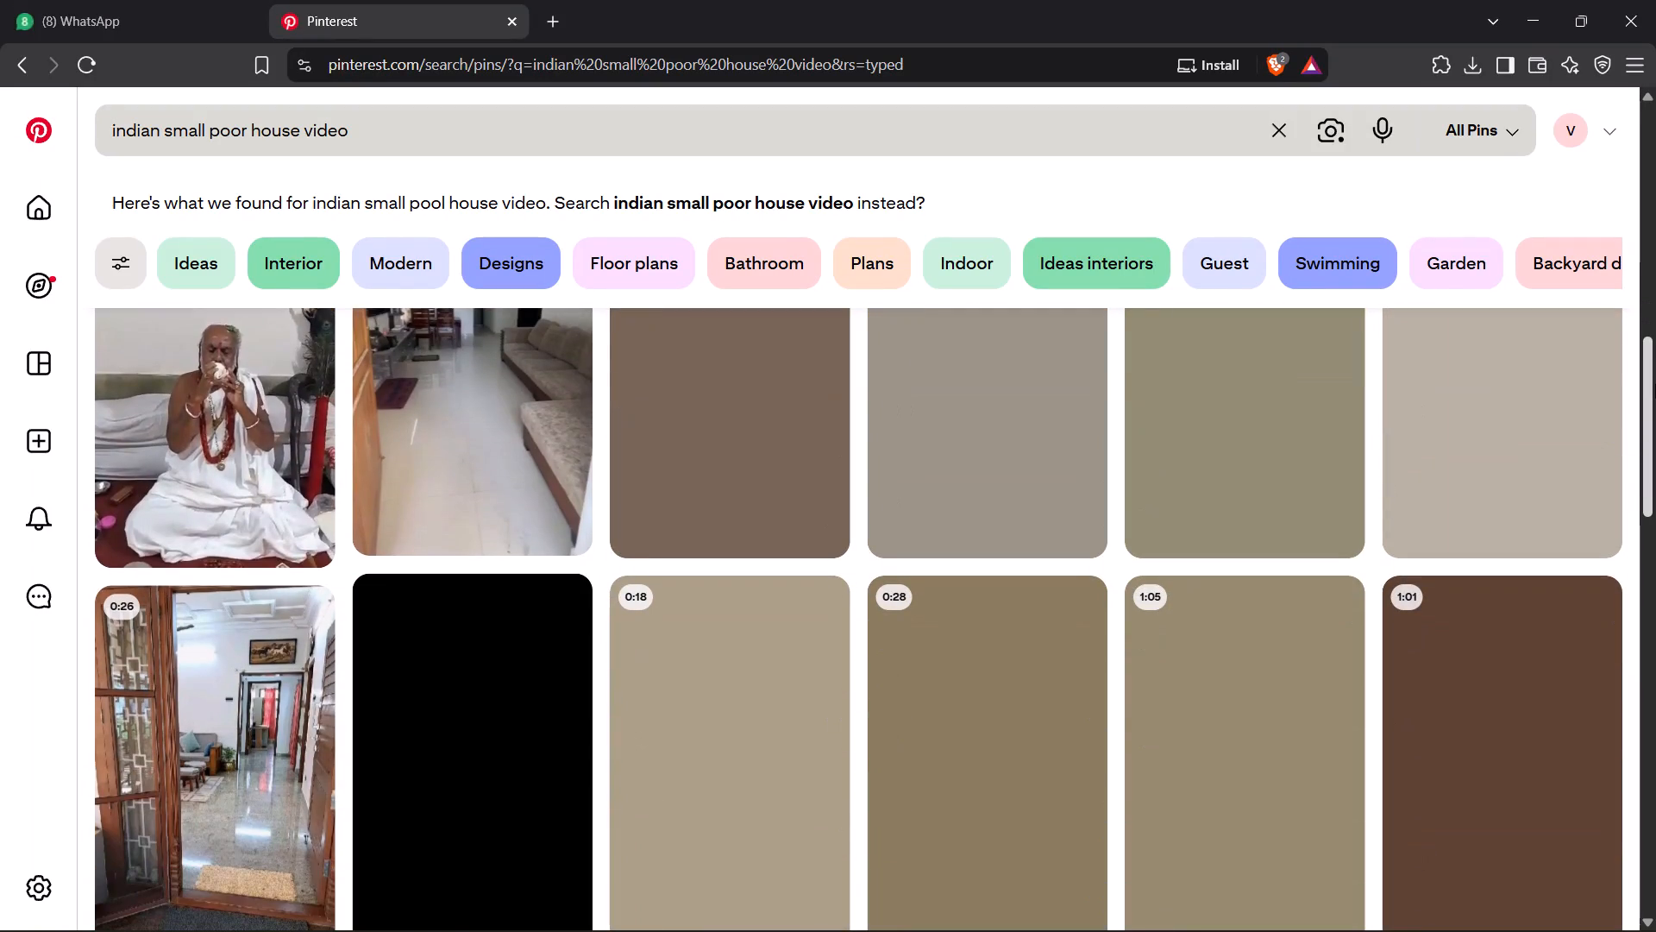
scroll(1655, 384, "up", 8)
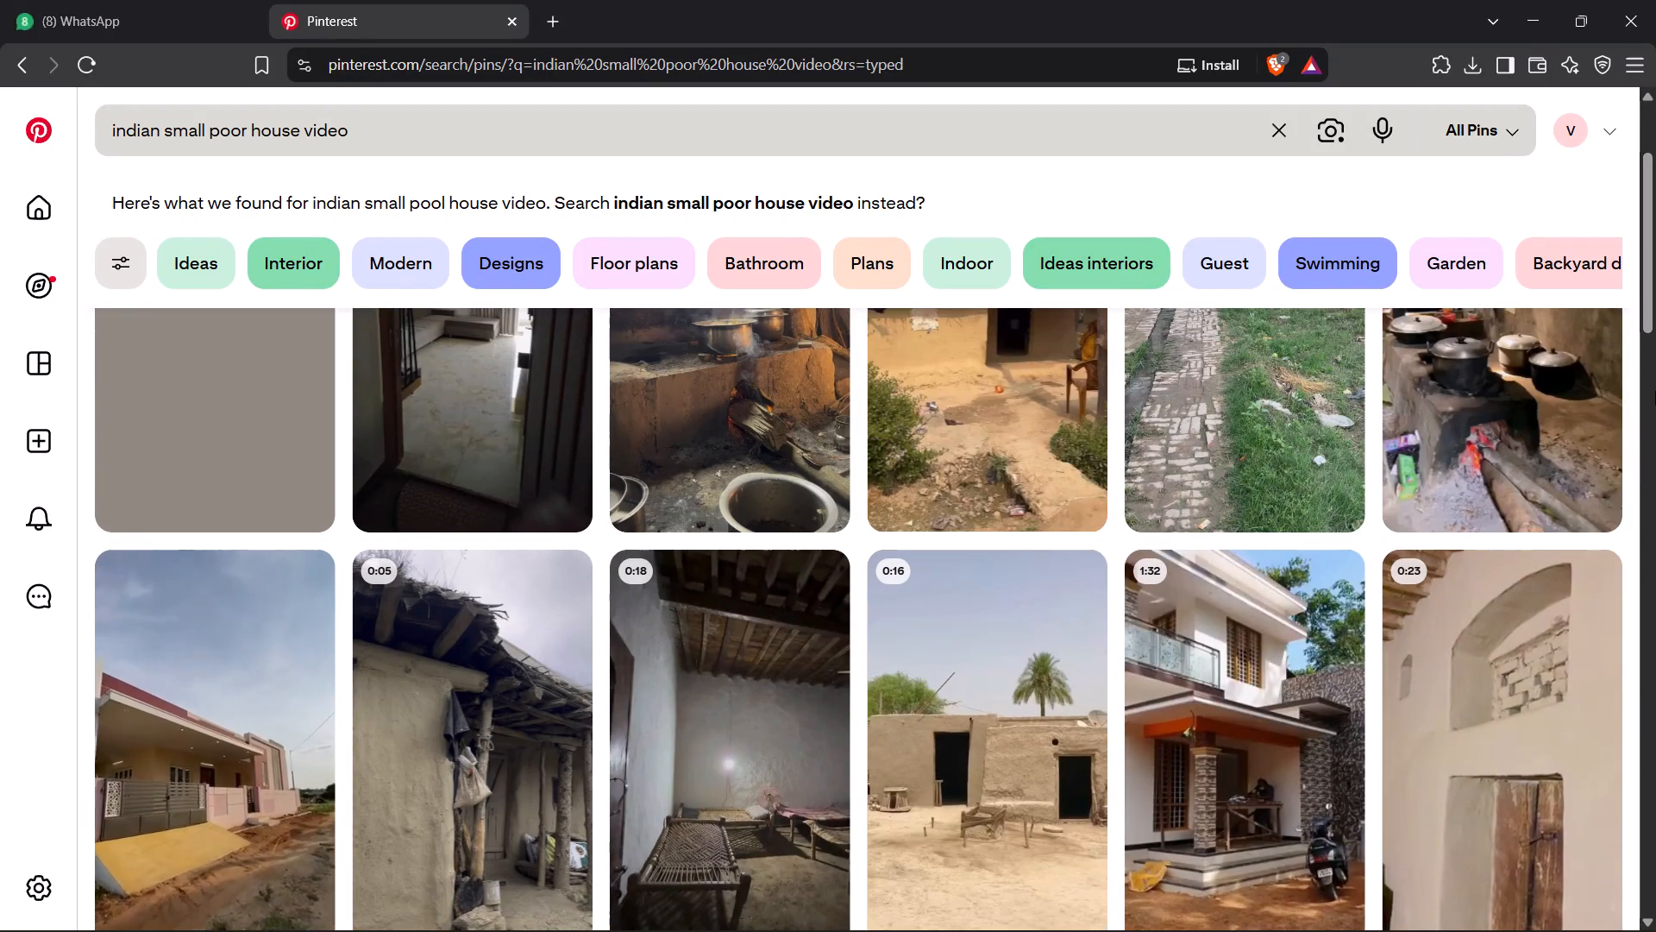
scroll(1655, 391, "up", 4)
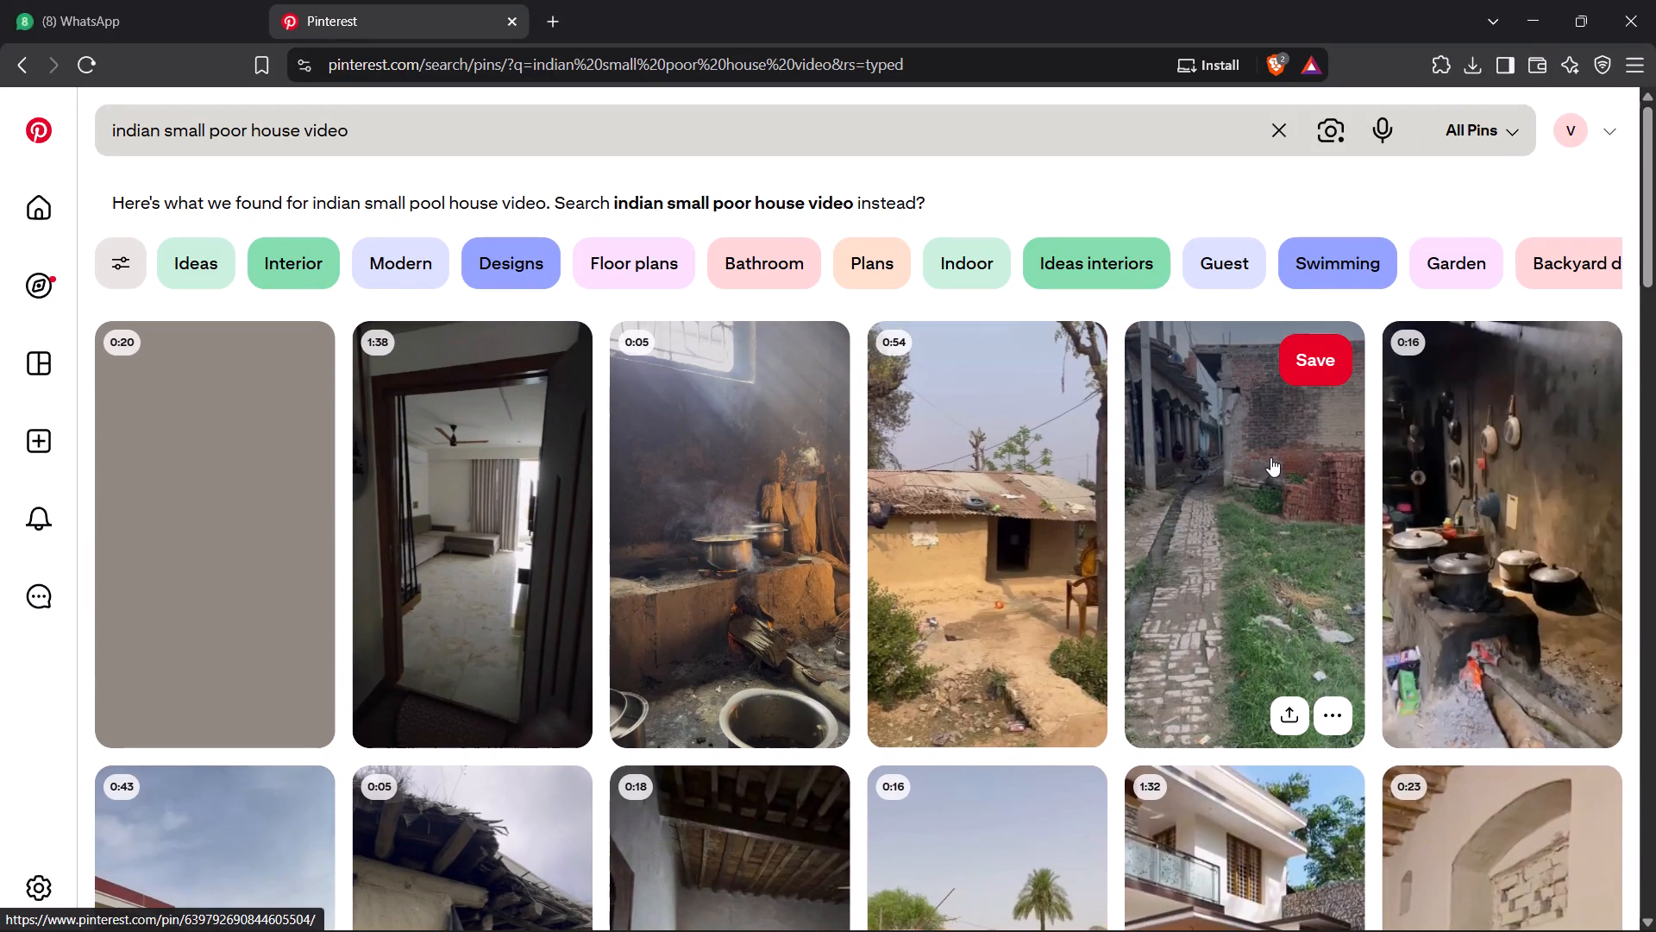
left_click(1270, 457)
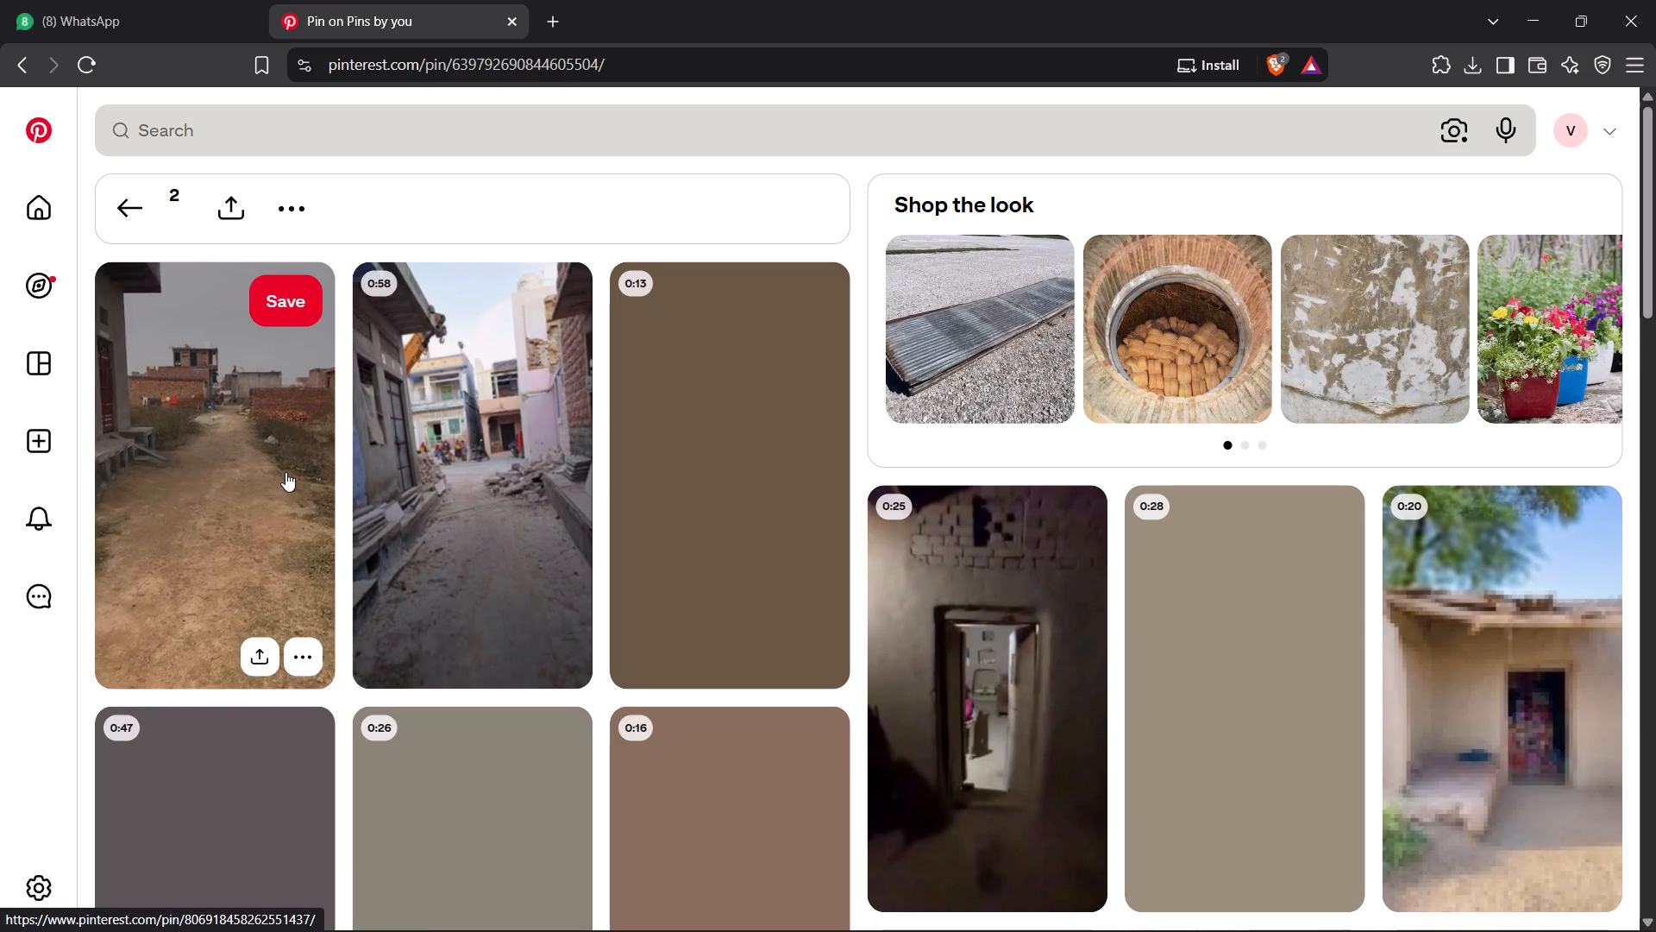
Check the related dirt-road village pin and return to the brick-paved lane pin.
left_click(284, 470)
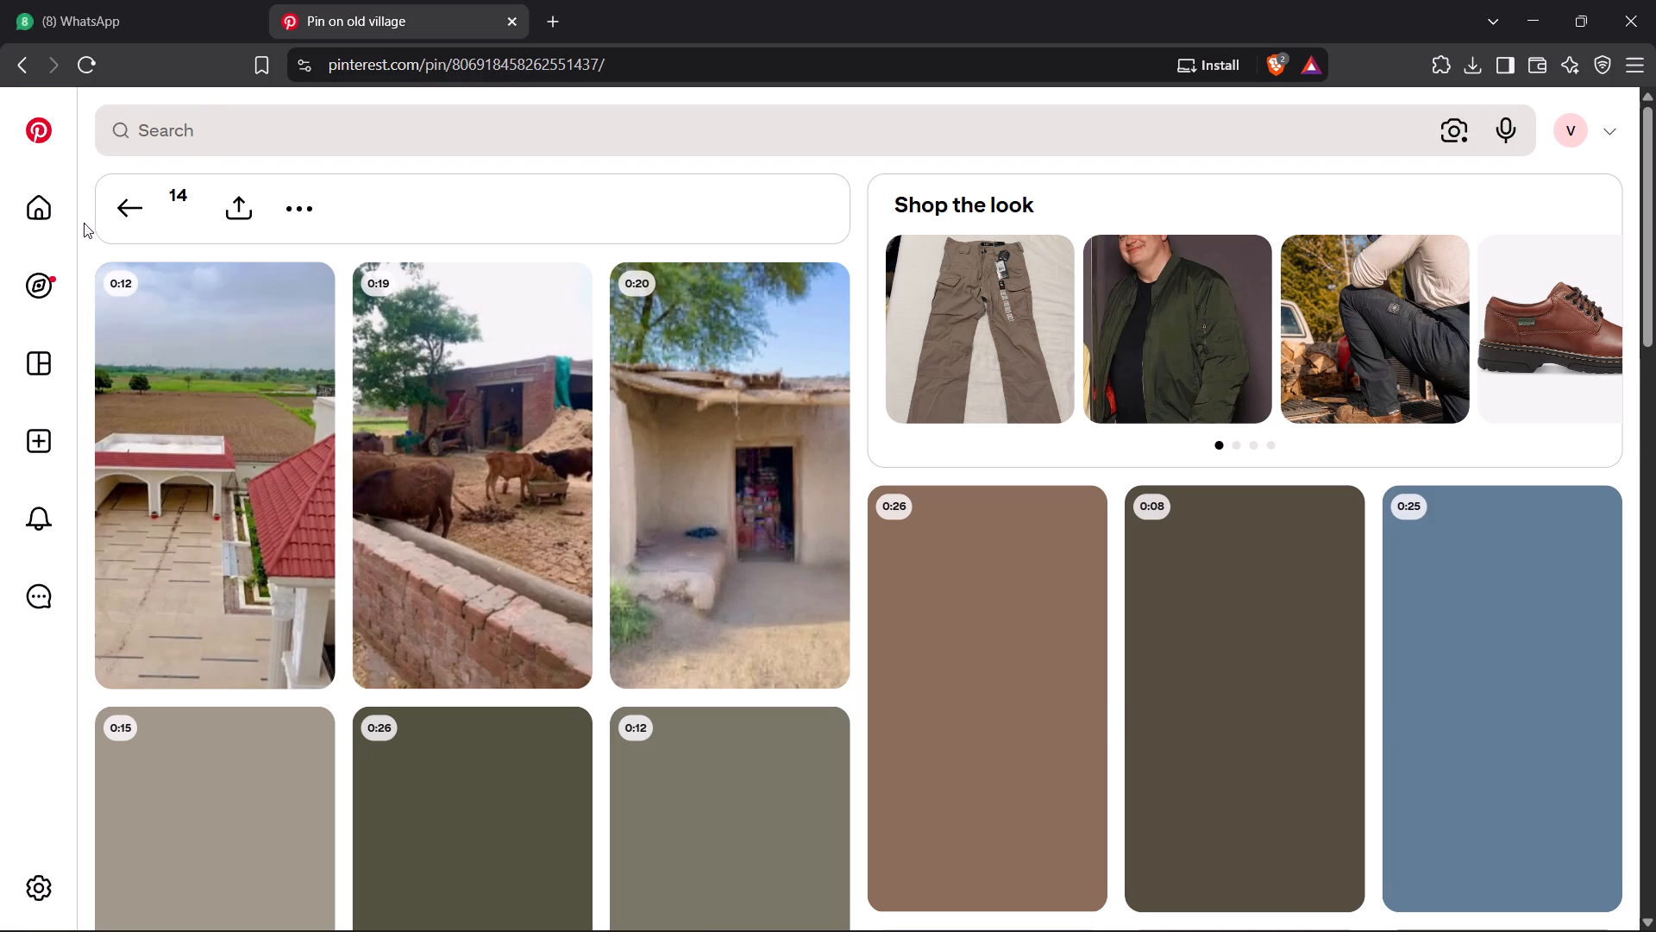
left_click(121, 205)
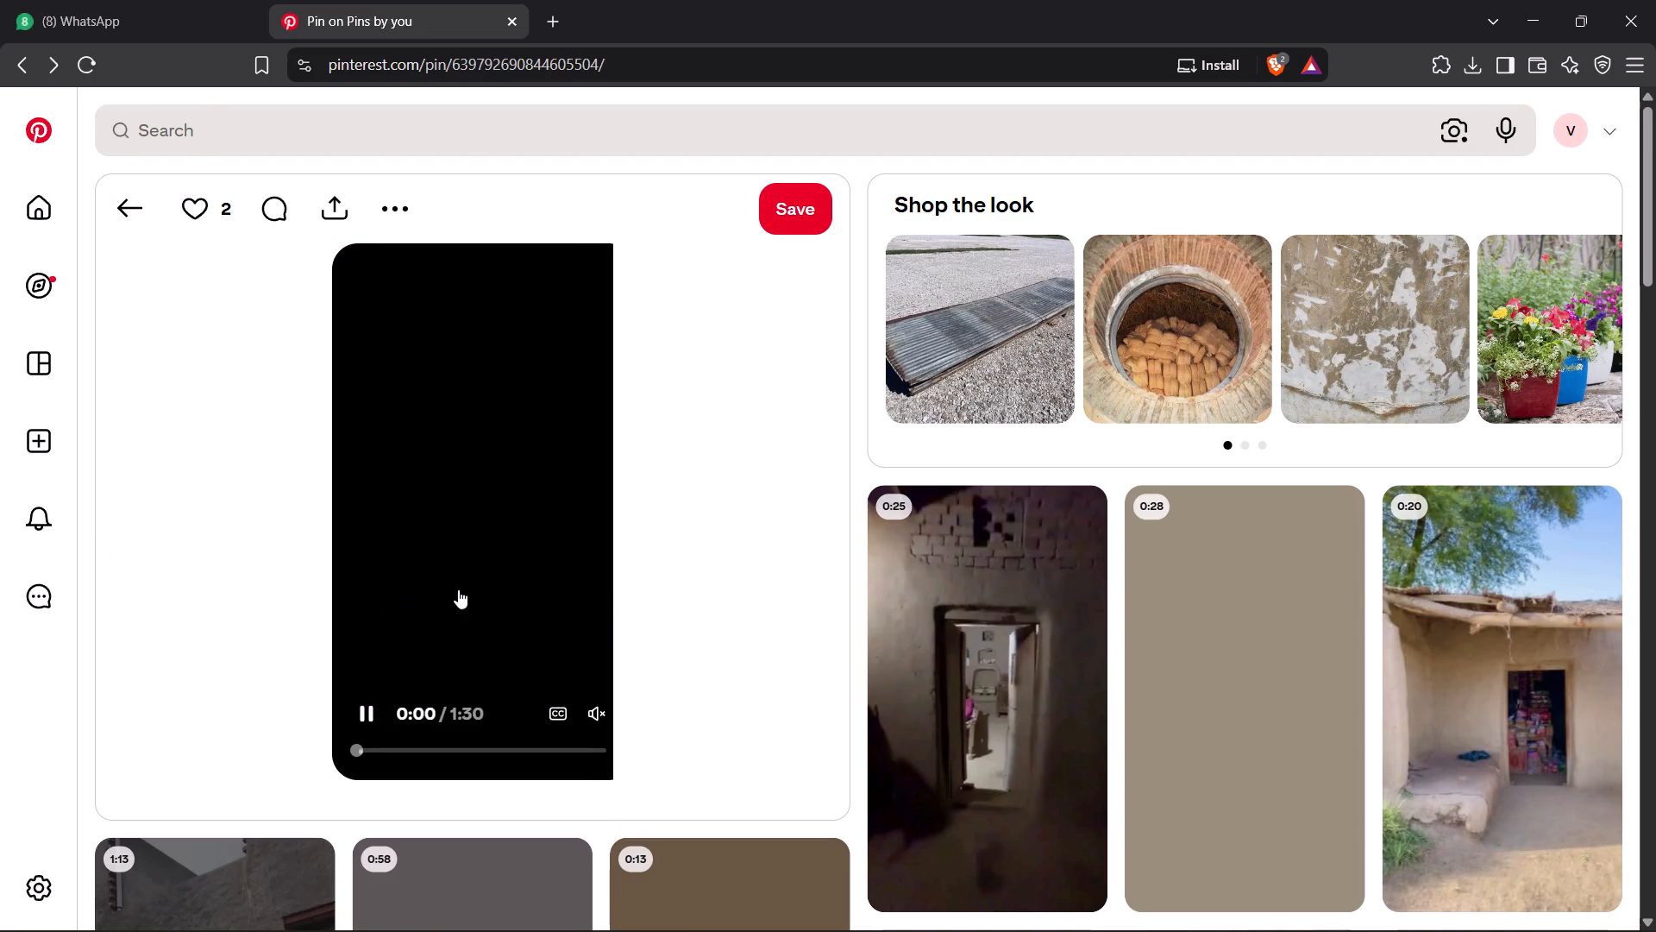
Skim through the brick-paved lane video up to about 1:14 to examine its house and courtyard shots.
scroll(578, 595, "down", 3)
scroll(579, 600, "up", 3)
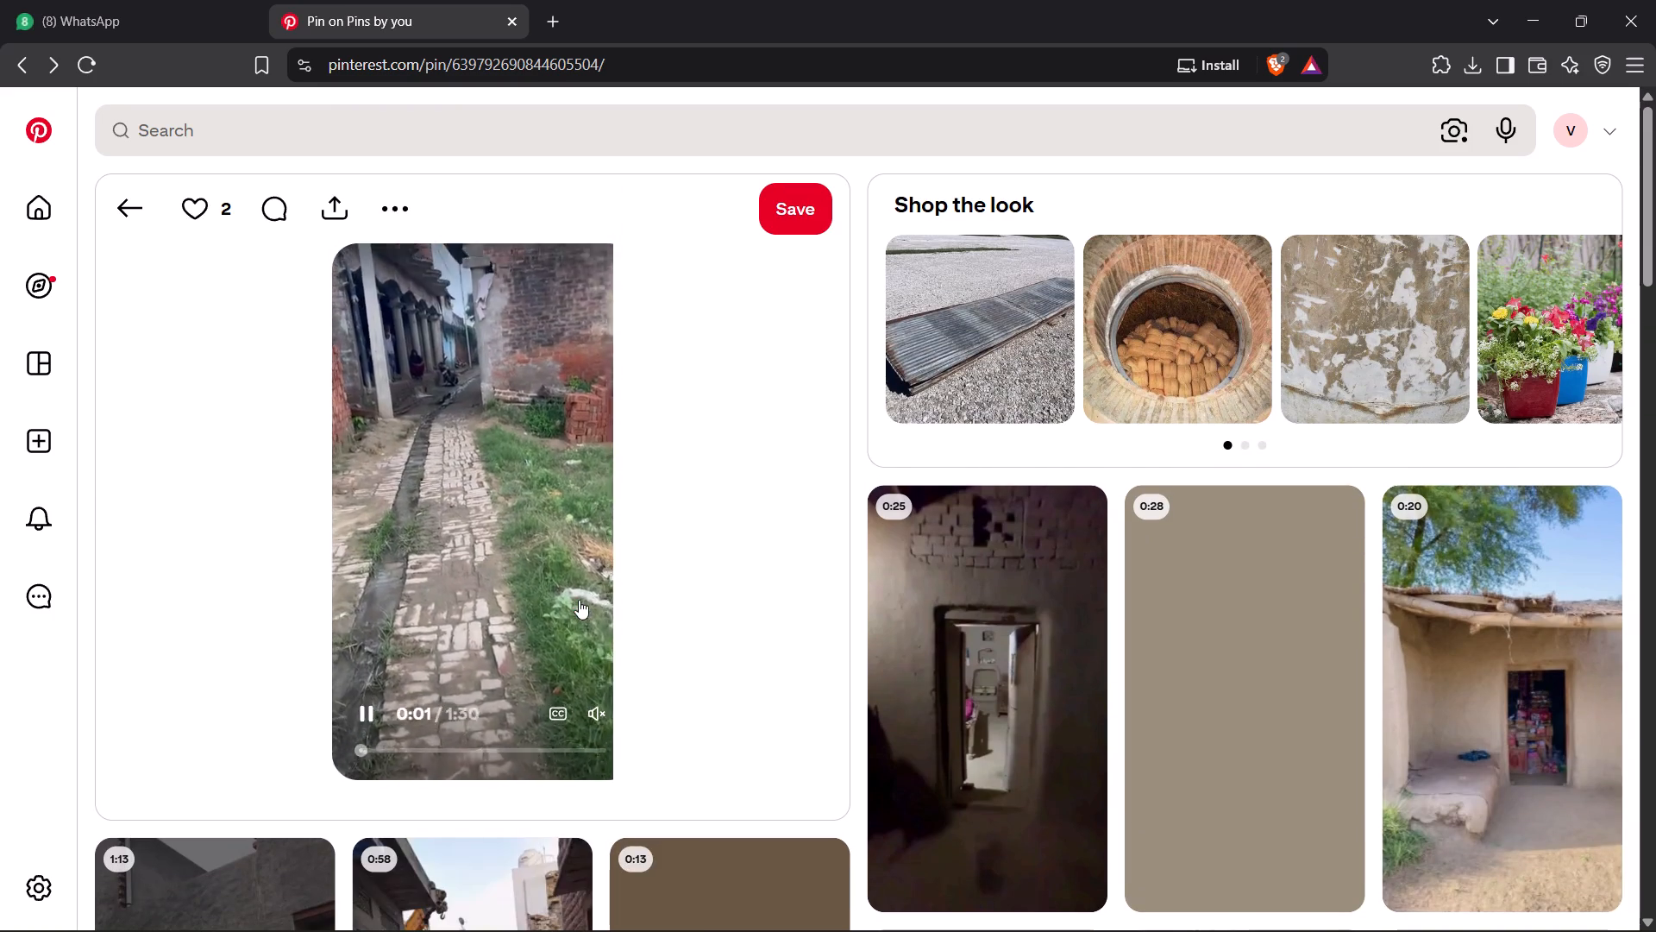
left_click(373, 745)
double_click(373, 751)
left_click_drag(373, 751, 412, 754)
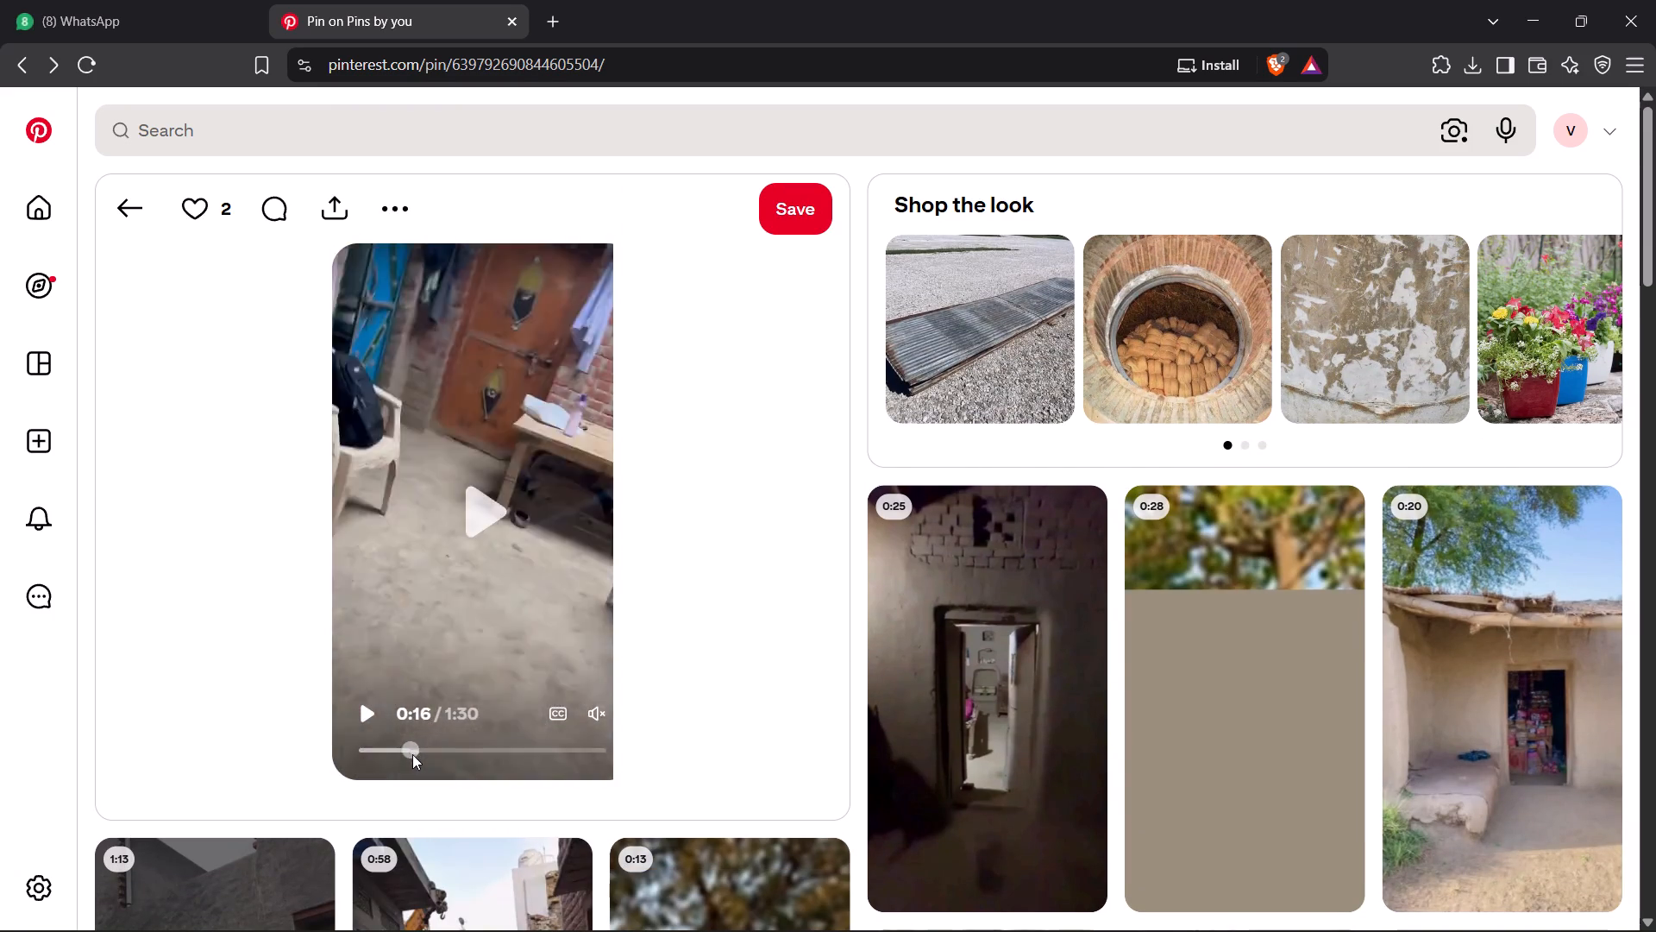
left_click_drag(412, 754, 442, 740)
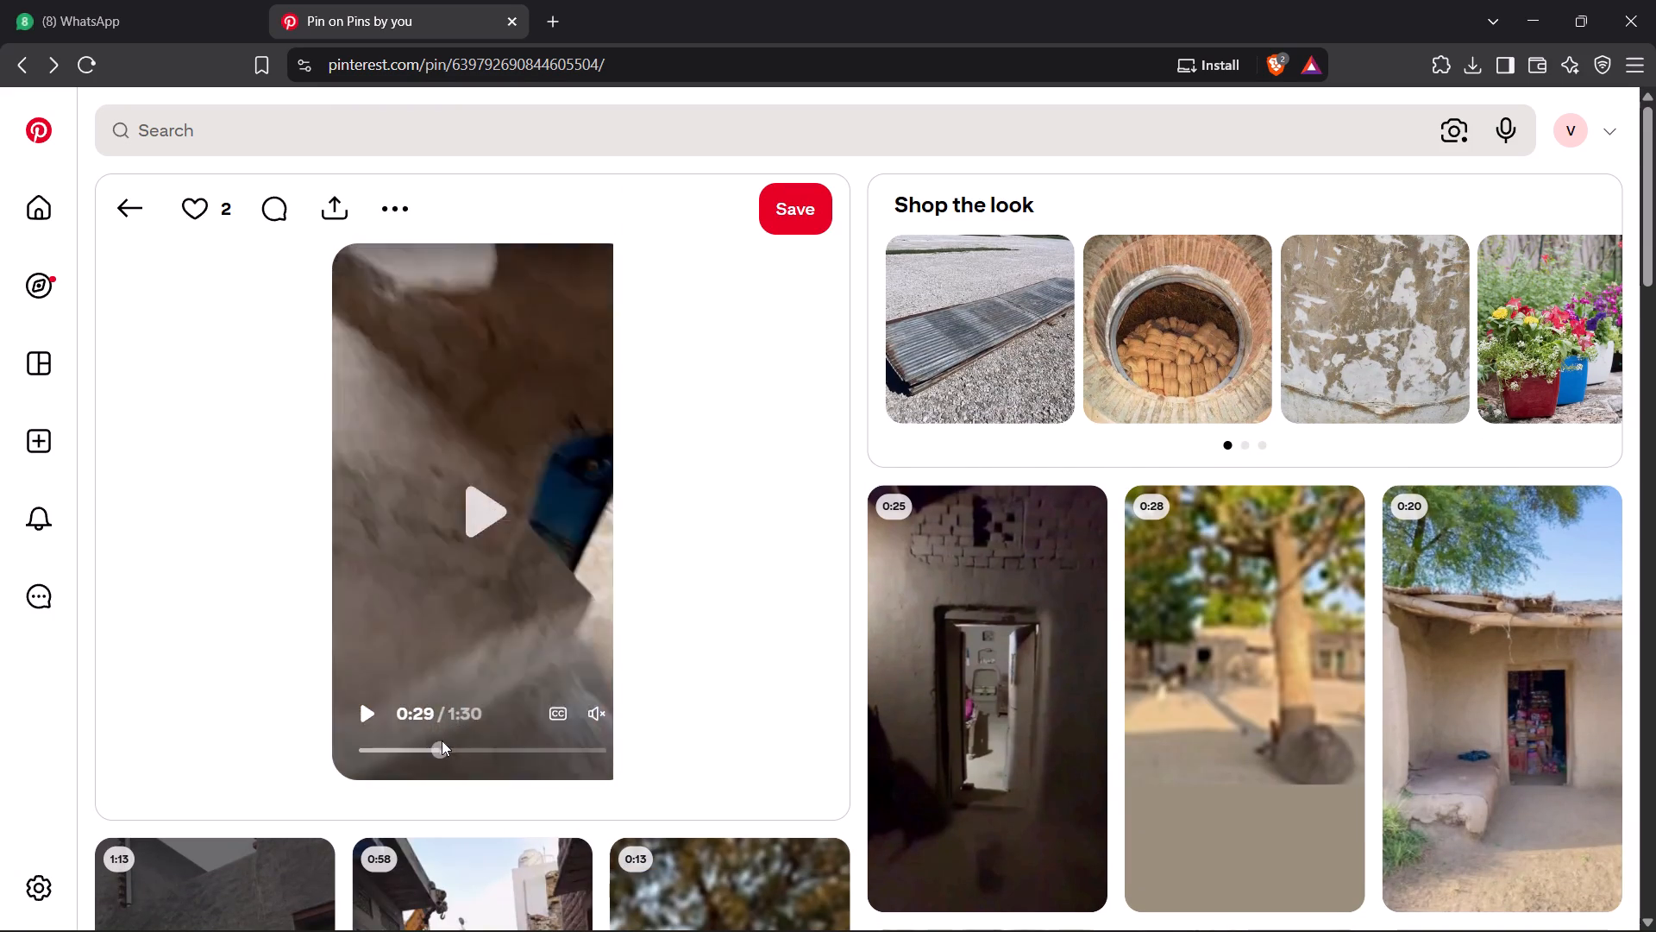
left_click_drag(442, 740, 480, 727)
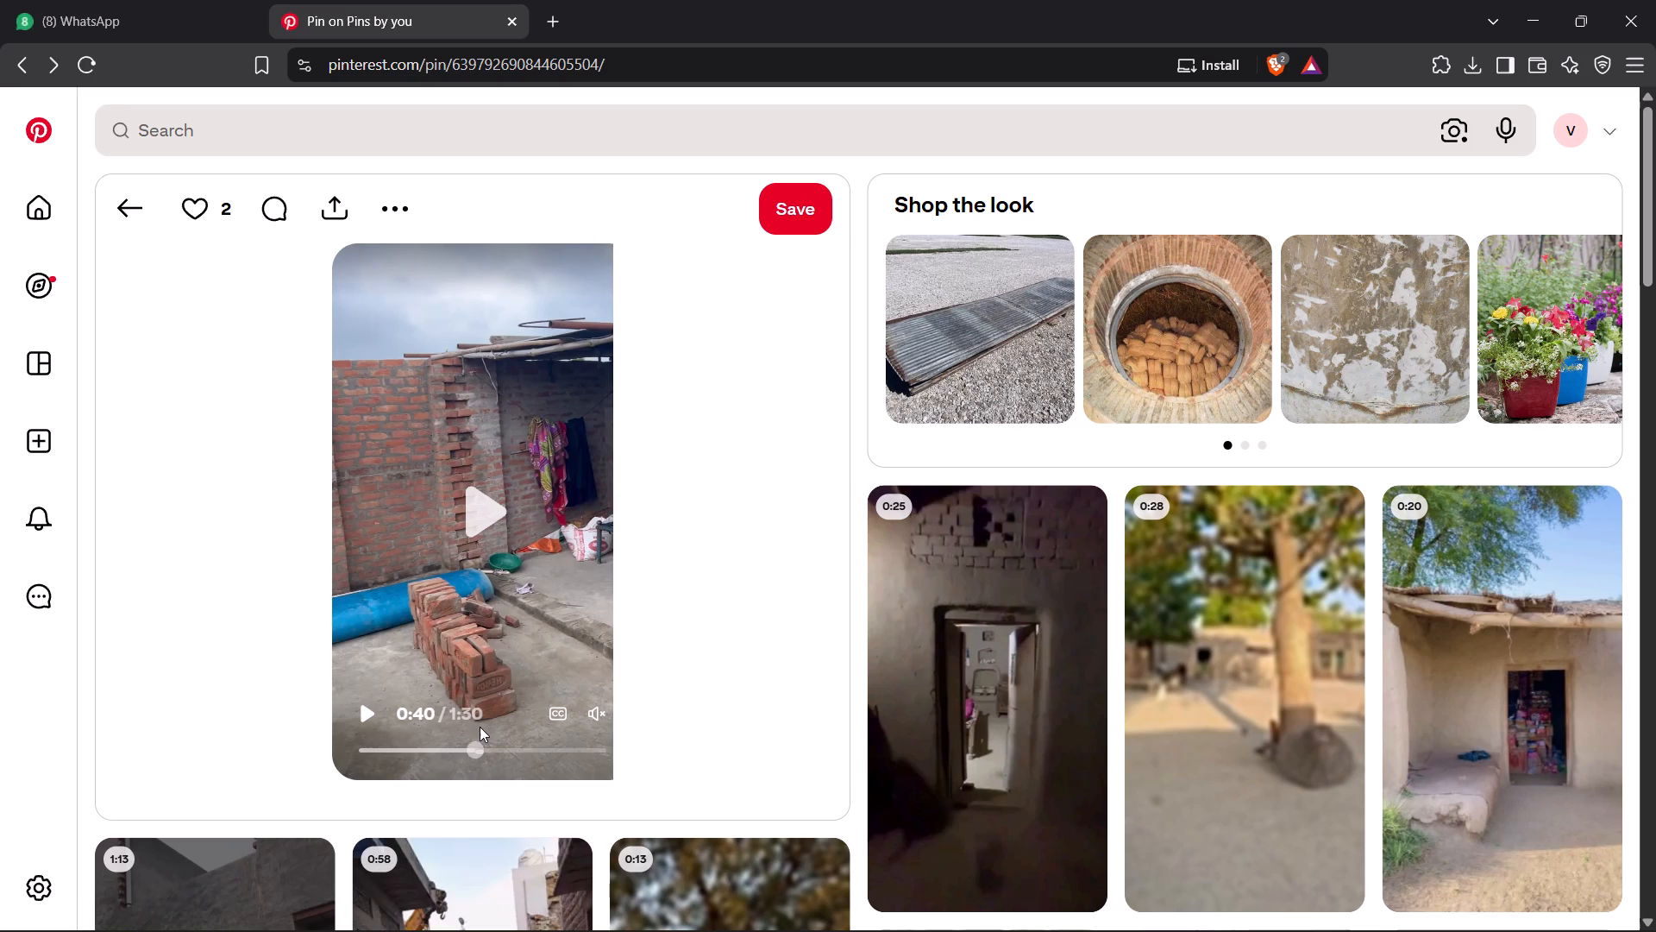
left_click_drag(480, 727, 512, 720)
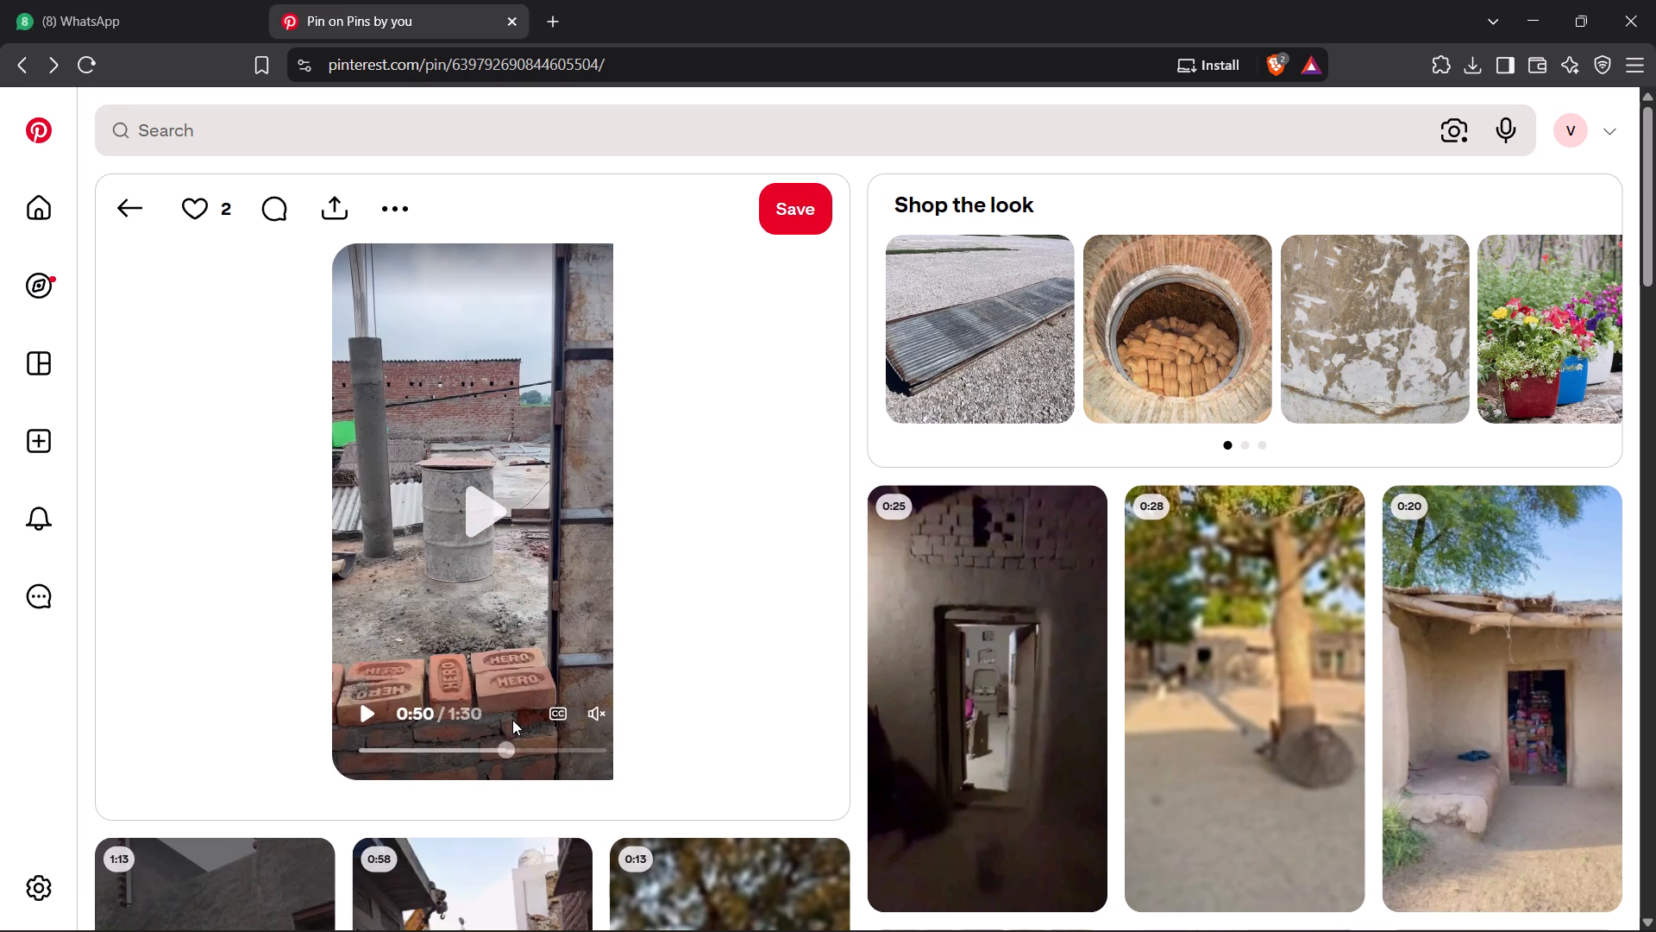
left_click_drag(512, 720, 538, 741)
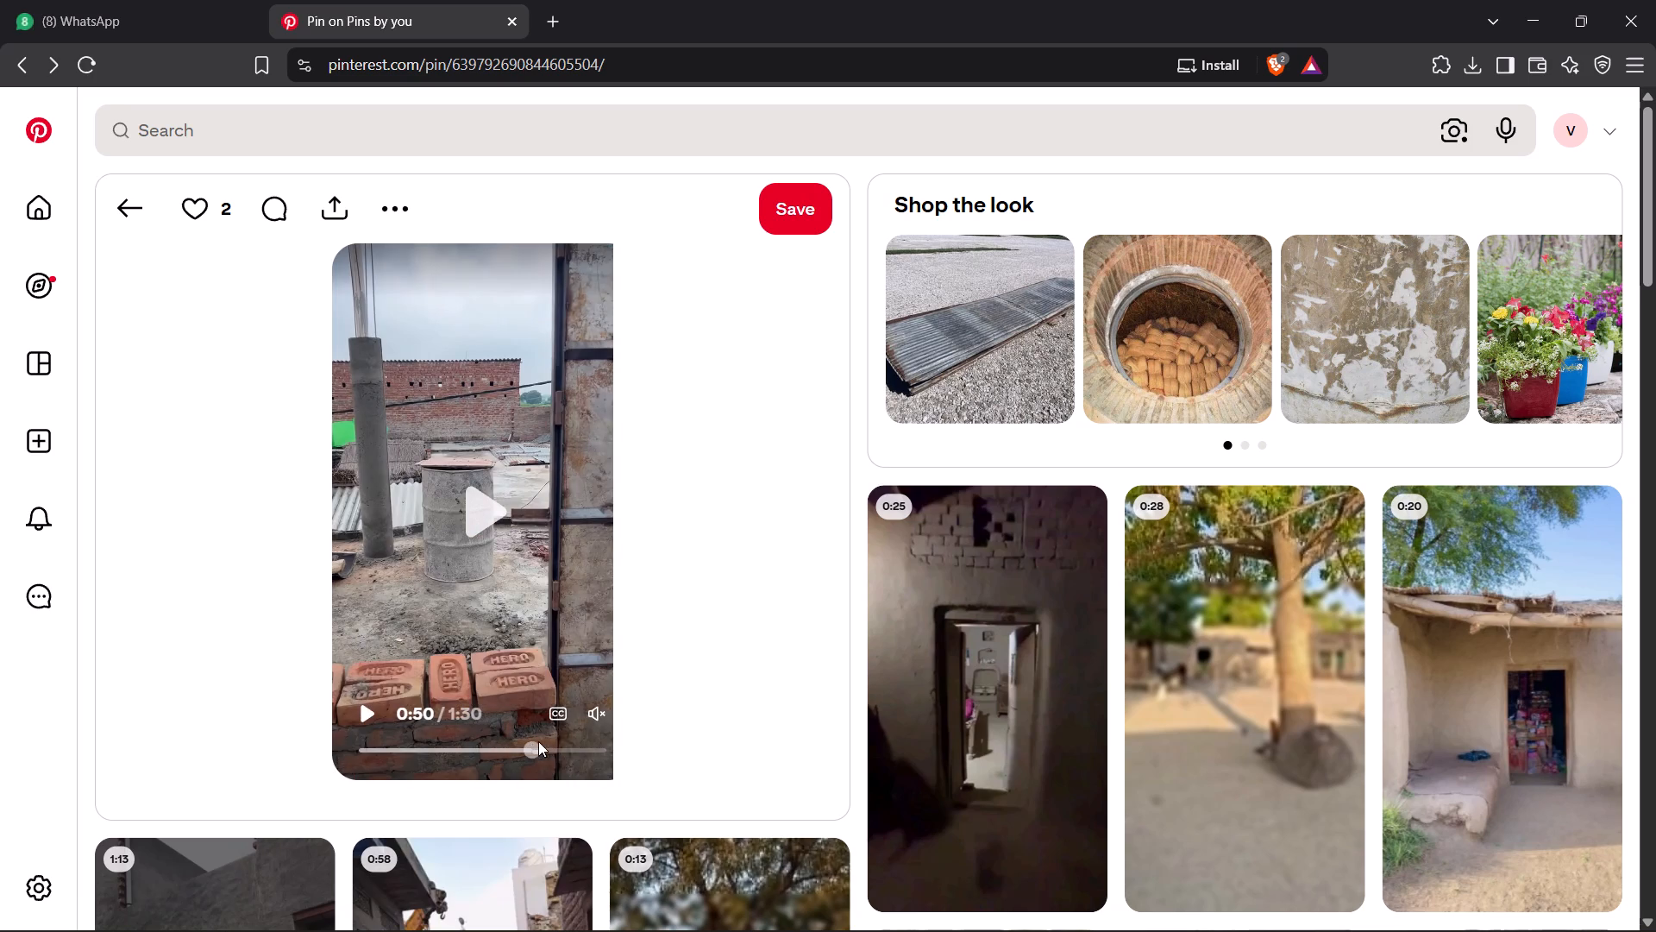
left_click_drag(538, 741, 555, 741)
Reopen the last visited 1:13 village video from the related pins and pause its playback.
scroll(536, 661, "down", 5)
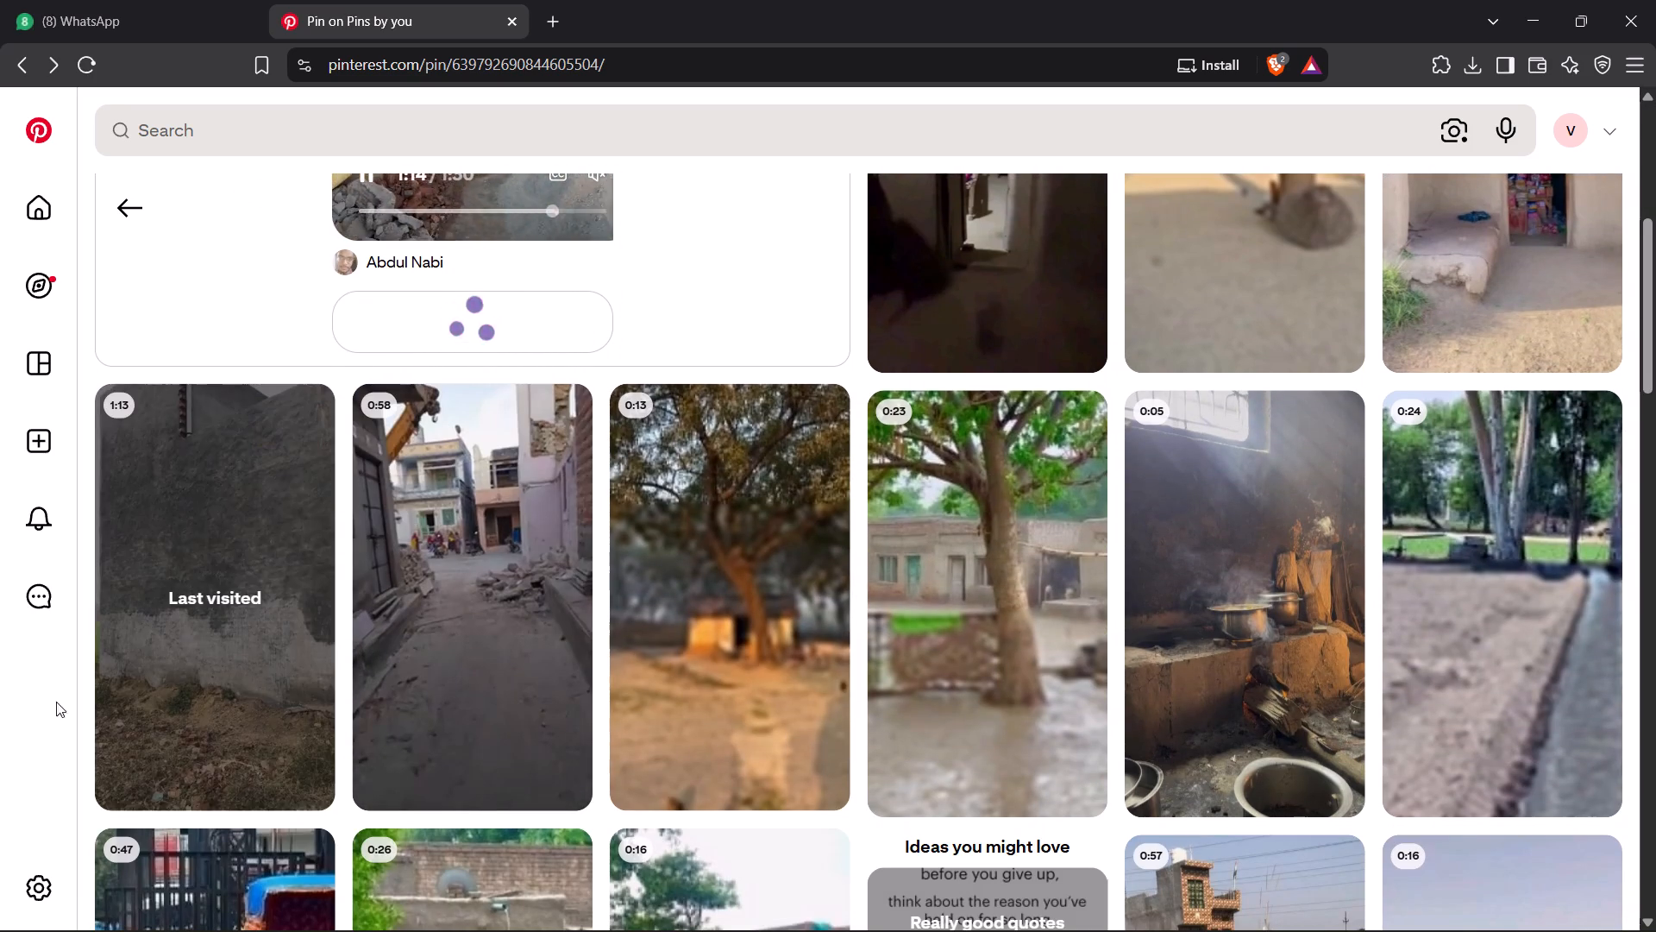
left_click(182, 650)
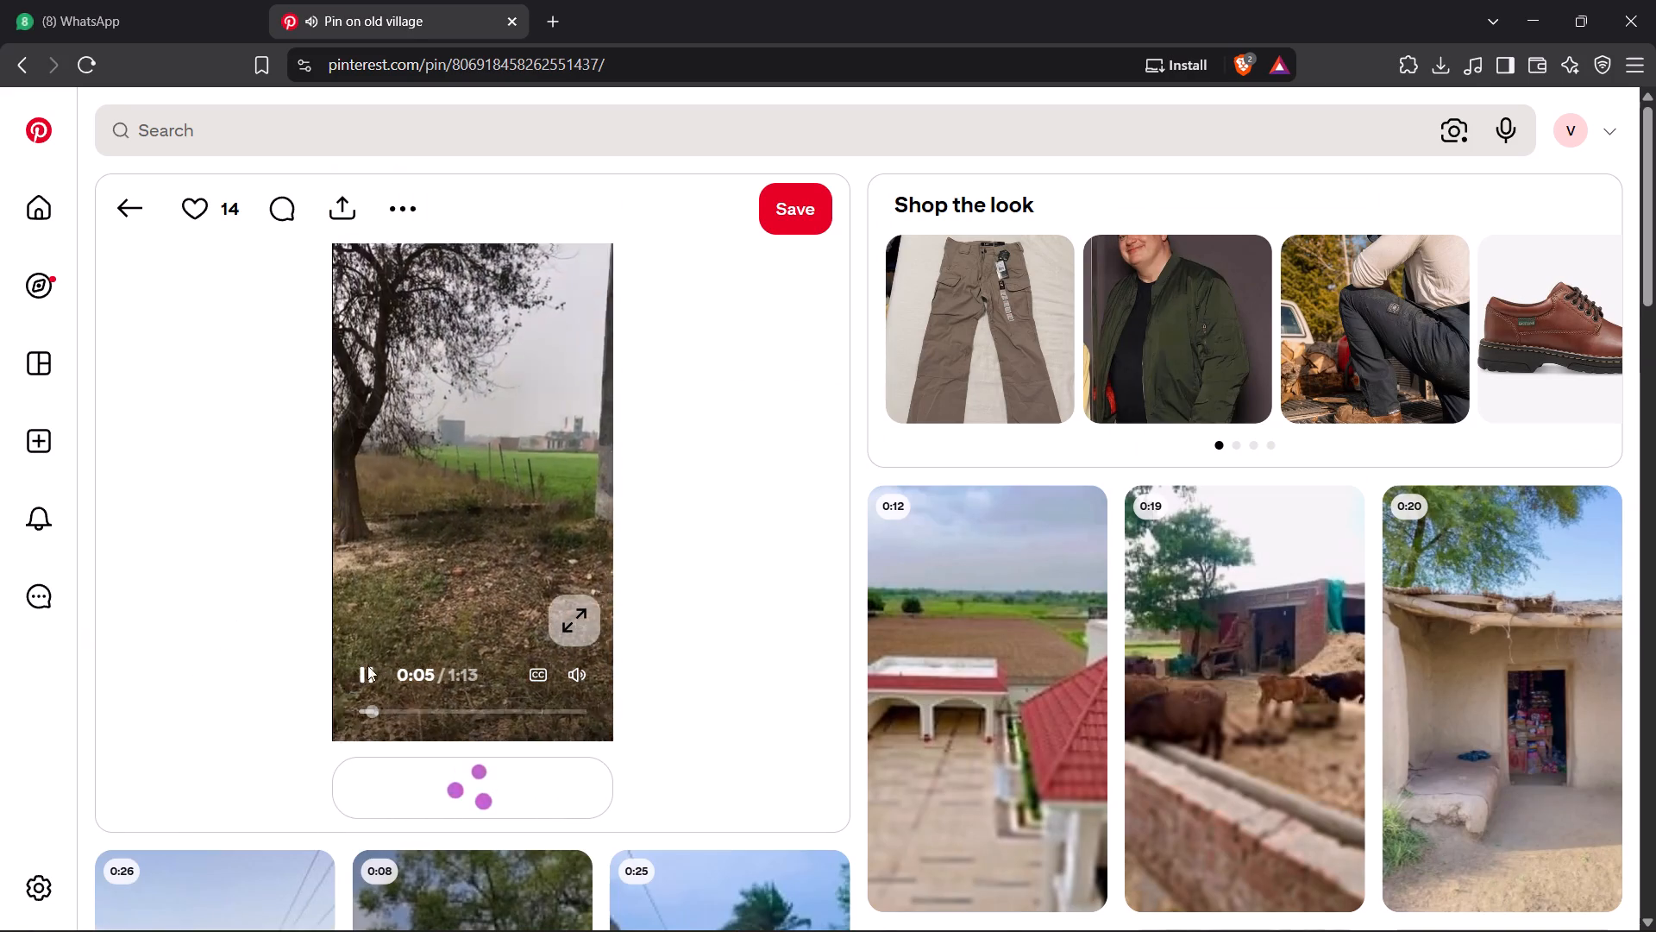
left_click(370, 676)
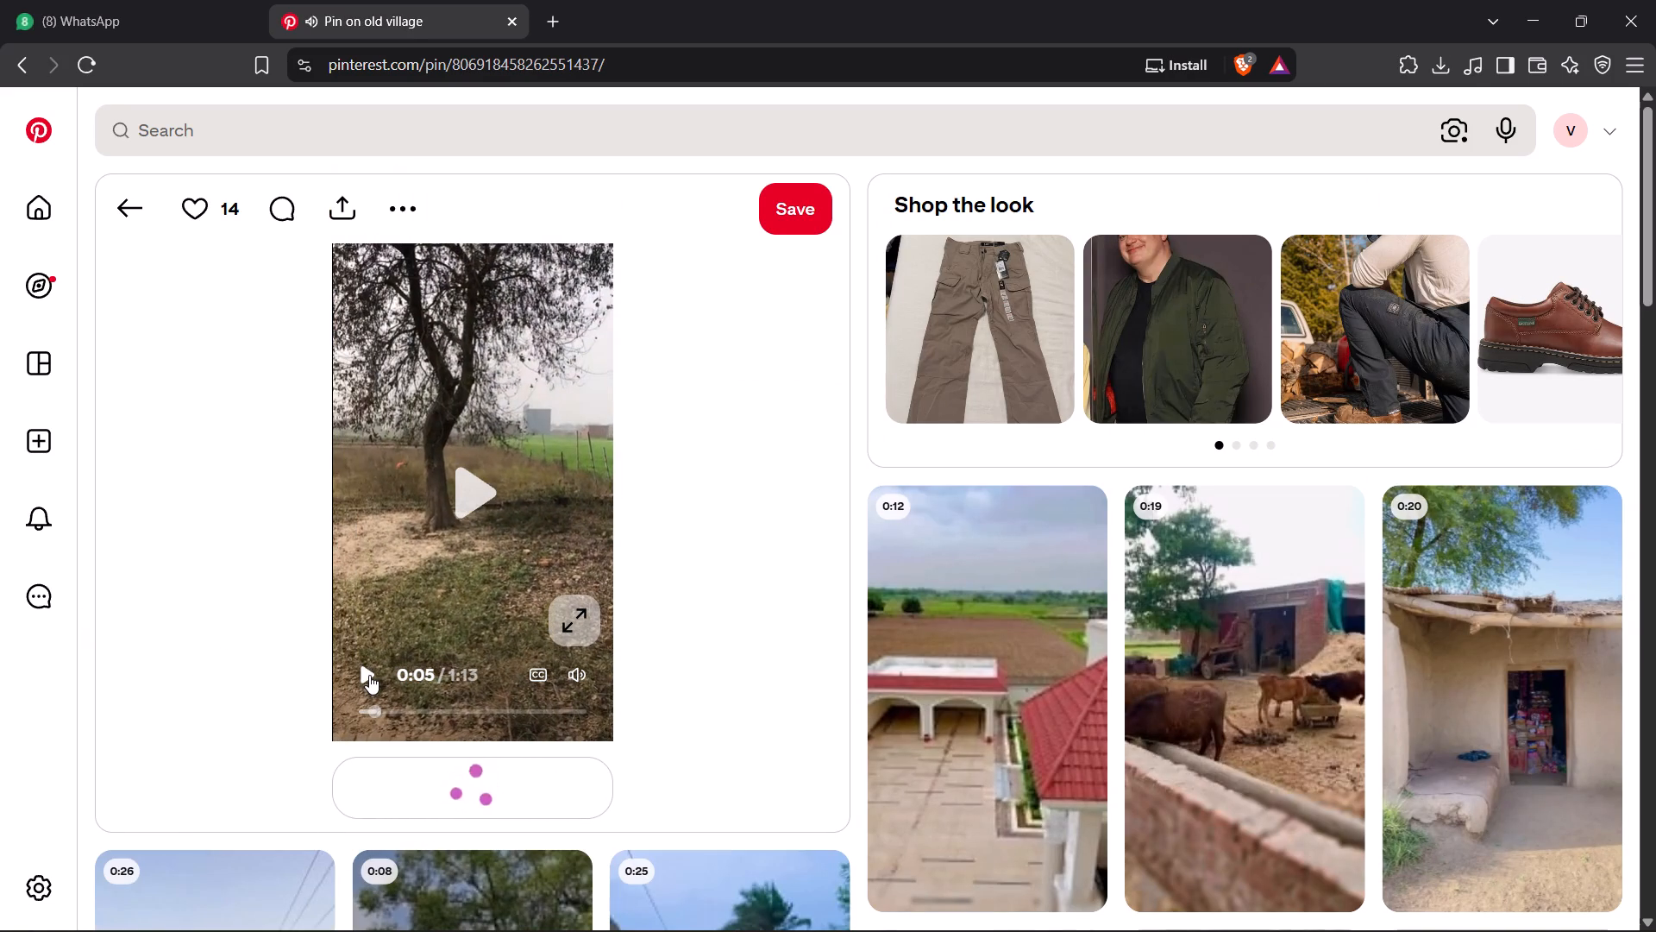
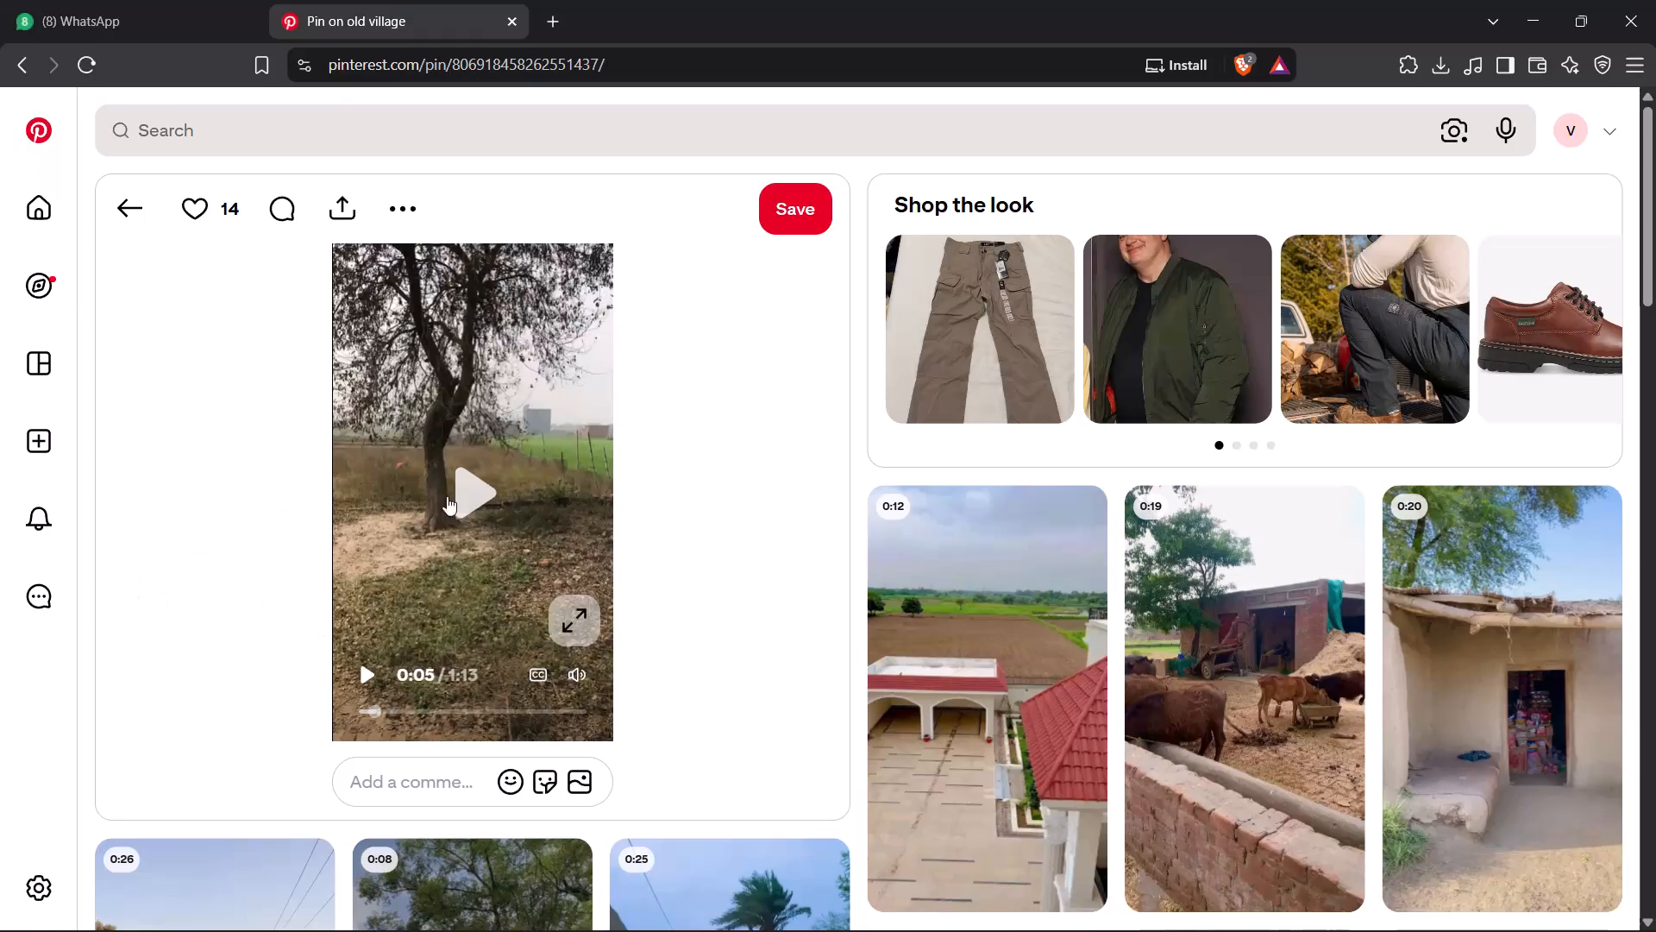
Preview the 1:13 village video around 0:10 to check its house and dirt-lane shots, and pause it.
left_click(455, 484)
left_click(375, 708)
left_click_drag(375, 708, 391, 712)
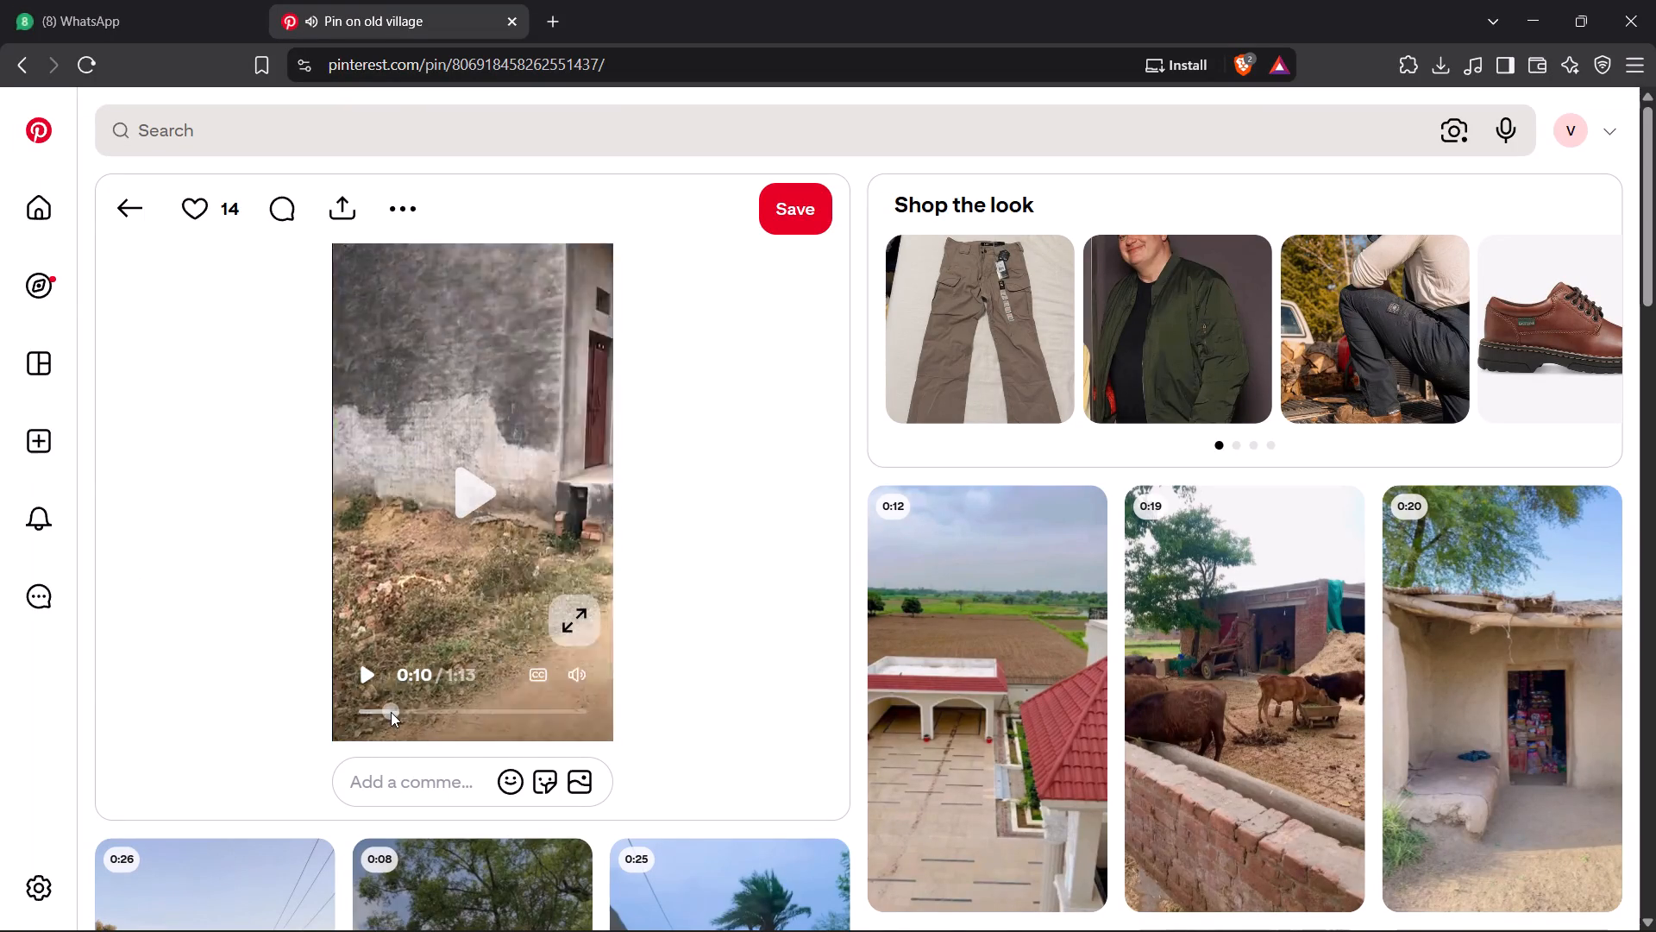
left_click_drag(391, 712, 389, 715)
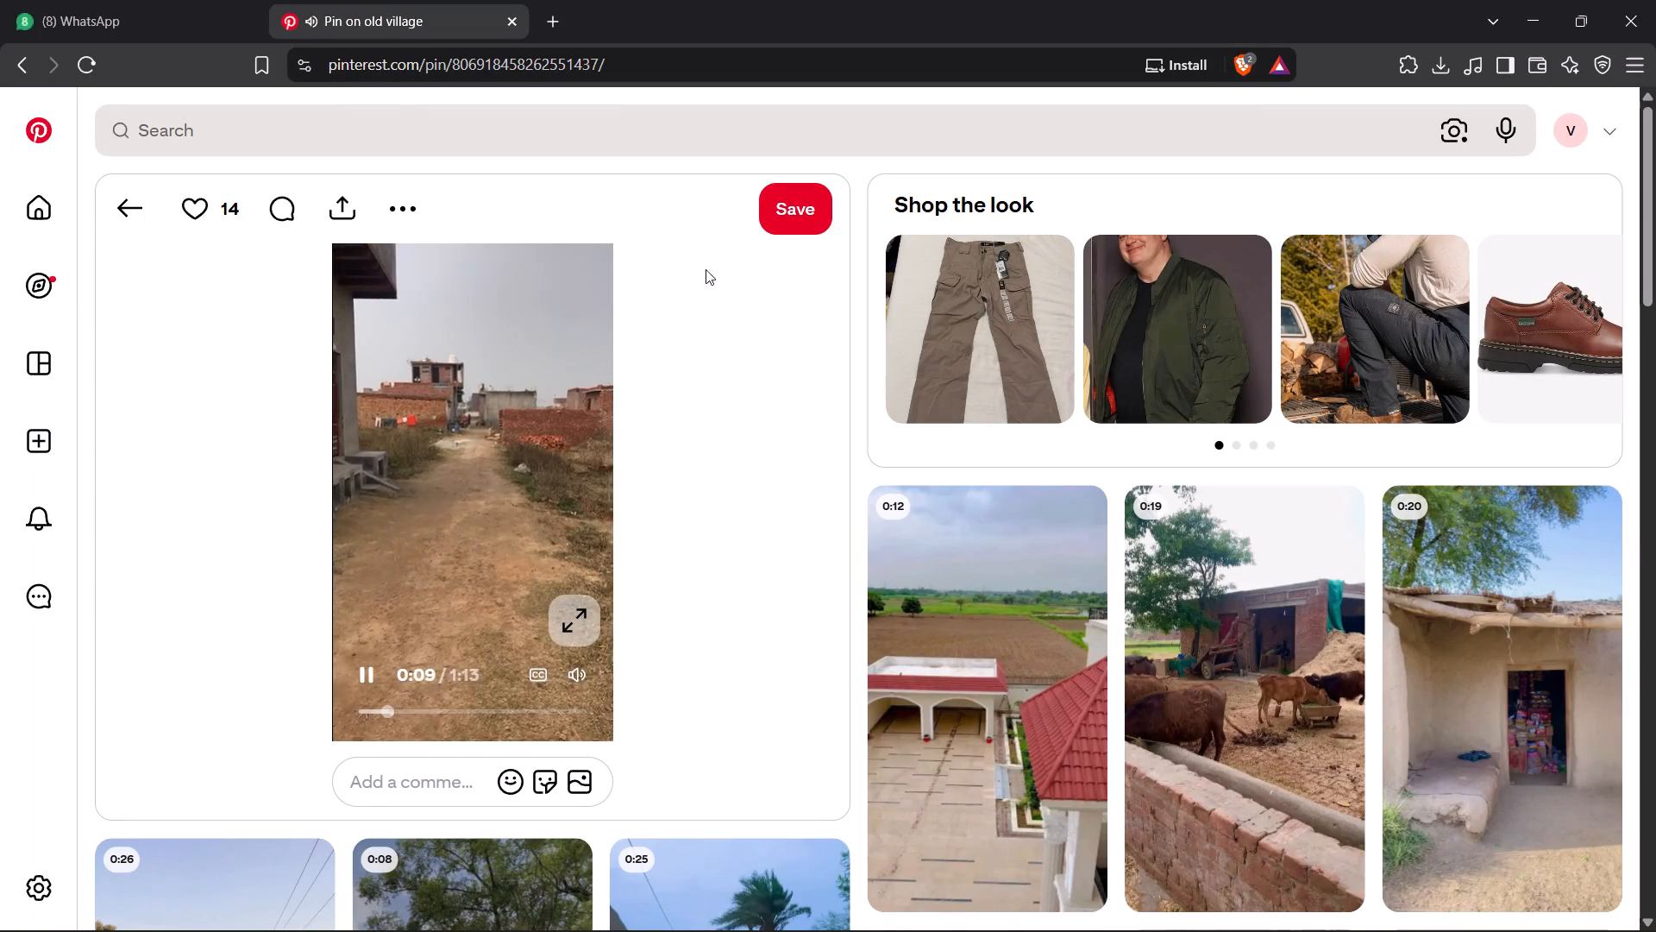
left_click(470, 419)
Search the web for "pinterest video downloader" in a new tab and copy the village pin's share link.
left_click(330, 209)
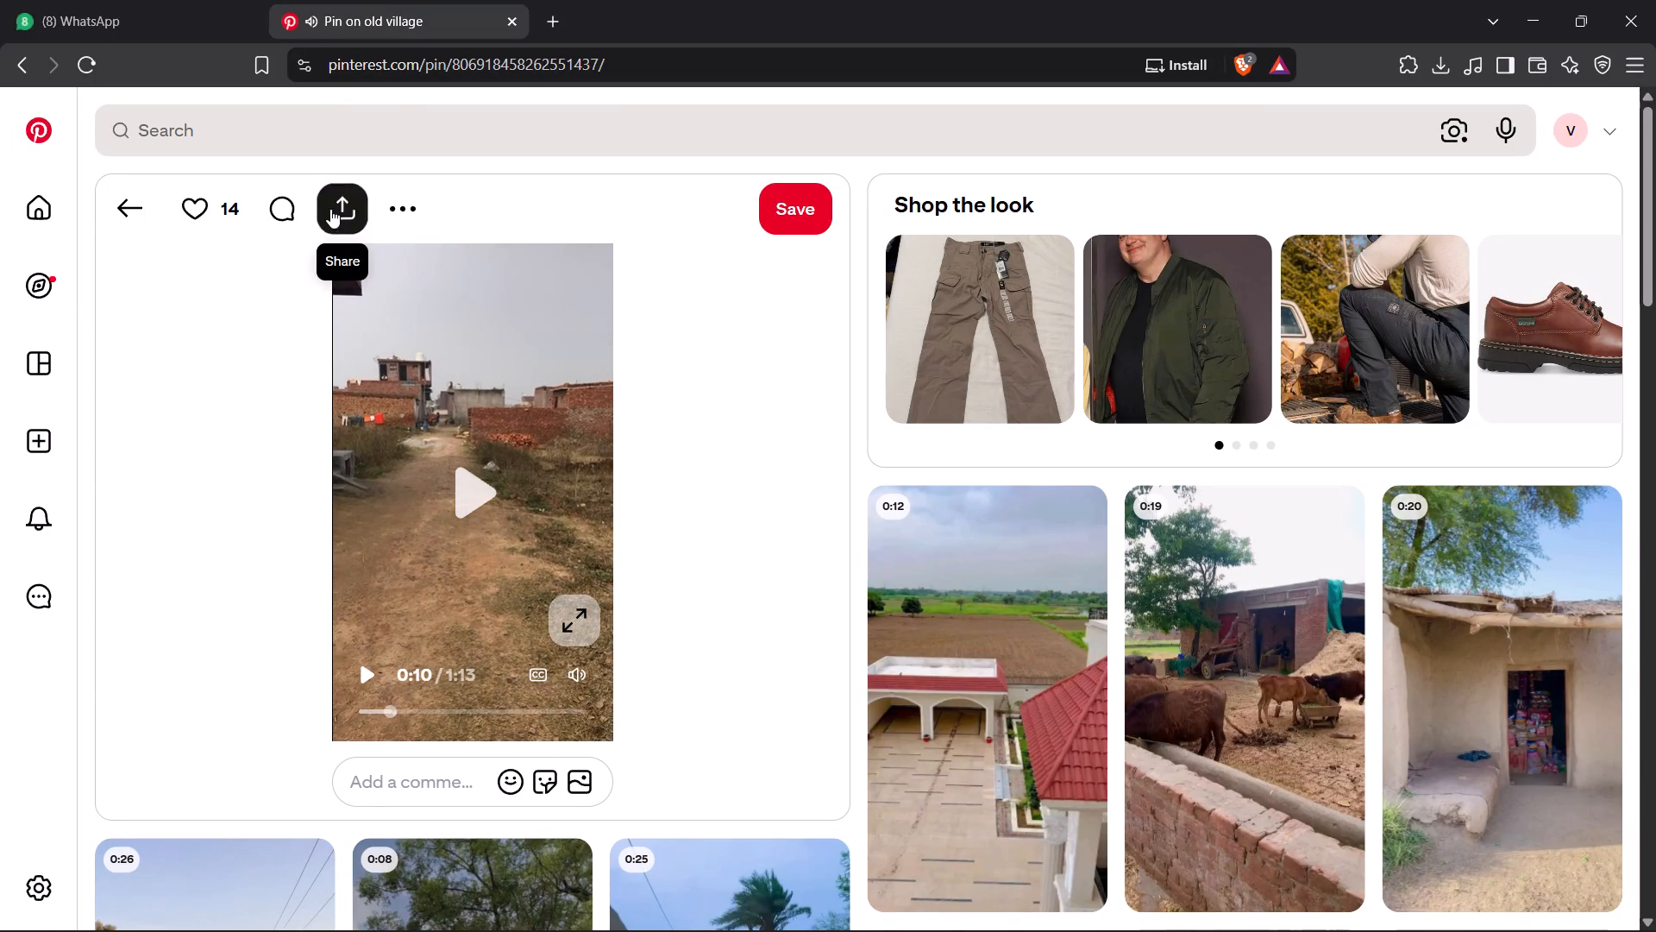
left_click(548, 28)
left_click(521, 55)
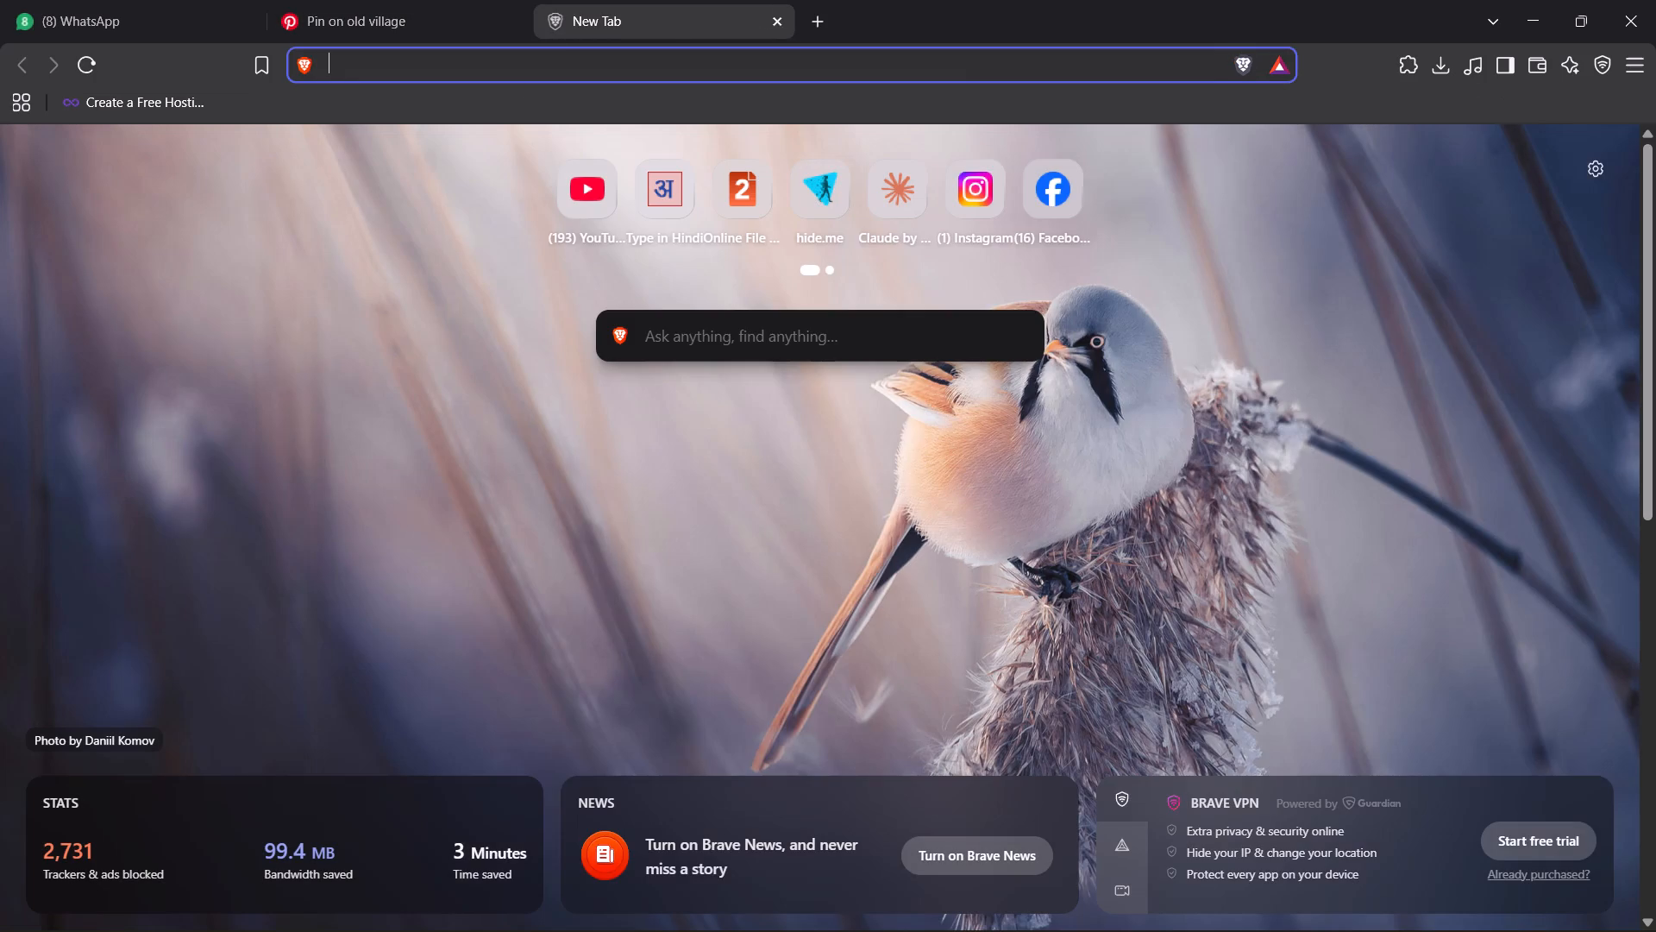
type("pi")
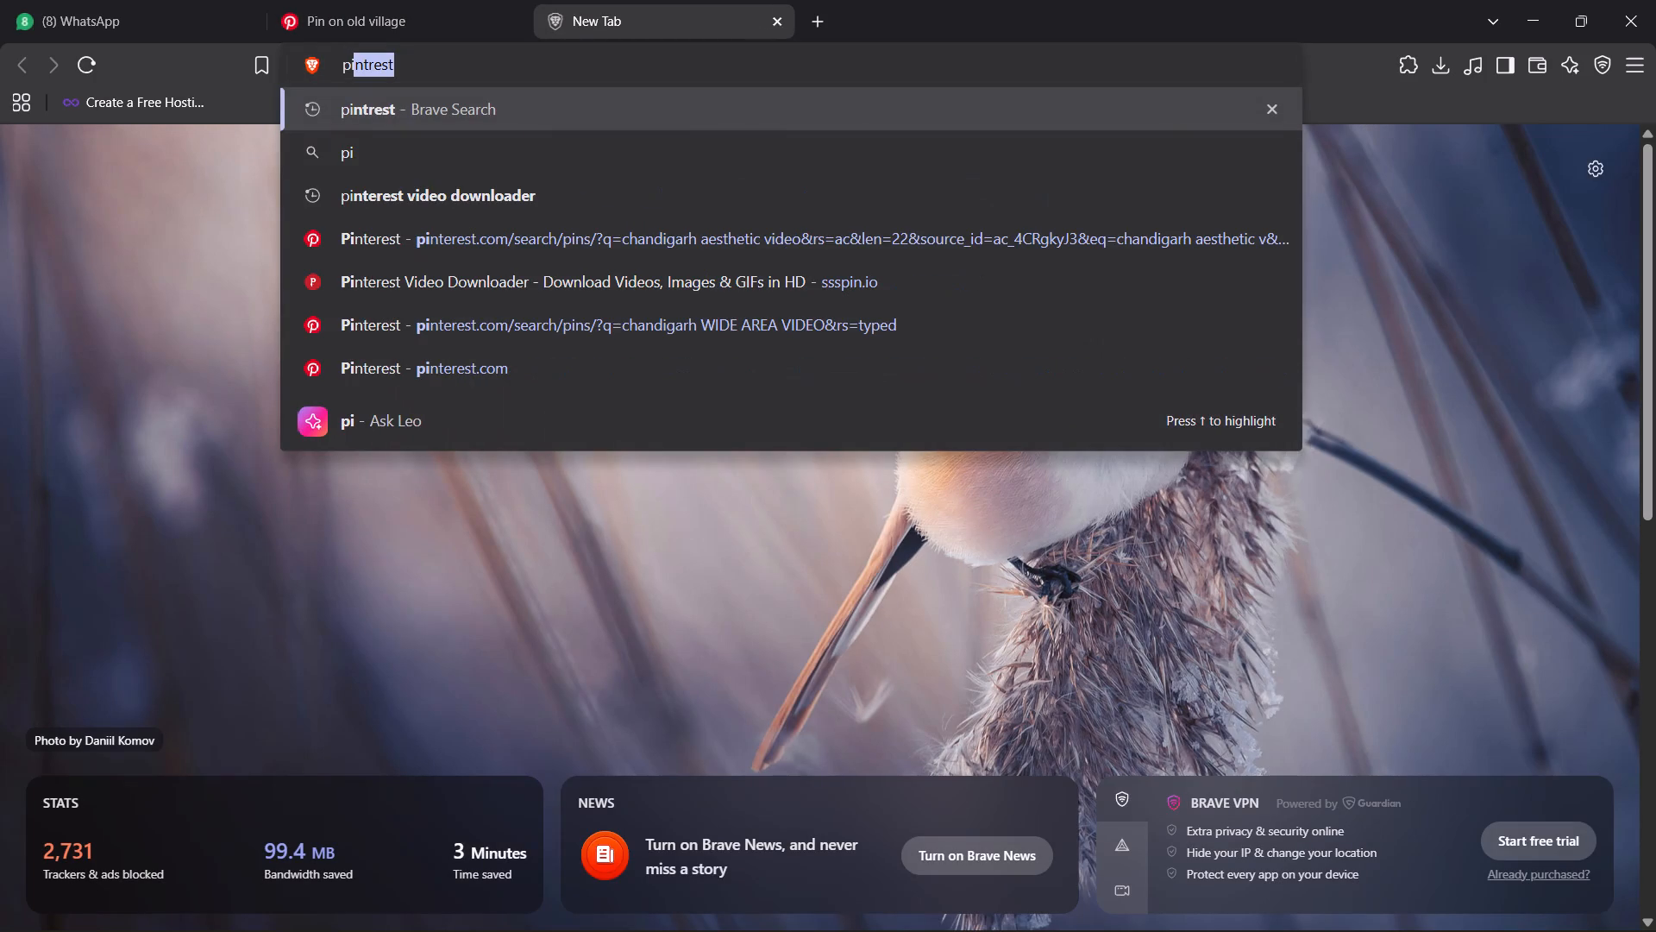
key("Down")
key("Down")
key("Return")
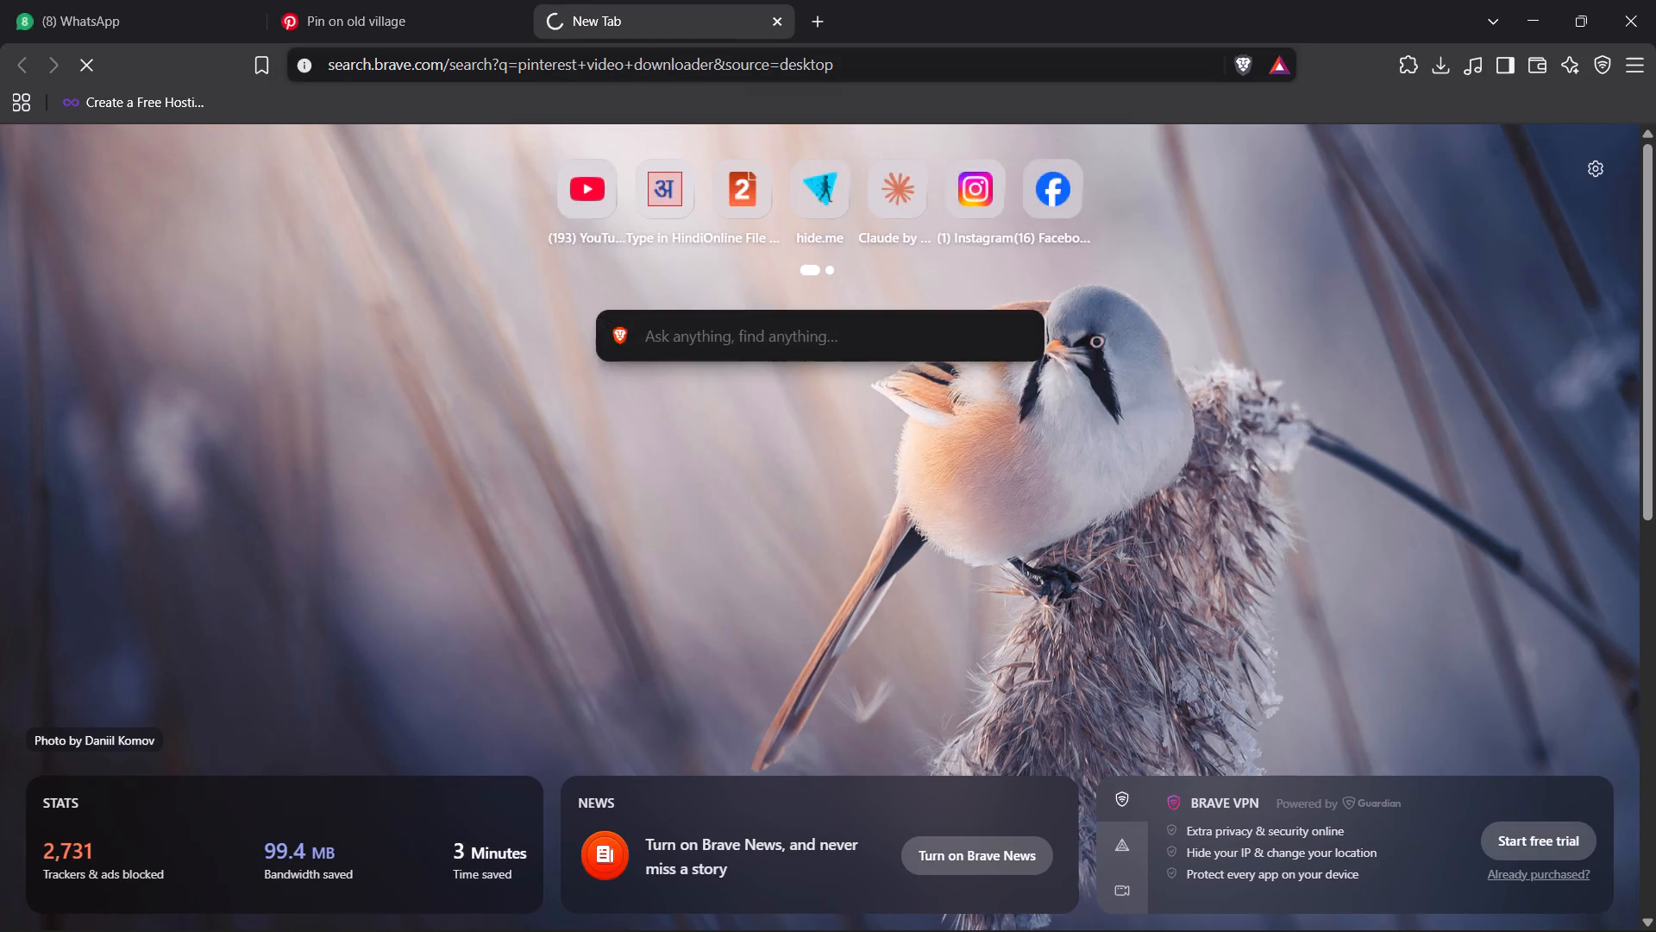
left_click(471, 0)
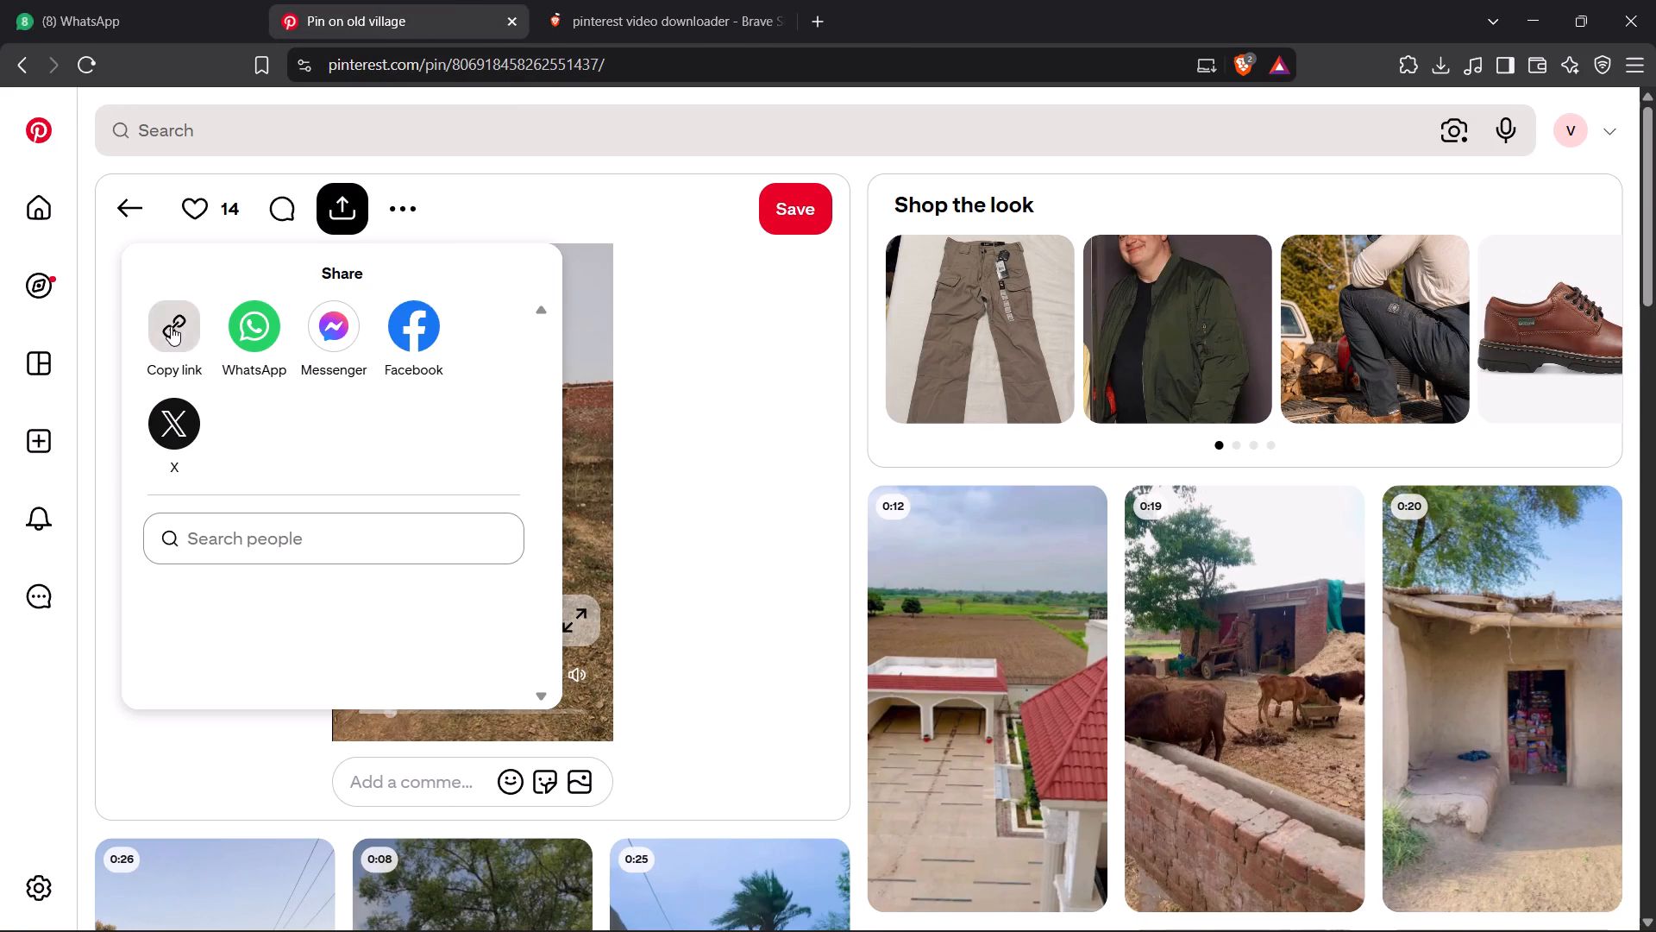
left_click(171, 326)
Open the SSSPin downloader from the search results and fetch the village video with the copied pin link.
left_click(701, 0)
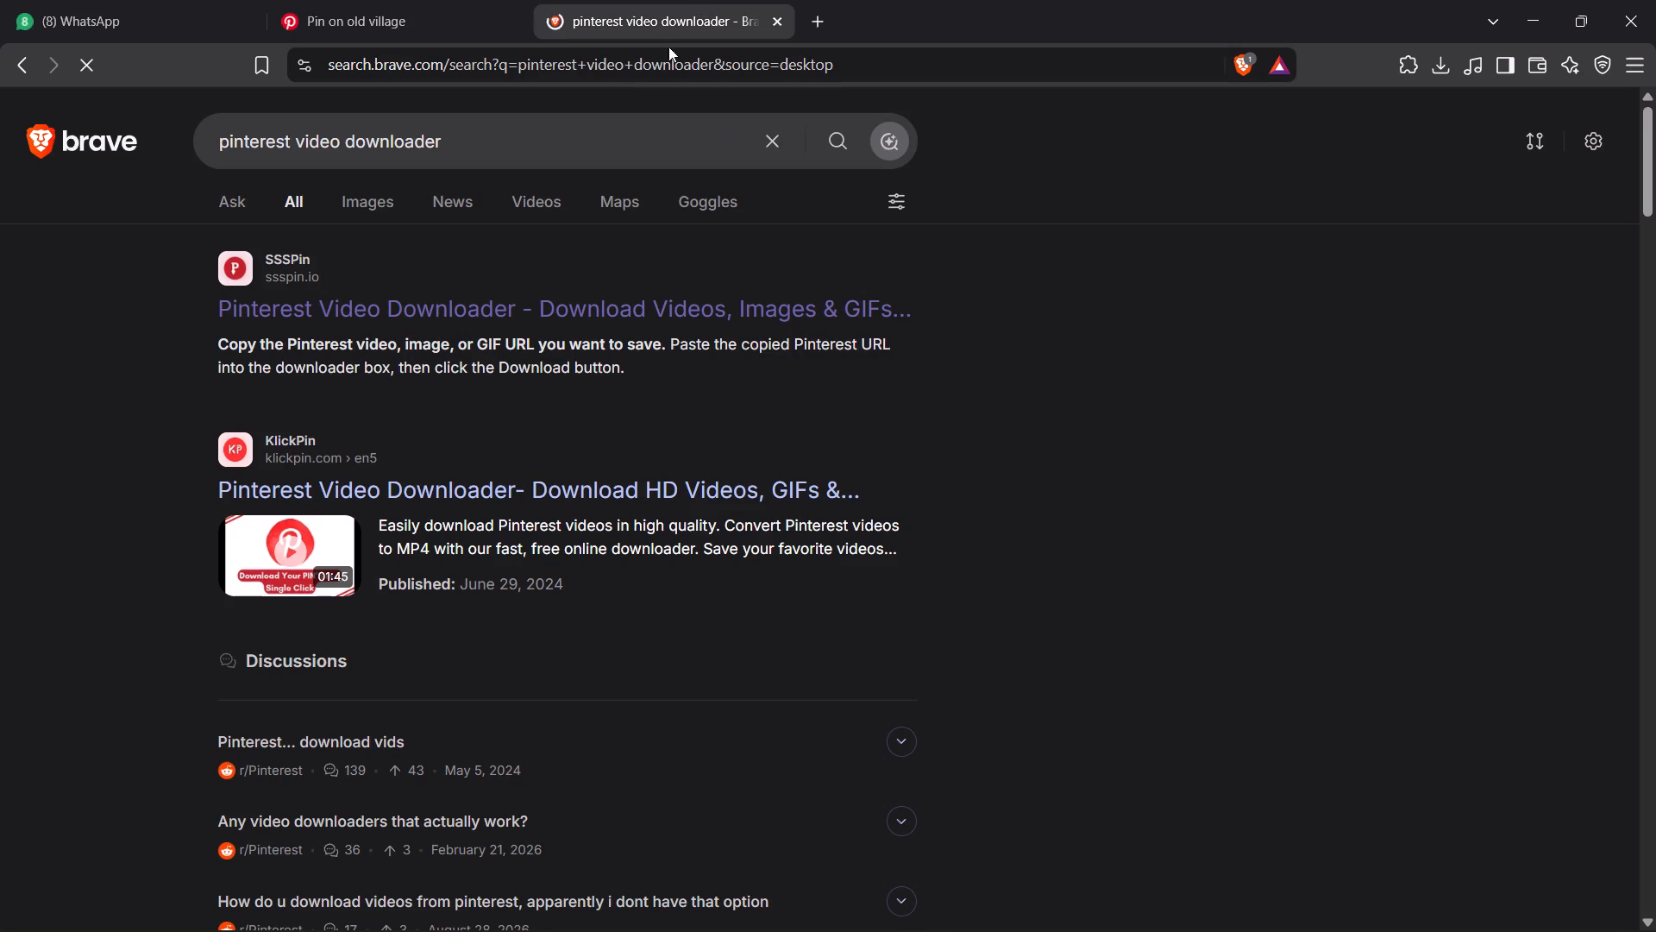
left_click(403, 324)
left_click(401, 305)
left_click(437, 356)
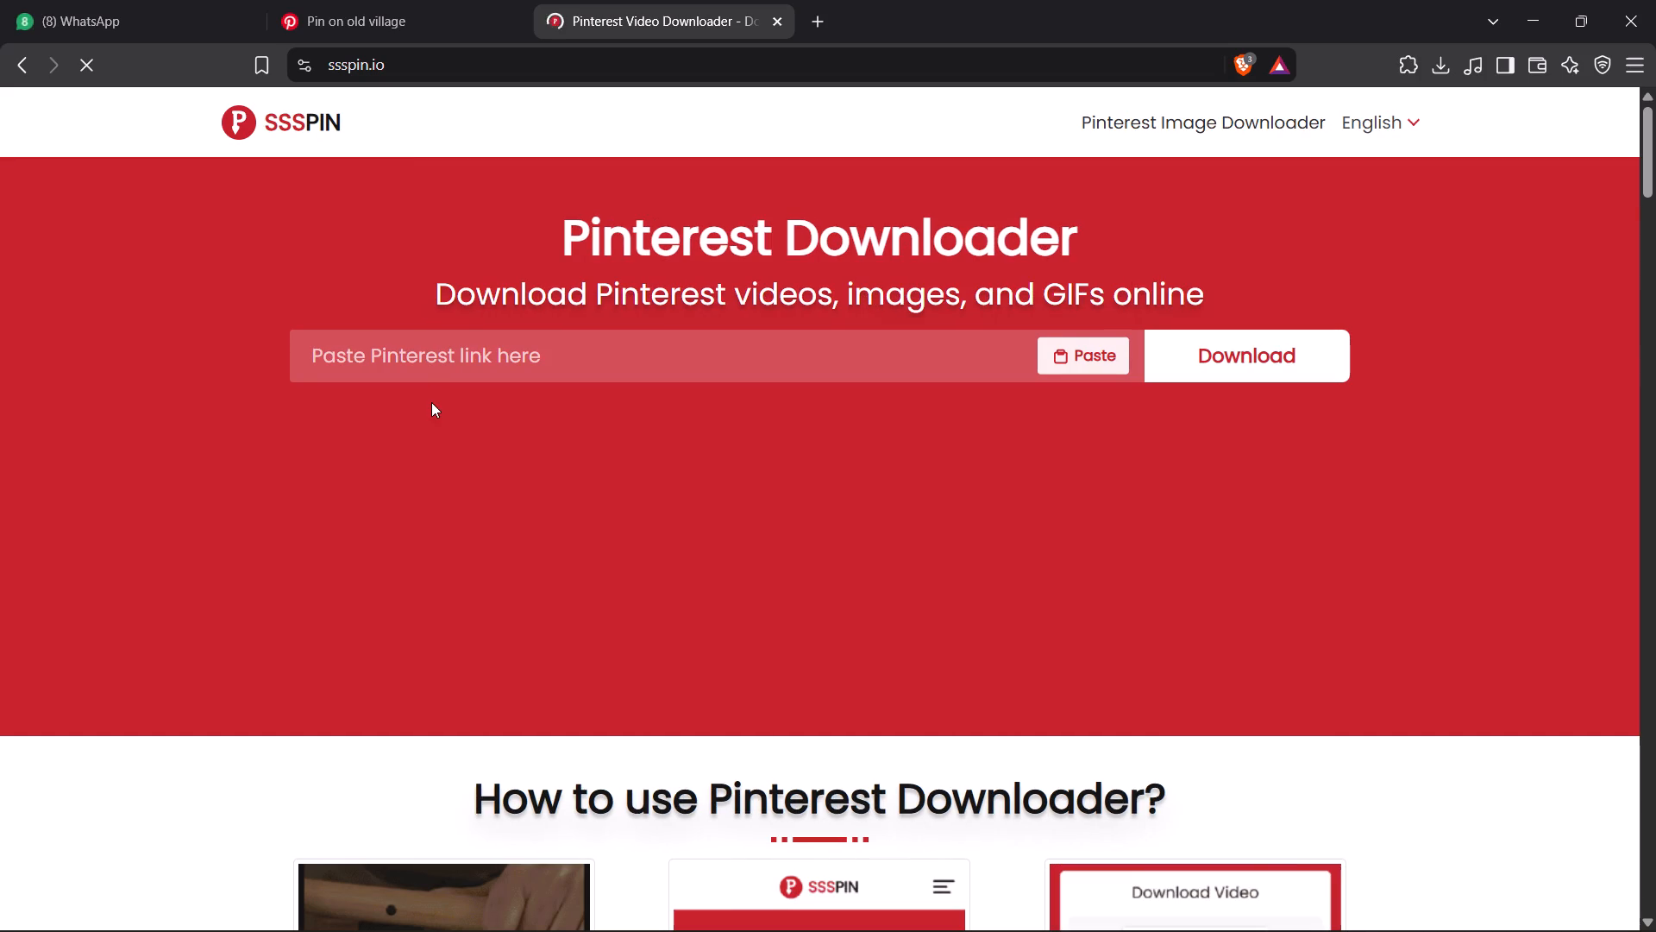
key("ctrl+v")
left_click(1231, 357)
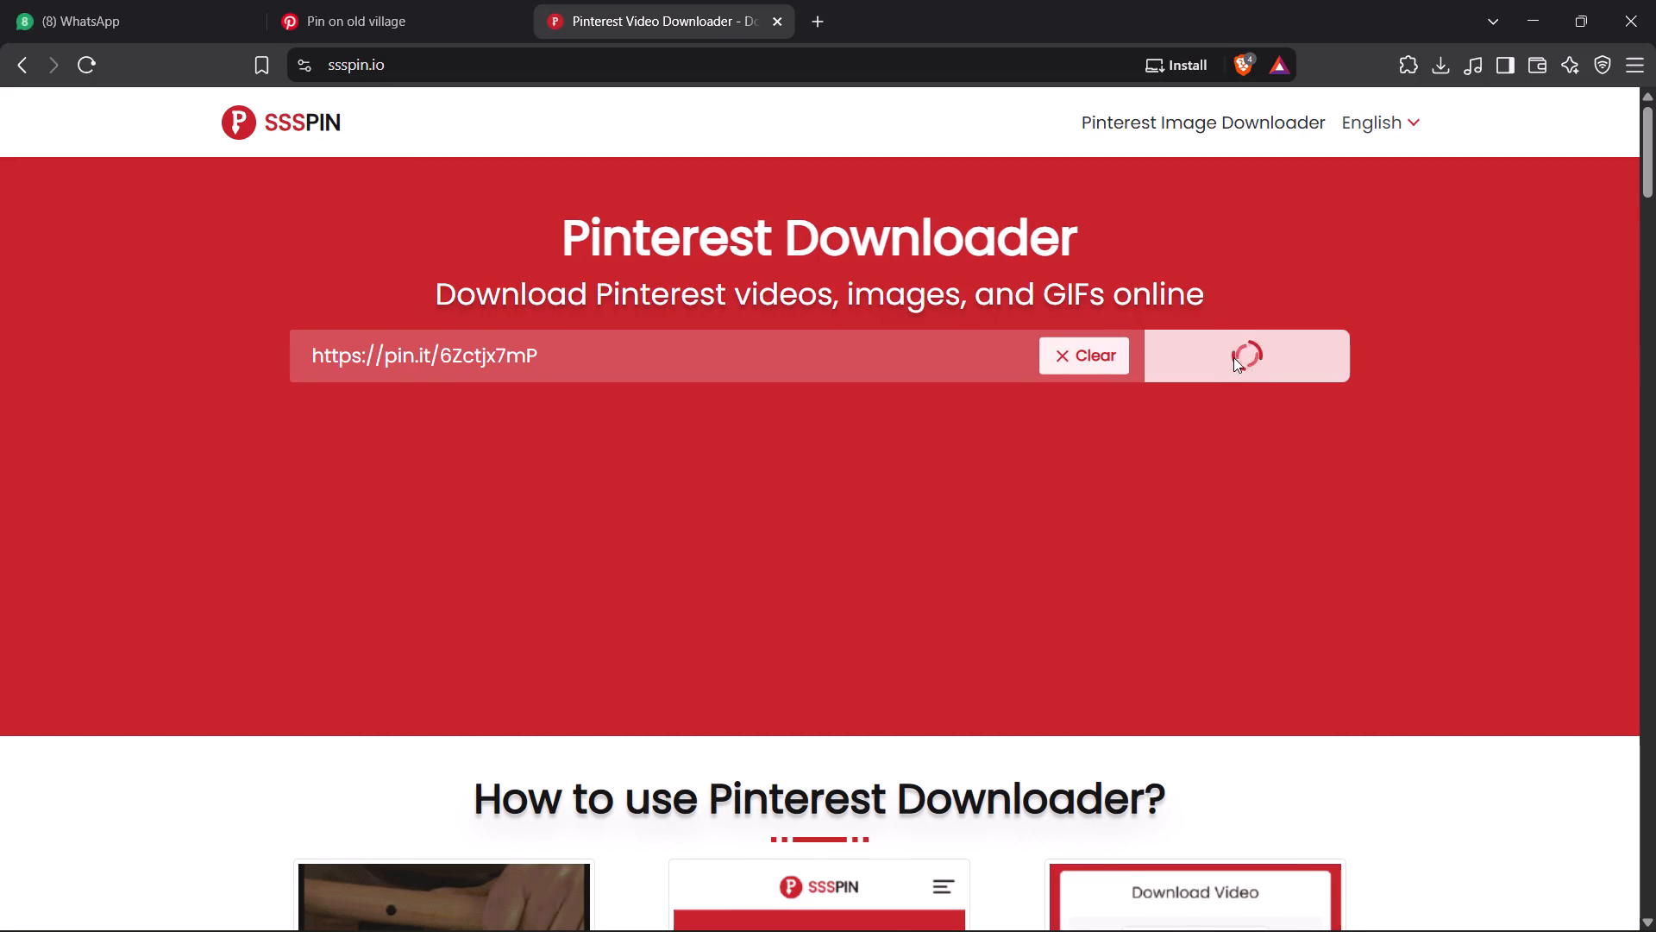
scroll(1140, 582, "down", 1)
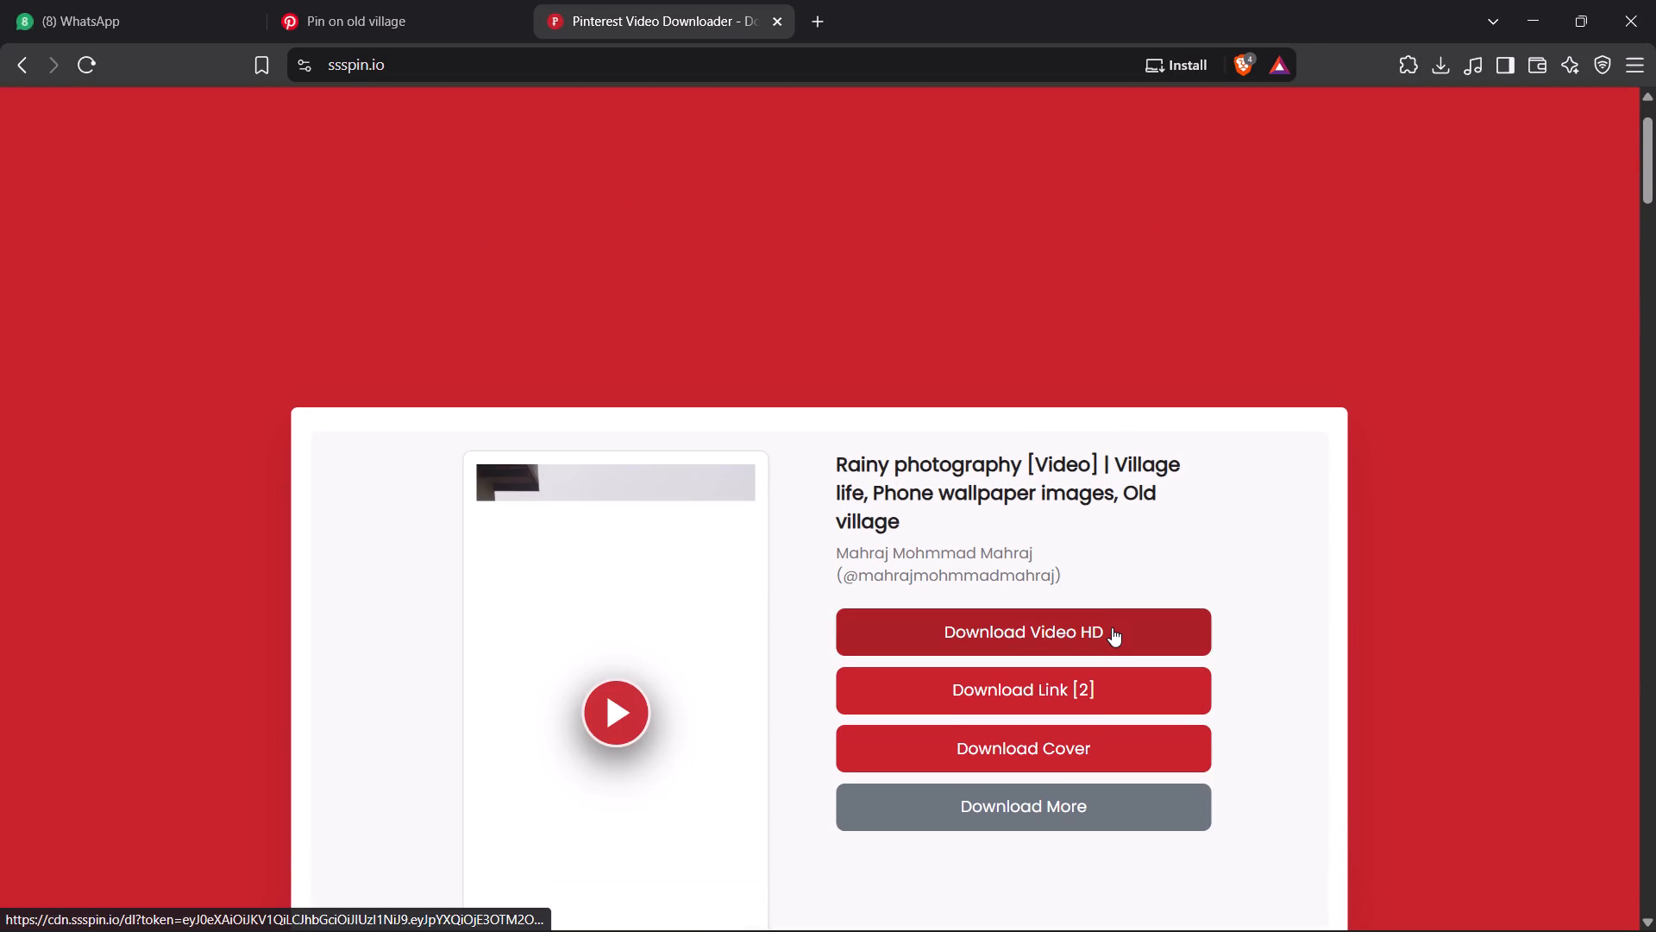
Download the HD video as "cheap house" into the RAW folder of No Cheap Property proj on the Desktop.
left_click(1112, 629)
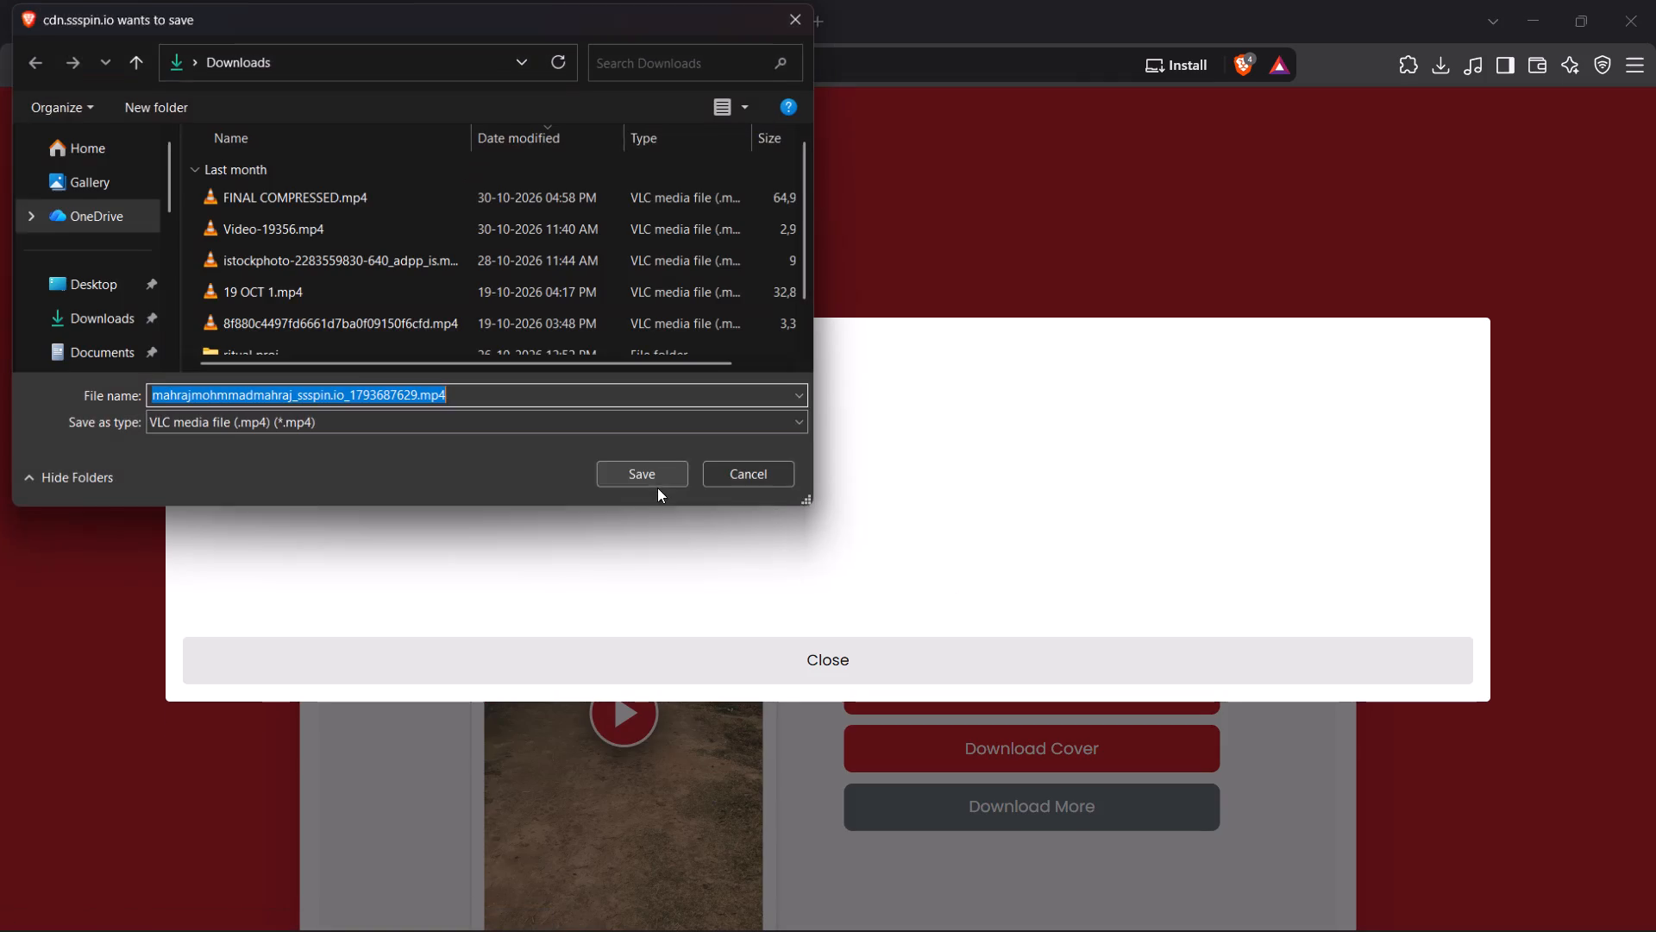
left_click(112, 288)
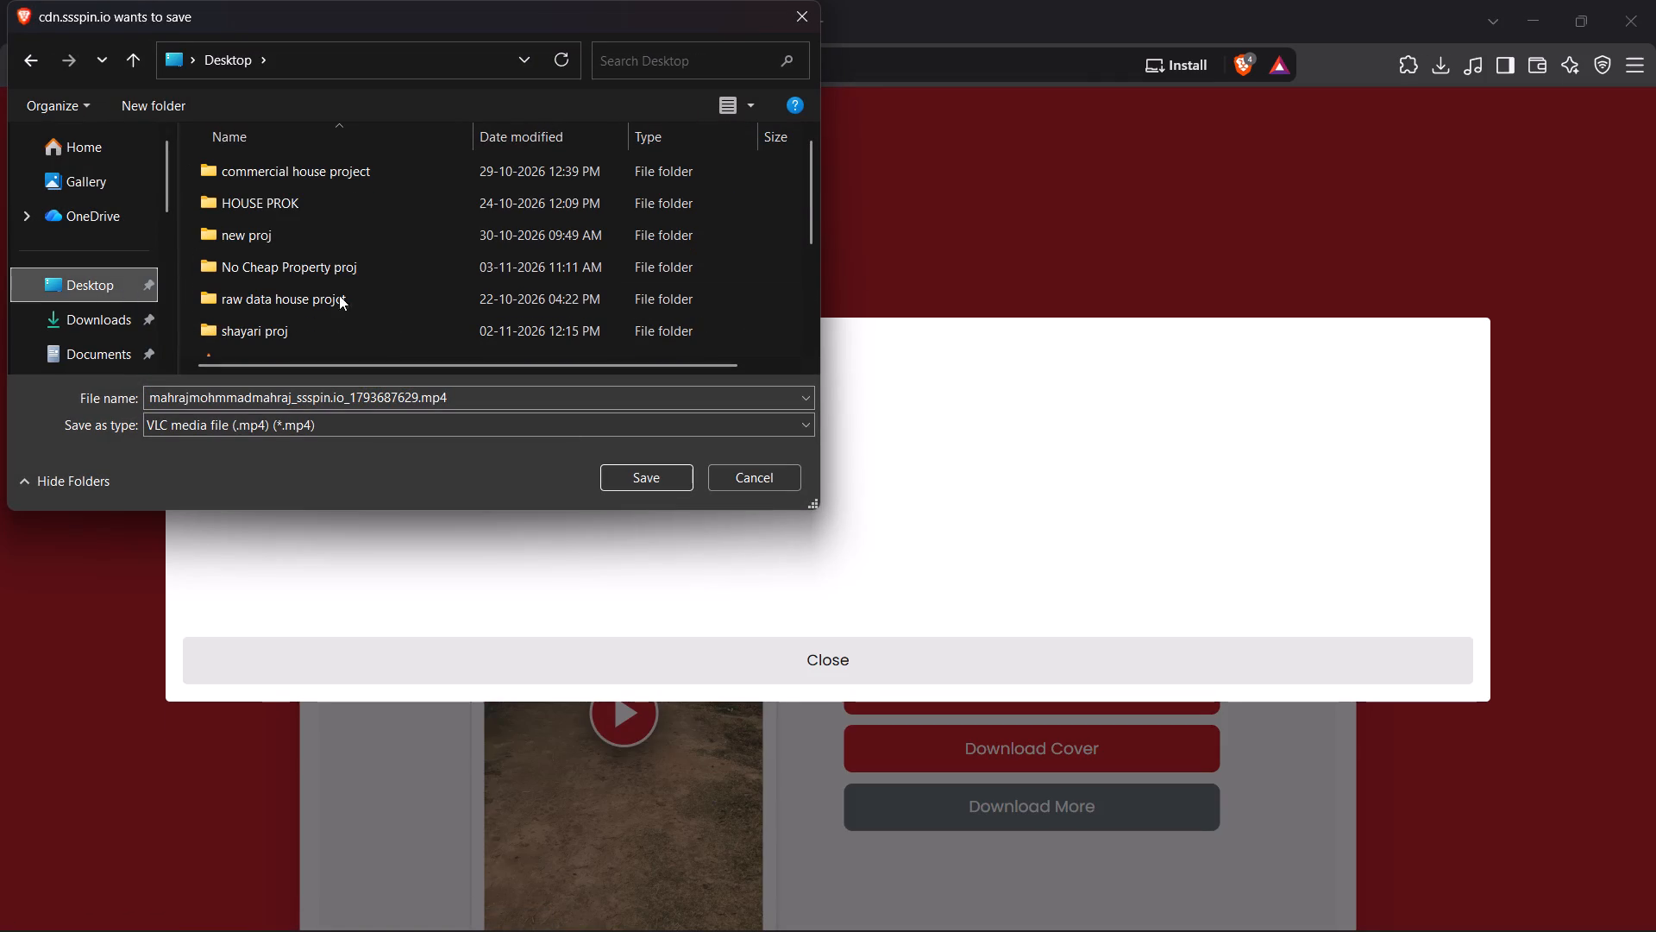
double_click(382, 273)
double_click(348, 234)
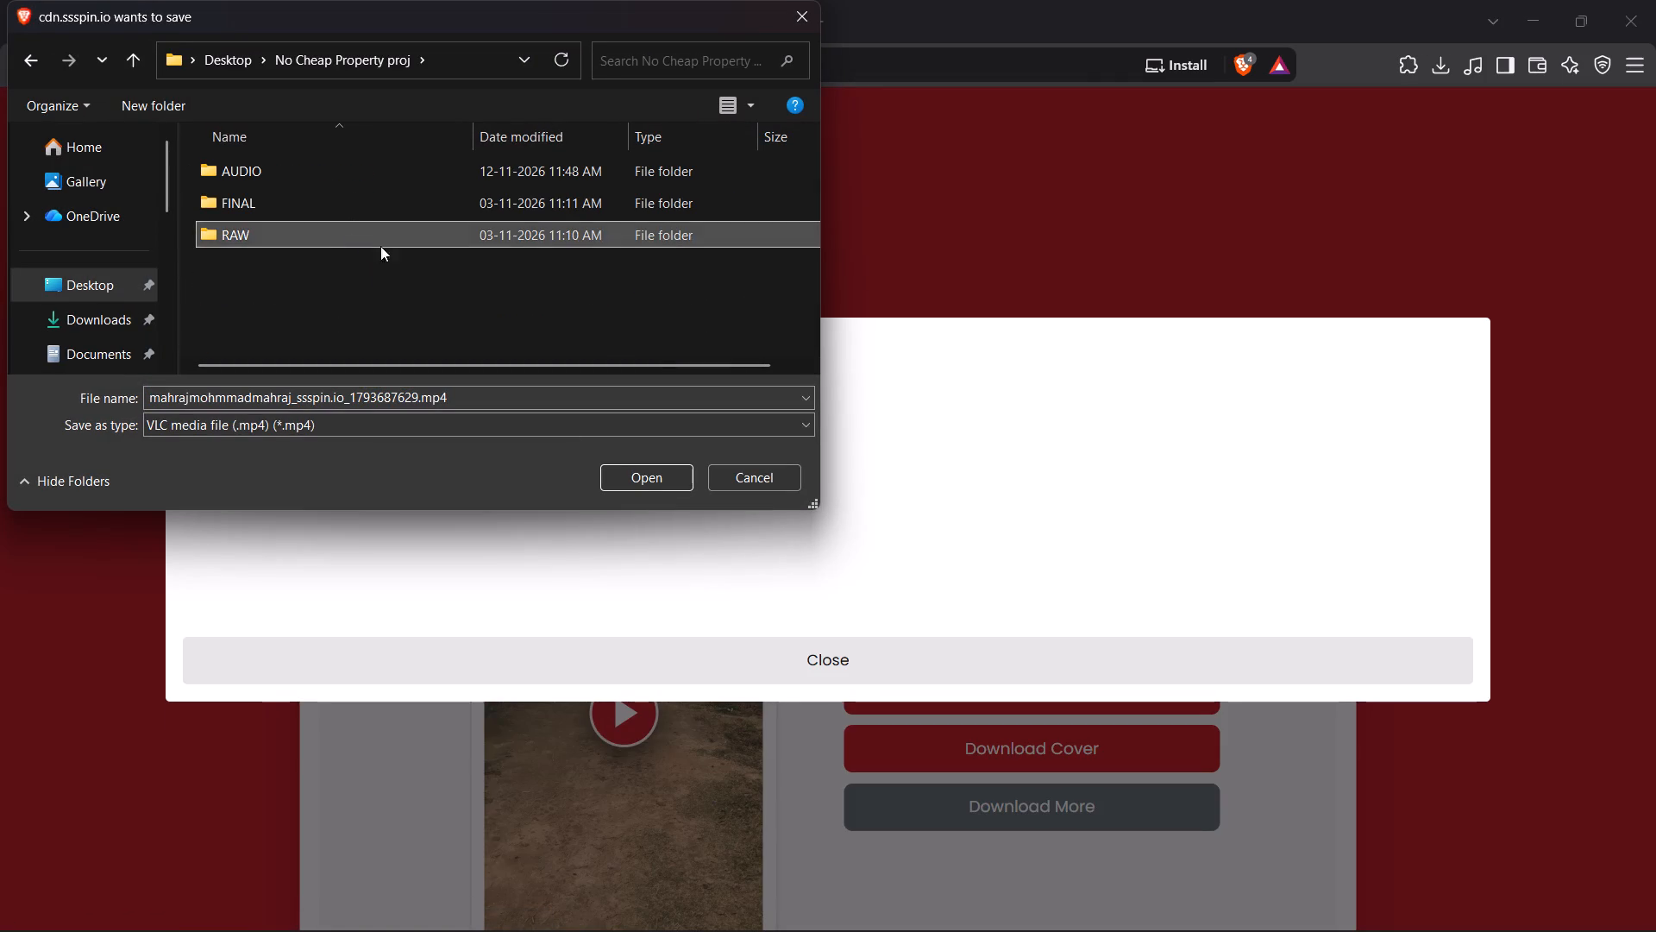
left_click(549, 398)
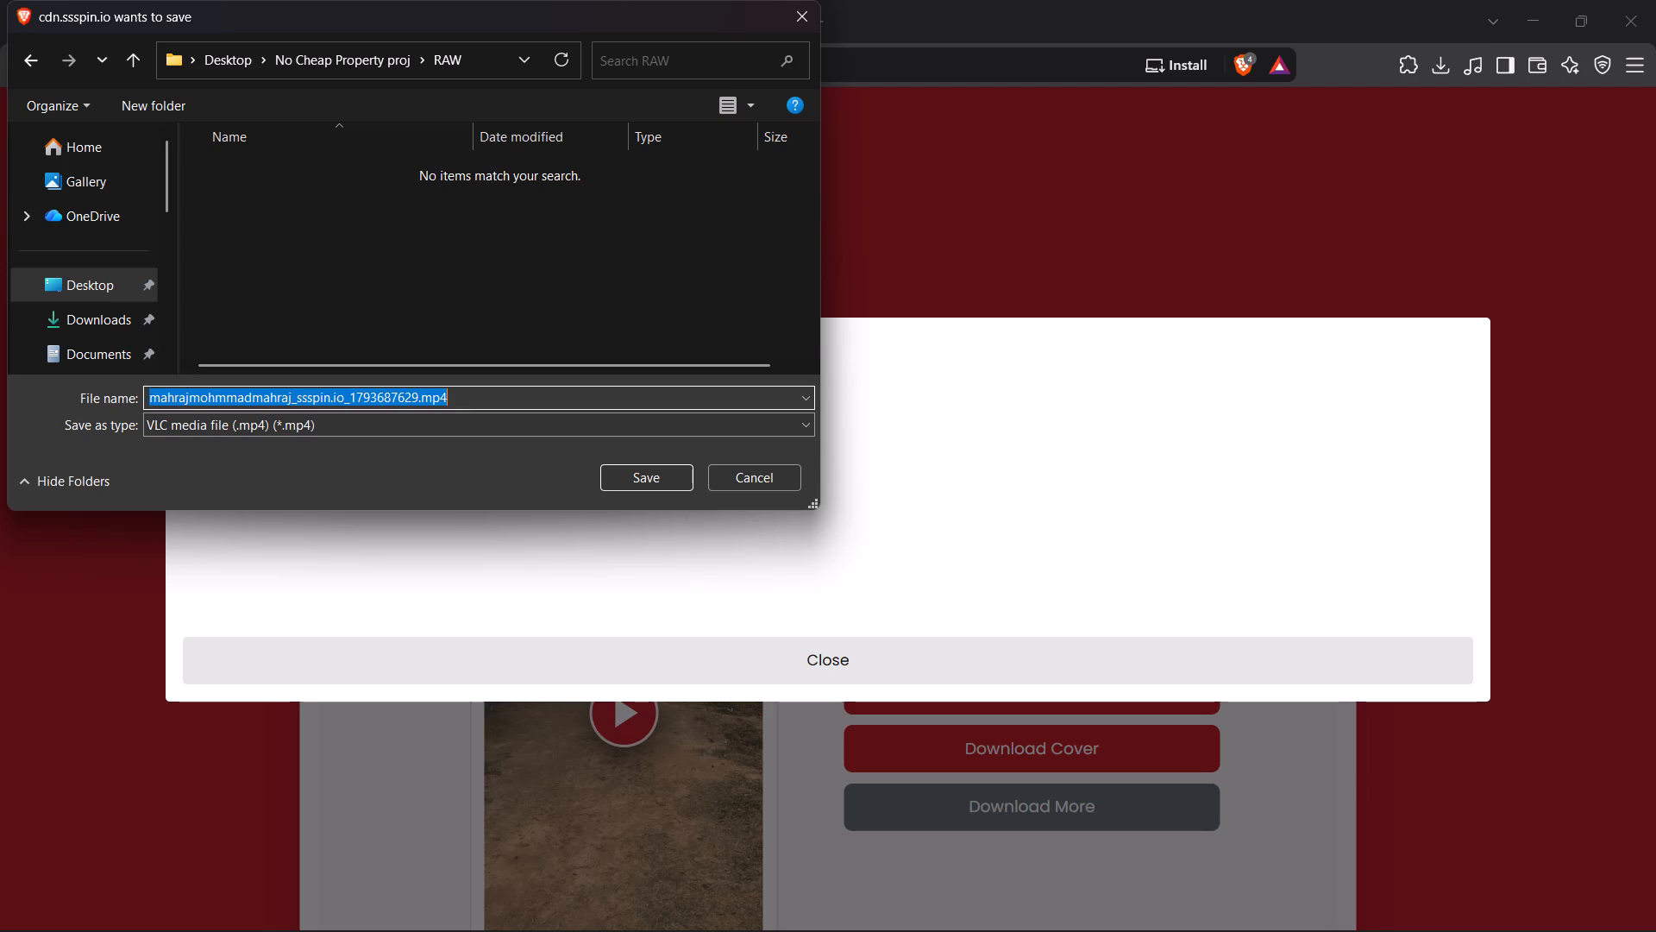
type("cheap h")
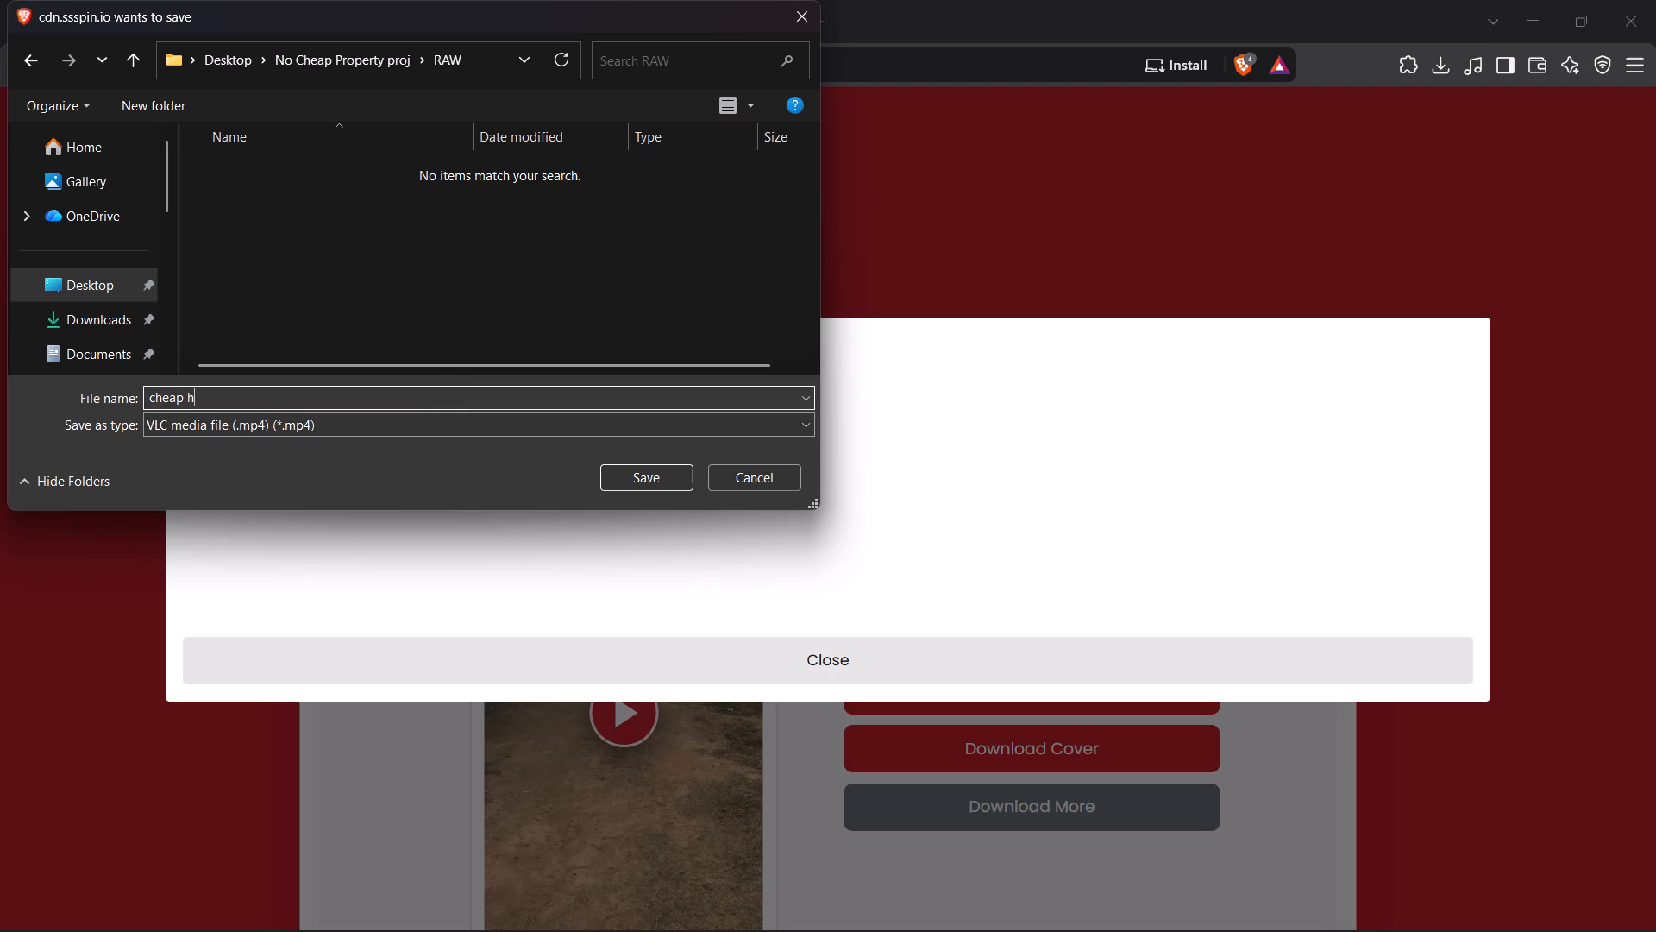
type("ouse")
key("Return")
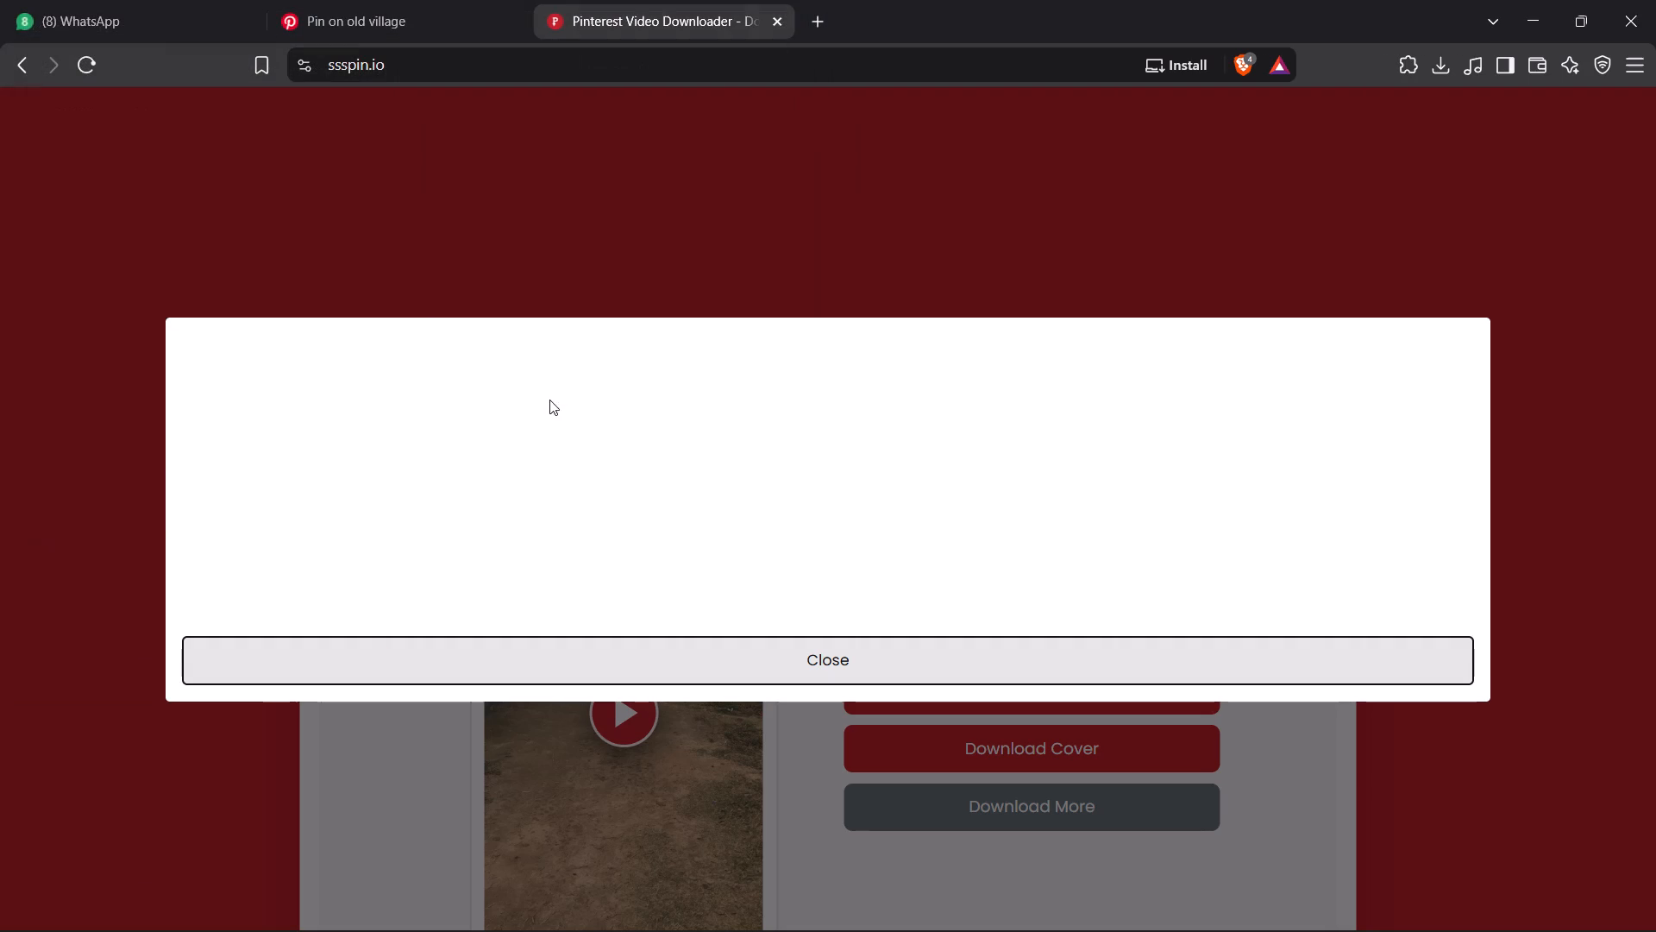
Switch to CapCut and import cheap house.mp4 from the RAW folder of No Cheap Property proj.
left_click(1535, 16)
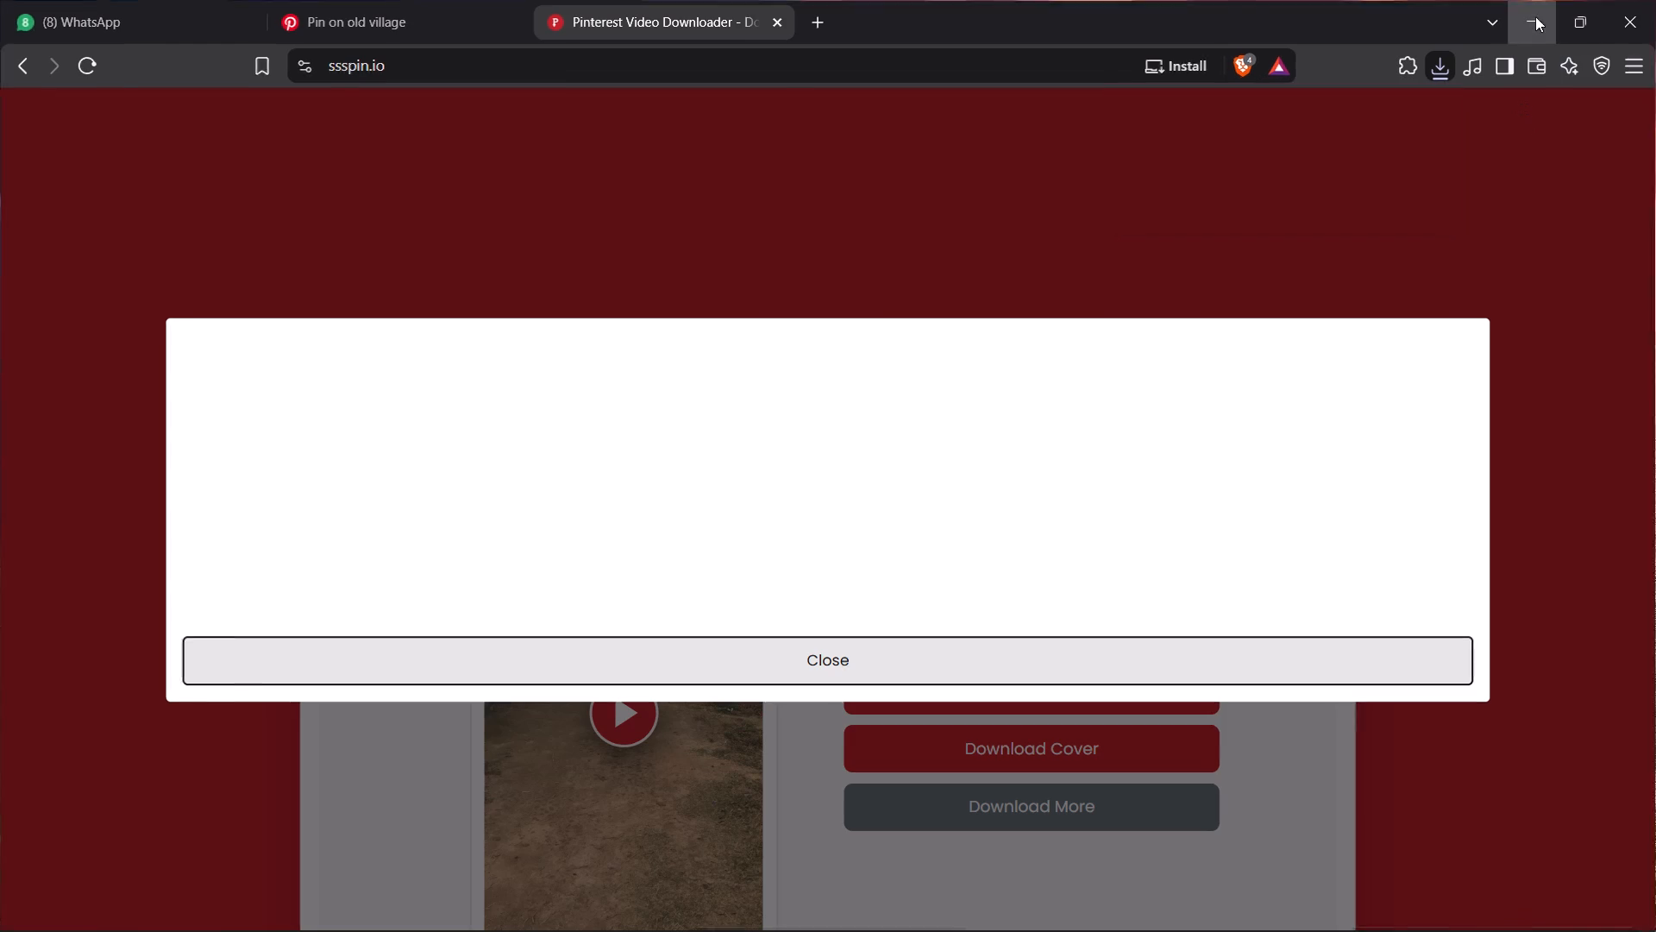
left_click(957, 893)
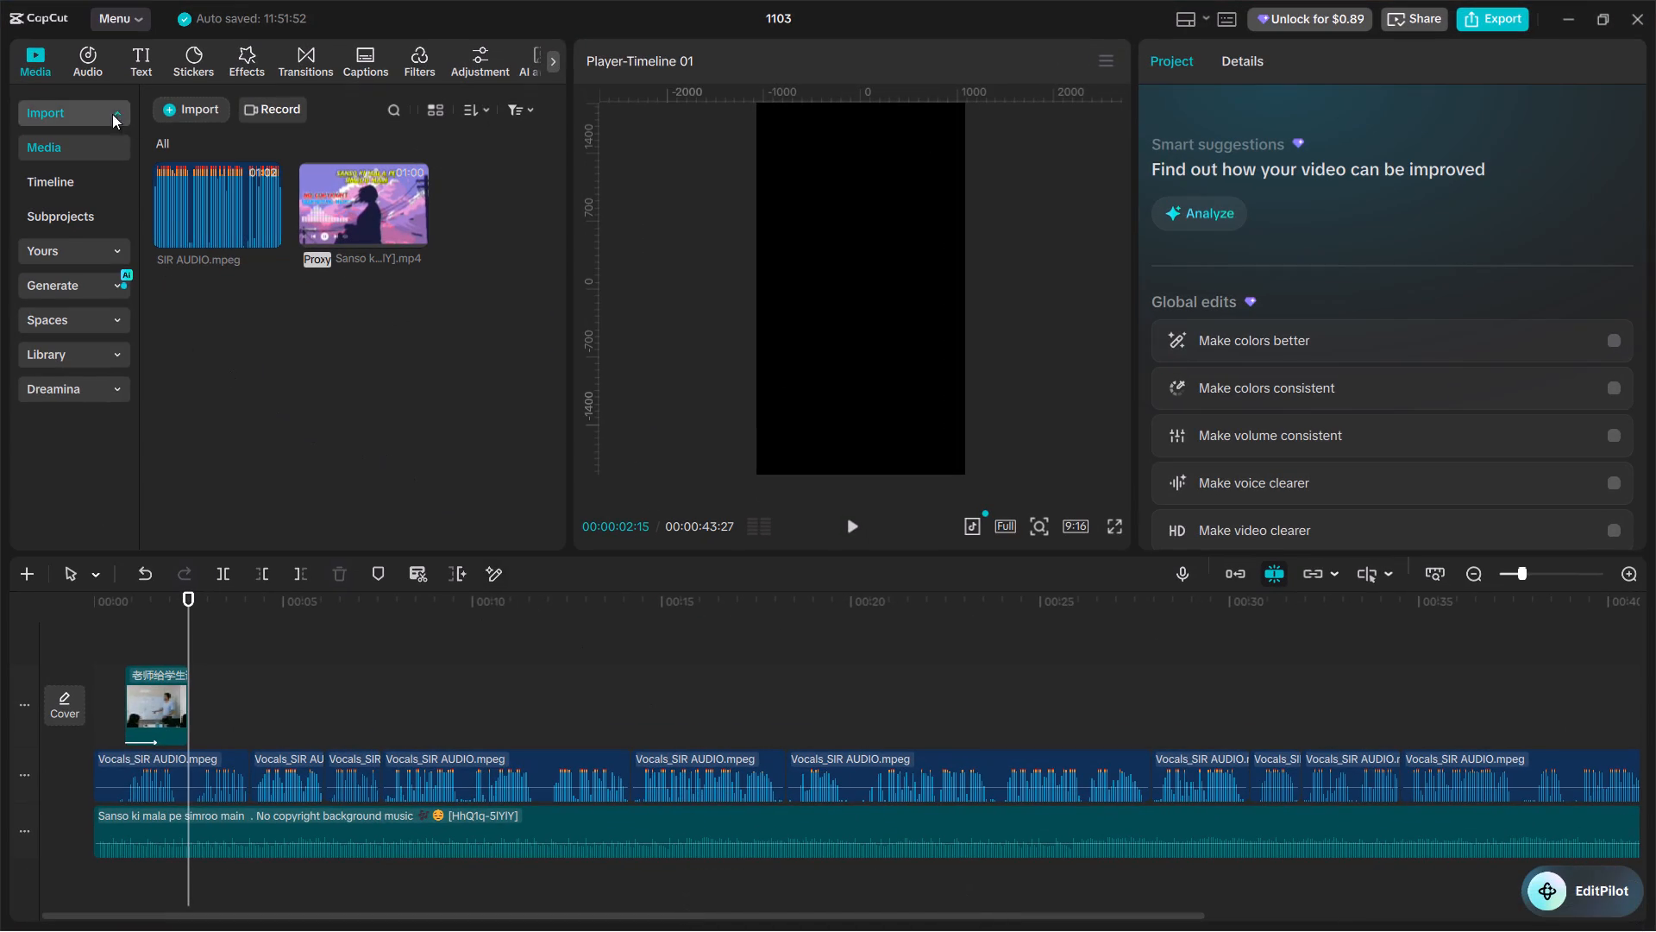
left_click(172, 108)
left_click(191, 143)
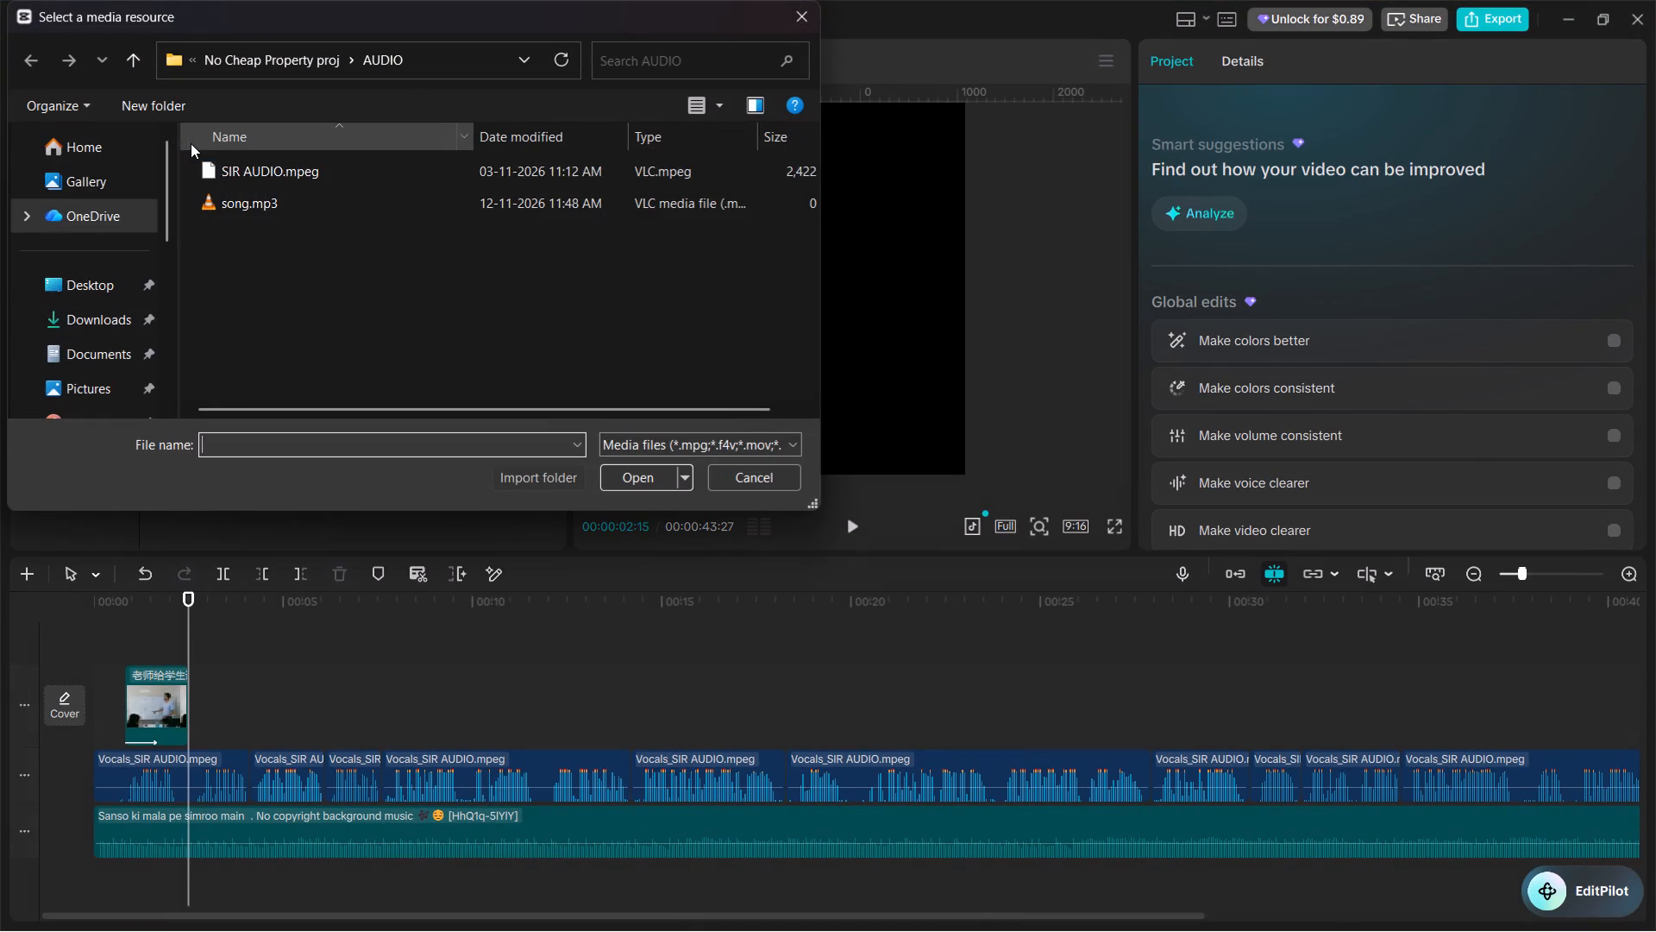
left_click(100, 289)
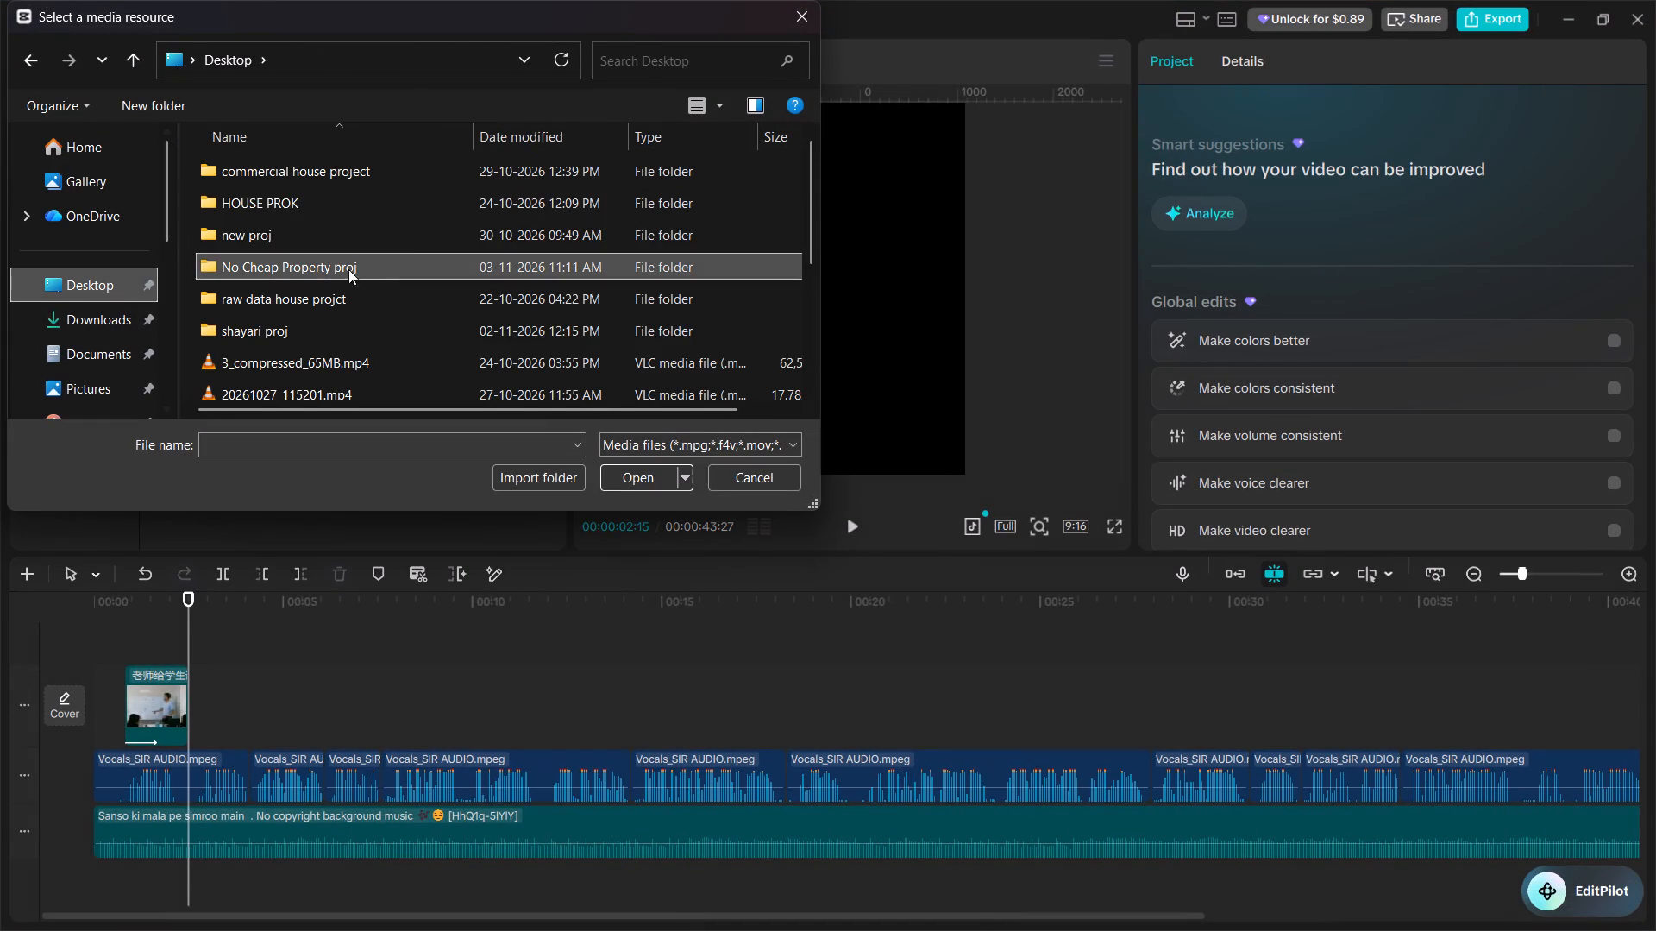
double_click(415, 263)
double_click(332, 242)
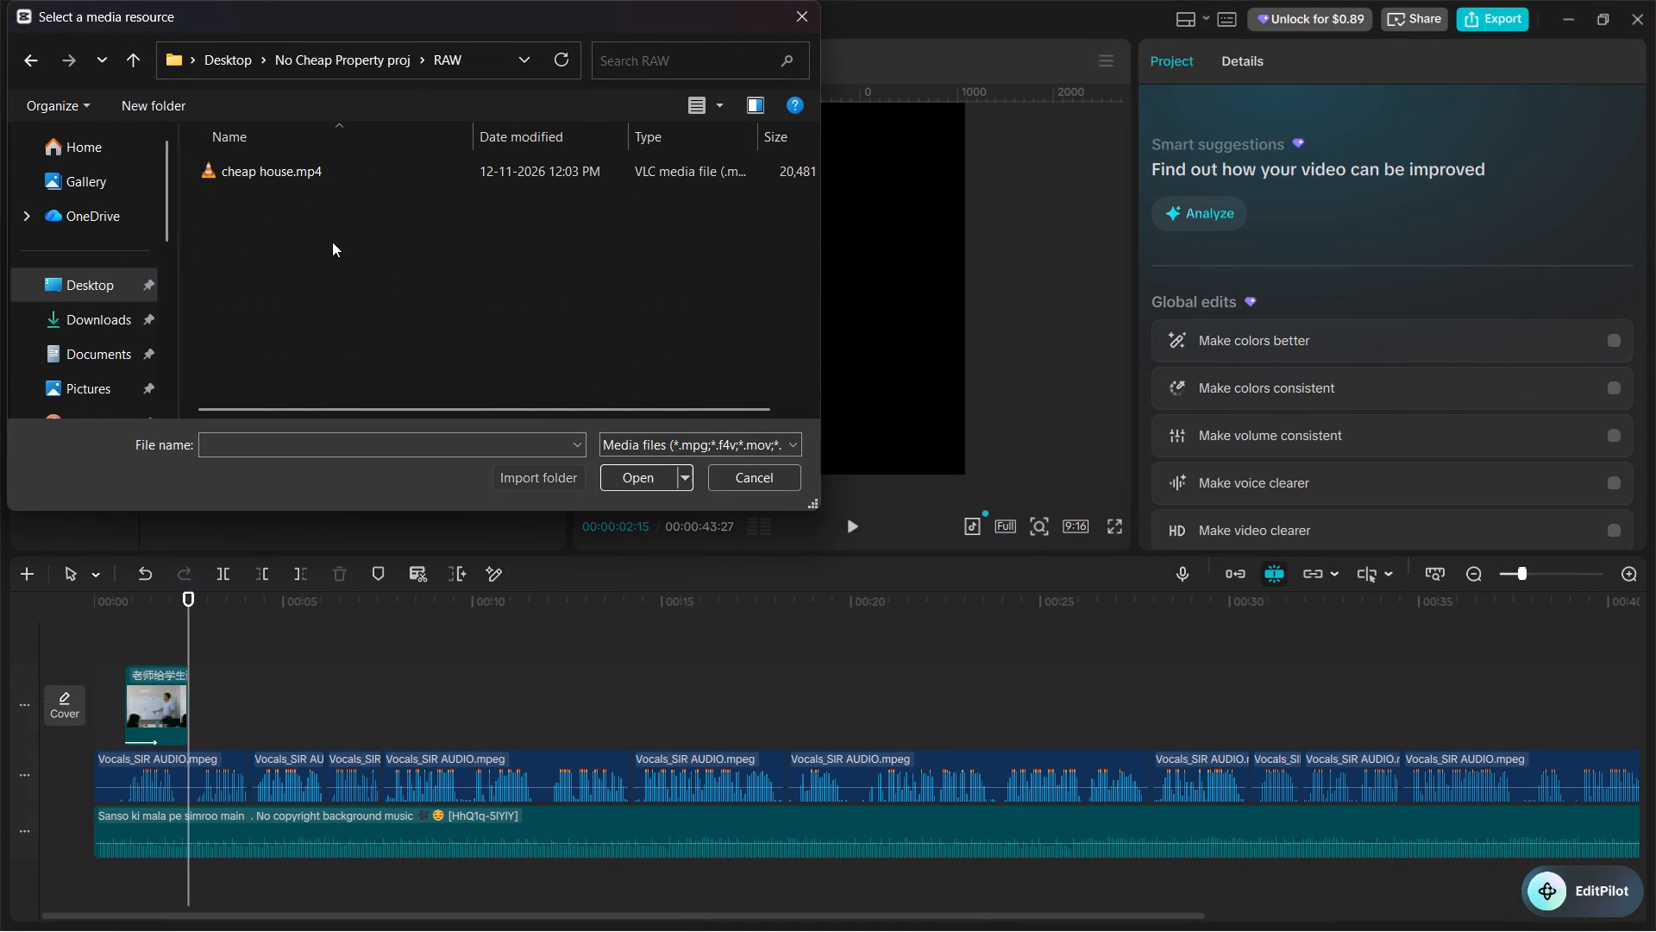
double_click(386, 178)
Place cheap house.mp4 on the main video track directly after the classroom clip, at 00:00:02:15.
left_click_drag(213, 324, 215, 466)
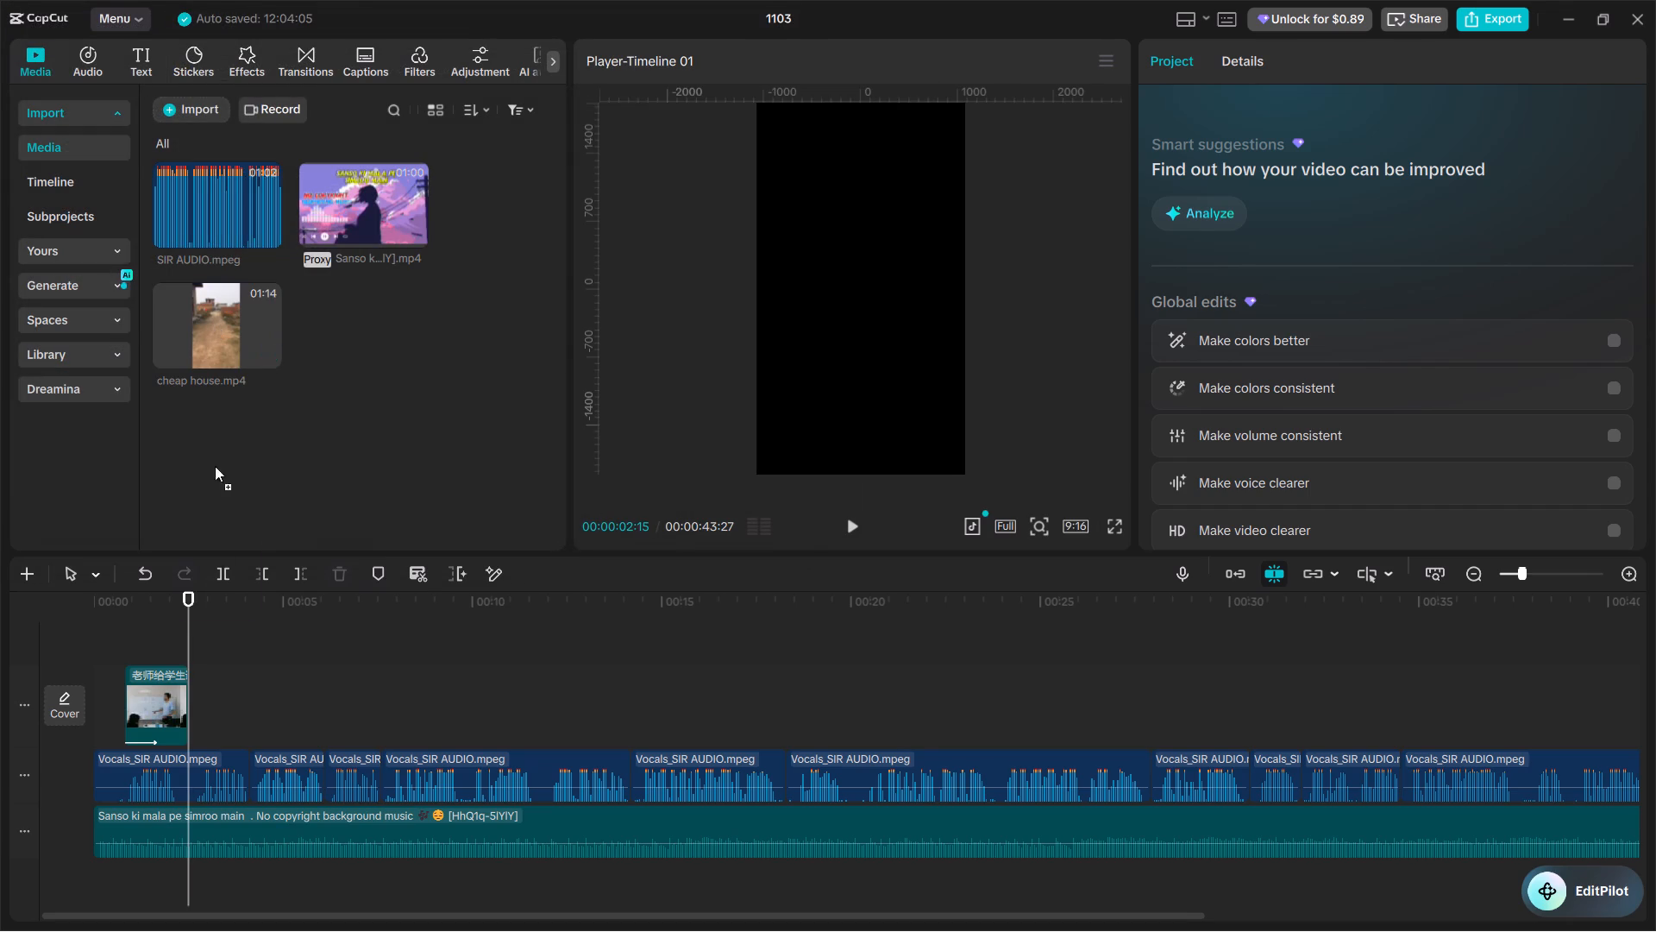
left_click_drag(215, 466, 189, 687)
Look through the cheap house.mp4 clip on the timeline for the stretch of footage to use.
left_click(169, 633)
key("space")
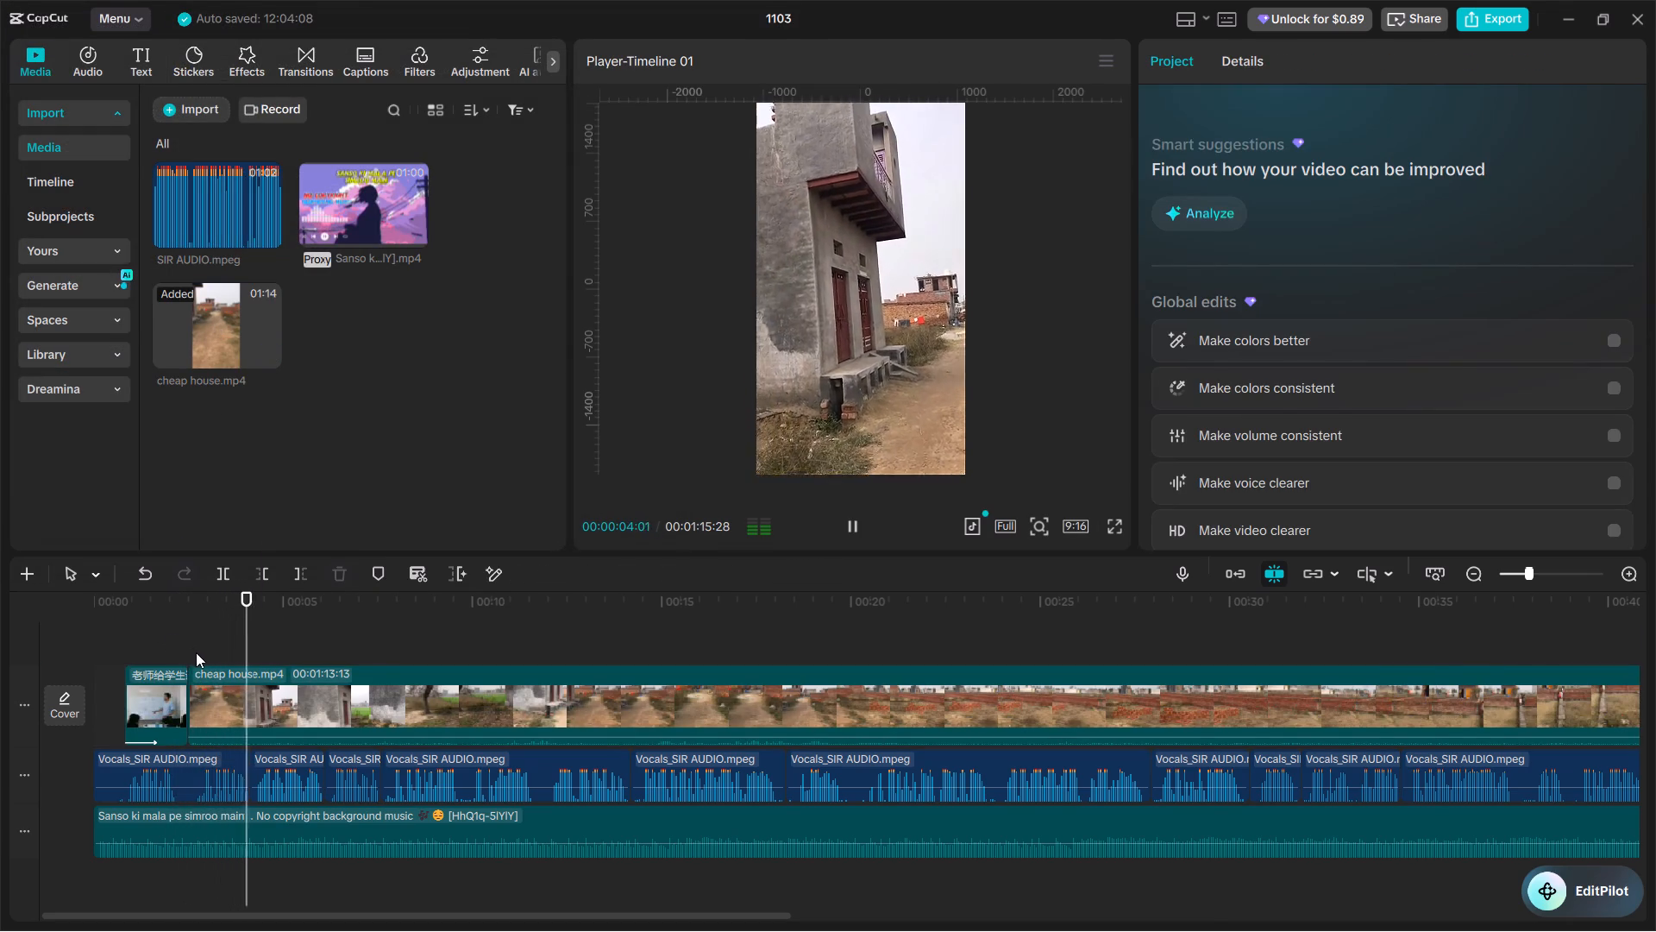
left_click(279, 638)
left_click_drag(279, 638, 382, 647)
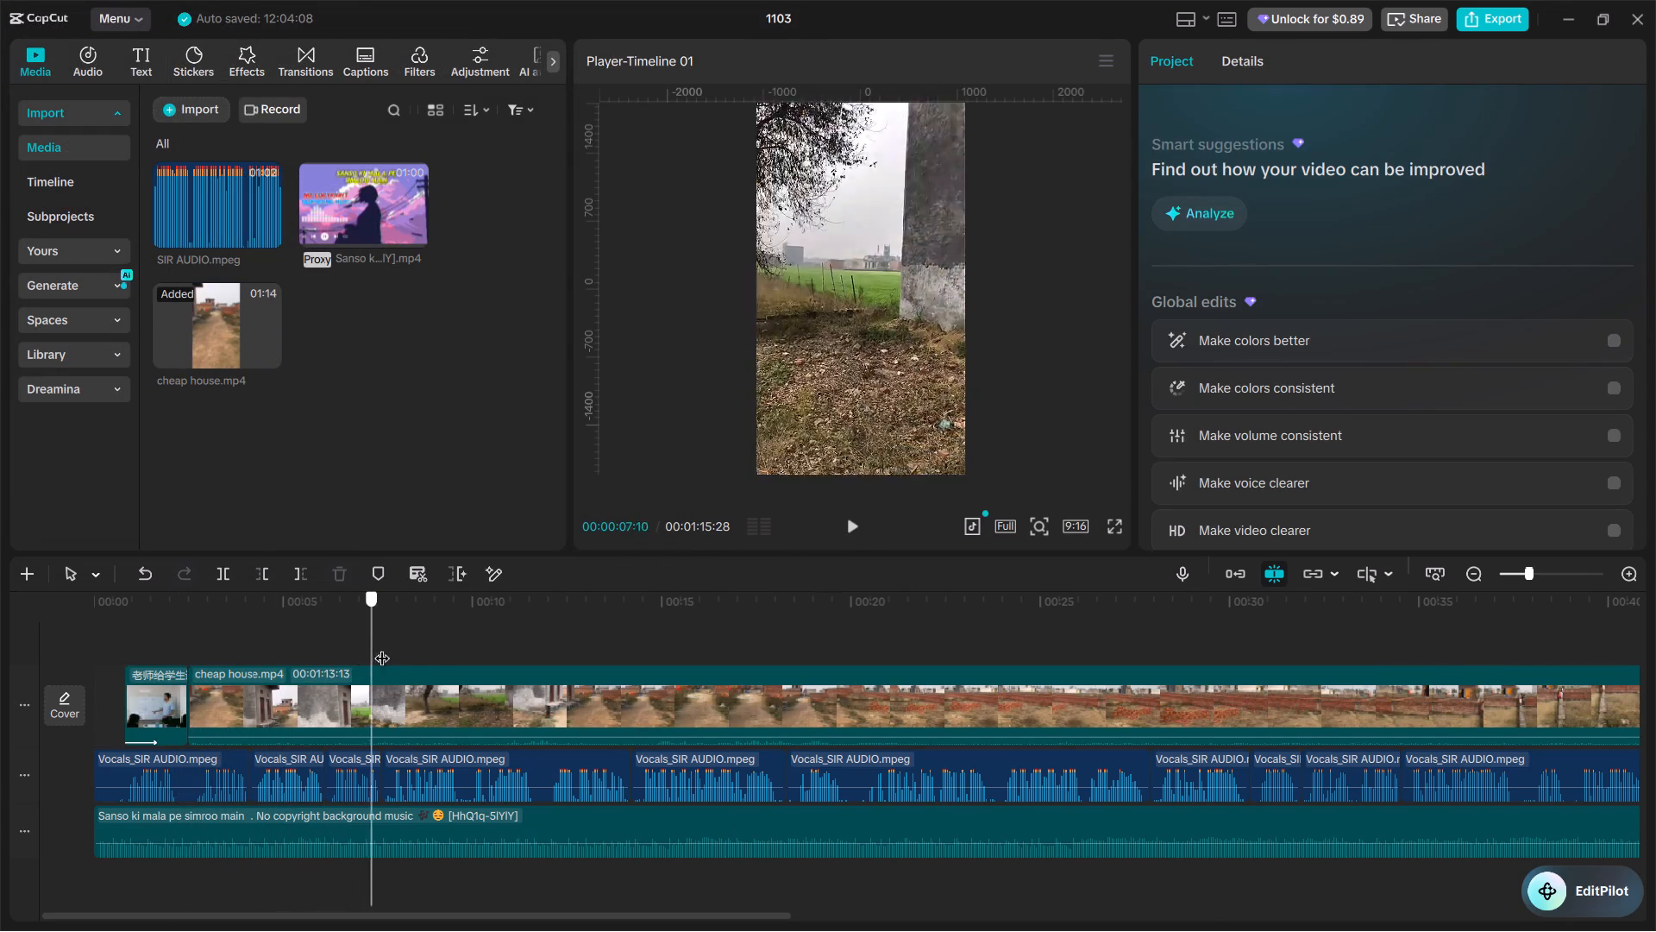
left_click_drag(382, 647, 637, 656)
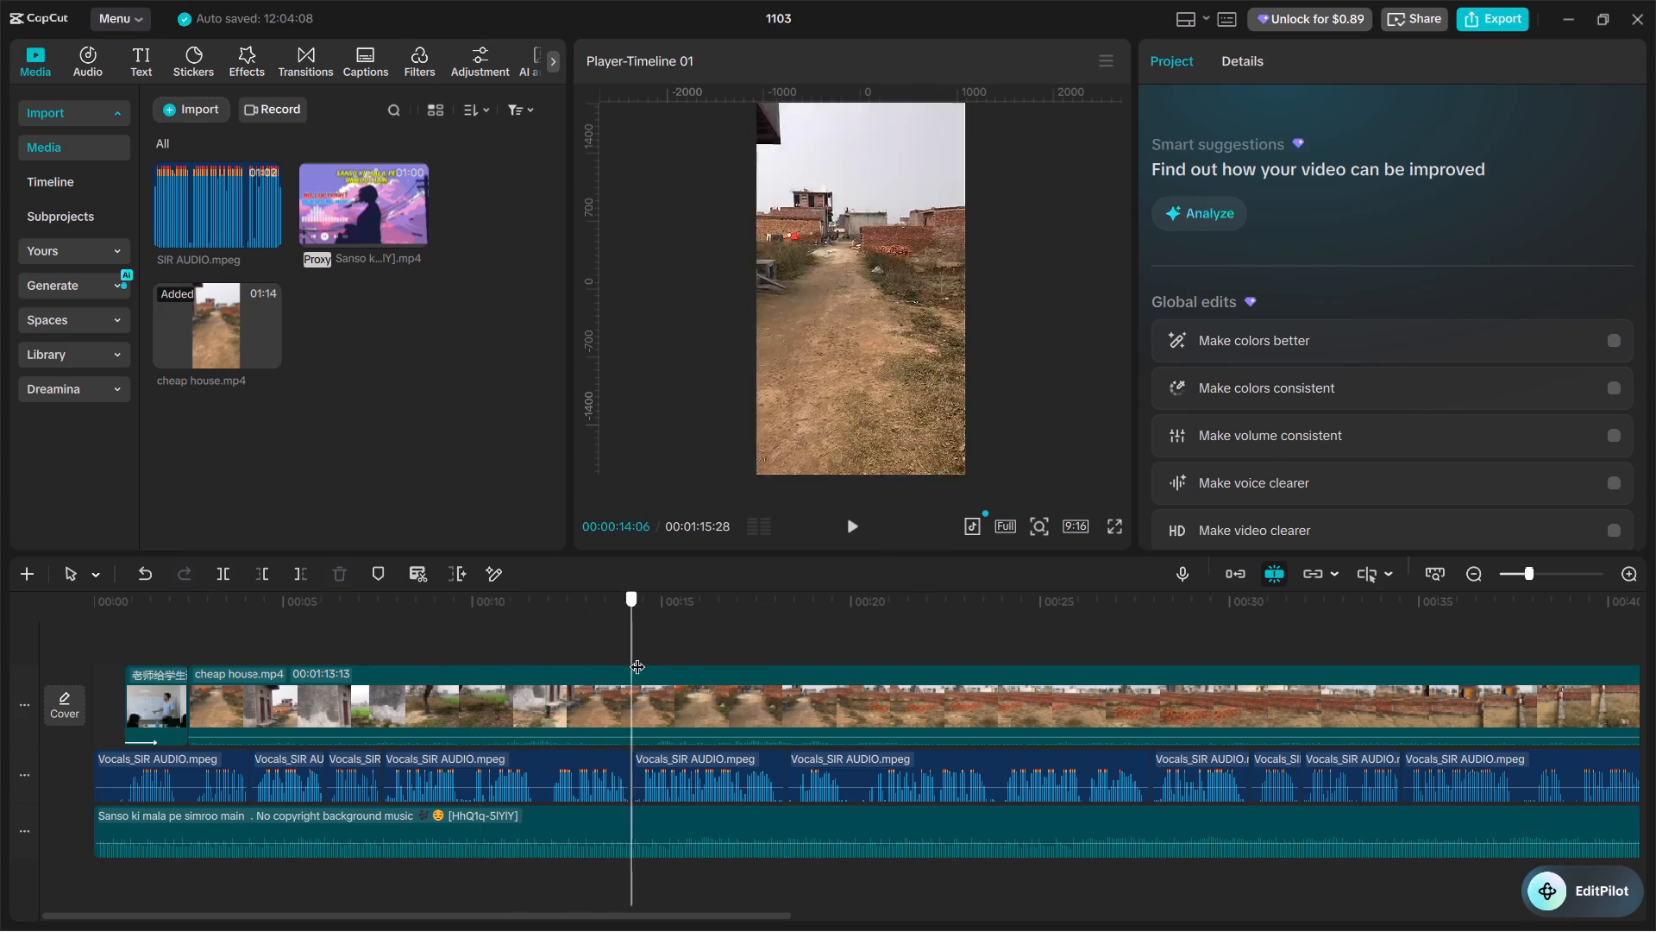
left_click_drag(637, 656, 1132, 654)
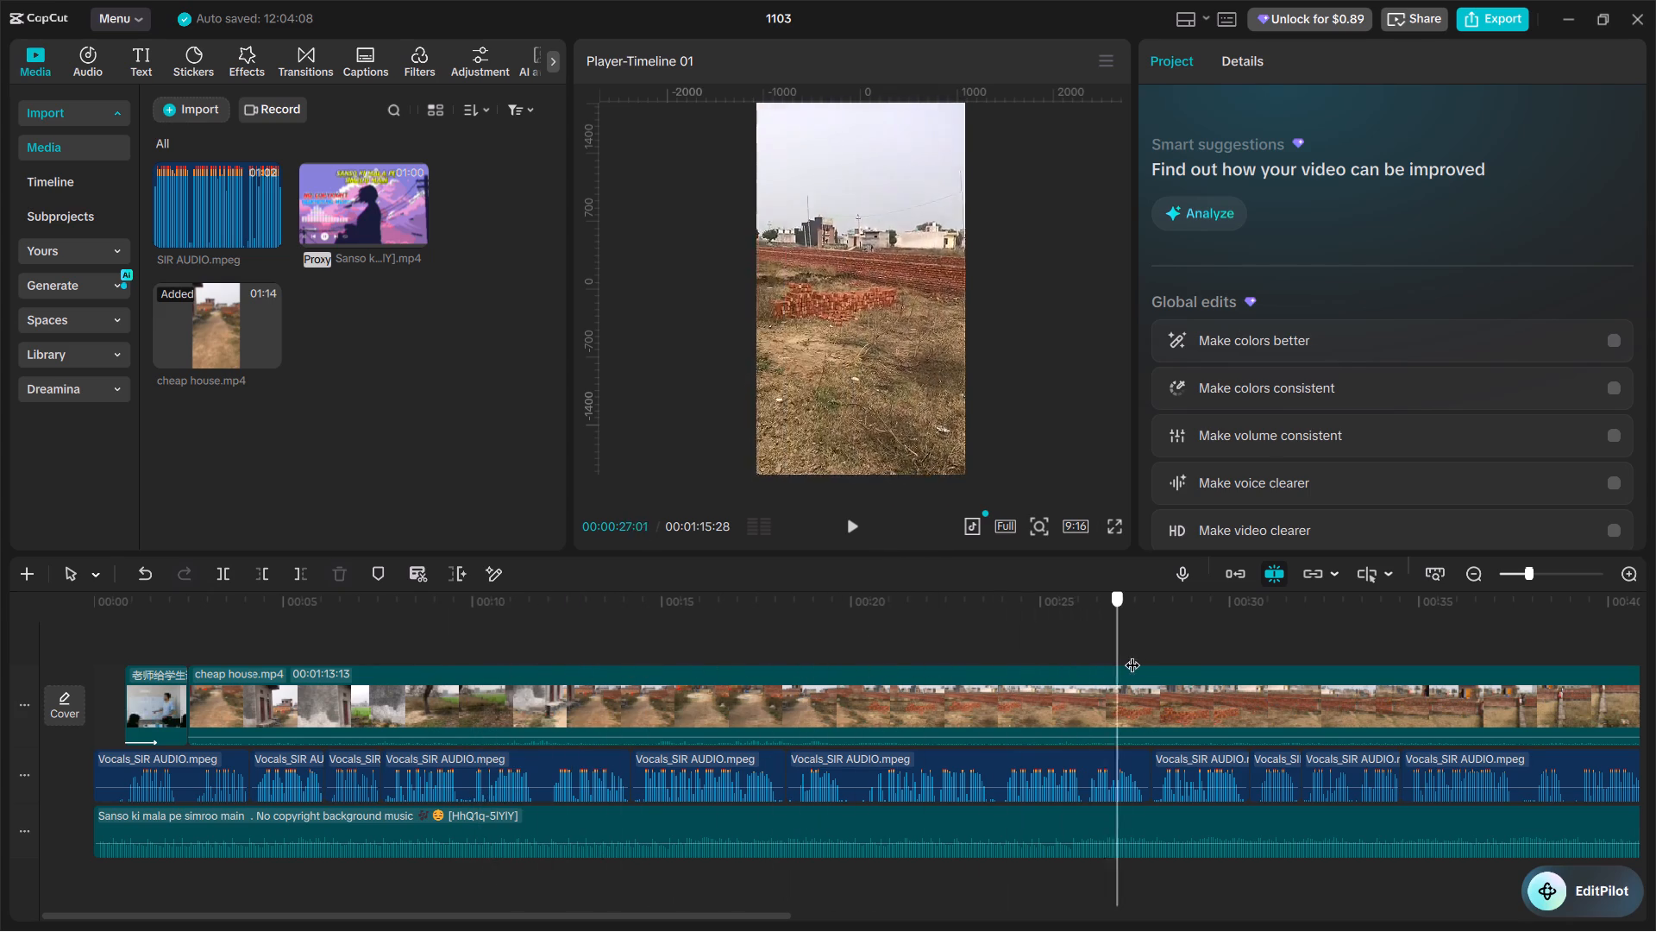
left_click_drag(1132, 654, 1051, 639)
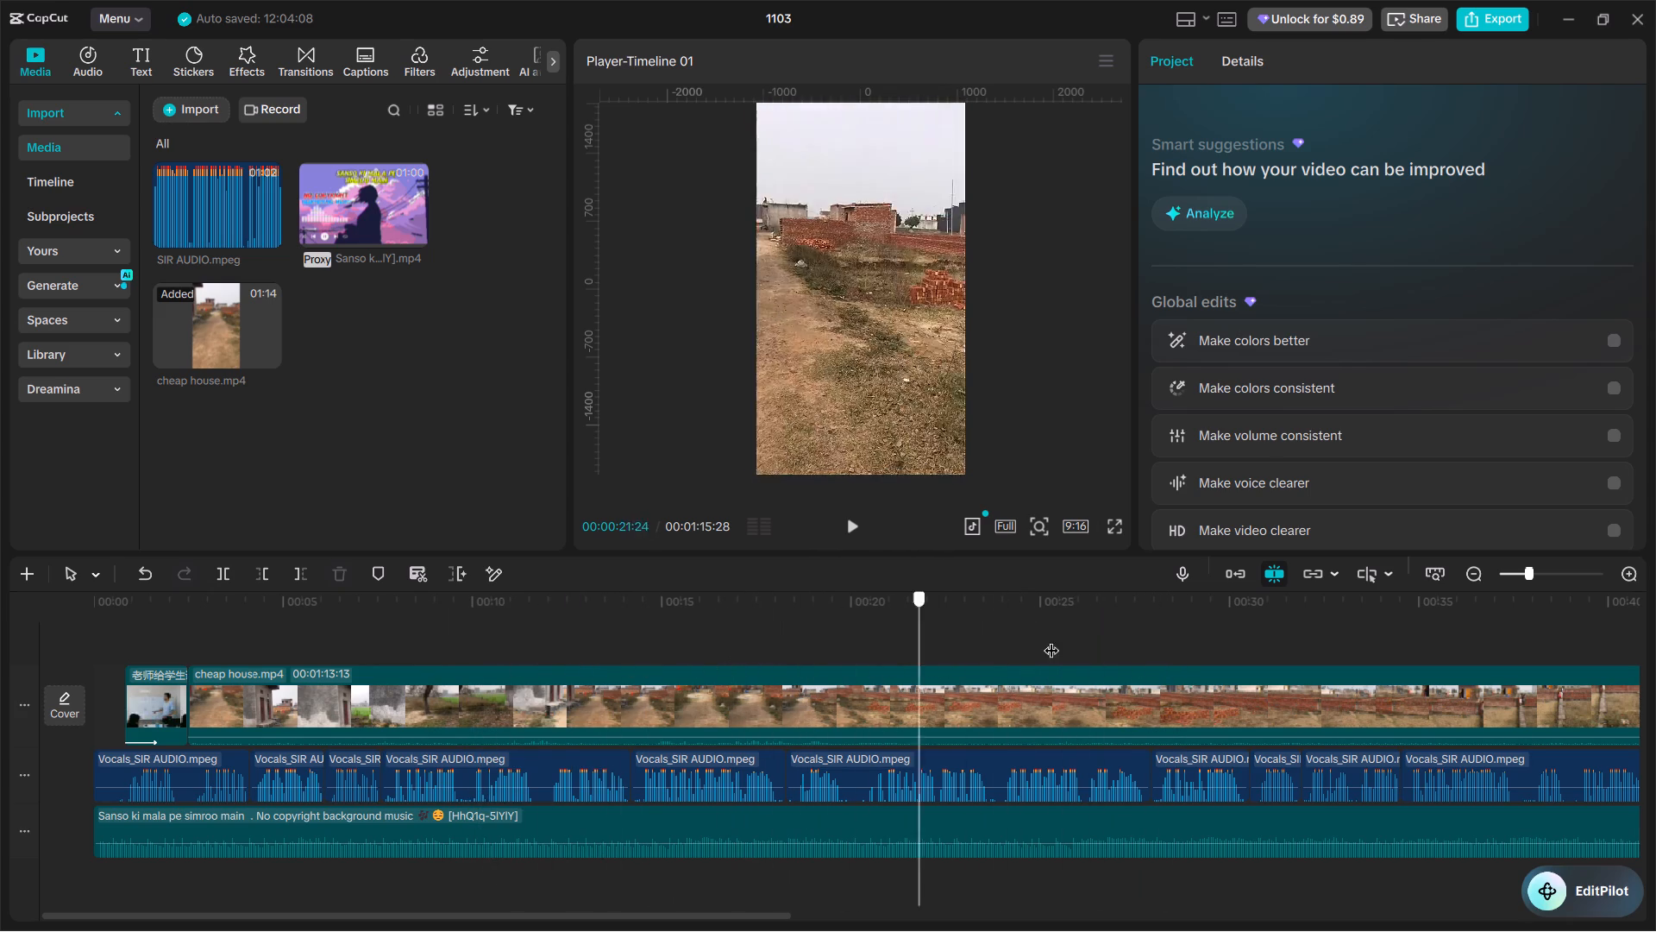
left_click_drag(1051, 639, 1112, 663)
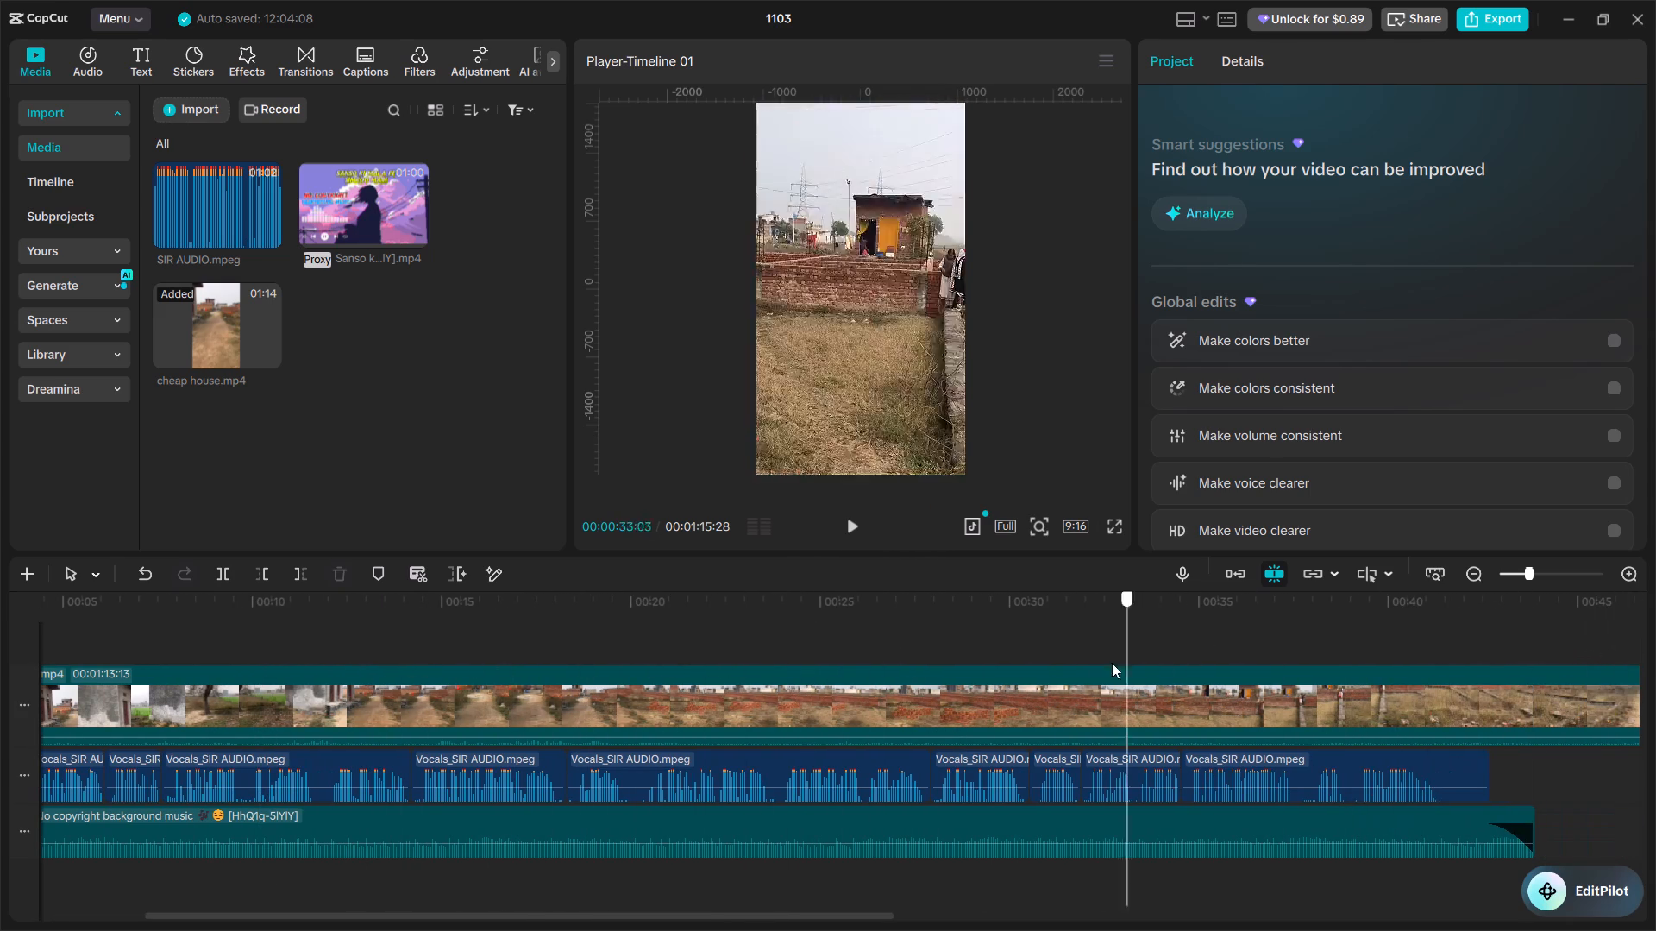
left_click_drag(1112, 663, 1243, 645)
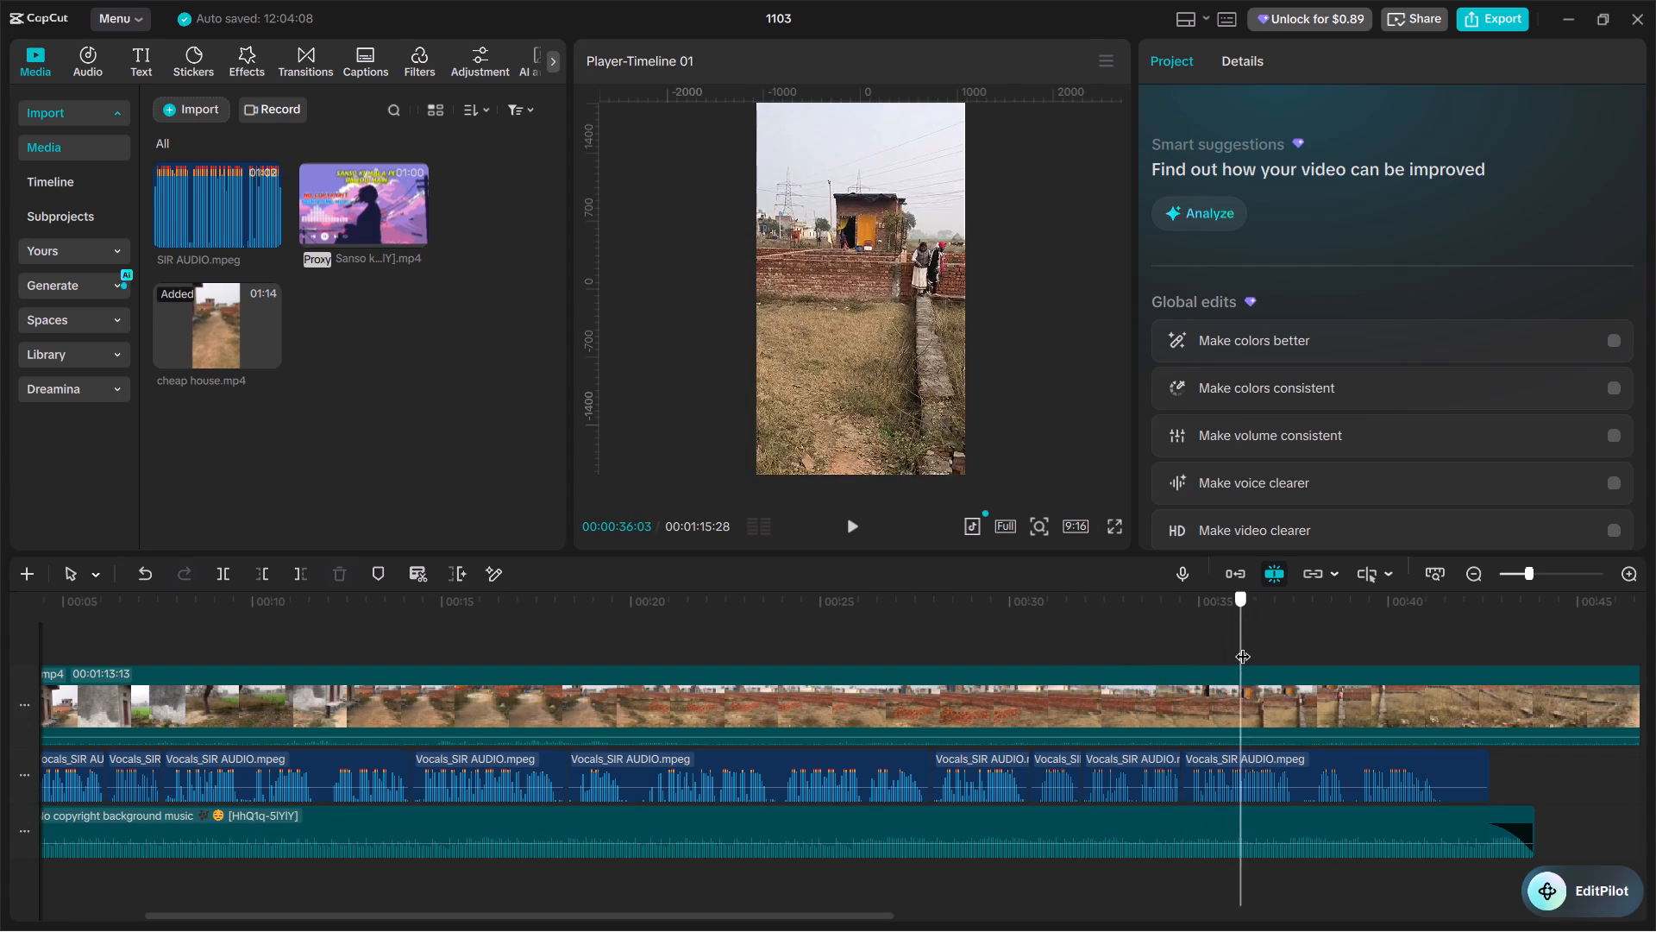
left_click_drag(1243, 645, 1477, 643)
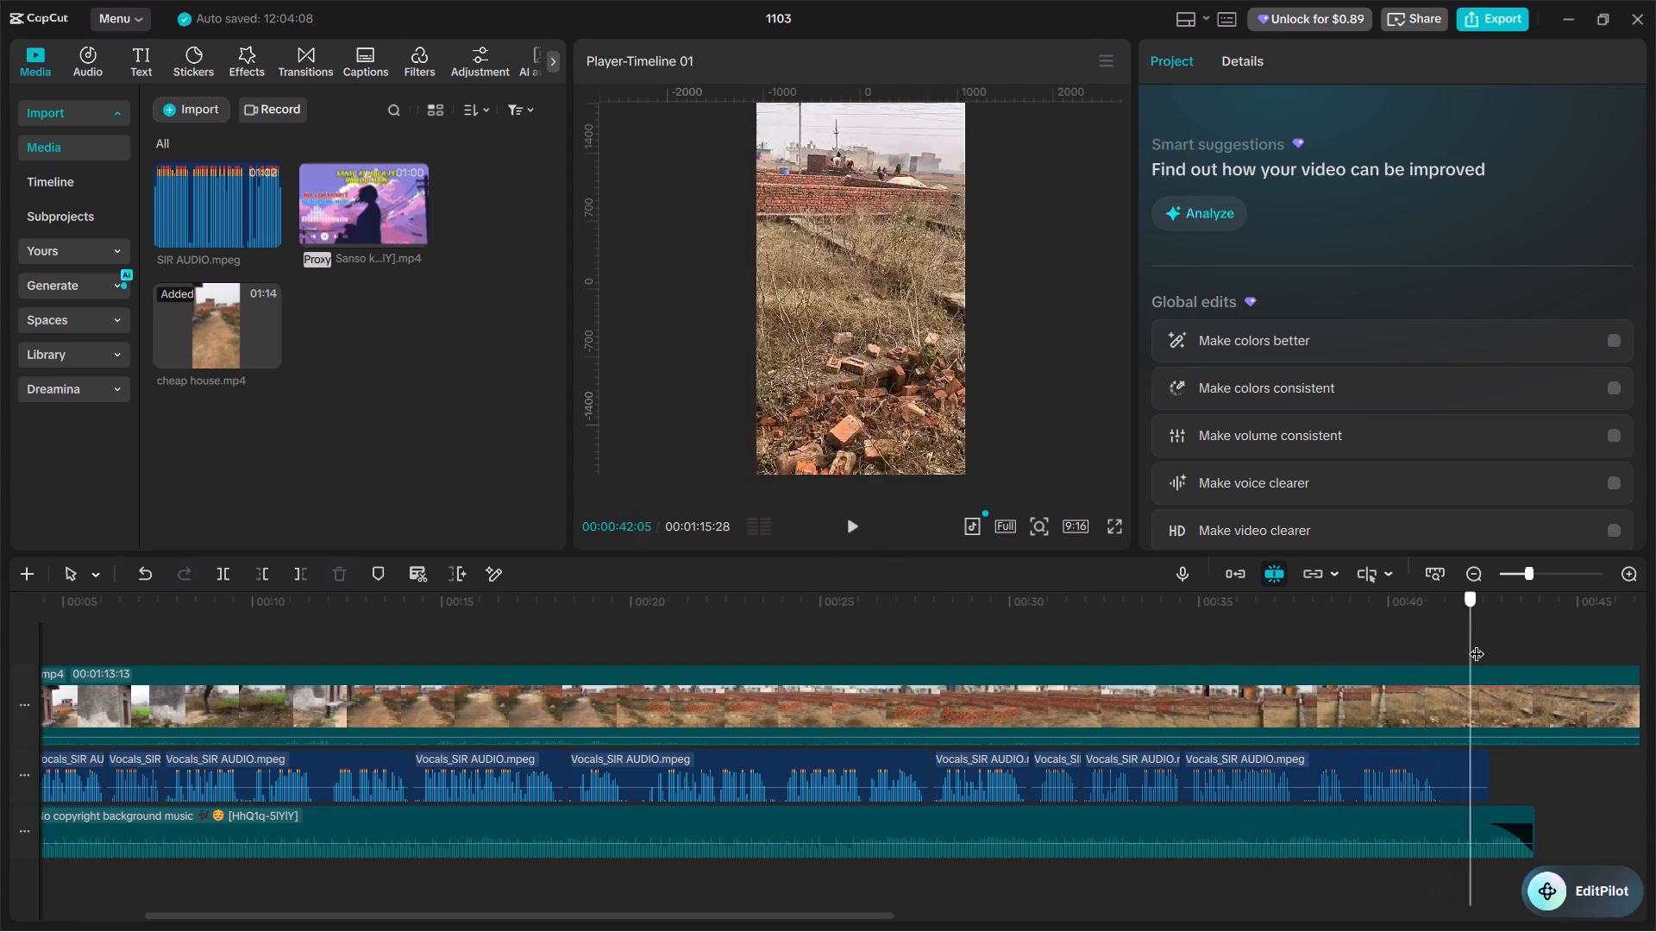
left_click_drag(1477, 643, 1326, 645)
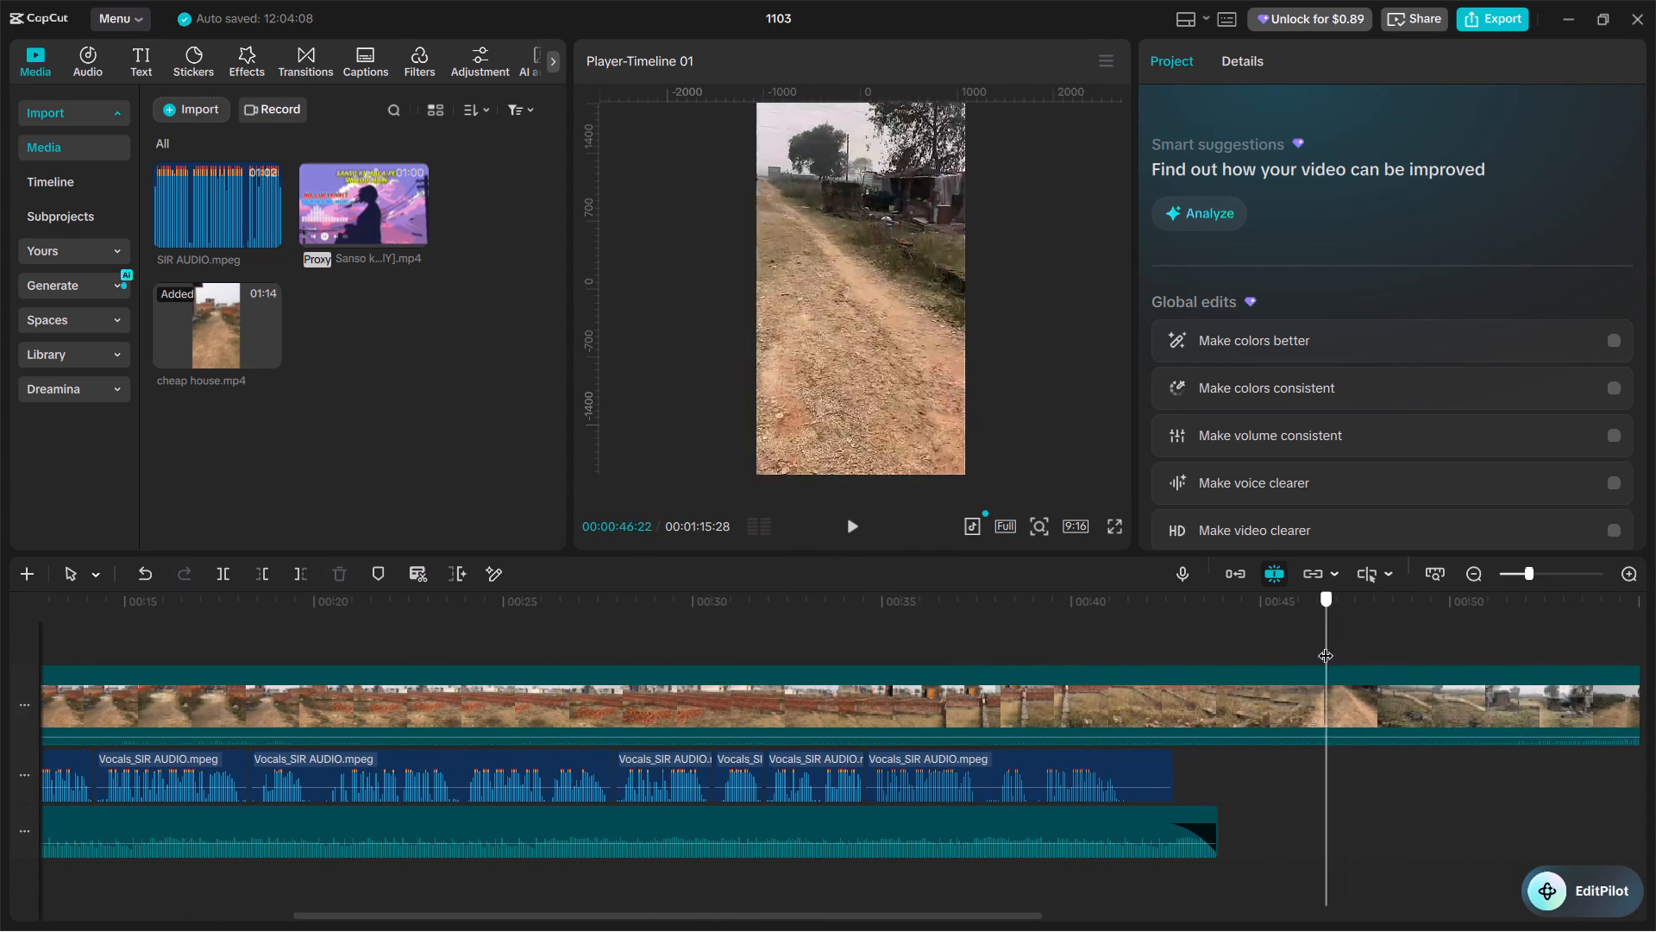
left_click_drag(1326, 645, 1005, 642)
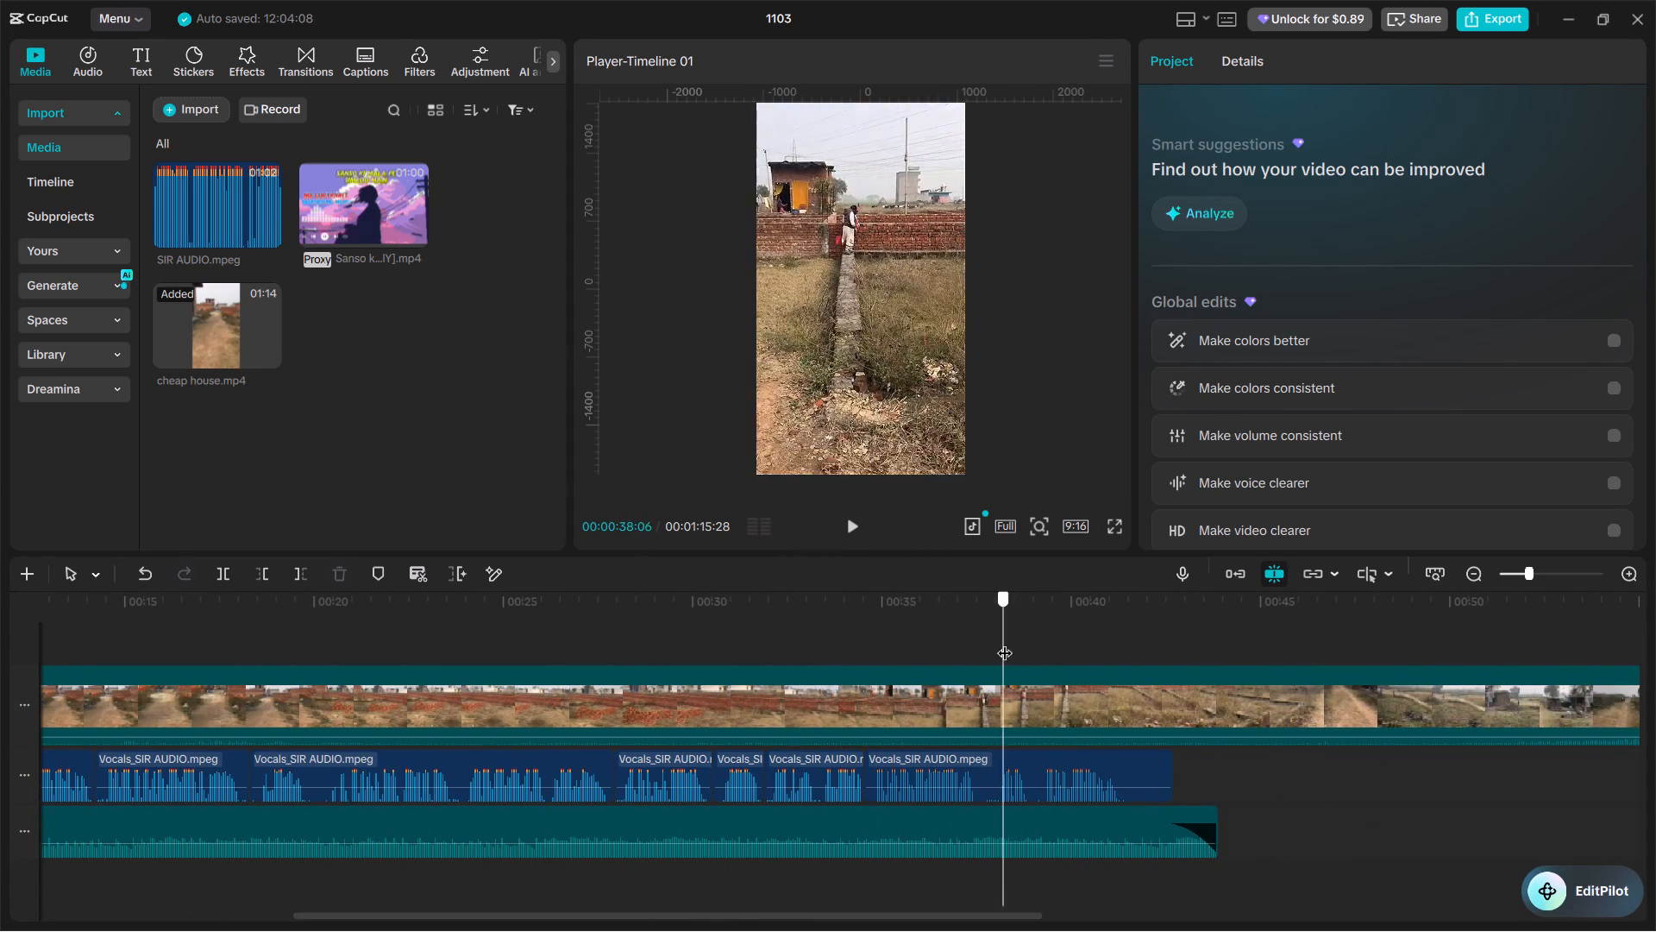
left_click_drag(1005, 642, 1019, 647)
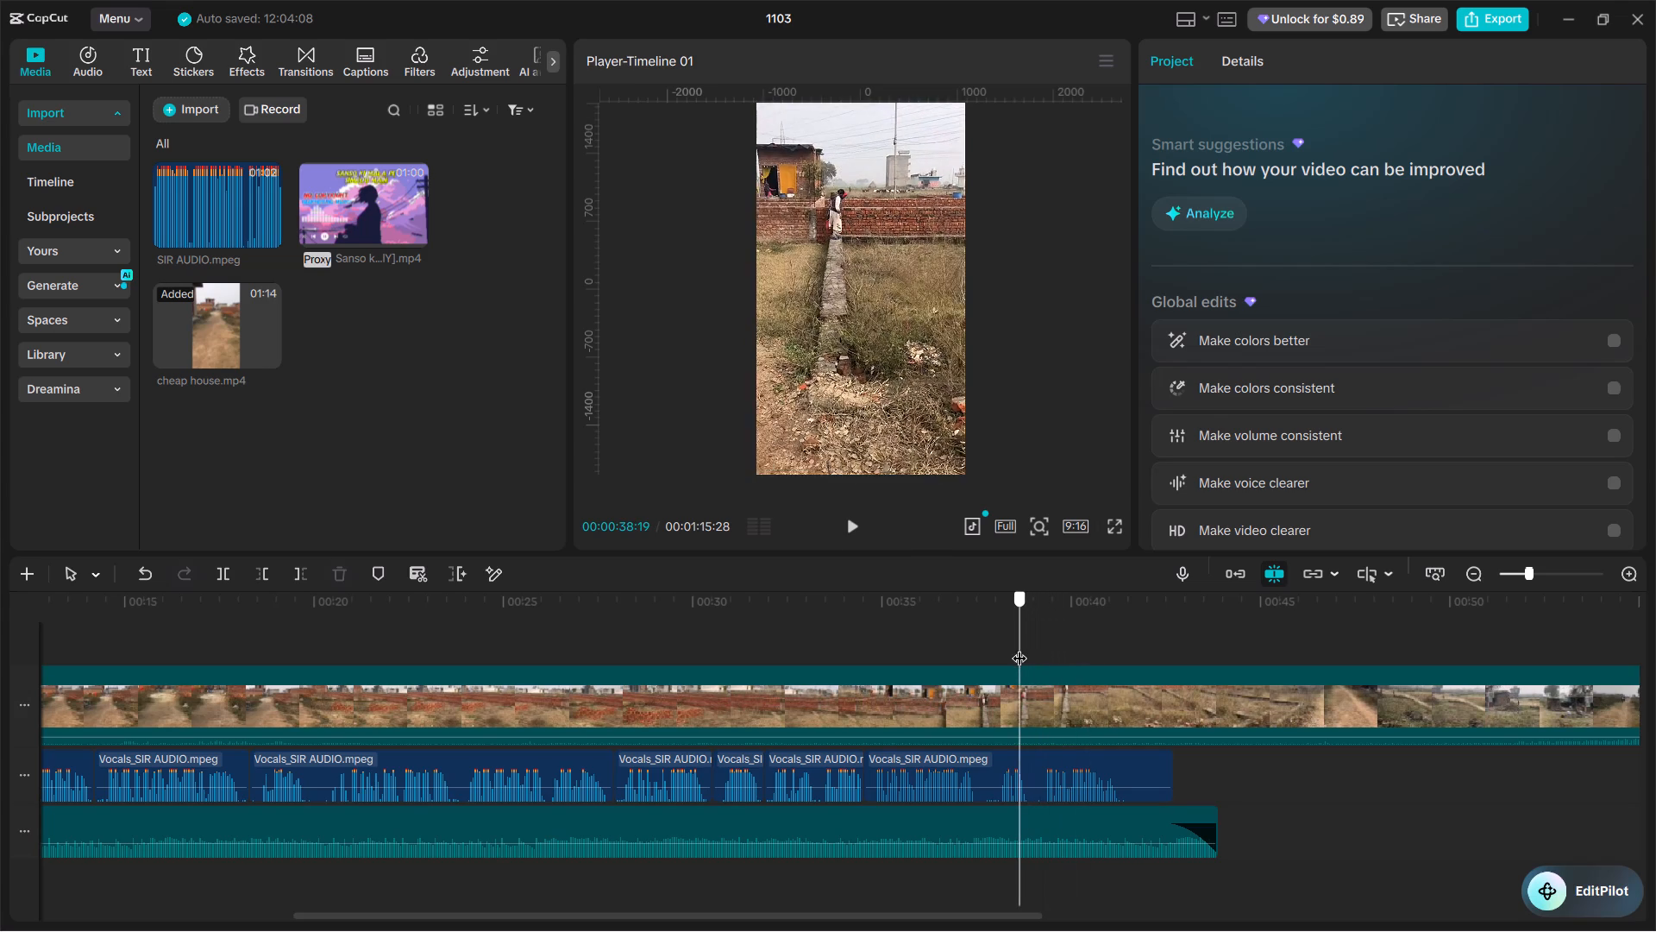
left_click_drag(1019, 647, 879, 653)
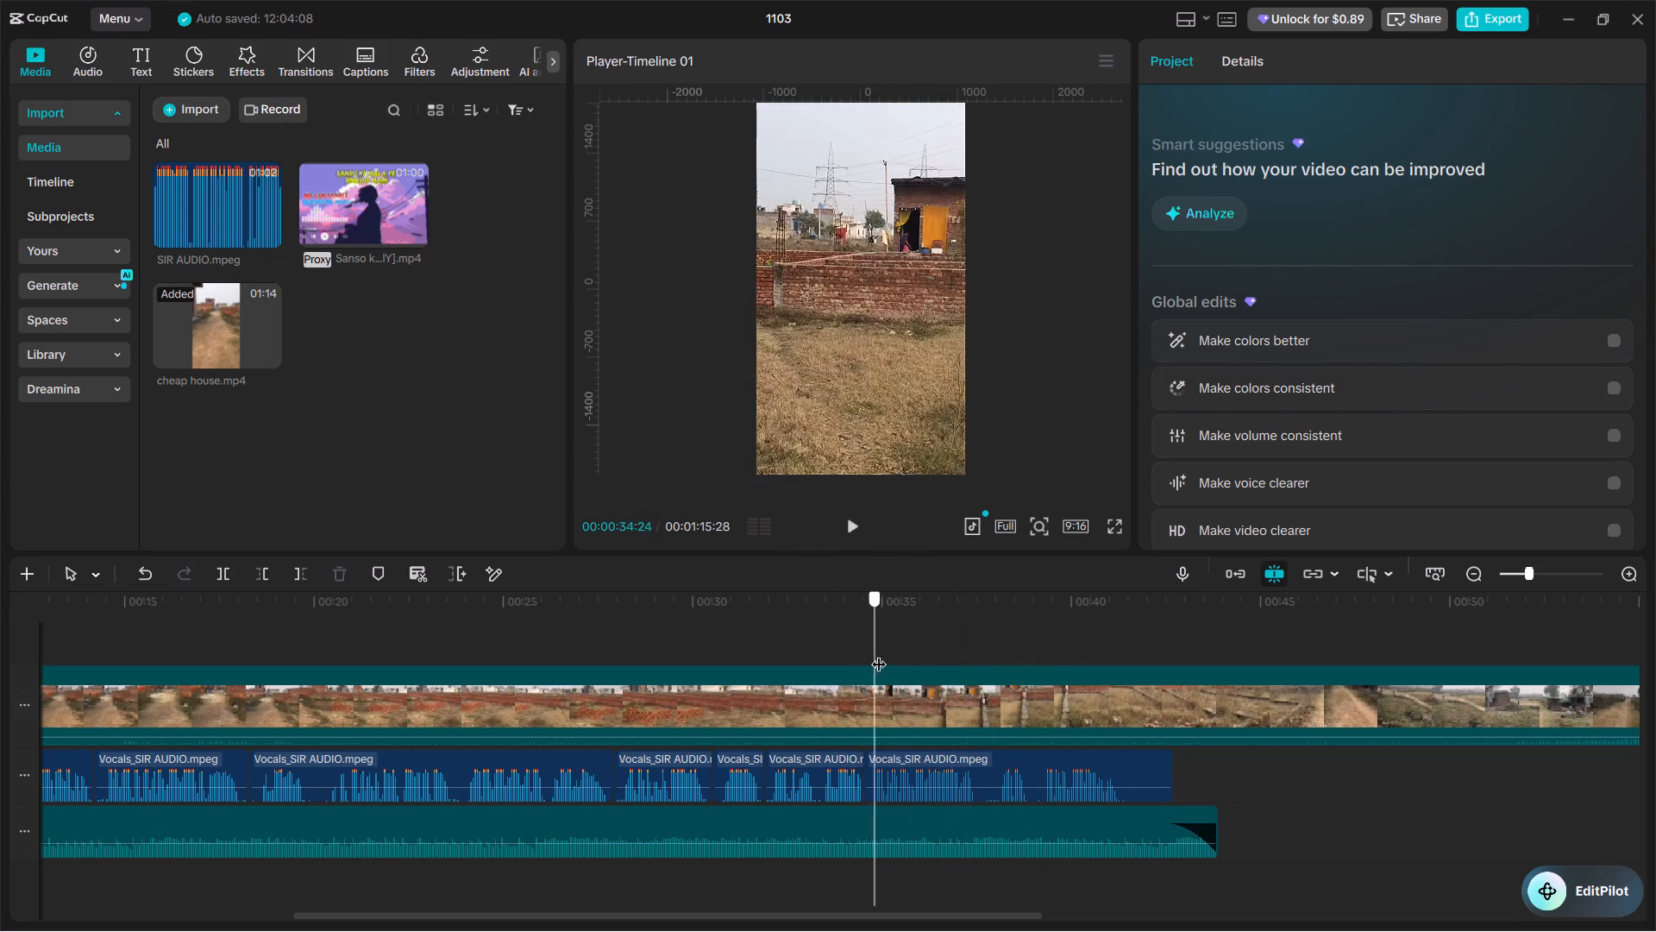
left_click_drag(879, 653, 934, 653)
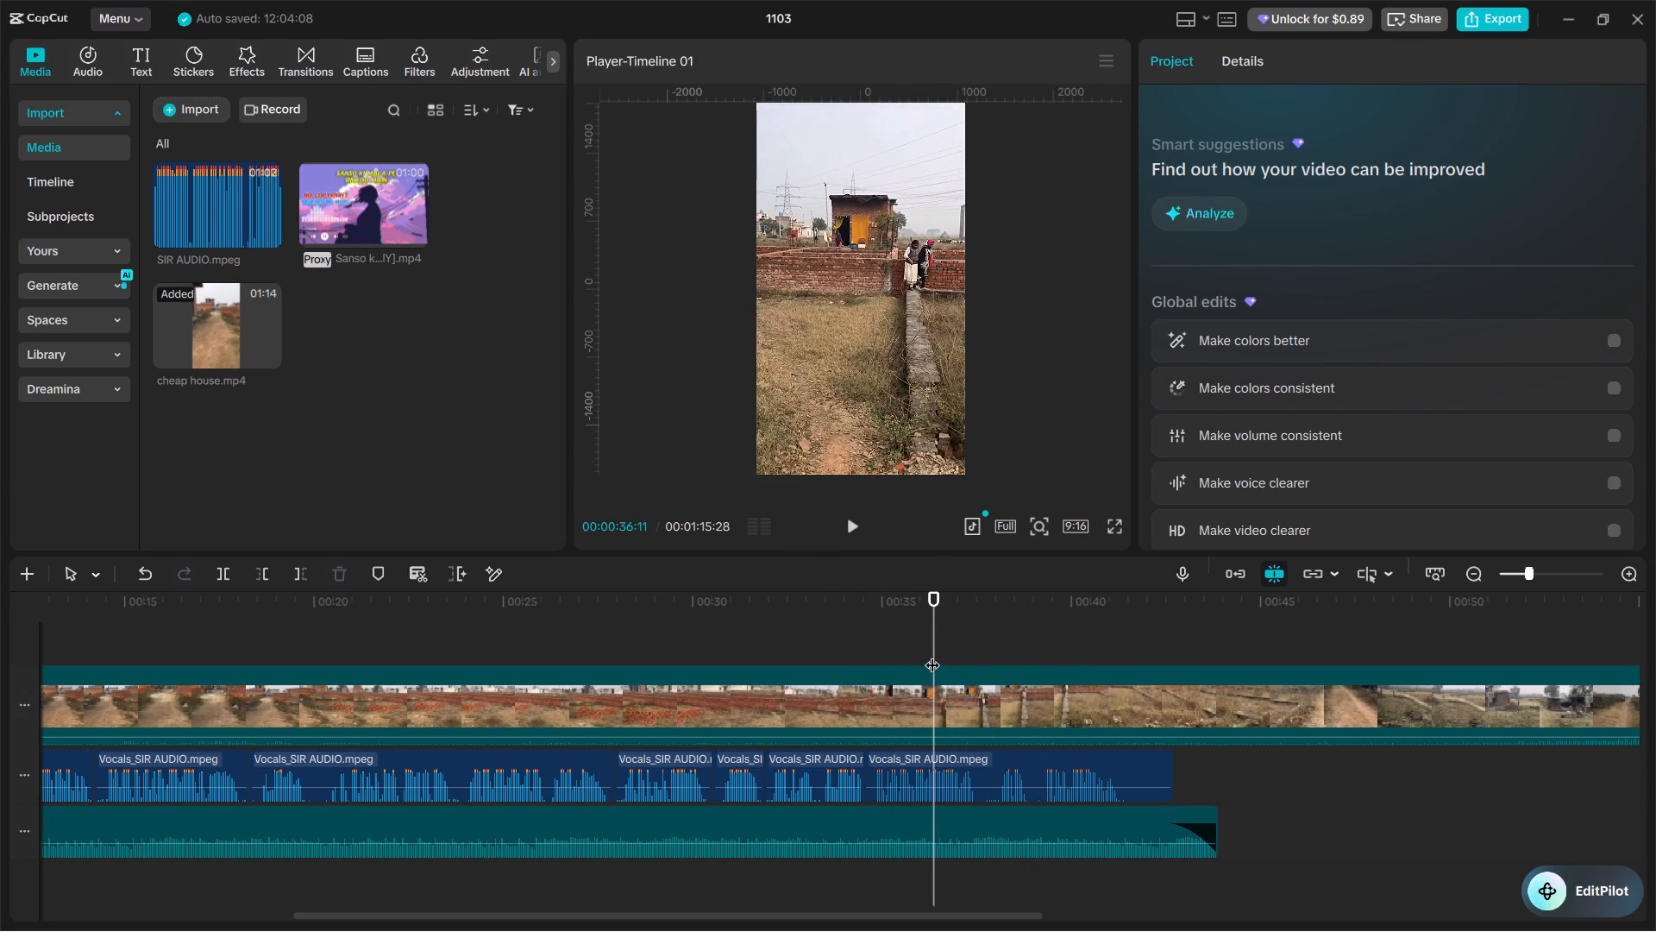
Split cheap house.mp4 at 00:00:37:08, delete the part before the cut, and close the gap after the classroom clip.
left_click_drag(933, 643, 968, 643)
left_click(988, 687)
key("ctrl+b")
left_click(876, 697)
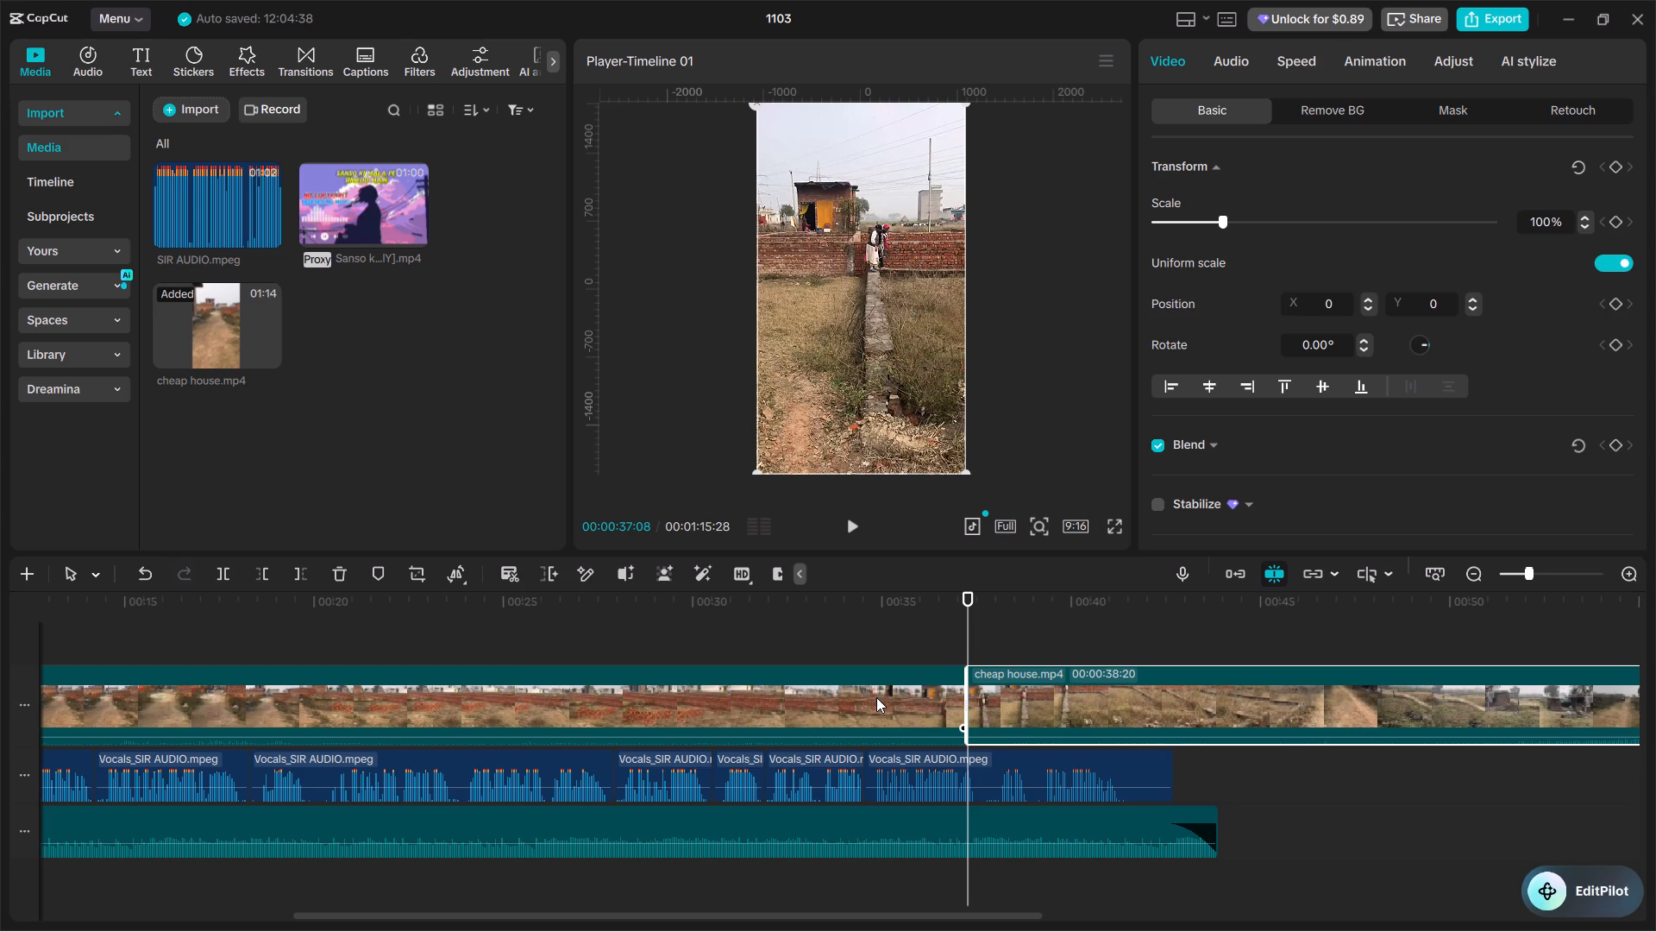
key("BackSpace")
right_click(876, 697)
left_click(909, 717)
Play from 00:00:01:20, split cheap house.mp4 at 00:00:06:04 where the vocal phrase ends, and delete the remainder.
scroll(574, 700, "down", 8, "ctrl")
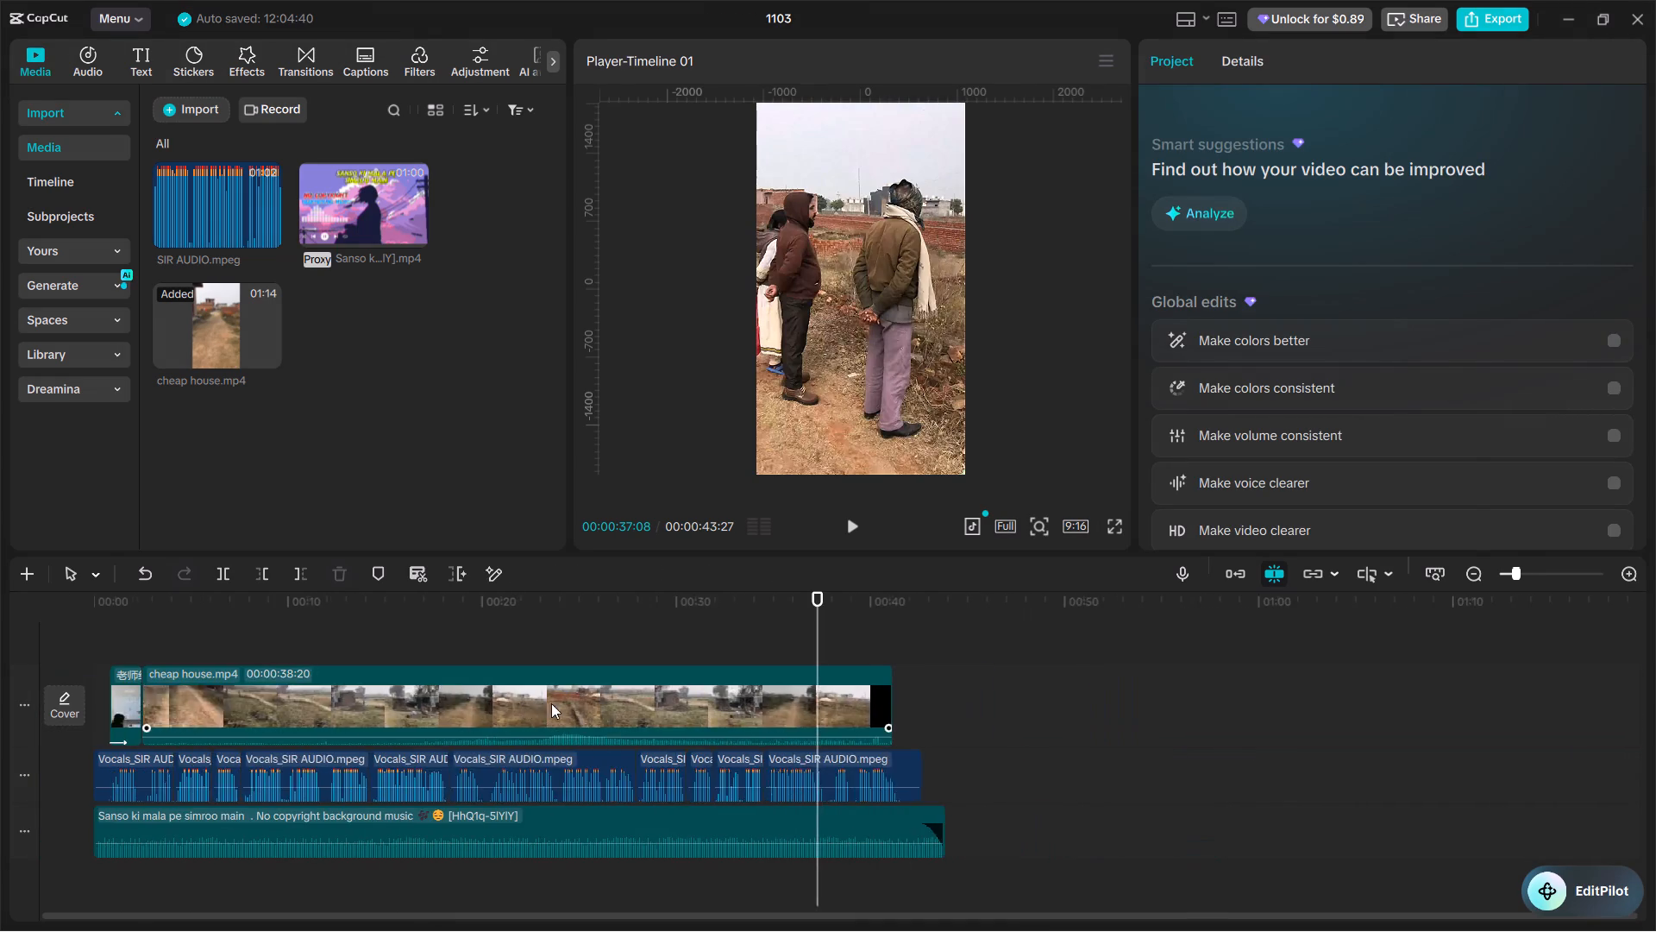
scroll(425, 701, "down", 2, "ctrl")
left_click(118, 633)
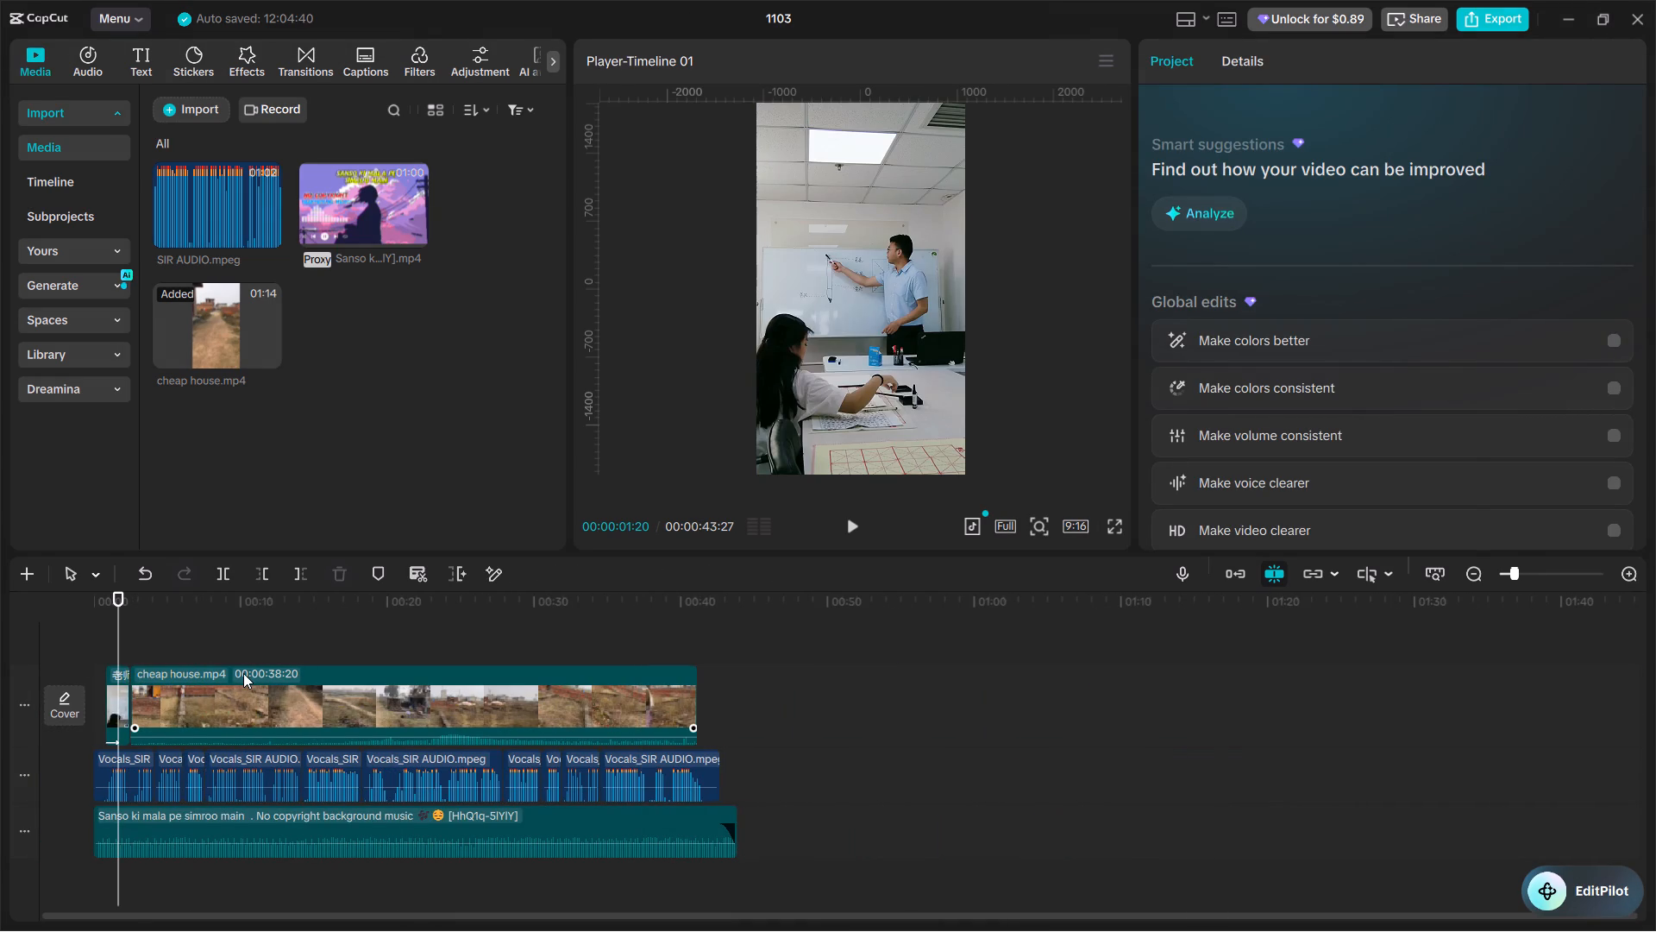
scroll(243, 673, "up", 8, "alt")
scroll(241, 671, "up", 13, "ctrl")
key("space")
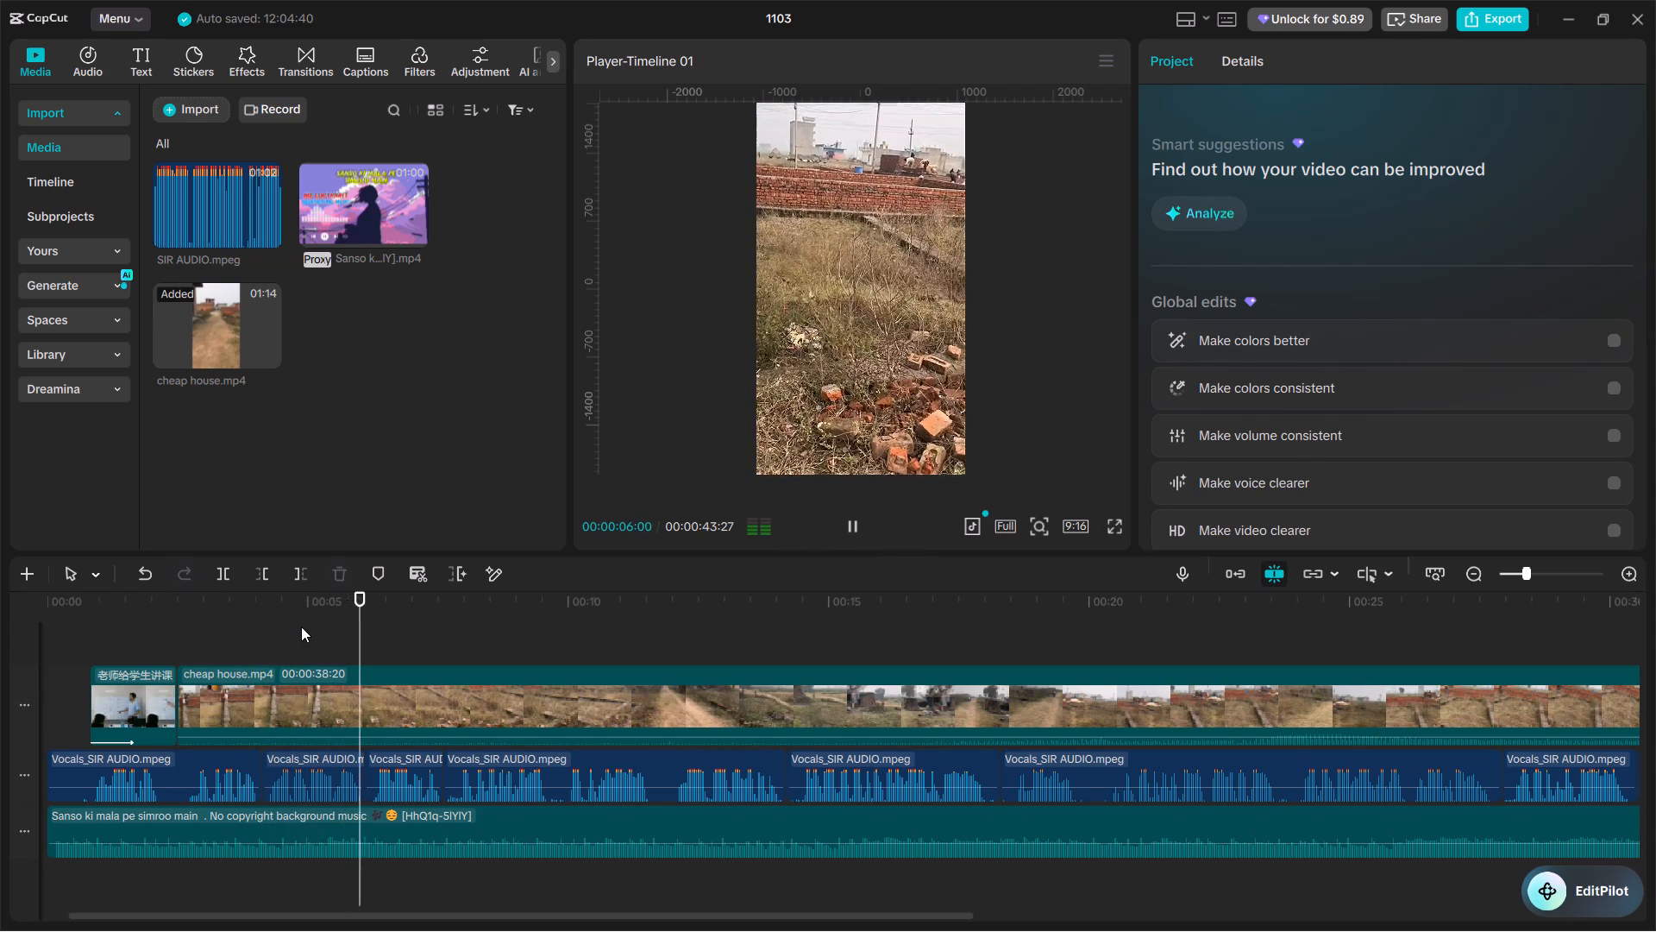
key("space")
left_click(400, 708)
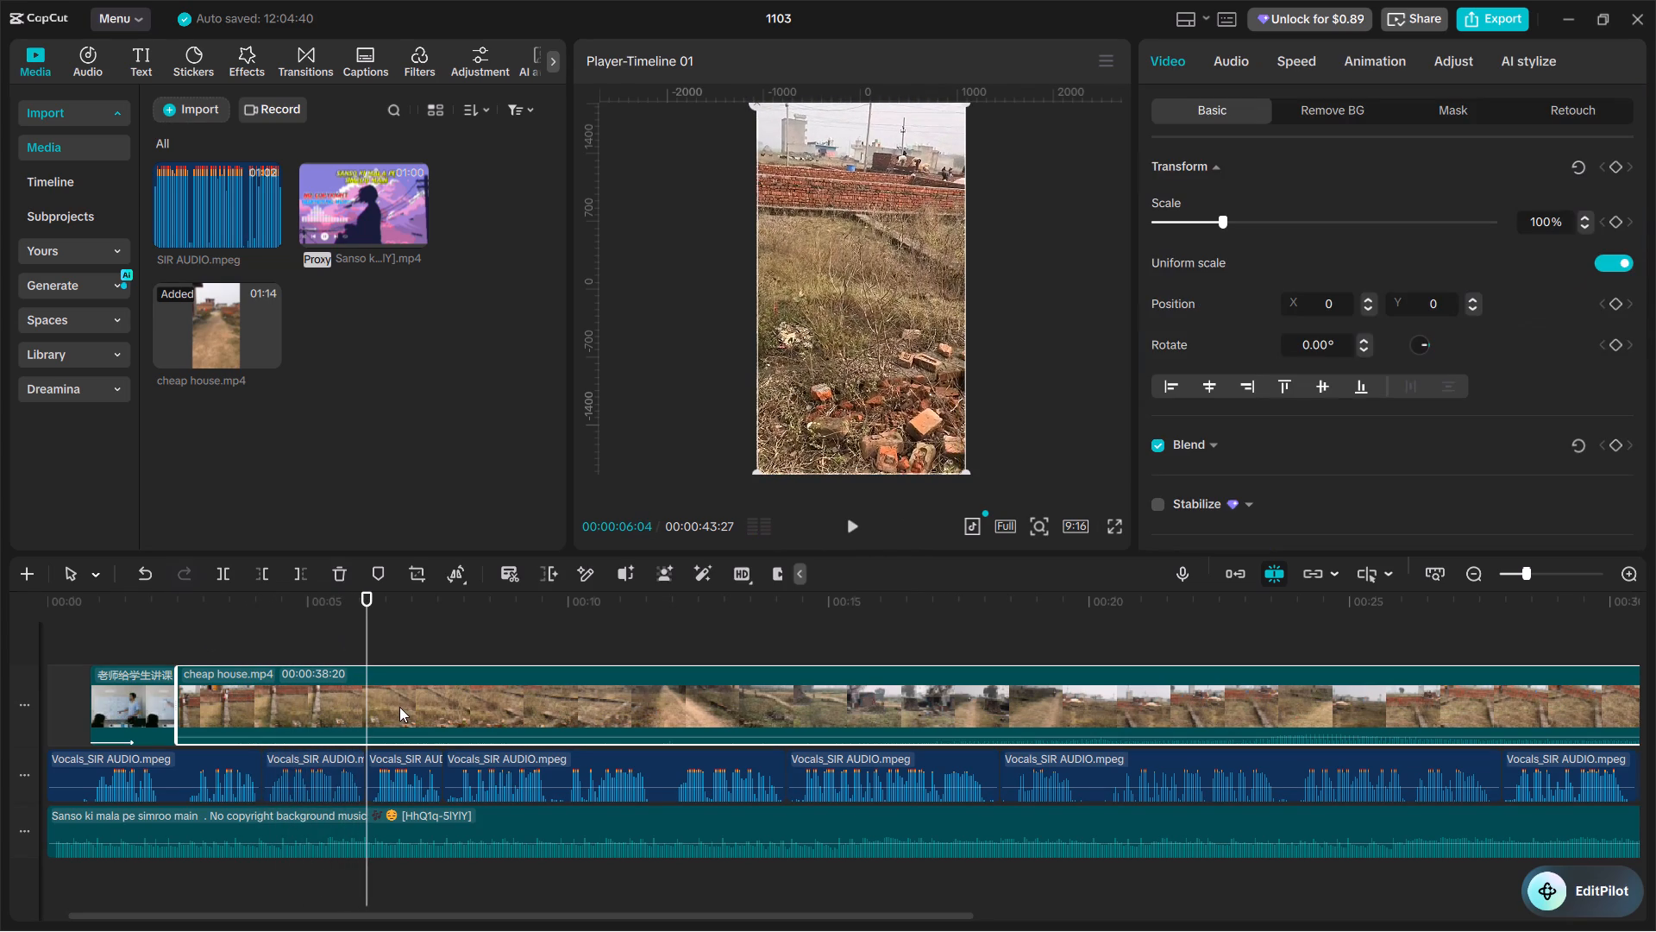
key("ctrl+b")
key("BackSpace")
Listen to the vocals following the trimmed cheap house clip to decide what footage comes next.
key("space")
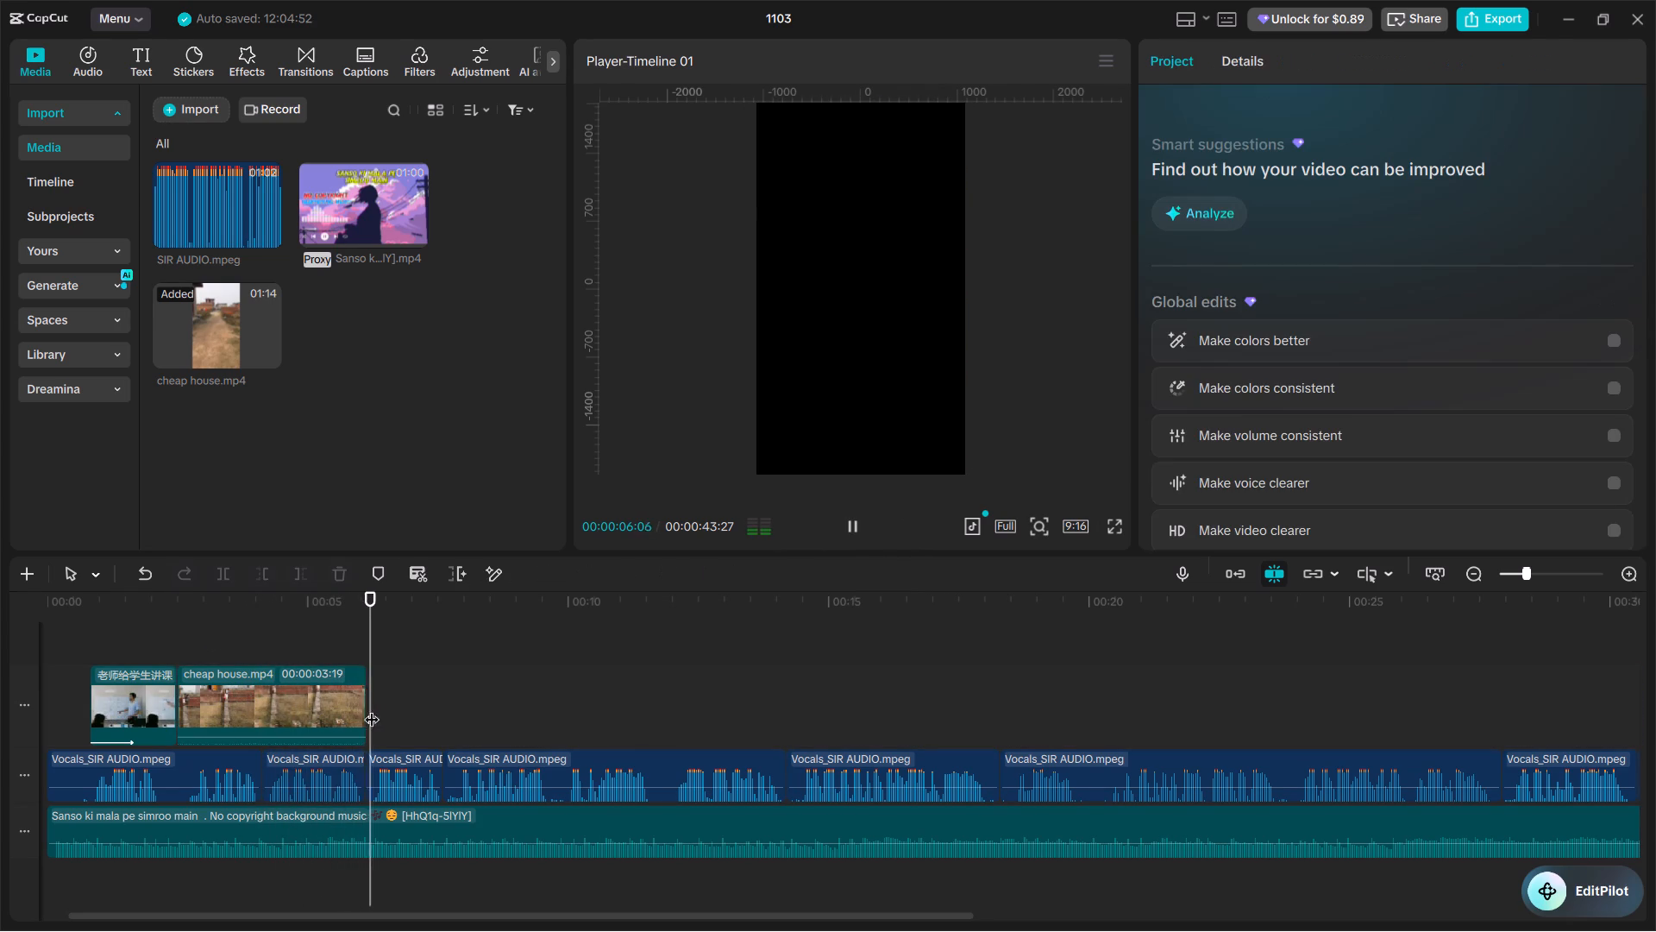
double_click(368, 641)
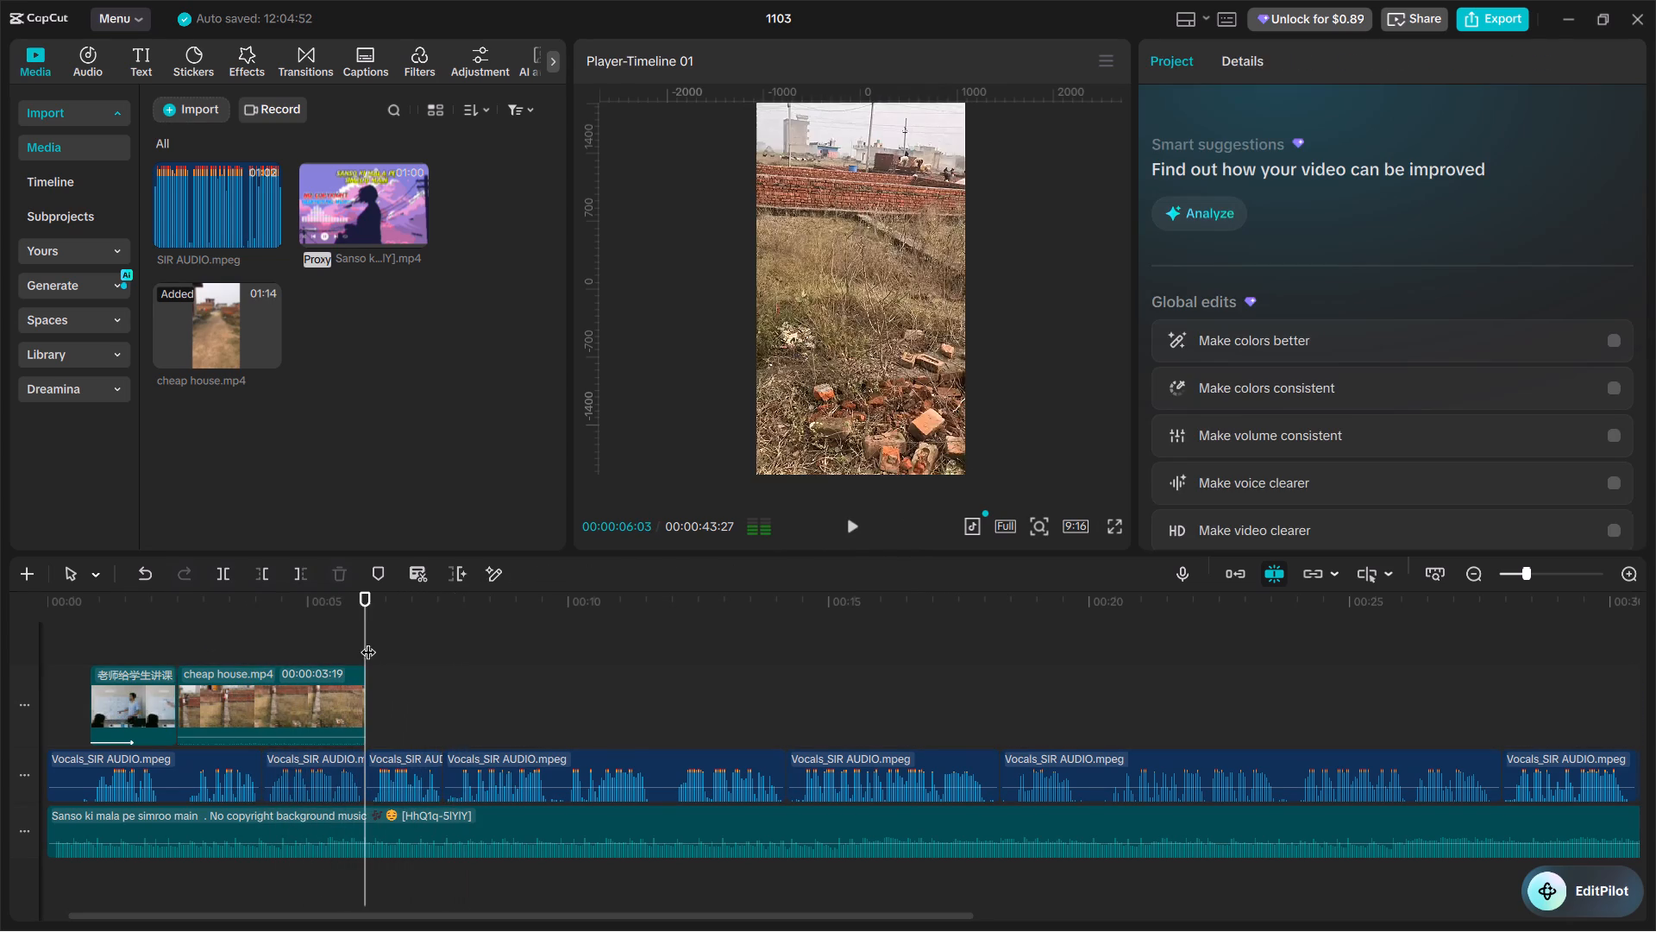
key("space")
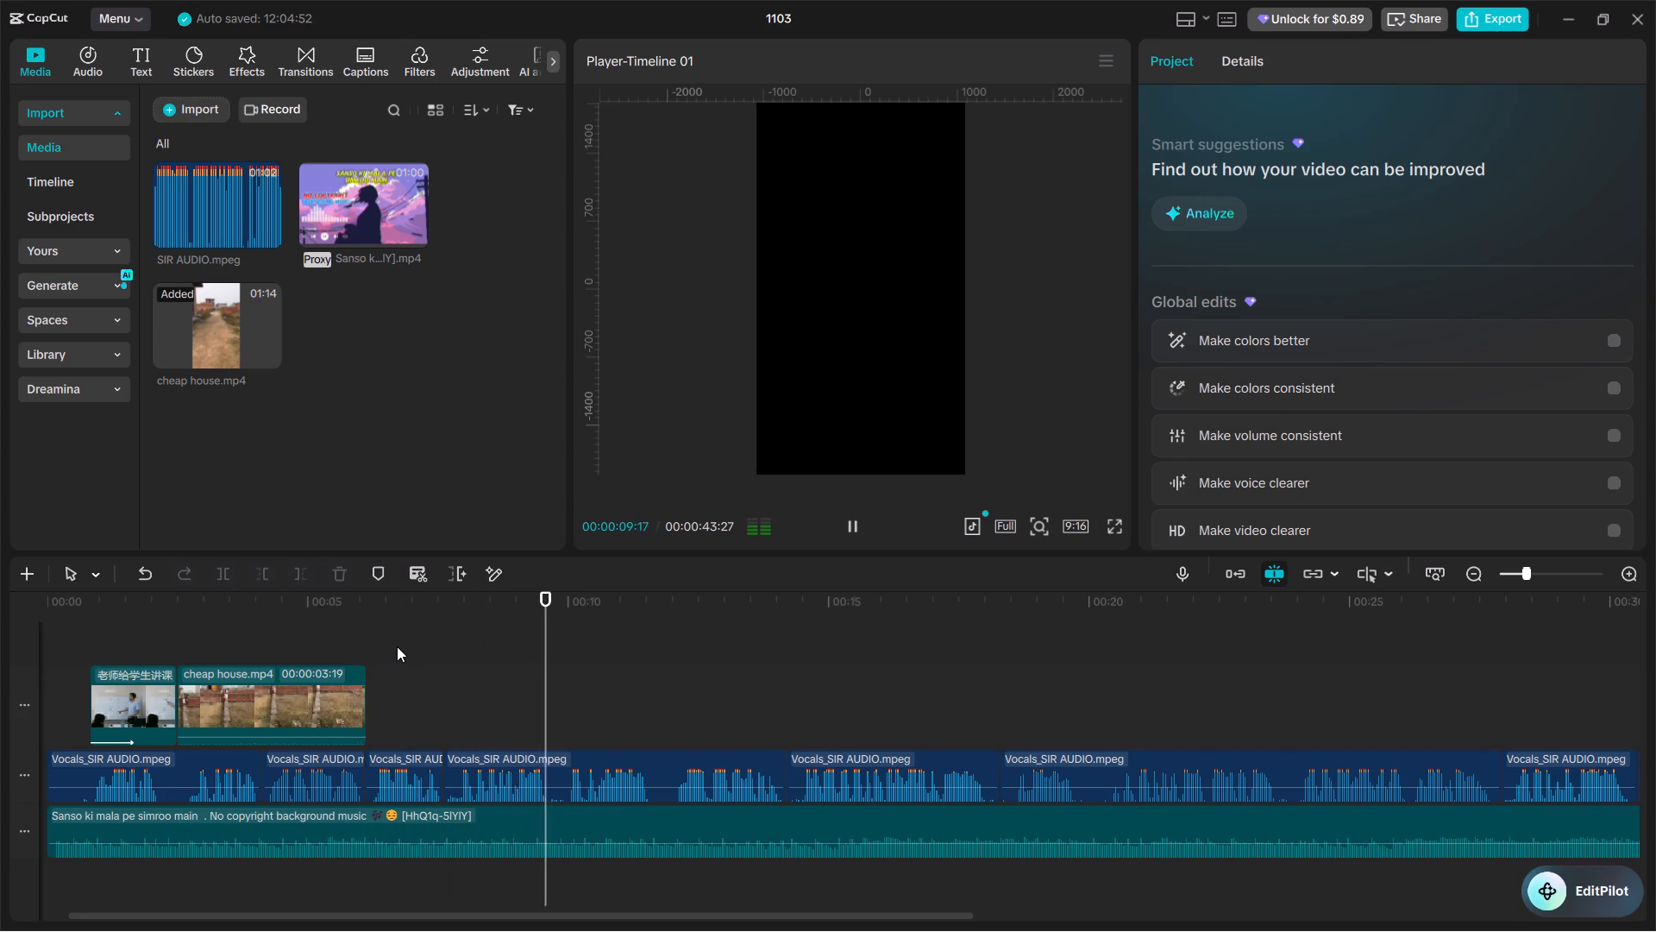
left_click(377, 631)
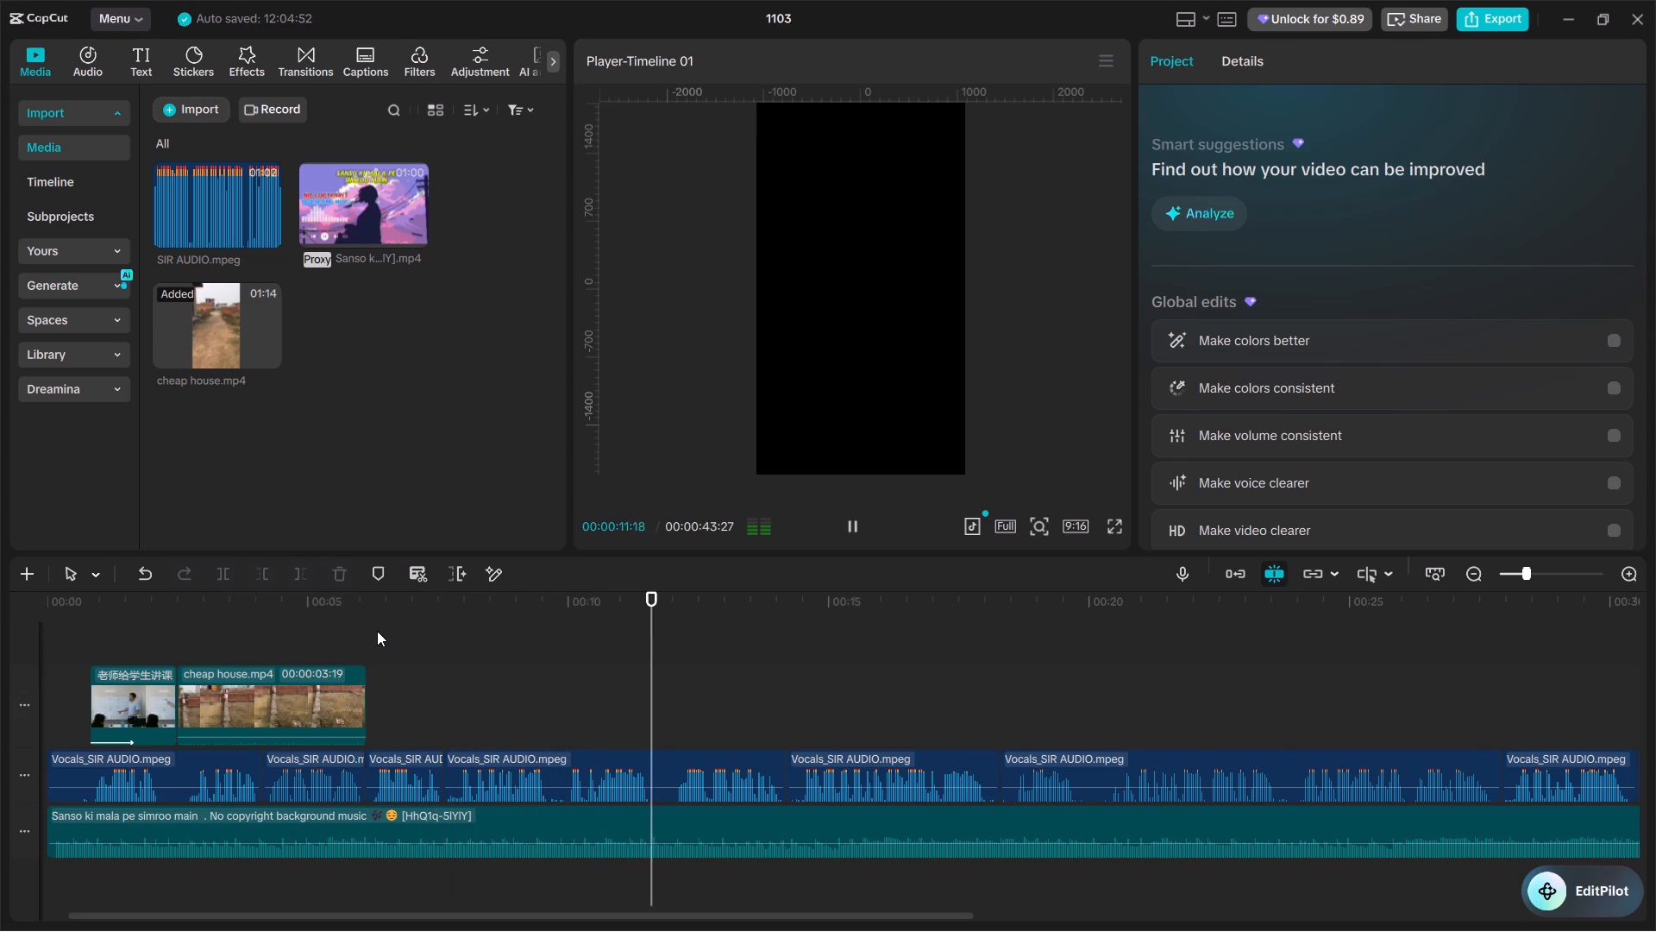
left_click(376, 630)
key("space")
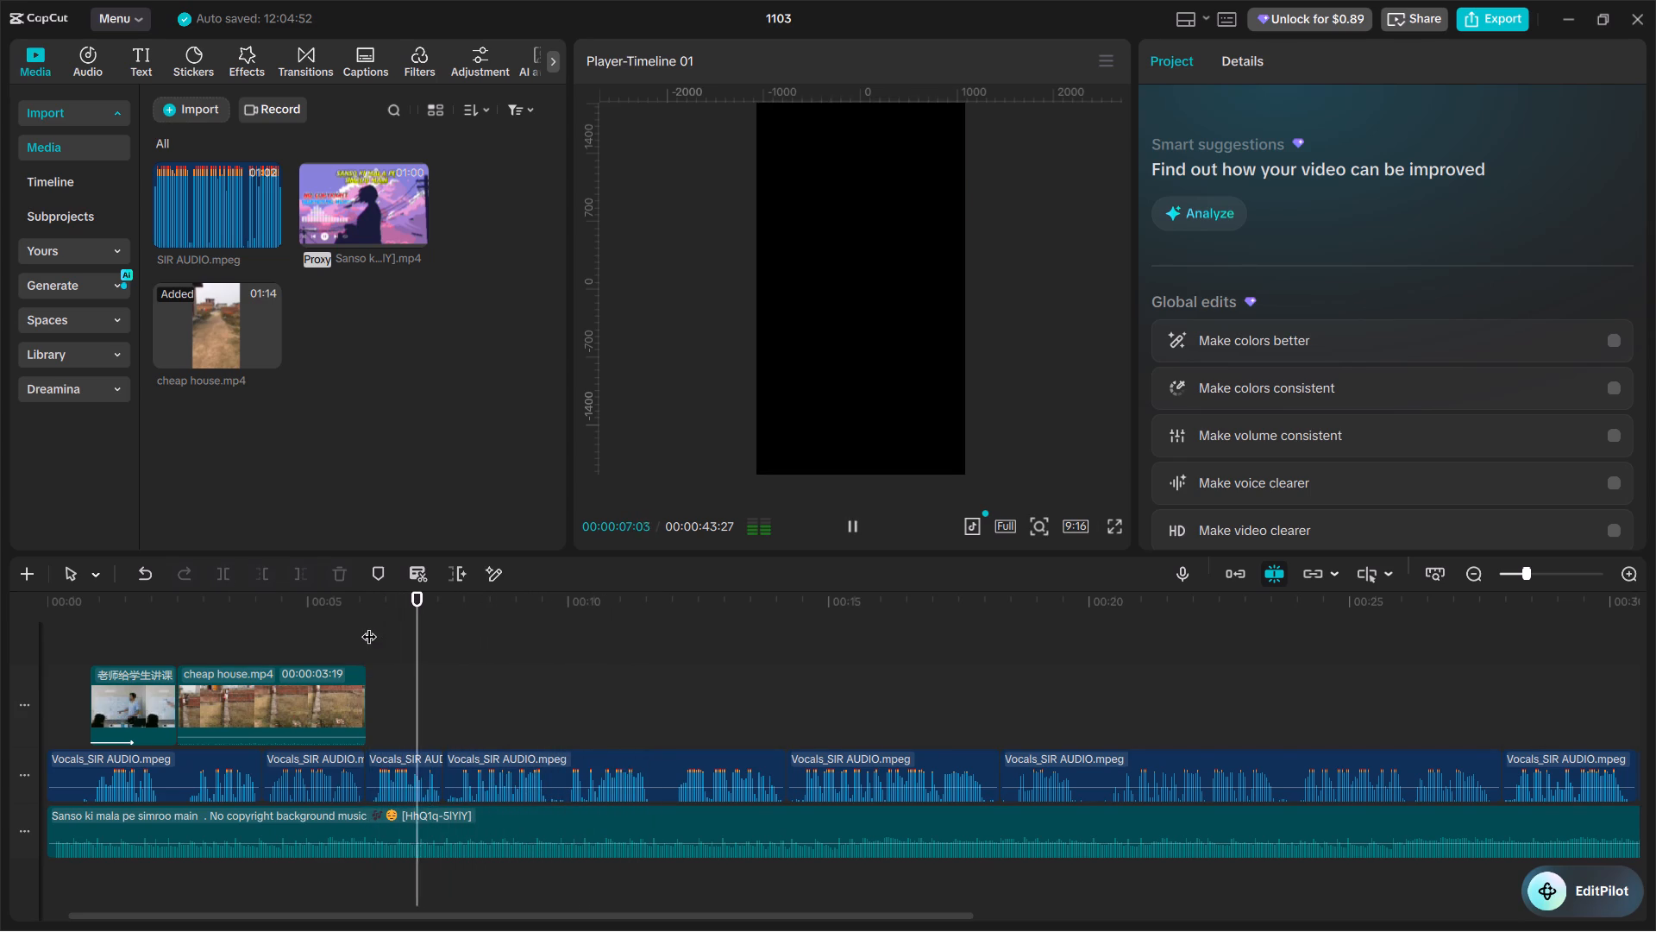
key("space")
Switch to the Pinterest tab in Brave and search for "dhoka video".
left_click(1562, 17)
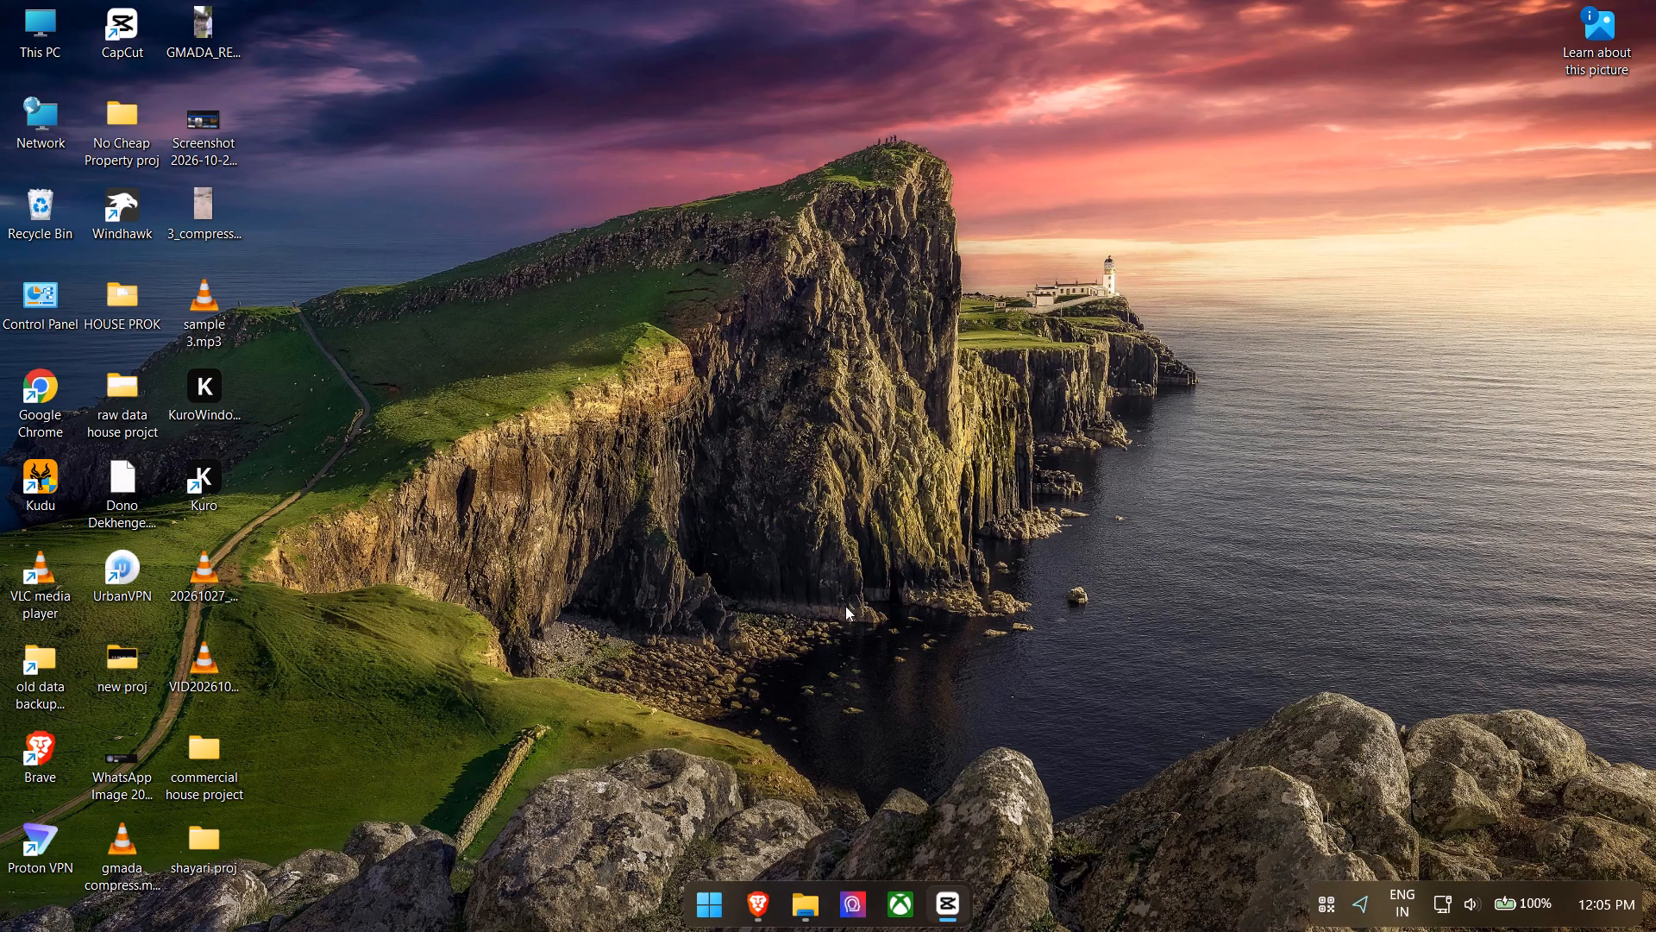
left_click(764, 896)
left_click(662, 795)
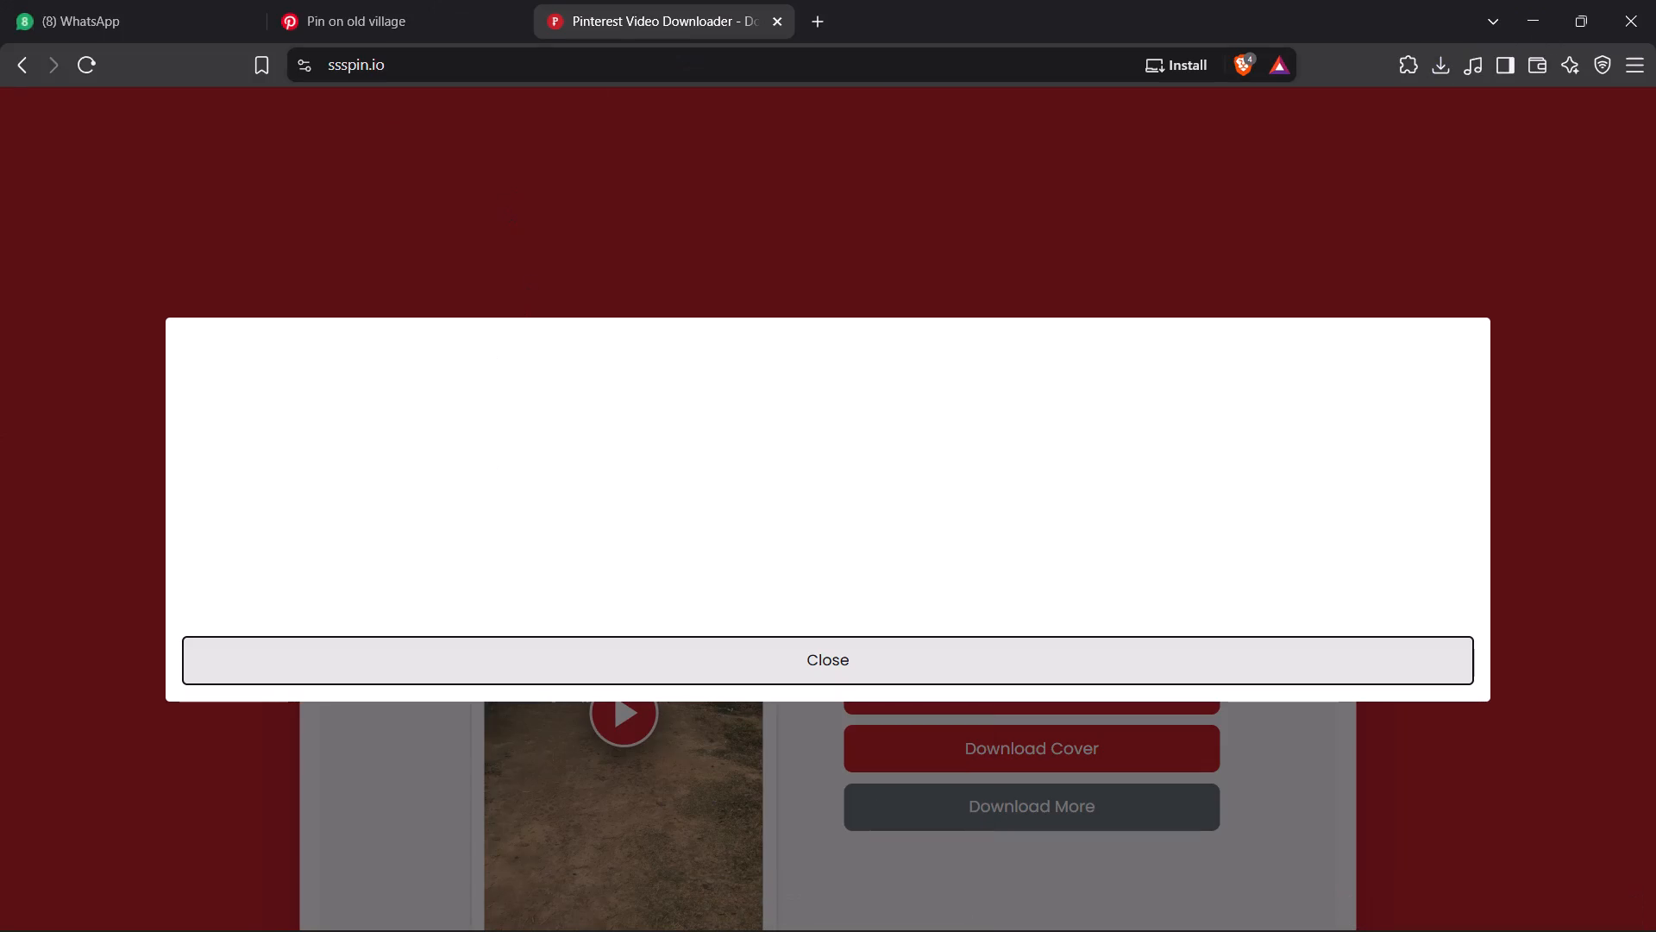
left_click(442, 0)
left_click(393, 116)
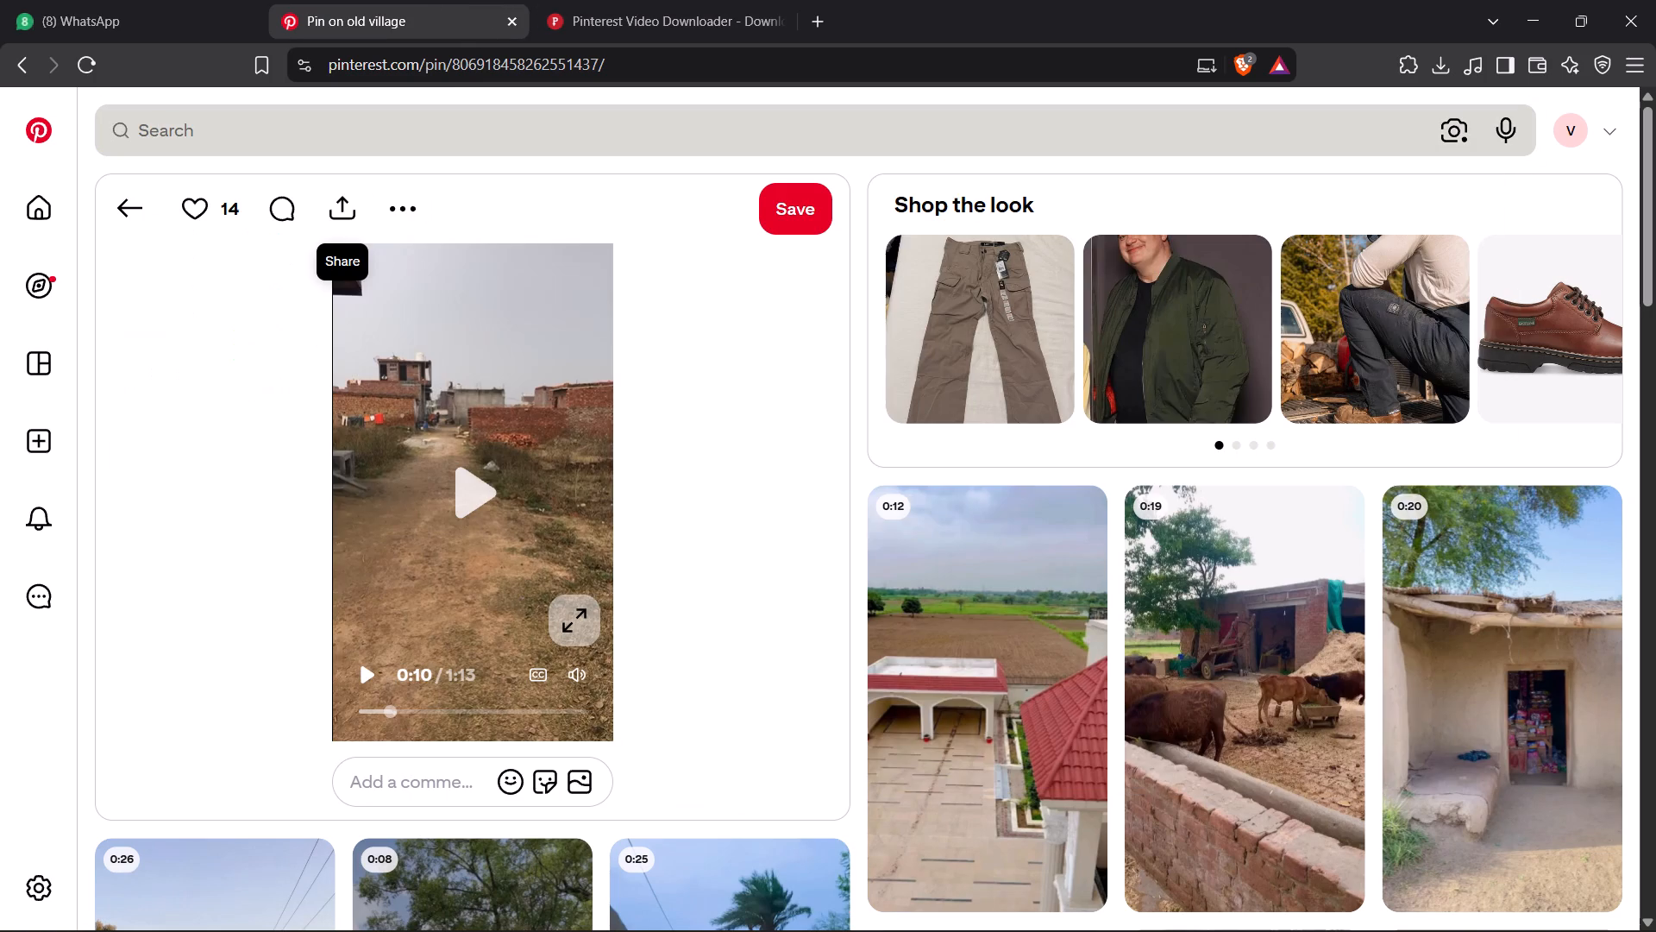
type("dho")
left_click(373, 131)
type("dhoka")
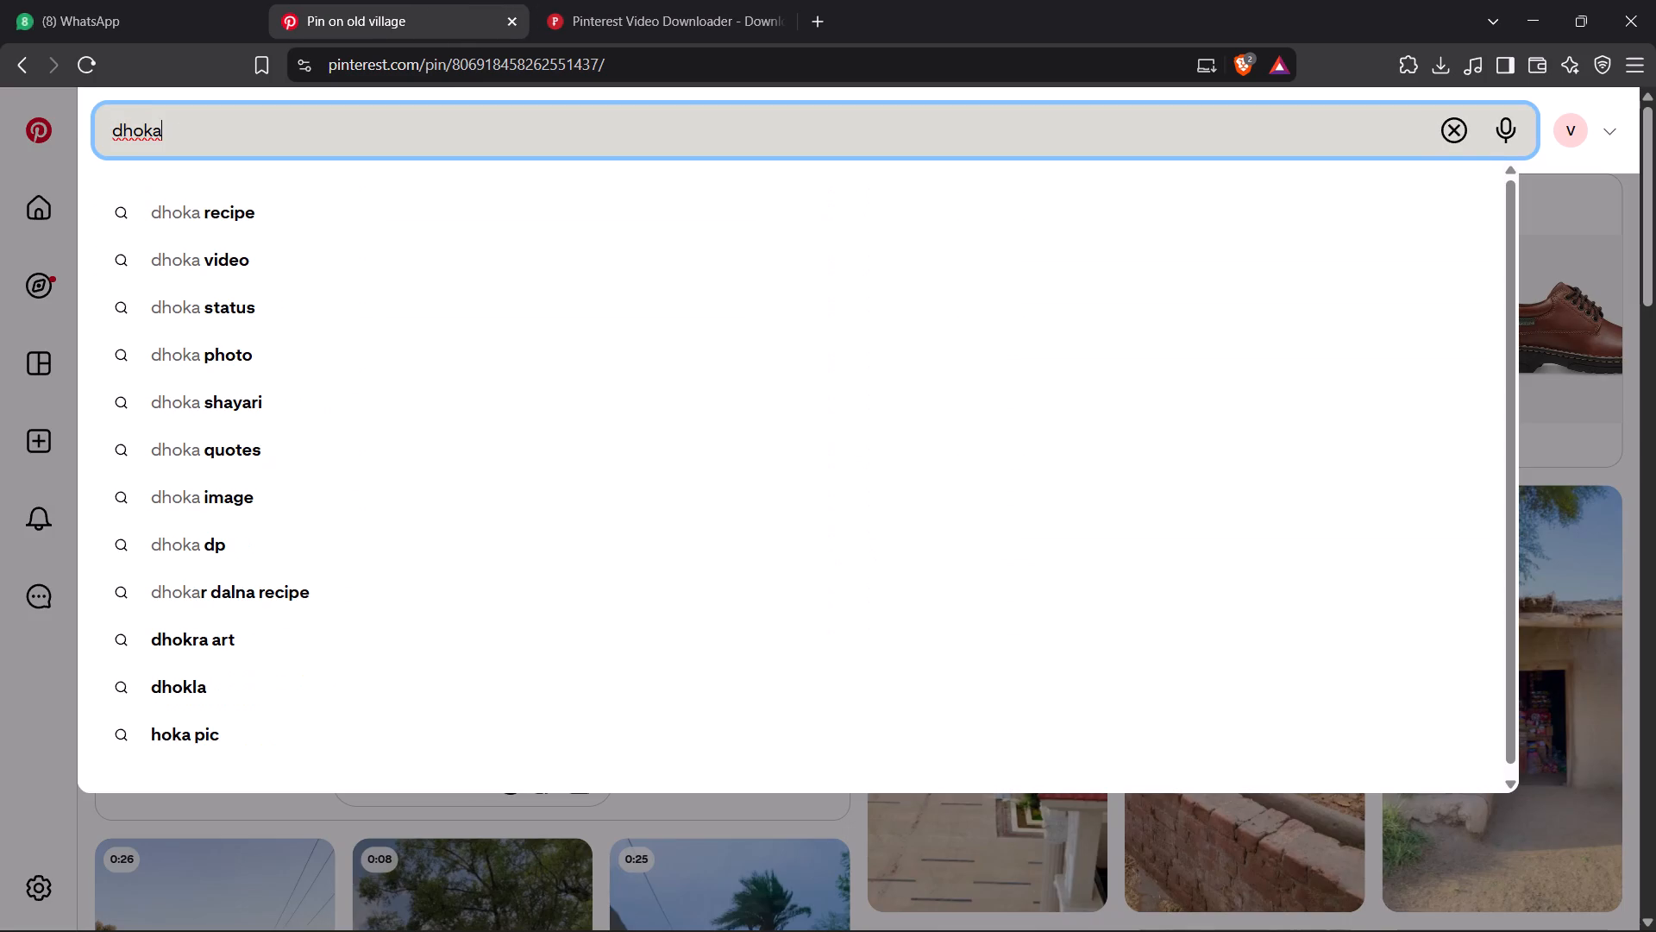
left_click(339, 257)
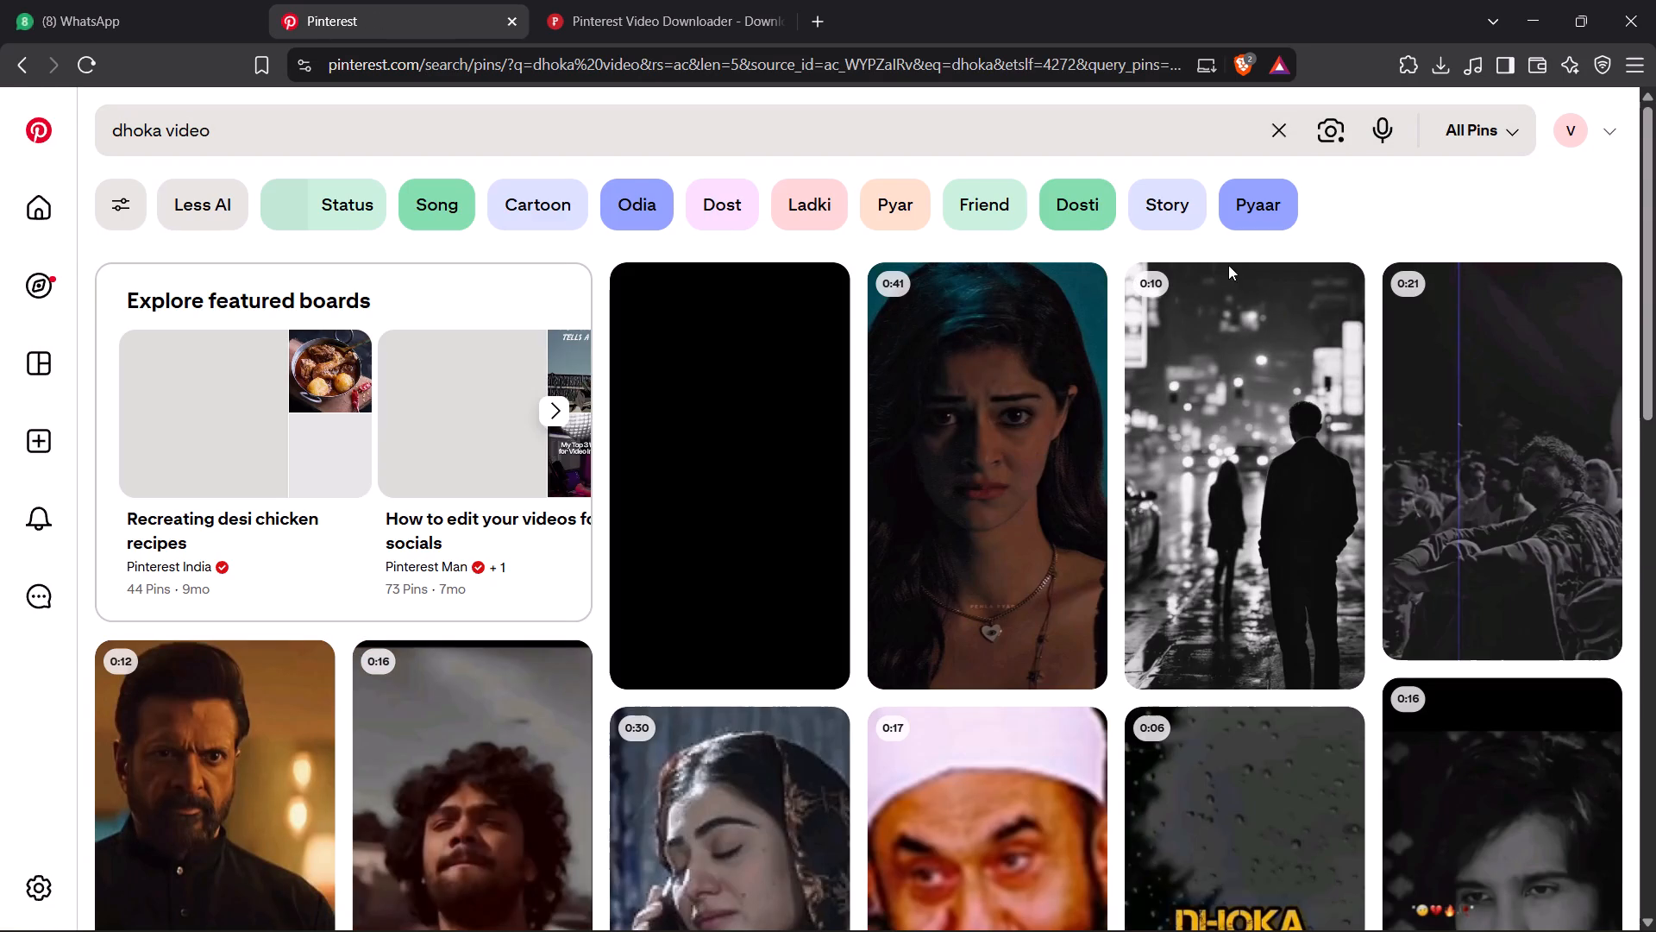
Browse the "dhoka video" results and open the "Badam Ne Kaju Ko Dhoka Diya" cartoon pin.
scroll(1655, 231, "down", 3)
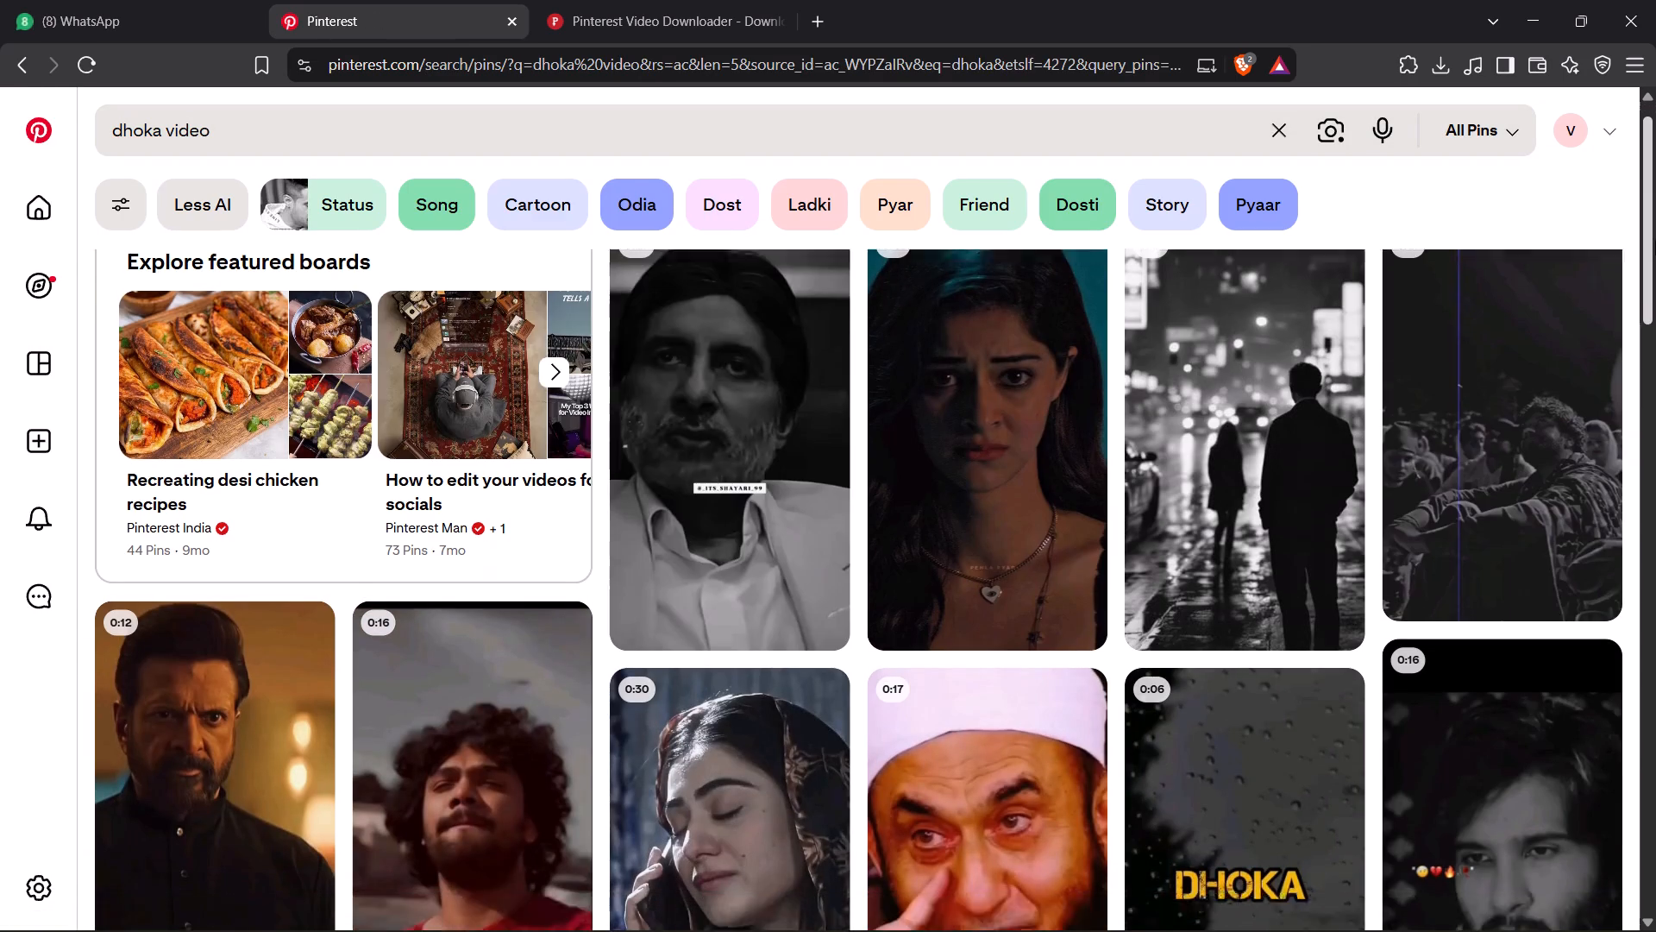
scroll(1655, 241, "down", 2)
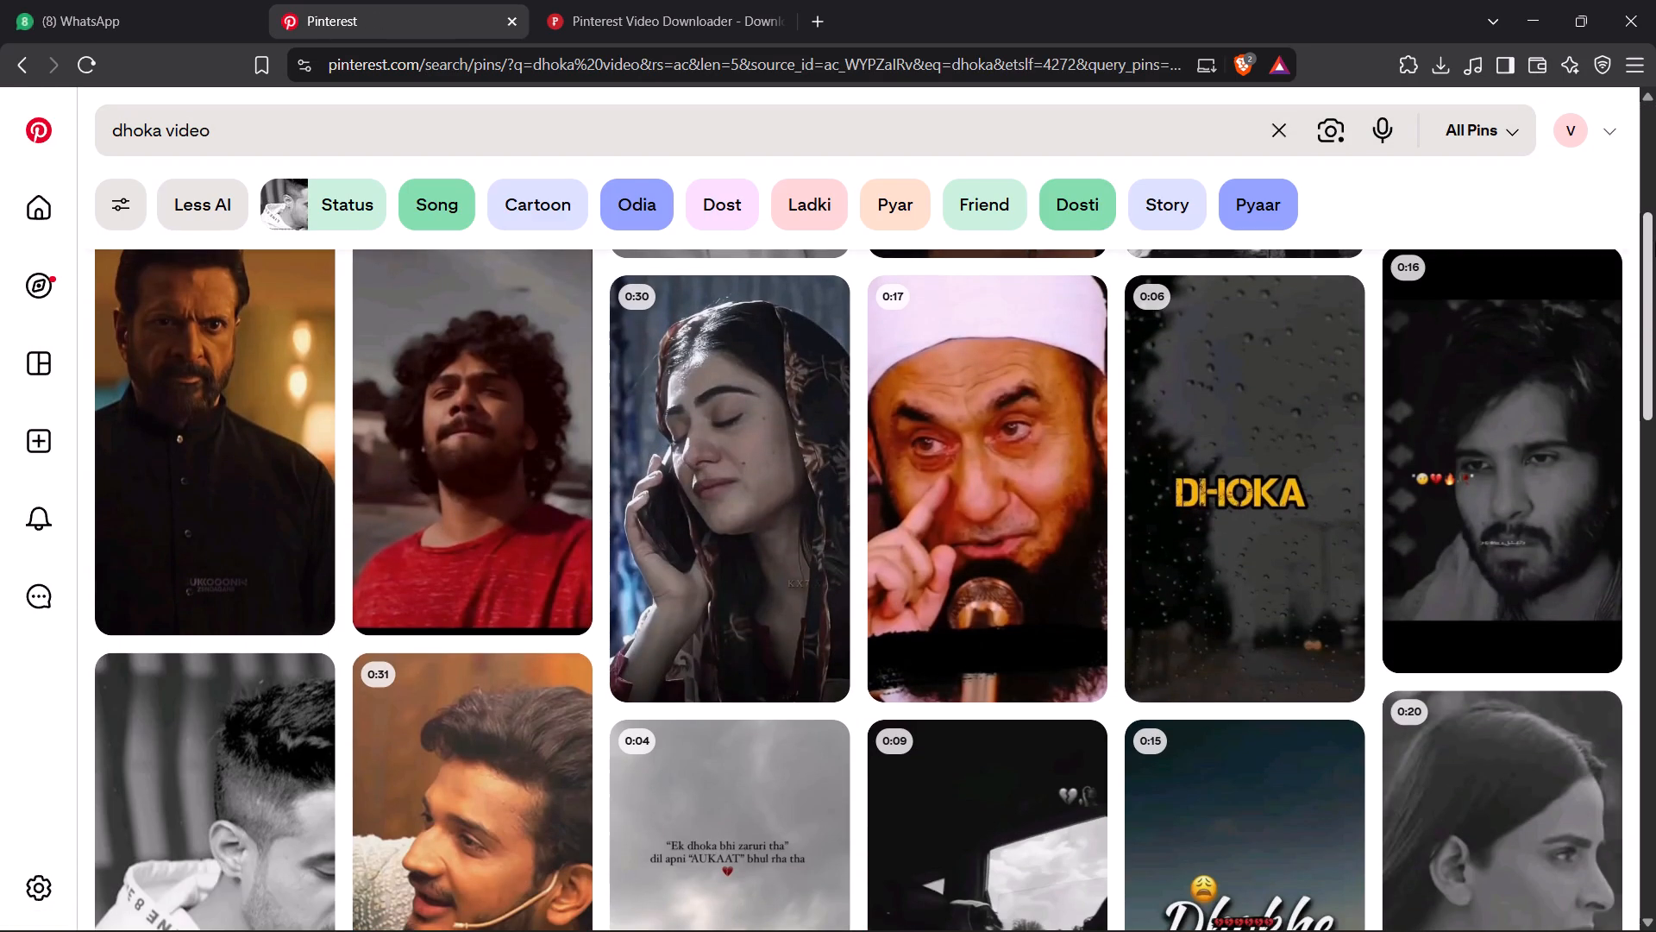
scroll(1655, 242, "down", 2)
scroll(1655, 247, "up", 7)
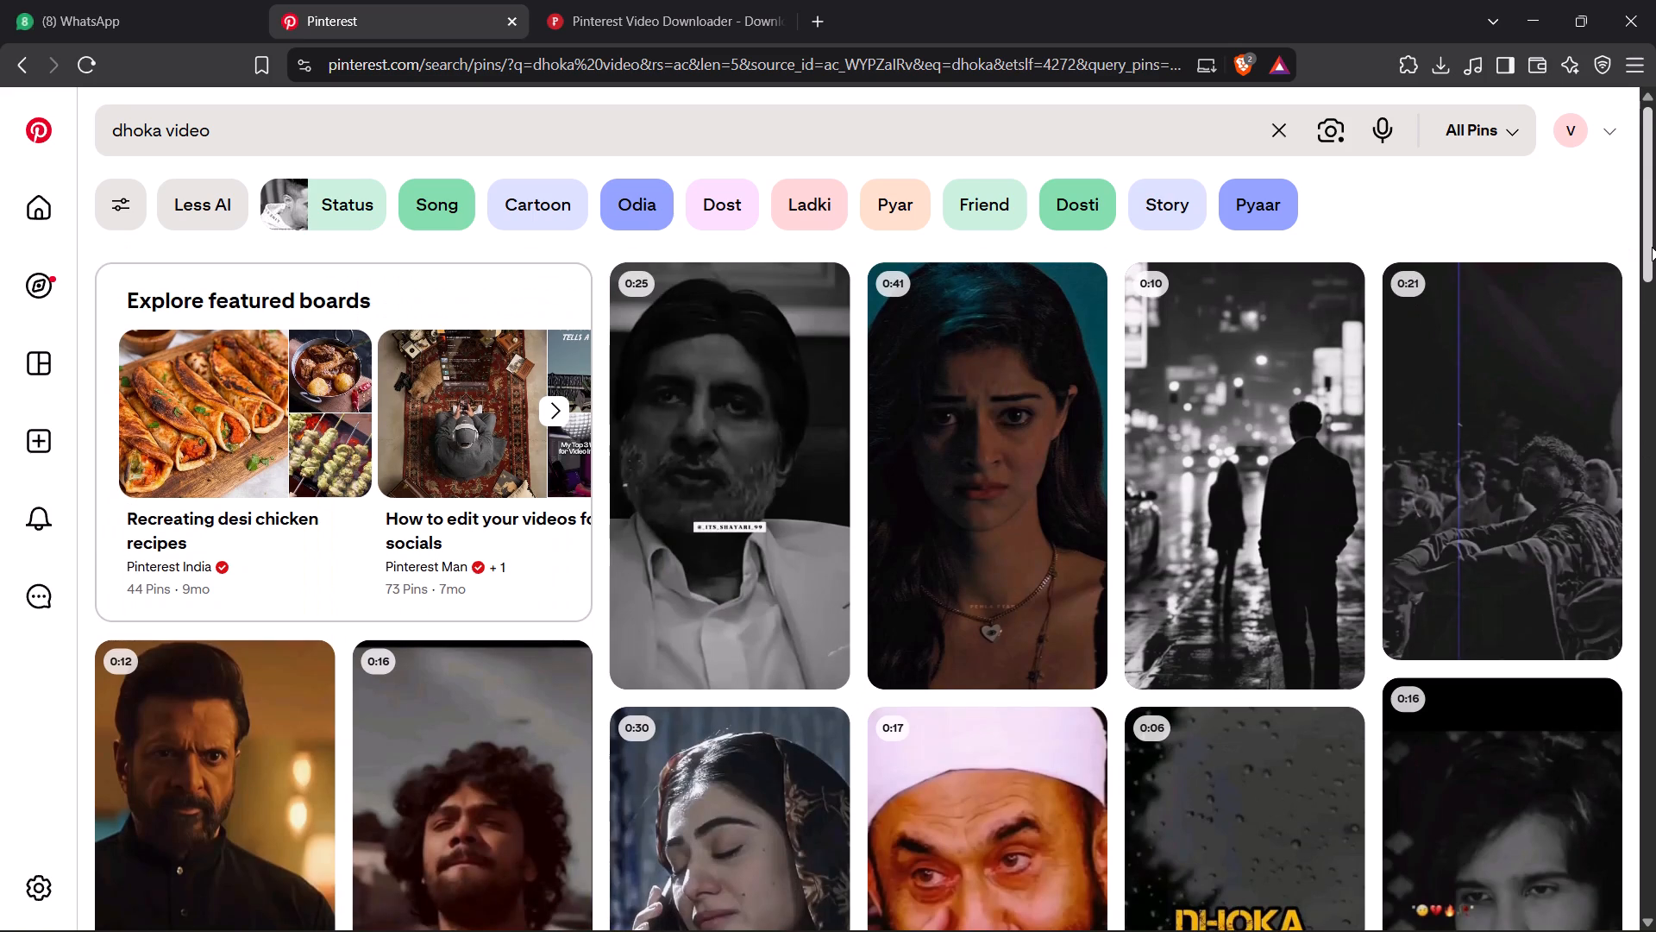
scroll(1647, 247, "down", 11)
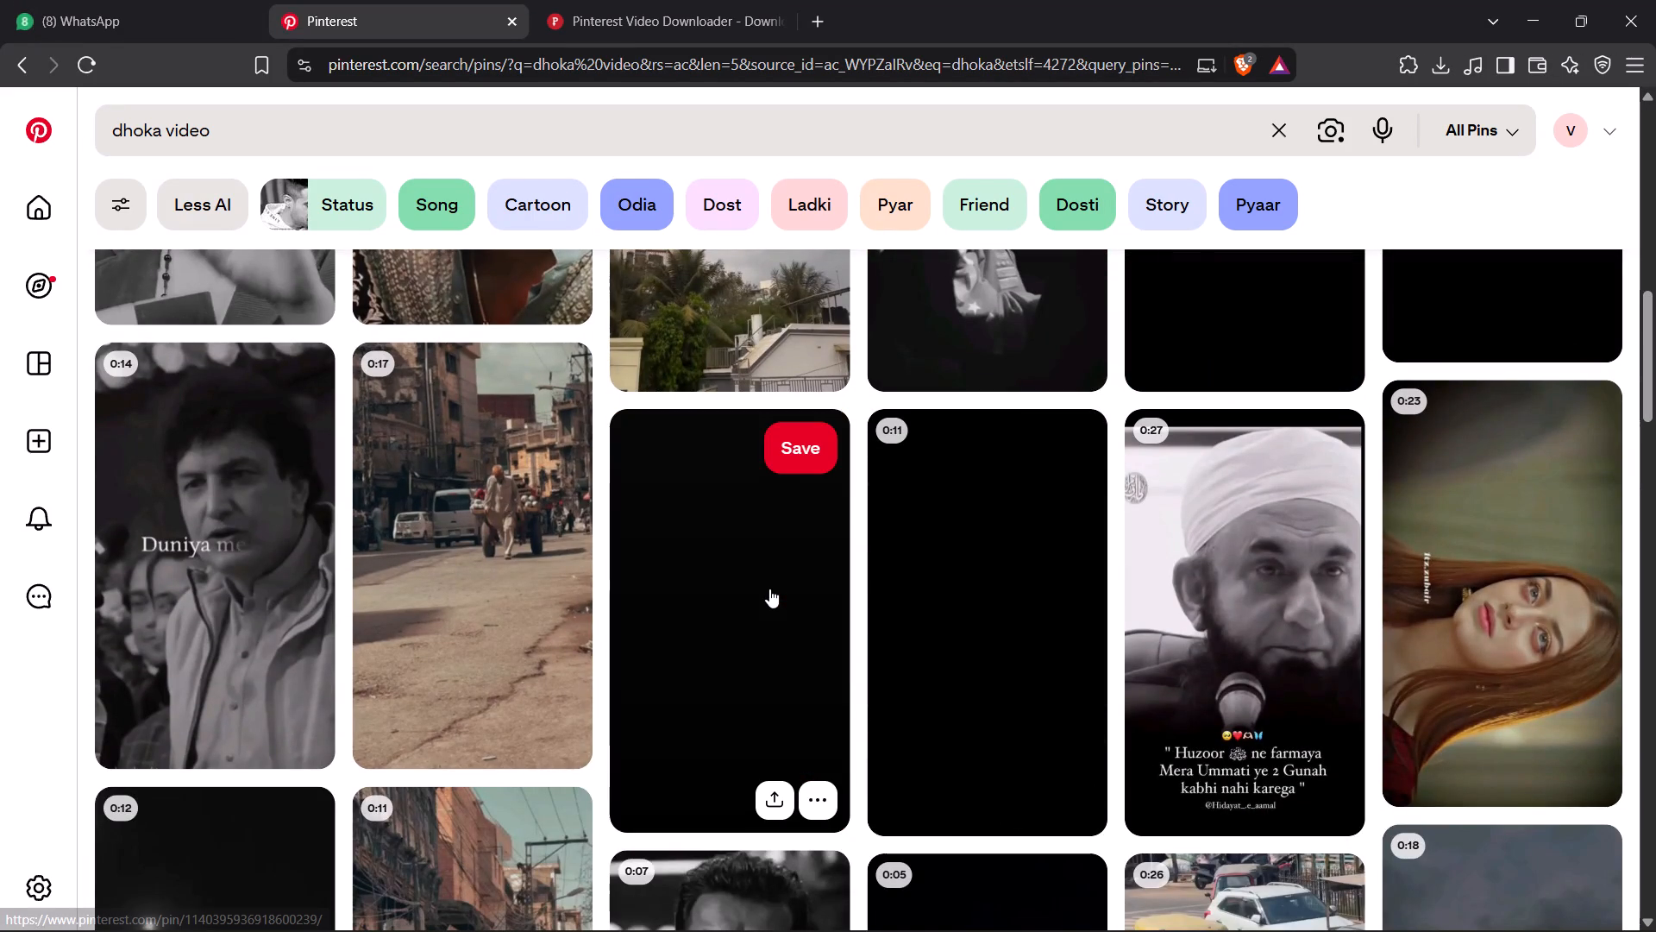
left_click(769, 589)
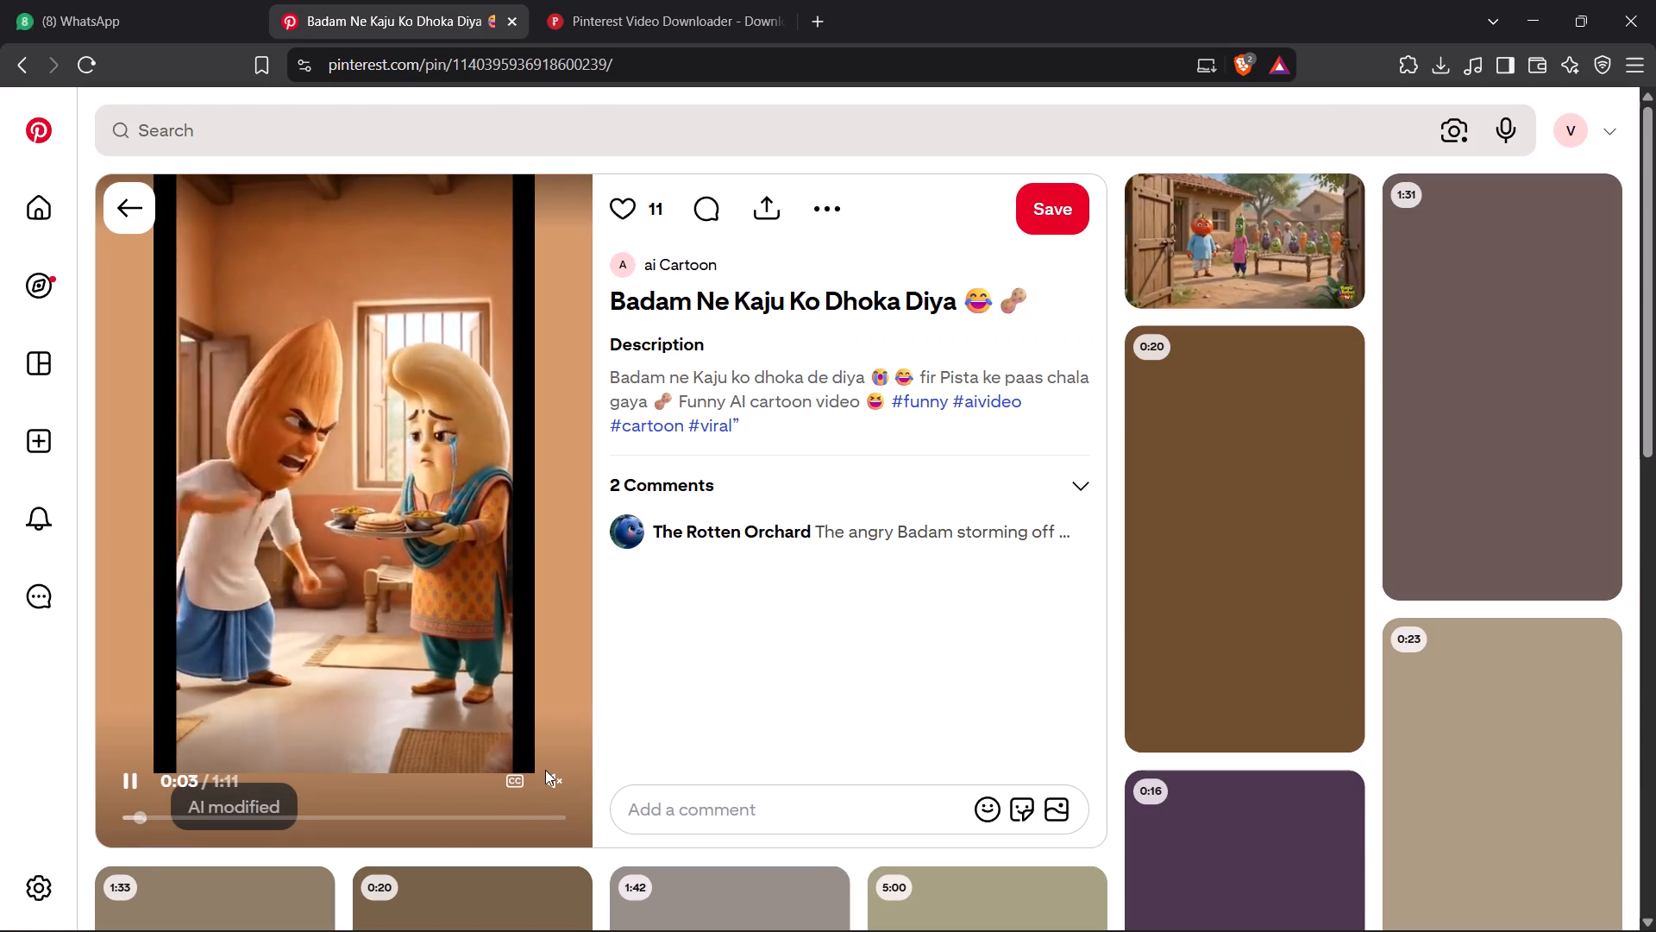
Unmute the "Badam Ne Kaju Ko Dhoka Diya" video and replay it from the start.
left_click(545, 770)
left_click(548, 777)
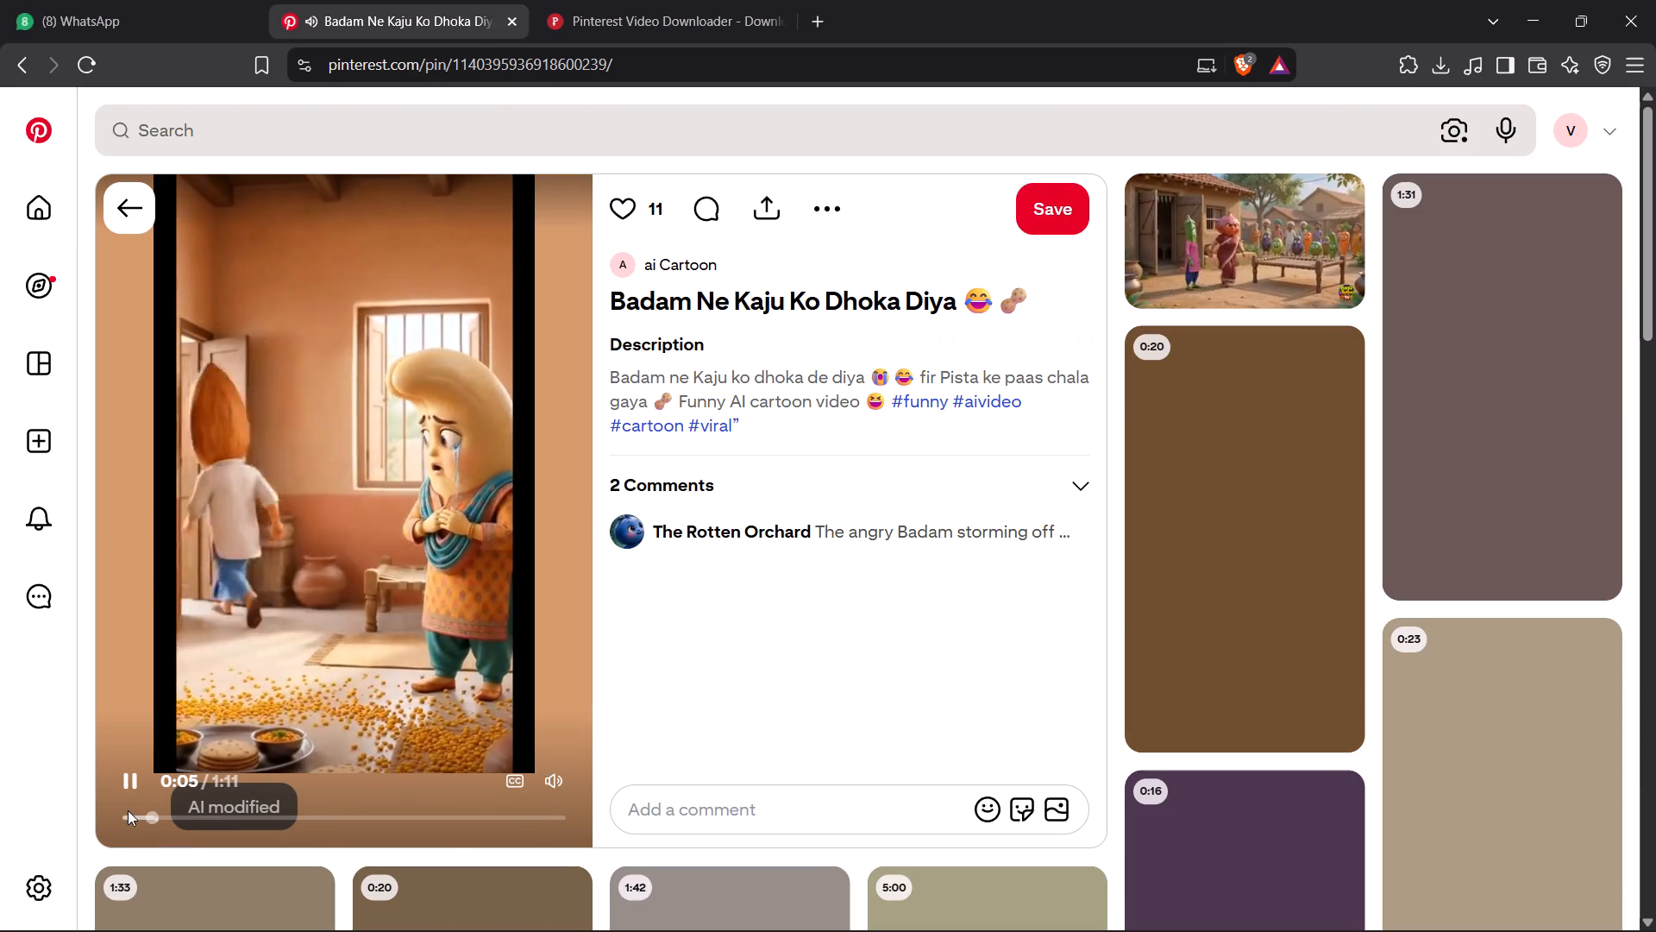
left_click_drag(148, 815, 85, 822)
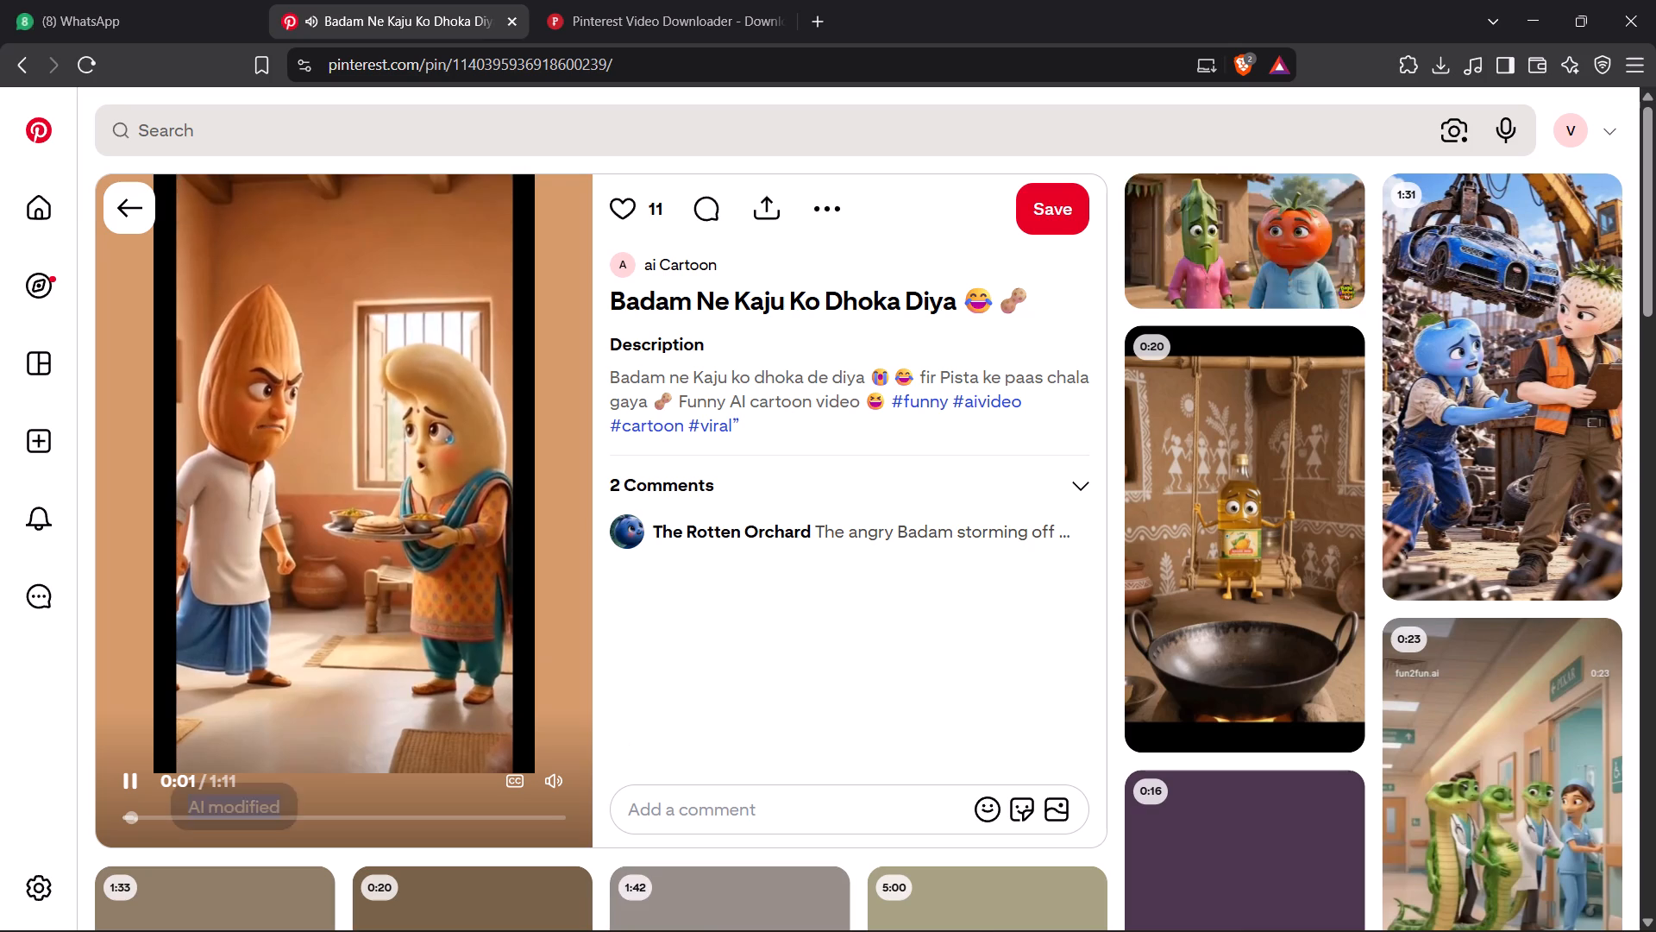
left_click_drag(137, 815, 91, 828)
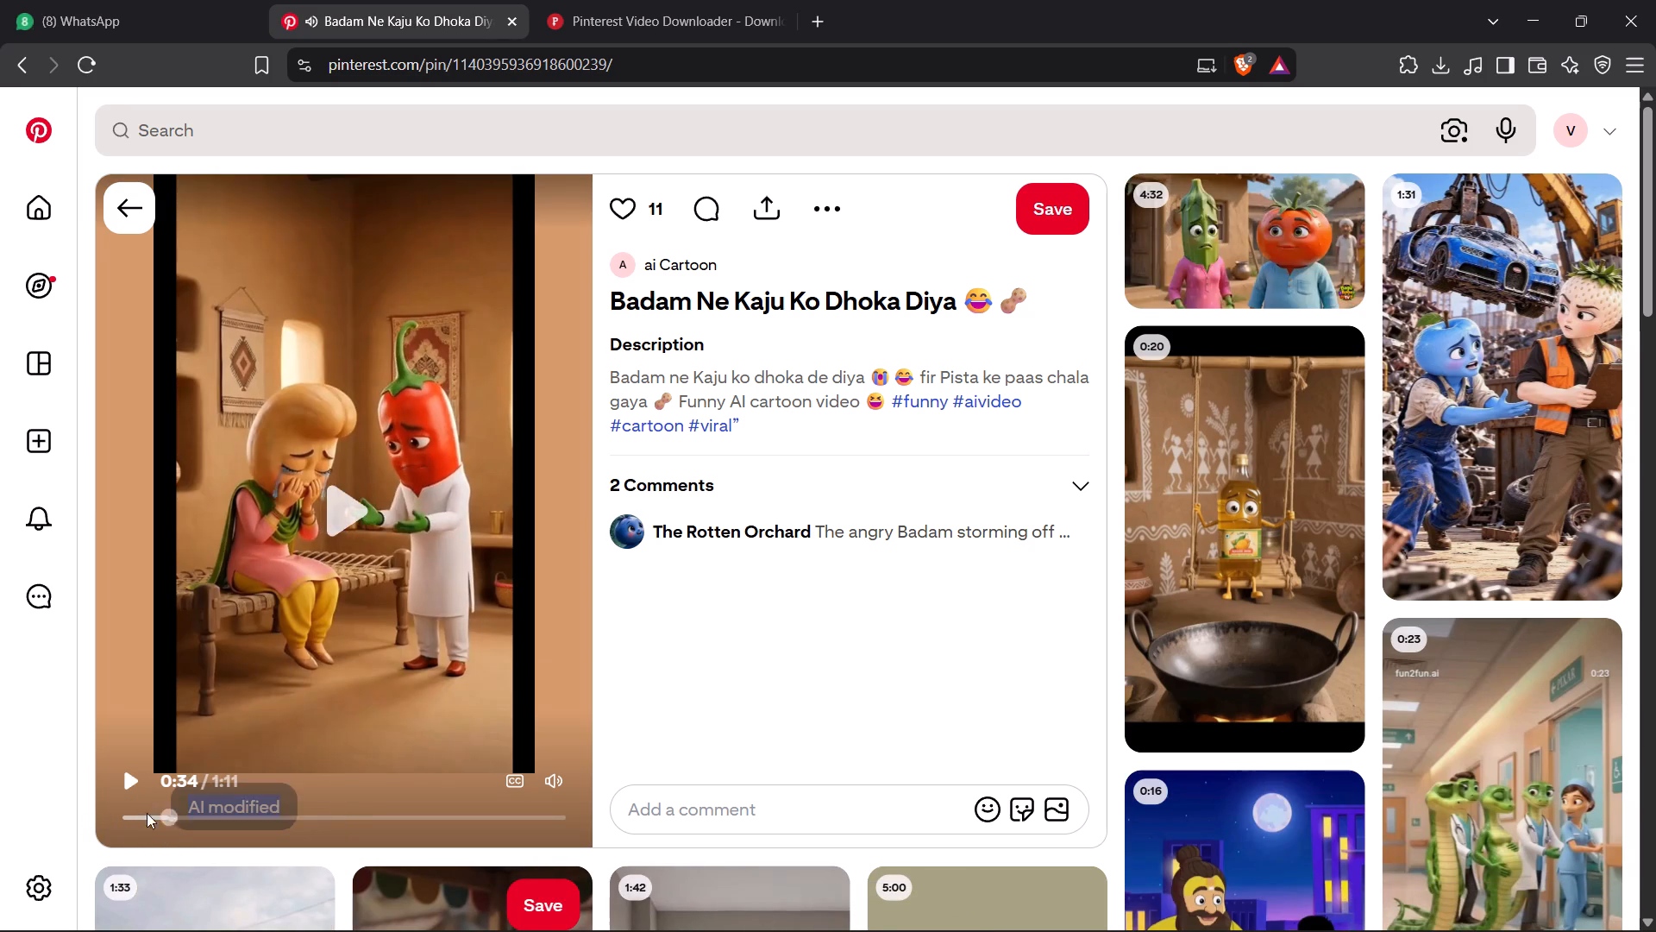
left_click(83, 748)
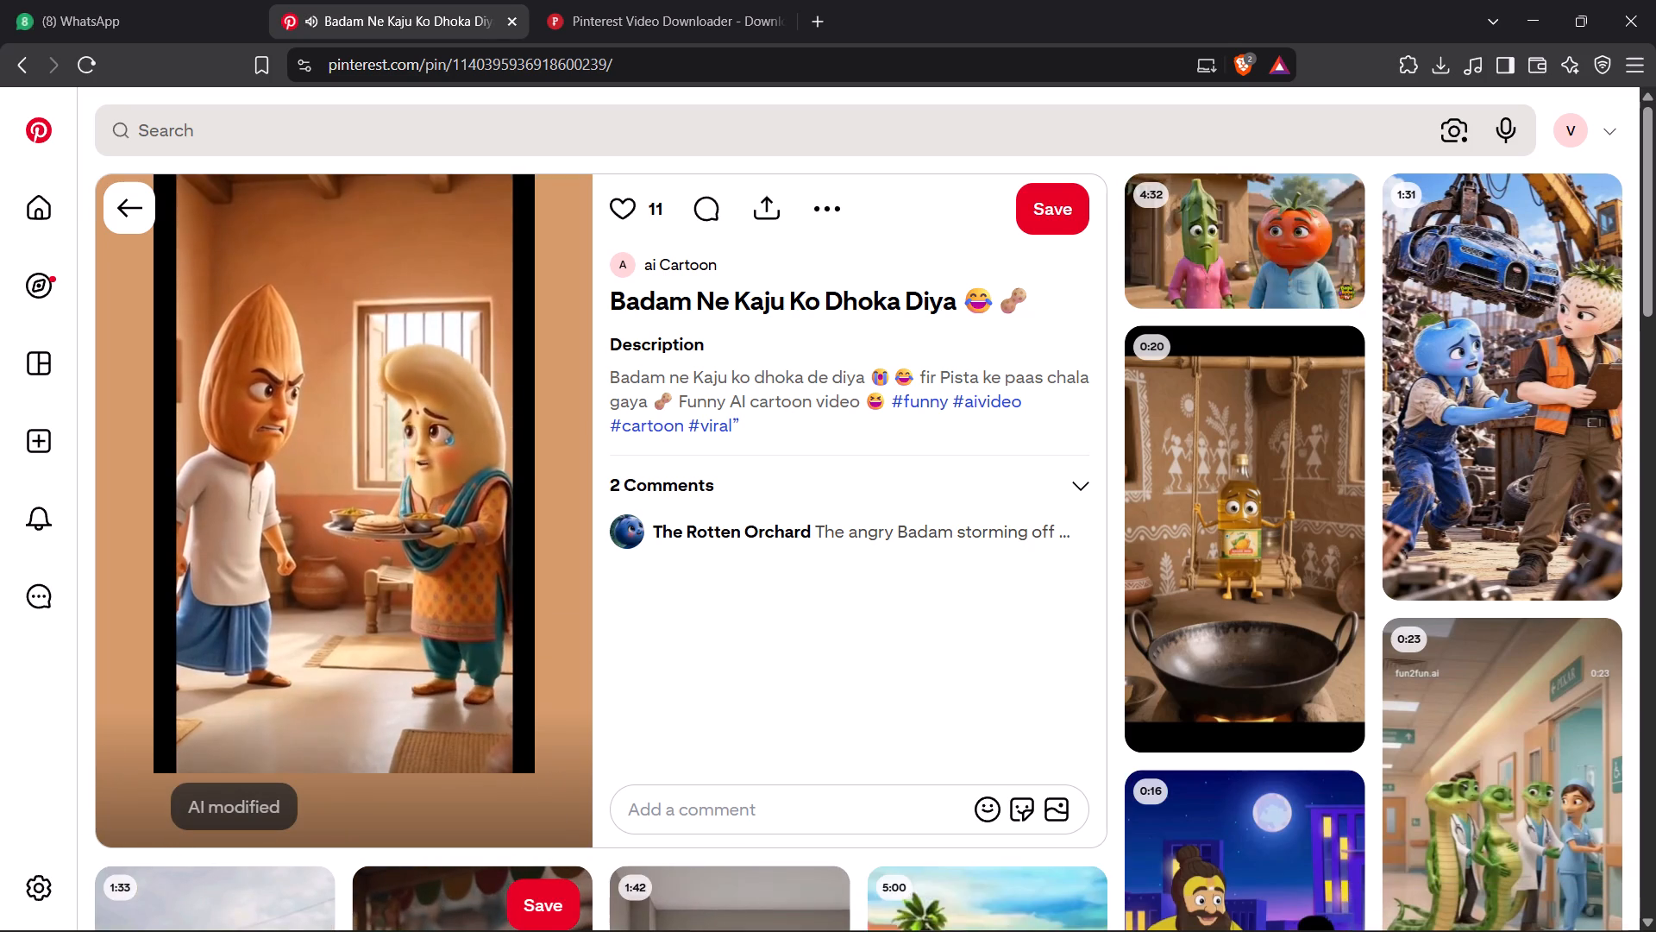
Lower the headphone volume to 12% while the cartoon plays.
scroll(1465, 899, "down", 8)
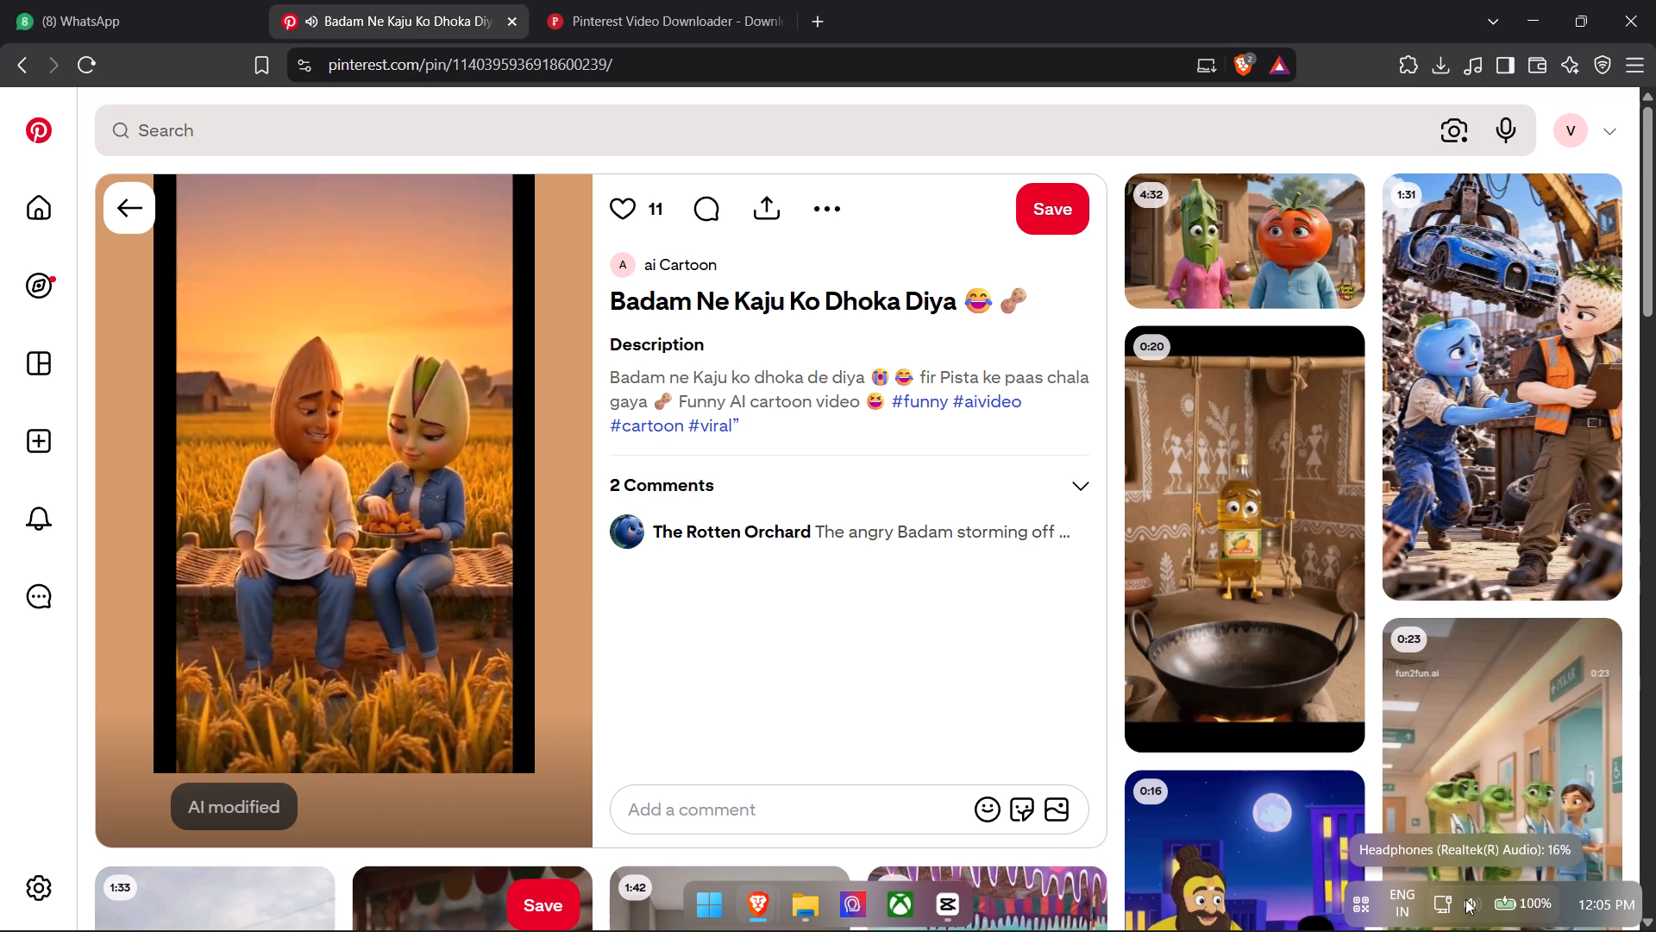
scroll(1465, 905, "down", 3)
scroll(1465, 905, "up", 1)
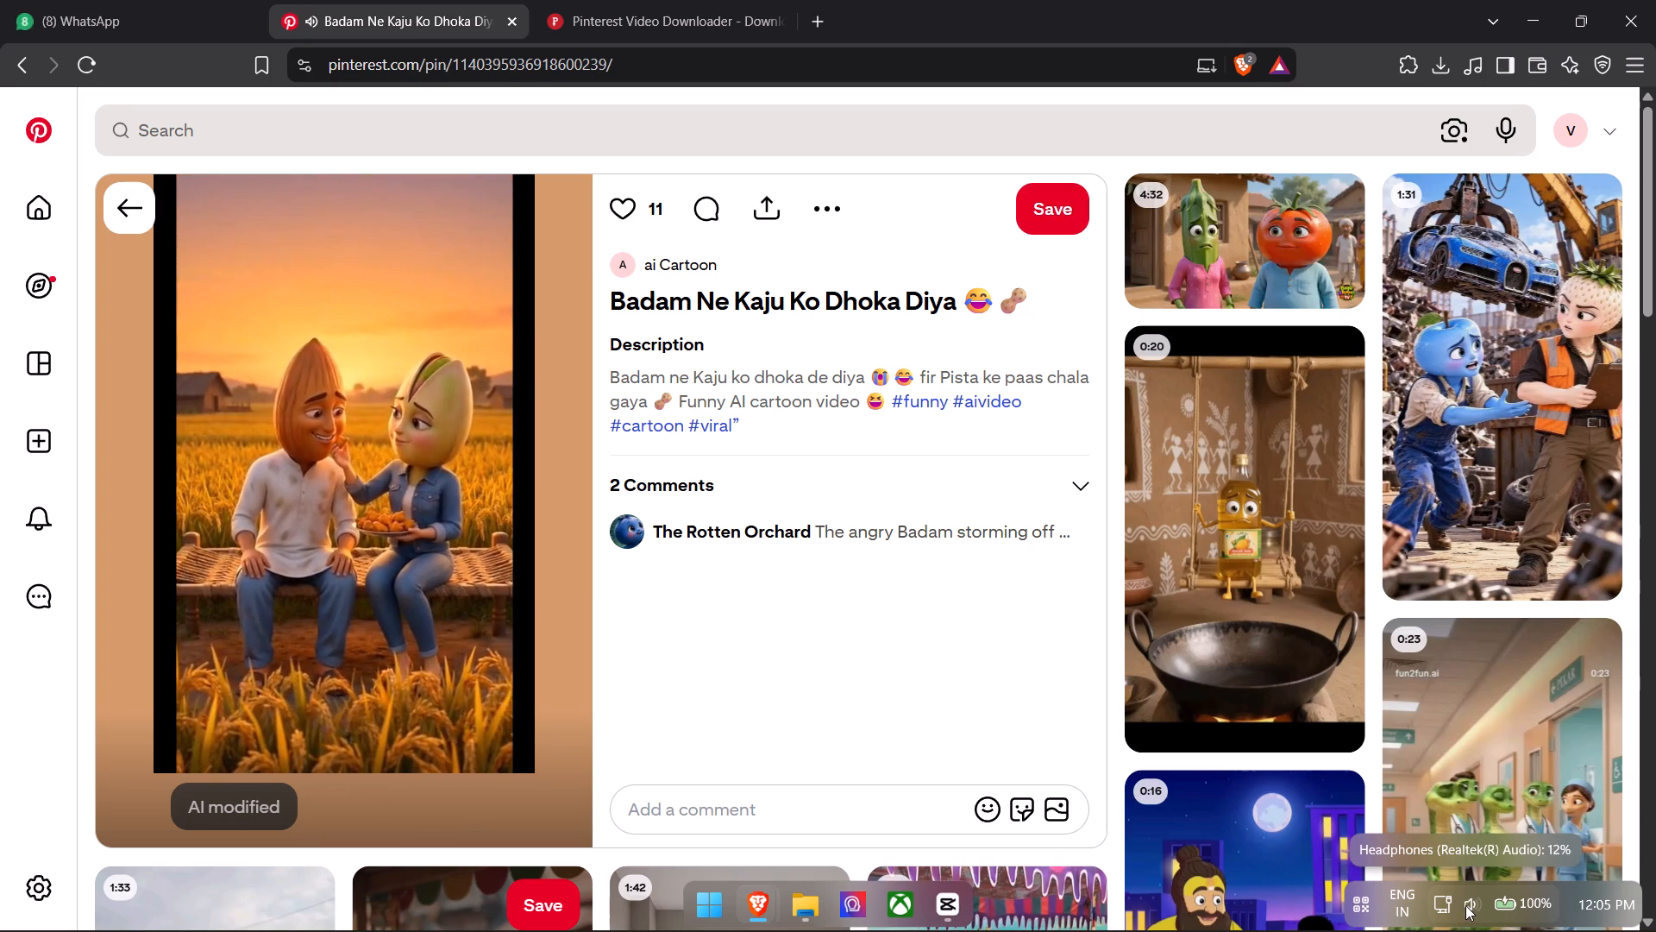
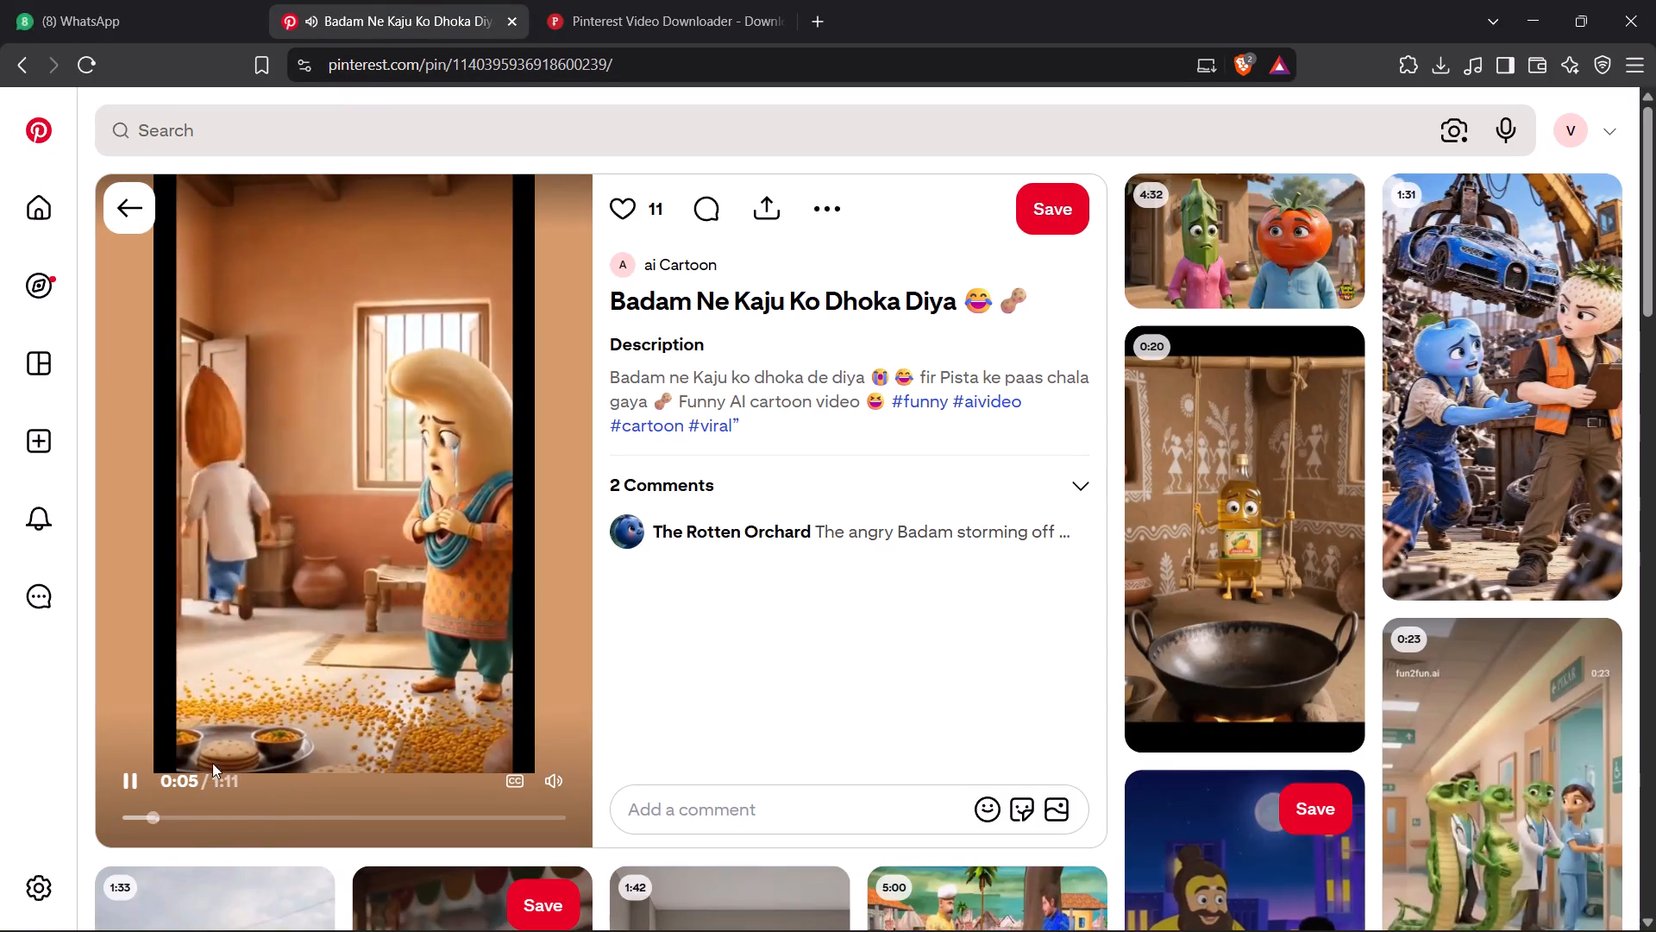
Pause the "Badam Ne Kaju Ko Dhoka Diya" cartoon and return to the "dhoka video" results to look through more pins.
left_click(124, 786)
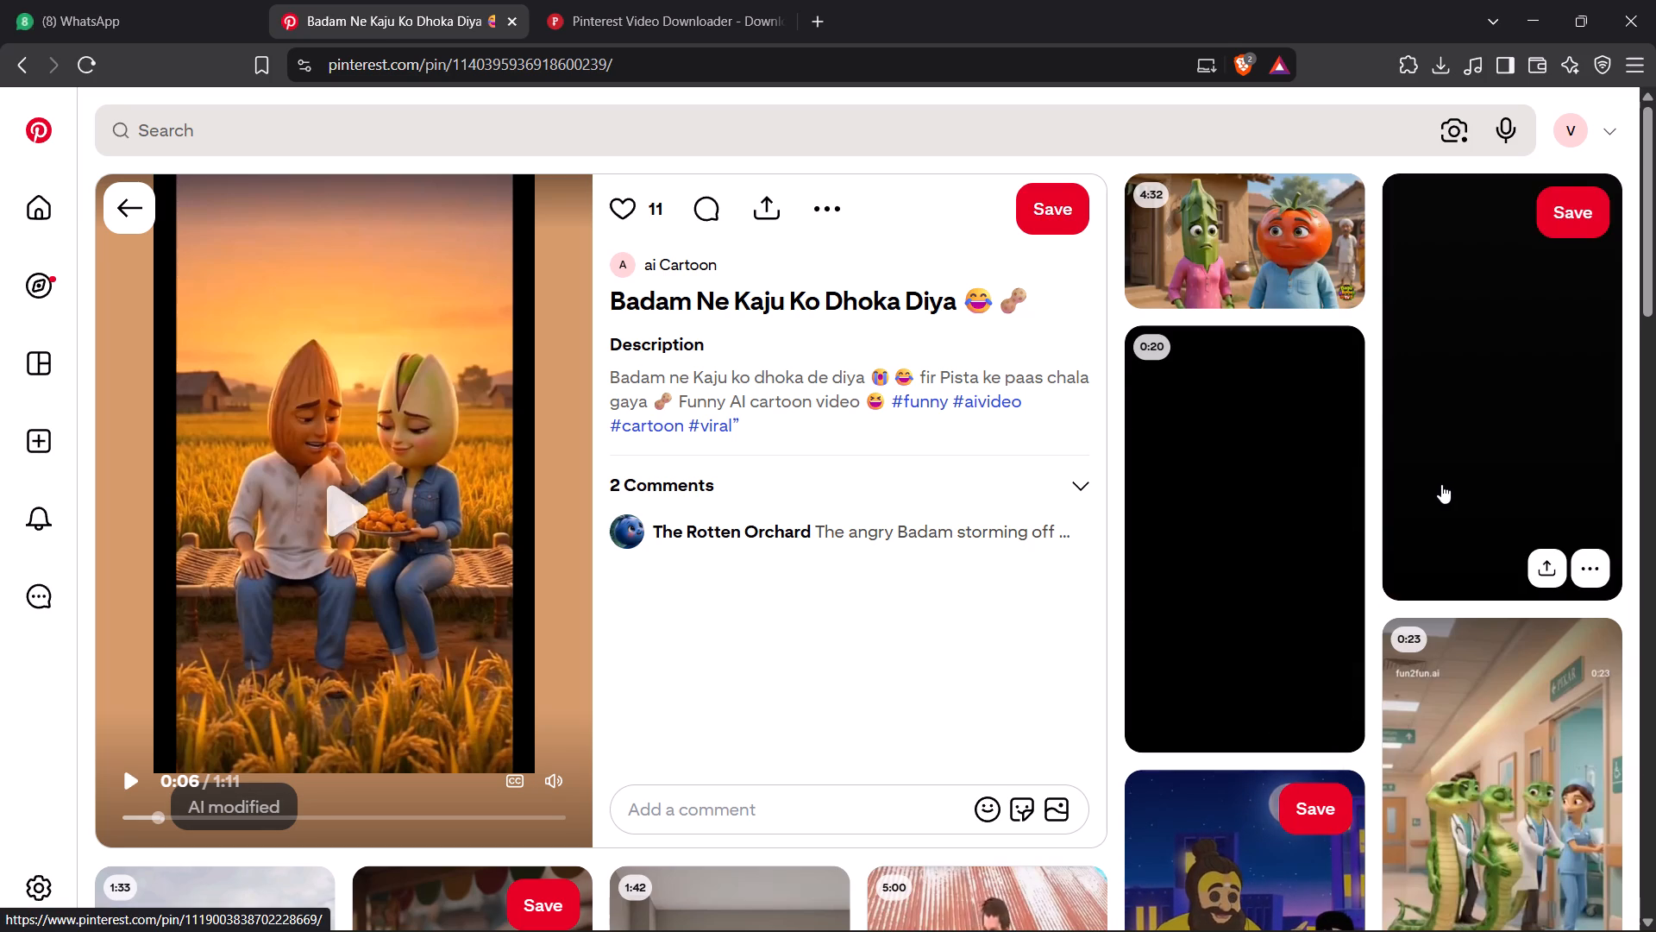
scroll(1441, 484, "up", 2)
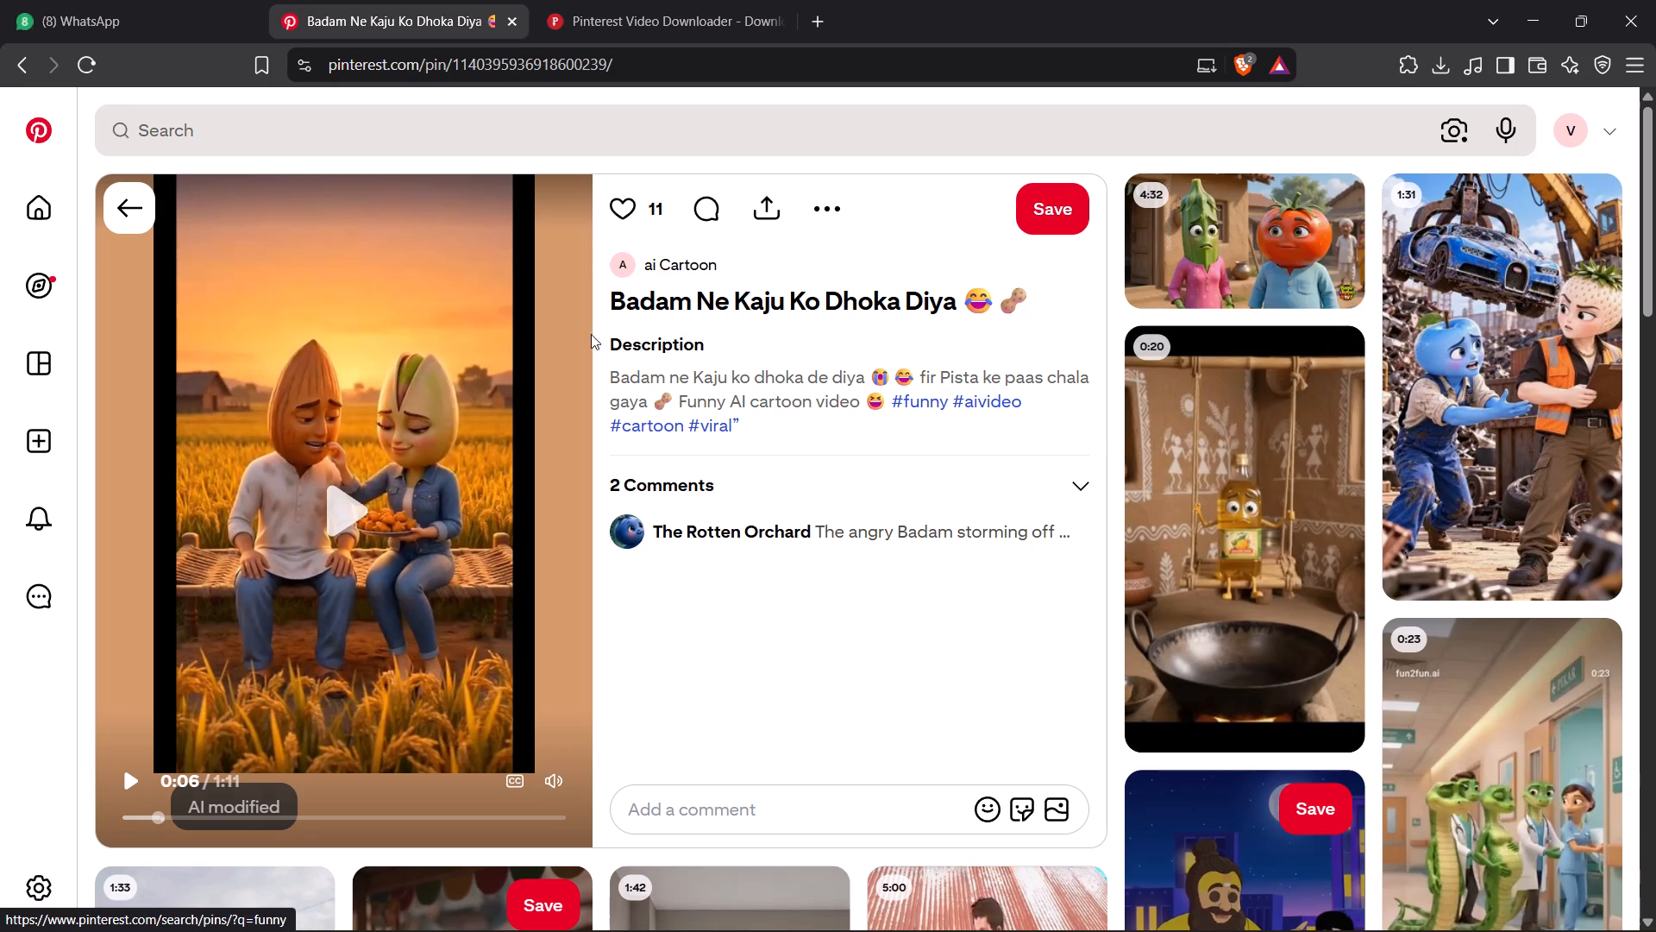
left_click(22, 76)
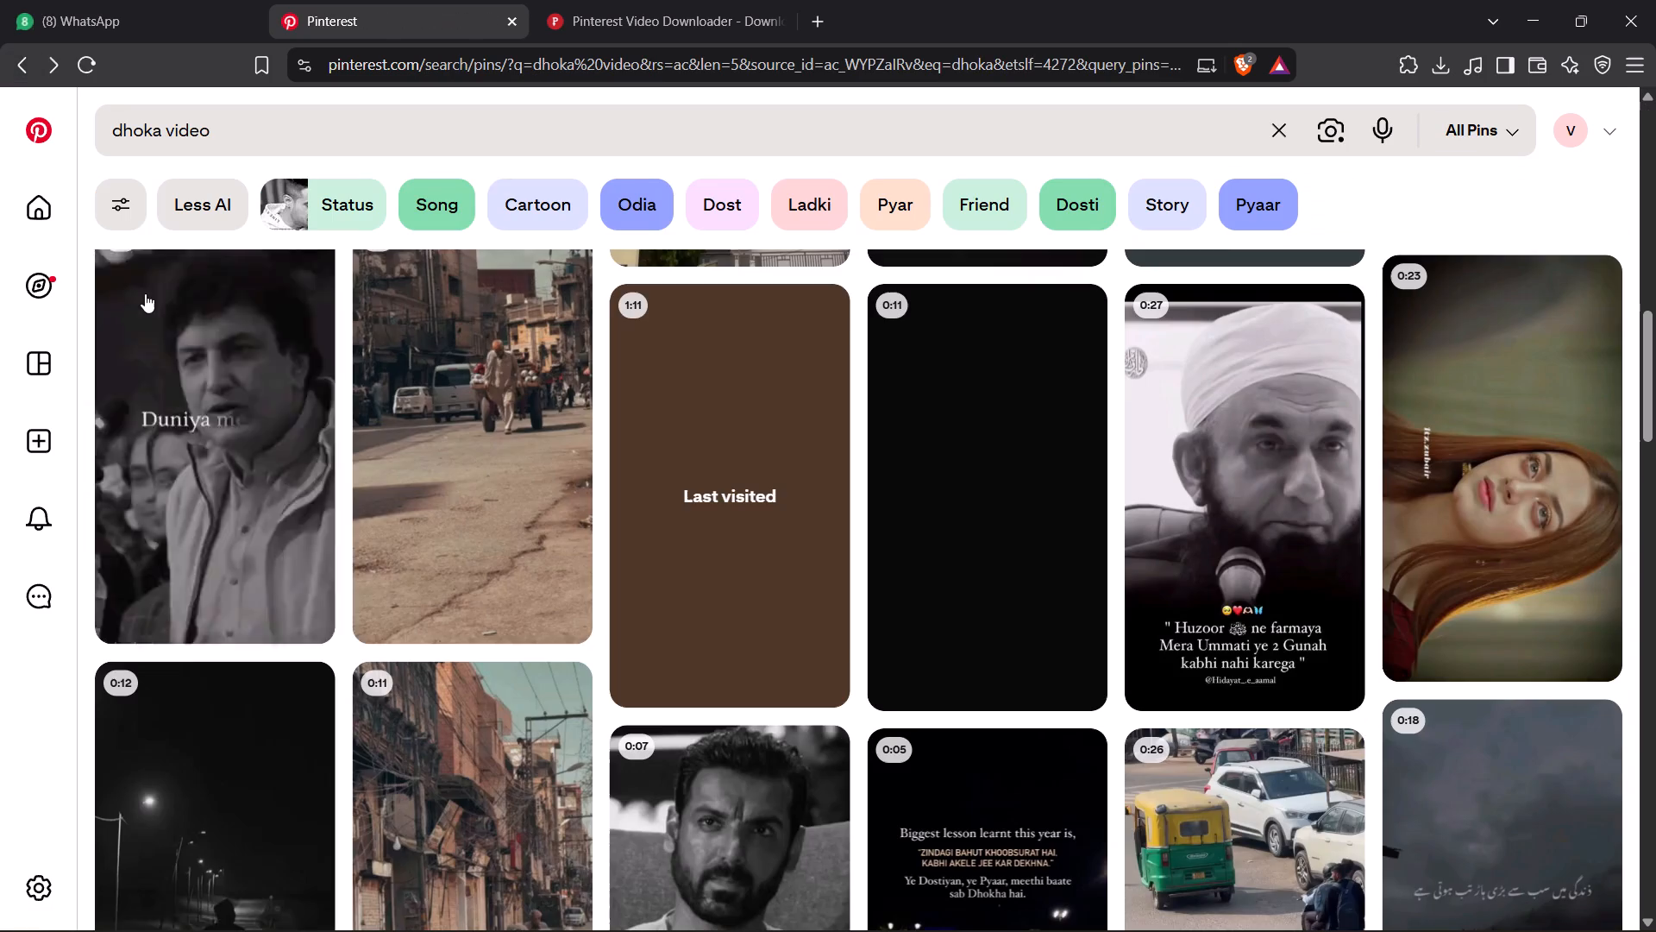
scroll(738, 606, "down", 4)
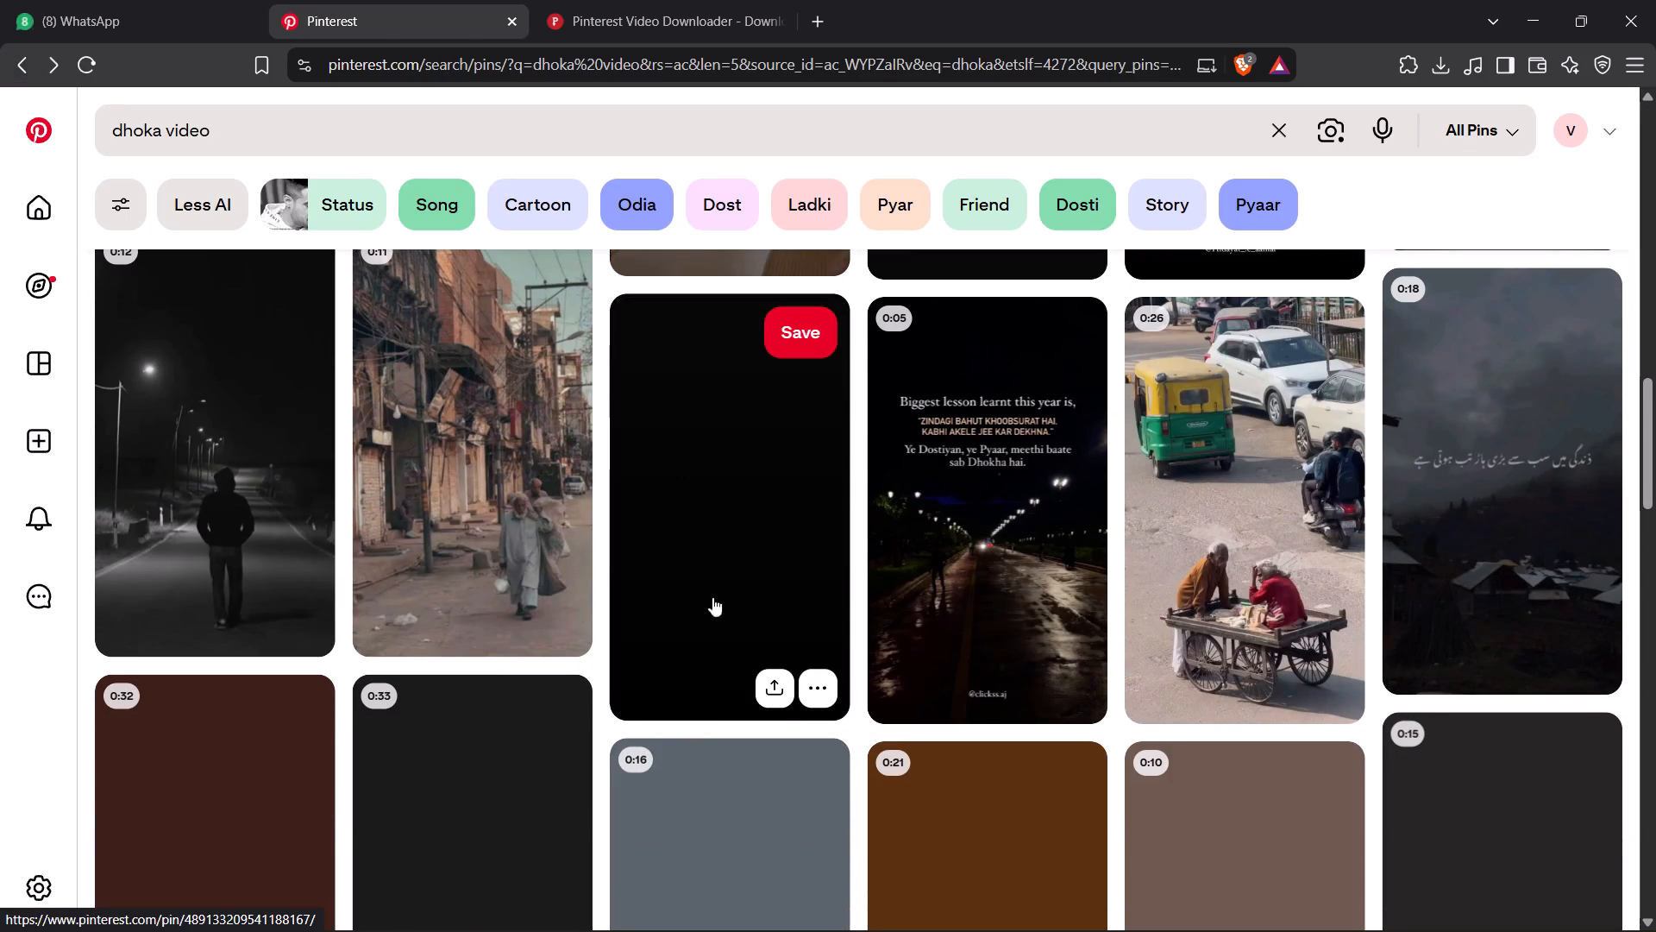
scroll(1145, 436, "up", 17)
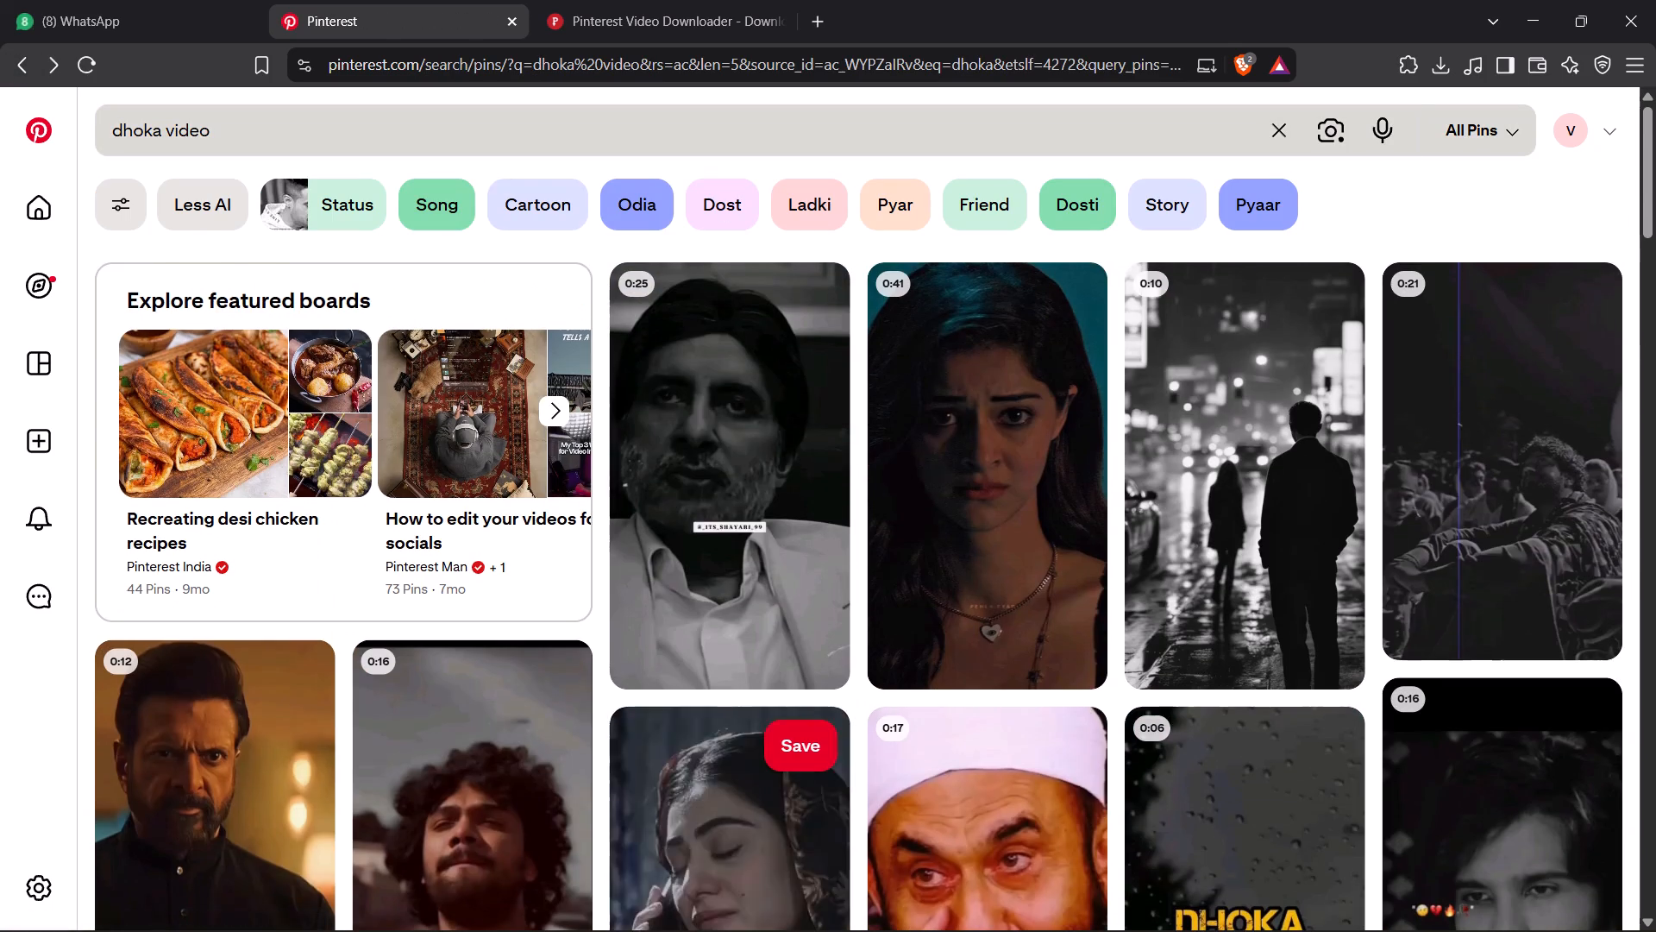
Replace the Pinterest search term and search for "man crying".
left_click(611, 142)
key("ctrl+a")
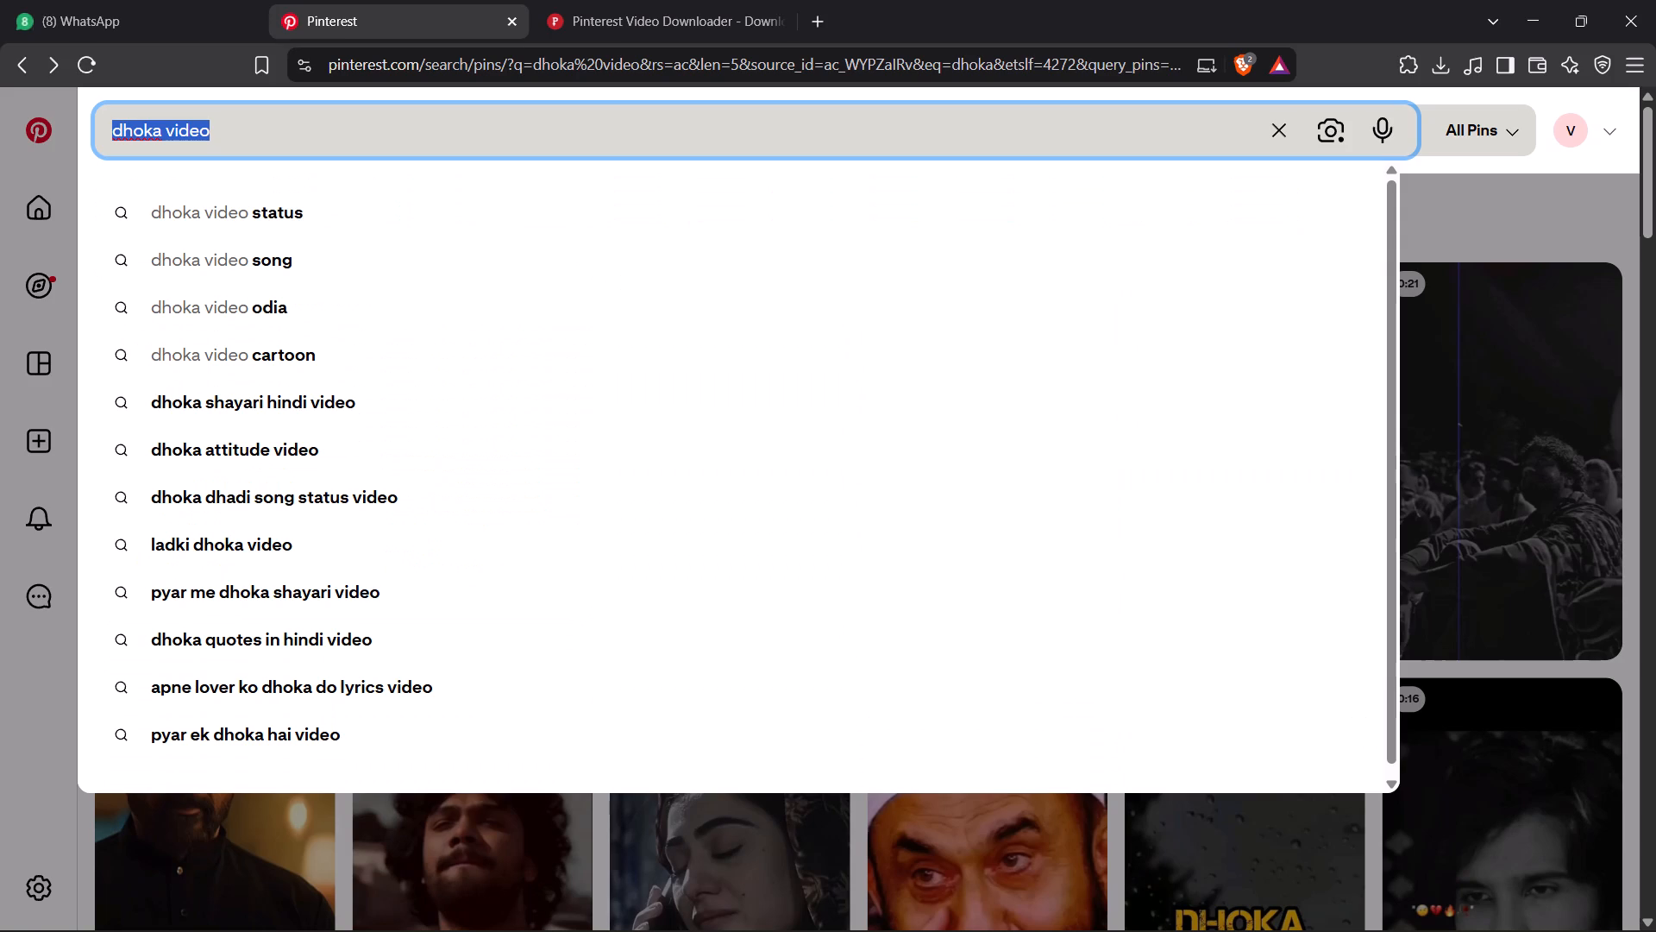
type("ca")
key("BackSpace")
key("BackSpace")
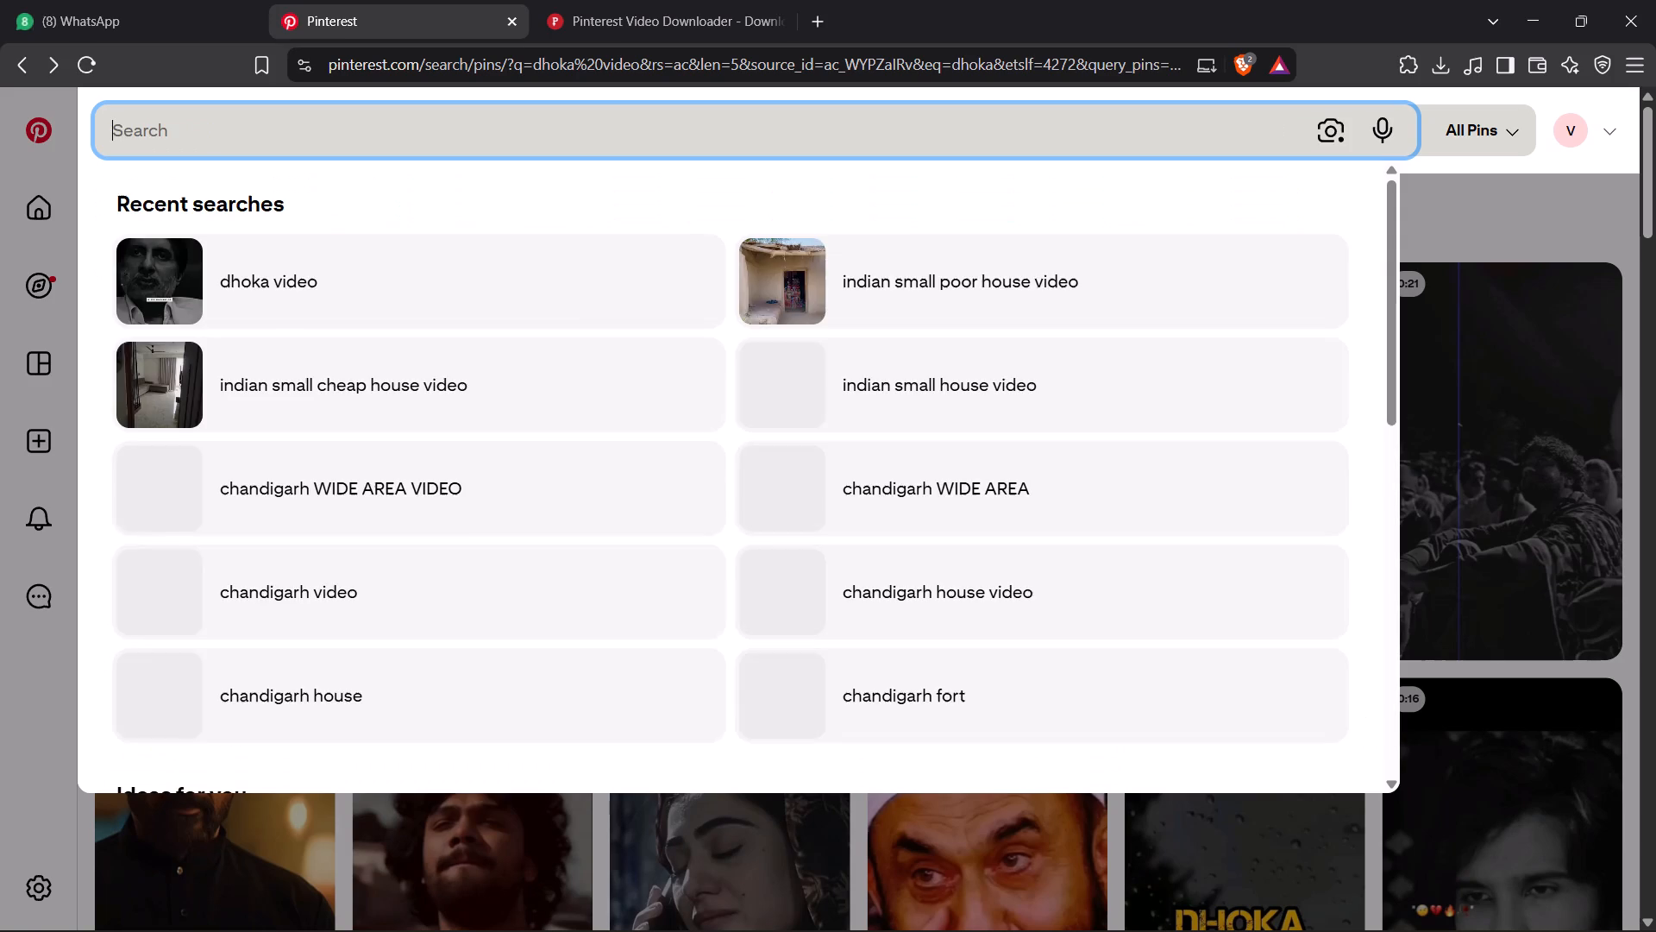
key("BackSpace")
type("indian")
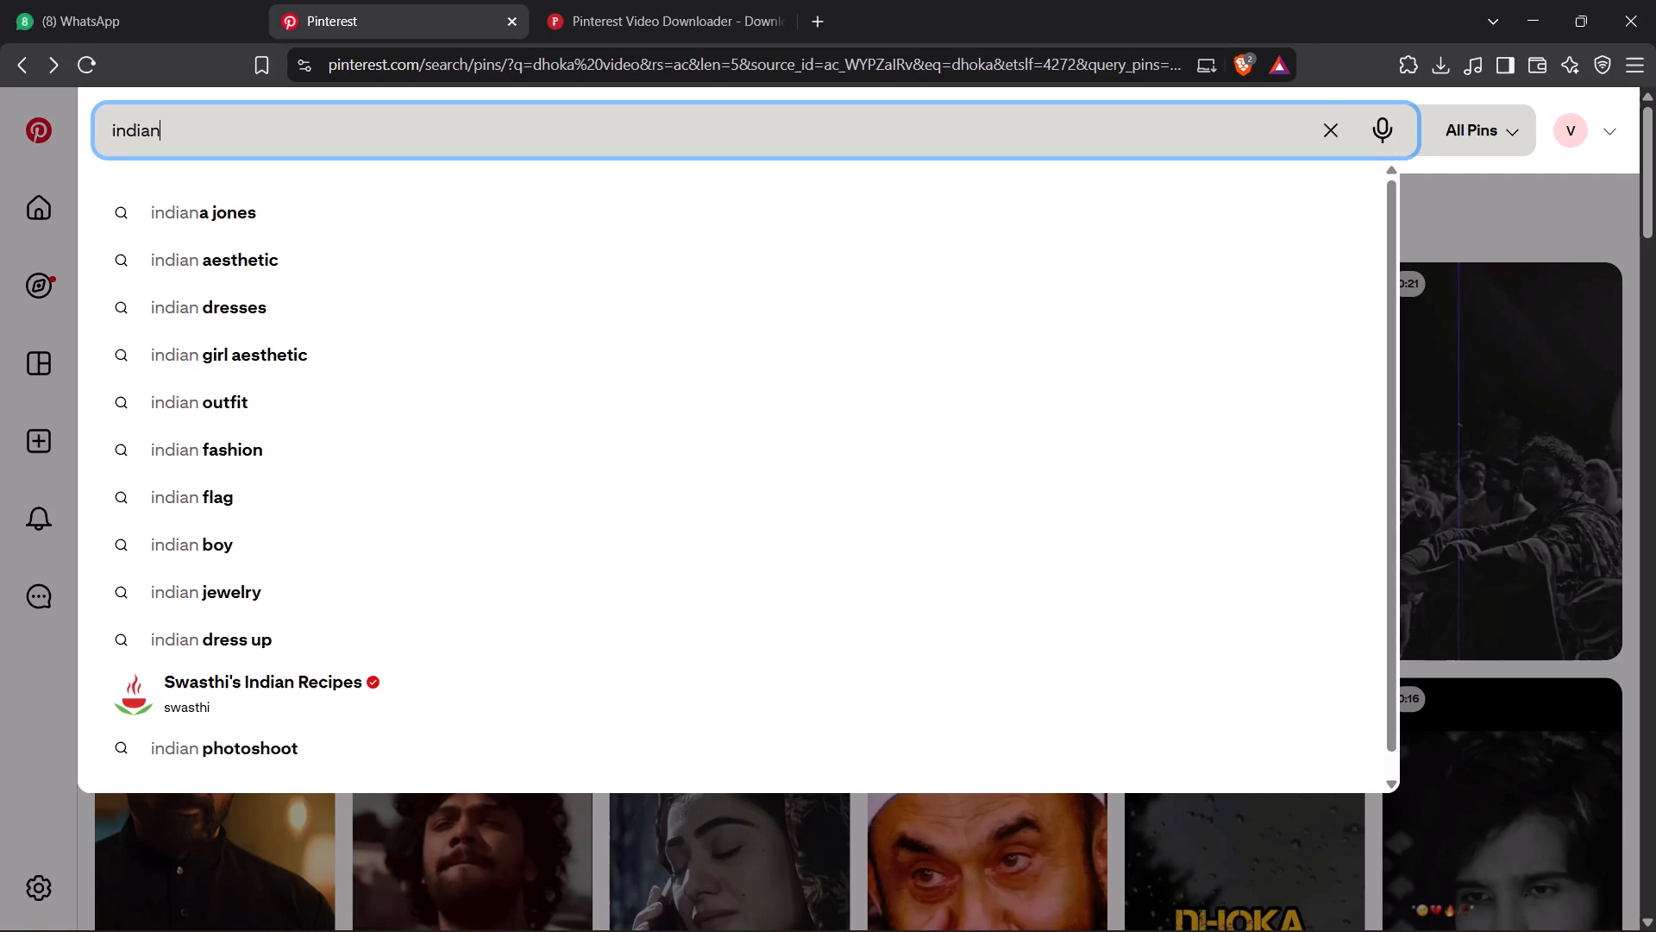
key("ctrl+a")
type("man cryiong")
key("BackSpace")
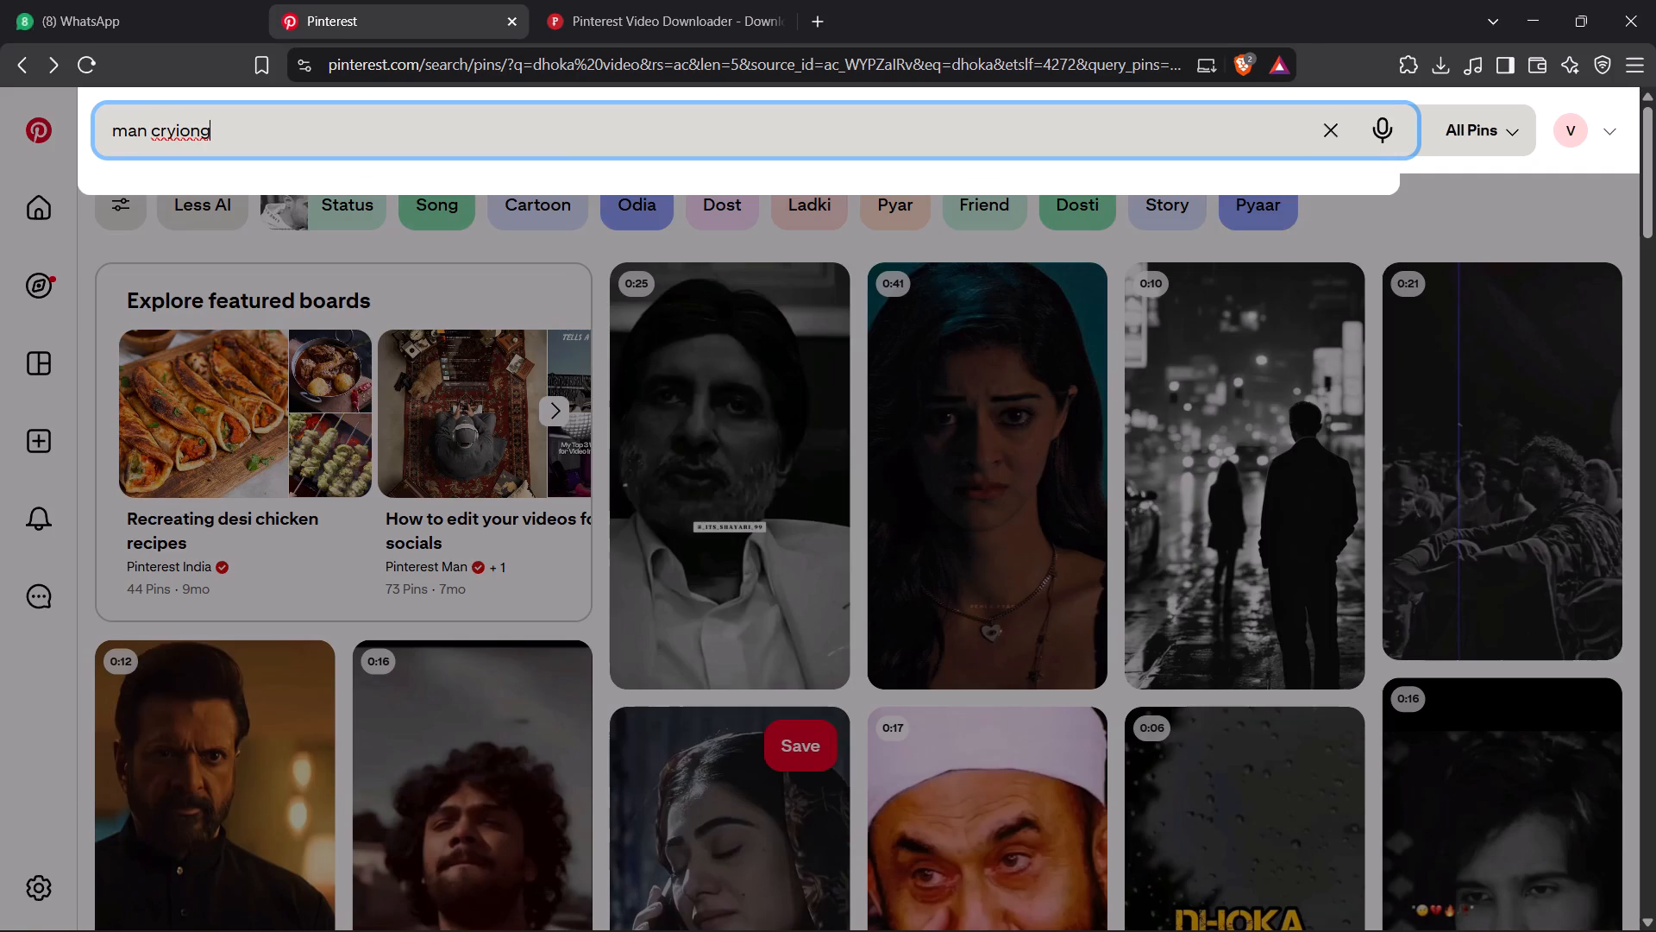
key("BackSpace")
key("BackSpace")
type("ng")
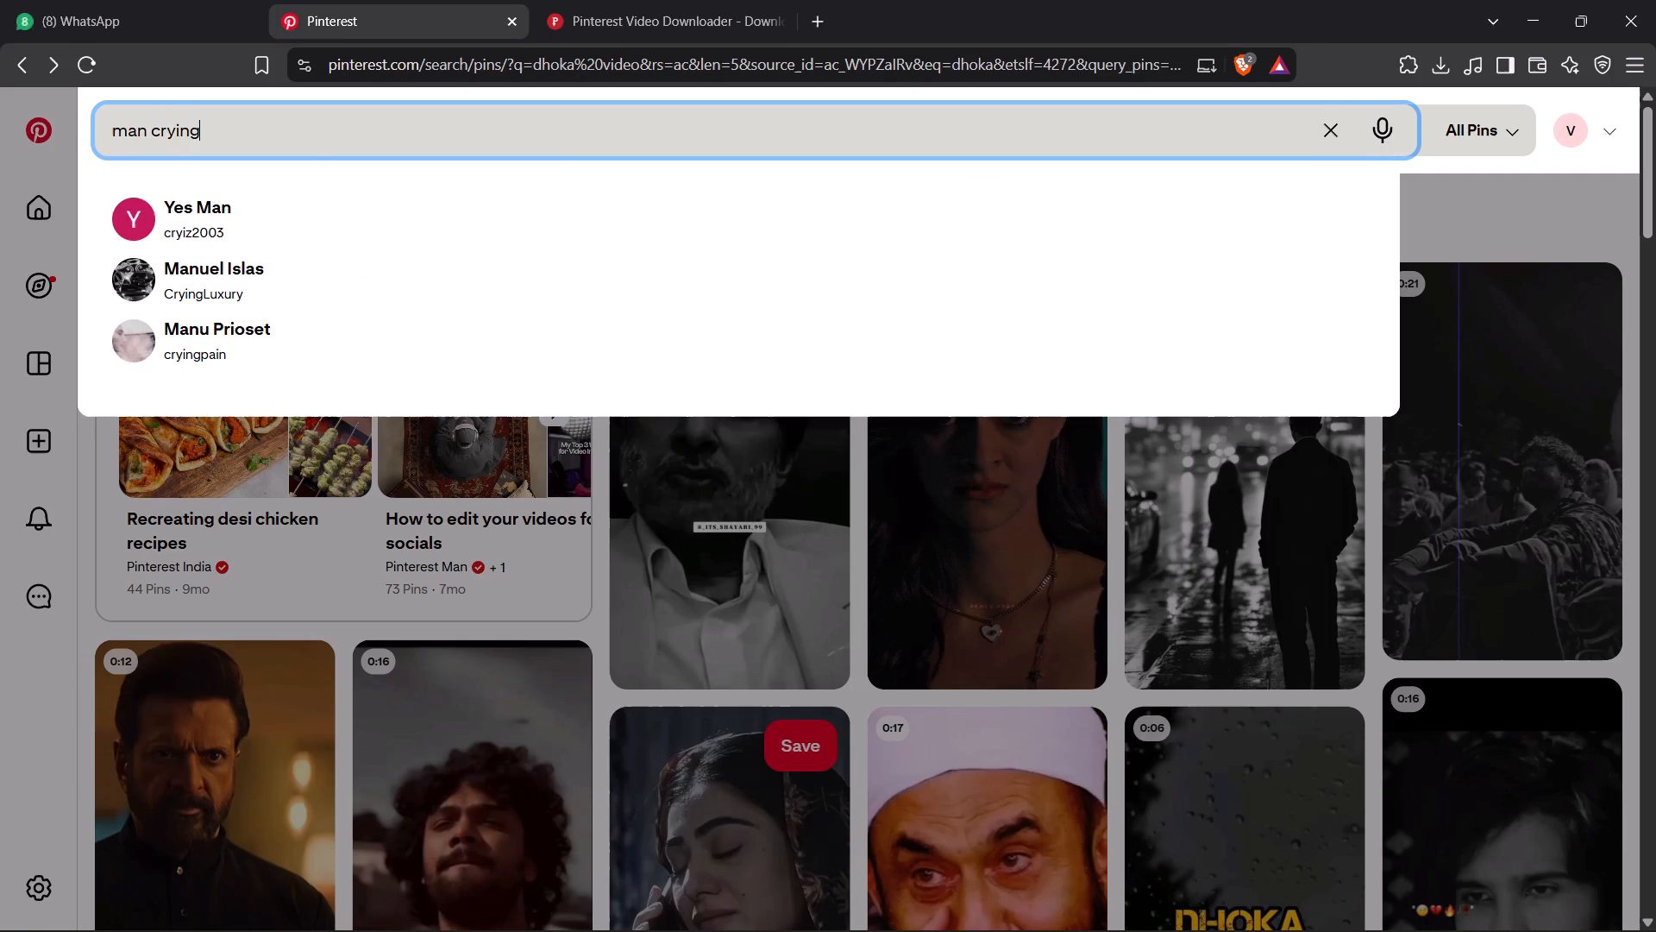
key("Return")
key("BackSpace")
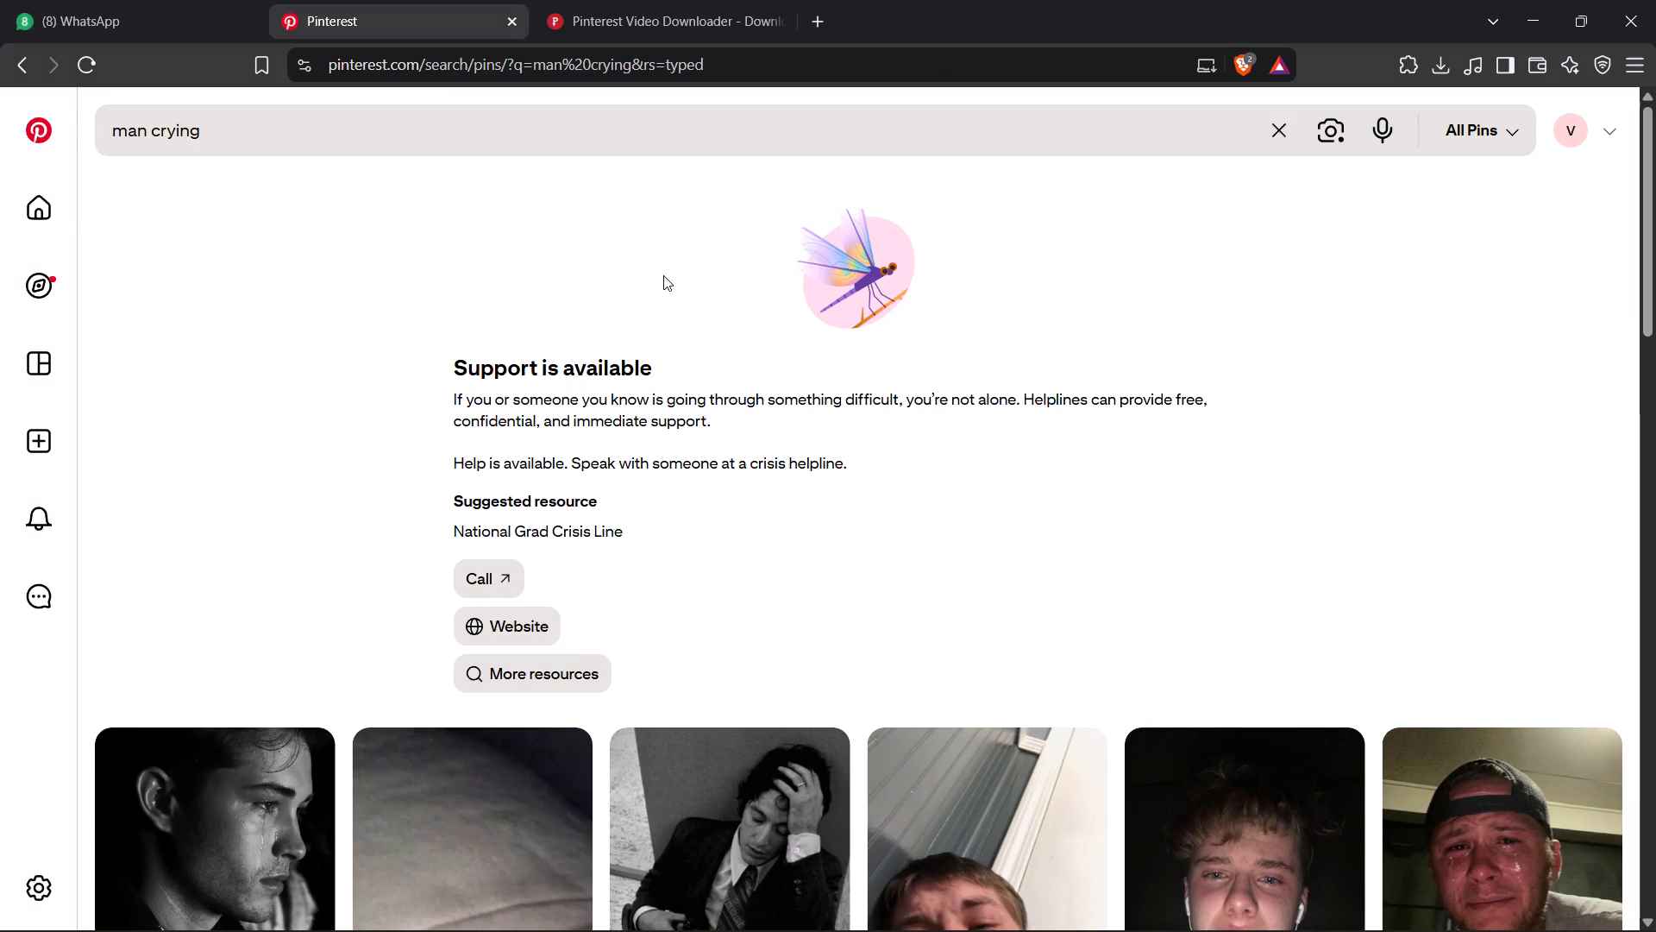
Look through the "man crying" pins and refine the Pinterest search to "man crying video".
scroll(678, 293, "down", 4)
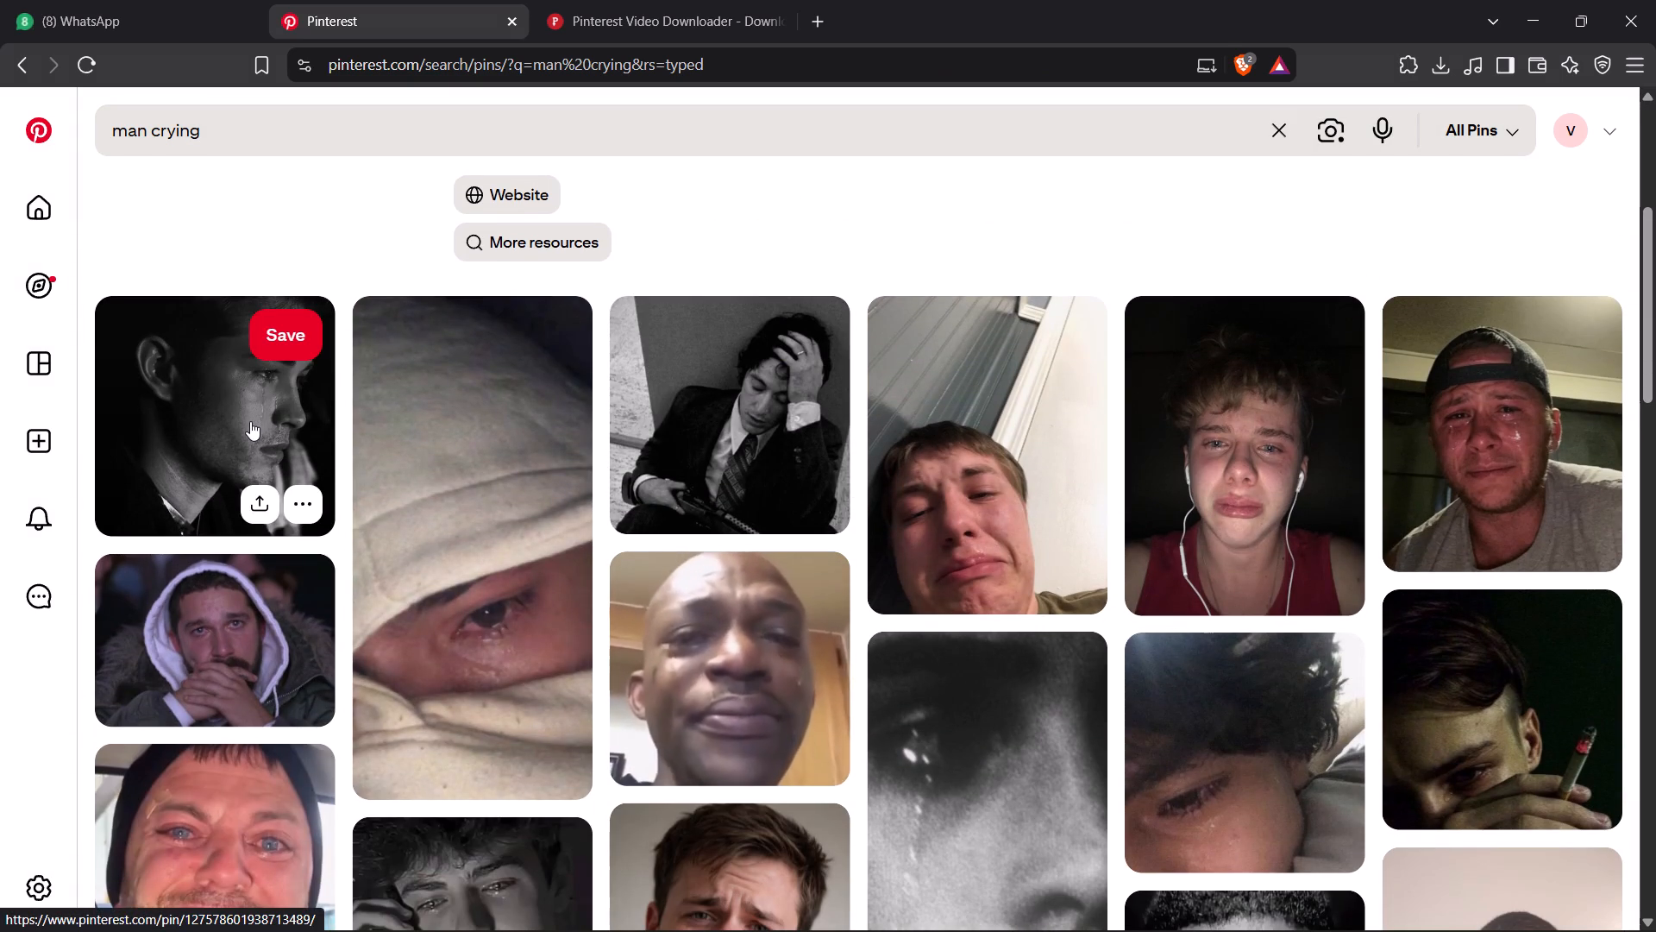
scroll(266, 434, "down", 4)
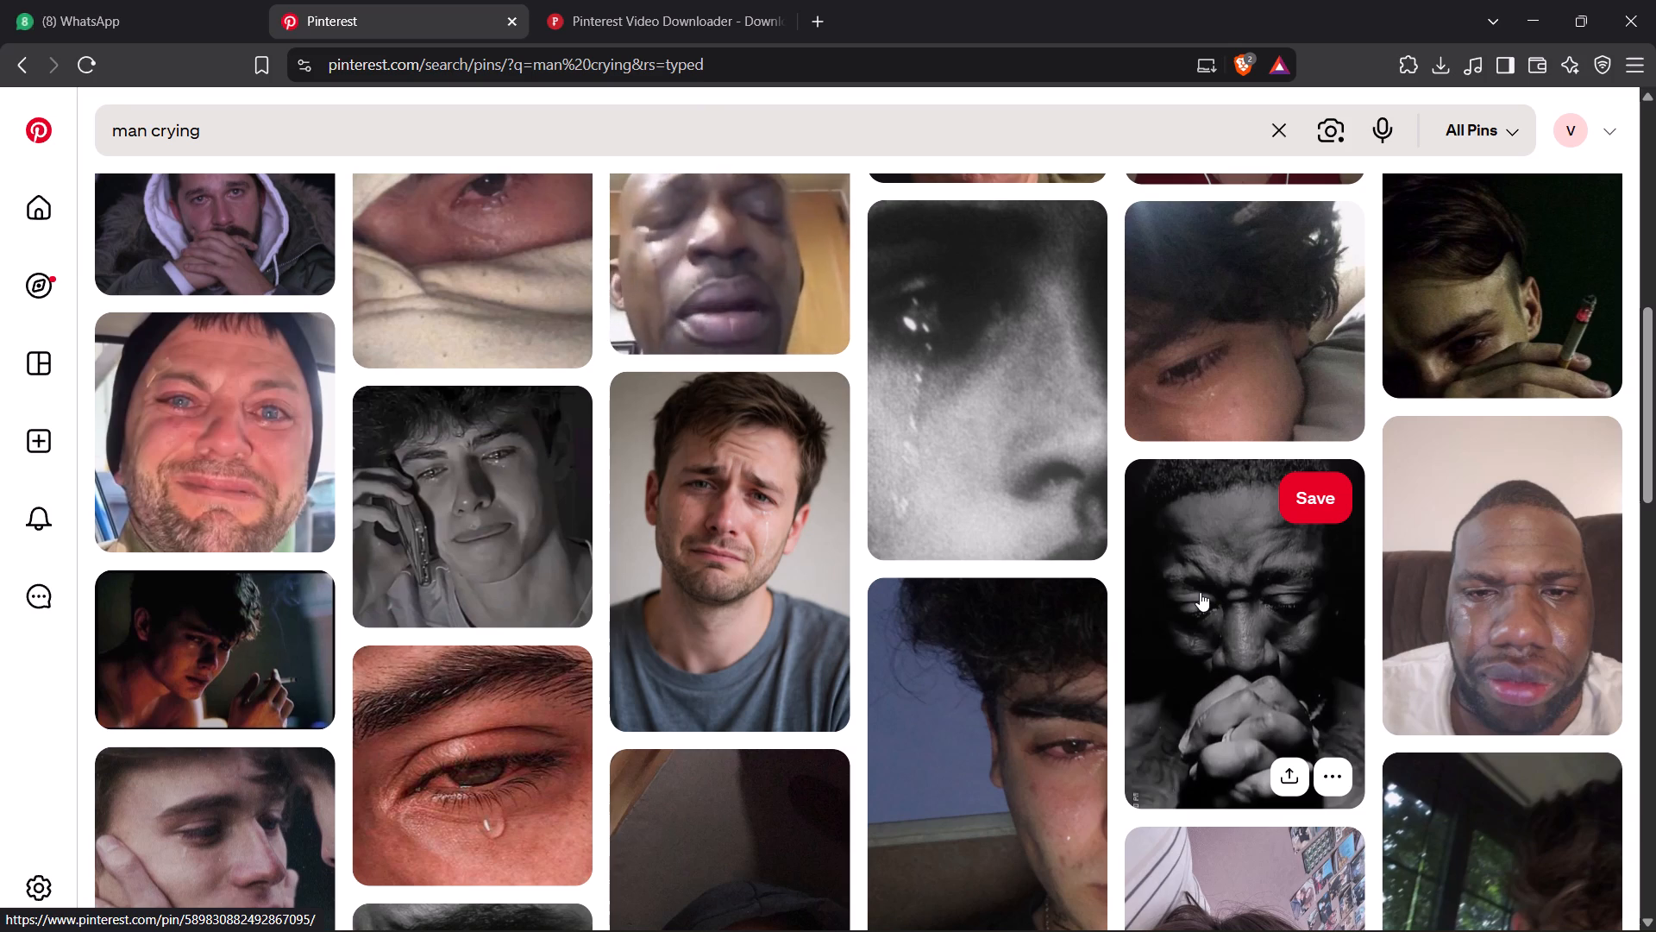
scroll(807, 602, "up", 8)
scroll(737, 618, "down", 1)
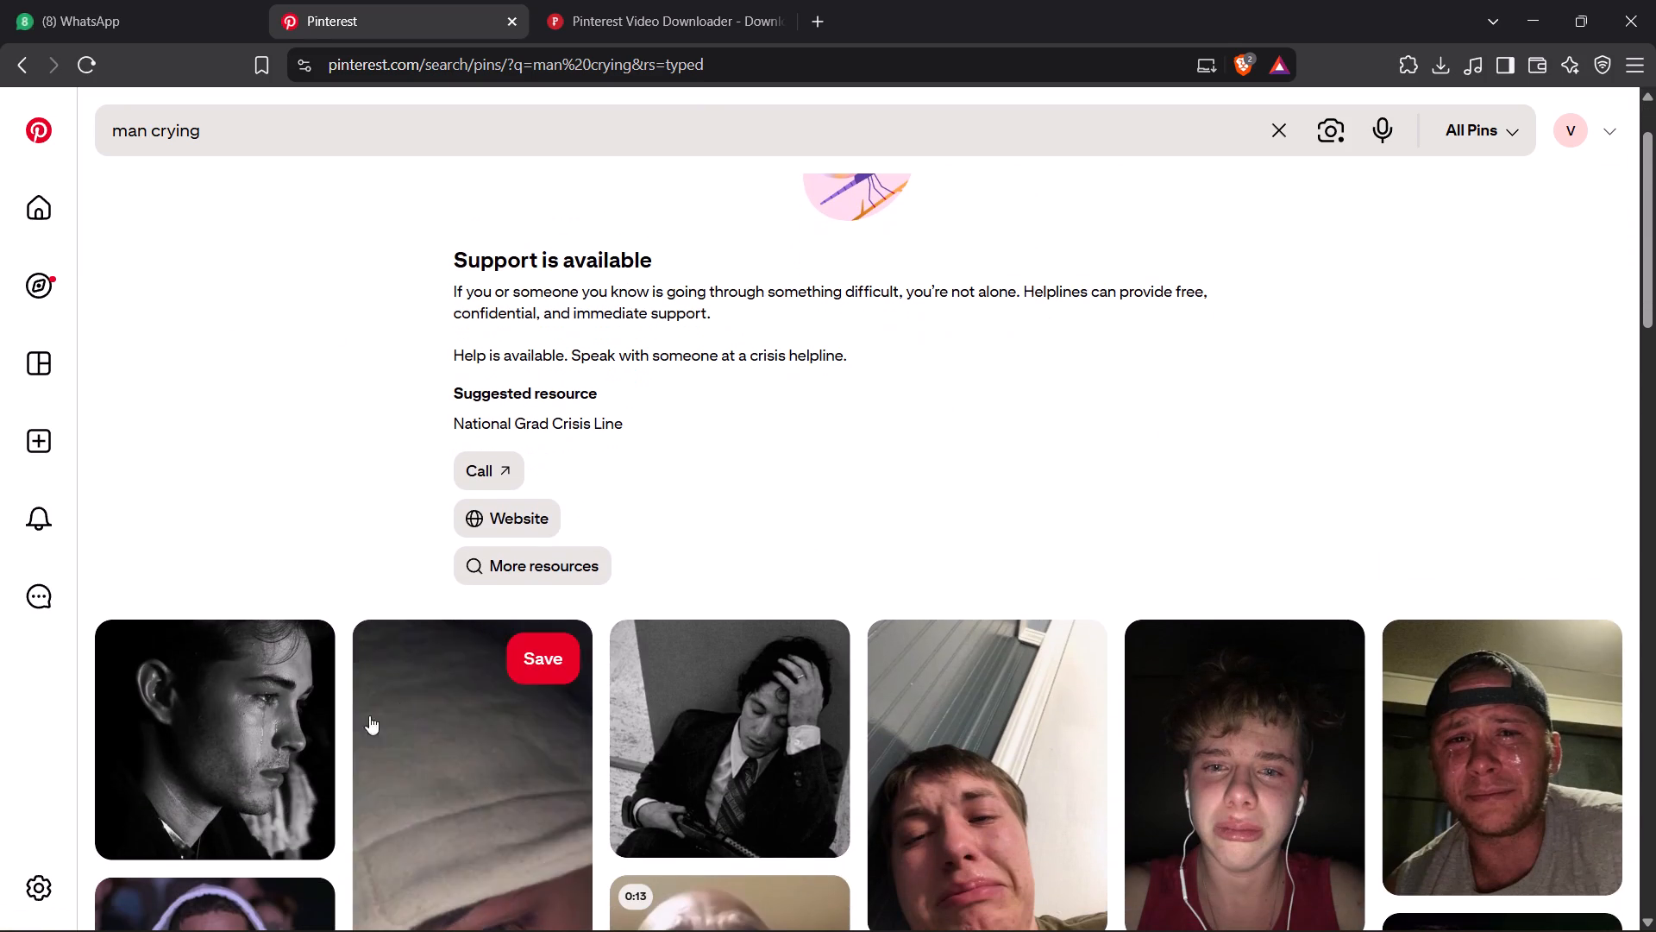
scroll(467, 671, "up", 7)
left_click(363, 156)
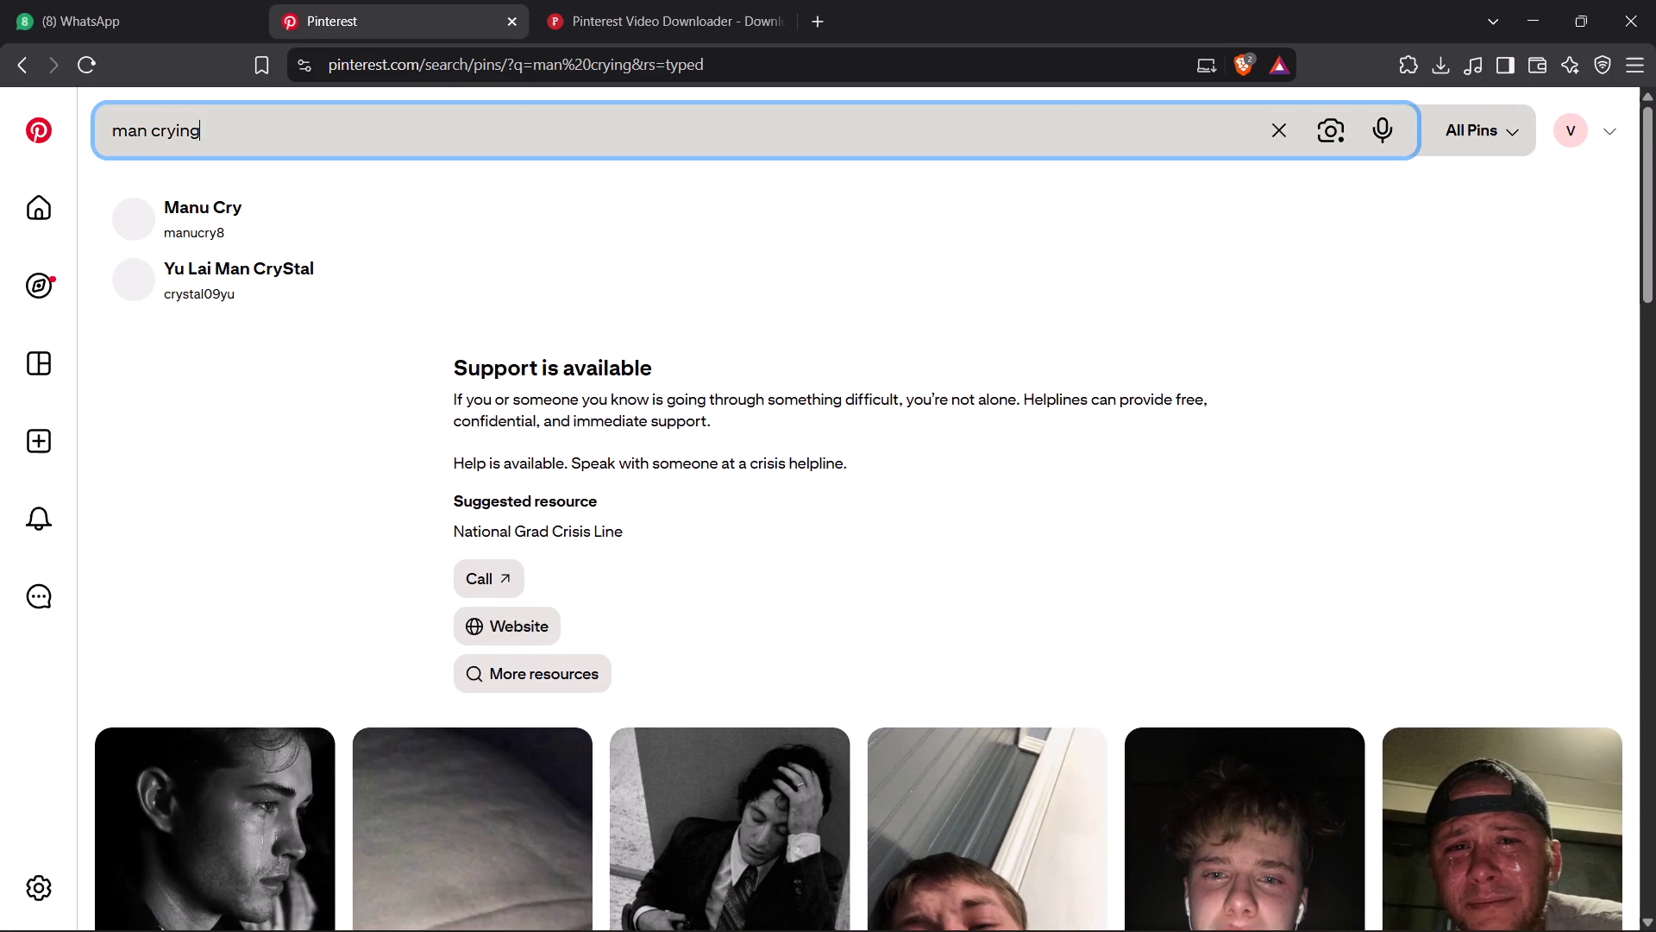
key("space")
type("video")
key("Return")
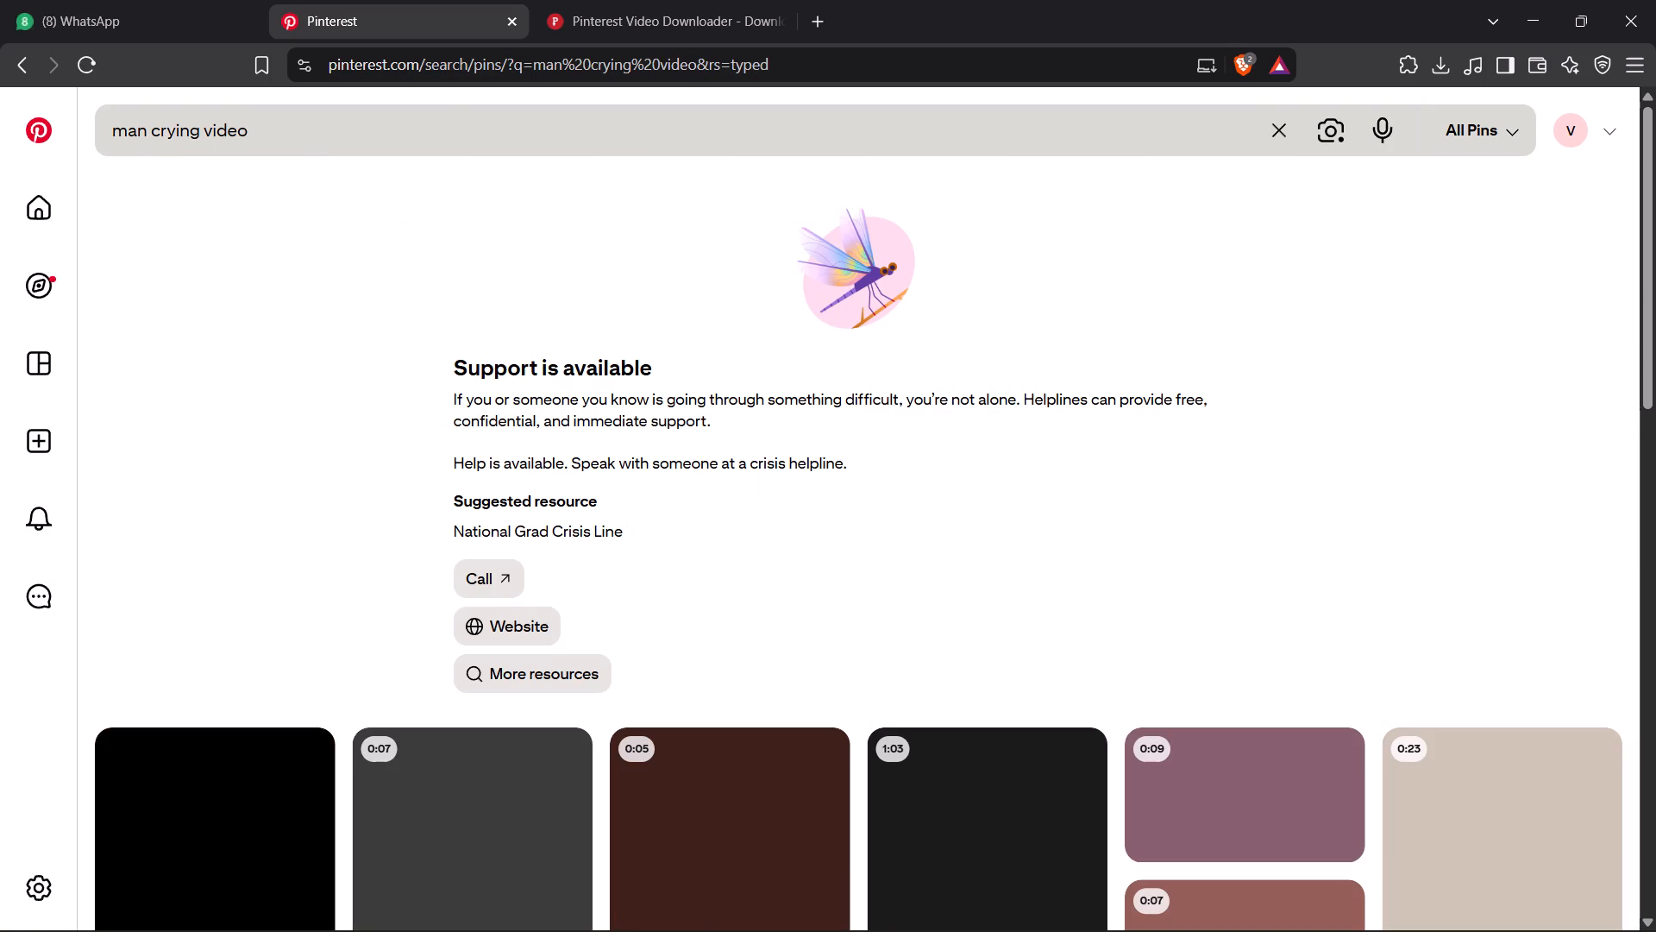
Open a new browser tab and search the web for "man crying stock video".
left_click(821, 16)
left_click(655, 61)
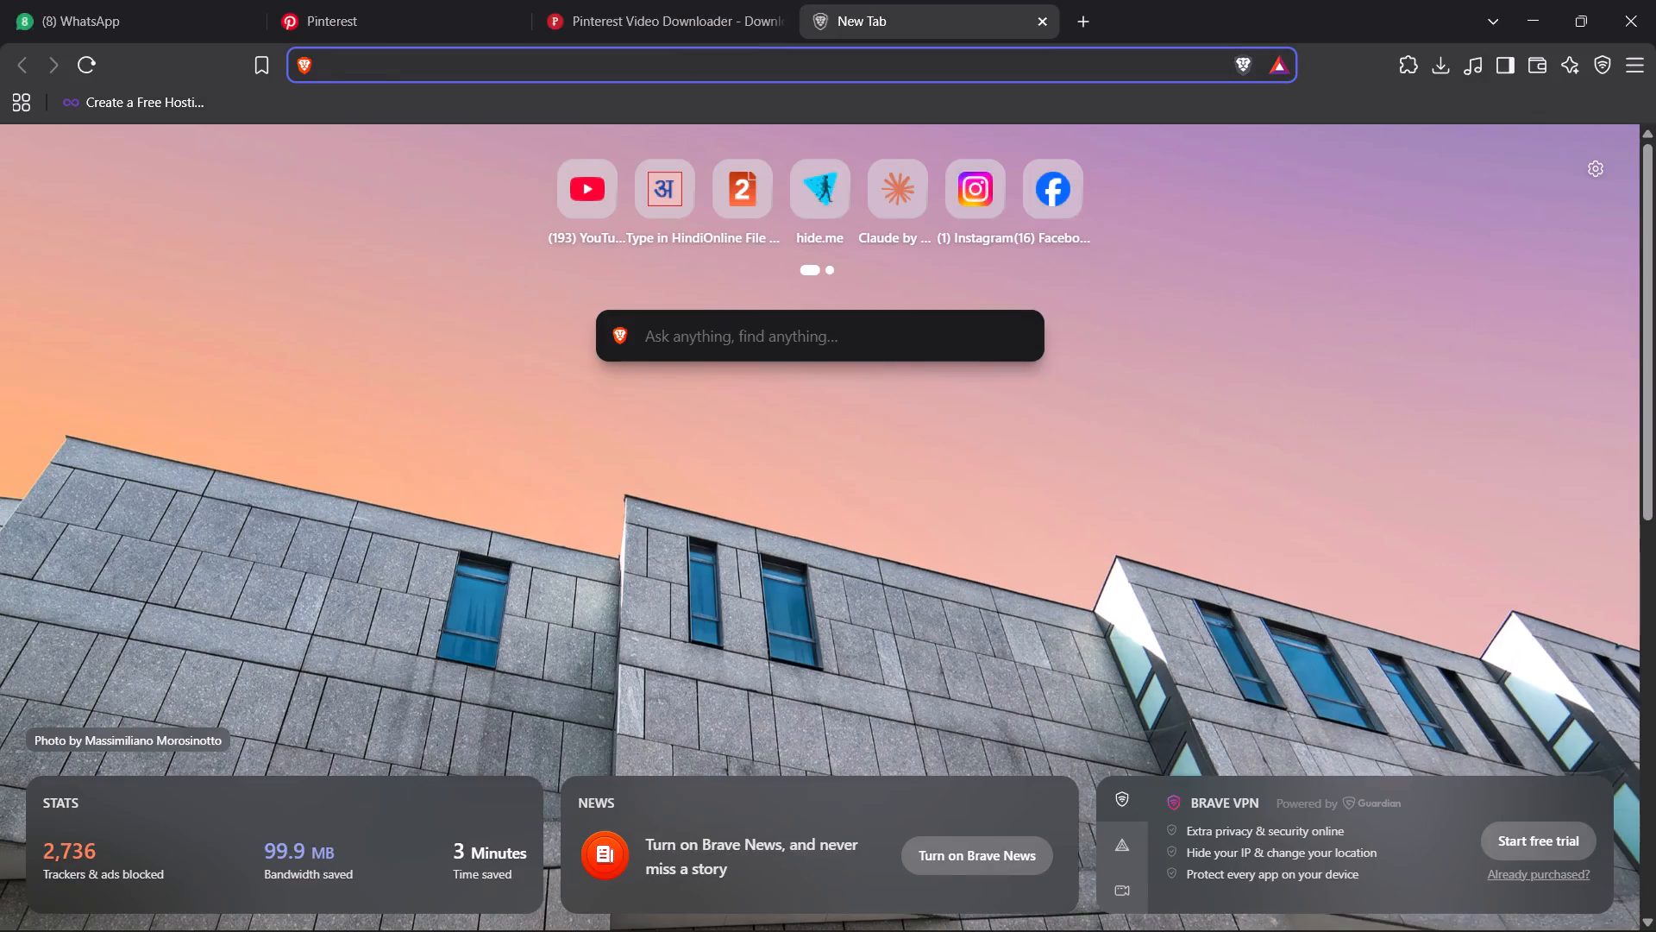
type("ca")
key("BackSpace")
key("BackSpace")
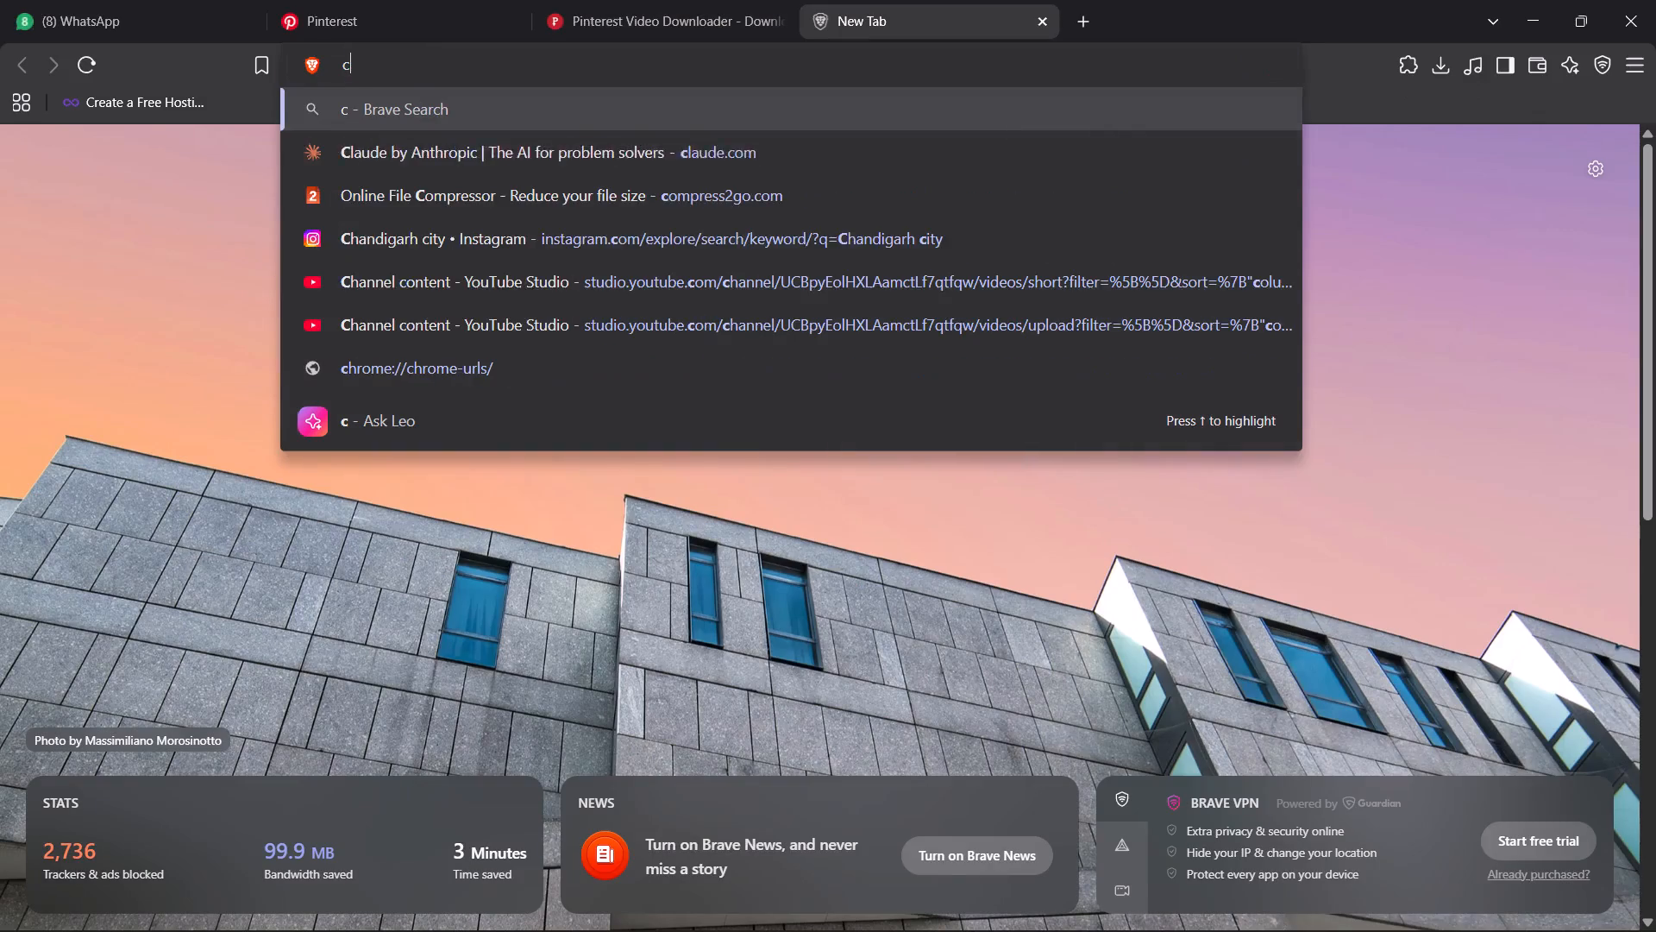
type("man")
key("space")
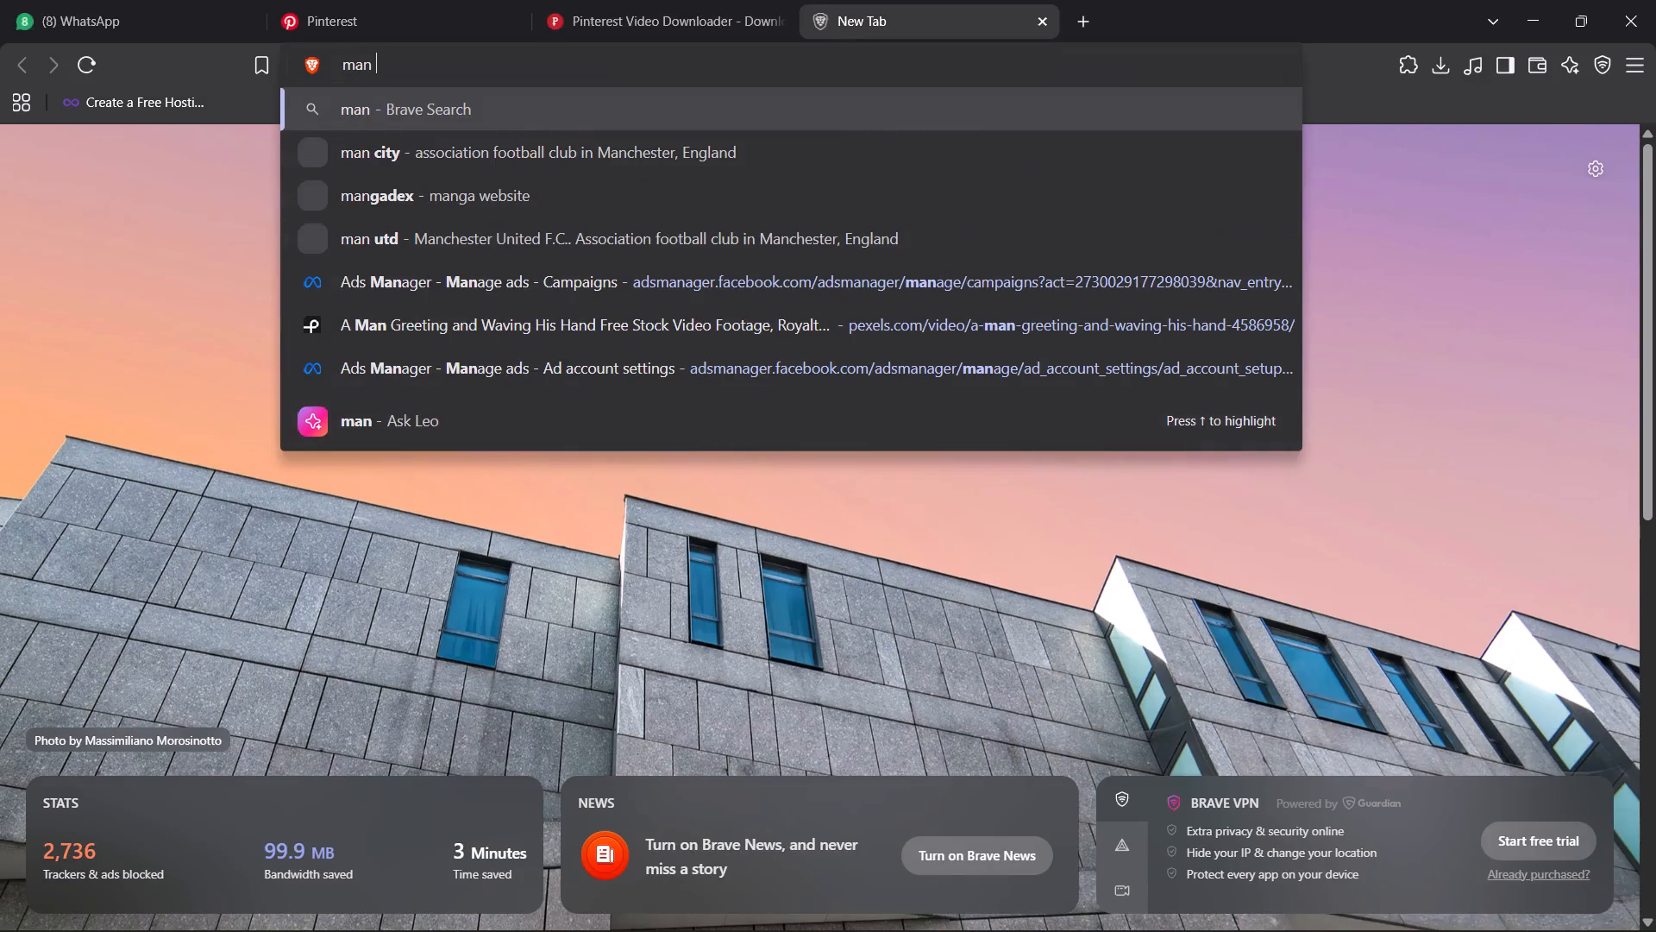
type("crying stock")
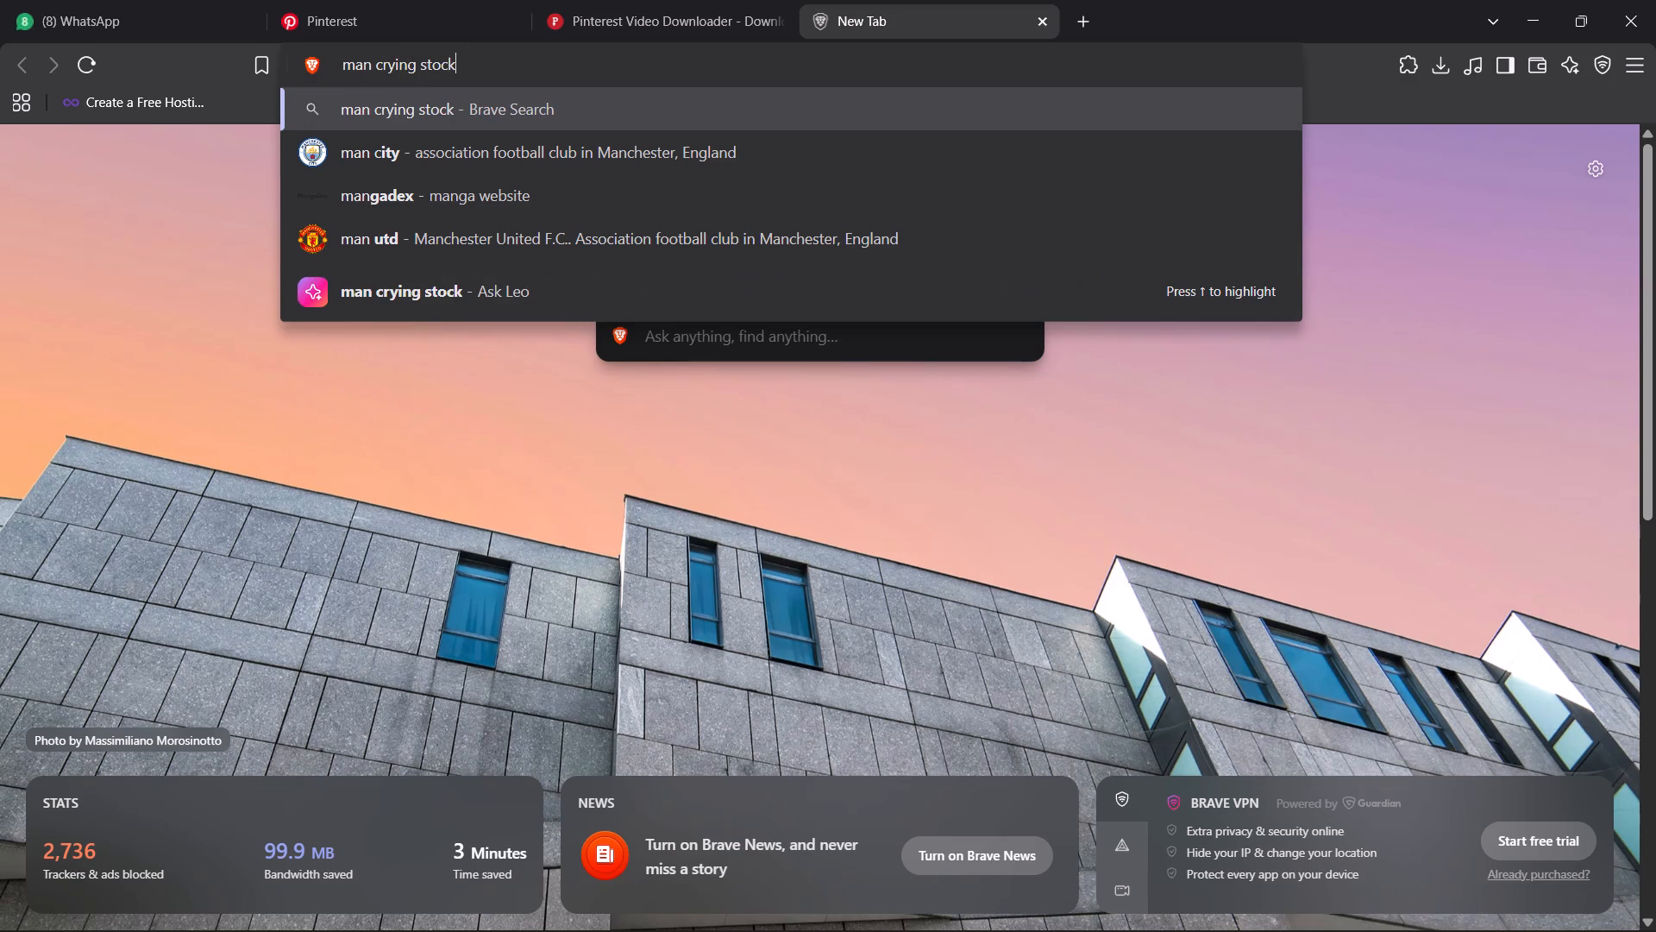
key("space")
type("video")
key("Return")
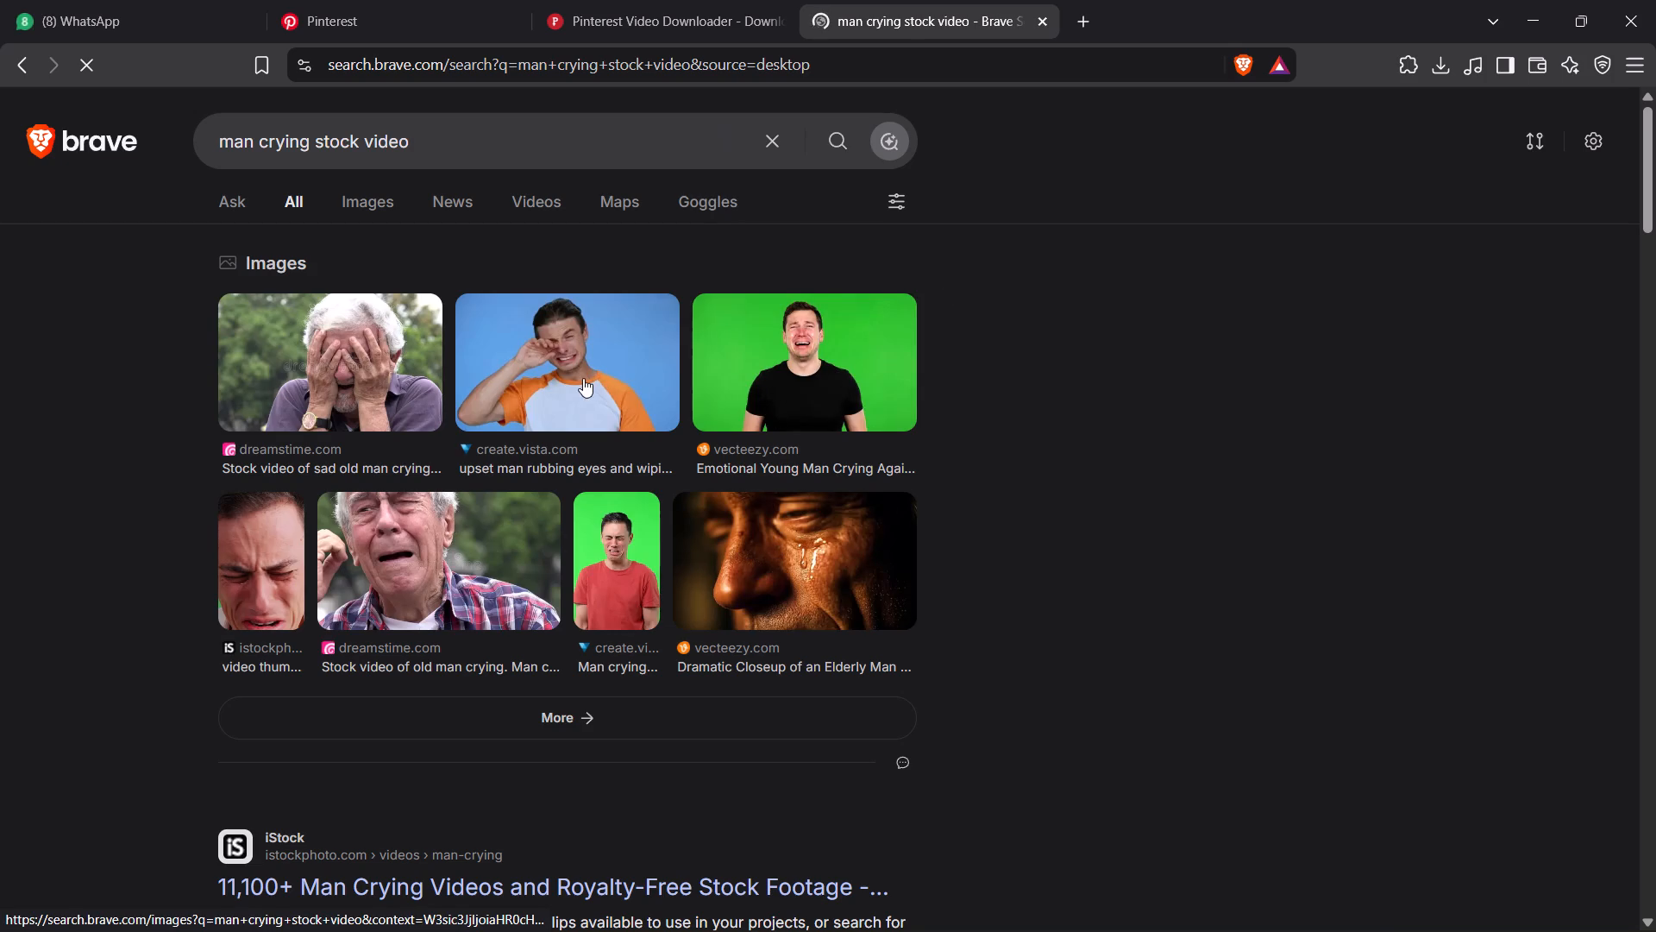
Open the Pexels "Man Crying Videos" search result and filter the clips to vertical orientation.
scroll(569, 412, "down", 2)
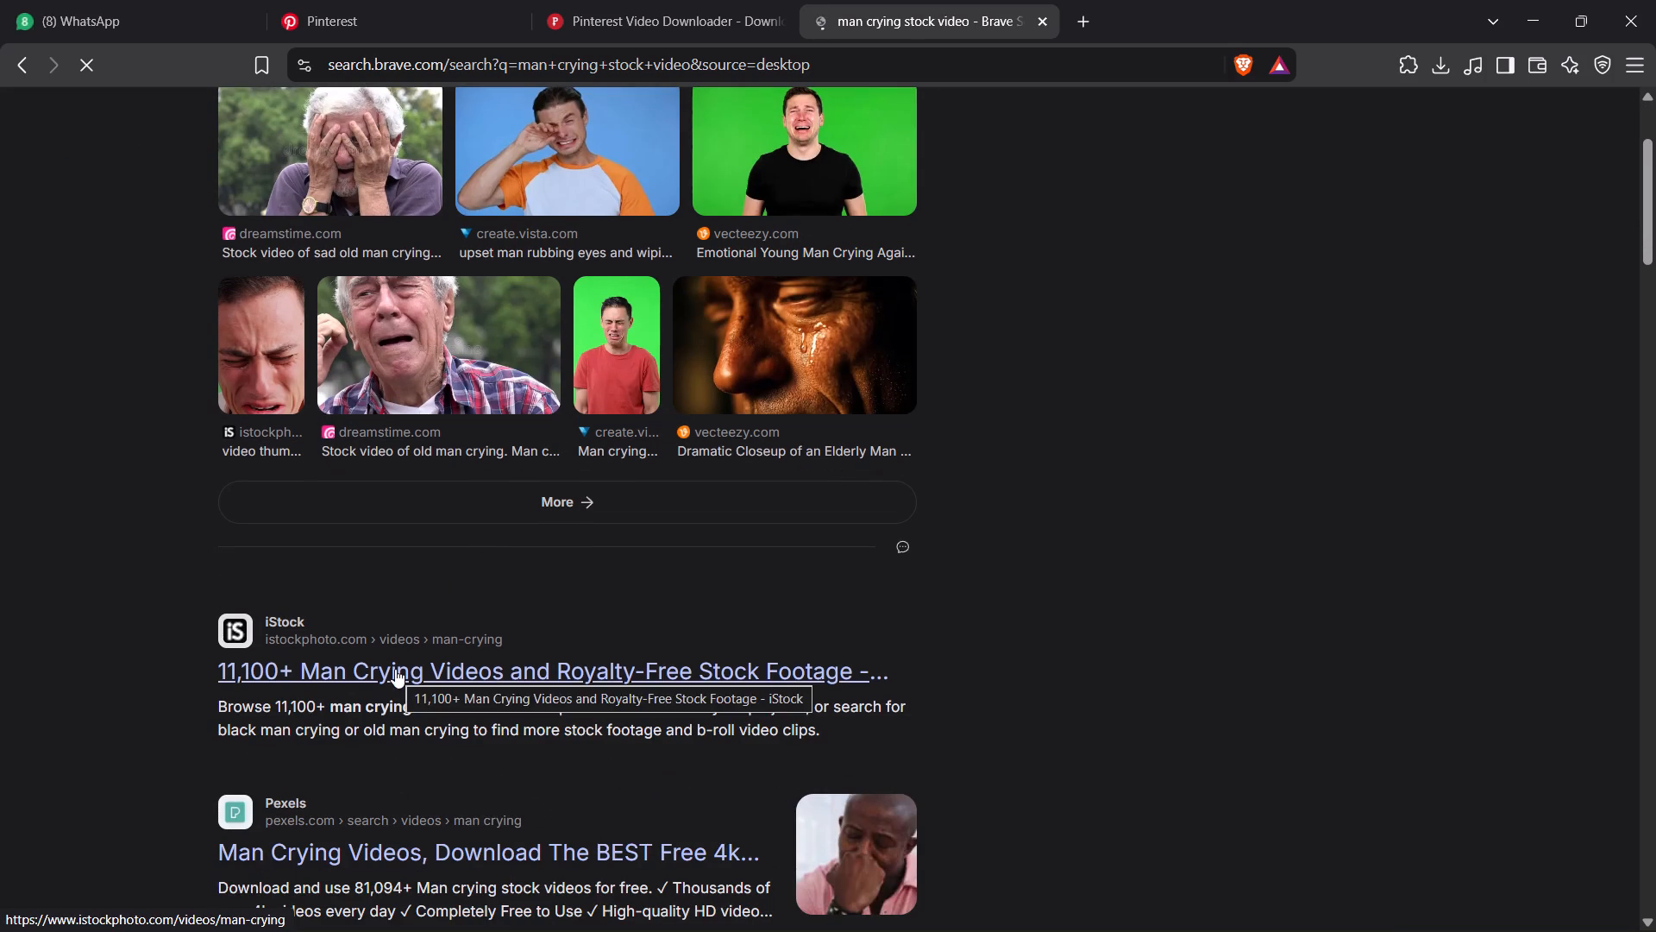
scroll(417, 700, "down", 4)
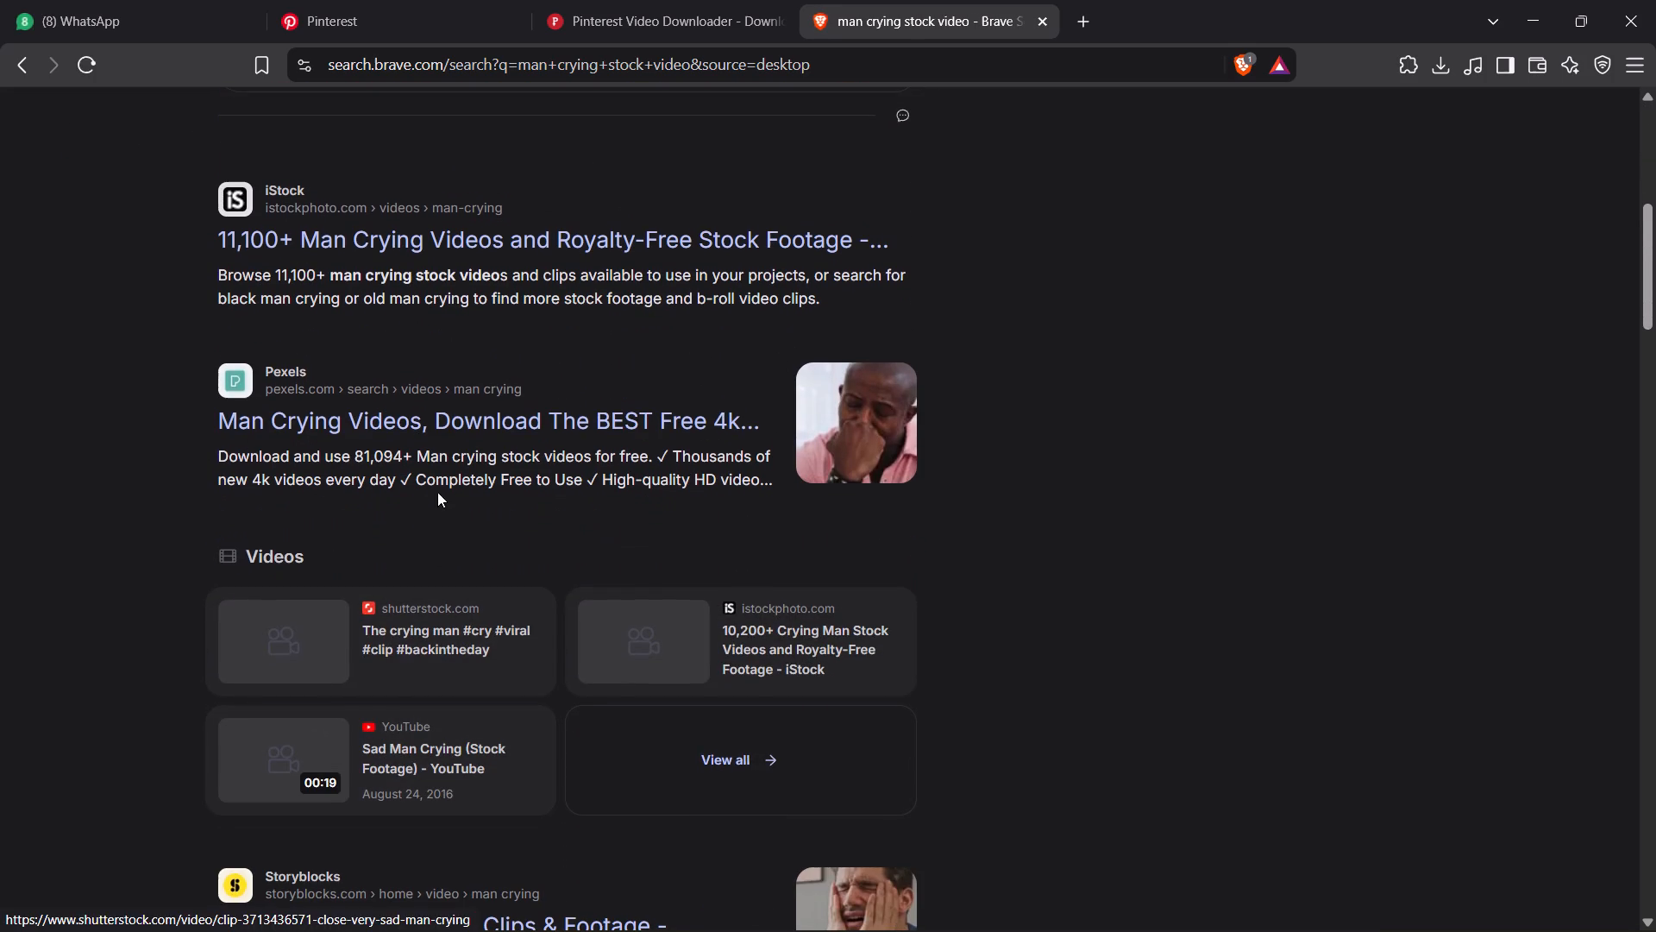
left_click(446, 431)
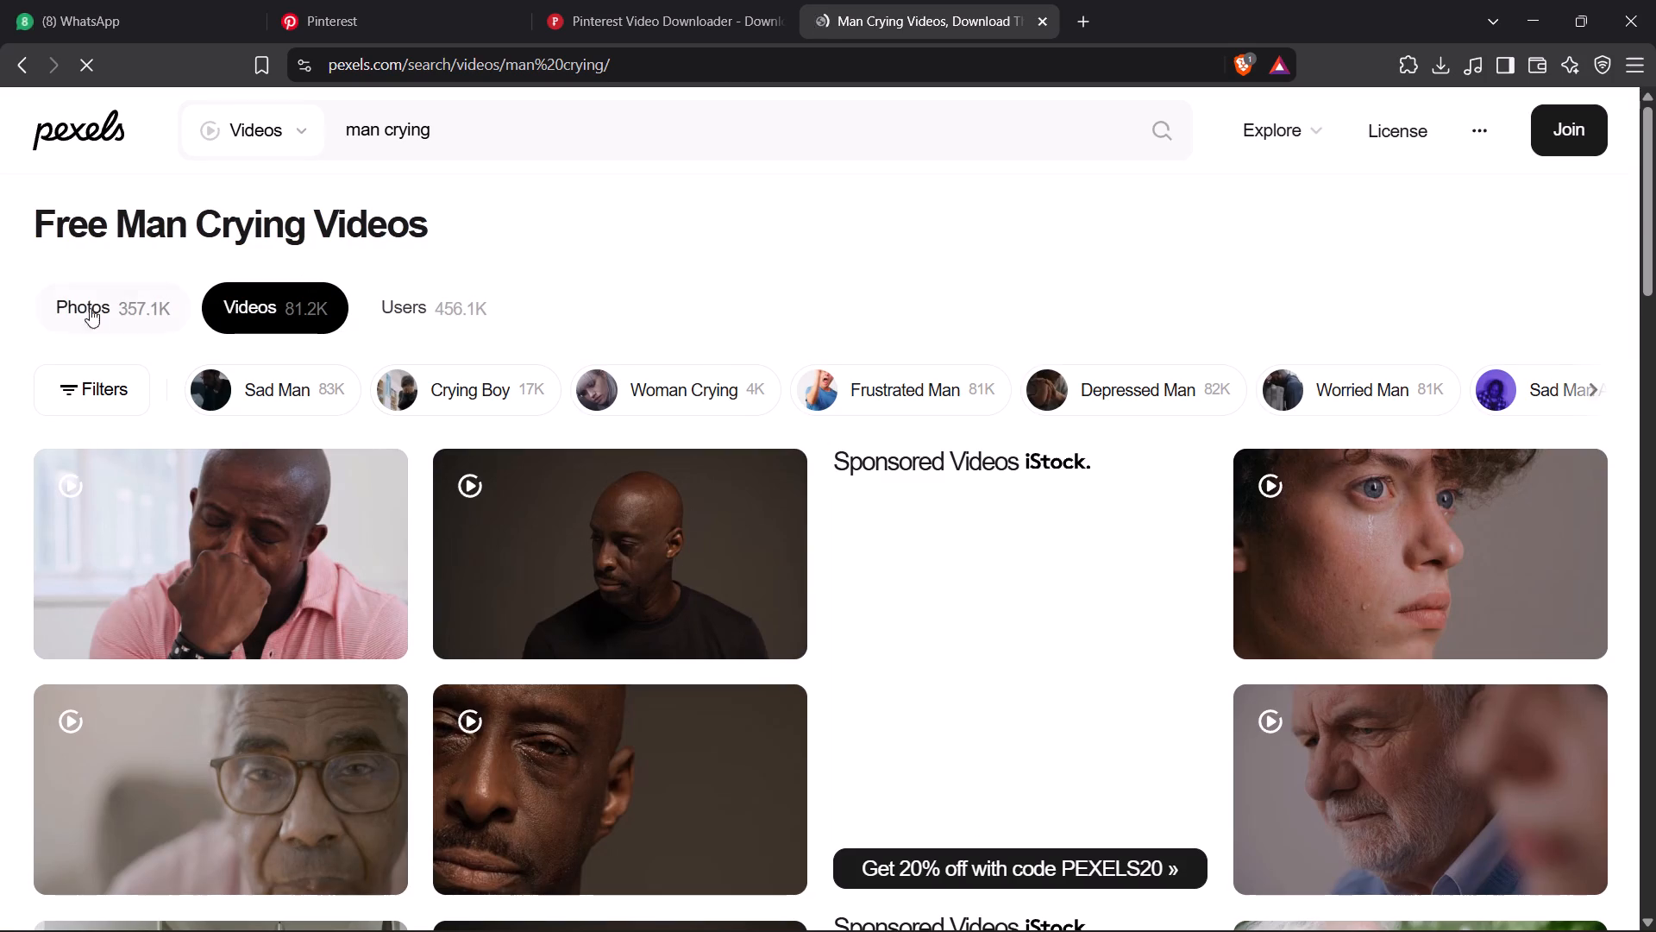
left_click(80, 400)
left_click(293, 301)
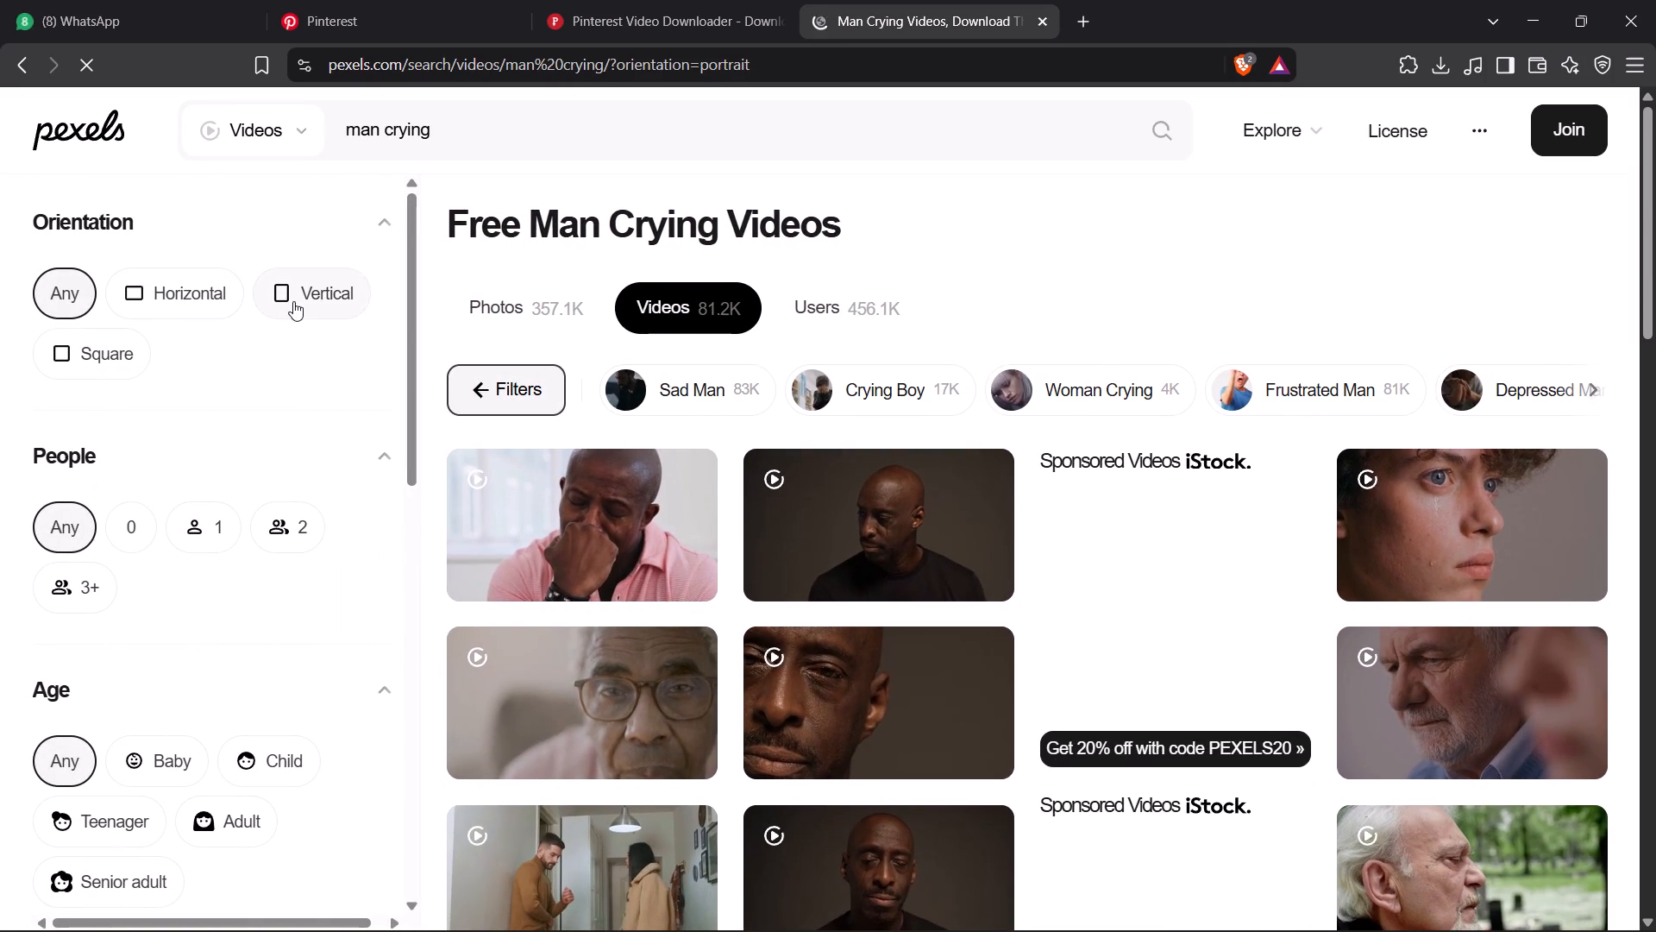
left_click(486, 387)
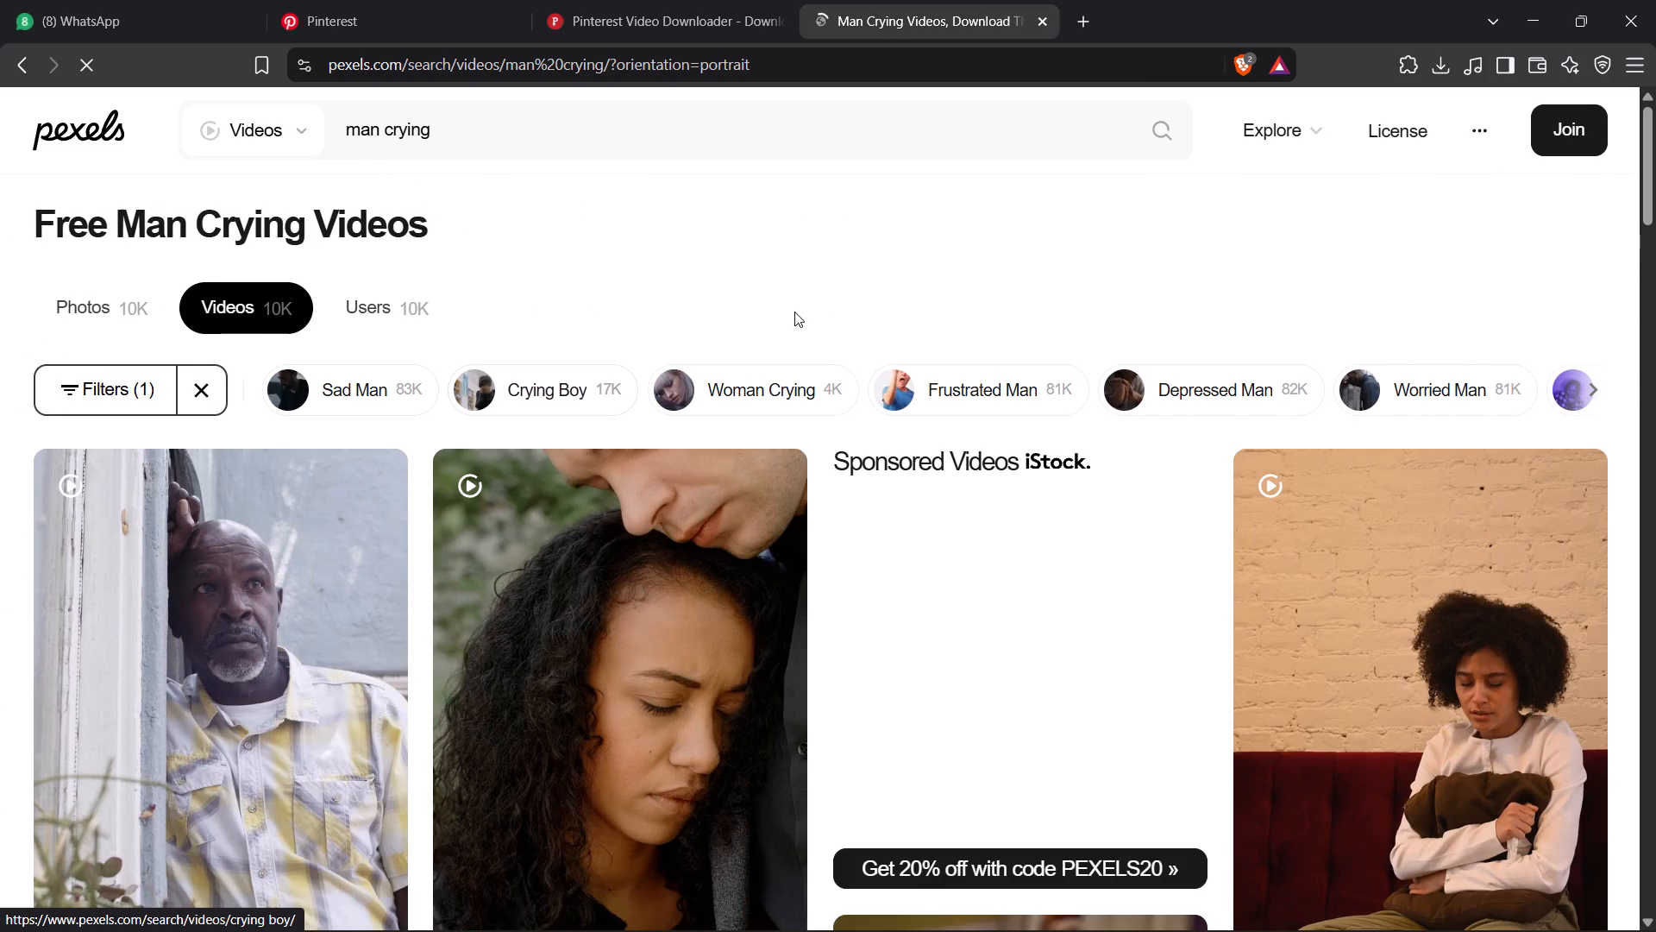
Look through the vertical "man crying" clips on Pexels for suitable footage of a distressed man.
scroll(796, 310, "down", 2)
scroll(1362, 359, "down", 3)
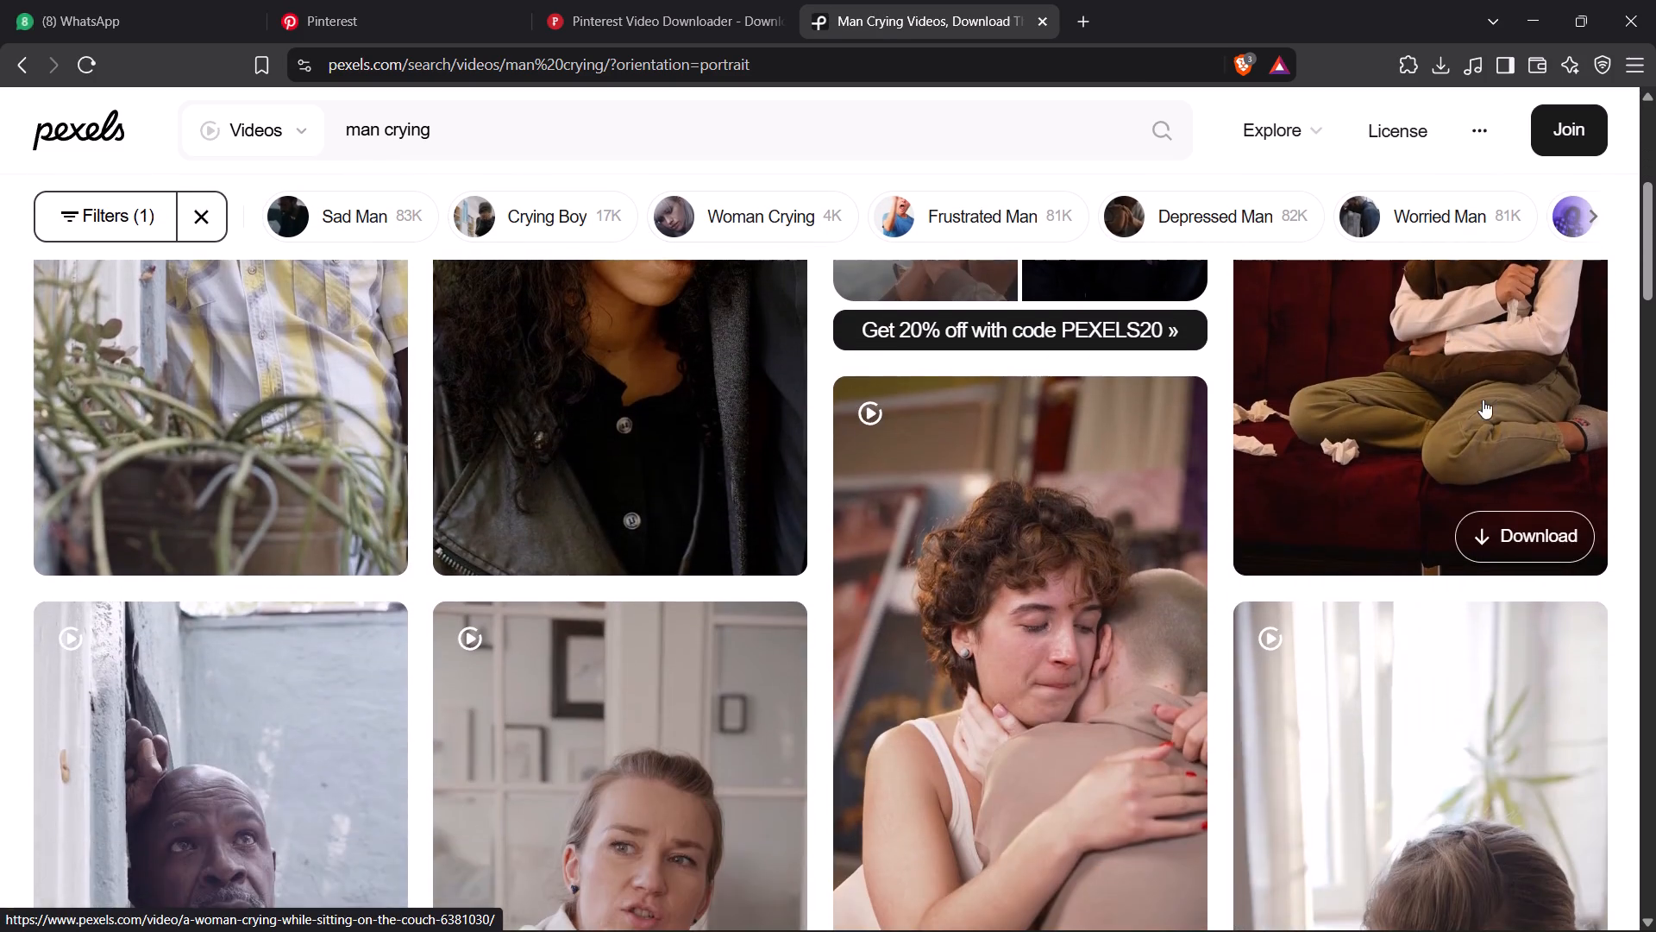
scroll(1540, 418, "down", 3)
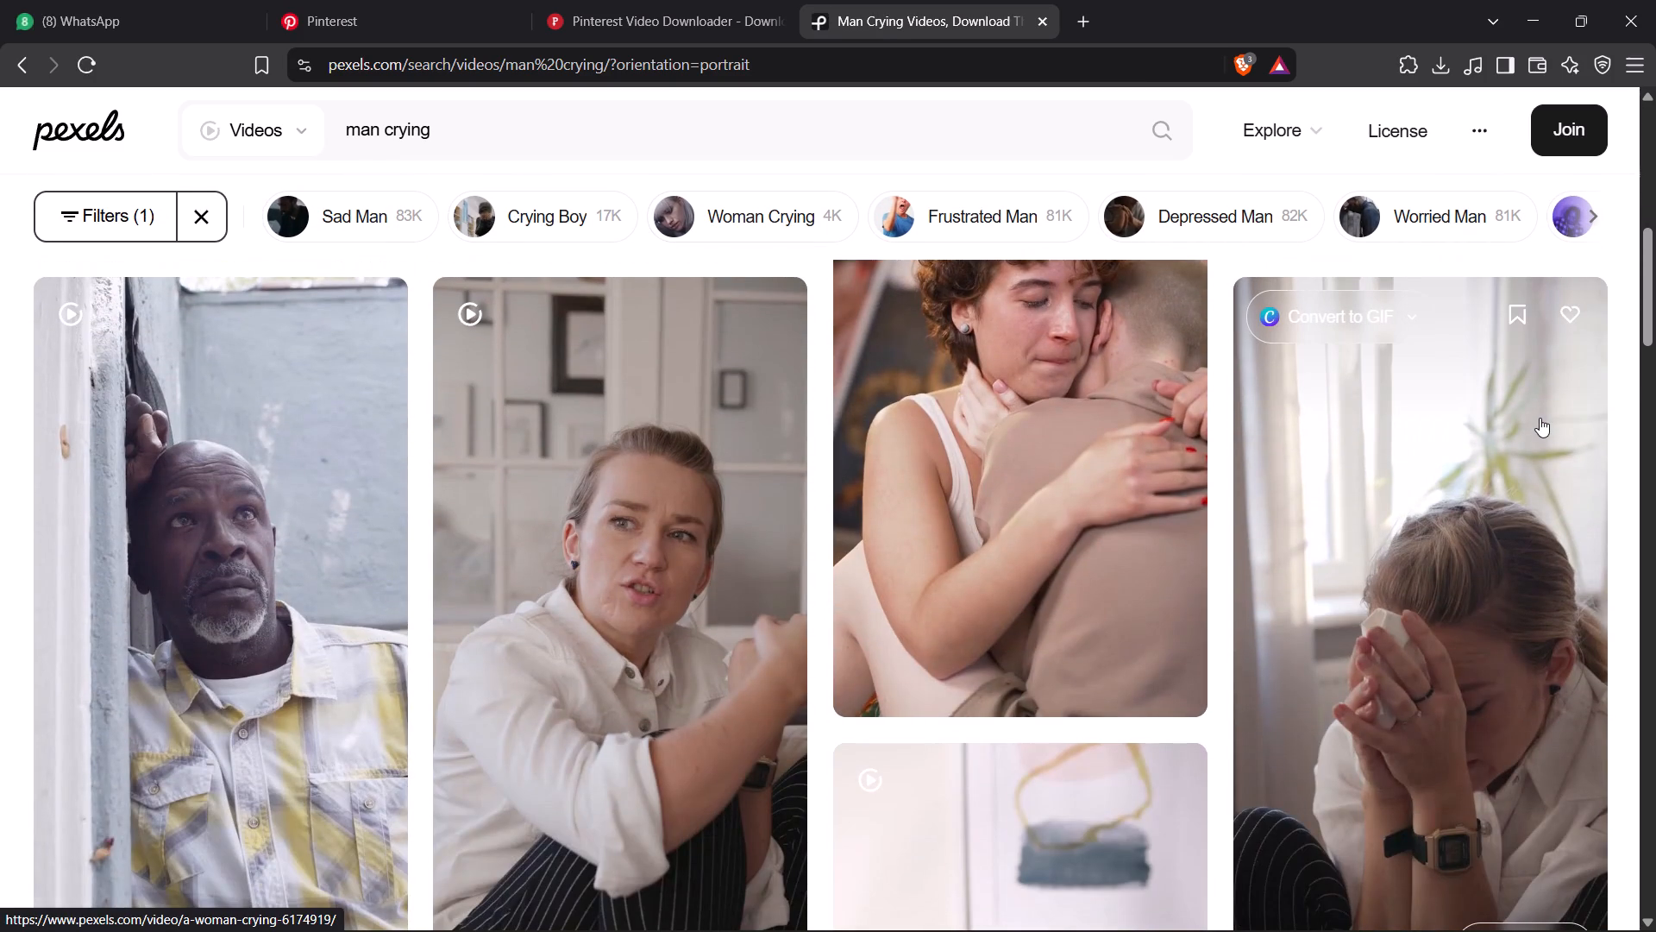
scroll(1534, 420, "down", 13)
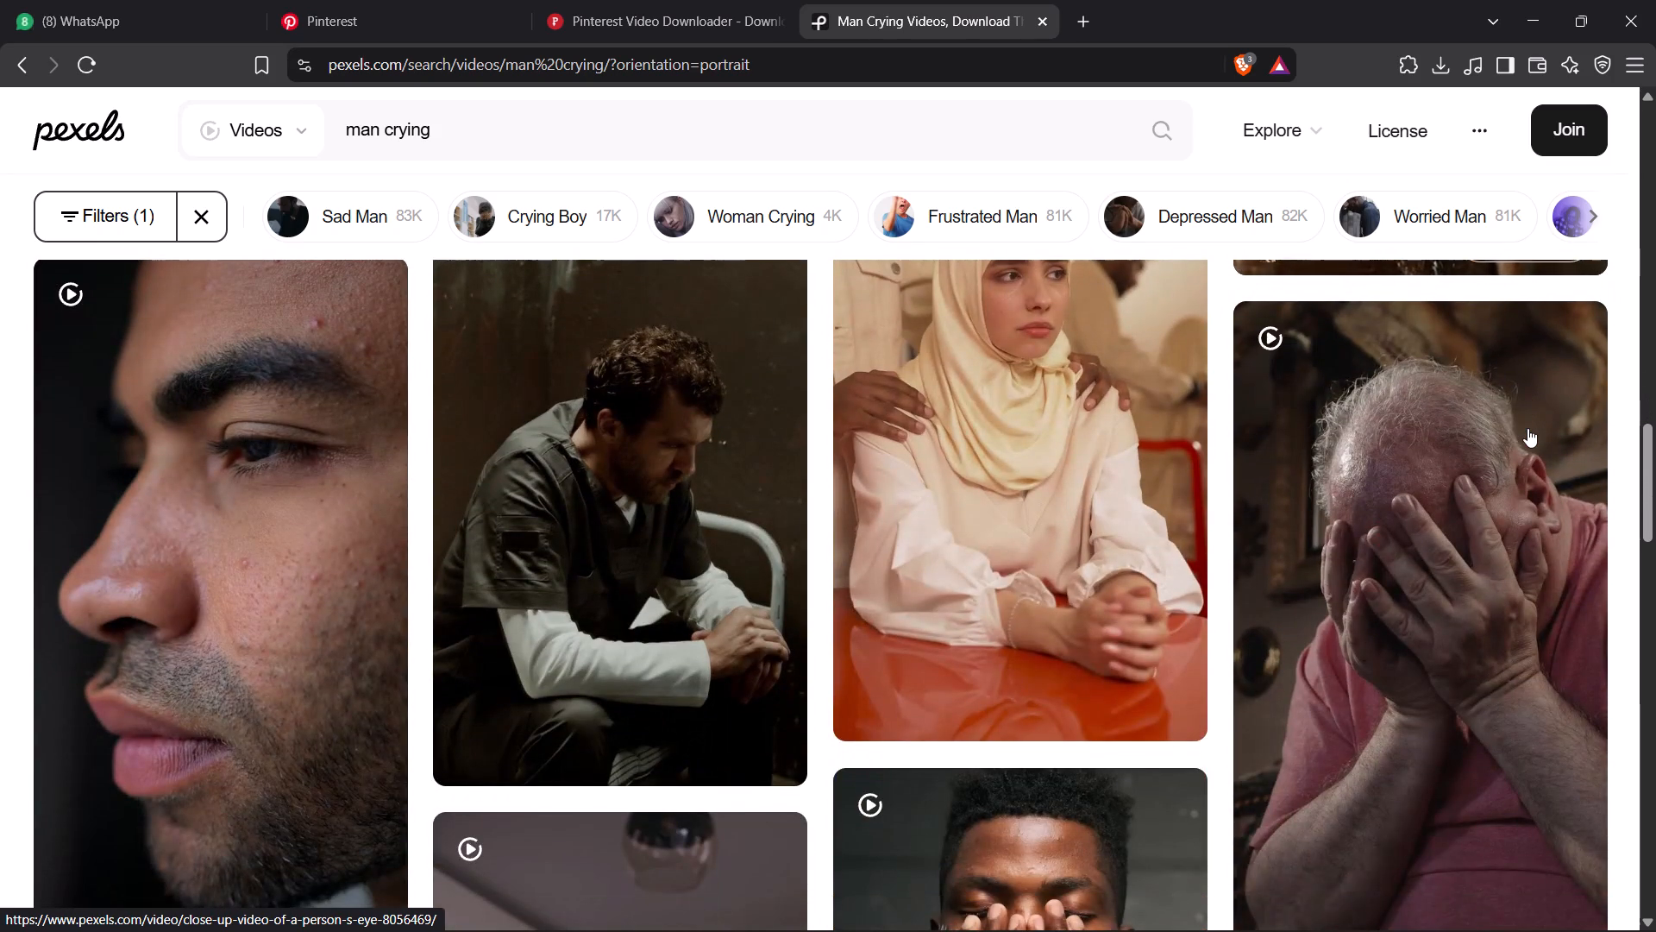
scroll(1527, 428, "down", 5)
scroll(1527, 430, "up", 4)
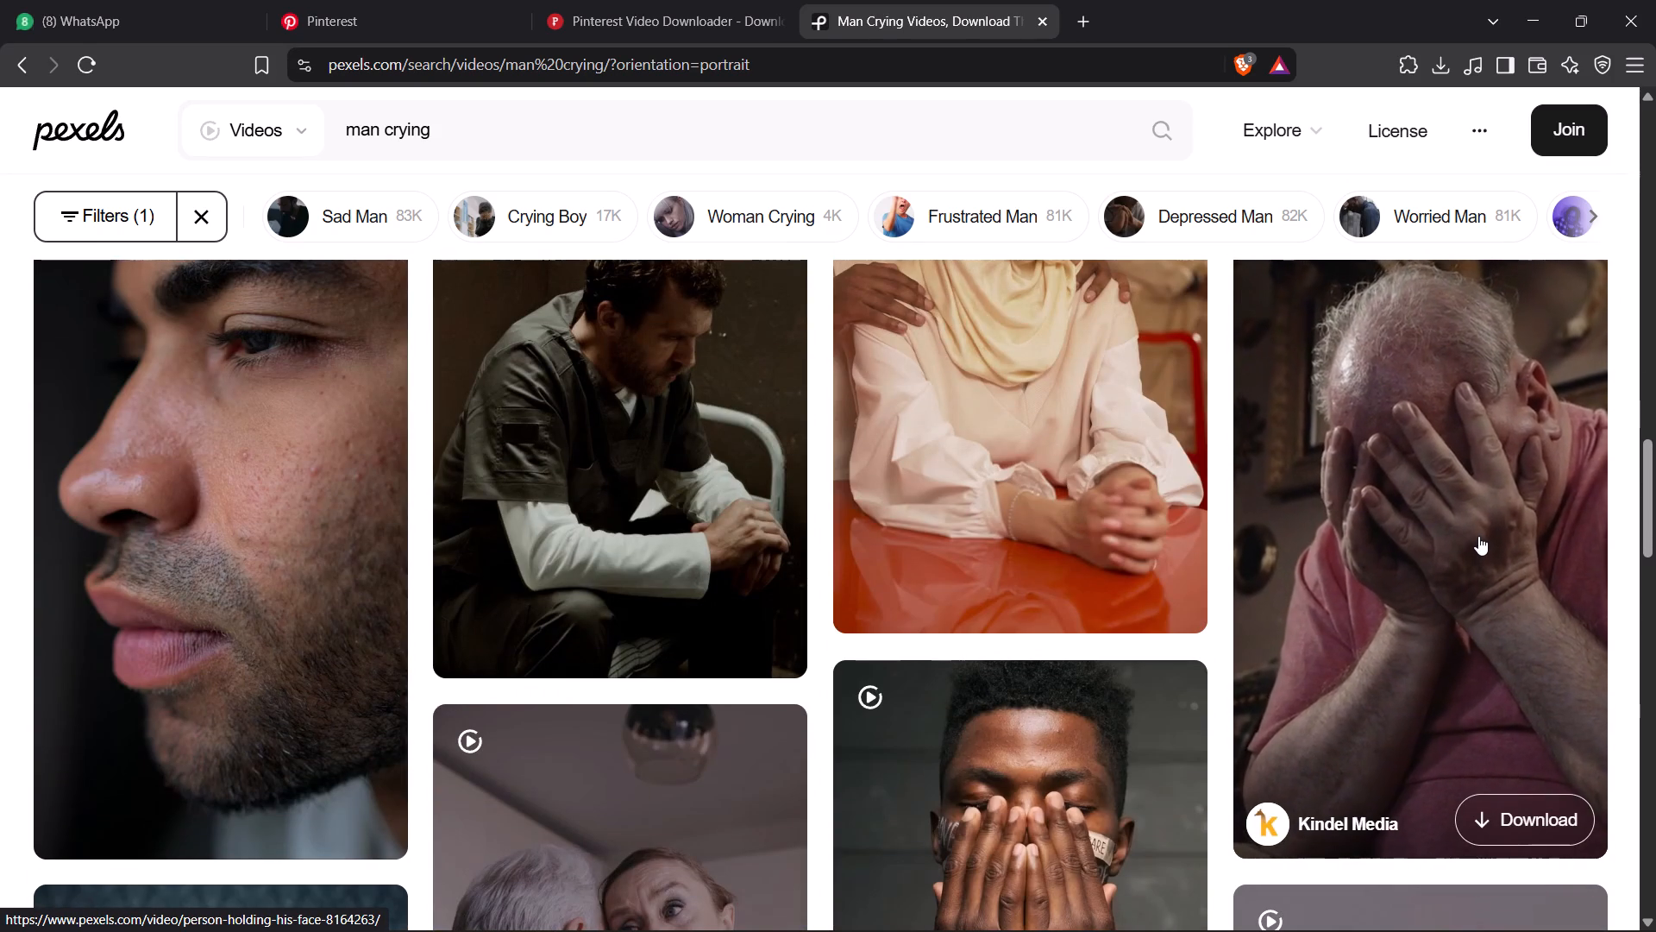
scroll(1478, 536, "down", 4)
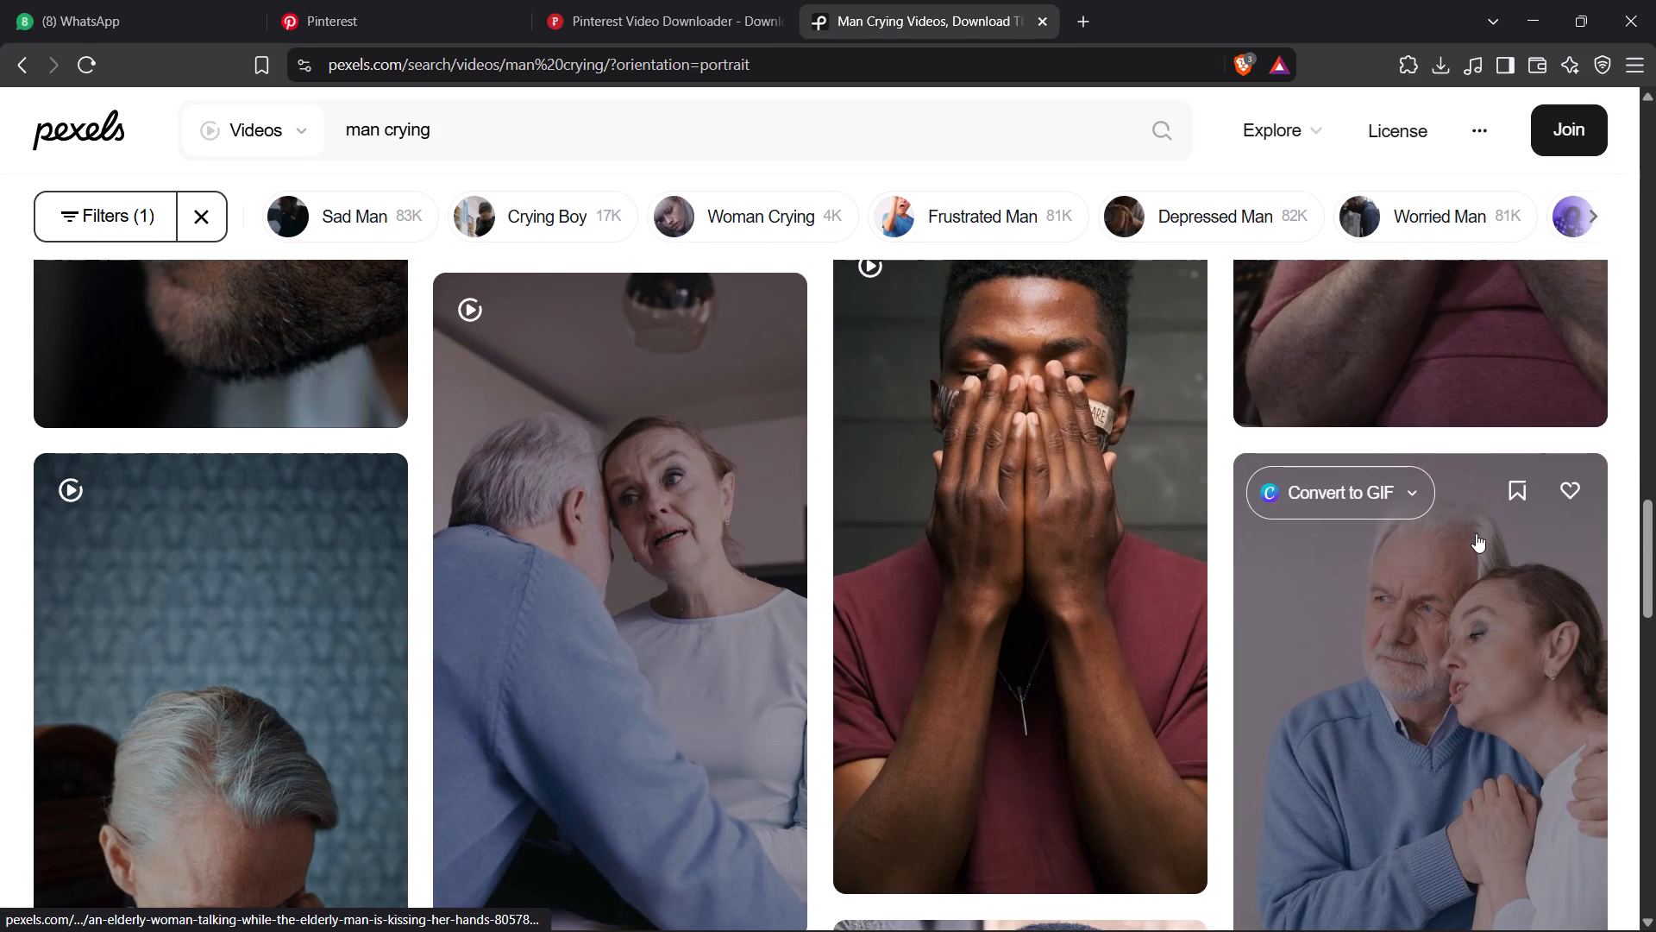
scroll(1476, 533, "down", 5)
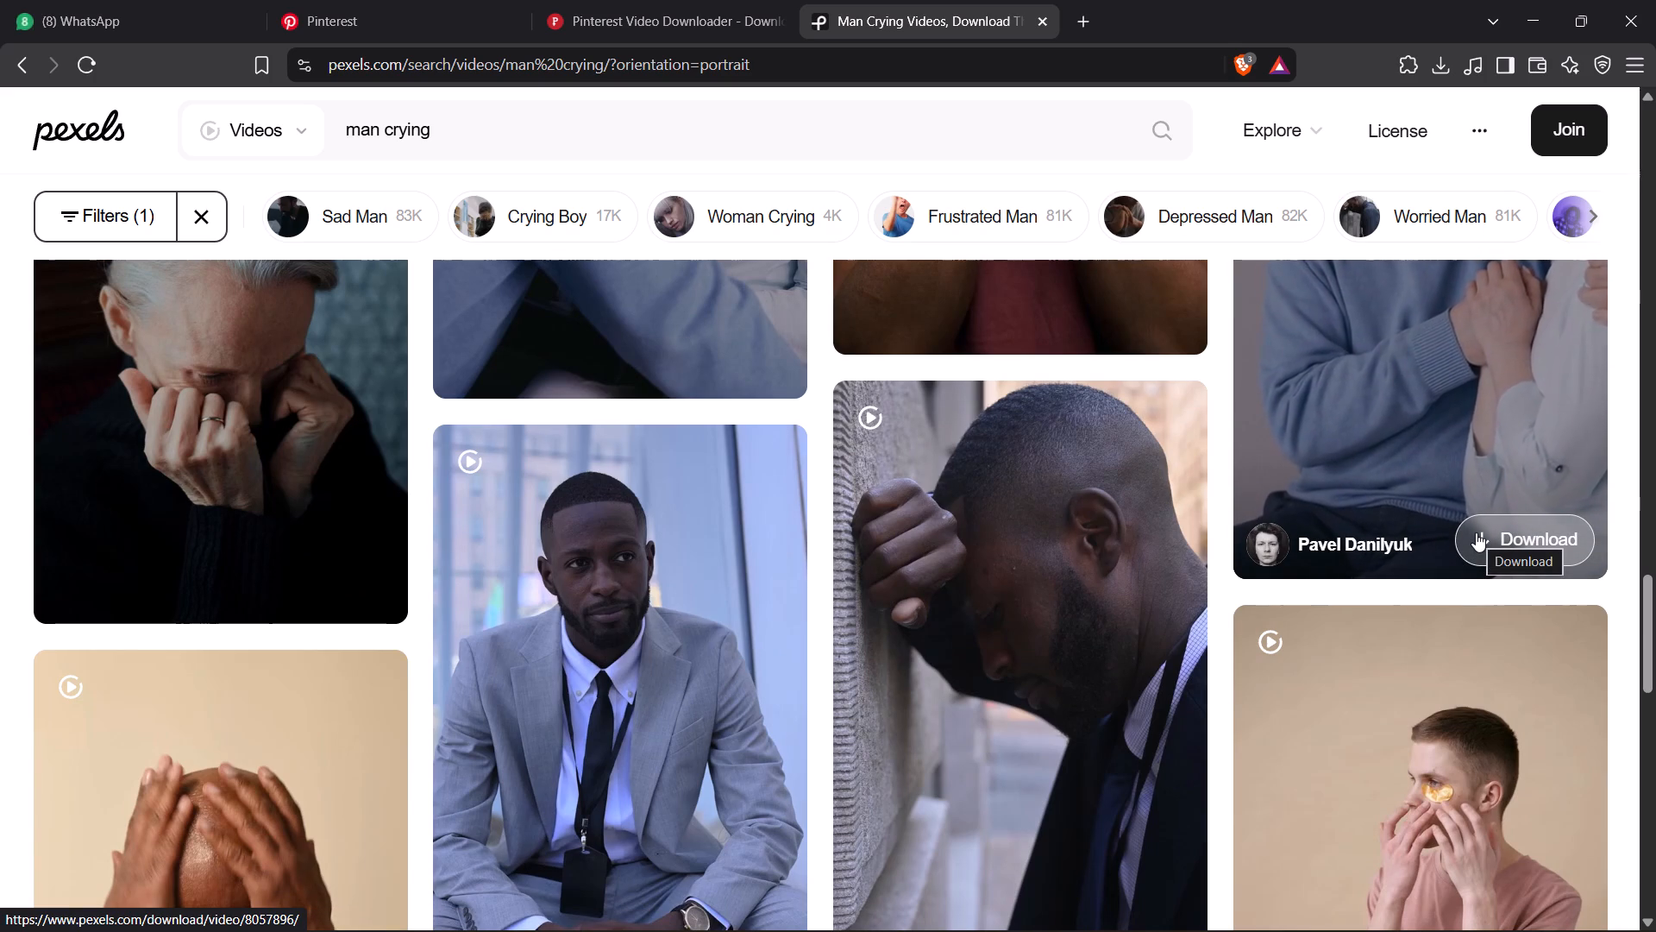
scroll(1476, 532, "down", 4)
scroll(1476, 532, "up", 4)
scroll(1475, 532, "down", 2)
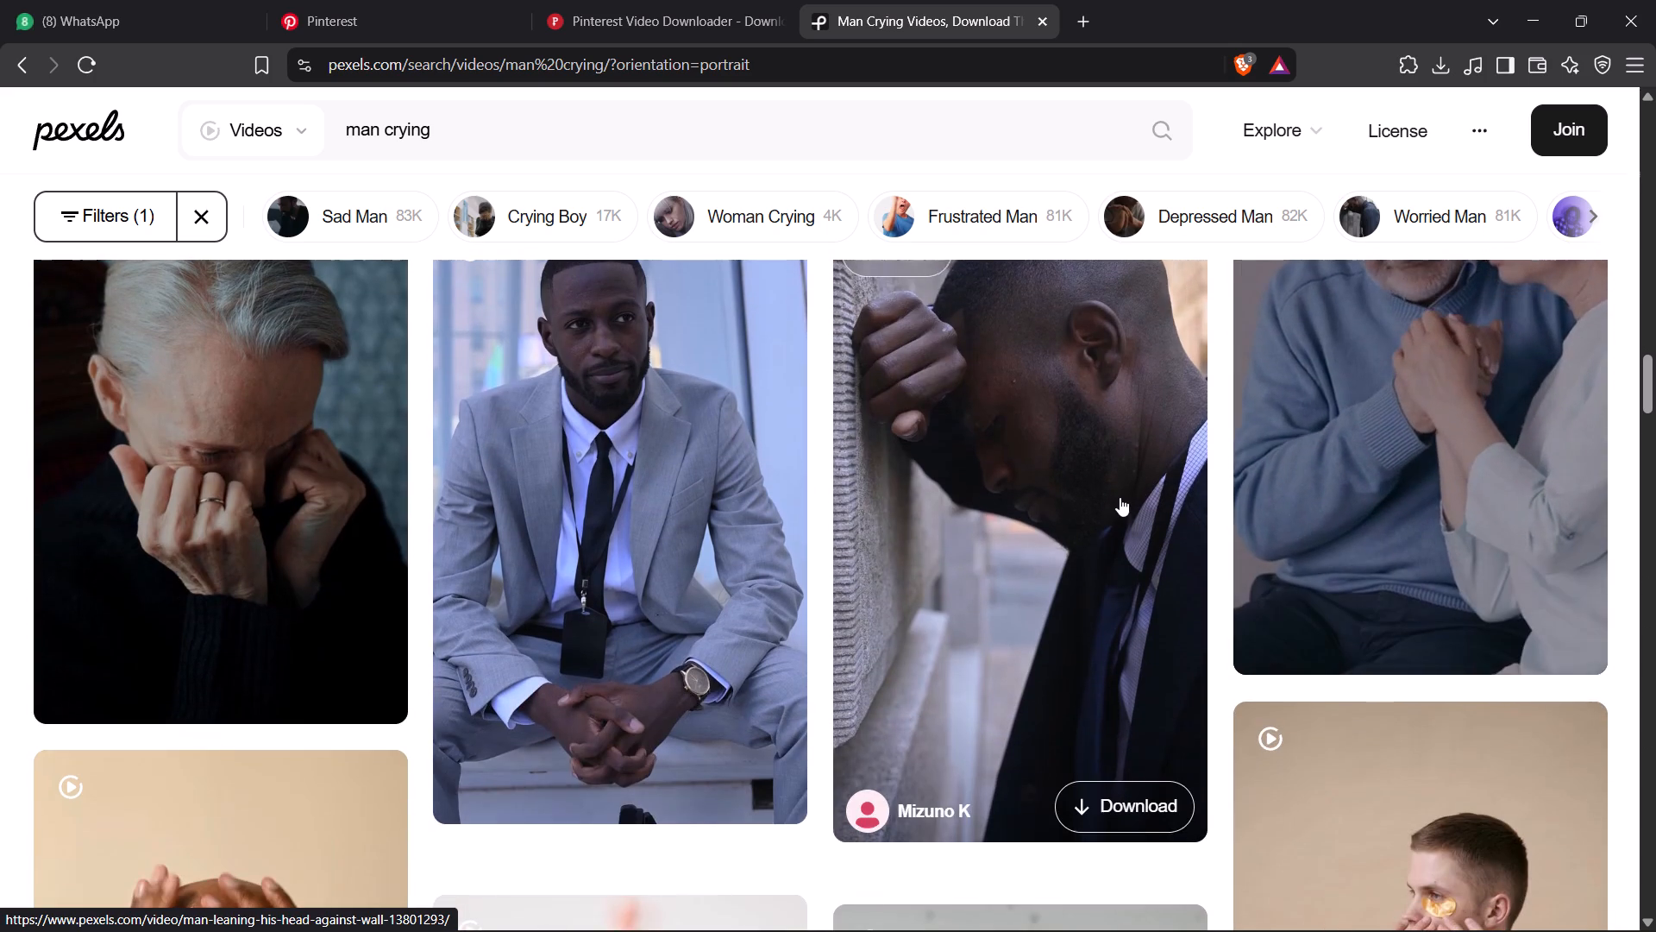
scroll(1121, 495, "up", 1)
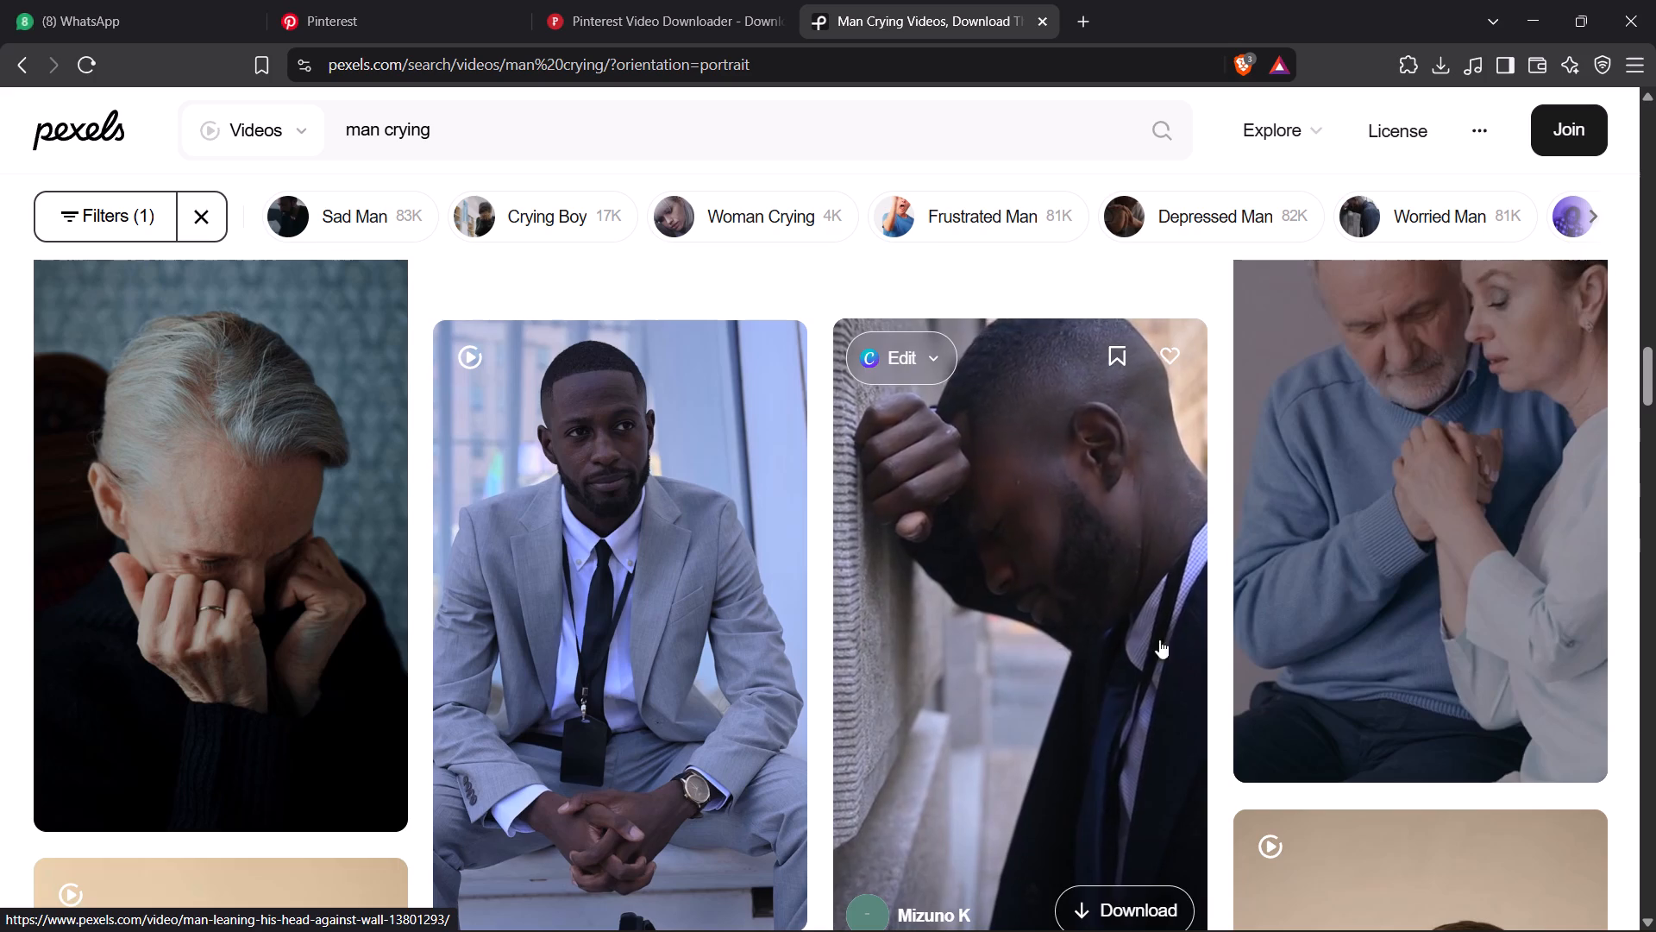
Download the clip of the suited man leaning his head against a wall into the RAW folder as "man crying".
scroll(1107, 754, "down", 2)
left_click(1125, 716)
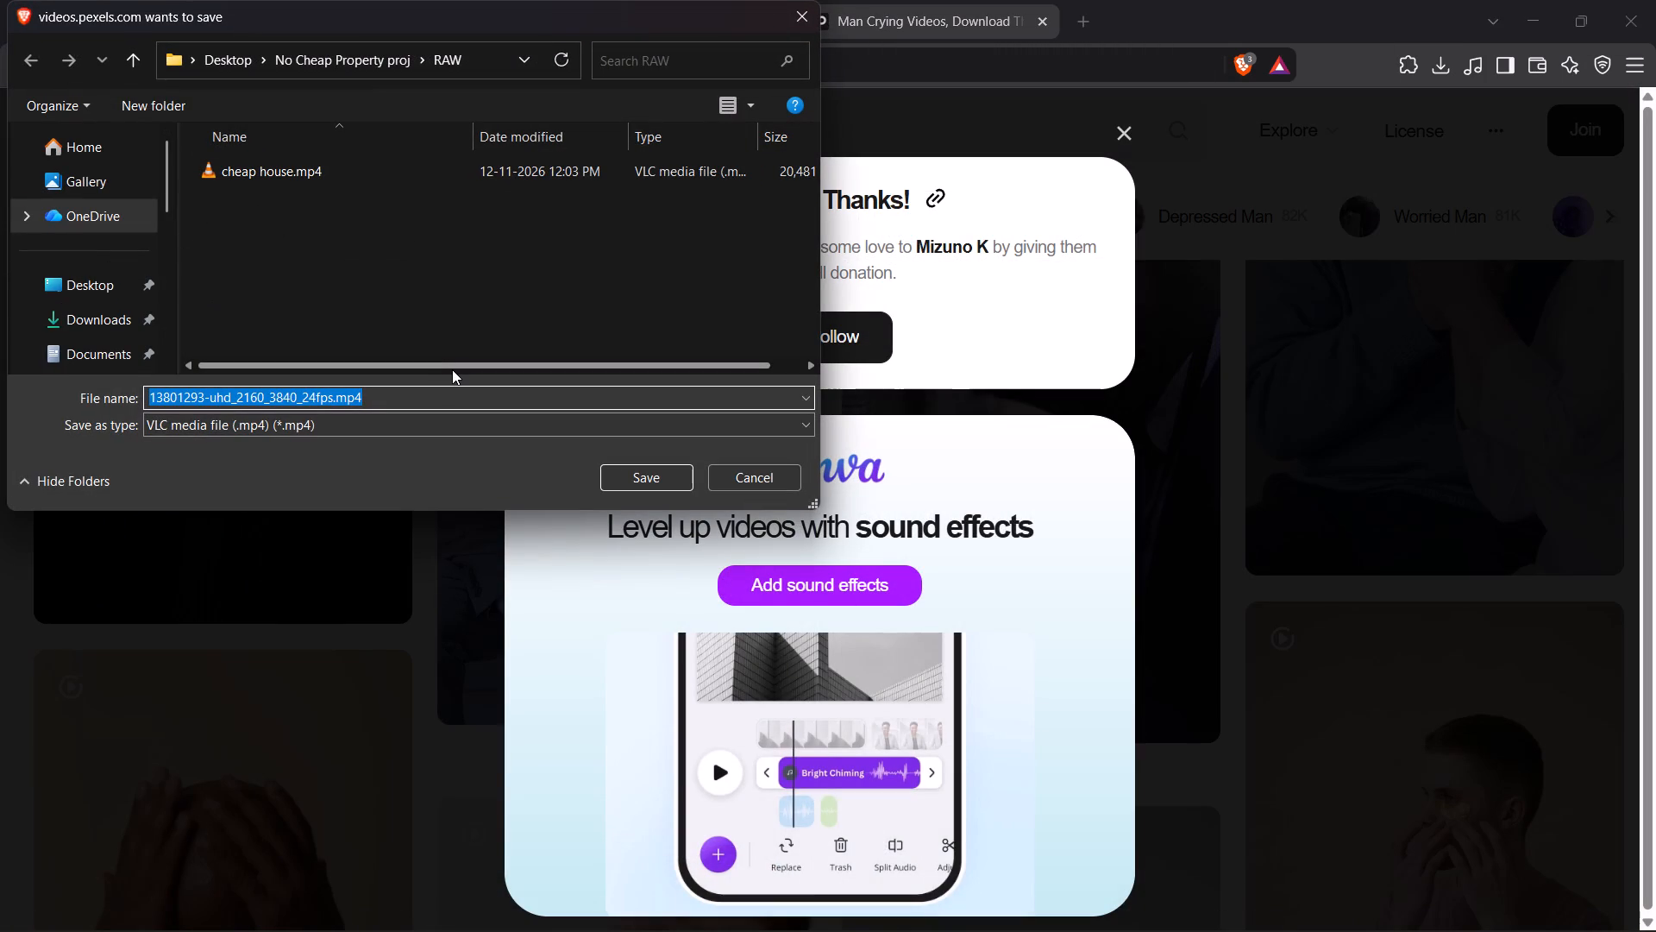
type("man")
key("space")
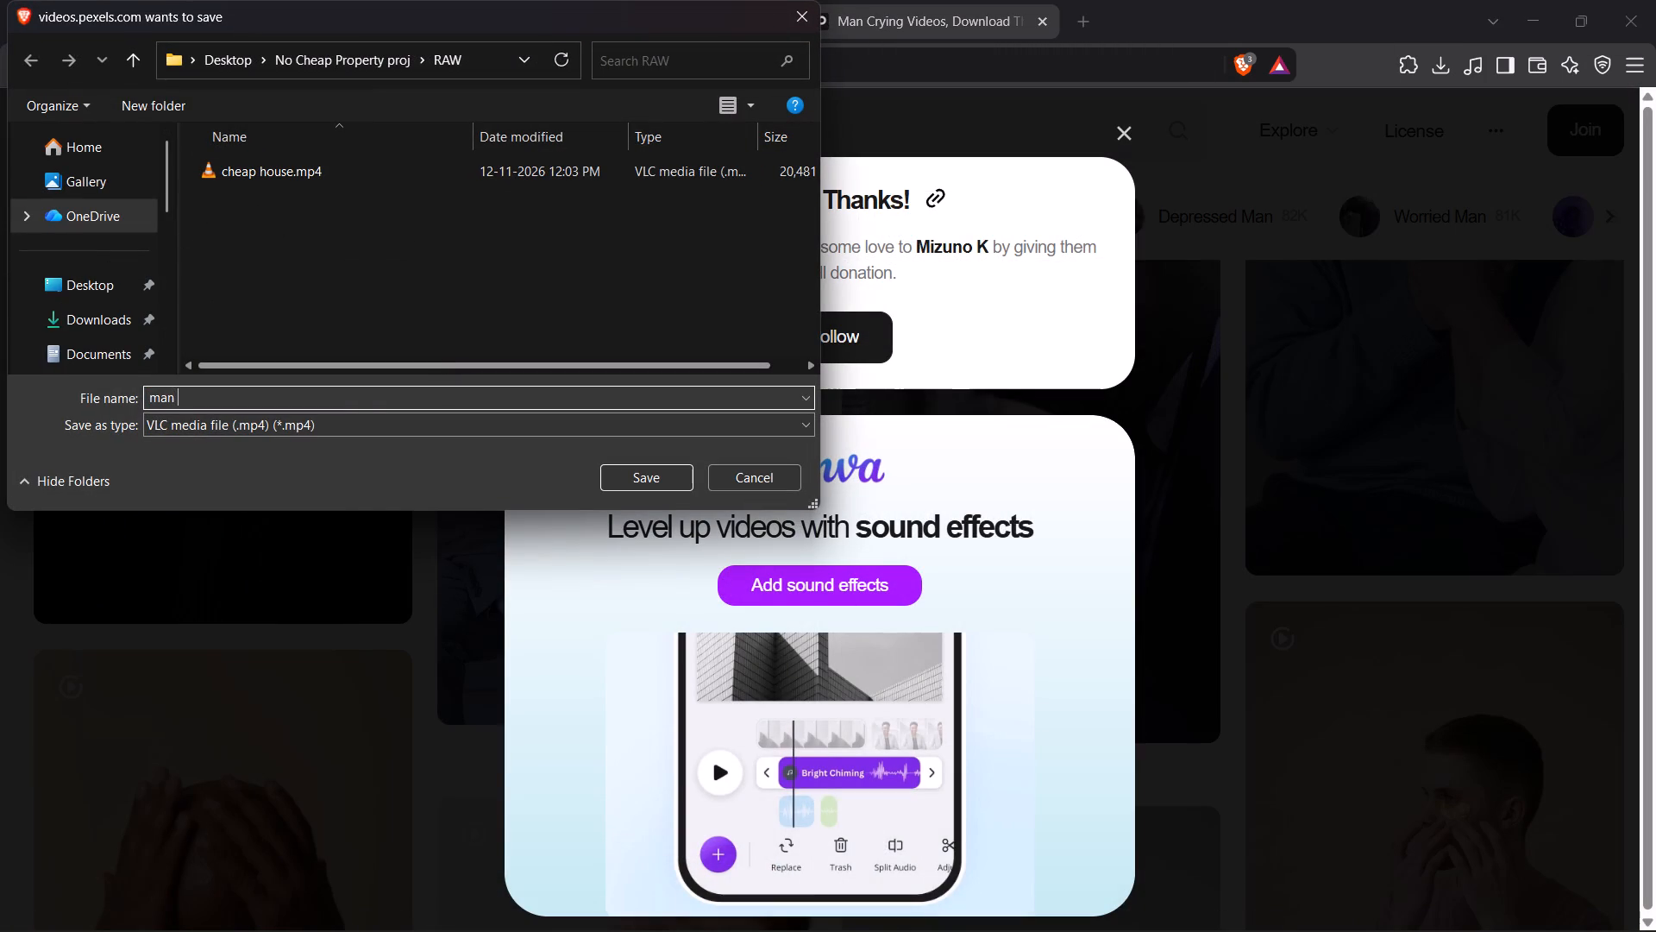
type("crying")
key("Return")
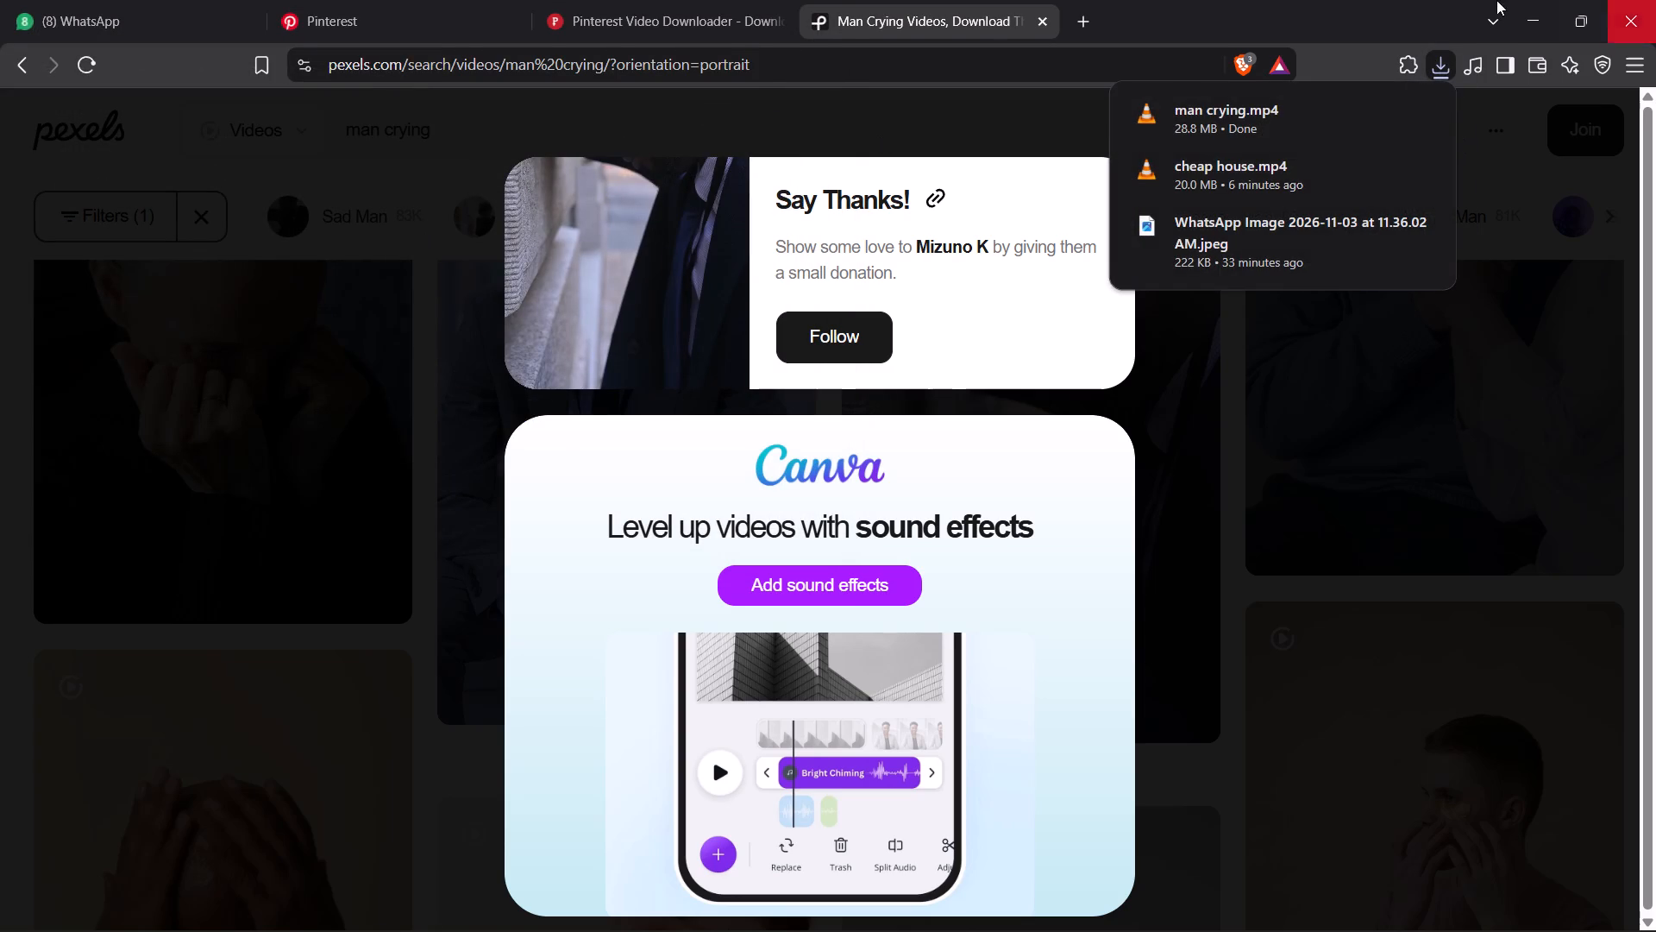
Switch to CapCut and listen to the audio from the end of the cheap house clip, raising the system volume.
left_click(1536, 4)
left_click(950, 916)
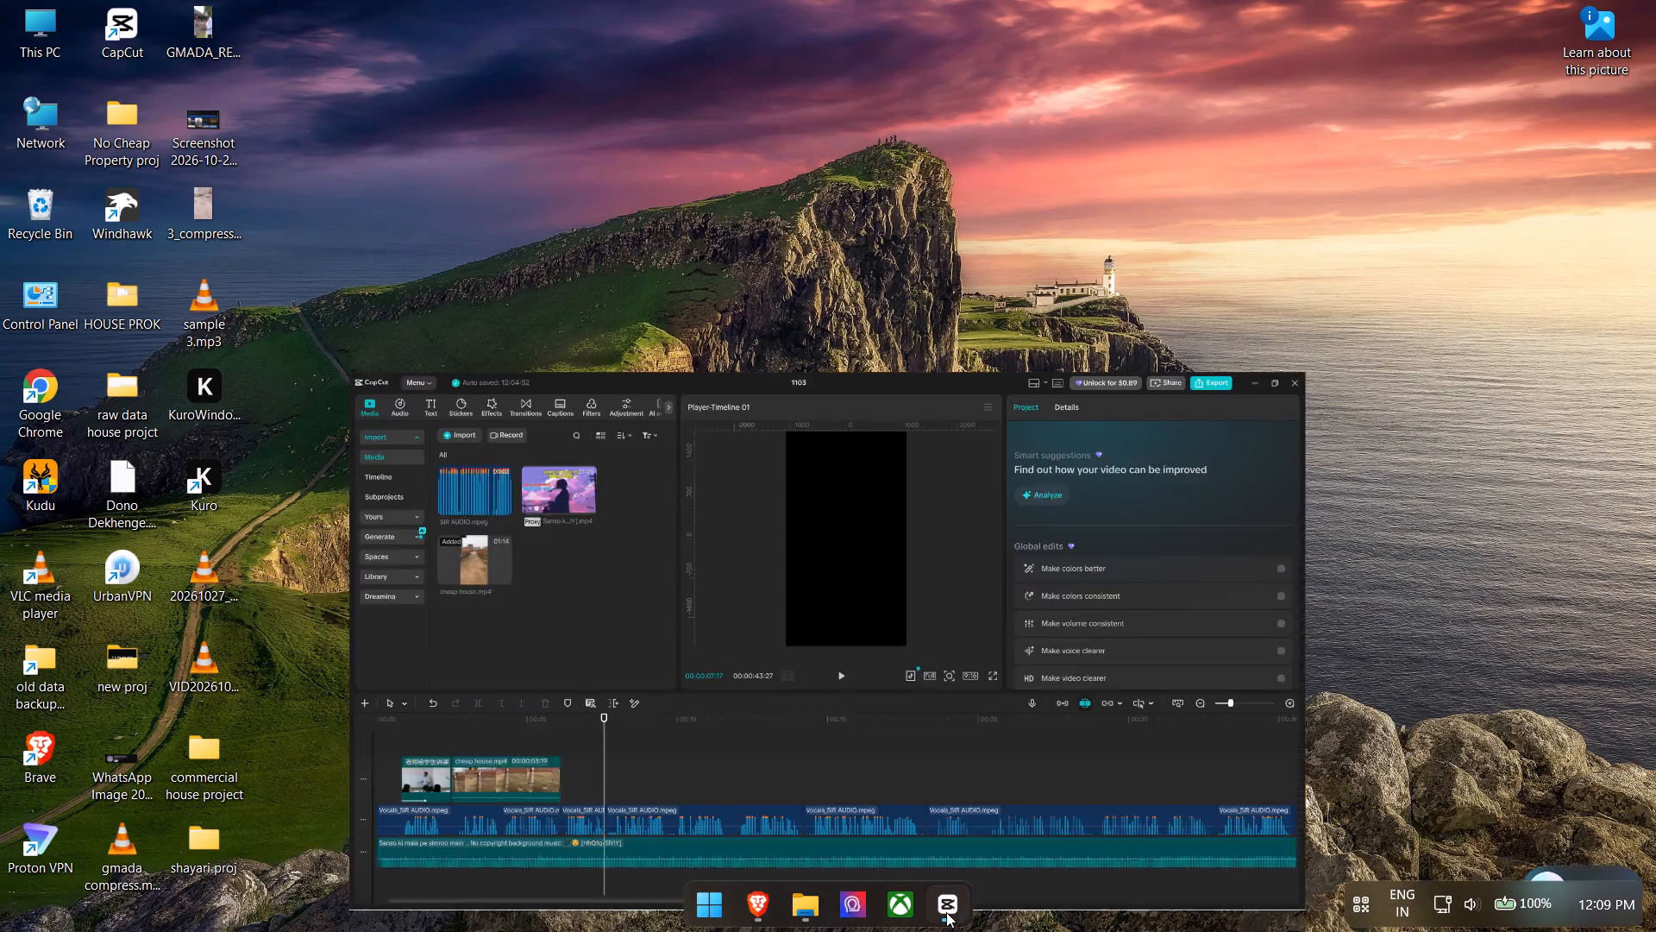
left_click(363, 628)
key("space")
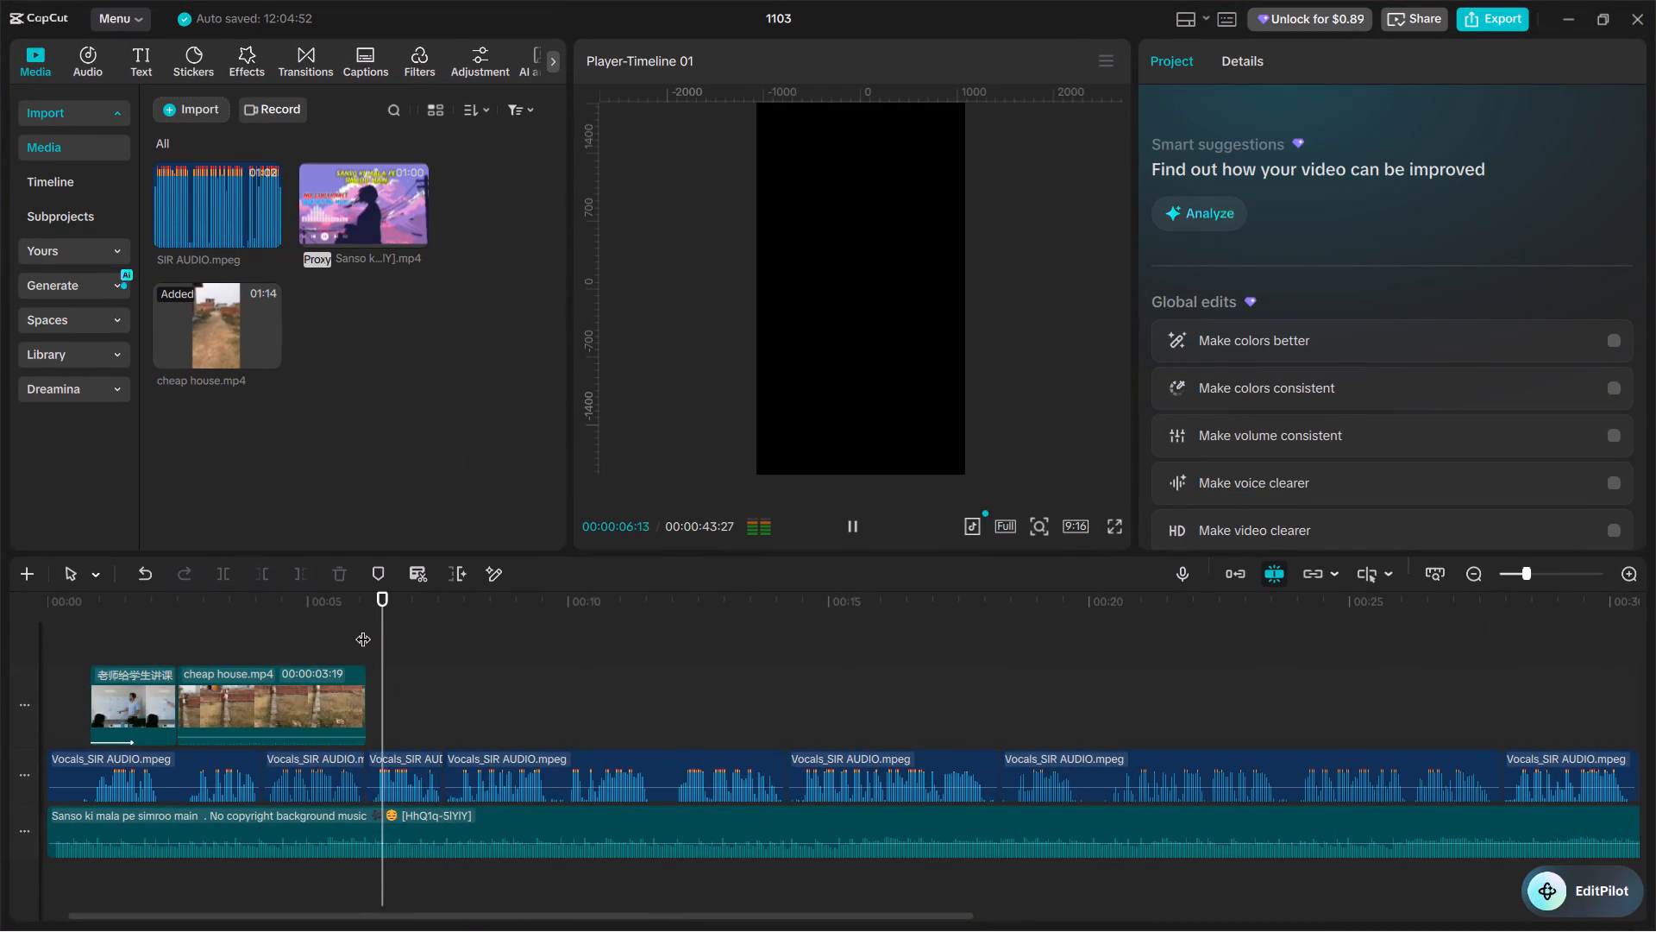
left_click(363, 628)
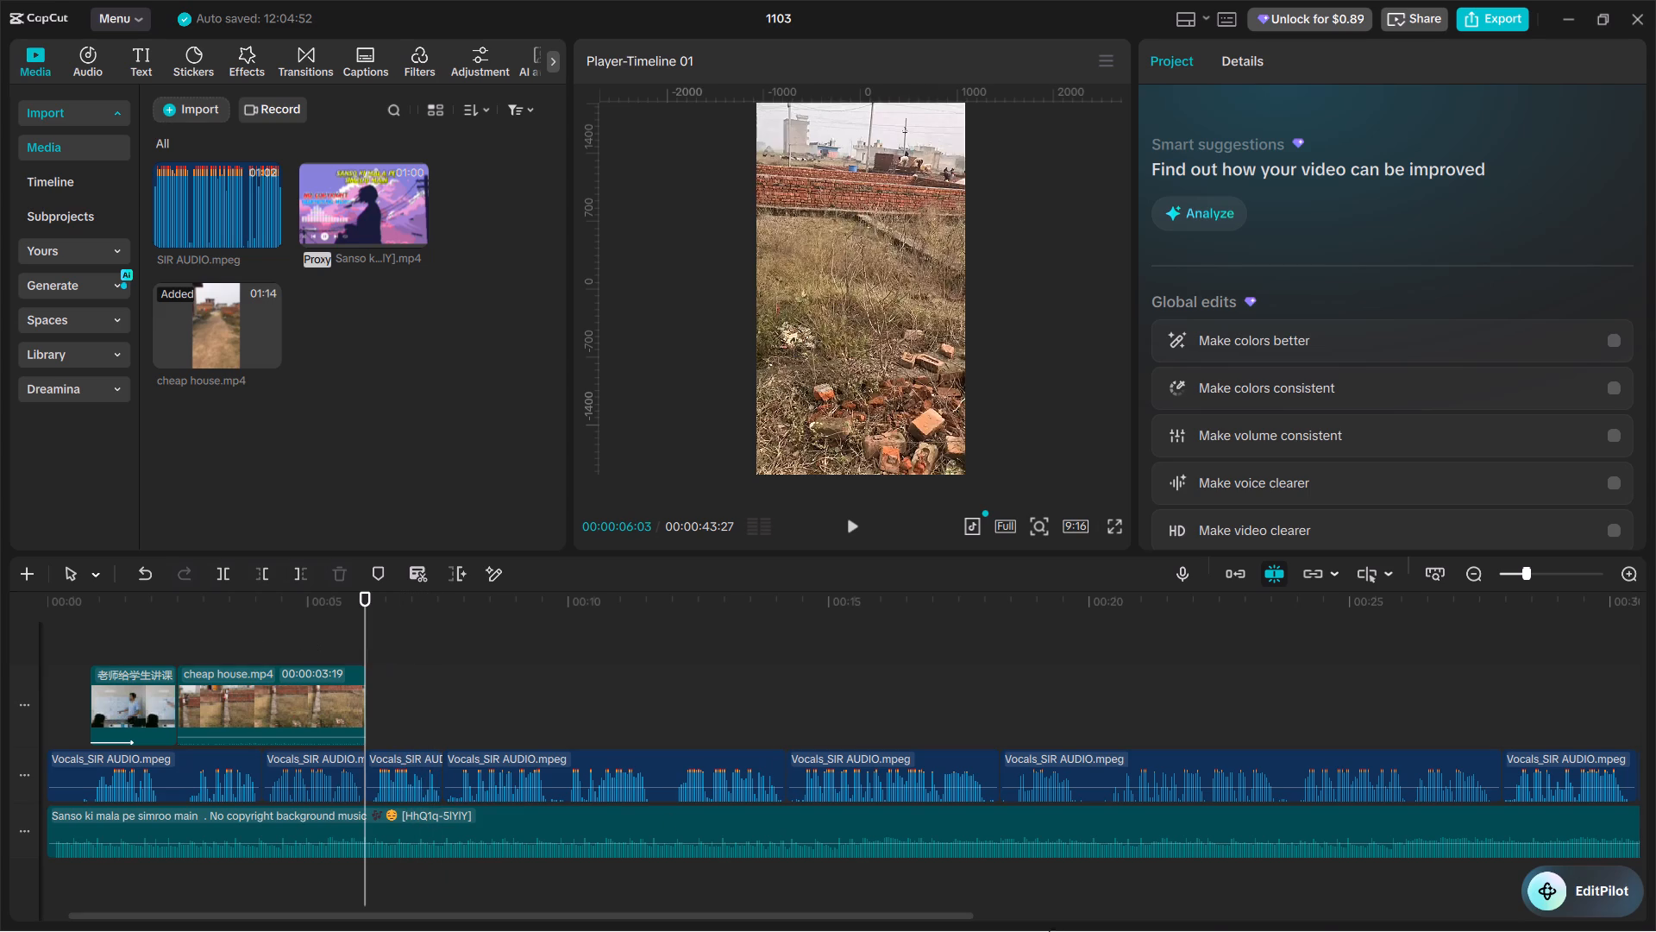
scroll(1473, 910, "up", 8)
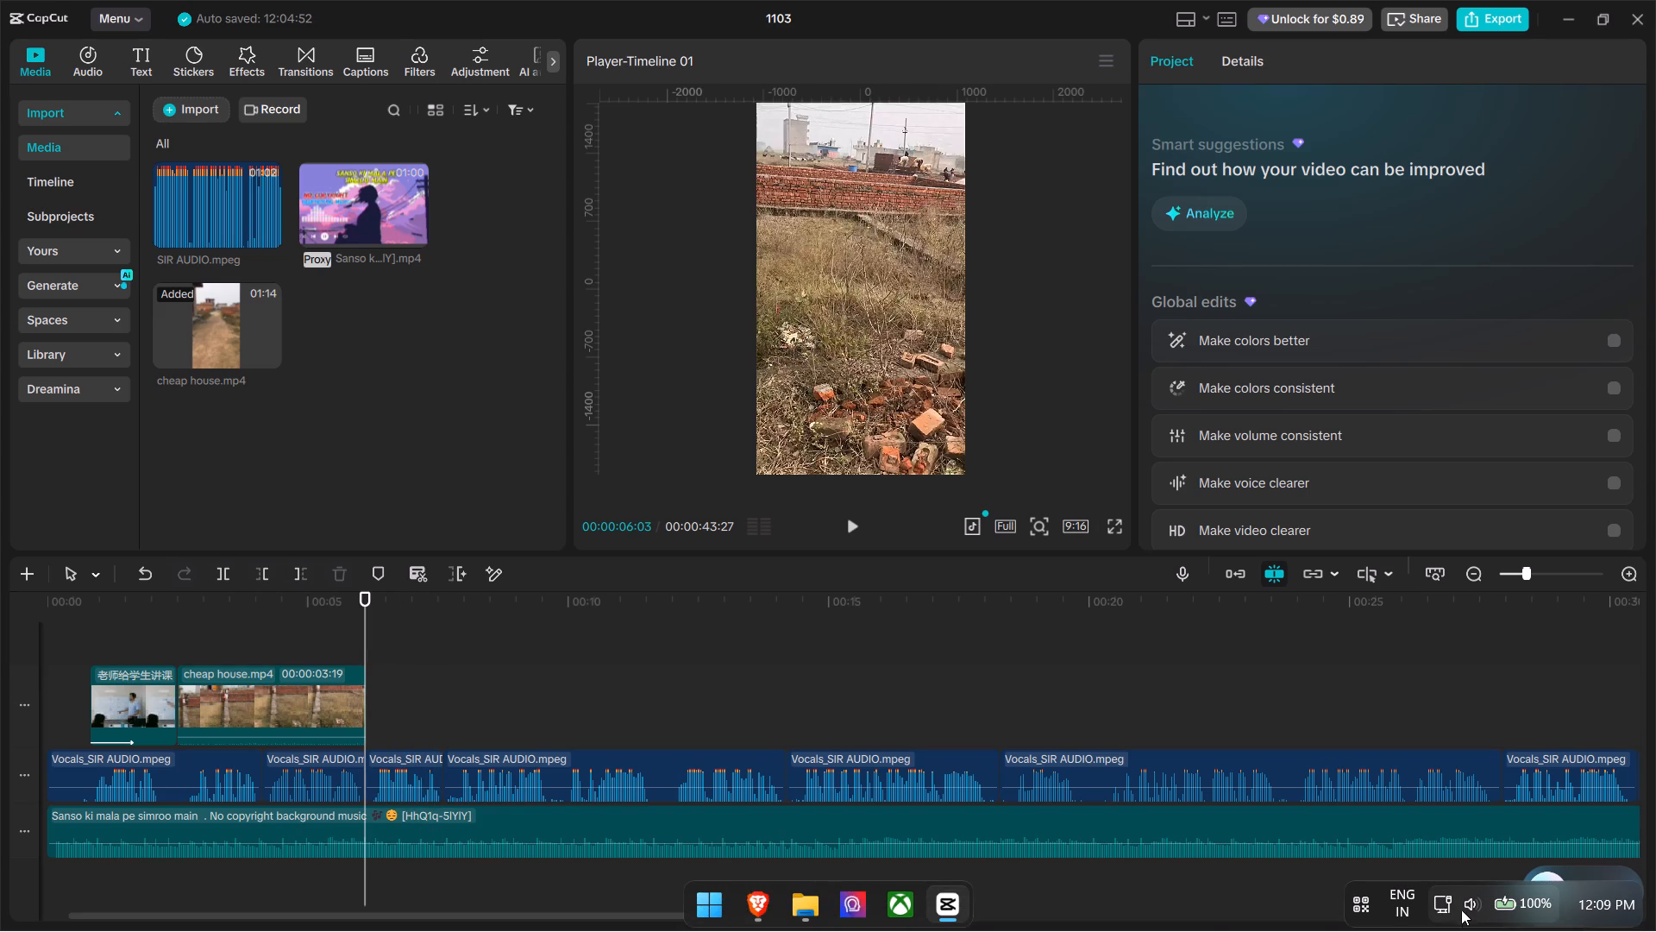
scroll(1465, 899, "up", 6)
key("space")
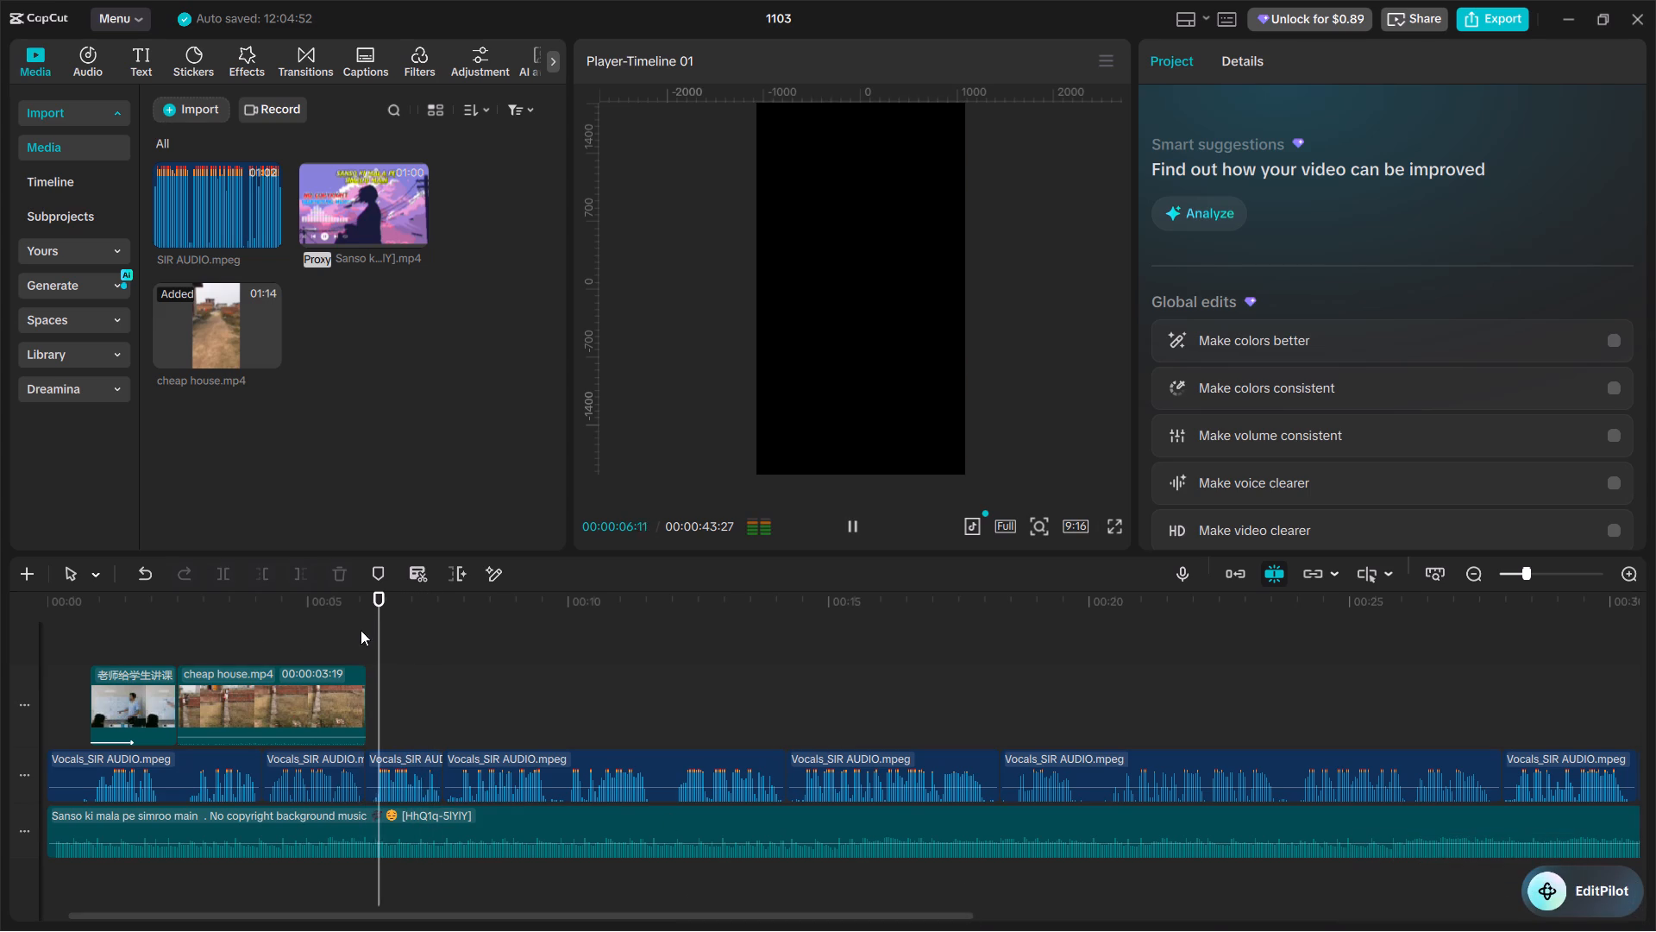
left_click(361, 637)
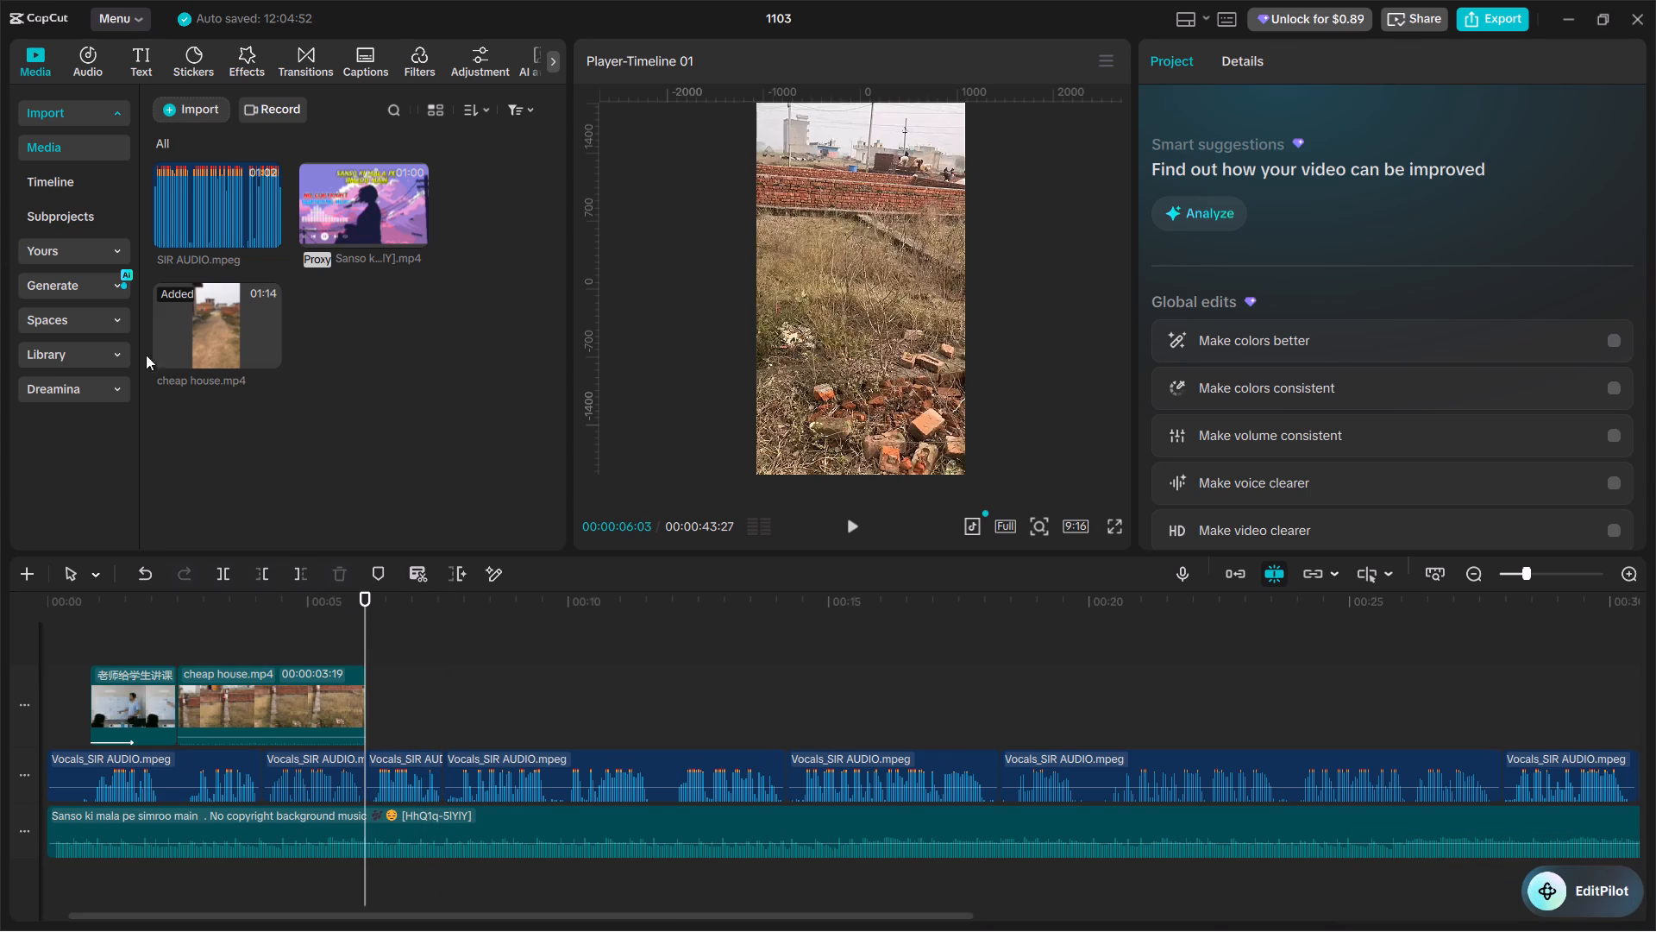
Import man crying.mp4 into the project media.
left_click(169, 105)
left_click(214, 158)
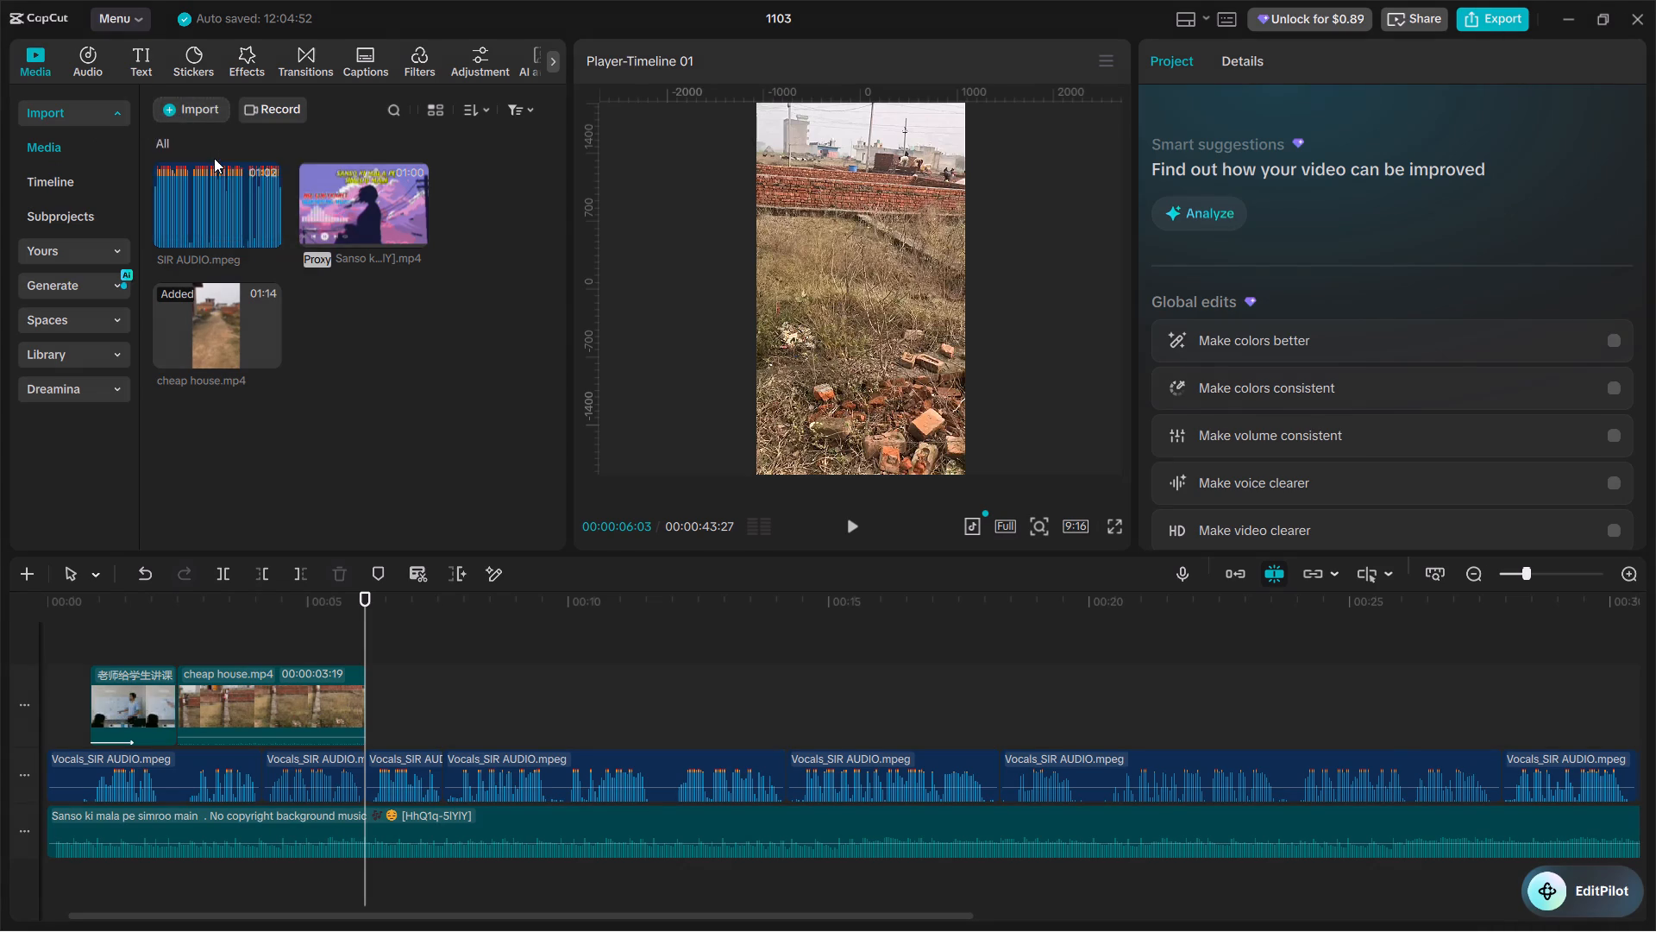
double_click(363, 191)
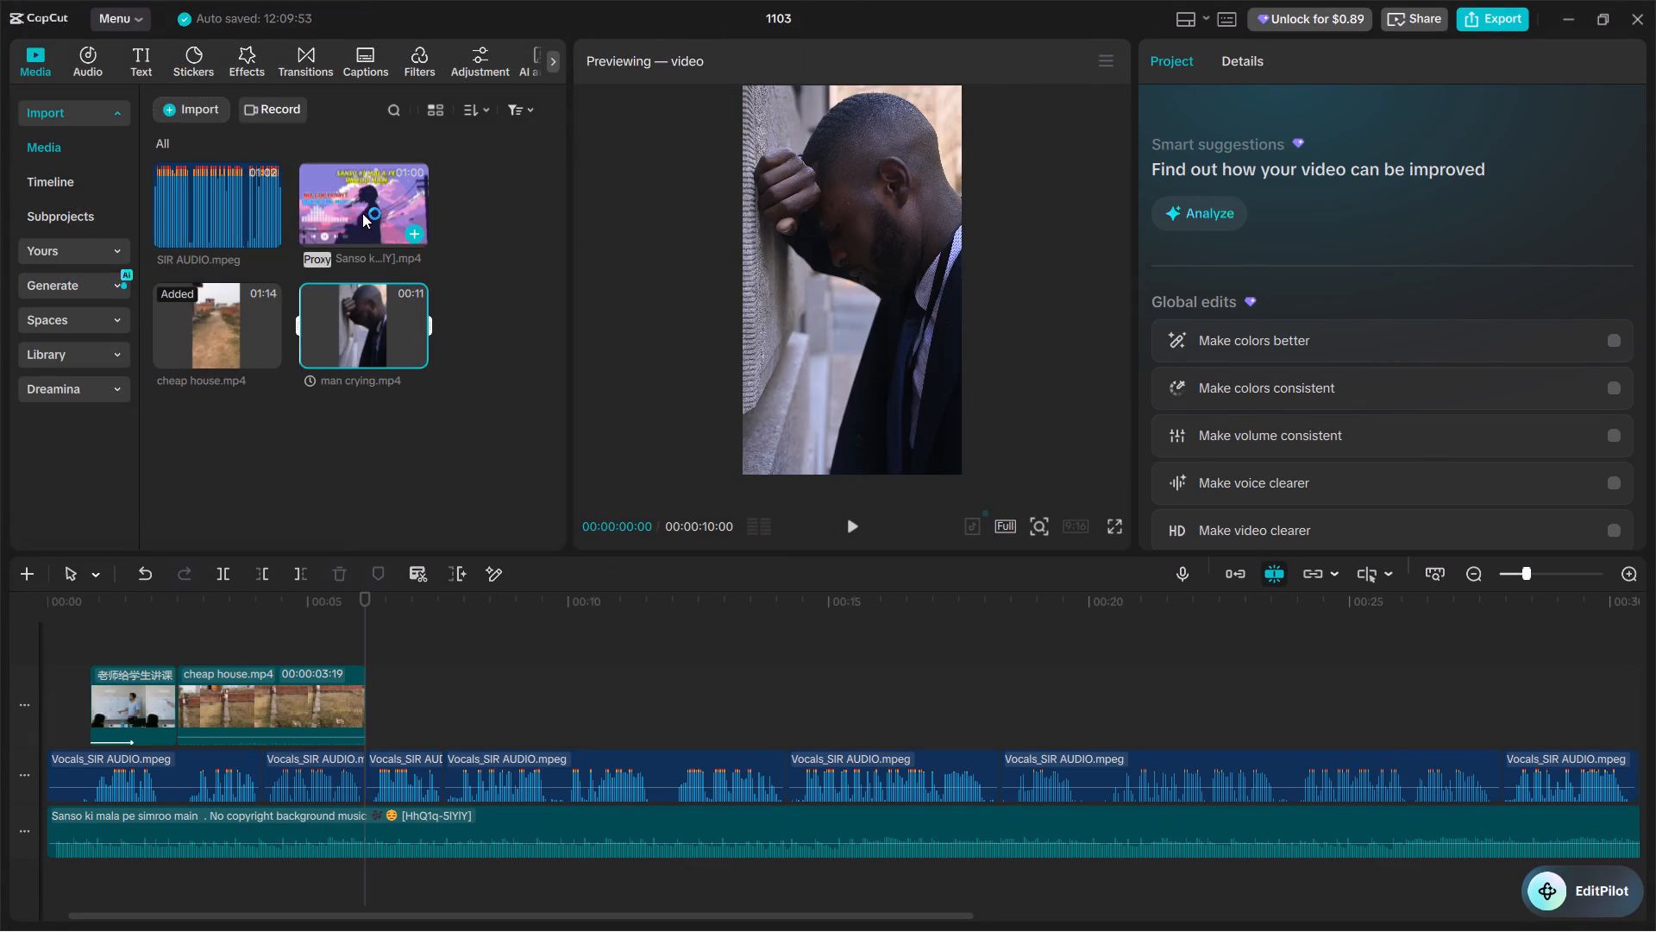
Place man crying.mp4 on the existing video track and close the gap after the cheap house clip.
left_click_drag(366, 314, 367, 702)
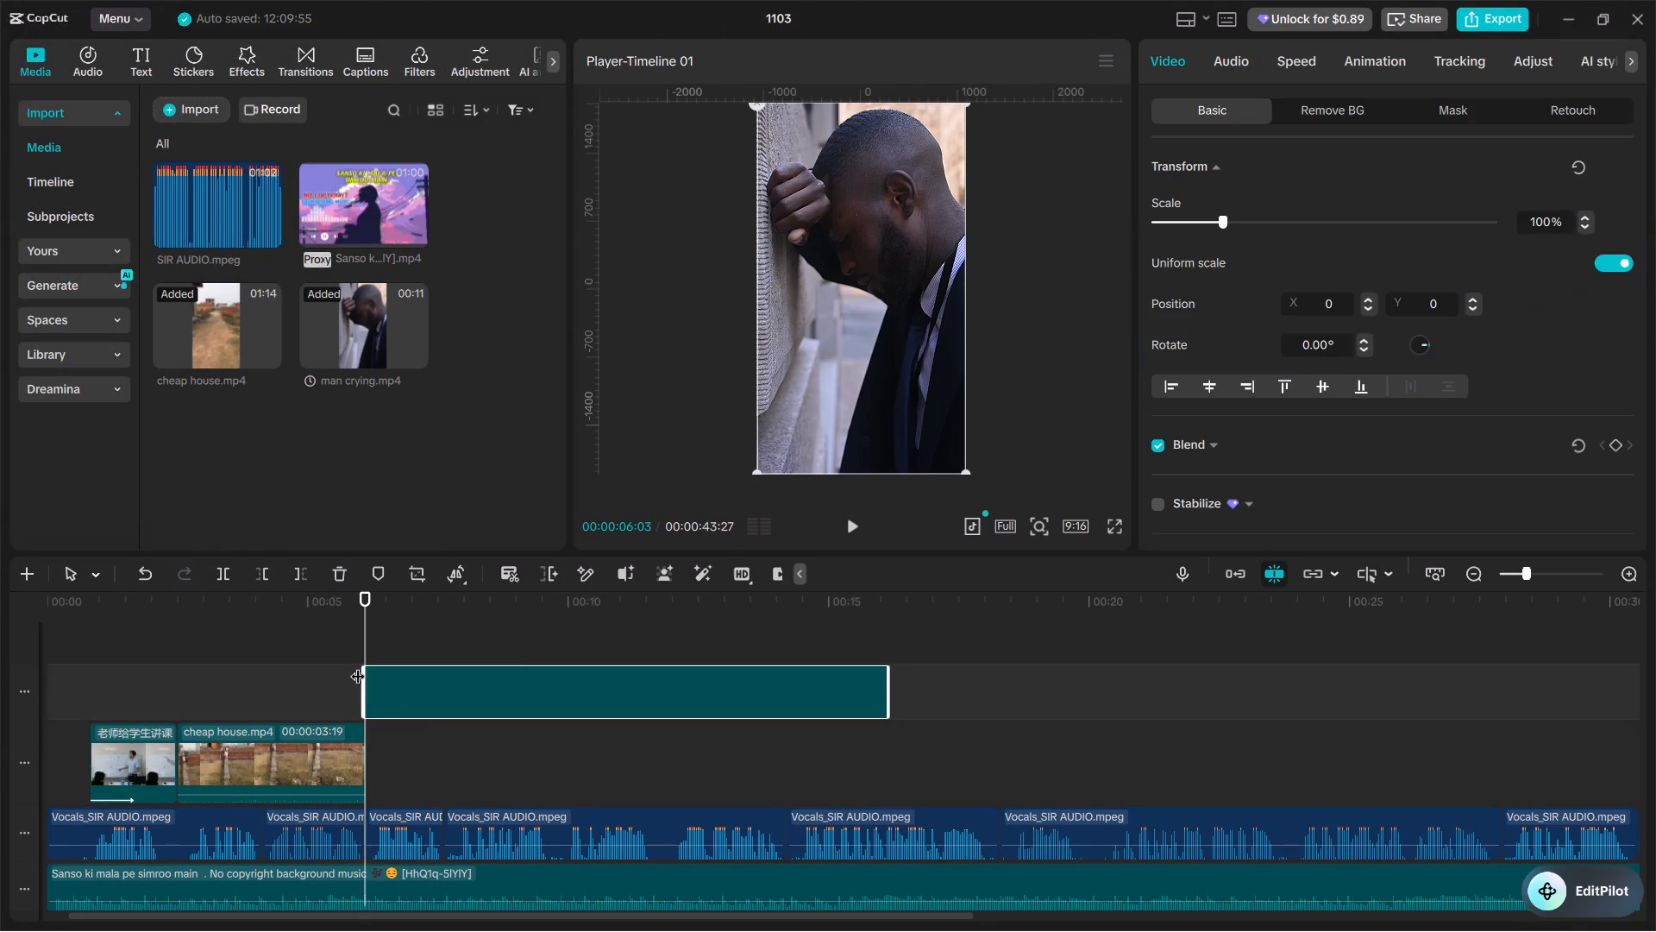
left_click_drag(383, 672, 516, 744)
right_click(409, 735)
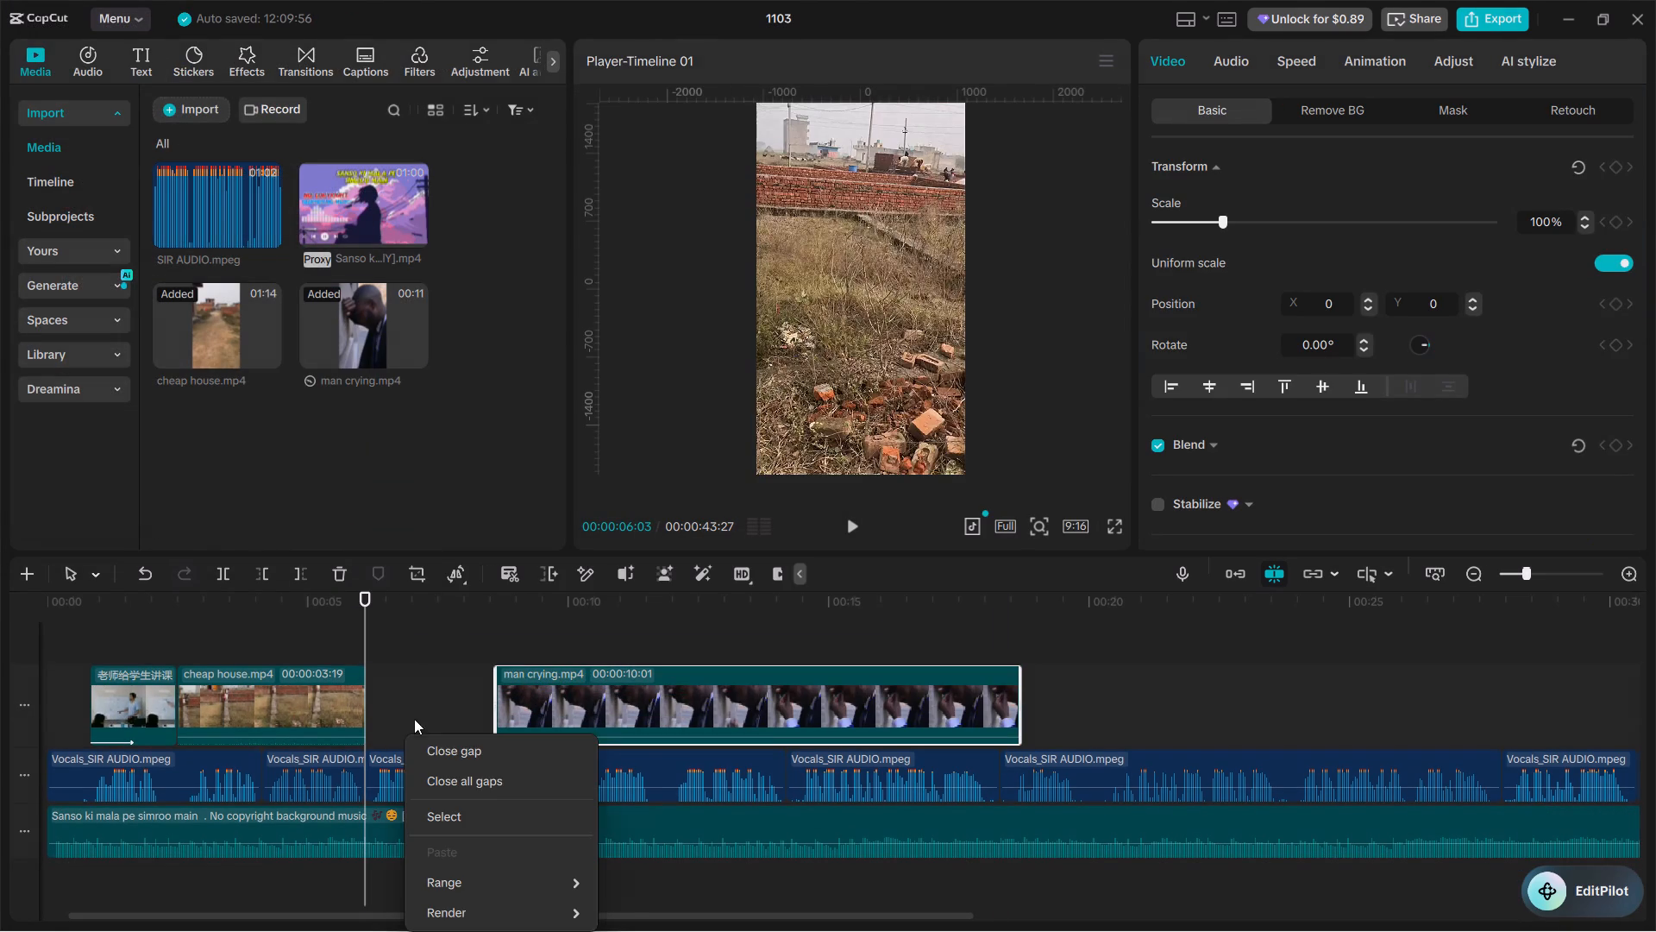
left_click(452, 740)
Play back the cut from the cheap house clip into the man crying clip against the vocals.
left_click(367, 633)
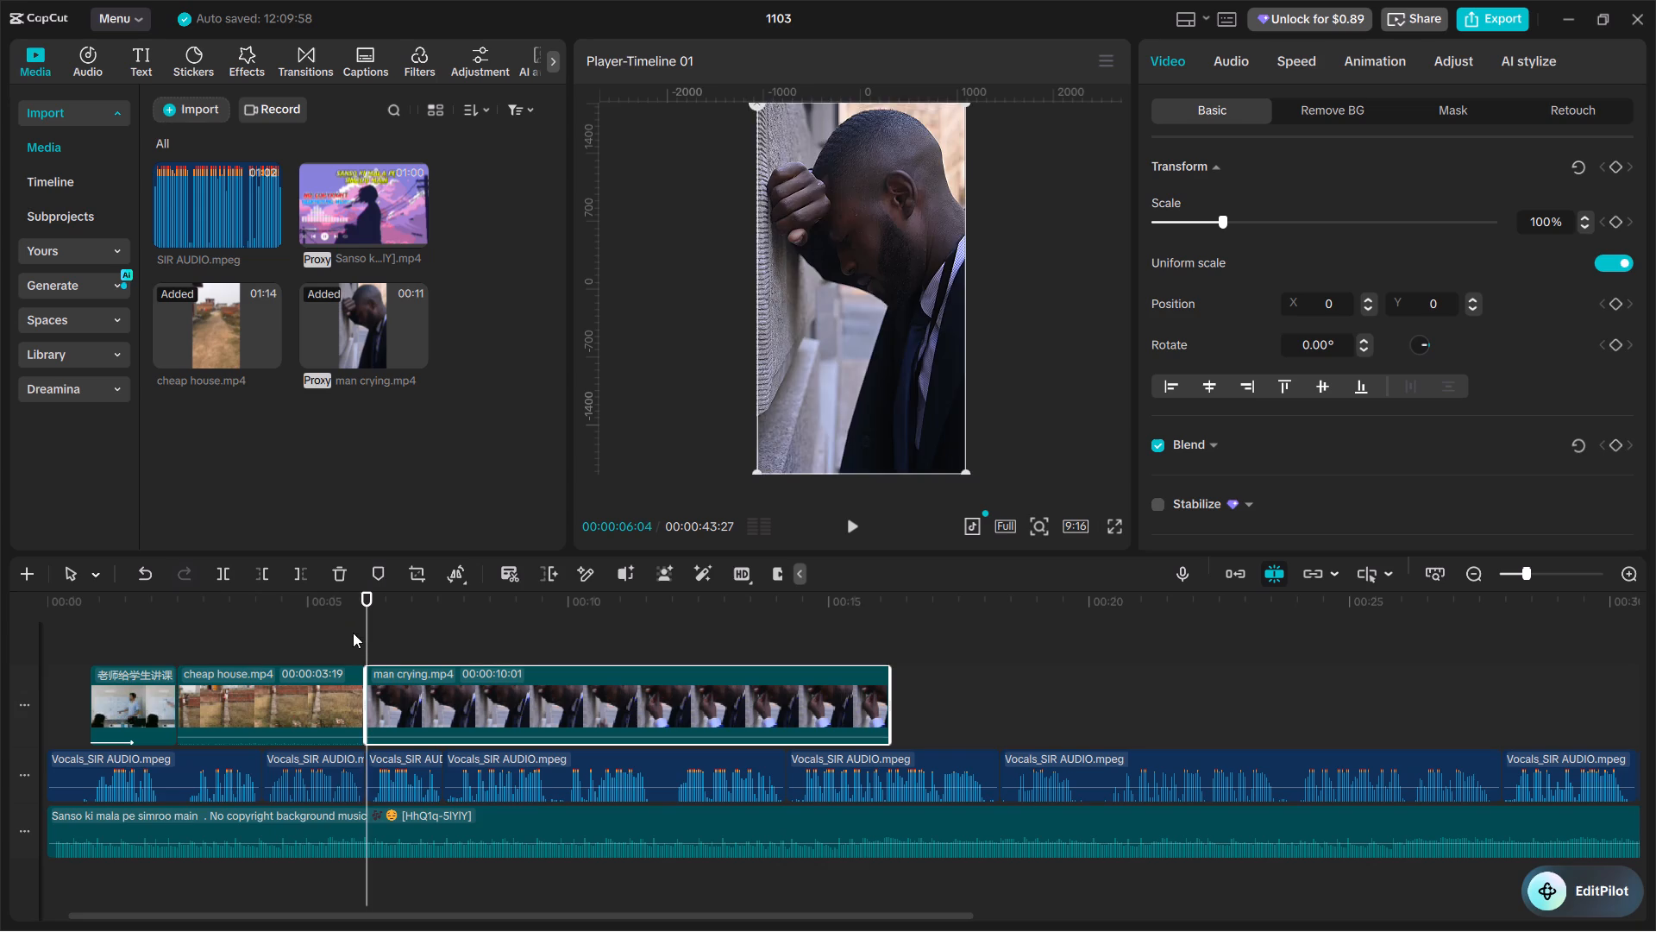
left_click(353, 633)
key("space")
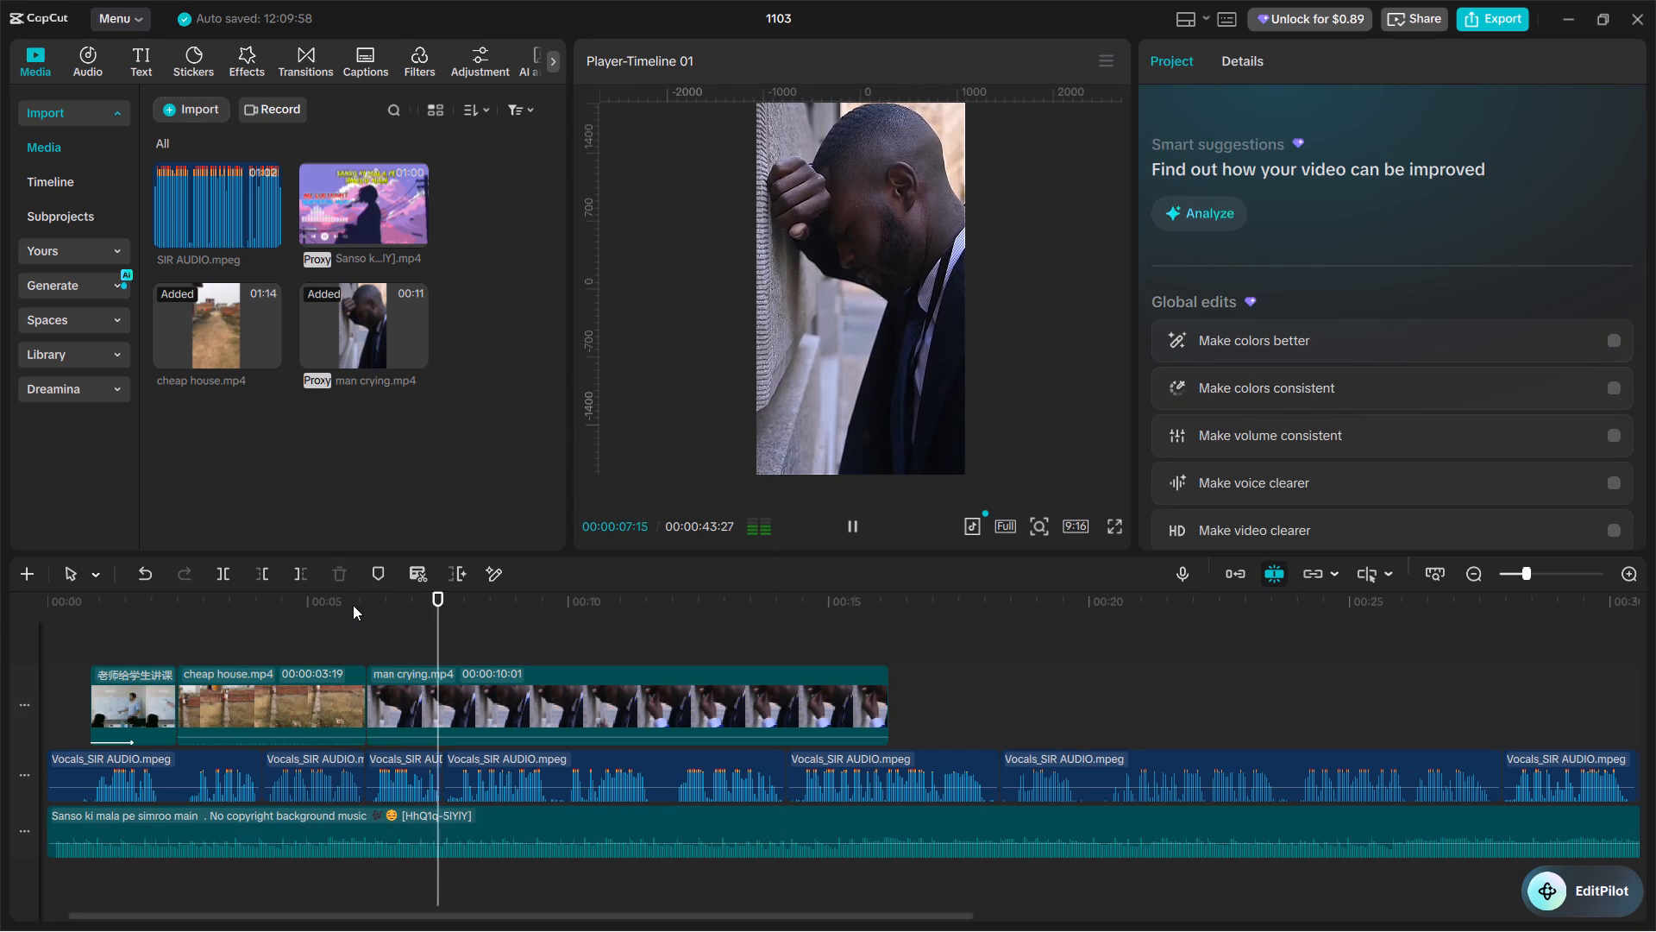
key("space")
left_click(303, 616)
key("space")
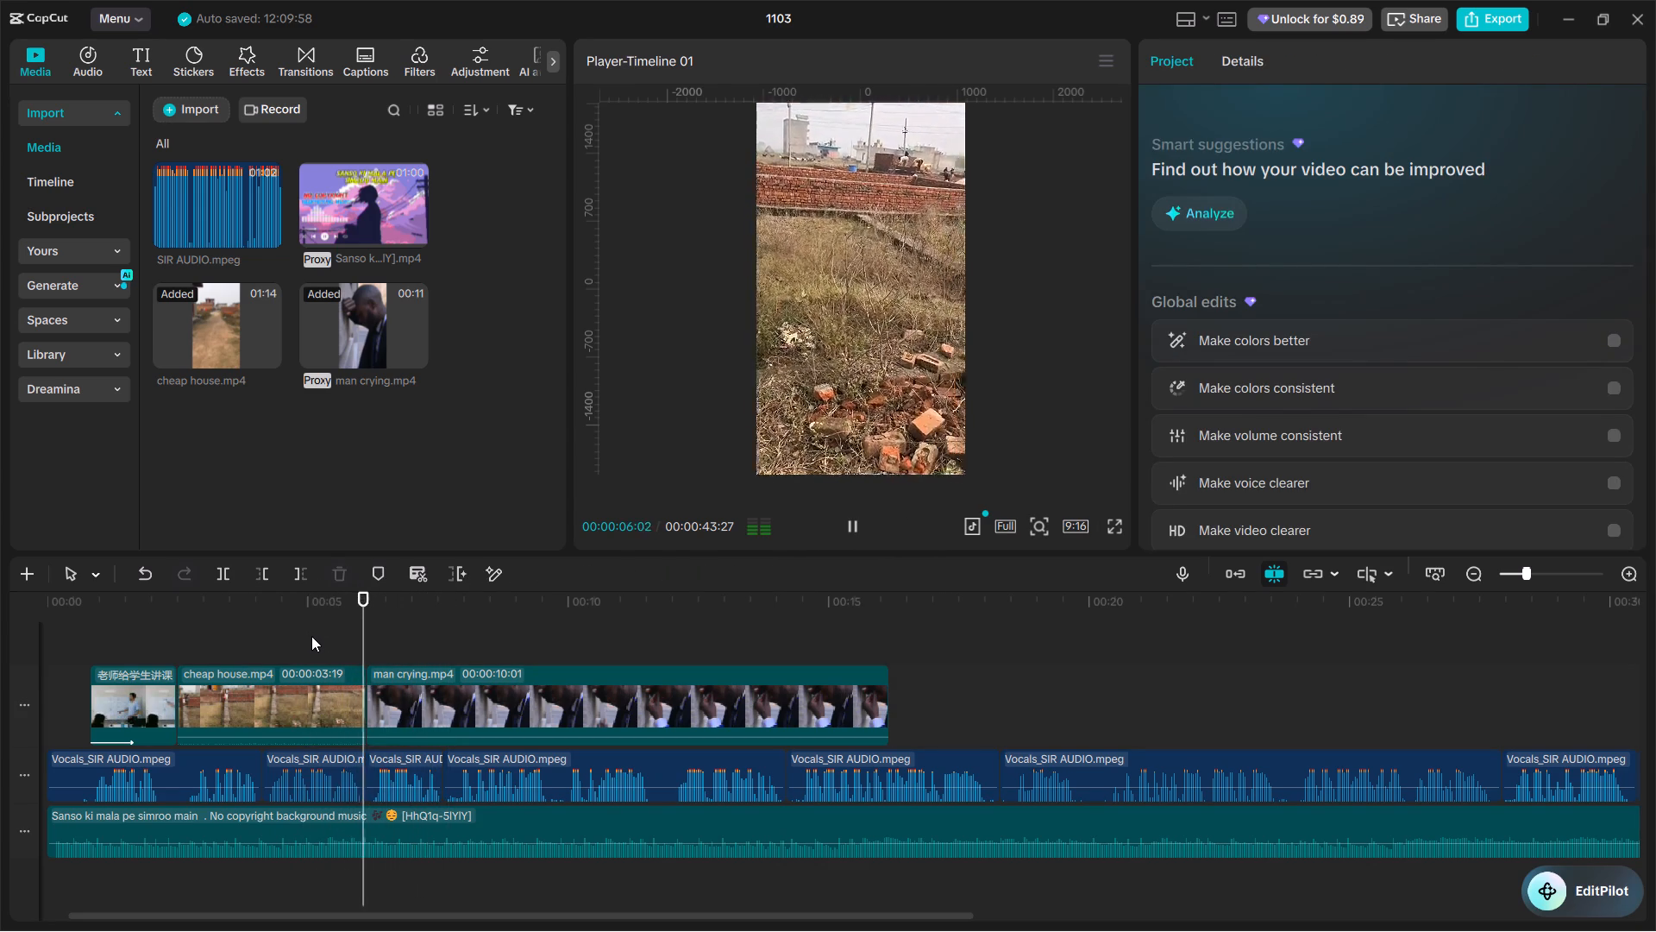
key("space")
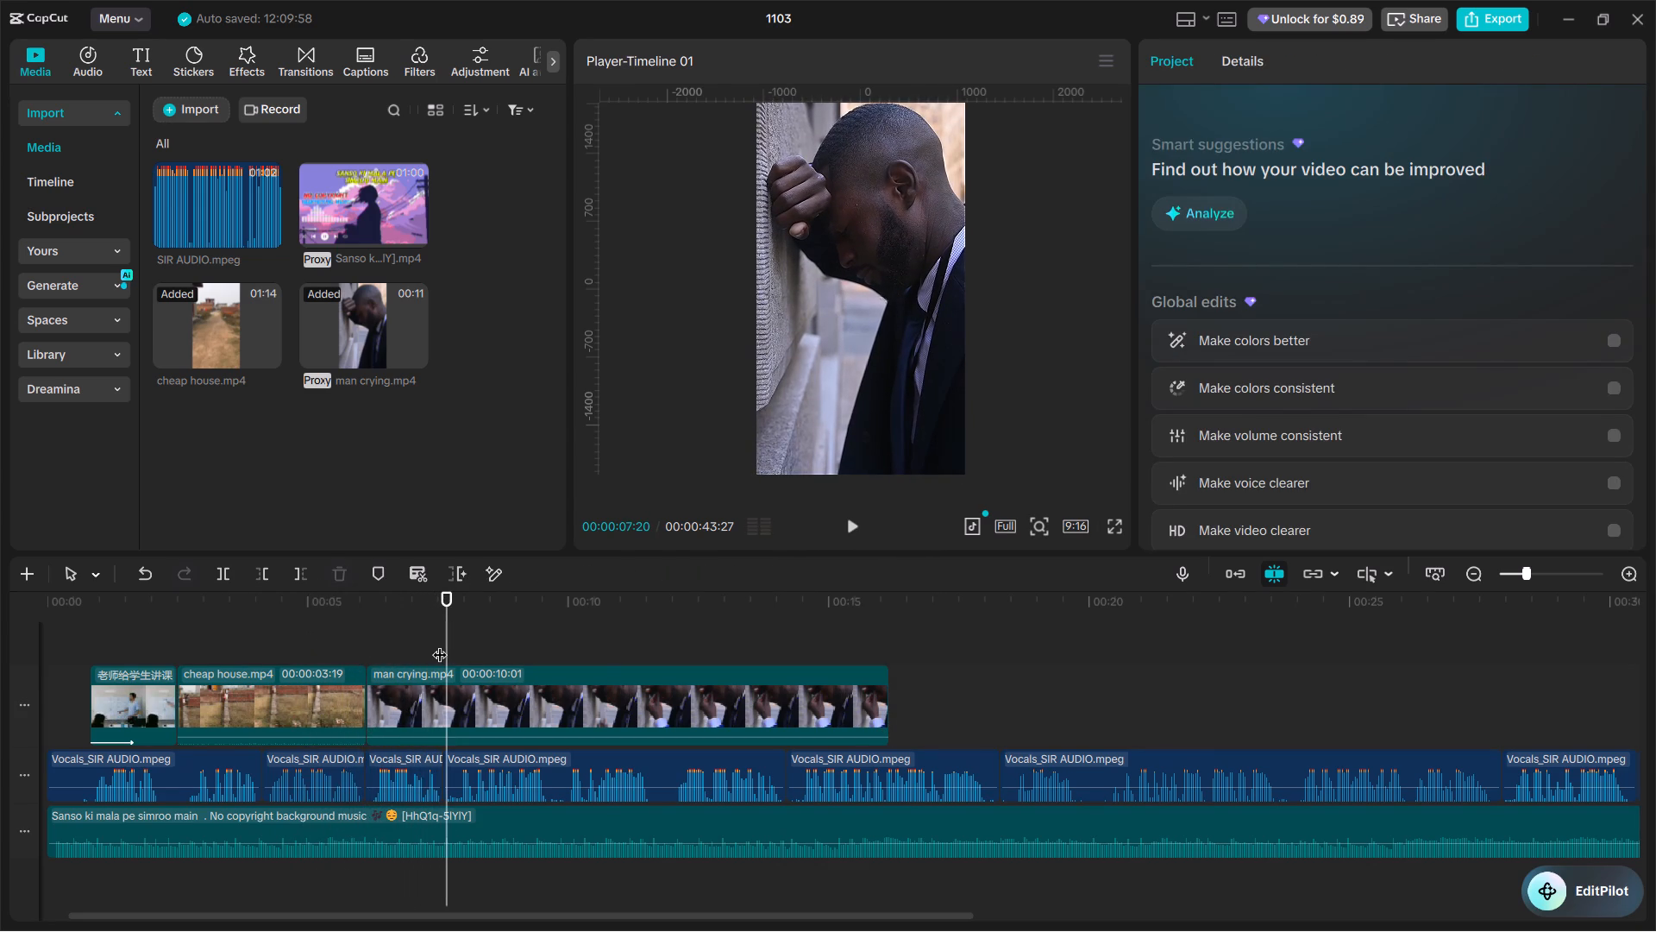
Split the man crying clip at 00:00:07:18, at the end of the third vocal segment, and delete the remainder.
key("space")
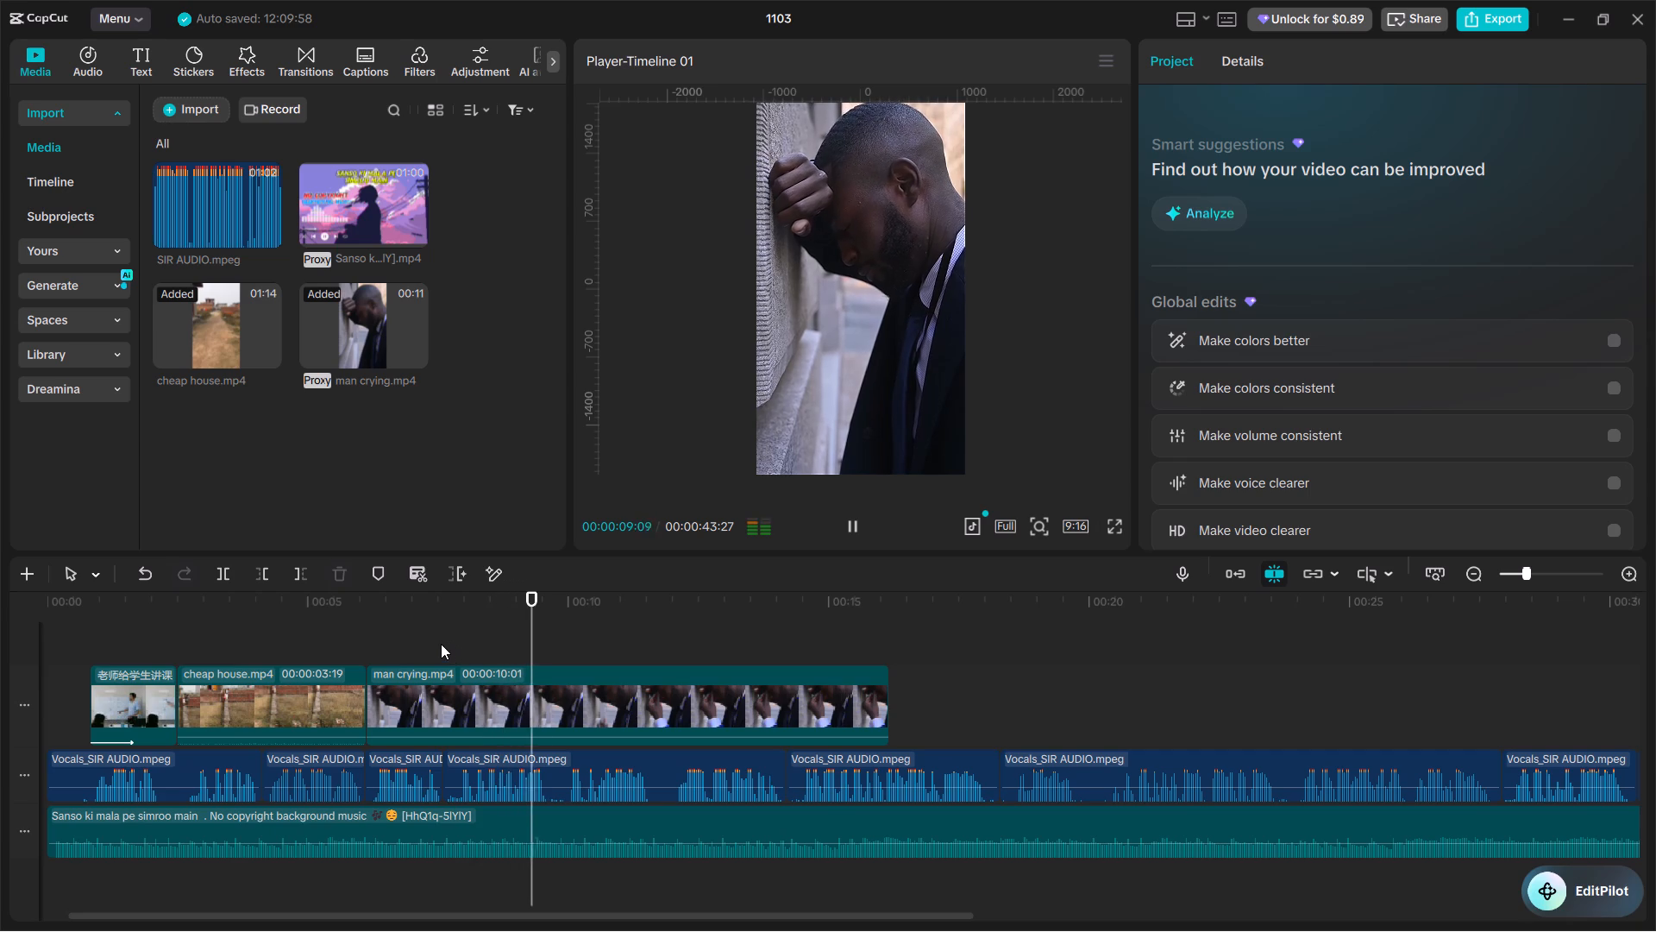
left_click(441, 644)
key("space")
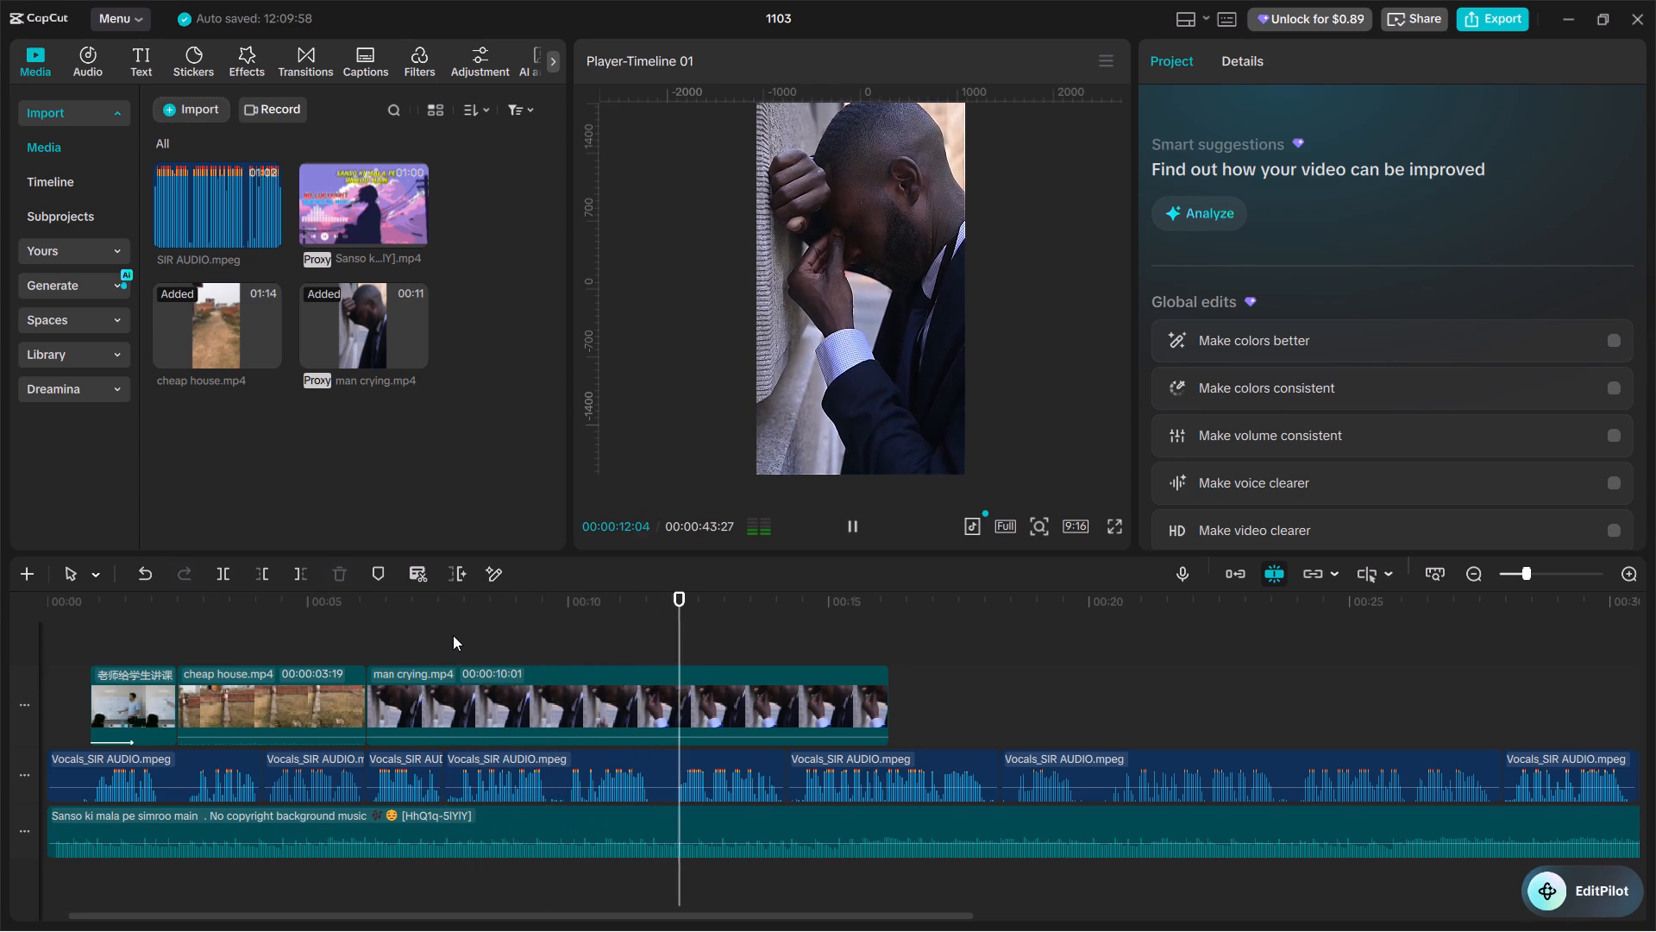
left_click(453, 635)
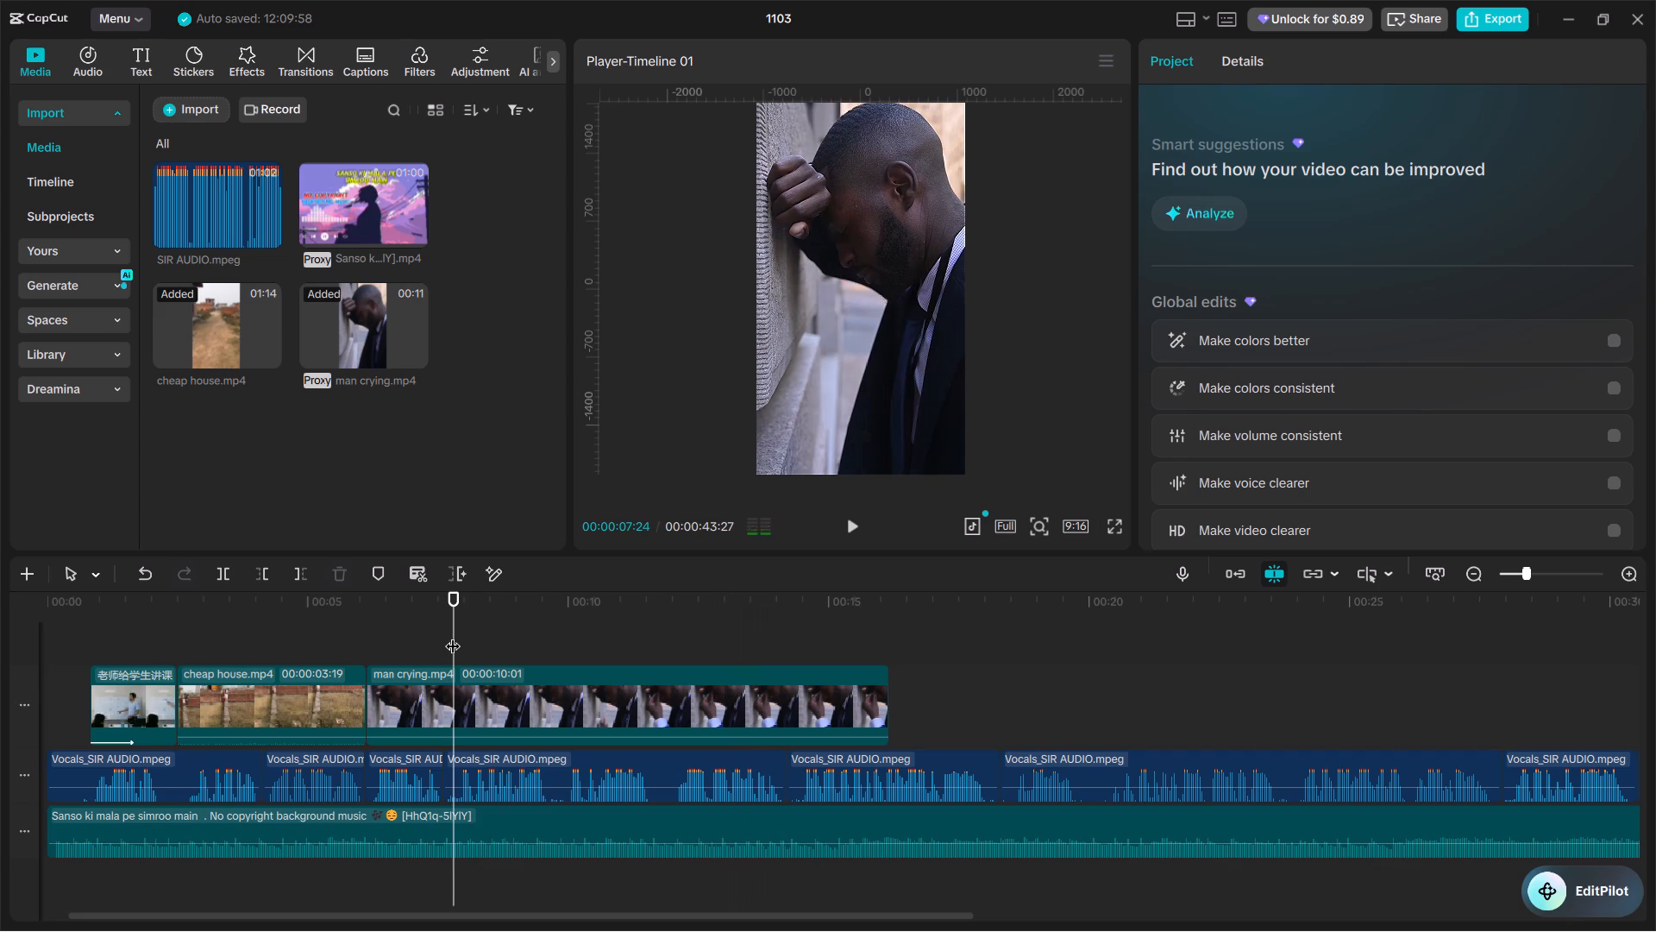
left_click(453, 635)
left_click(487, 703)
key("ctrl+b")
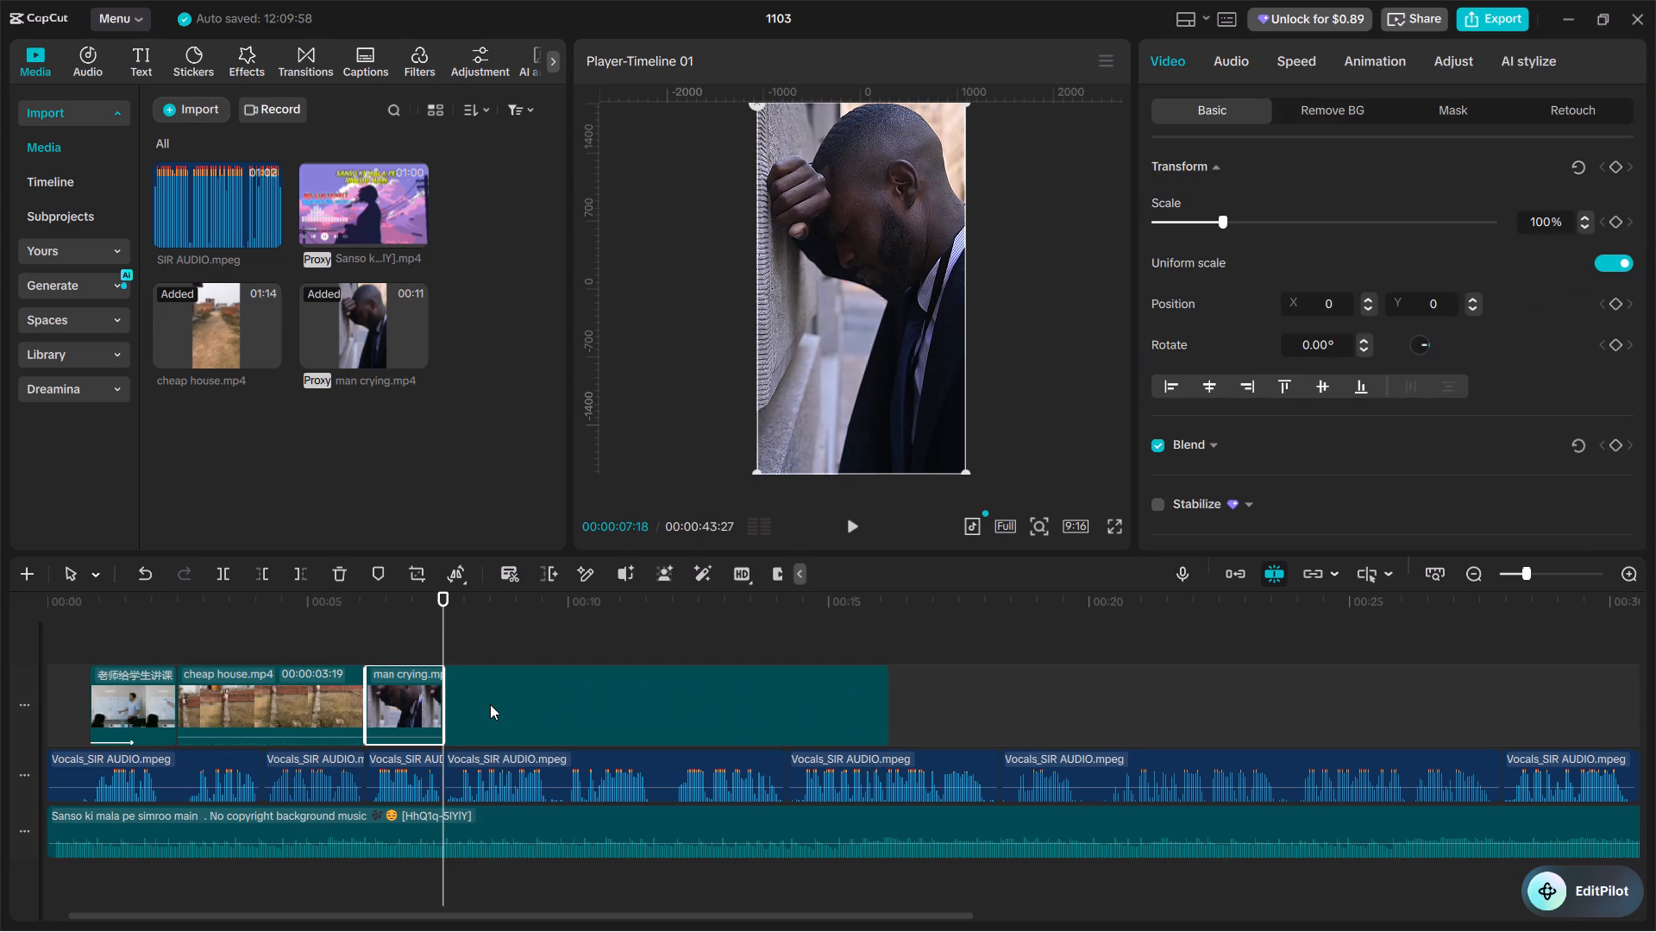
key("BackSpace")
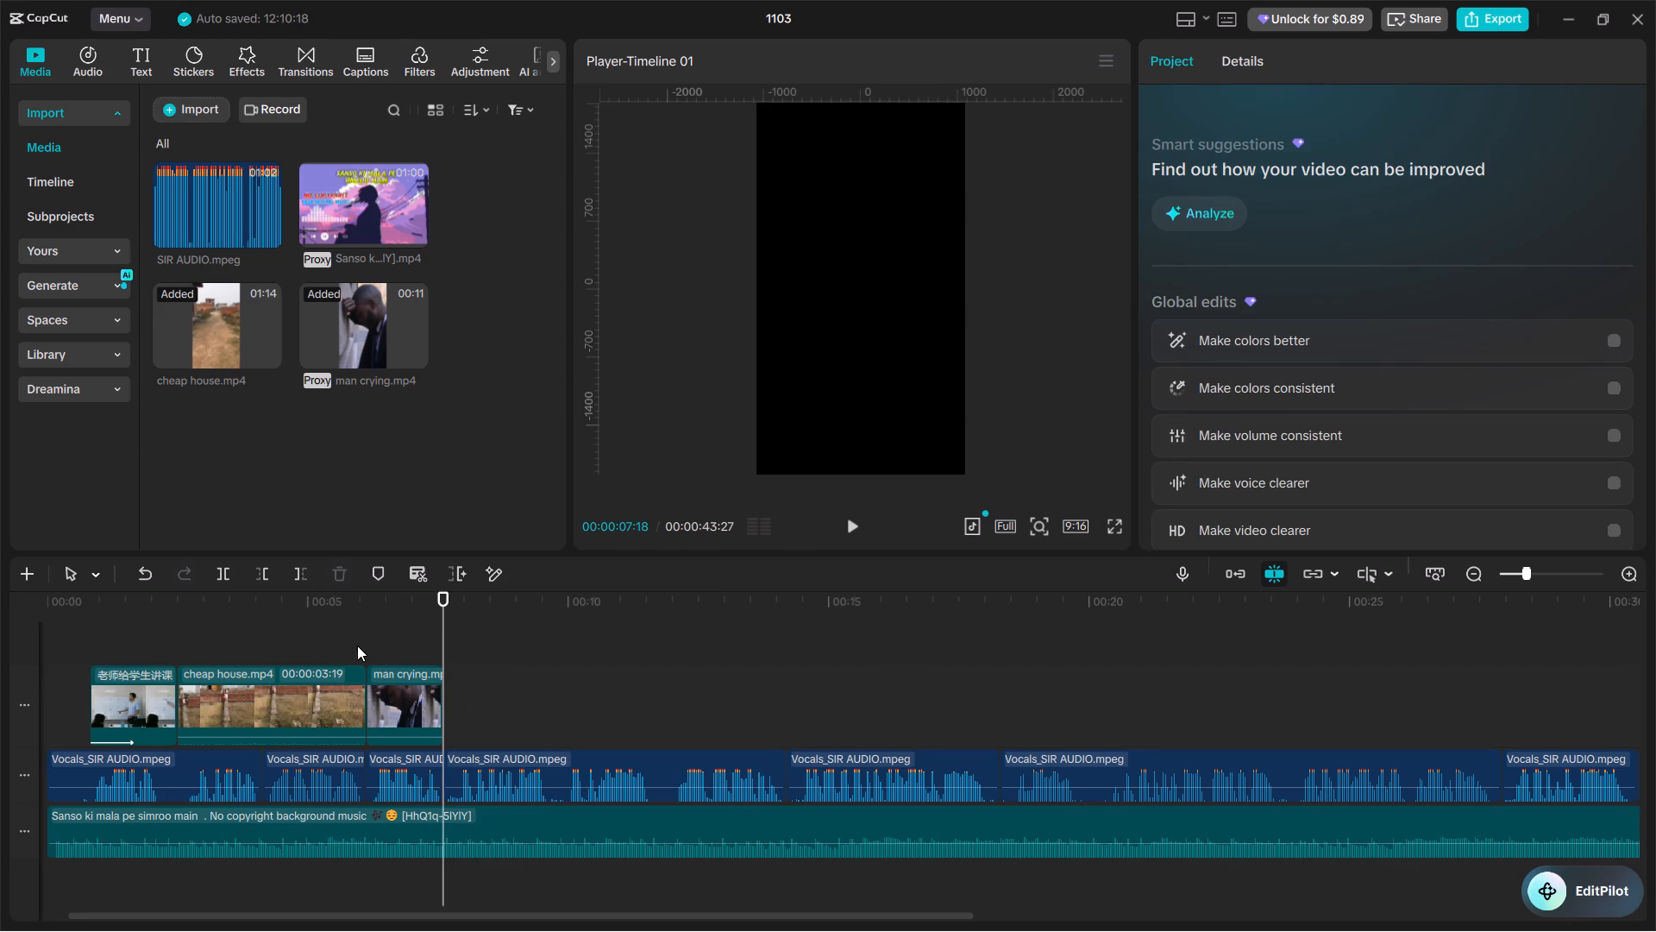
Play back the edit around the start of the cheap house clip to check its timing.
left_click(357, 645)
left_click_drag(357, 645, 181, 618)
key("space")
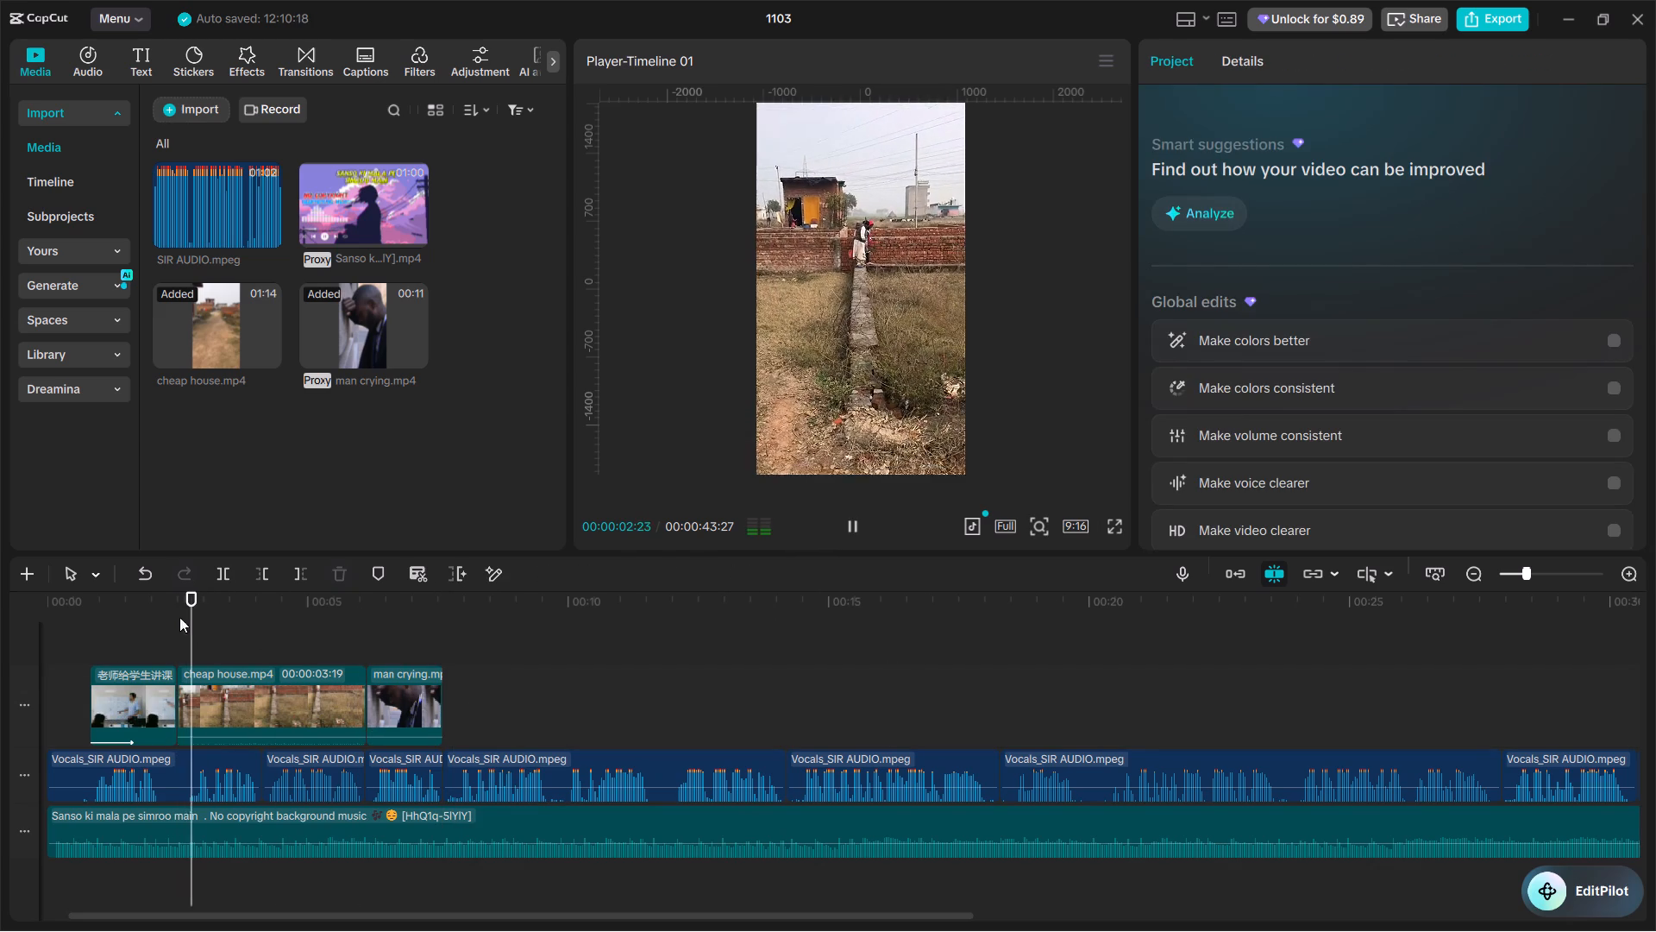
left_click(166, 615)
key("space")
key("space")
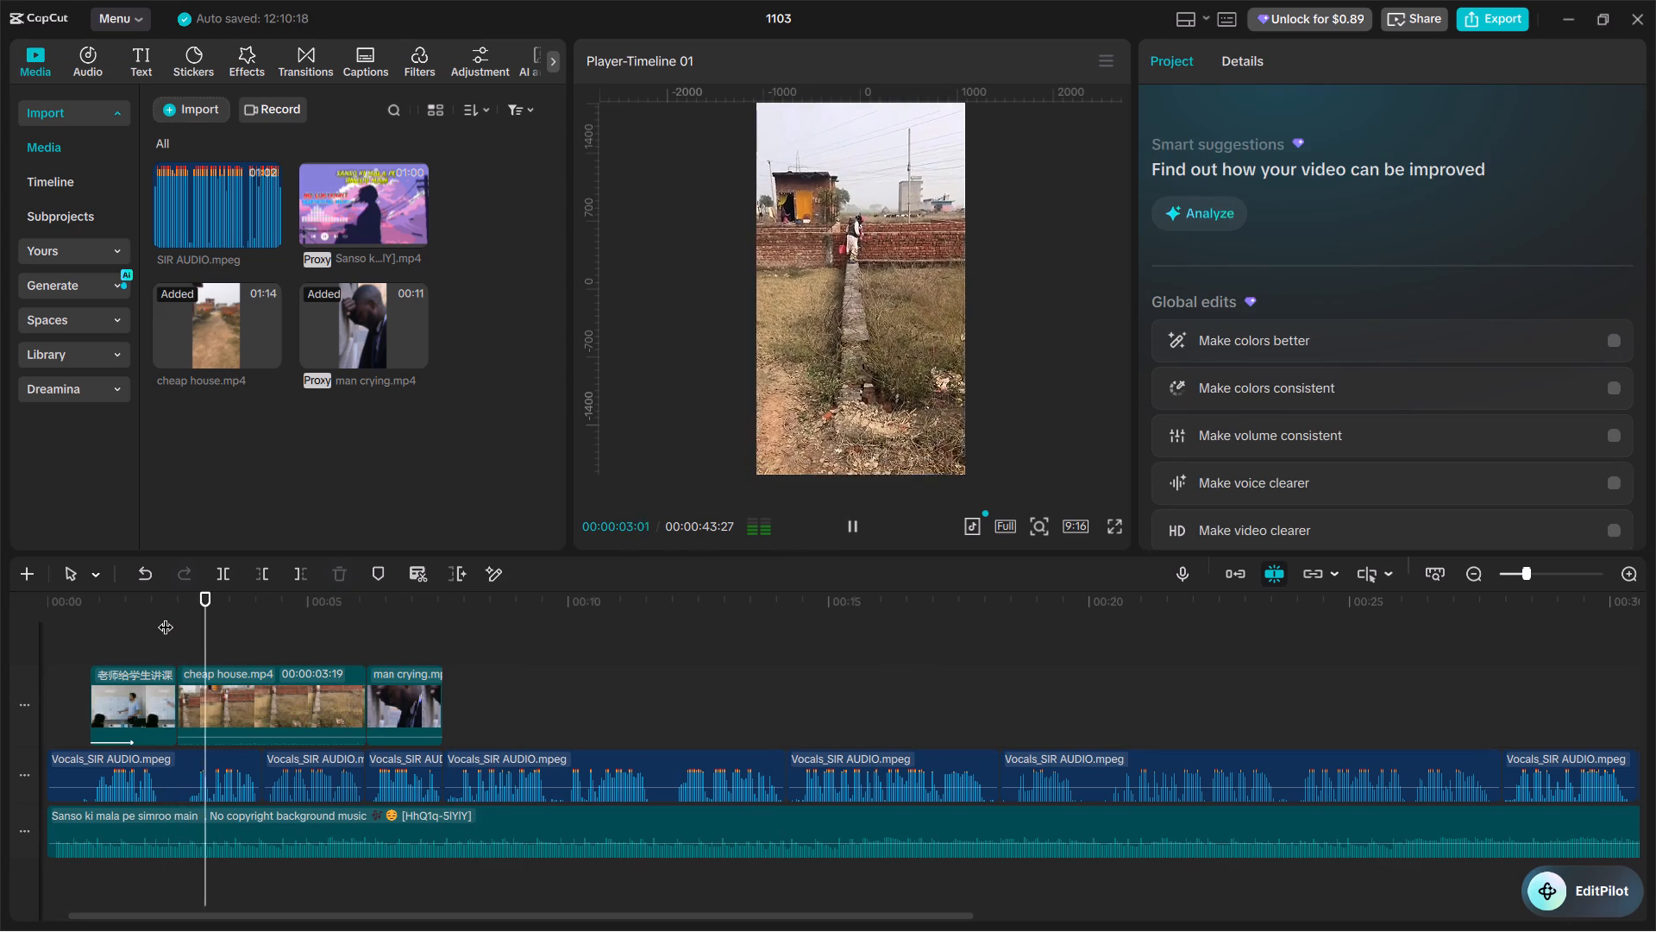
key("space")
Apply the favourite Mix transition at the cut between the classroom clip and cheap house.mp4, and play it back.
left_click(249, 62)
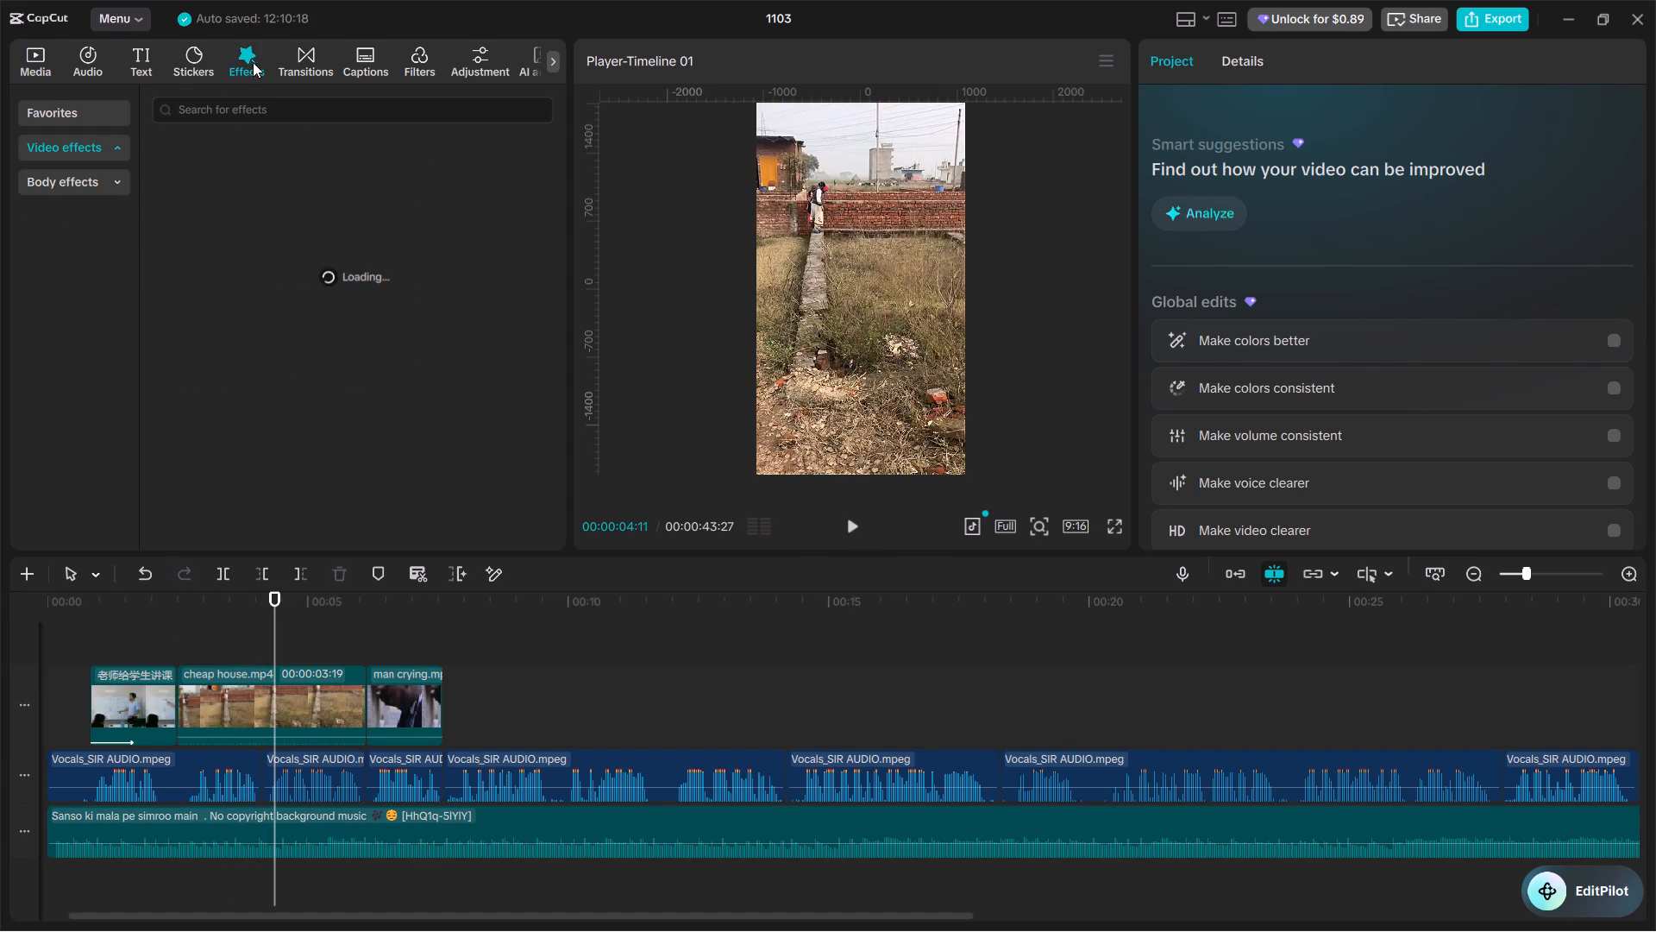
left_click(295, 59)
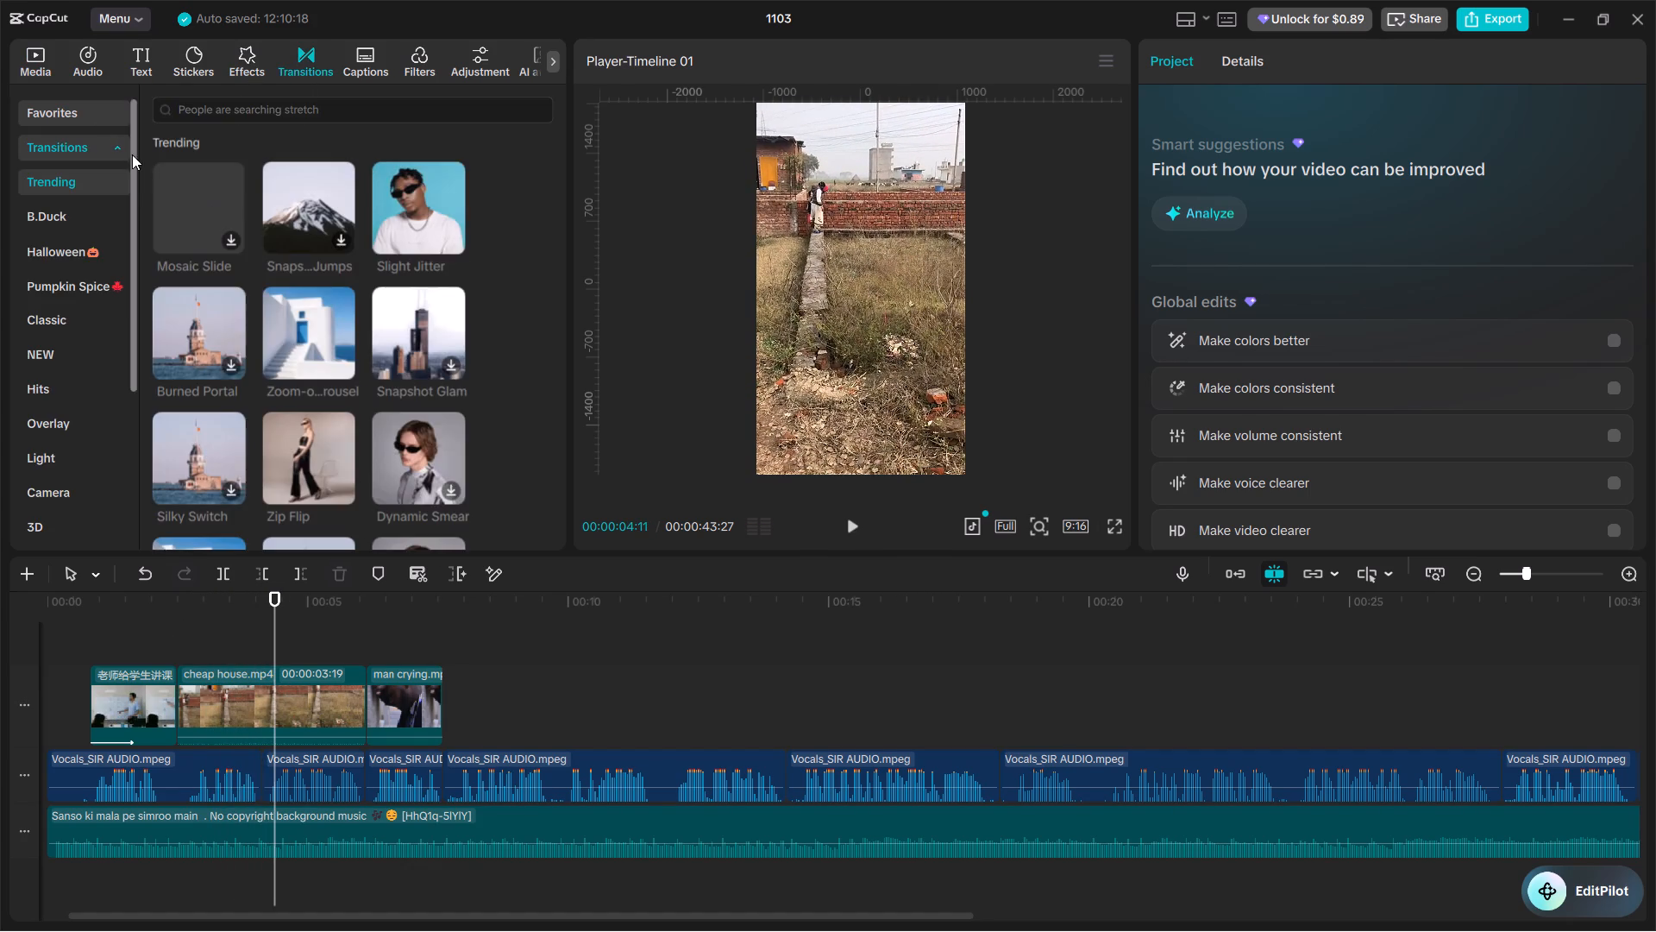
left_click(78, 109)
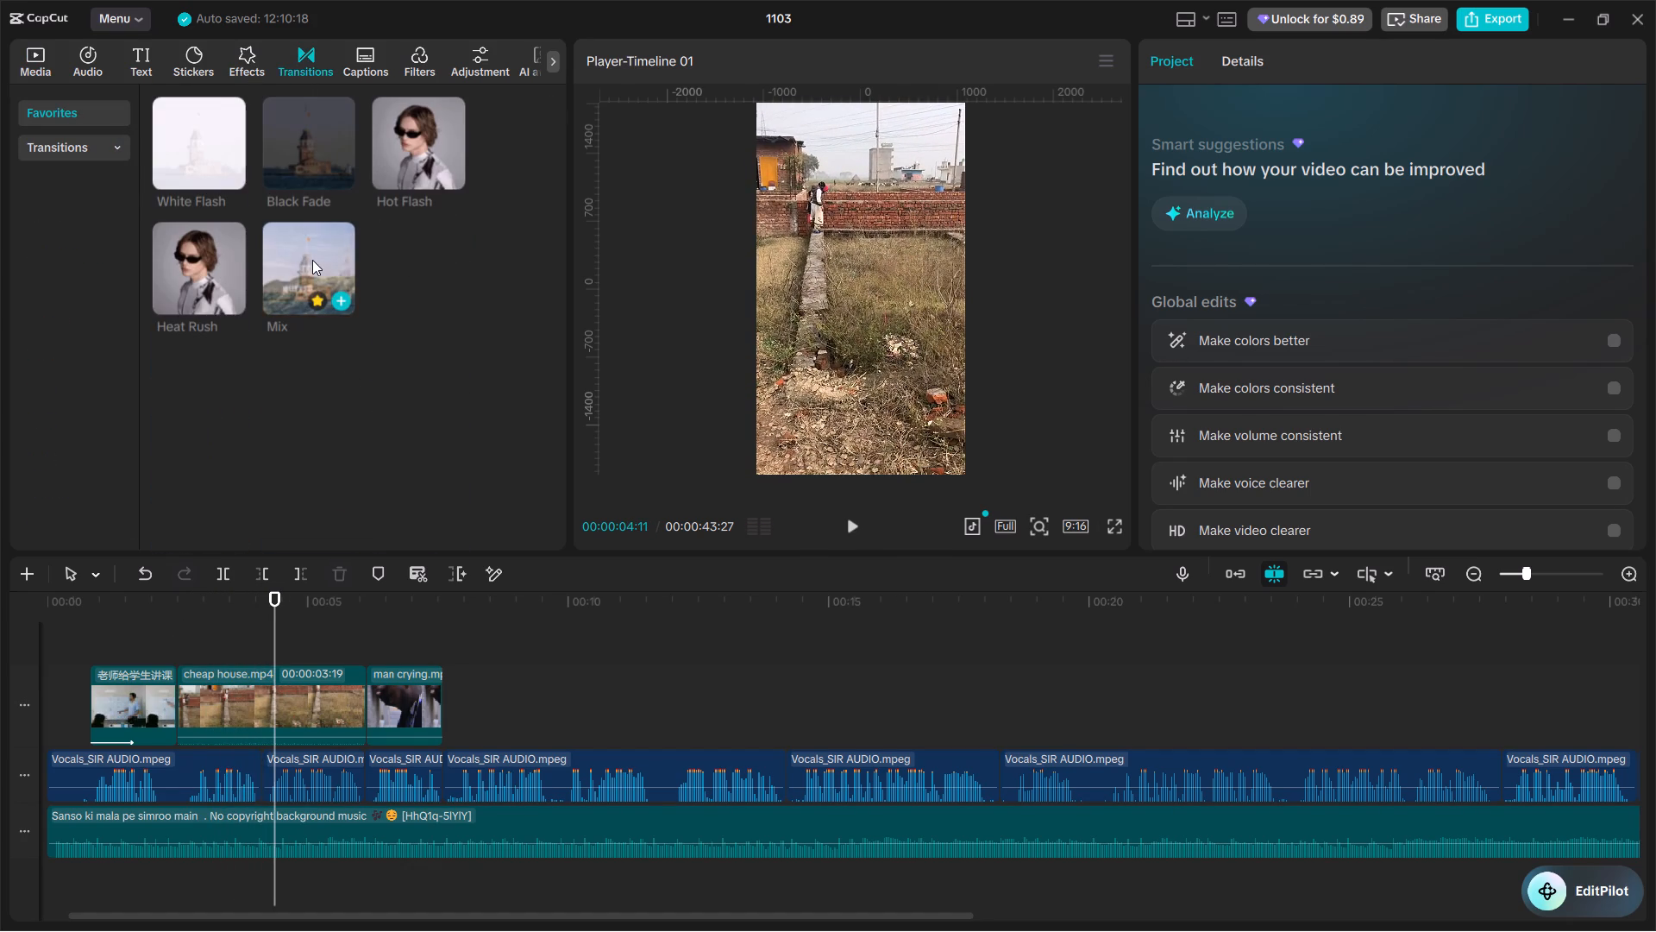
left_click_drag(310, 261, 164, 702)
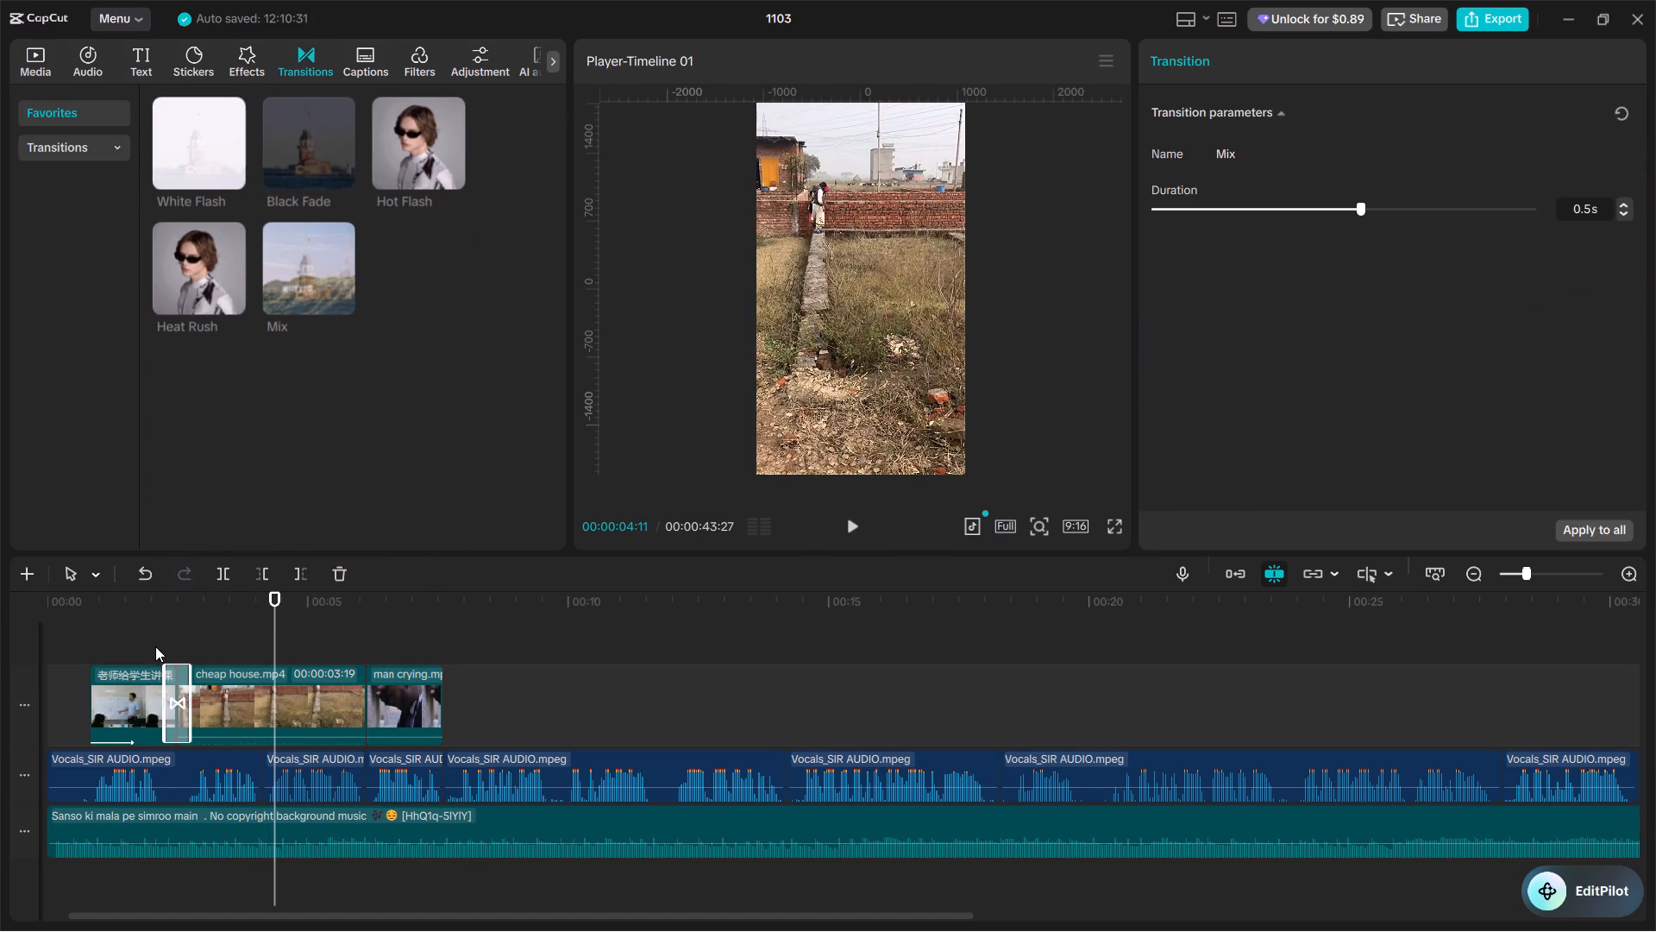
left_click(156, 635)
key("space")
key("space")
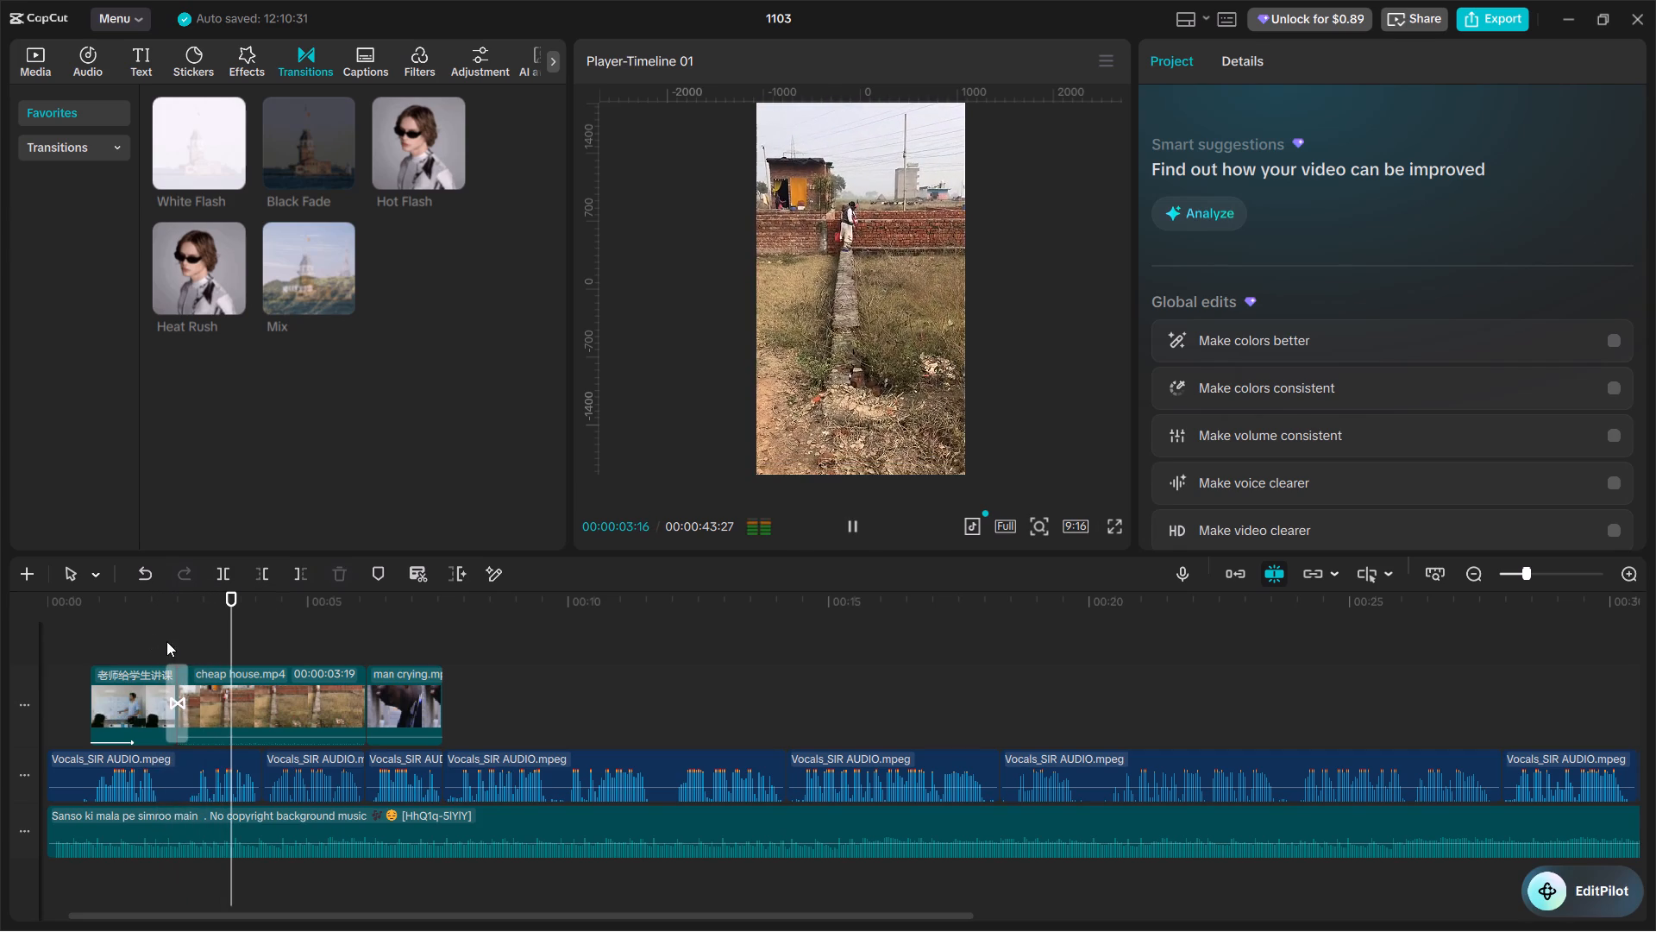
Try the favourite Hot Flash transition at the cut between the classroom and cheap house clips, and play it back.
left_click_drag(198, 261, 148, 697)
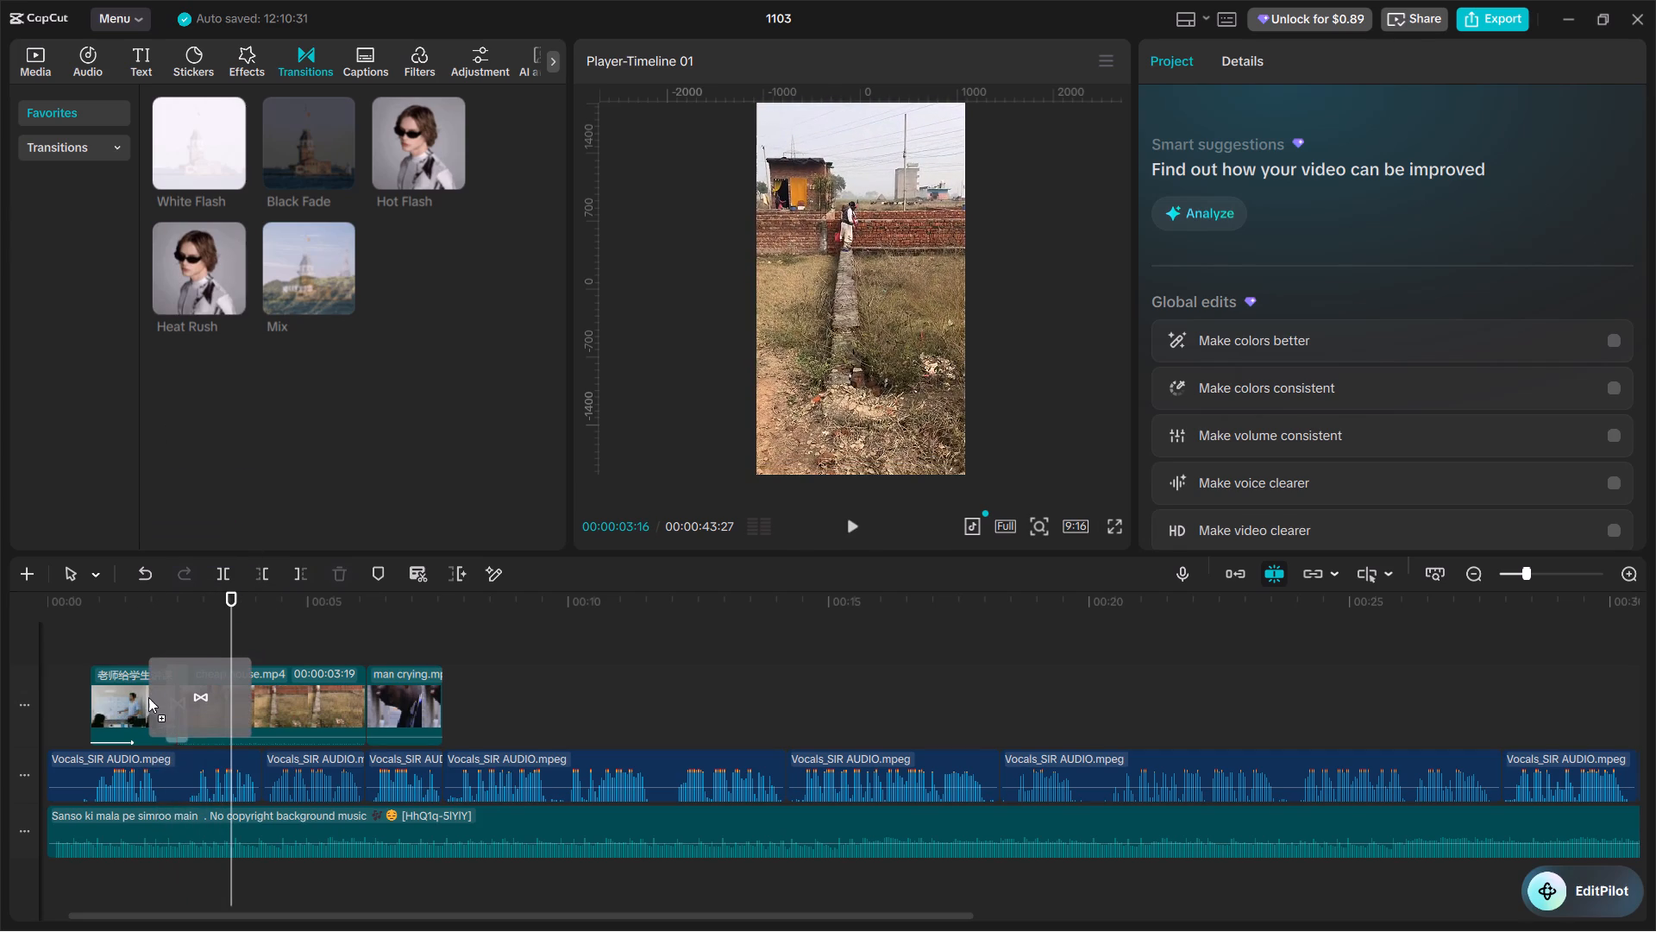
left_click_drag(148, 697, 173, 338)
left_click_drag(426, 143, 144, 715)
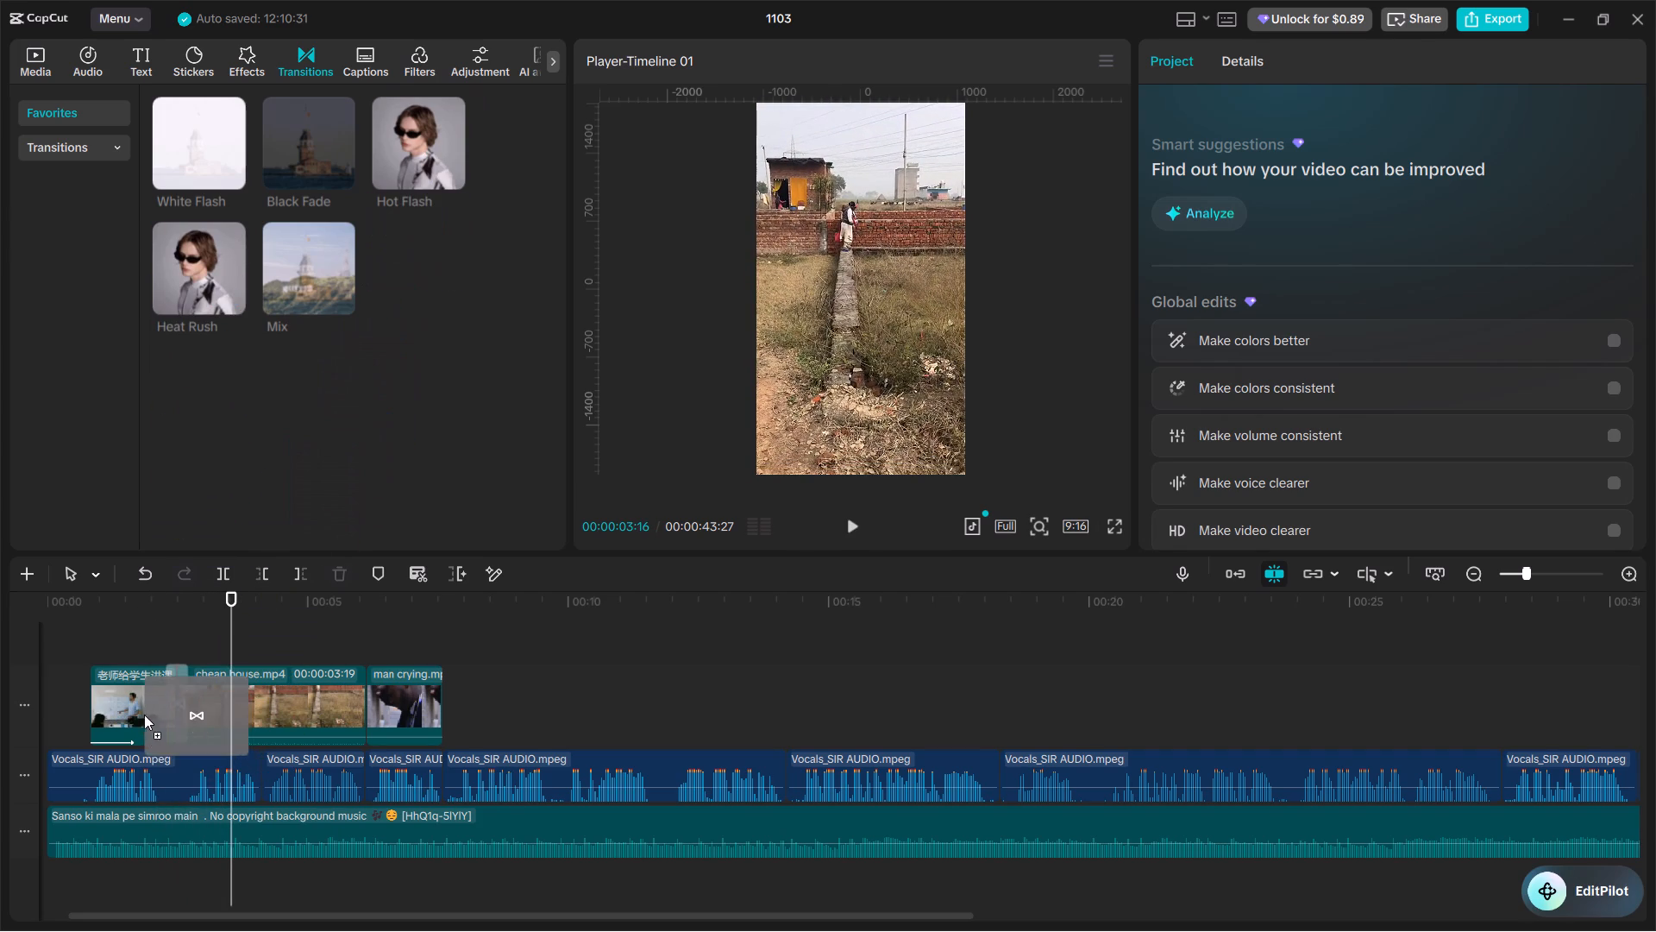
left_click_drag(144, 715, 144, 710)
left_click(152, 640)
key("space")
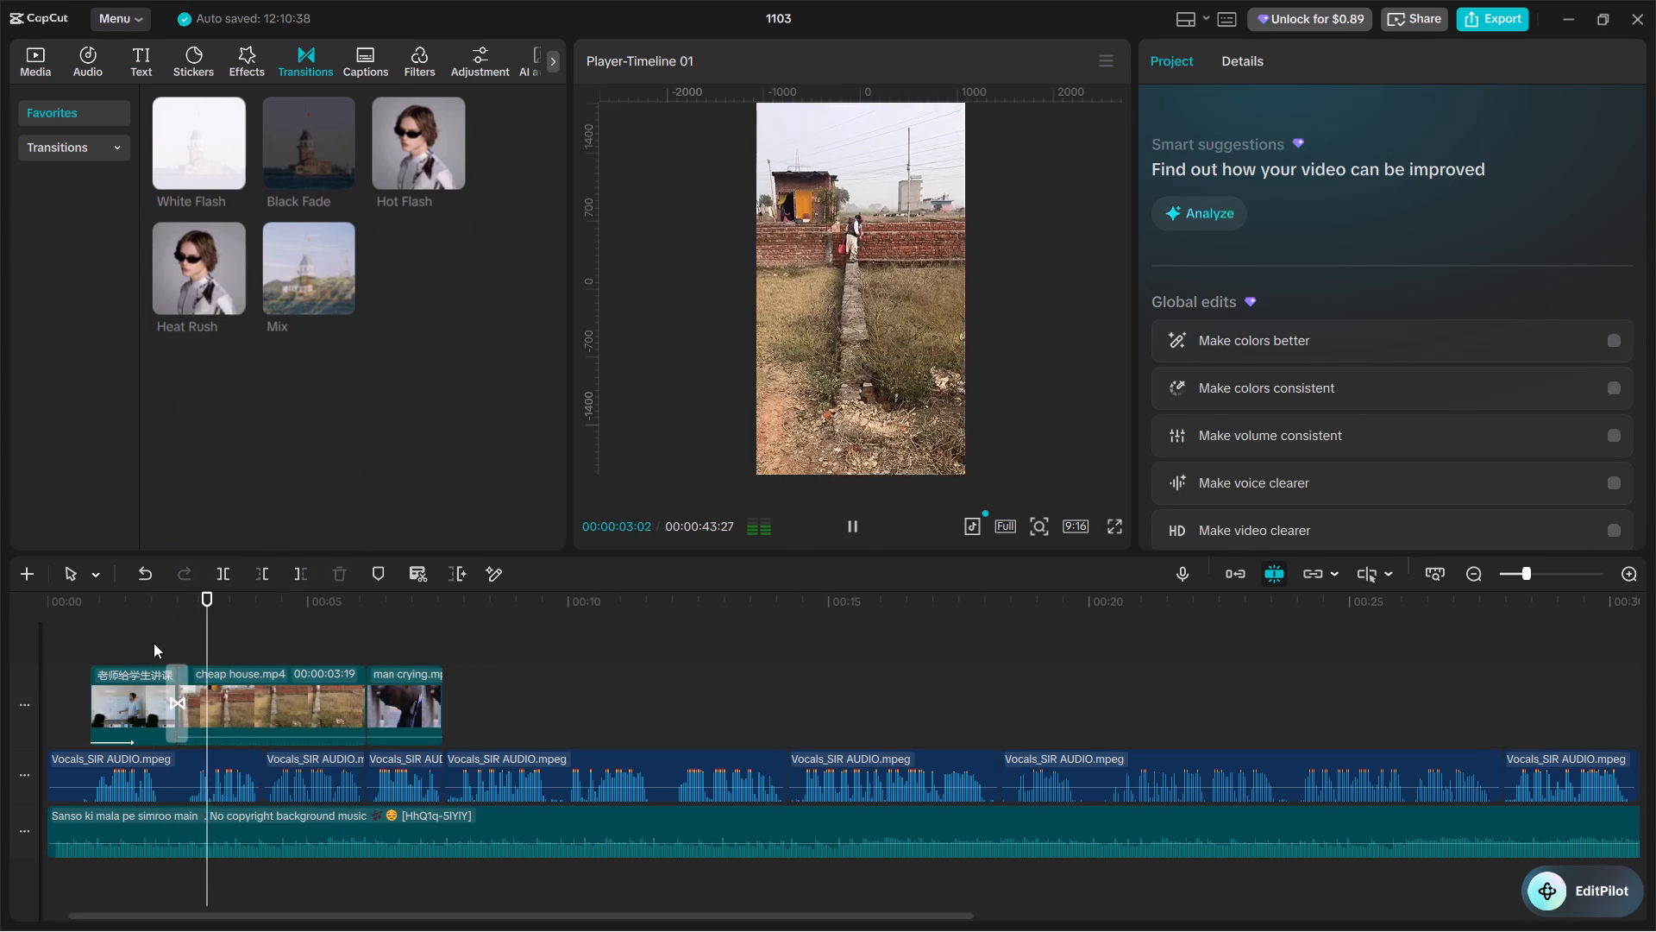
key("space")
Change the transition between the classroom and cheap house clips to Black Fade, and play it through into the man crying clip.
left_click_drag(289, 131, 155, 703)
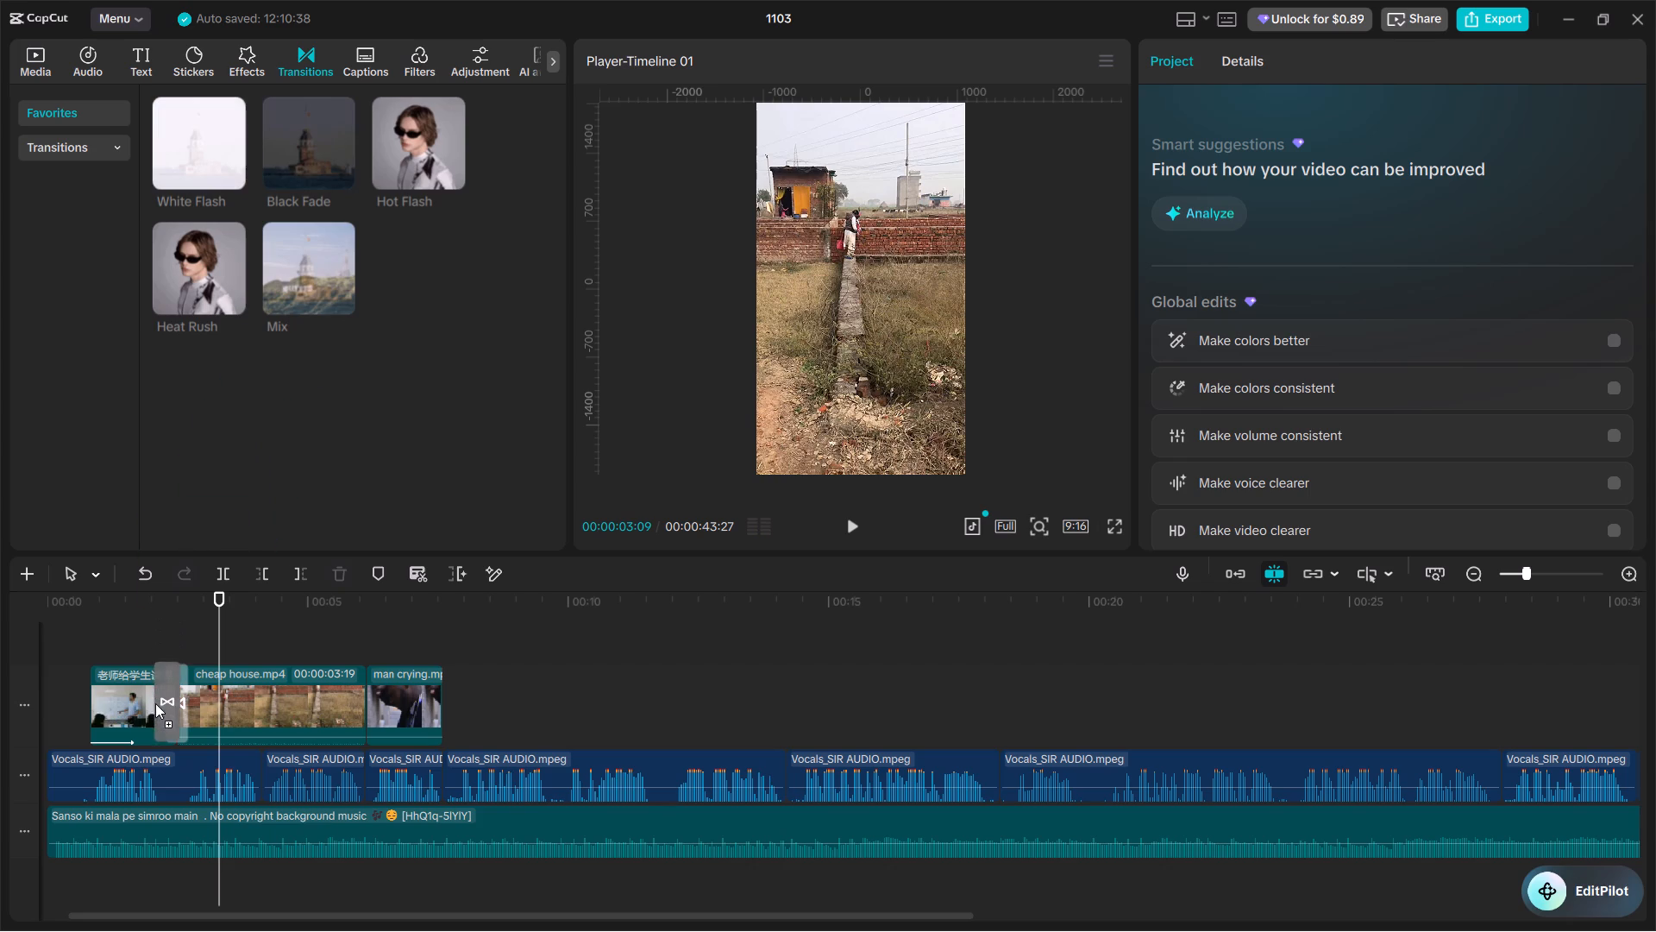
left_click_drag(155, 703, 162, 703)
left_click(159, 636)
key("space")
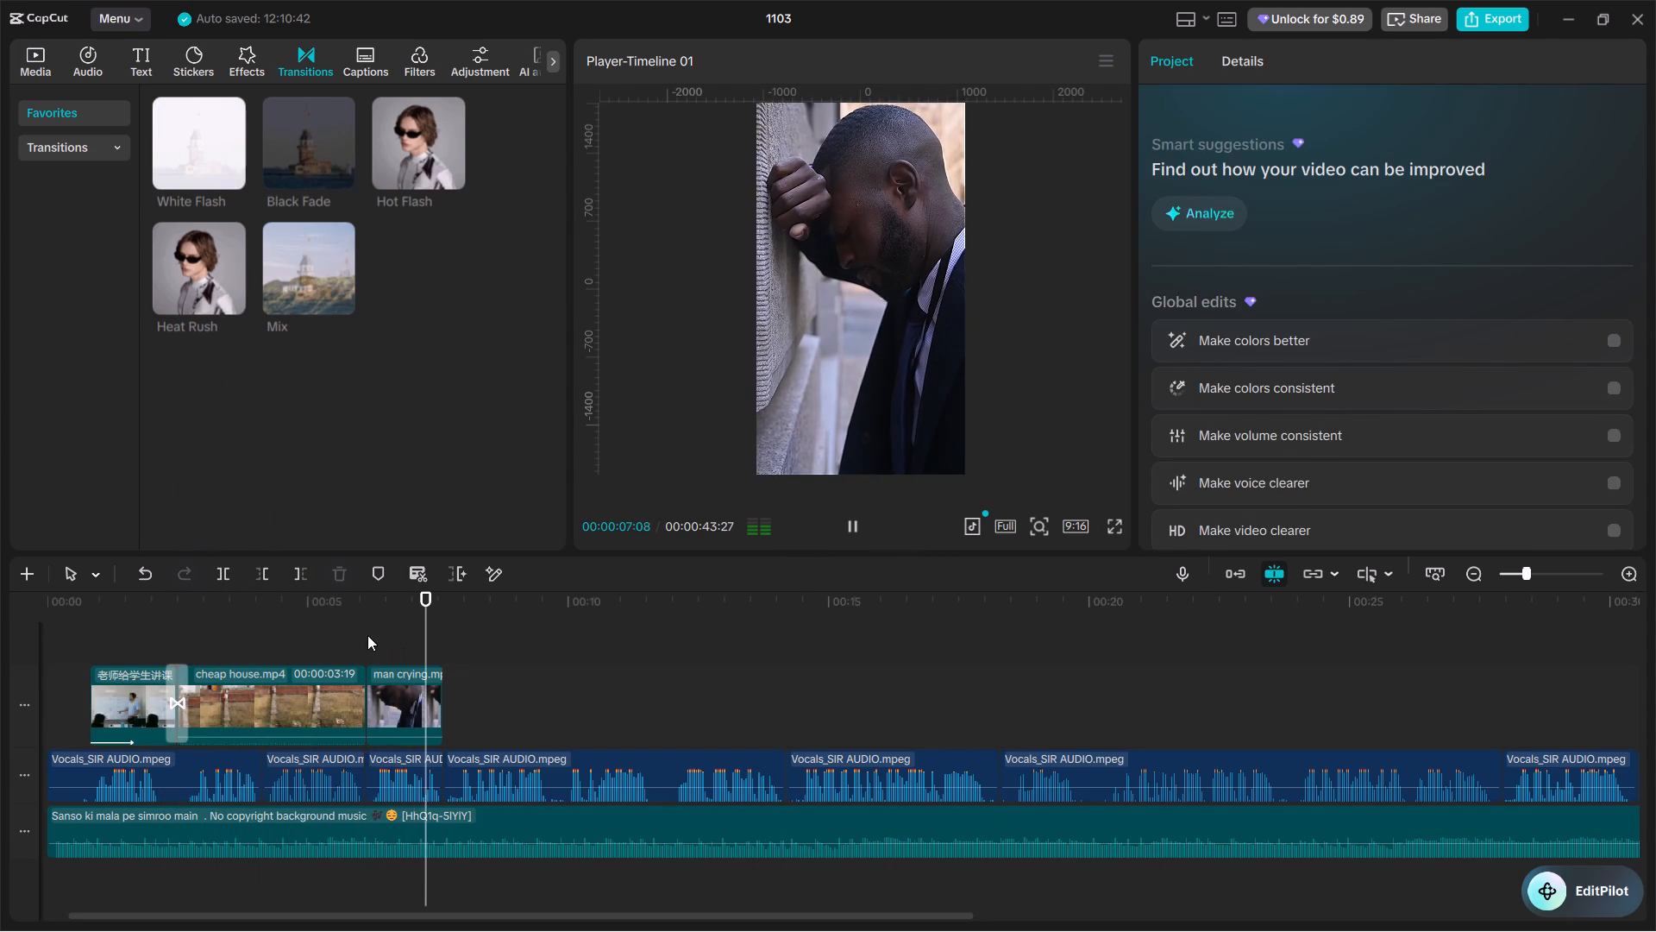
key("space")
Add a White Flash transition between the cheap house and man crying clips, play it back, and put the playhead at 00:00:07:18.
left_click_drag(194, 154, 348, 701)
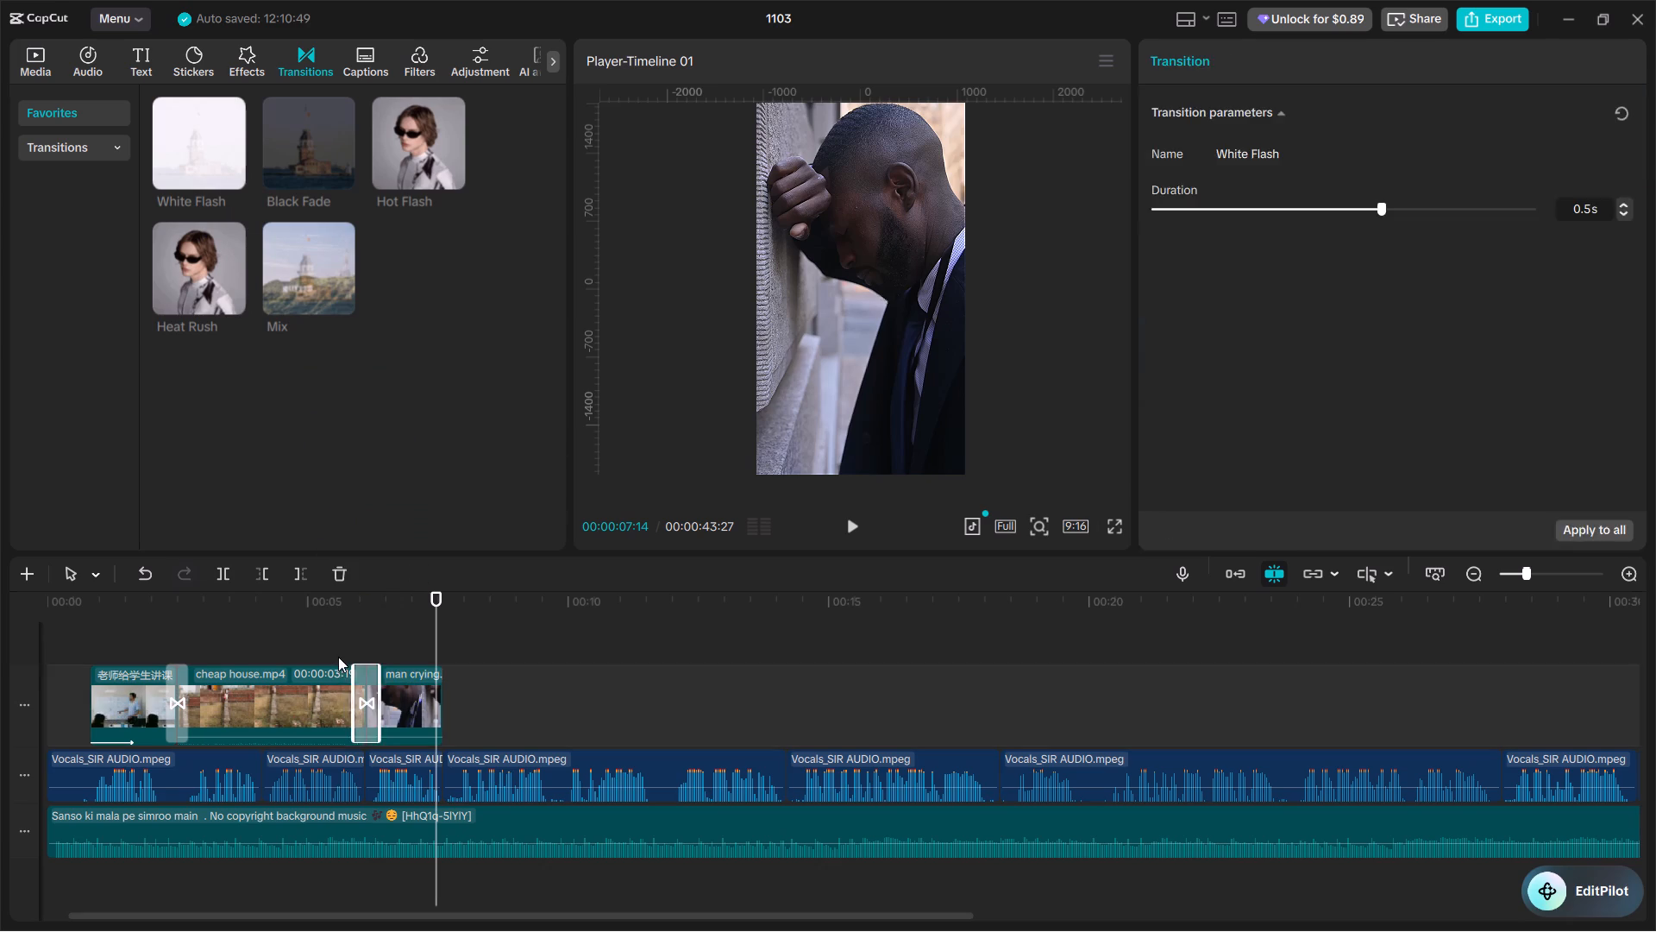
left_click(338, 657)
key("space")
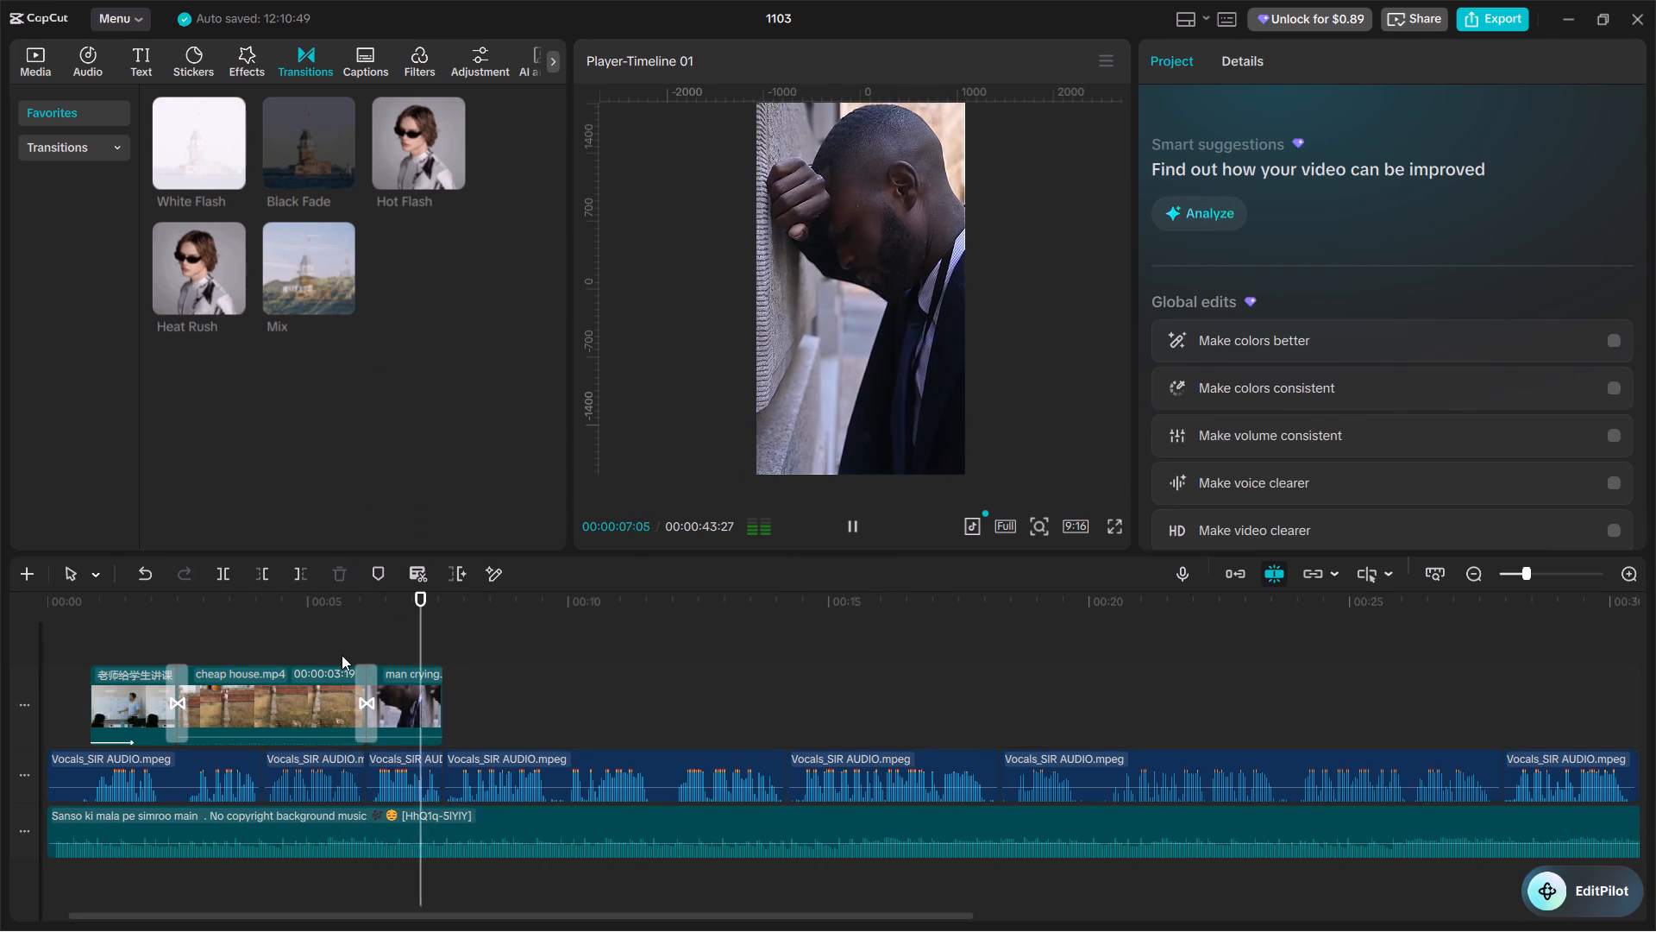
left_click(448, 624)
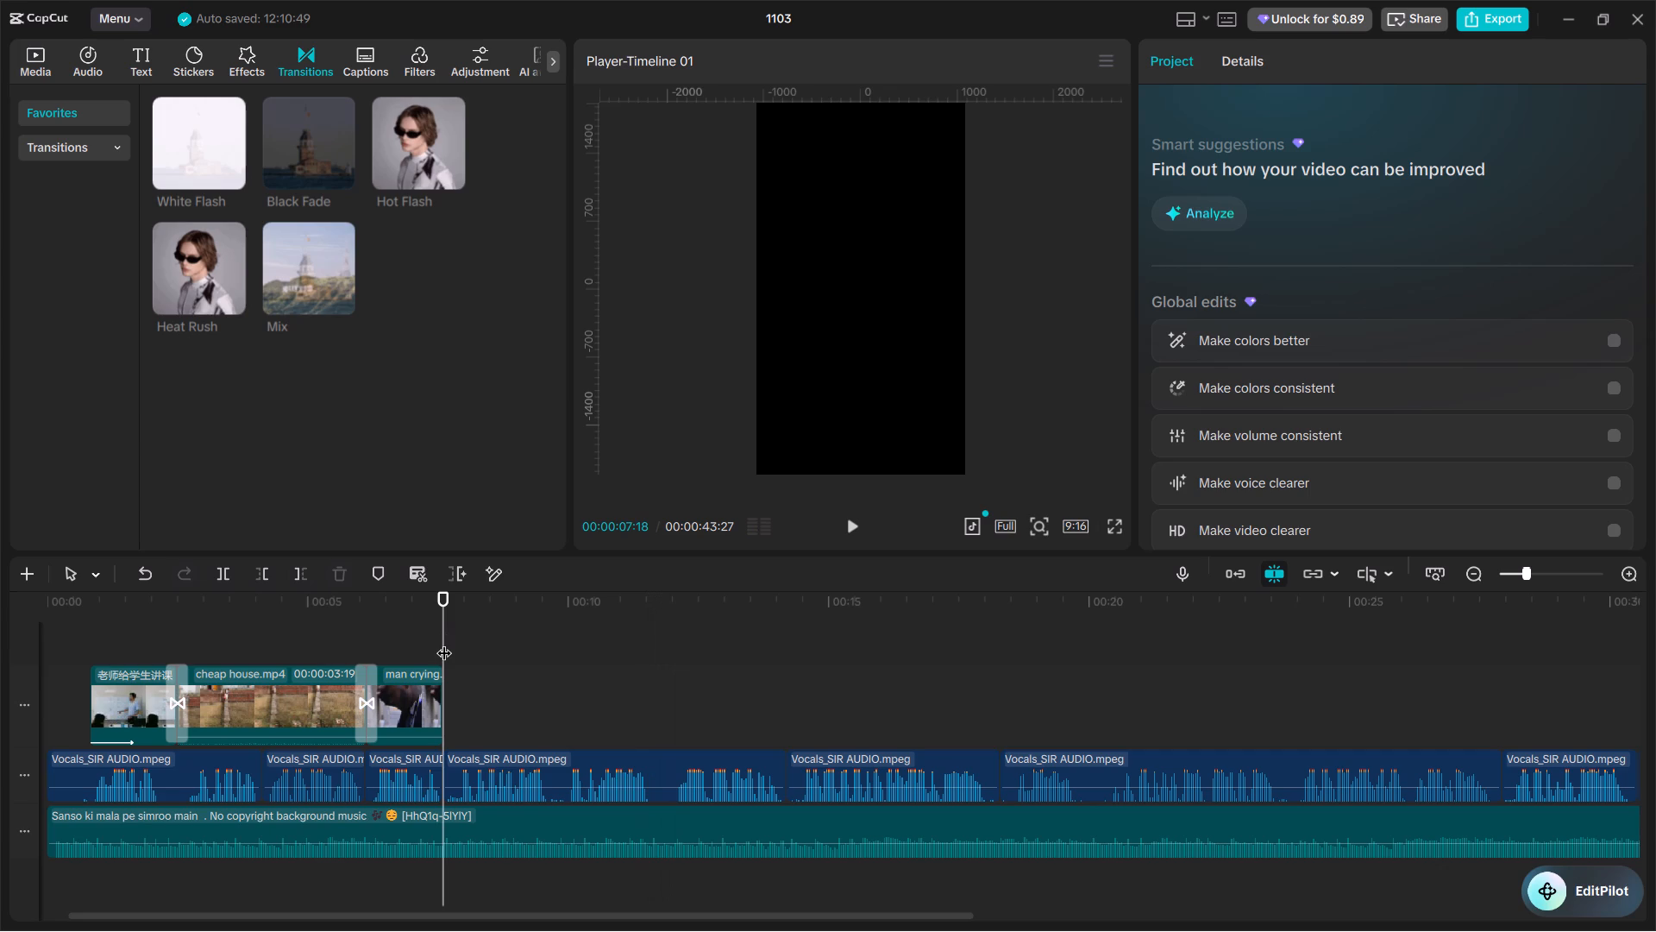
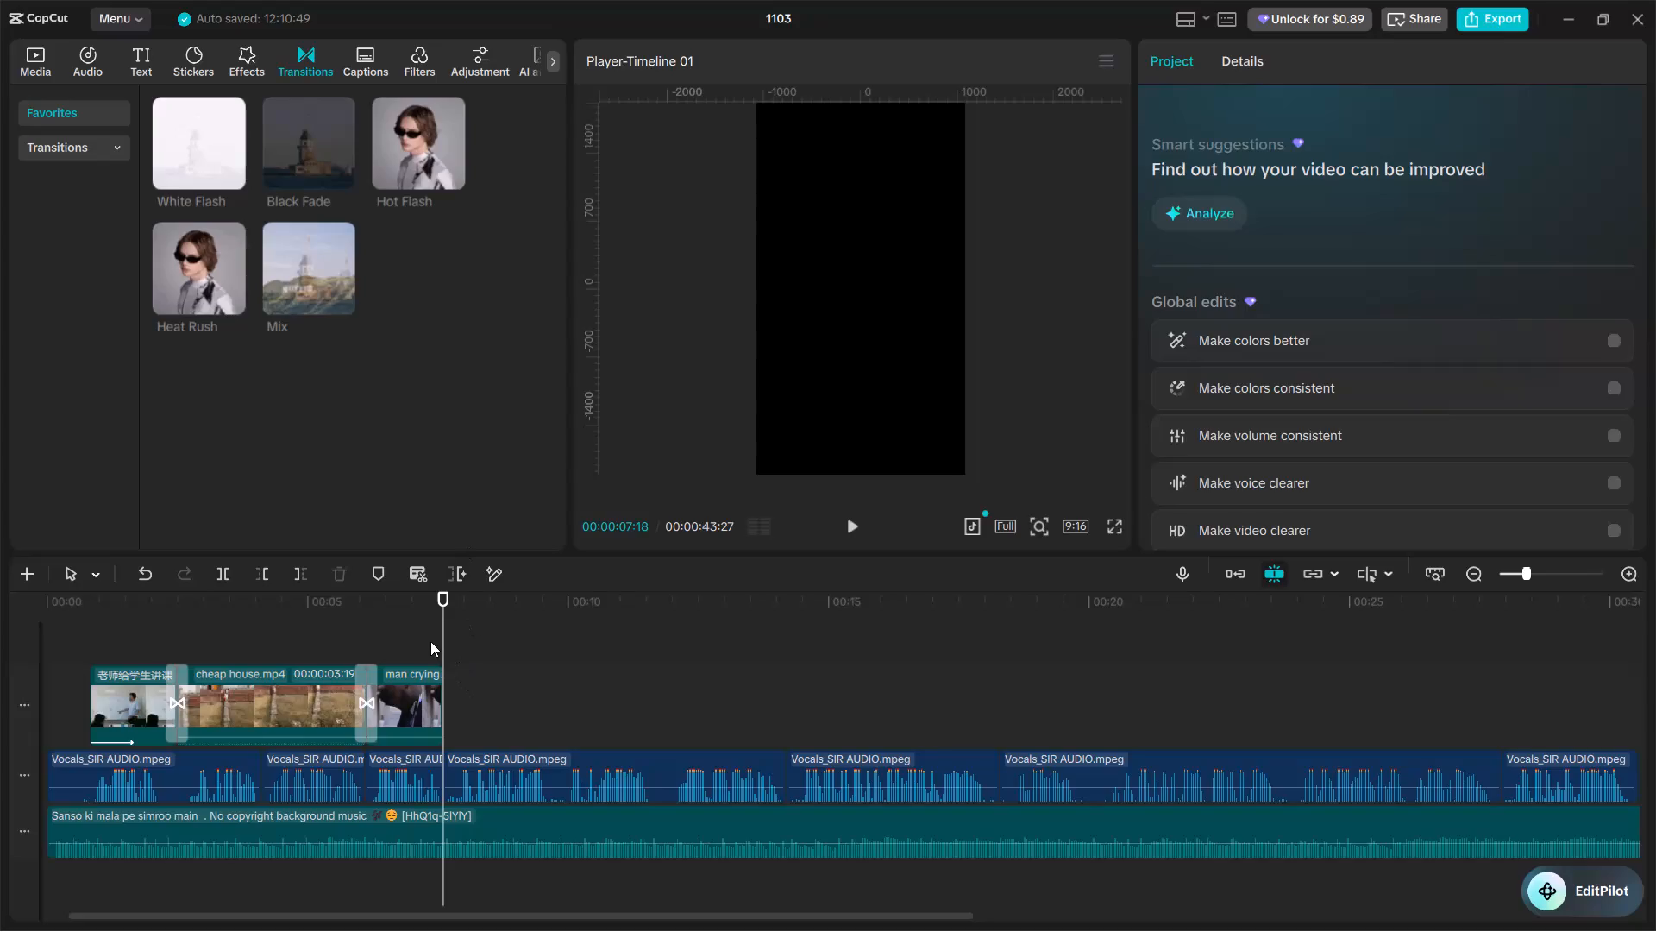
Play the audio that follows the man crying clip from 00:00:07:18, and return the playhead to that point.
left_click(430, 641)
left_click_drag(430, 641, 442, 643)
key("space")
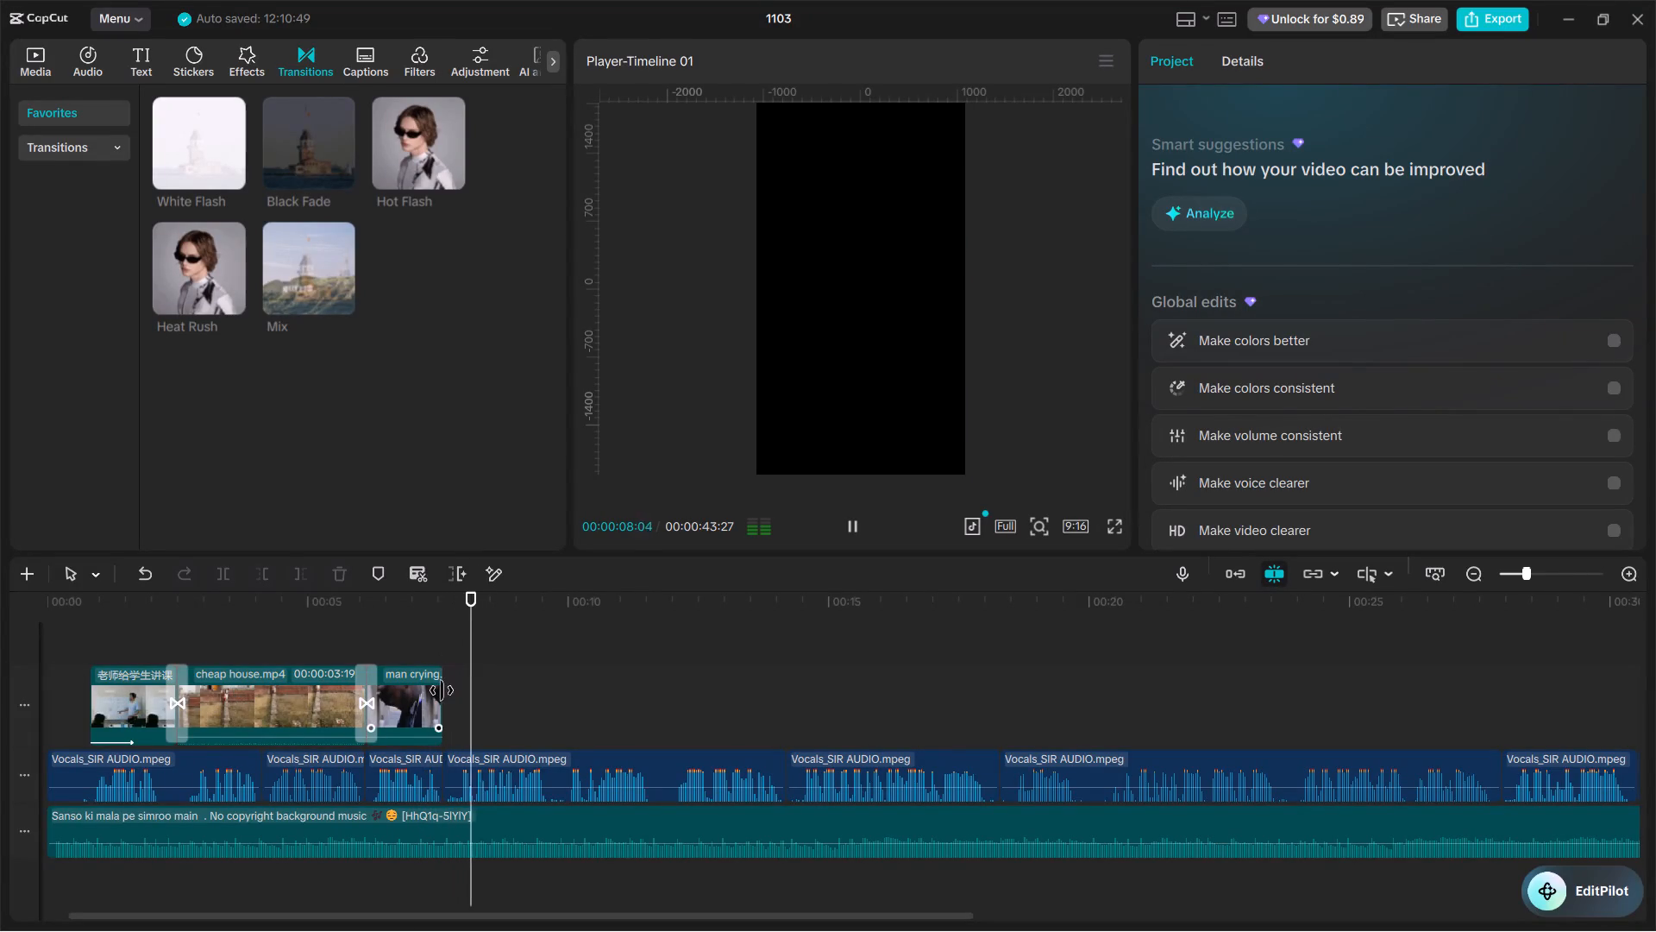
left_click(439, 637)
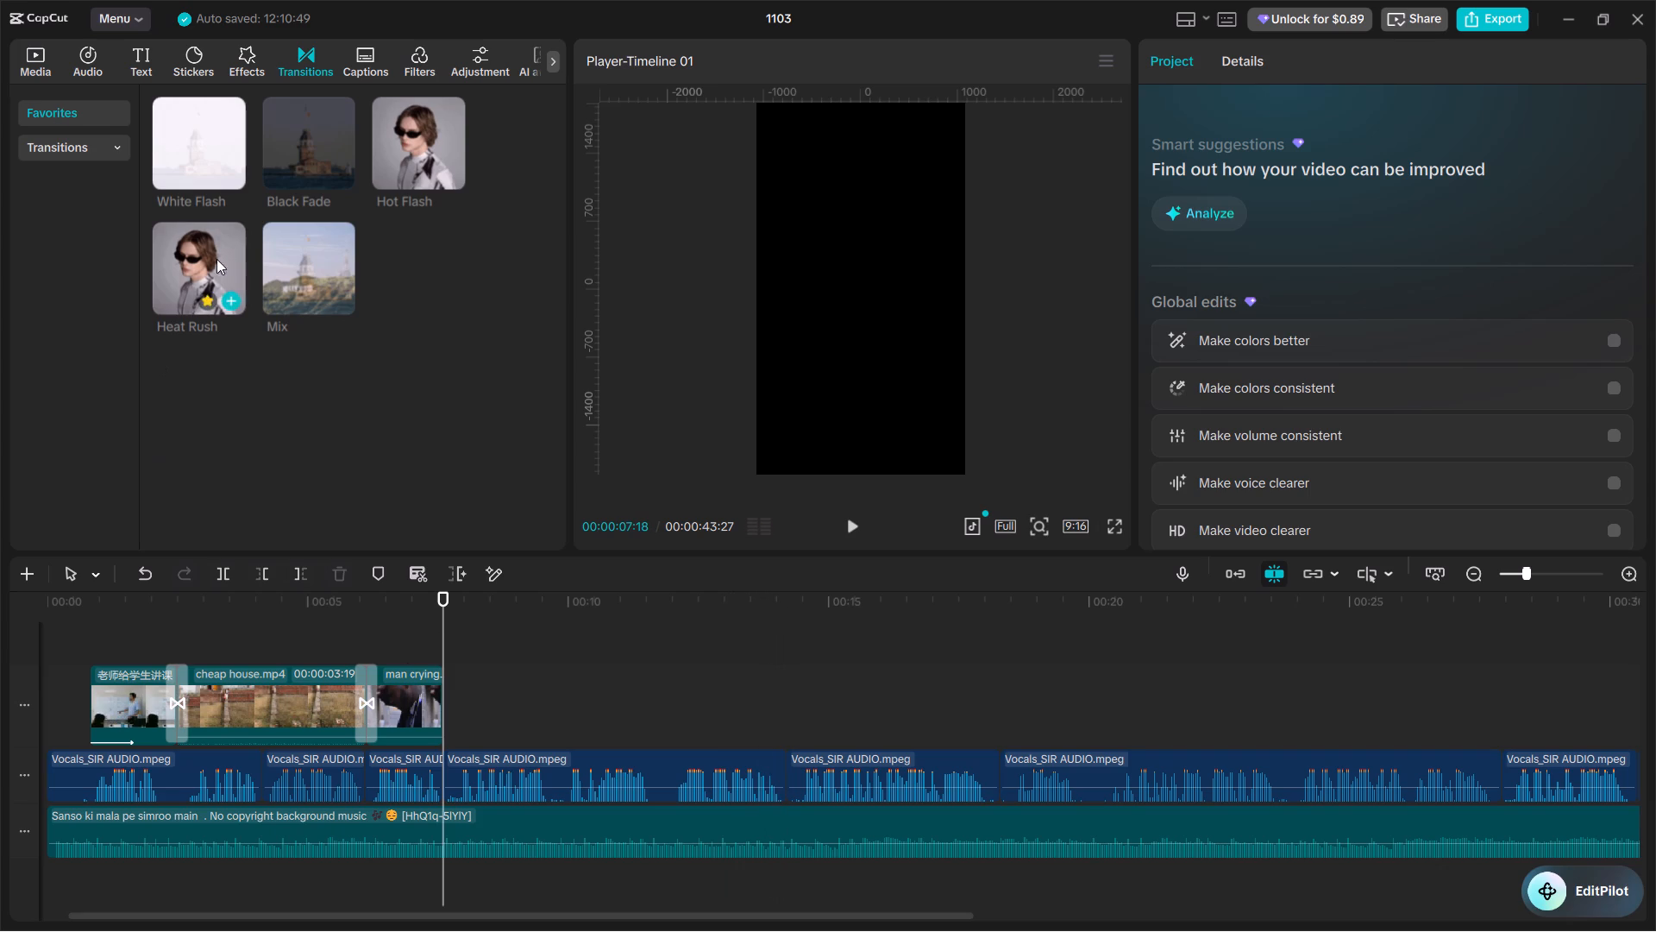
Add cheap house.mp4 directly after the man crying clip, split it at 00:00:09:23 and delete the remainder.
left_click(28, 62)
left_click_drag(221, 318, 514, 652)
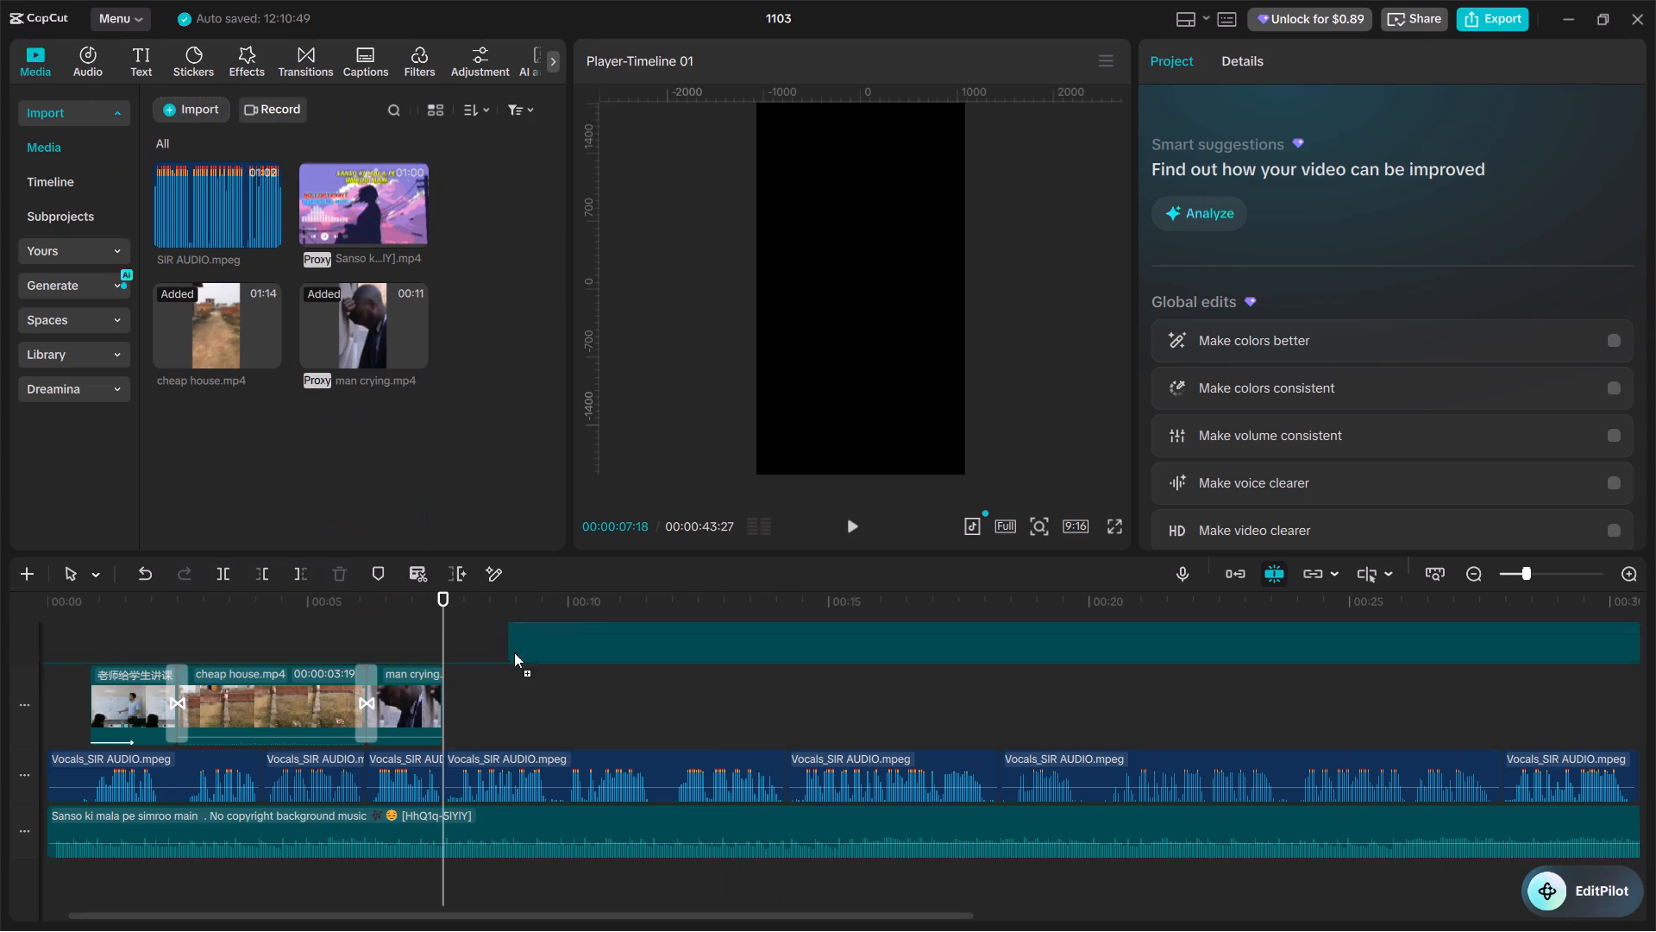
left_click_drag(514, 652, 444, 701)
key("space")
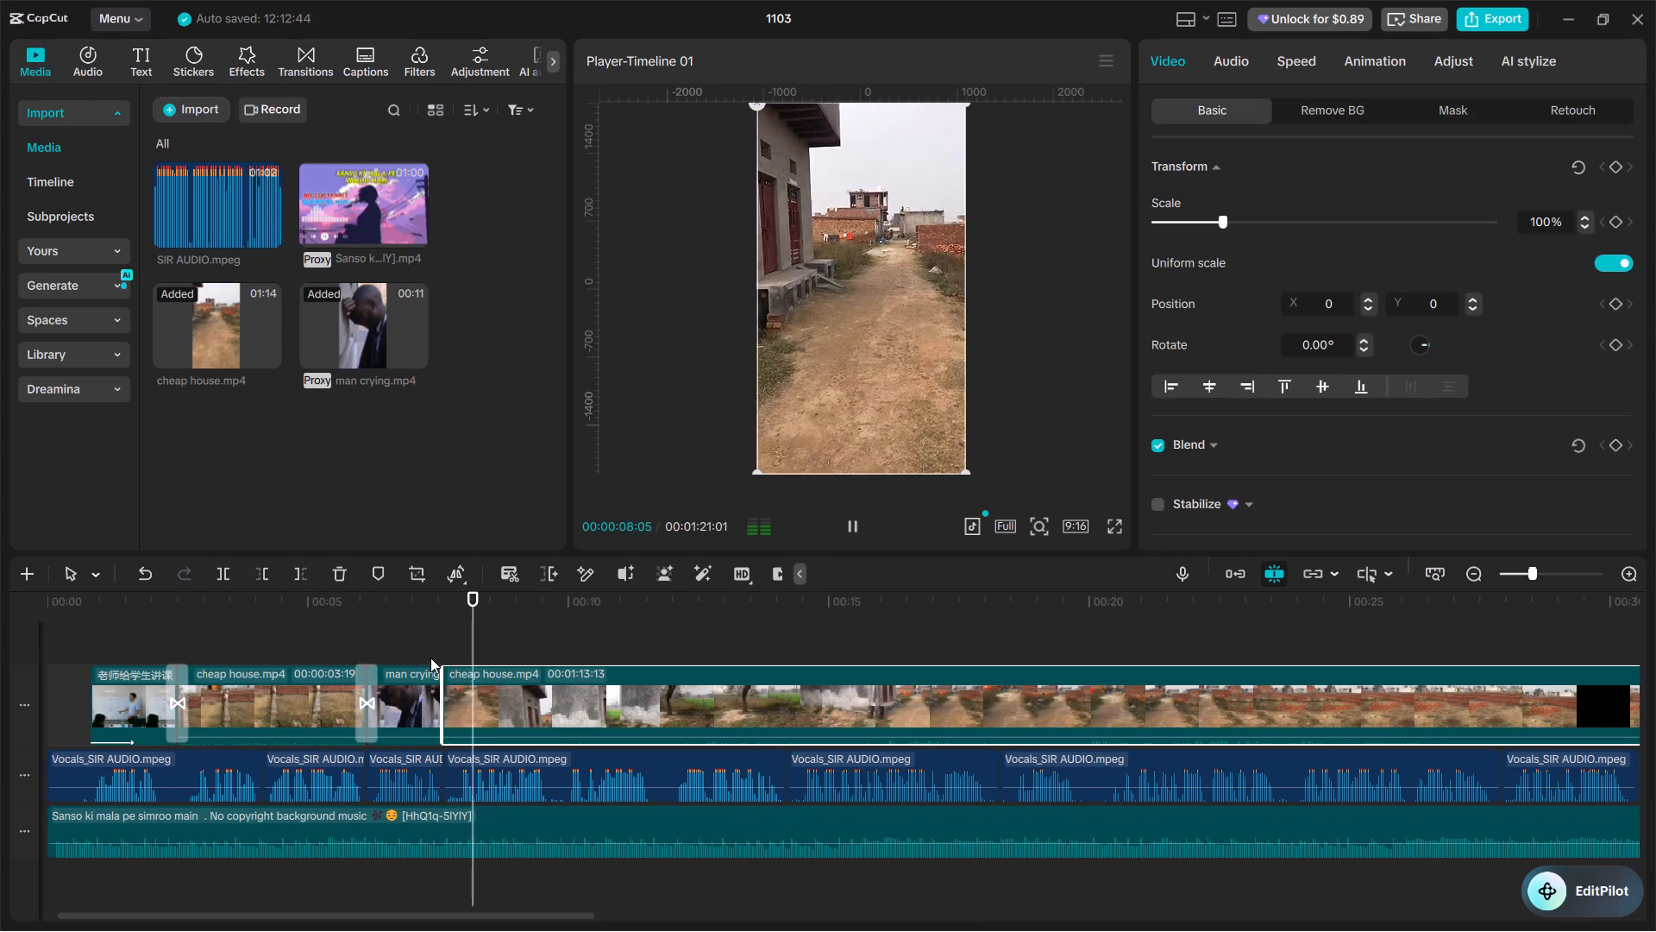
key("space")
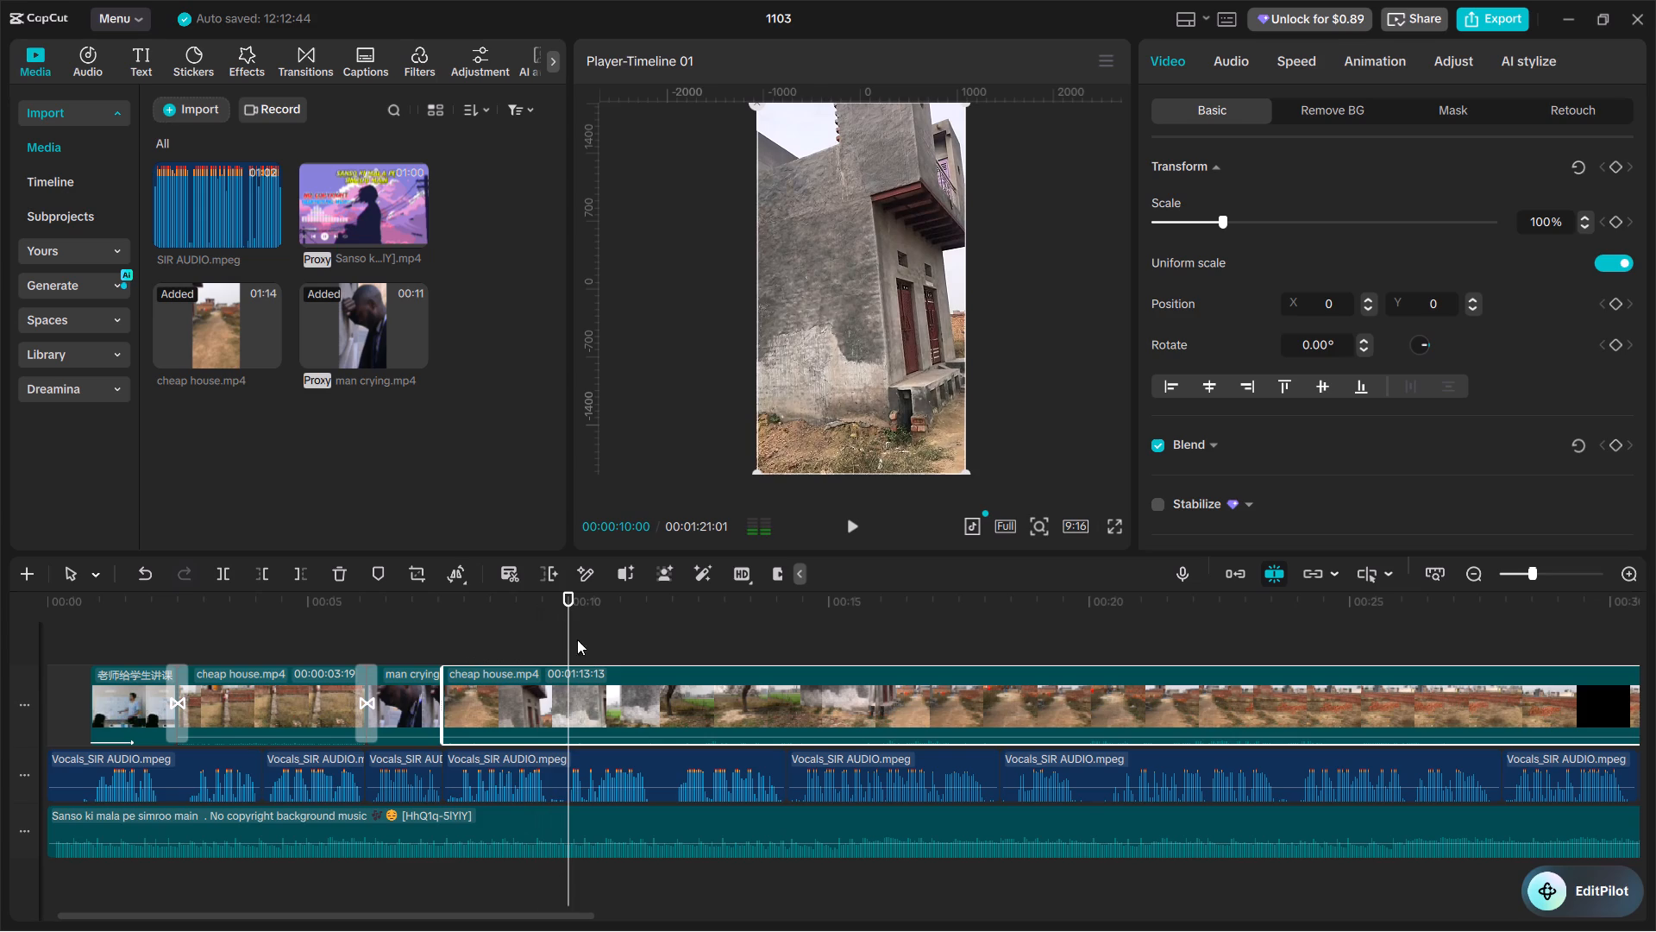
left_click(564, 638)
left_click_drag(564, 638, 555, 632)
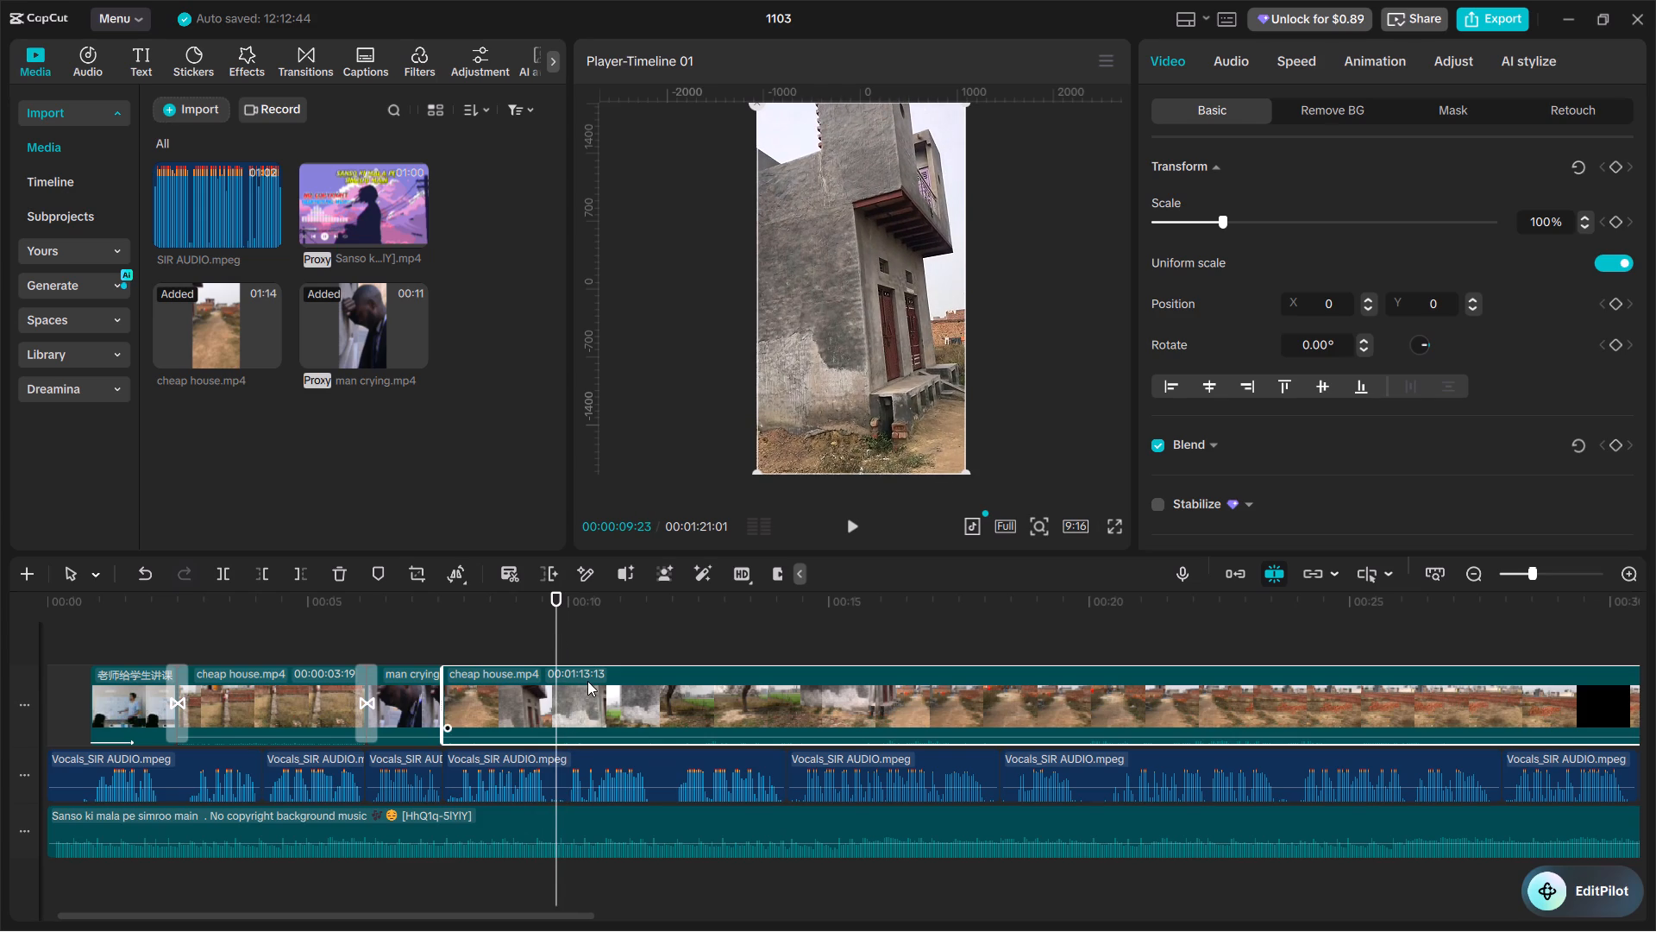
key("ctrl+b")
key("BackSpace")
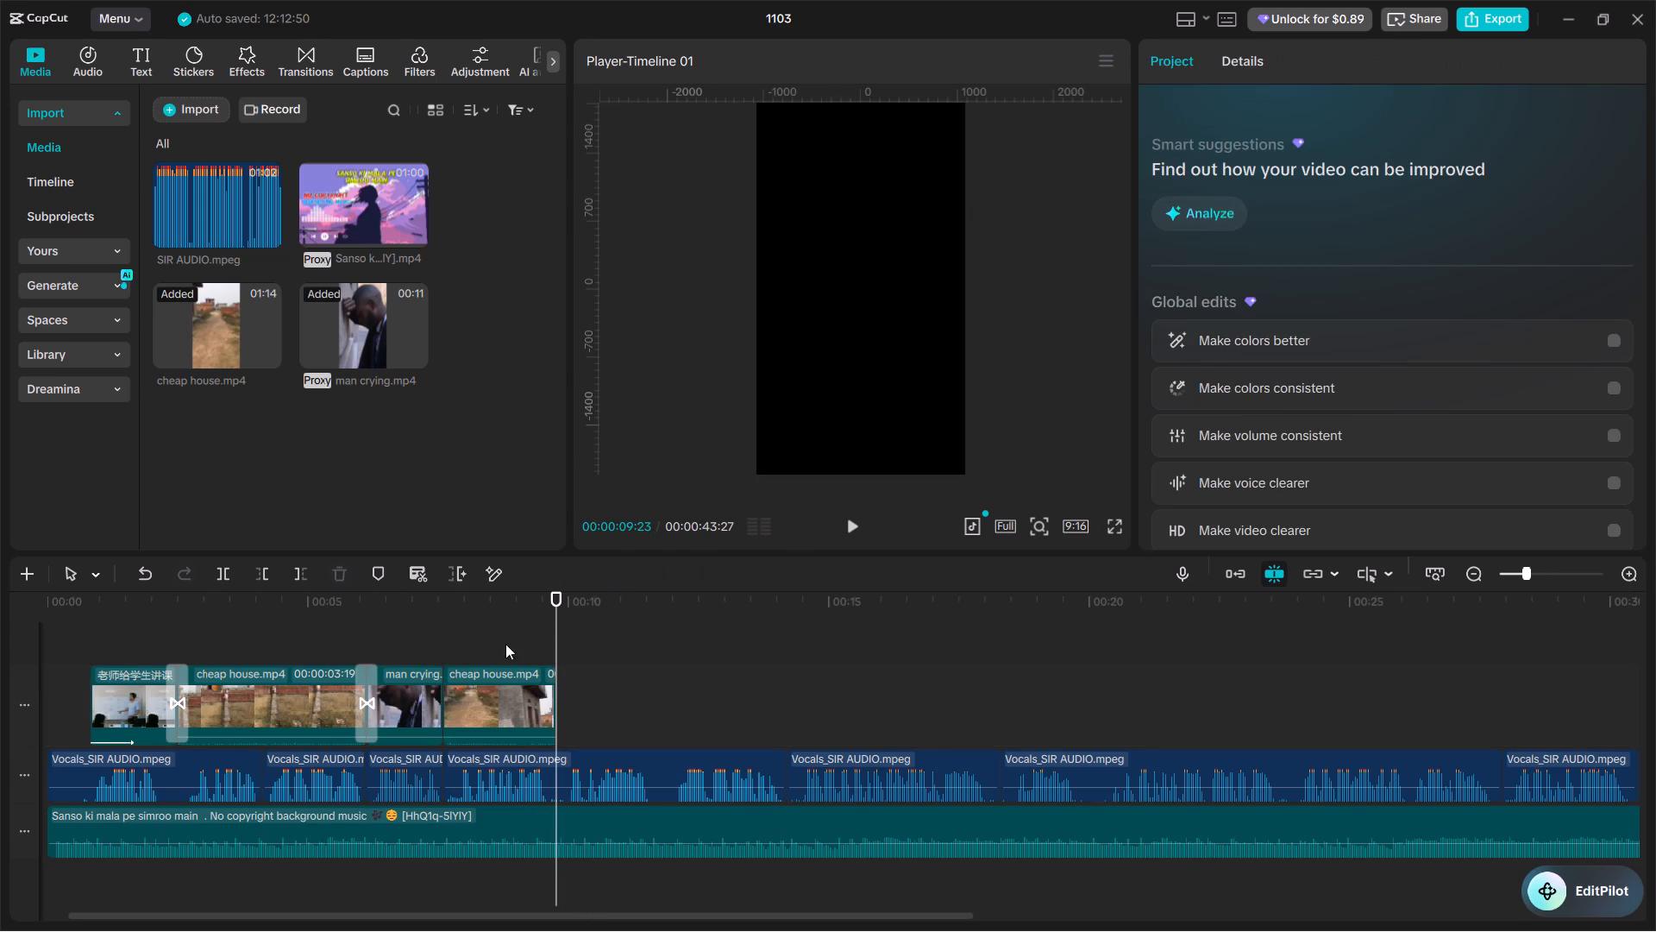
Play back the new cheap house clip and the audio after it, and put the playhead at 00:00:09:23.
double_click(438, 643)
key("space")
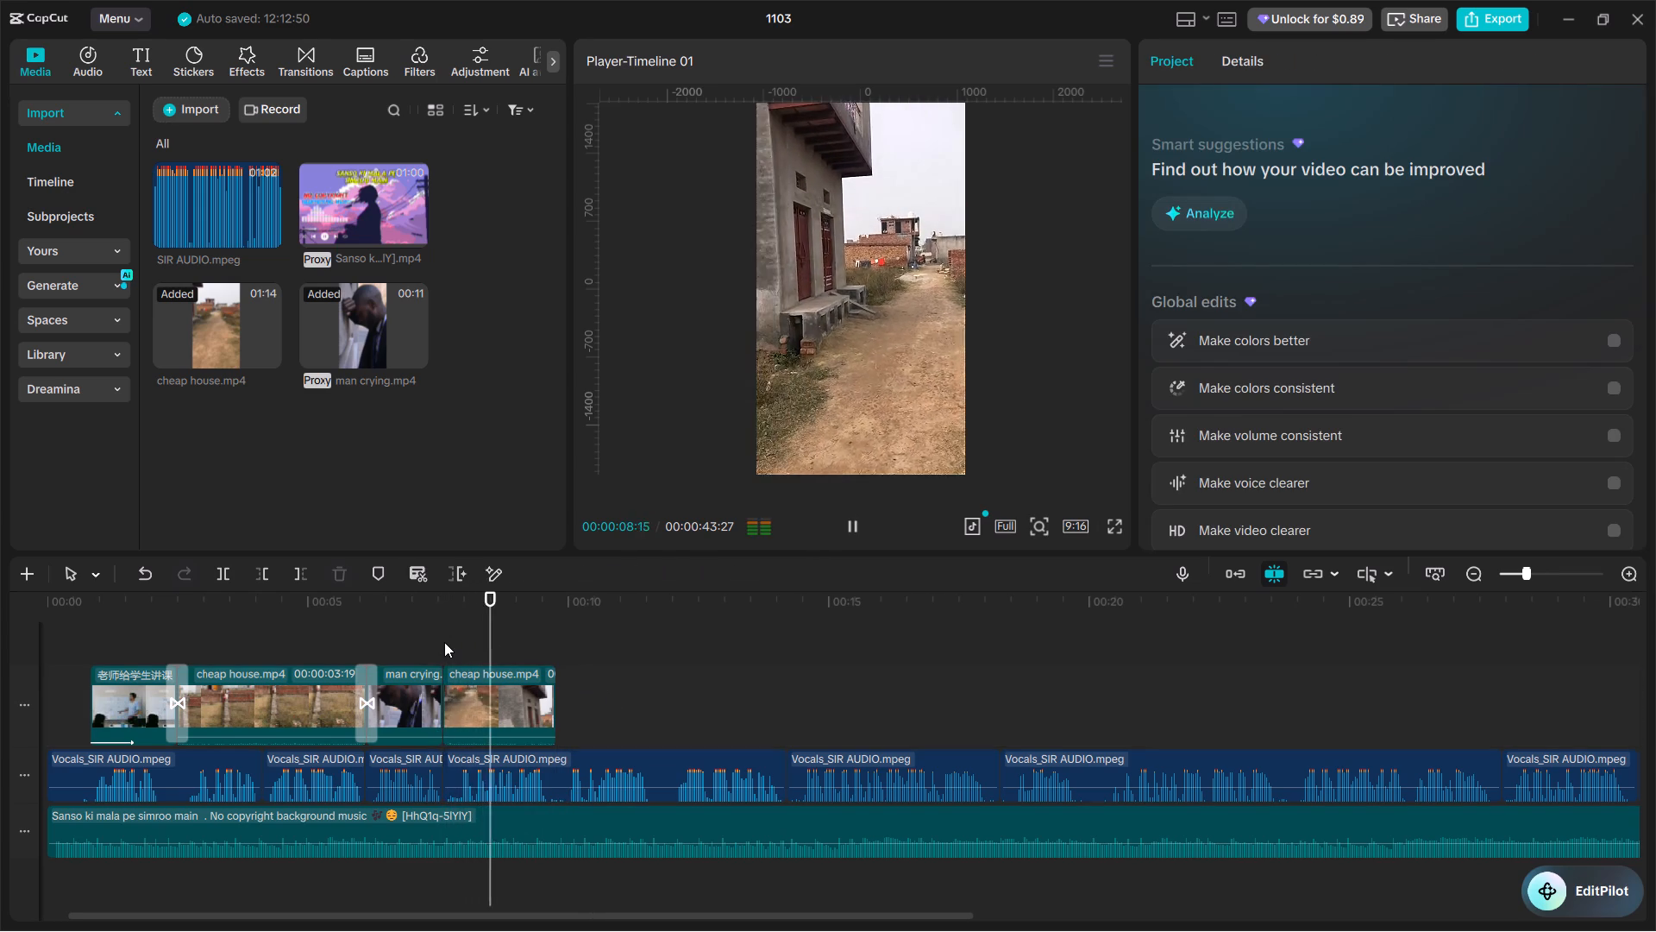
left_click(444, 638)
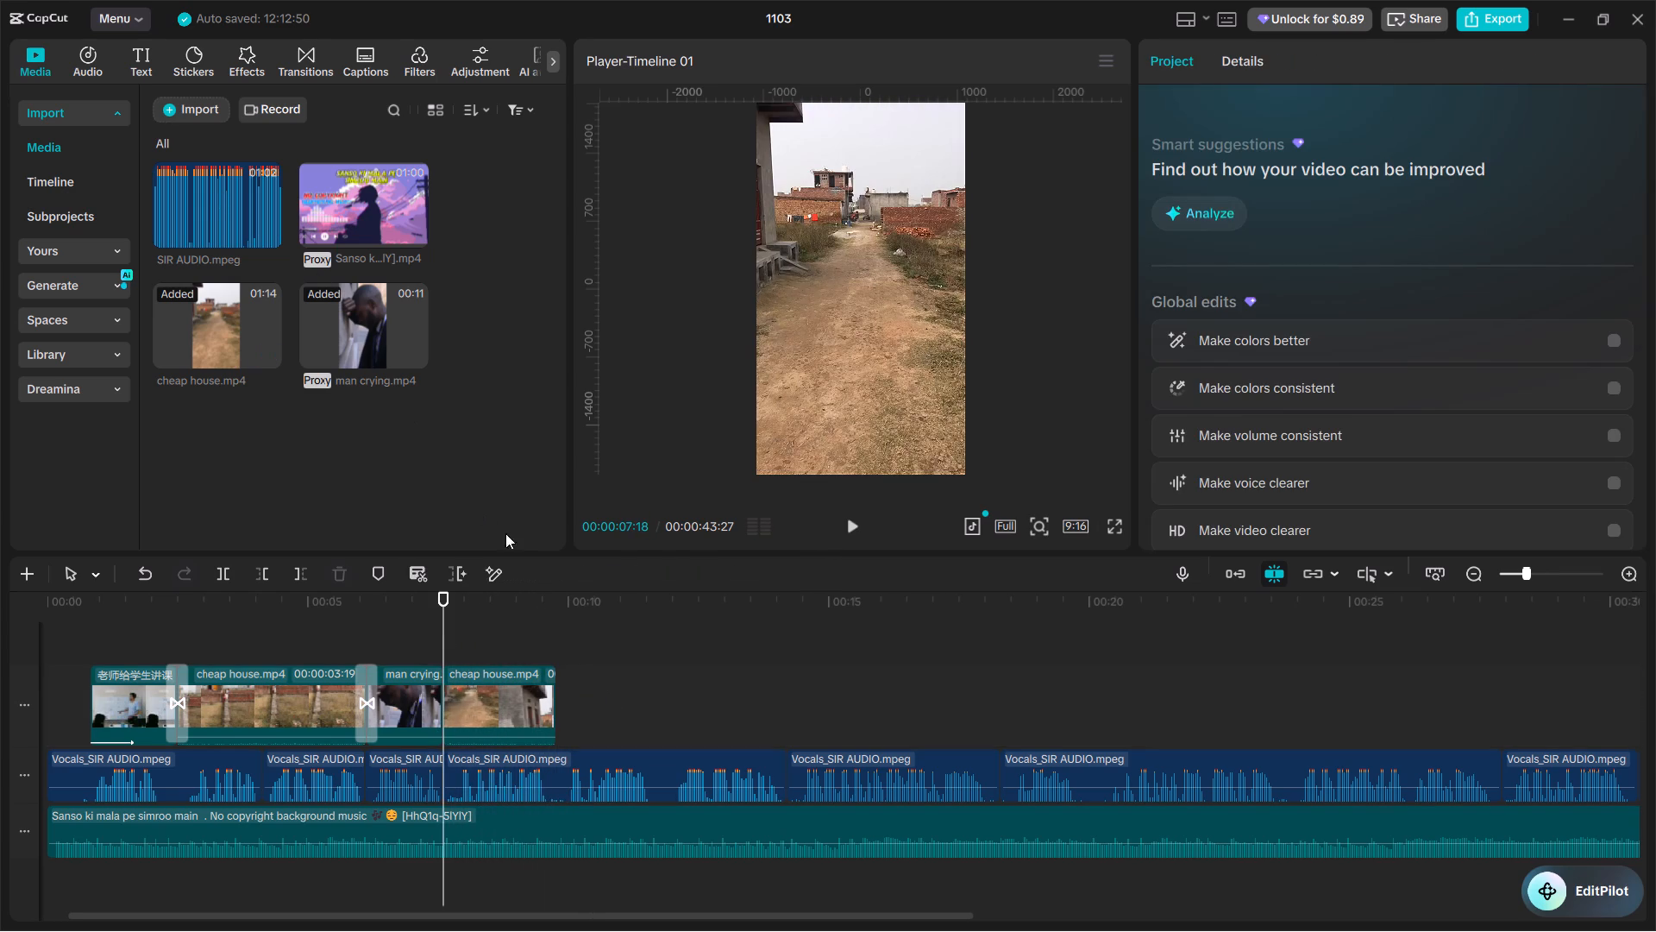
key("space")
double_click(560, 630)
key("space")
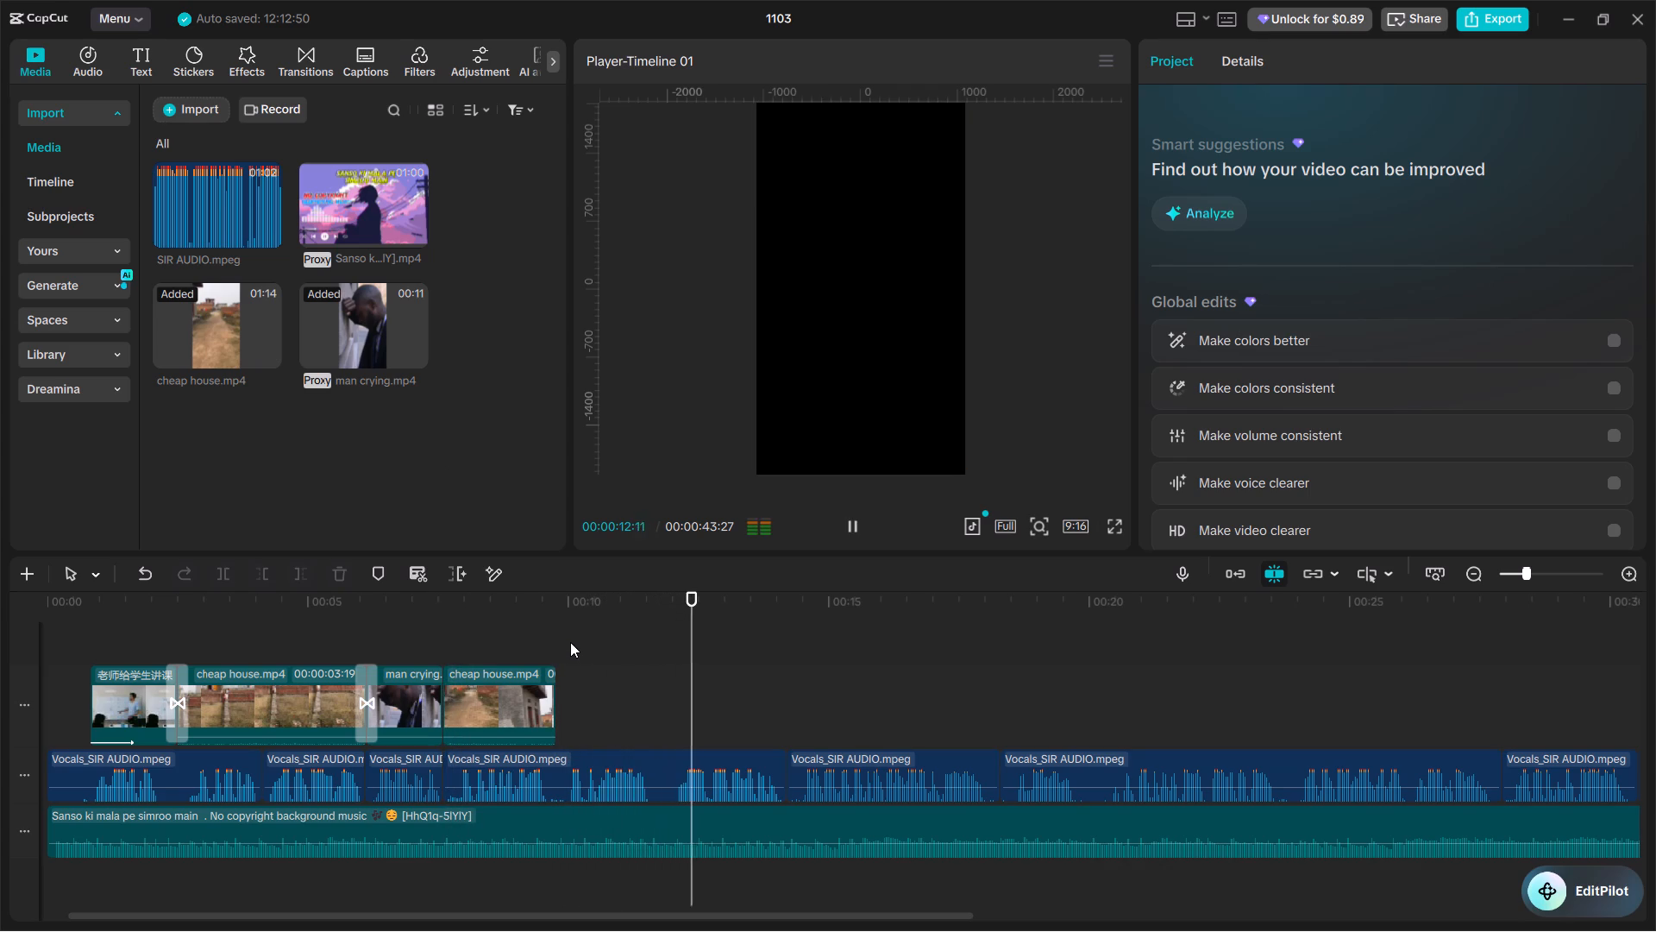
left_click(555, 635)
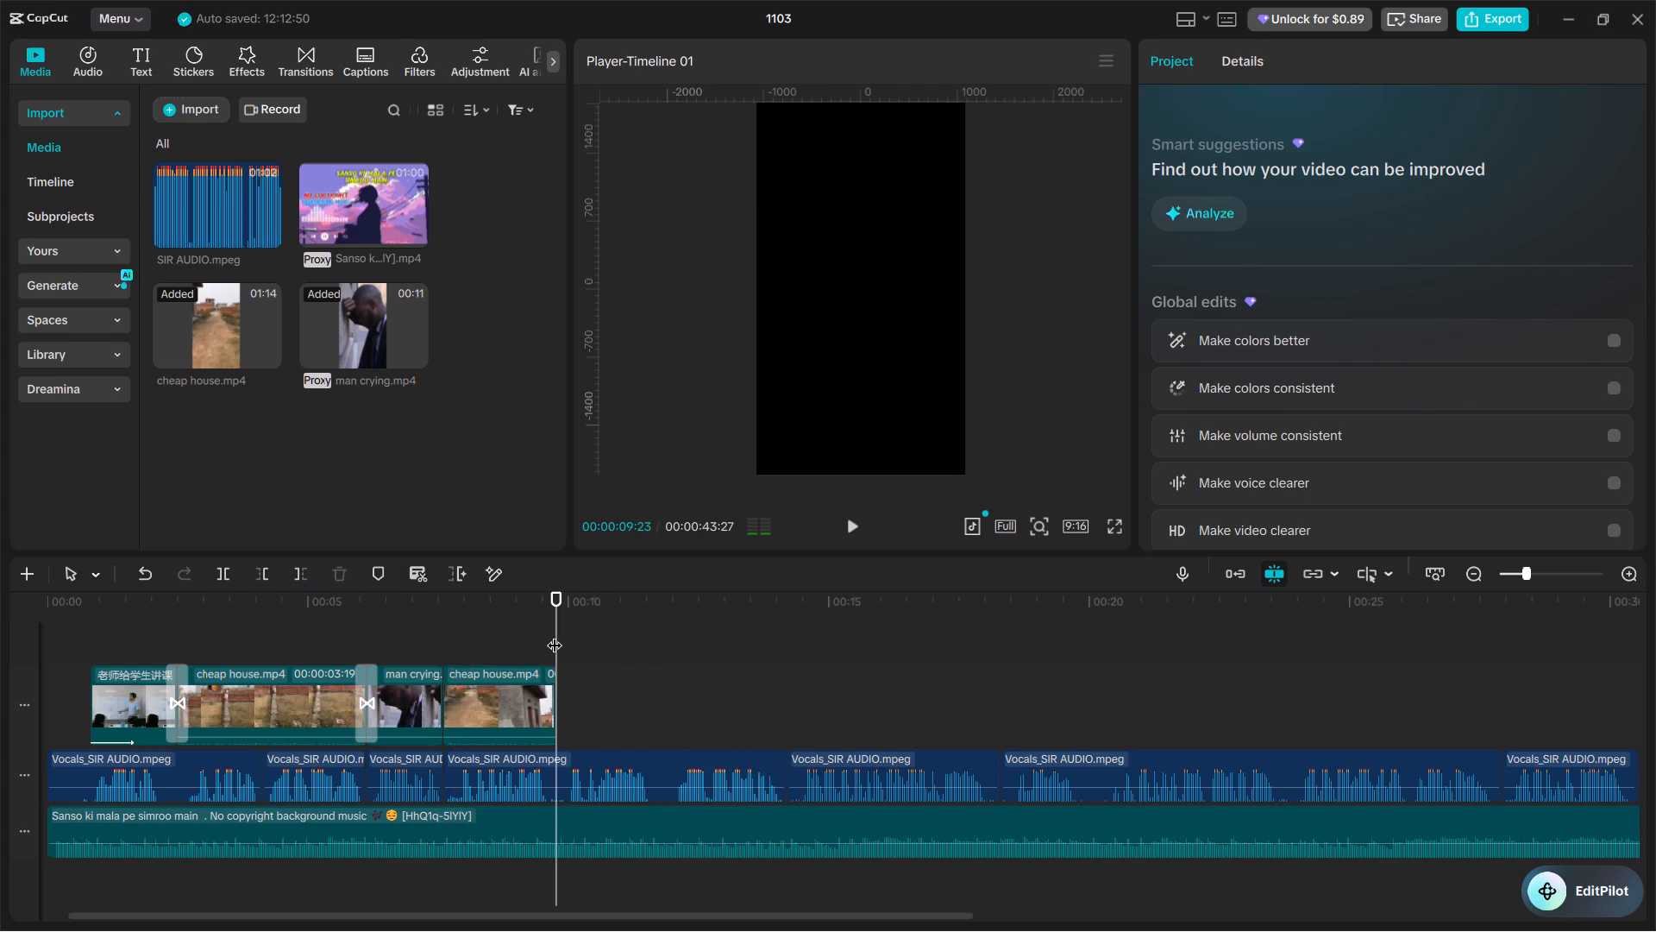
Switch to the Brave browser and search Pexels portrait videos for "good deal".
left_click(1583, 18)
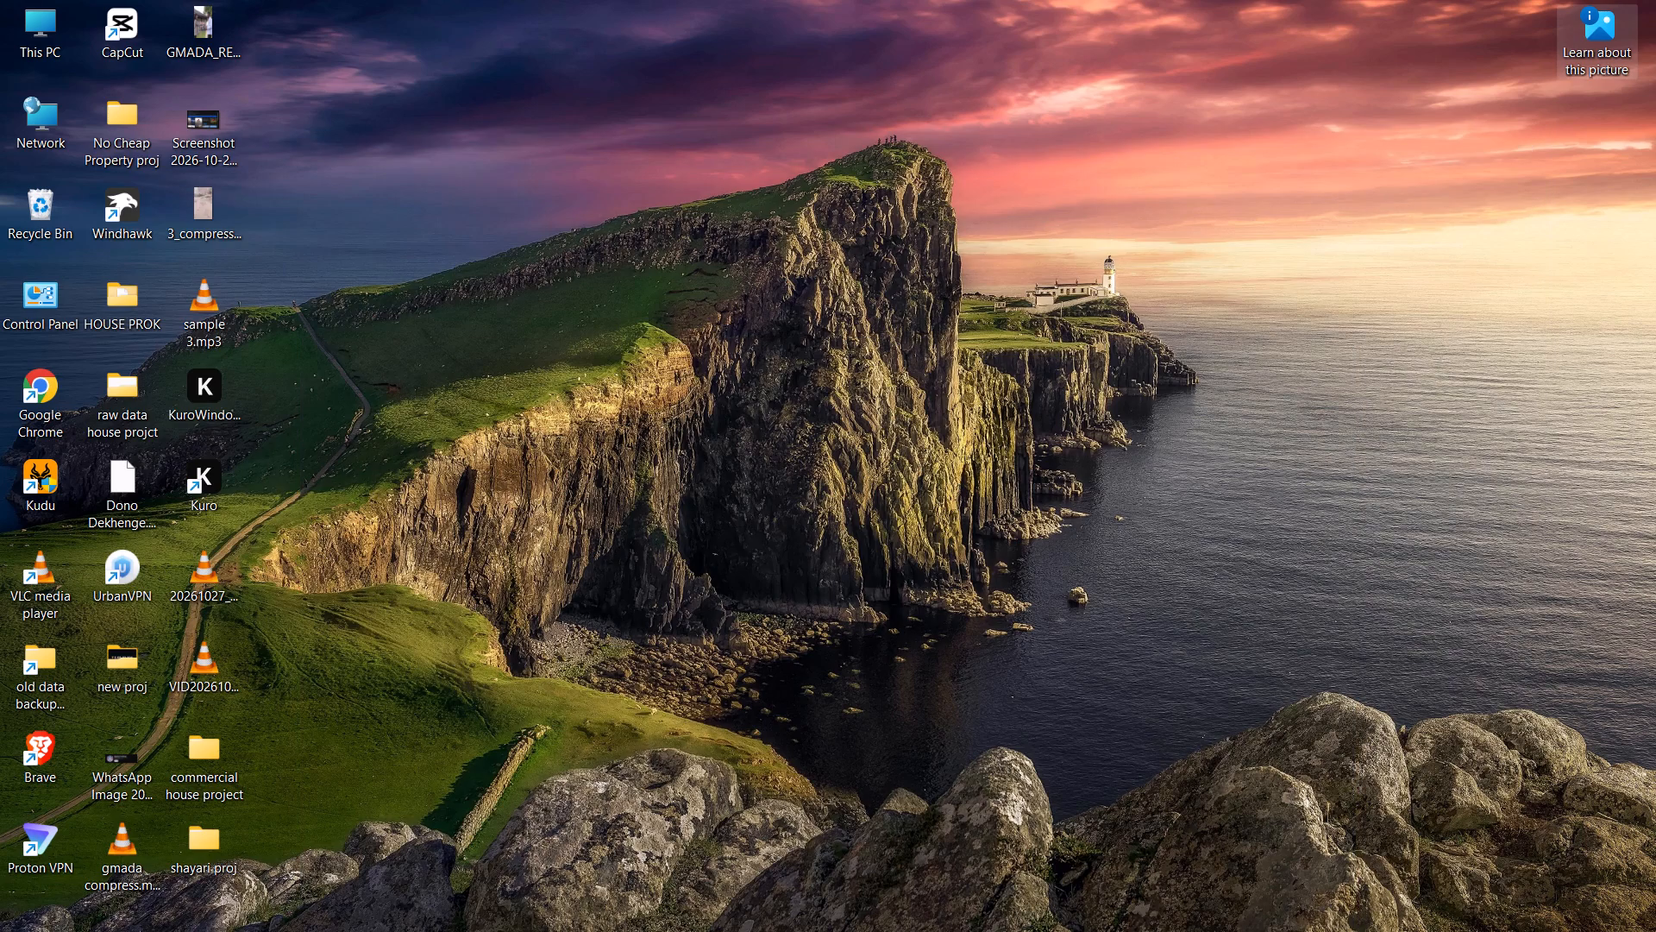
left_click(758, 910)
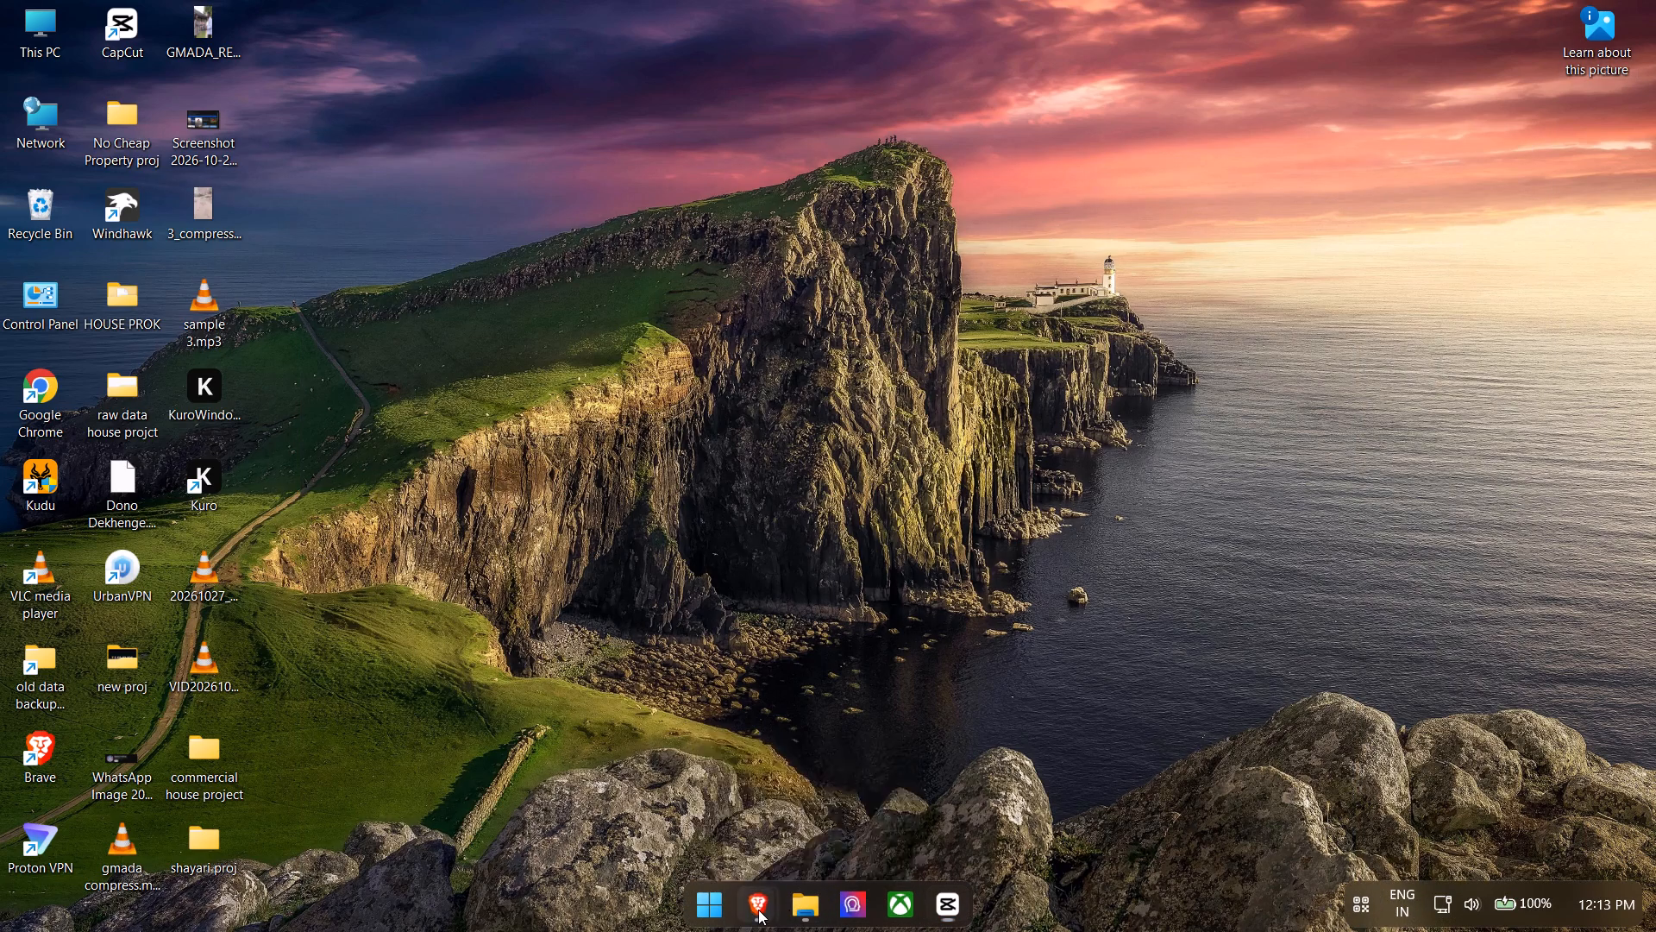
left_click(659, 802)
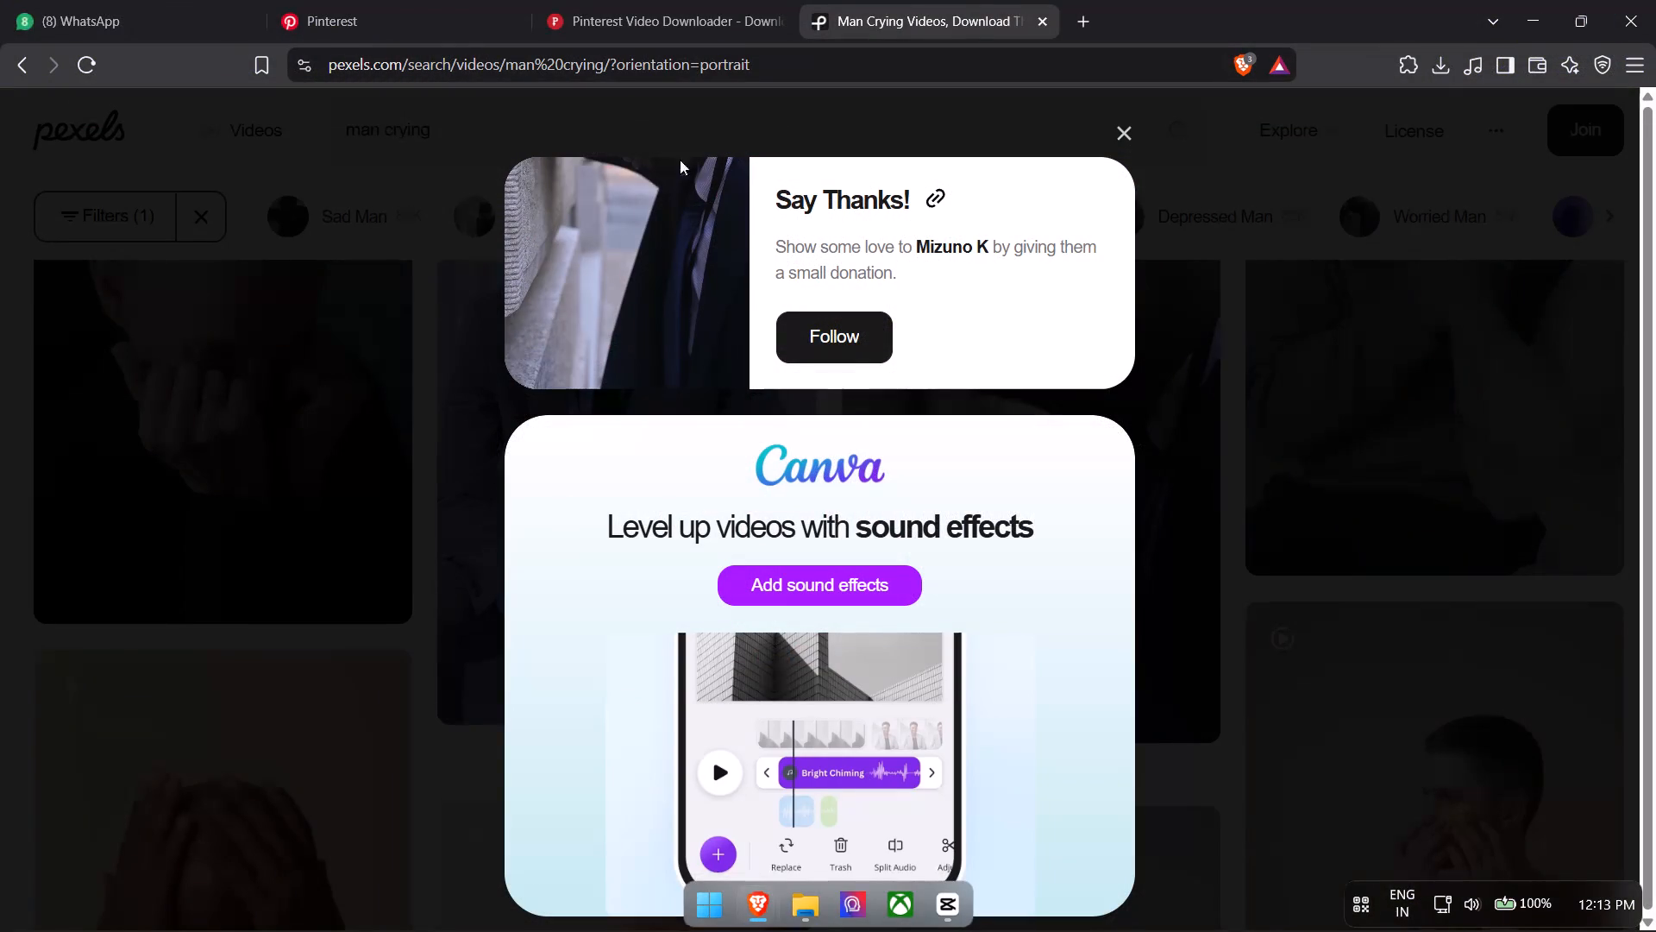
left_click_drag(1134, 126, 1133, 134)
scroll(748, 394, "up", 8)
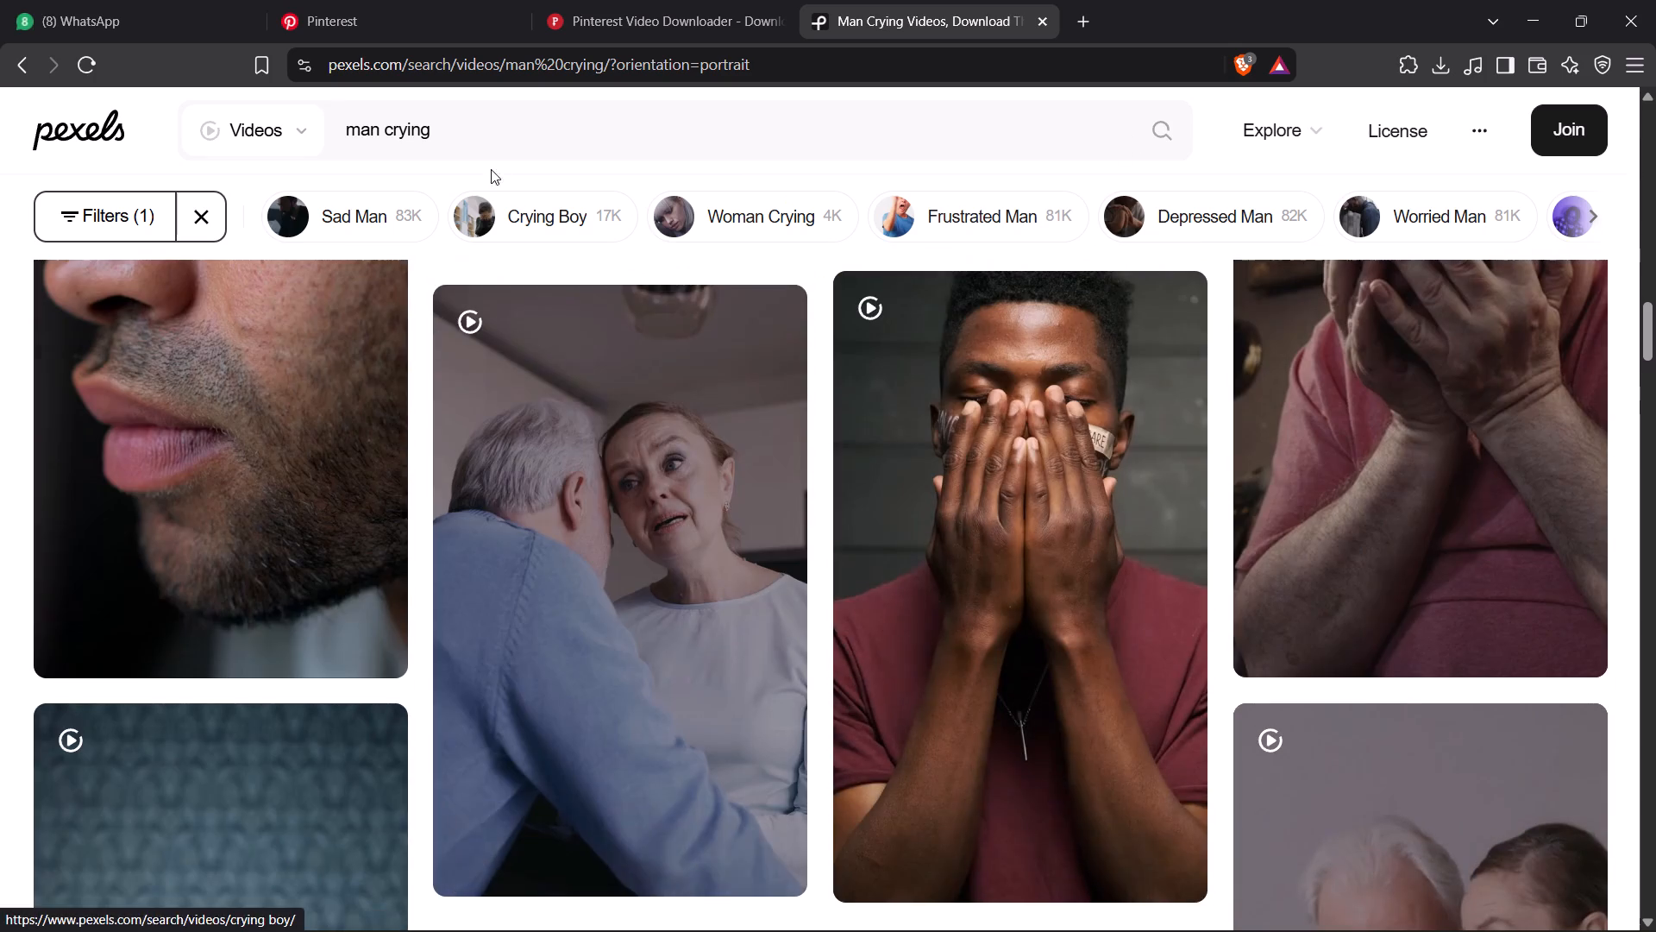
left_click(508, 111)
key("ctrl+a")
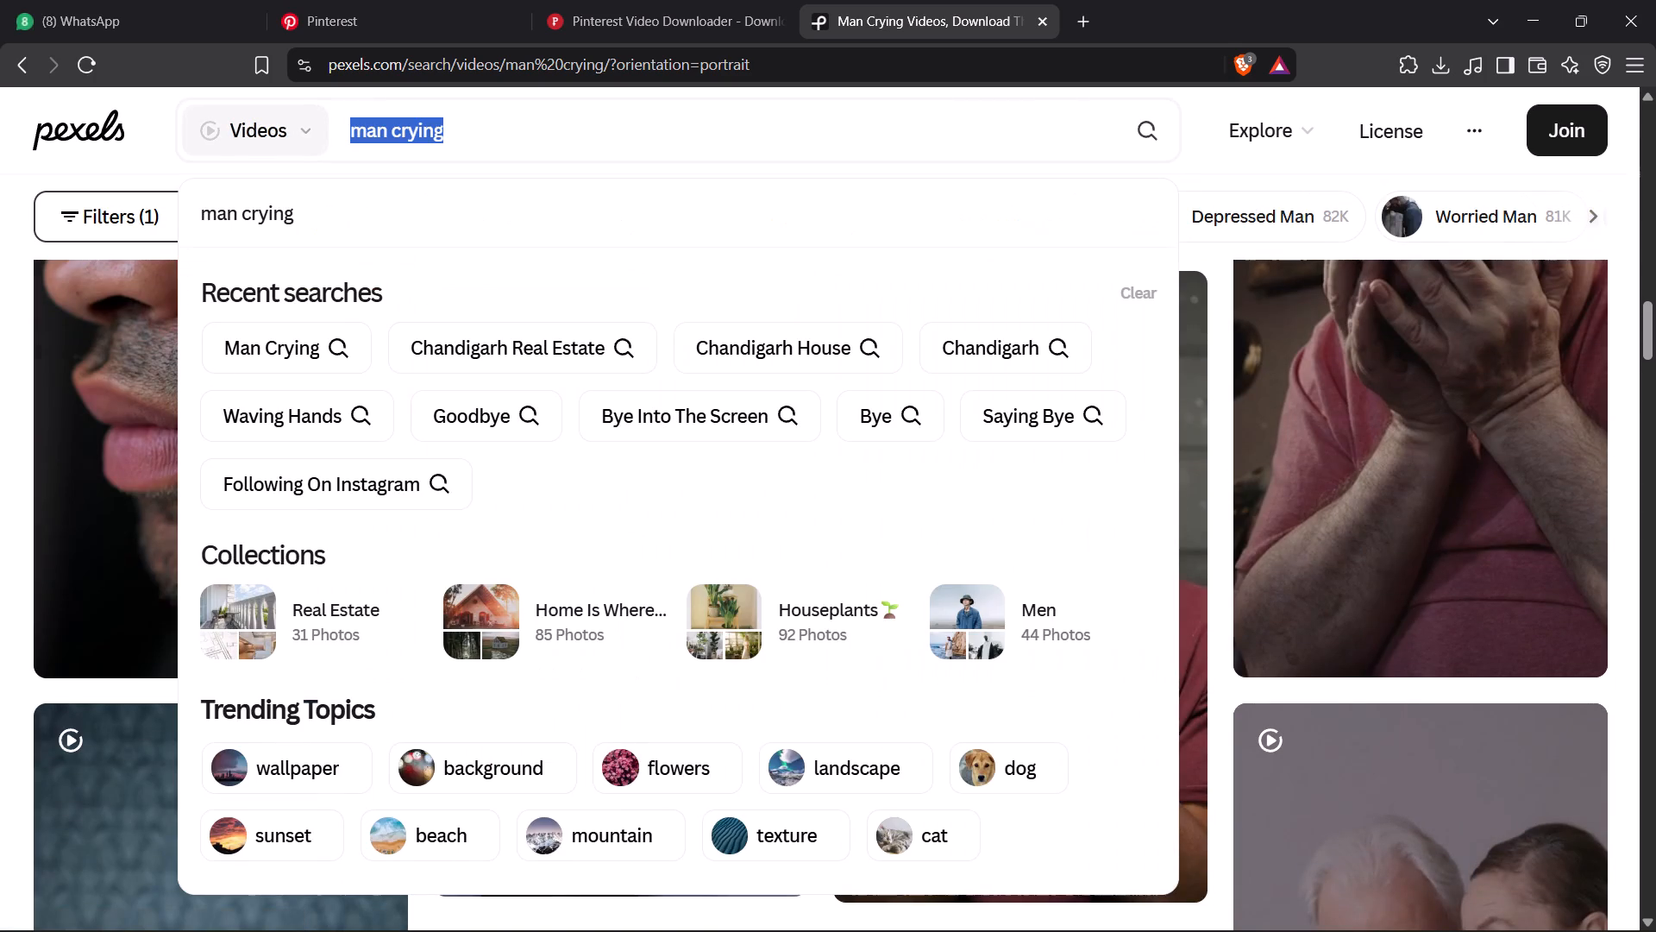
type("goof")
key("BackSpace")
type("d")
key("space")
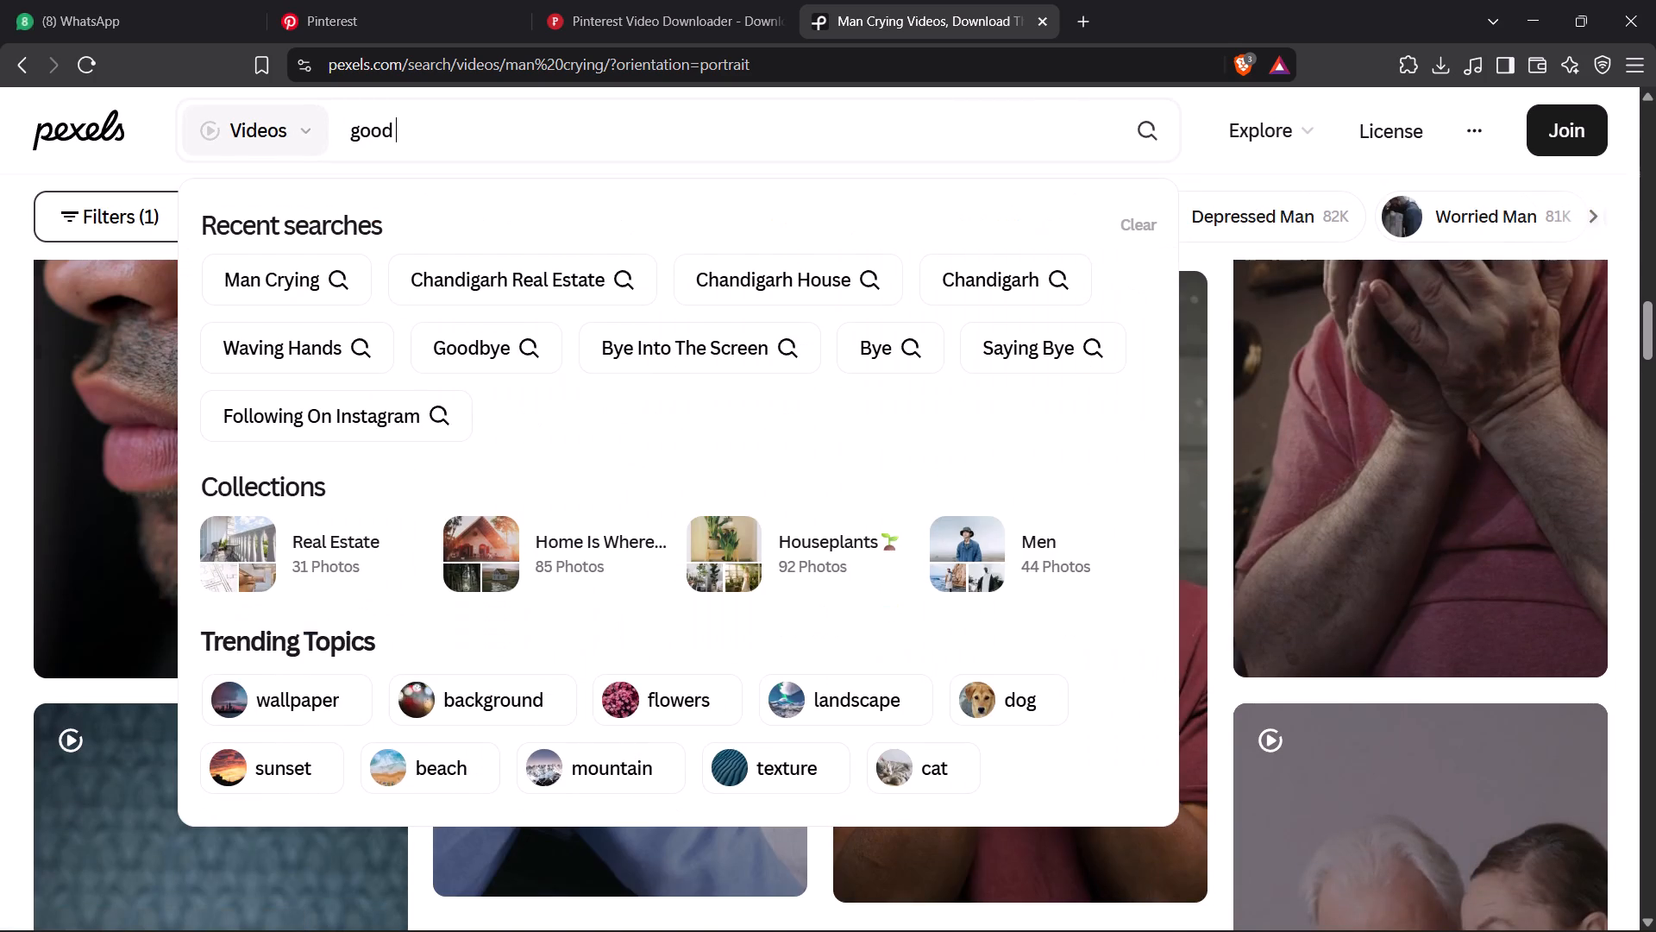
type("deal")
key("space")
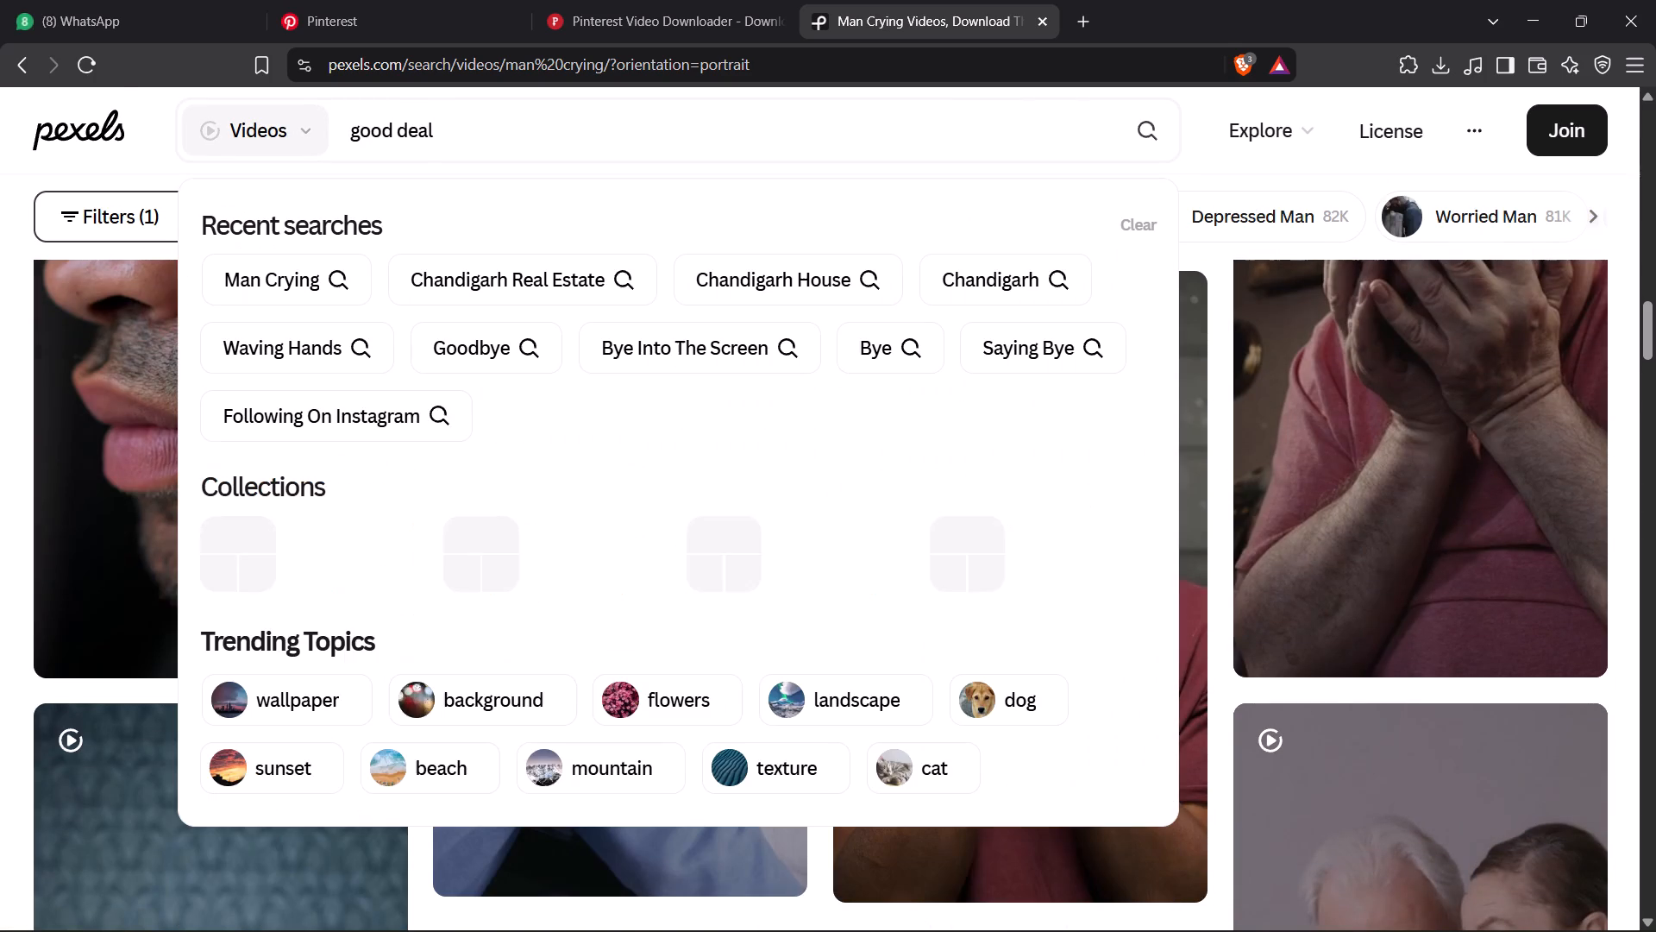
key("Return")
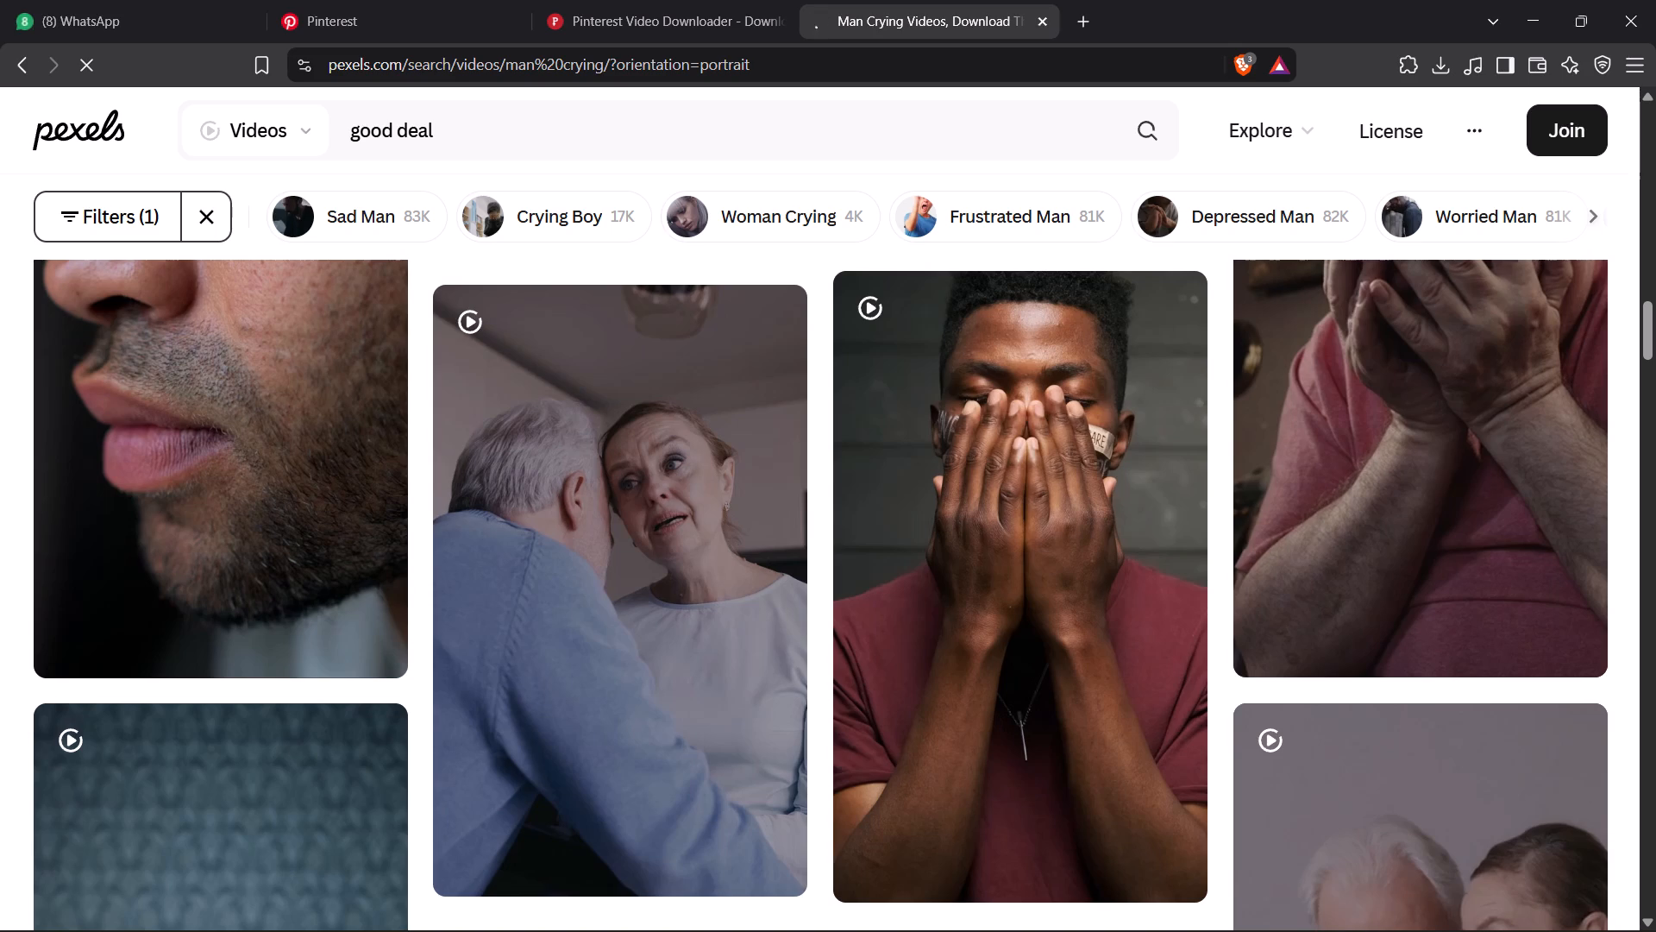
Browse the good deal results and compare the handshake, sale and negotiation video previews for suitable footage.
scroll(750, 353, "down", 3)
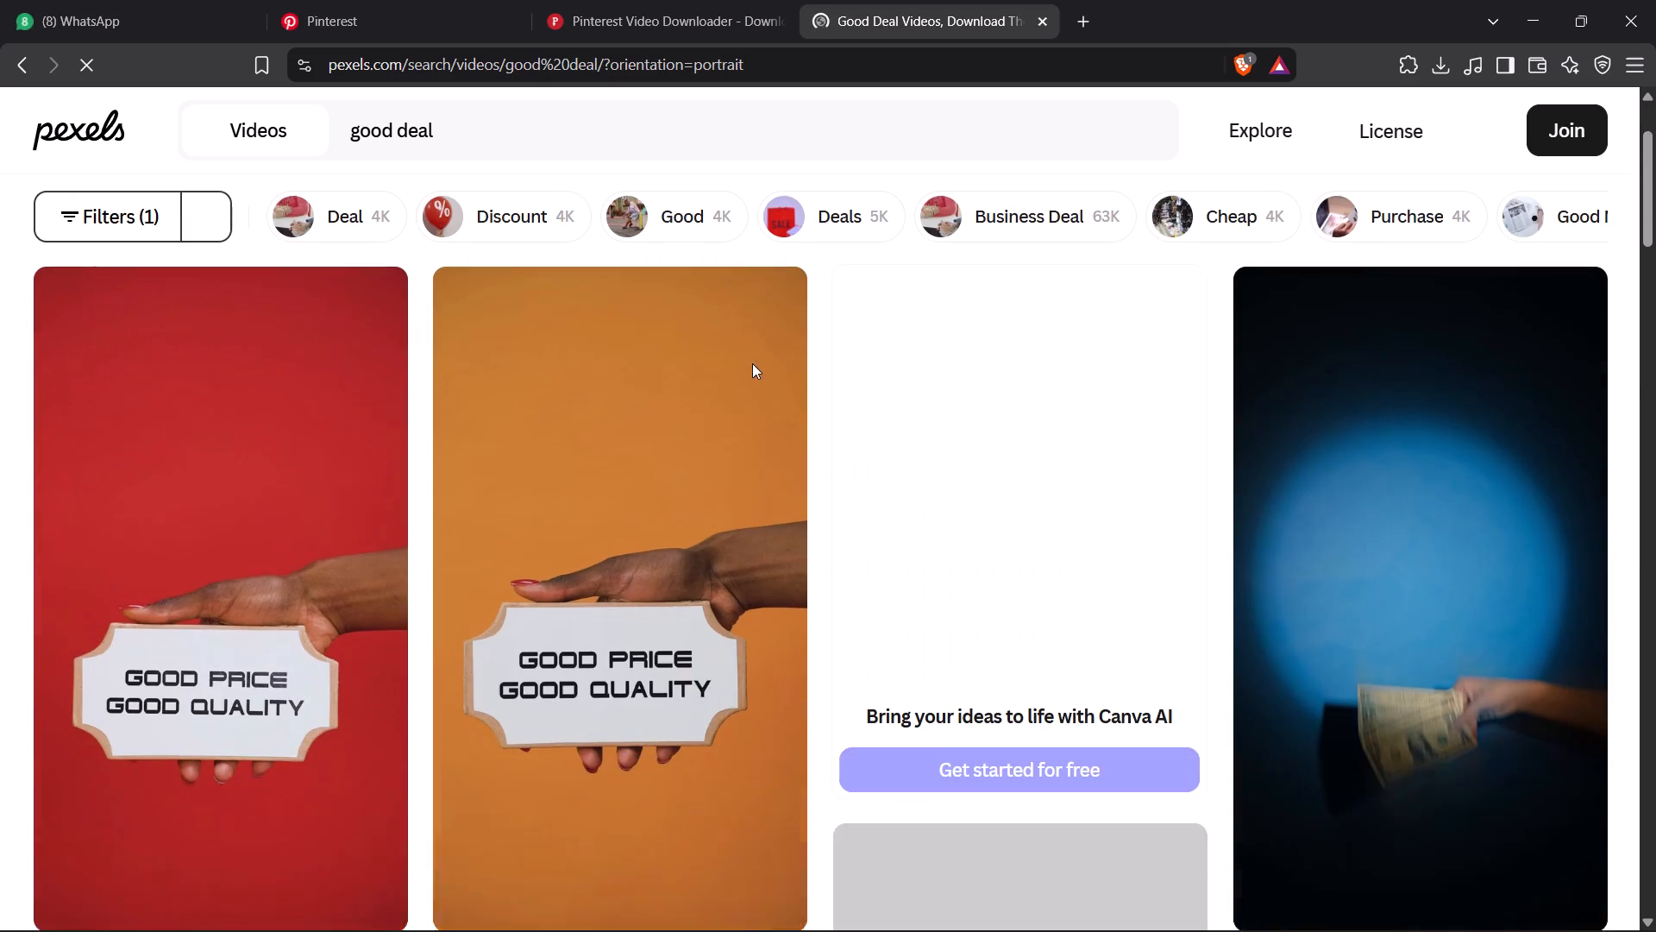
scroll(1655, 478, "down", 1)
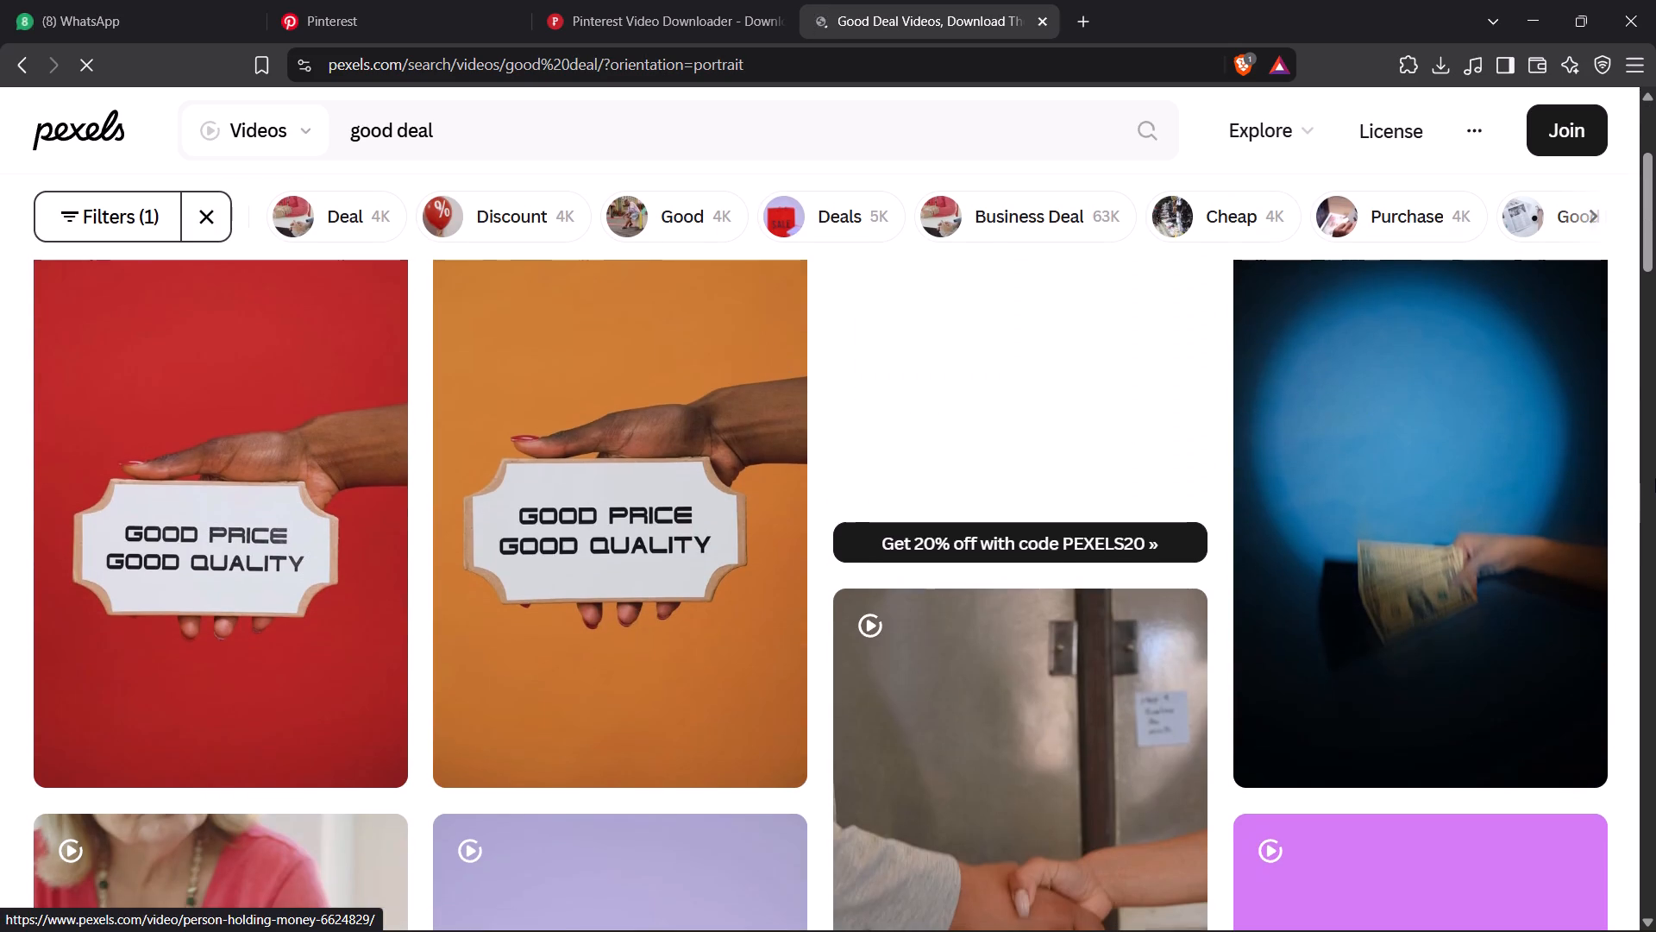
scroll(1655, 478, "down", 2)
scroll(1117, 600, "up", 1)
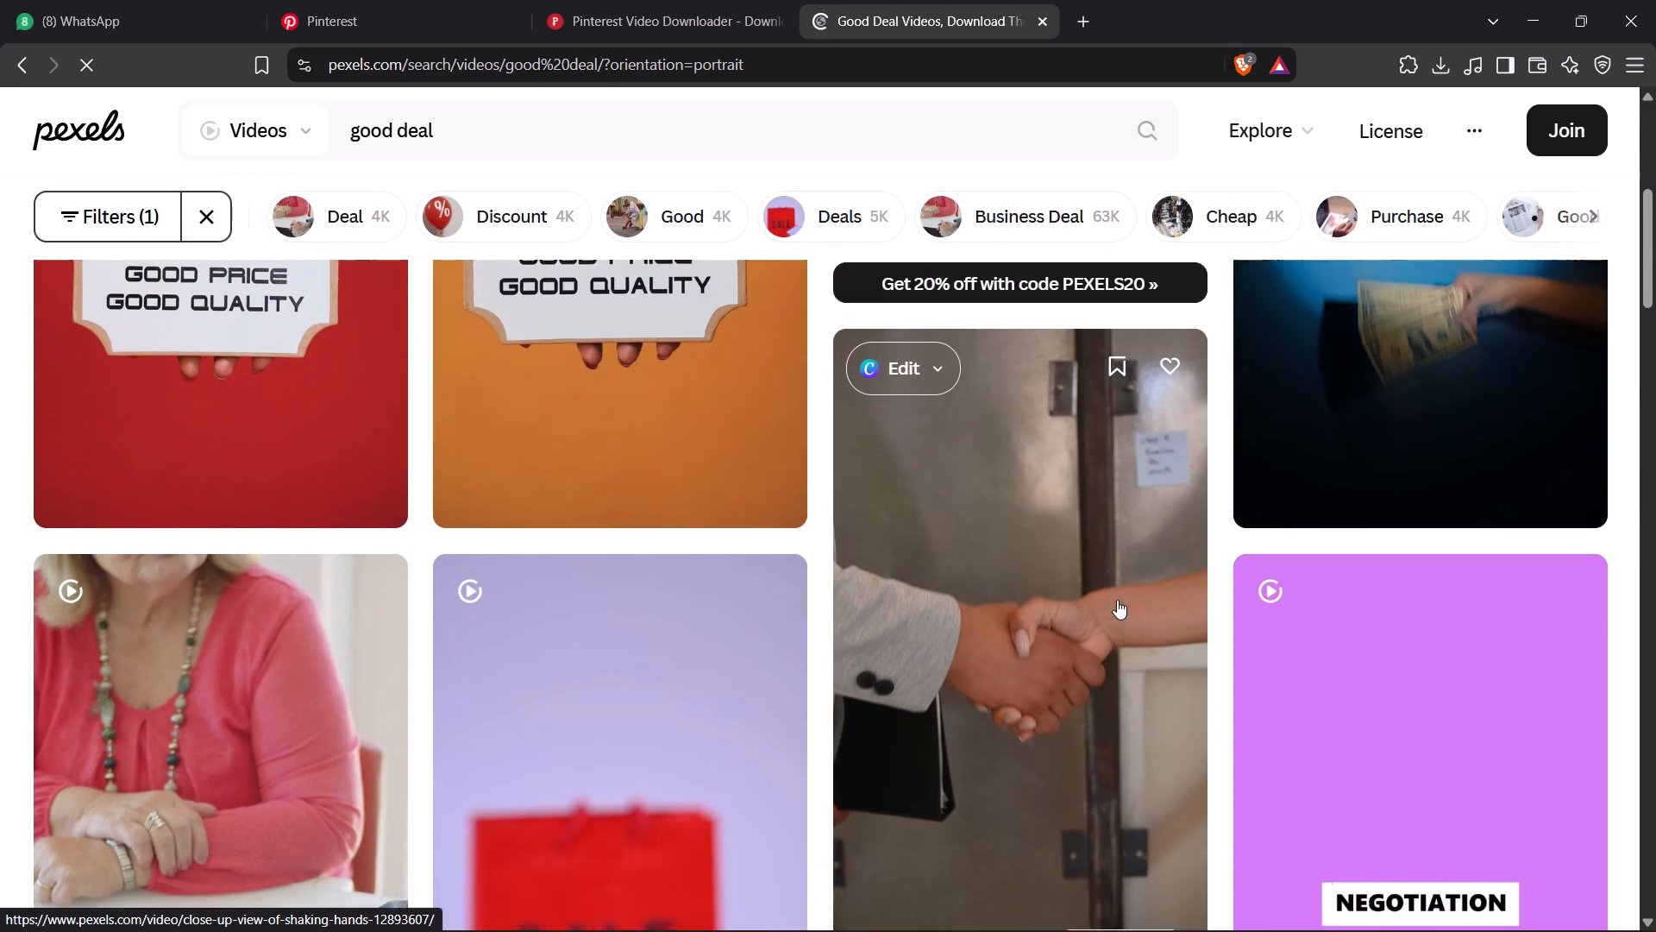
scroll(1117, 600, "up", 1)
scroll(1117, 600, "down", 5)
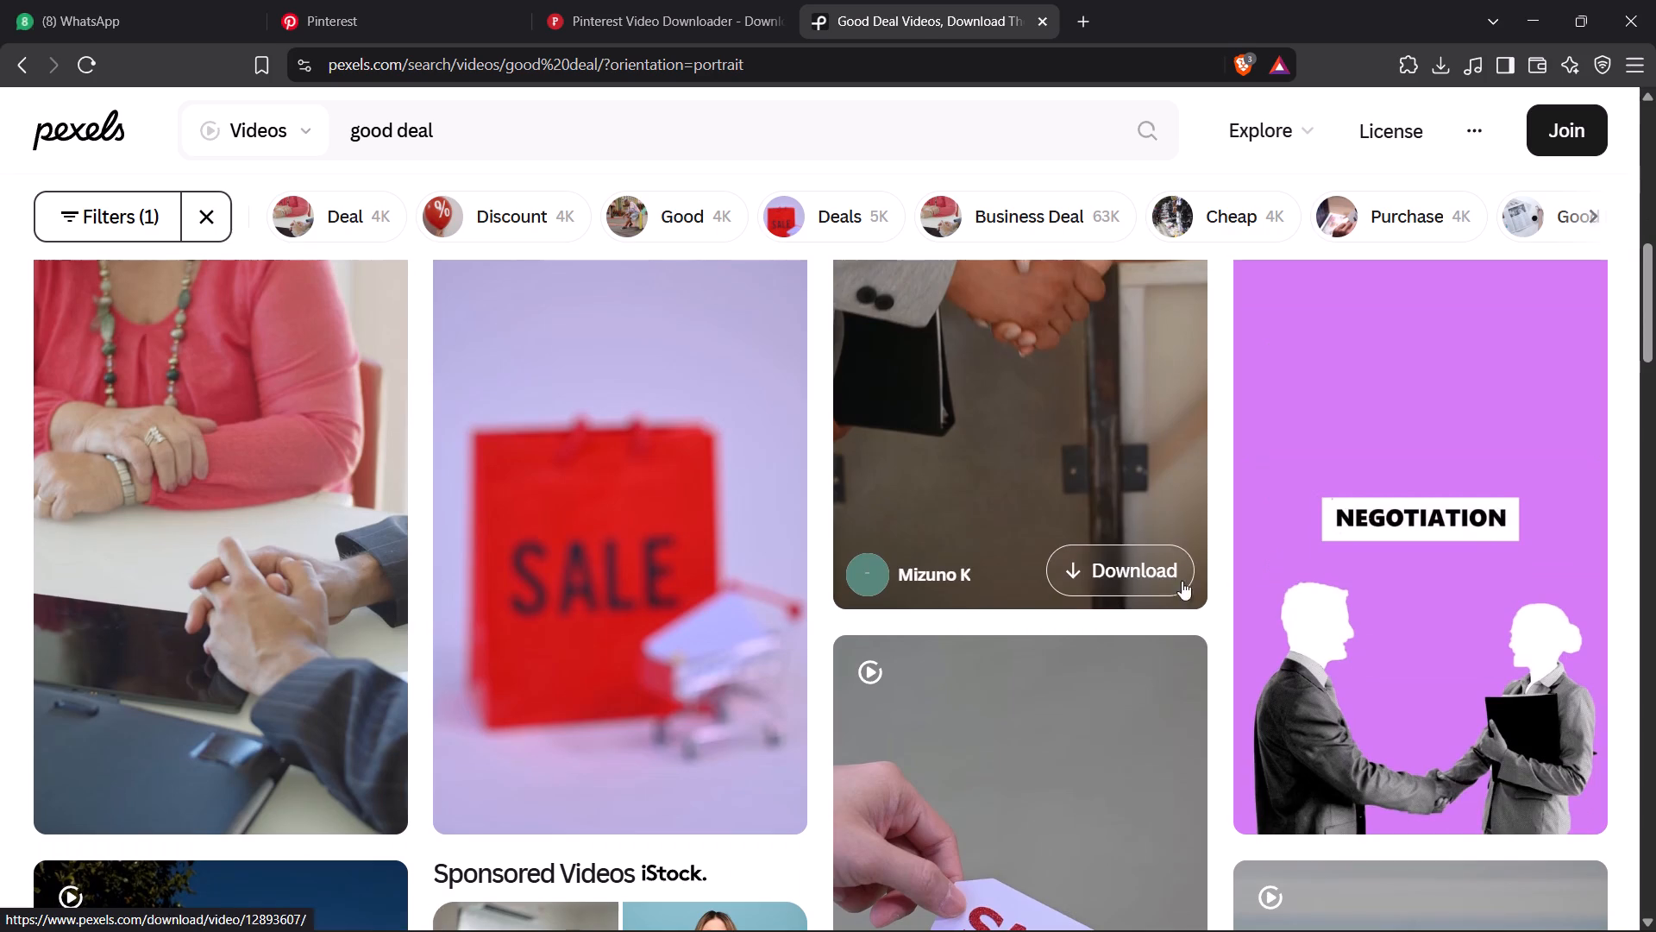
scroll(1356, 577, "up", 1)
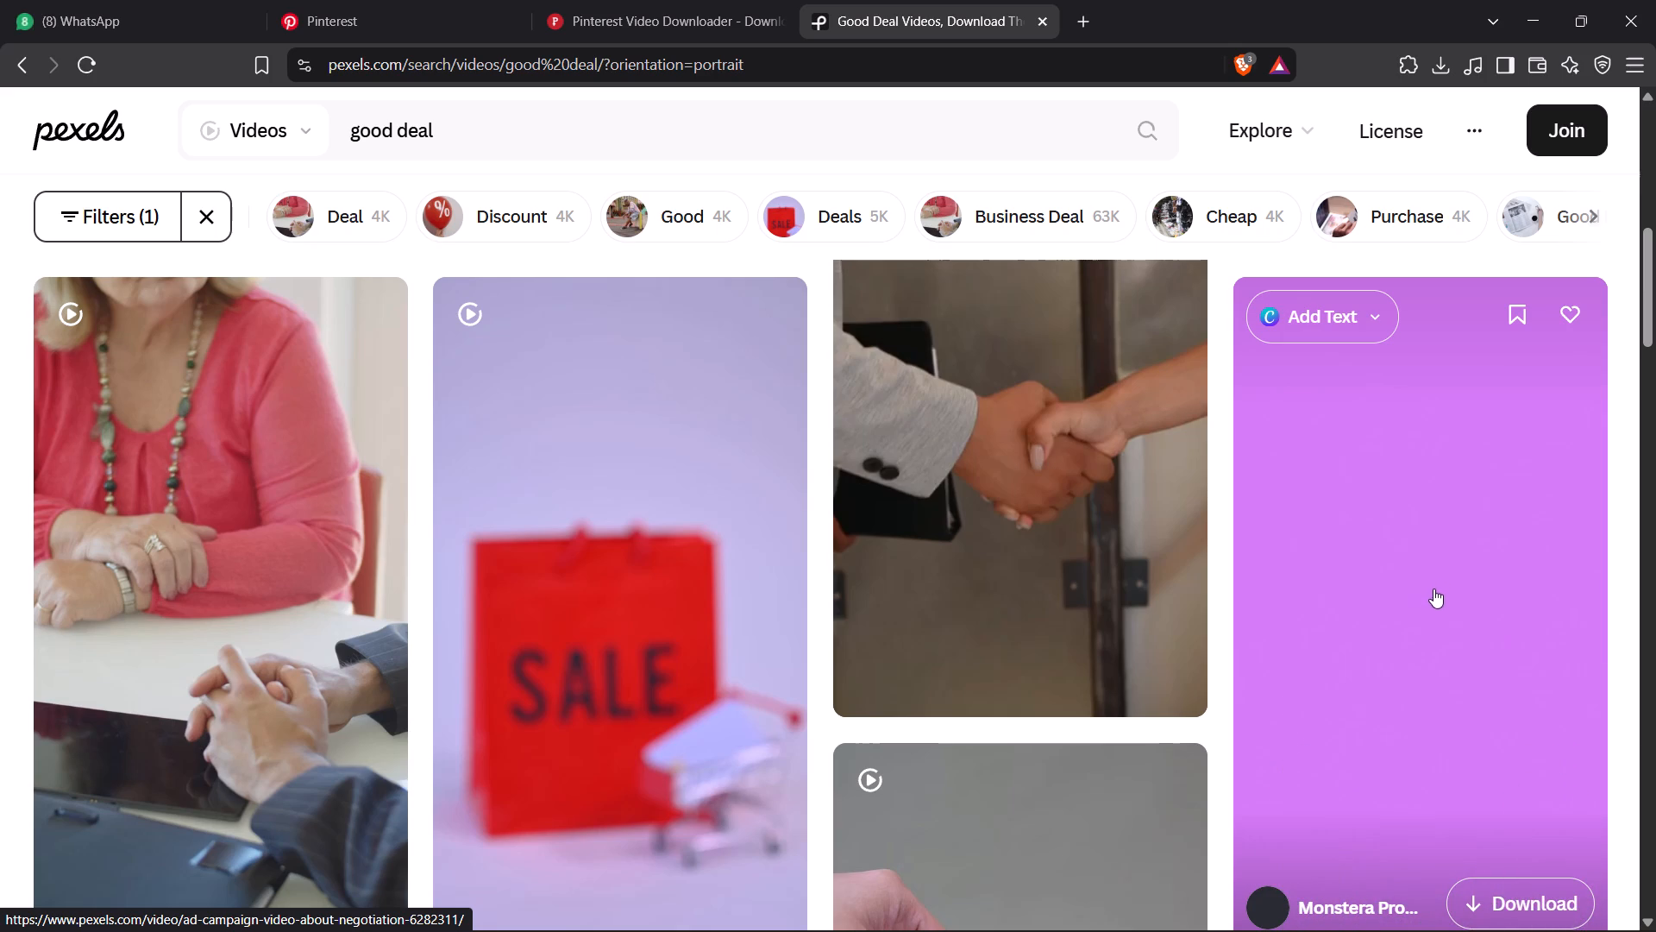
scroll(1408, 596, "down", 5)
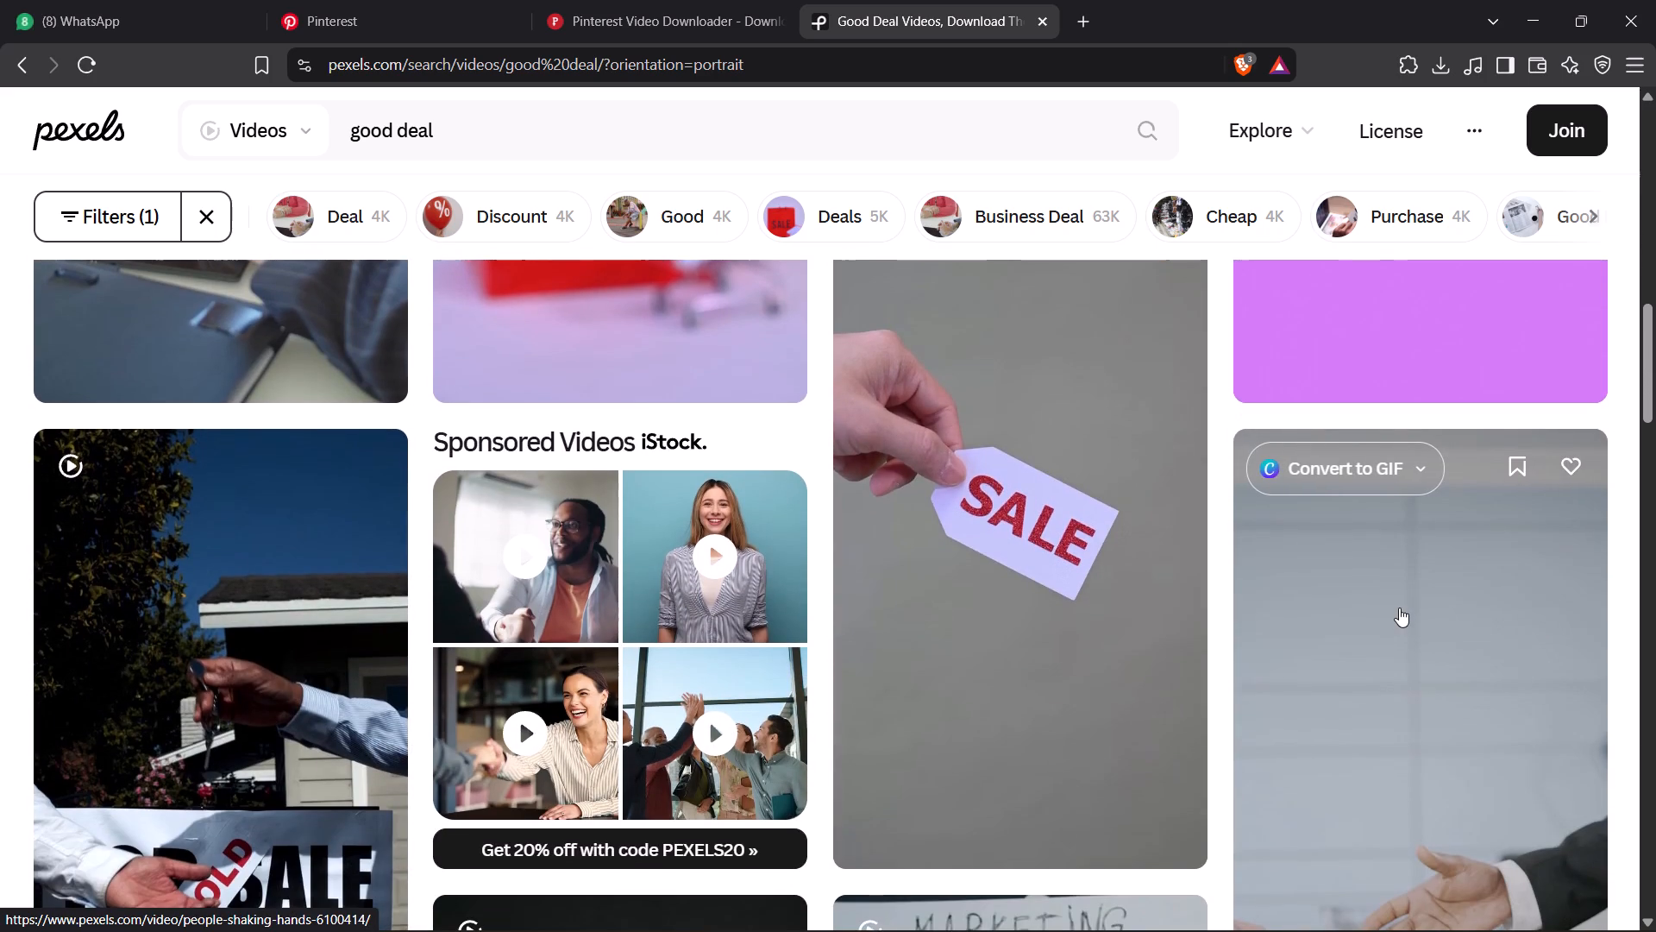
scroll(1402, 616, "down", 3)
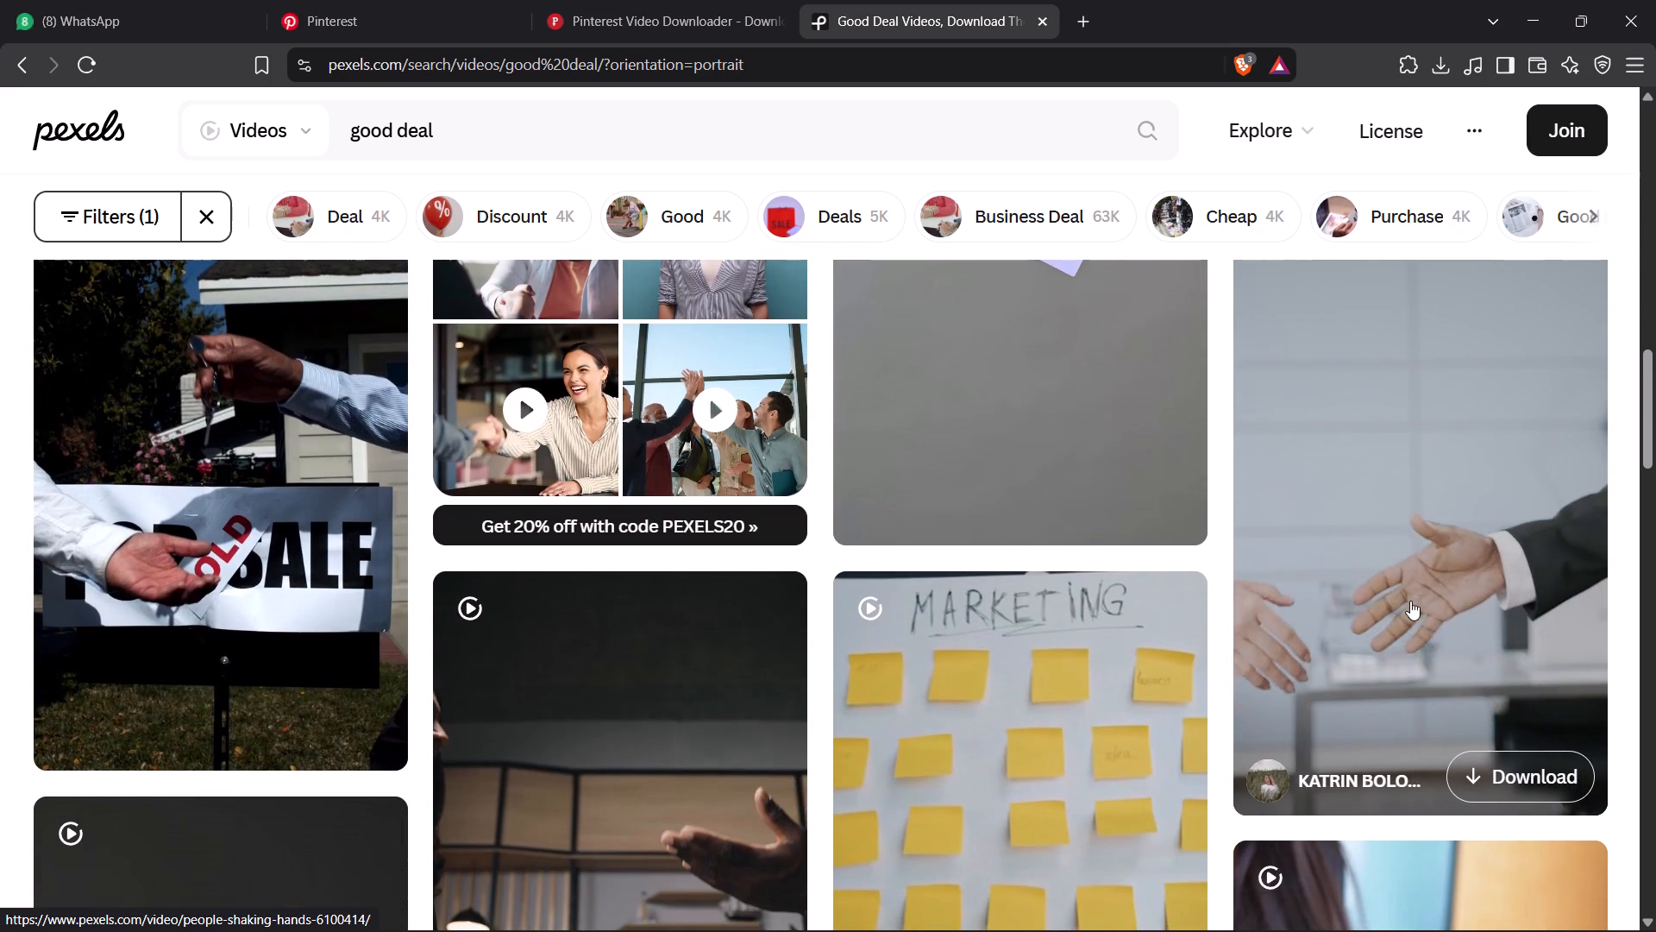
scroll(345, 531, "up", 1)
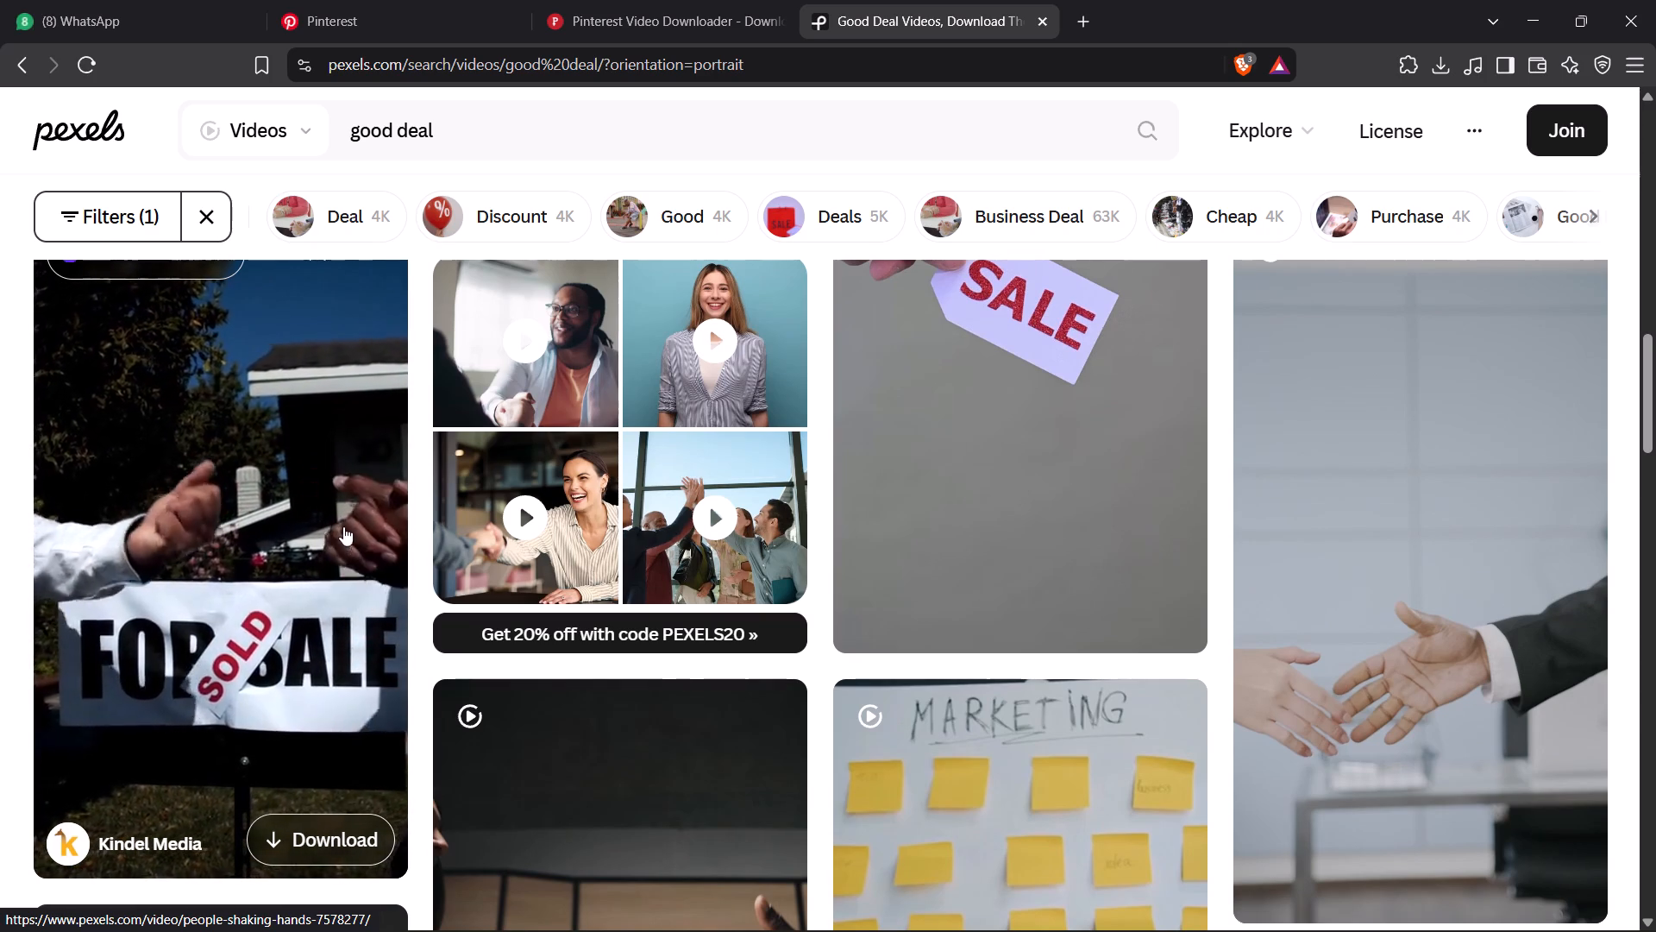
scroll(759, 484, "up", 1)
scroll(955, 462, "up", 1)
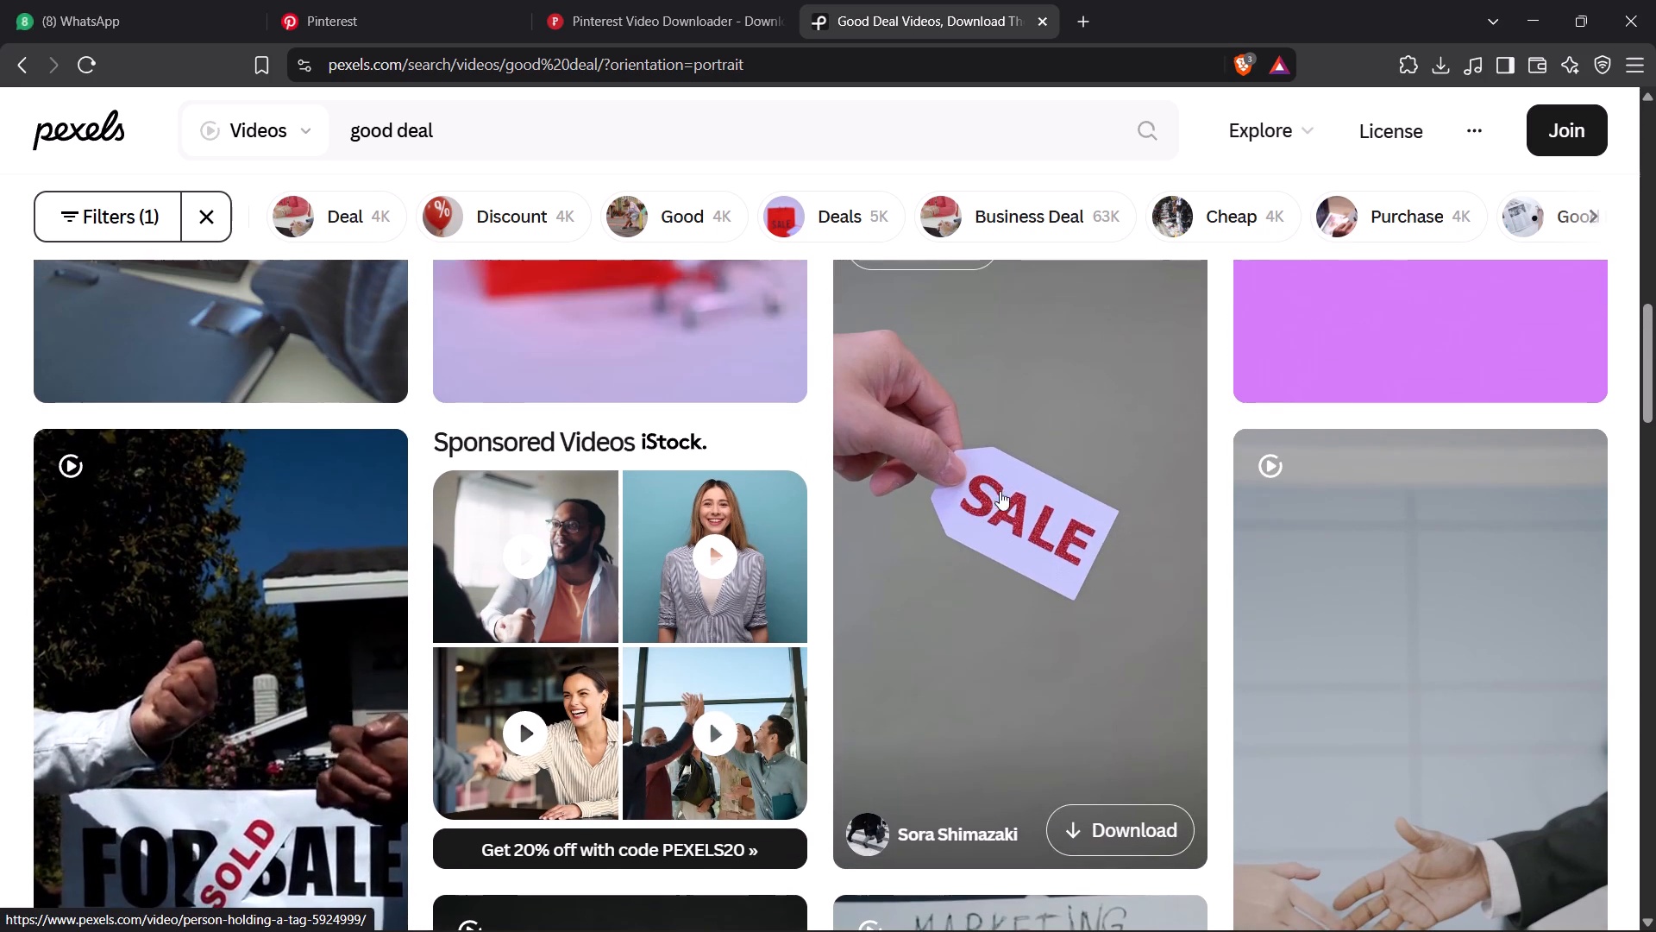
scroll(1026, 510, "up", 1)
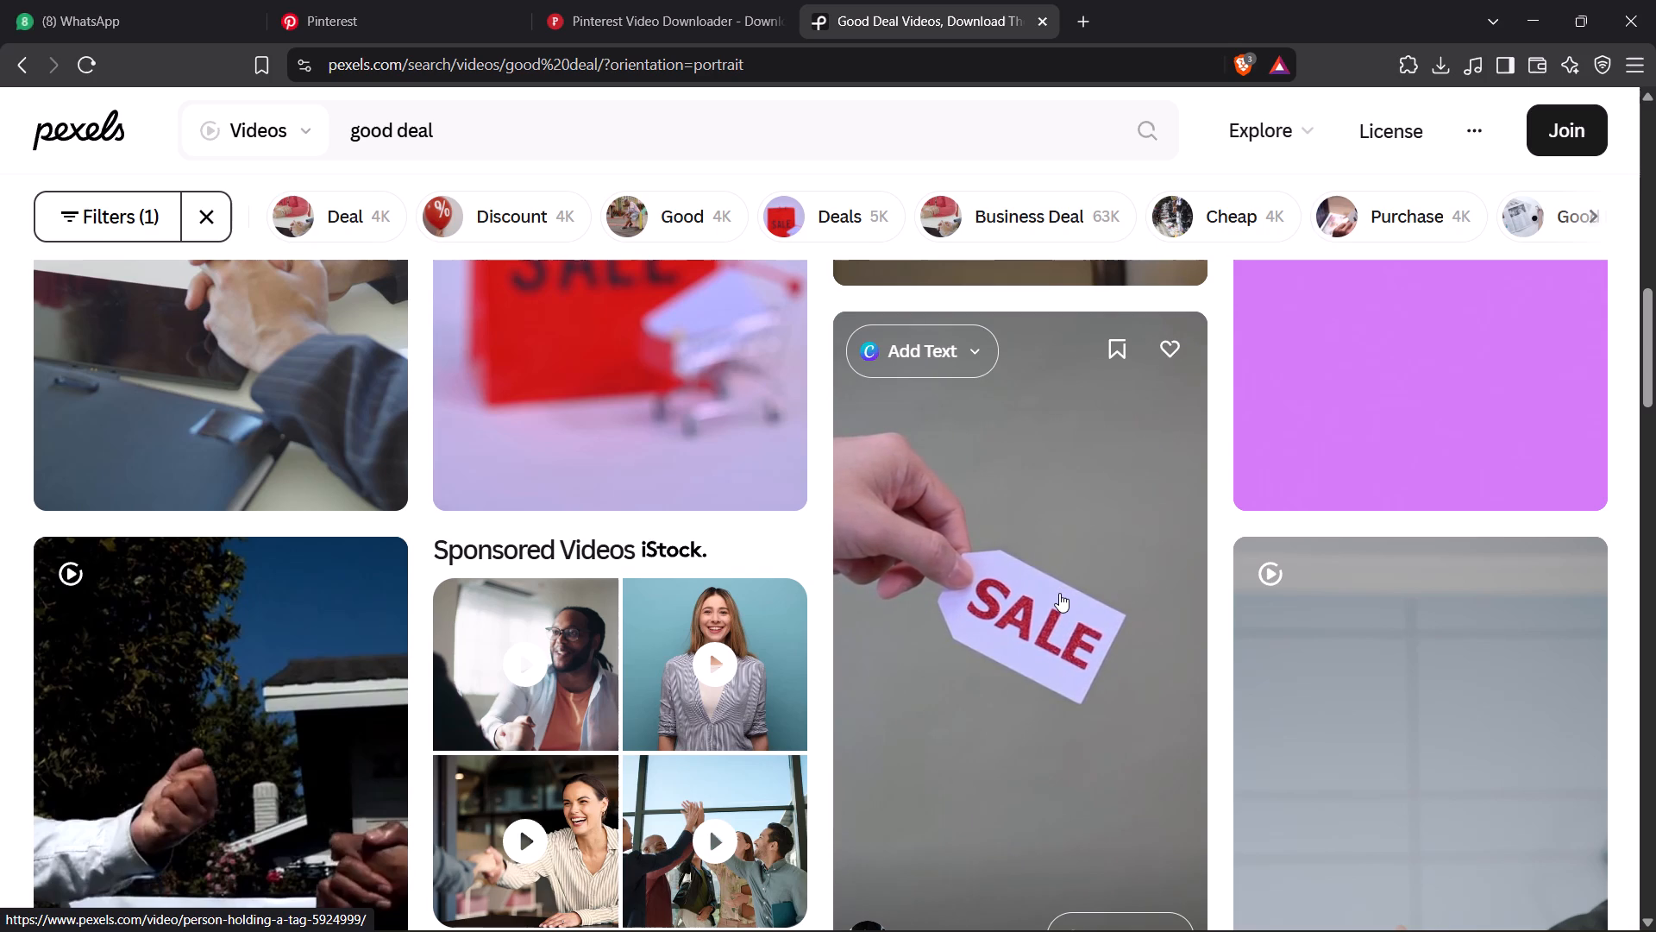
scroll(1062, 593, "up", 4)
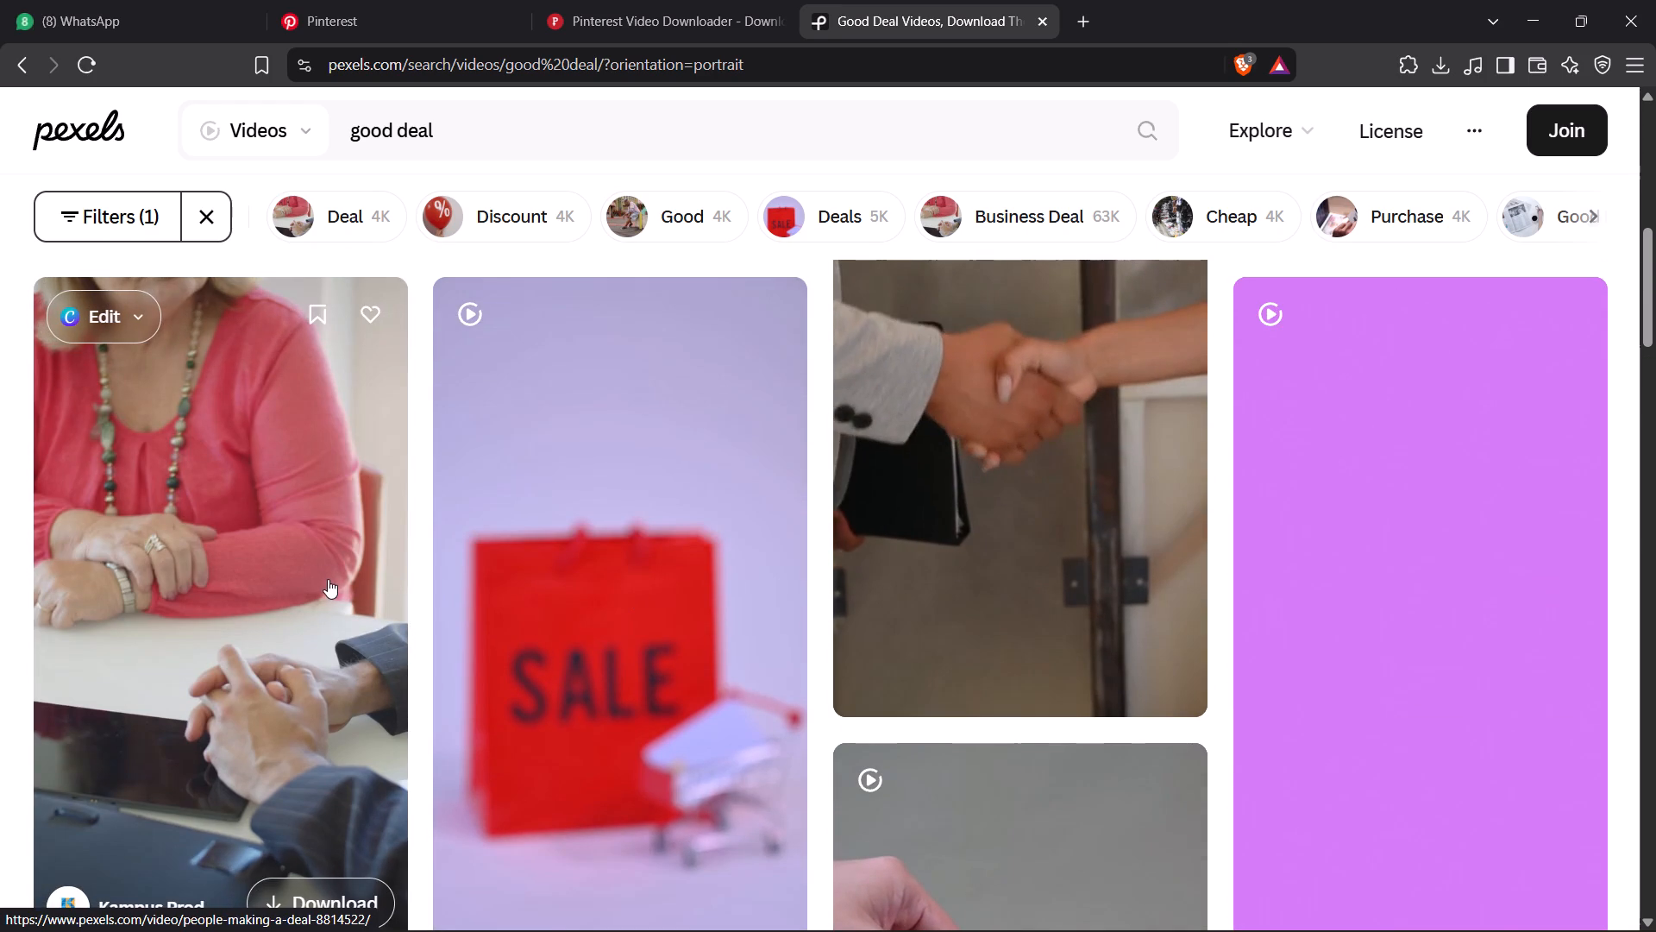
scroll(1096, 536, "up", 1)
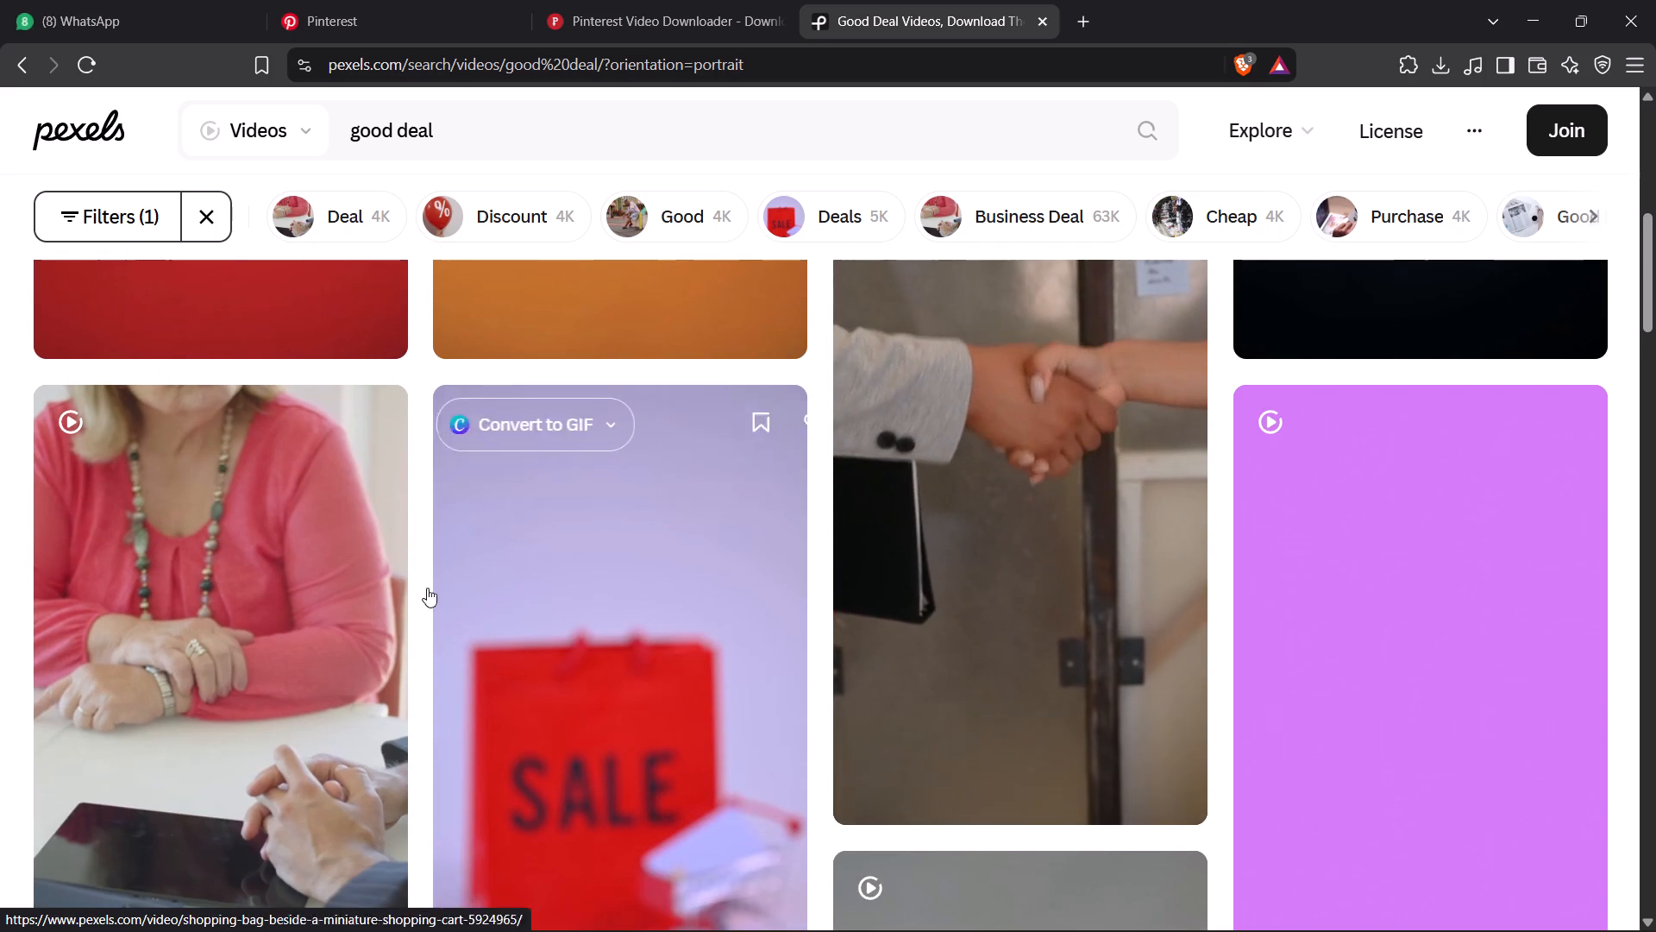
Download the Pexels portrait video of people making a deal across a table to the RAW folder as "achi deal".
scroll(325, 606, "down", 1)
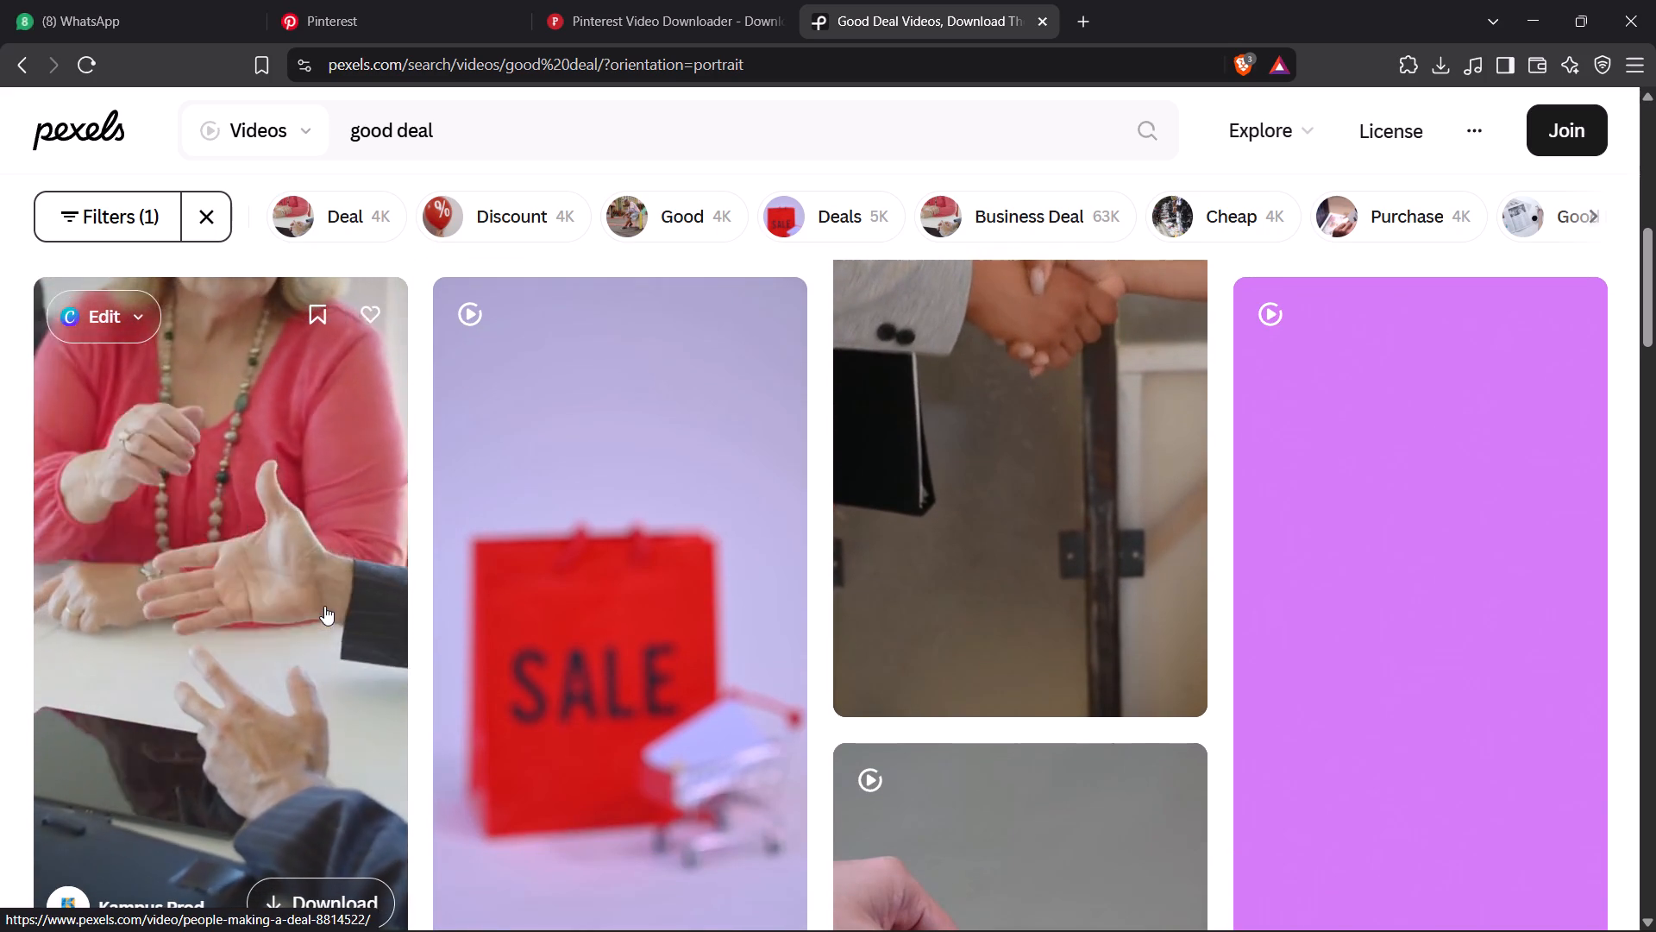
scroll(324, 607, "down", 1)
left_click(334, 778)
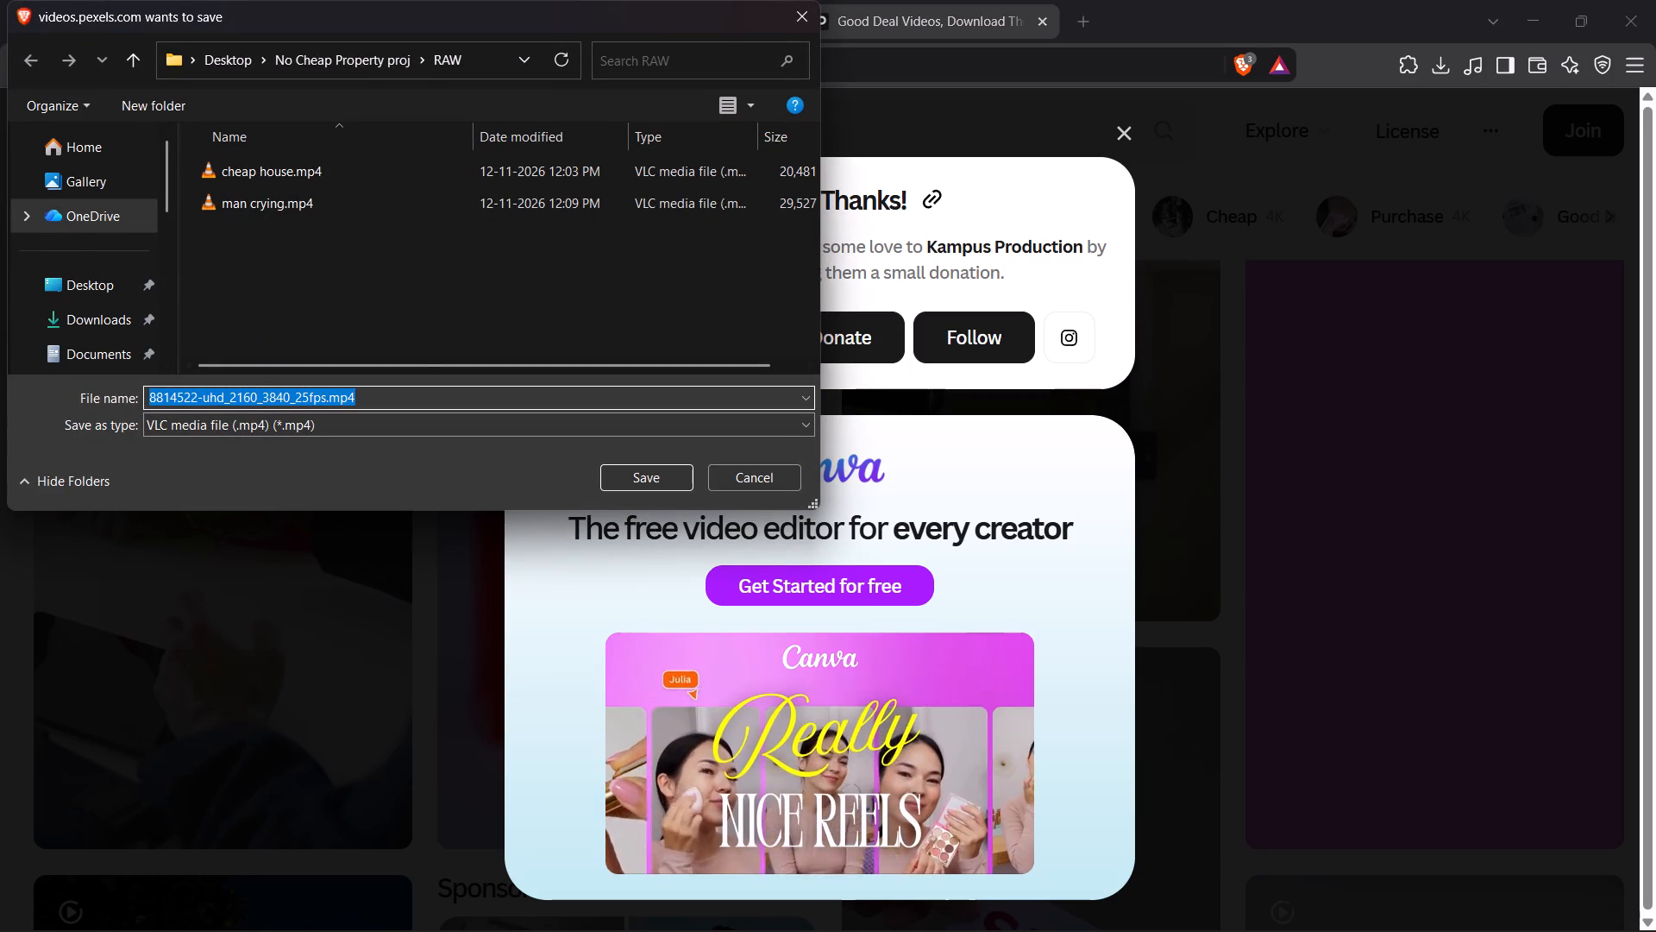
key("a")
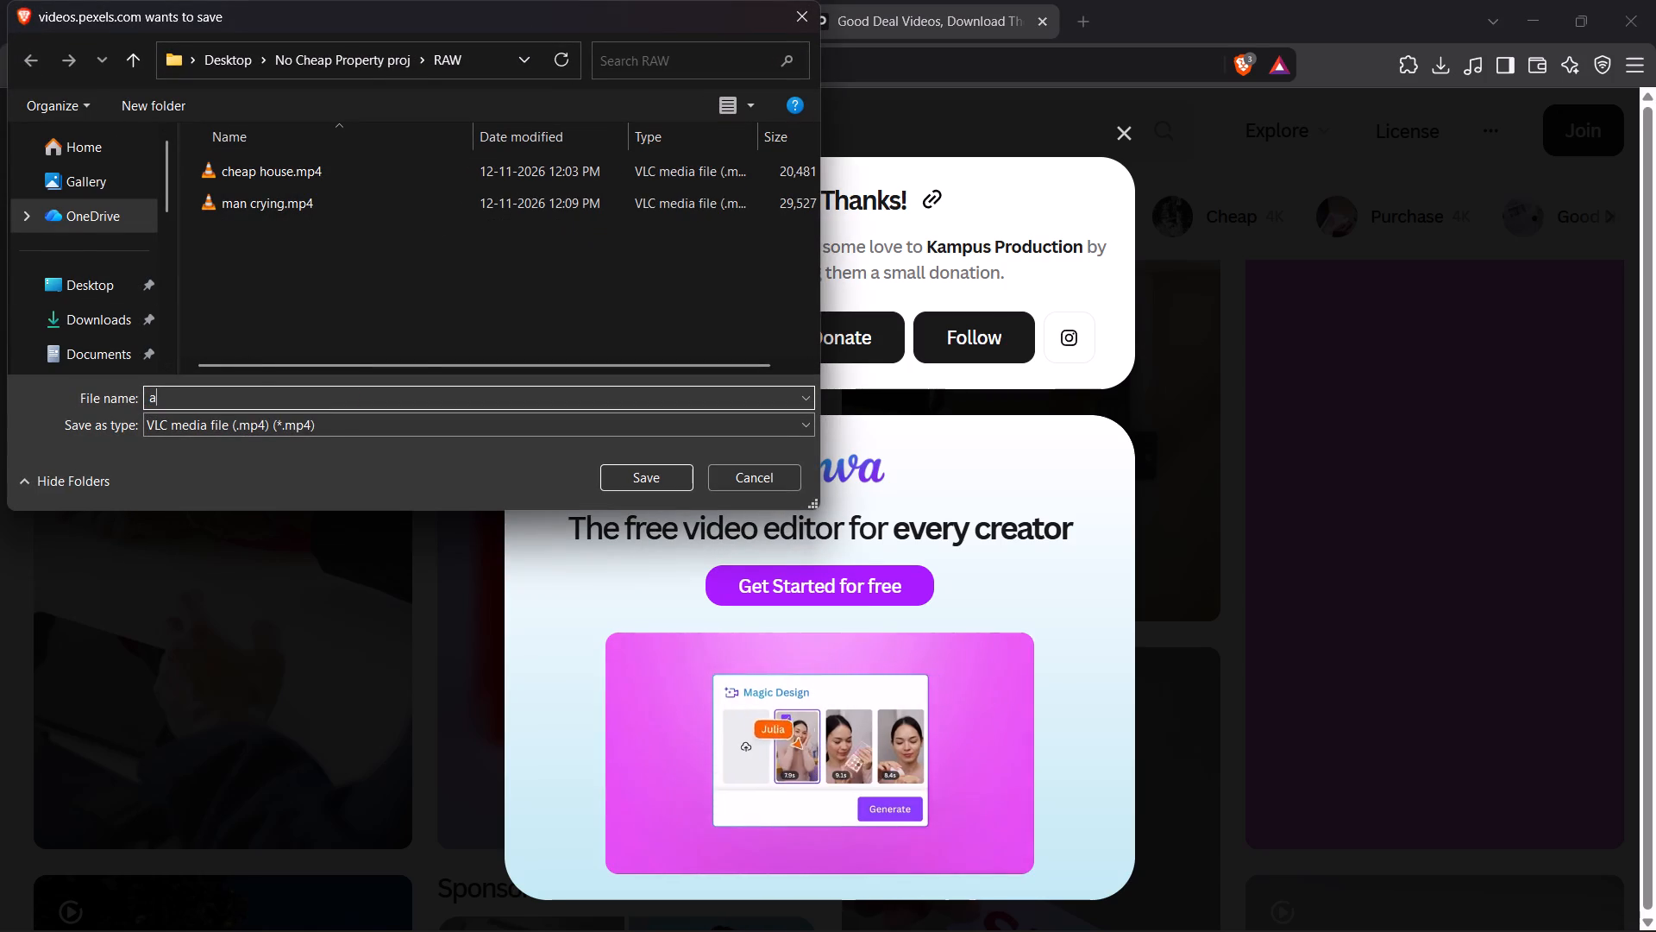
type("ch")
type("i deall")
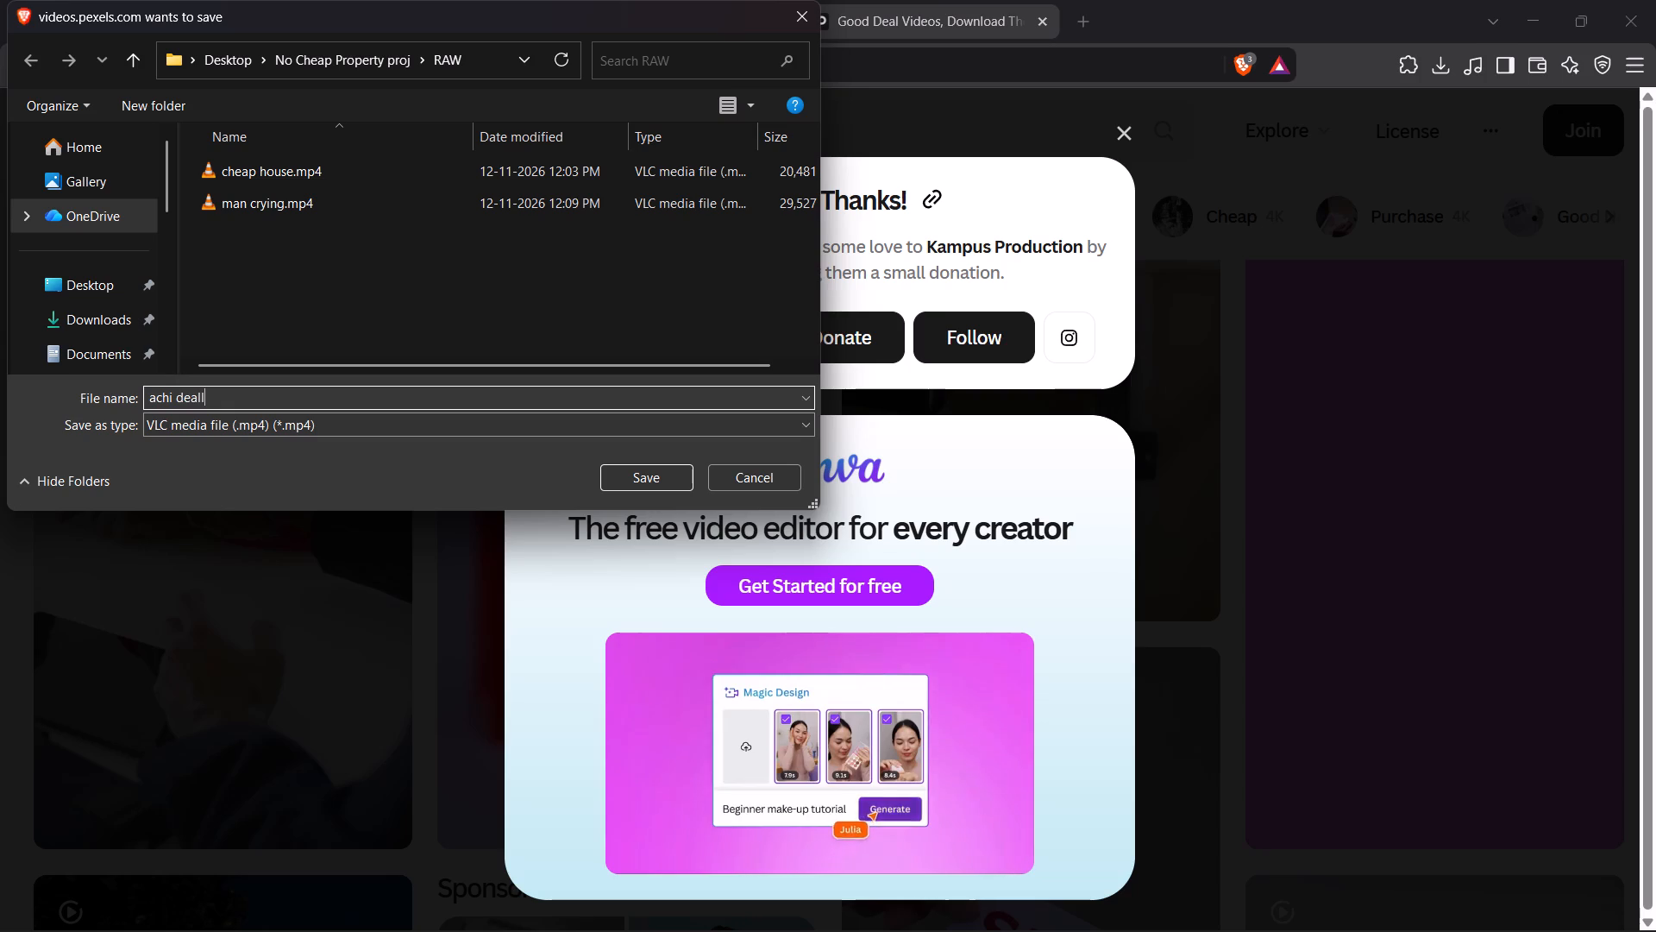
key("BackSpace")
key("Return")
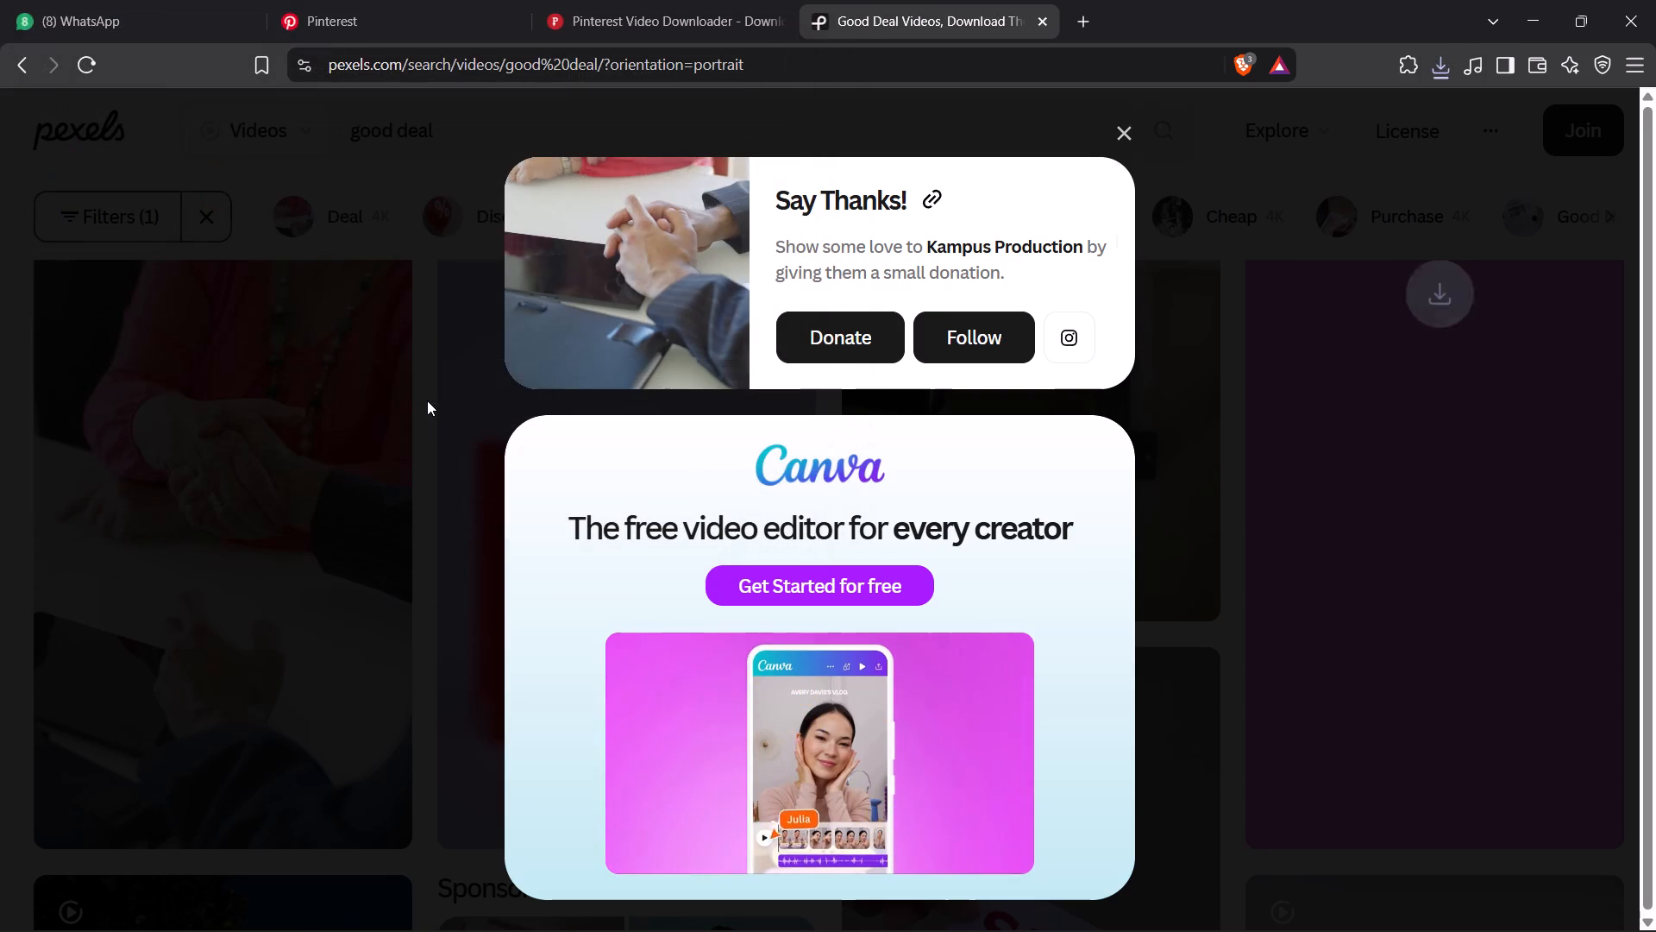
Switch to CapCut, import achi deal.mp4 from the RAW folder and place it directly after the second cheap house clip.
left_click(1527, 0)
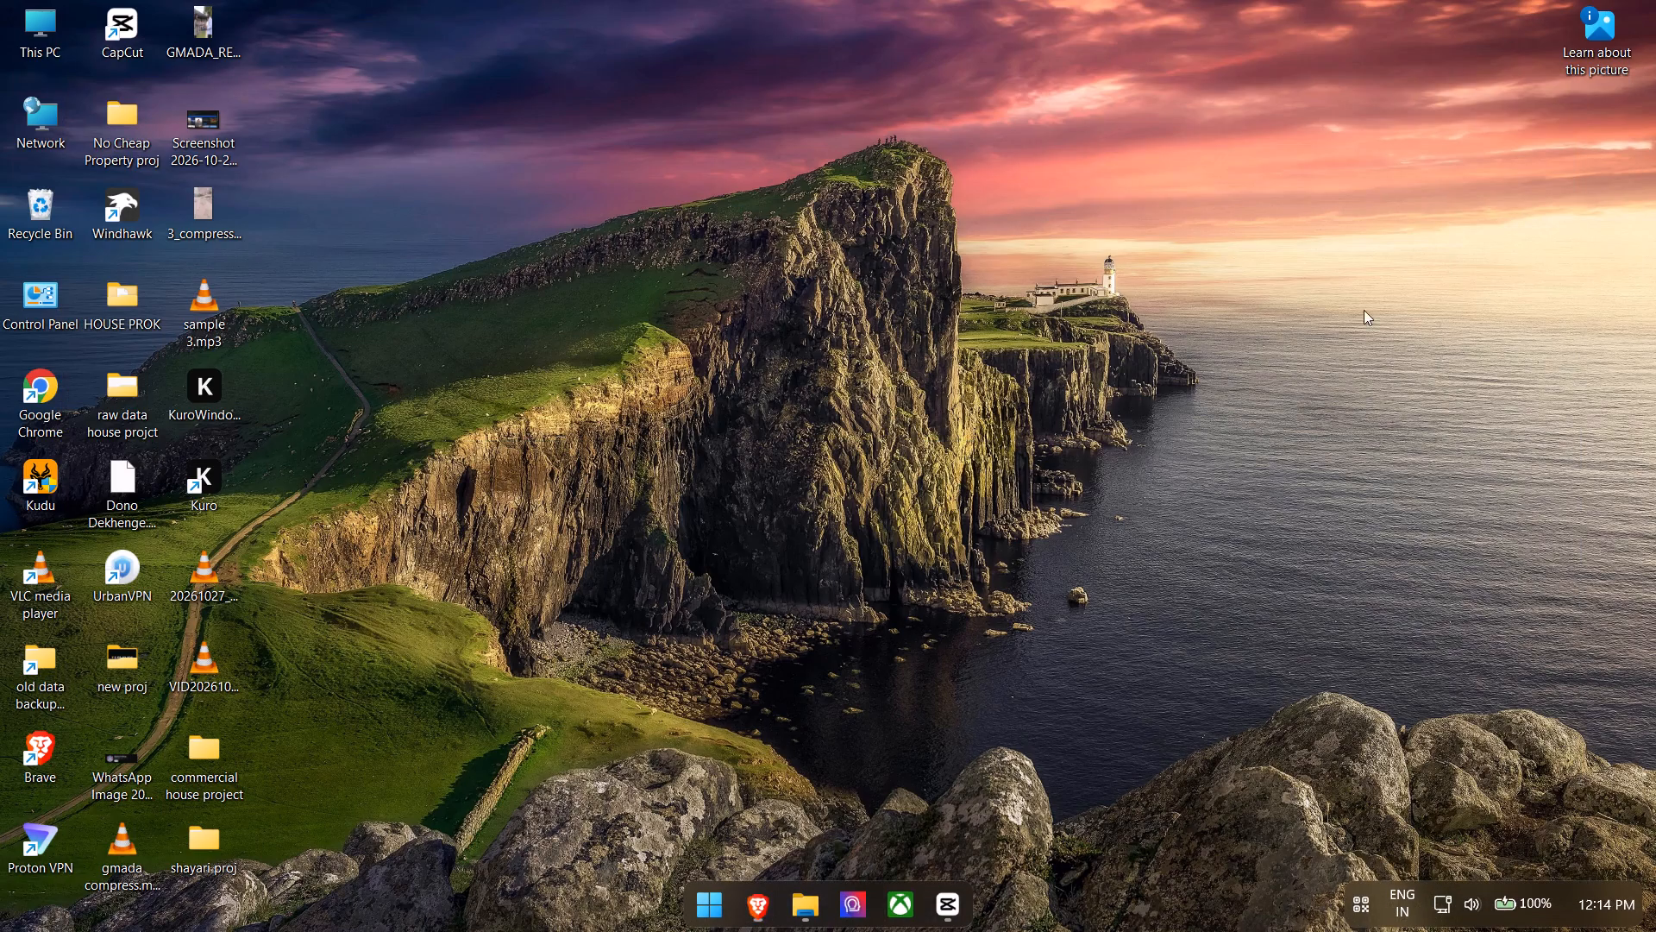
left_click(938, 910)
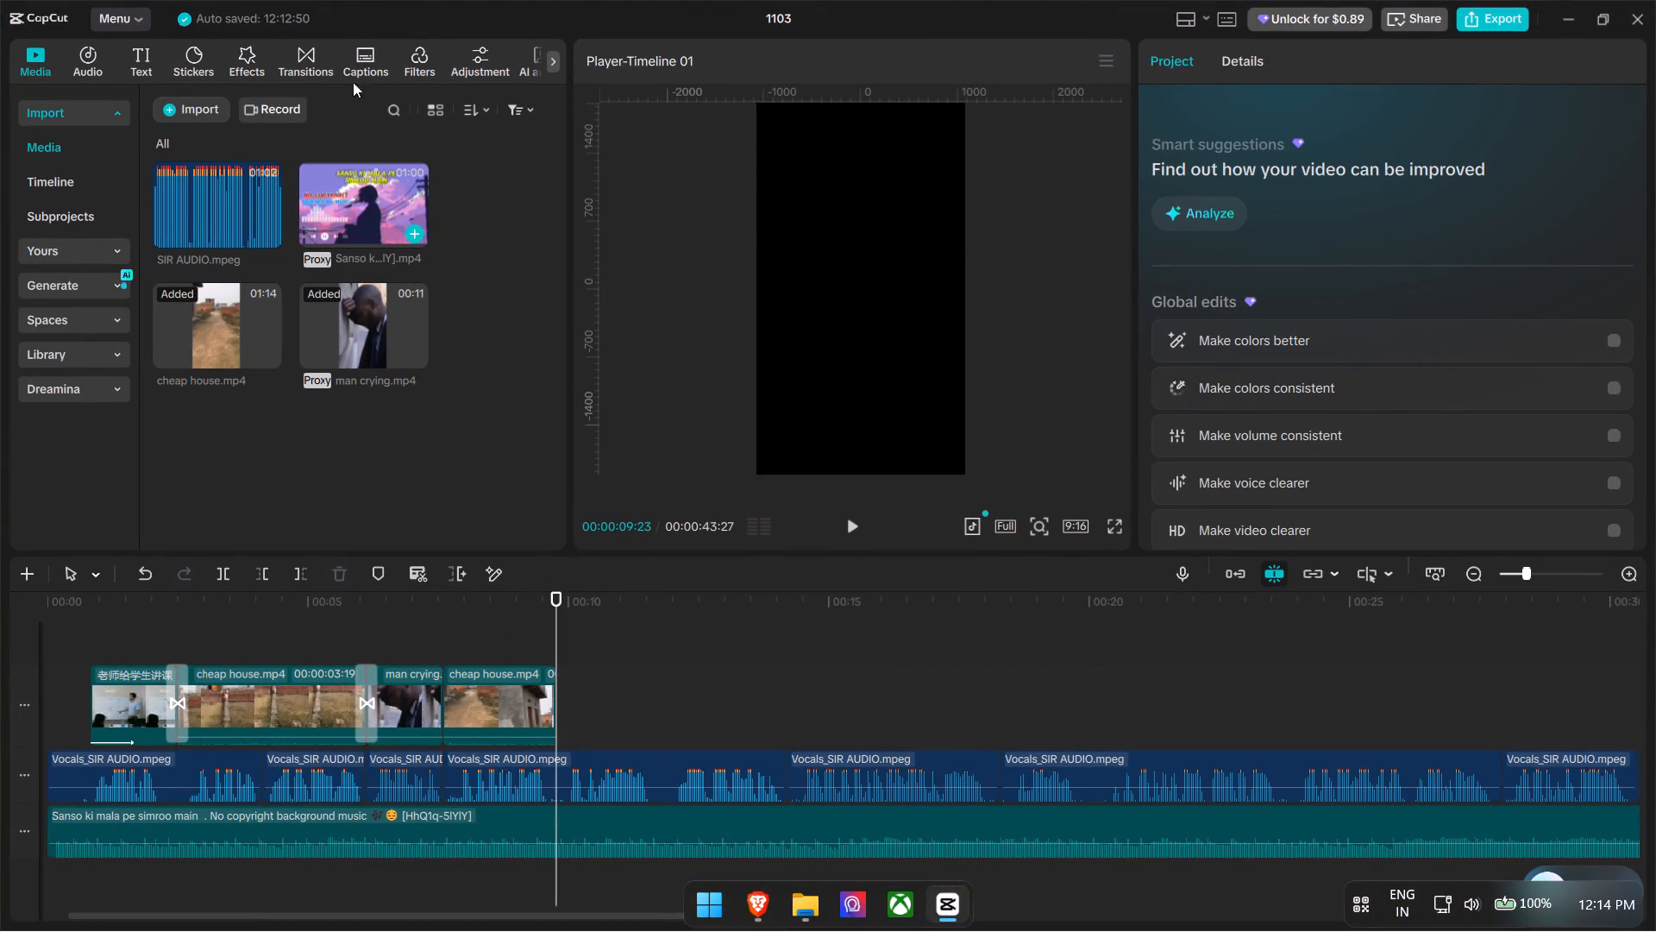
left_click(166, 115)
left_click(216, 148)
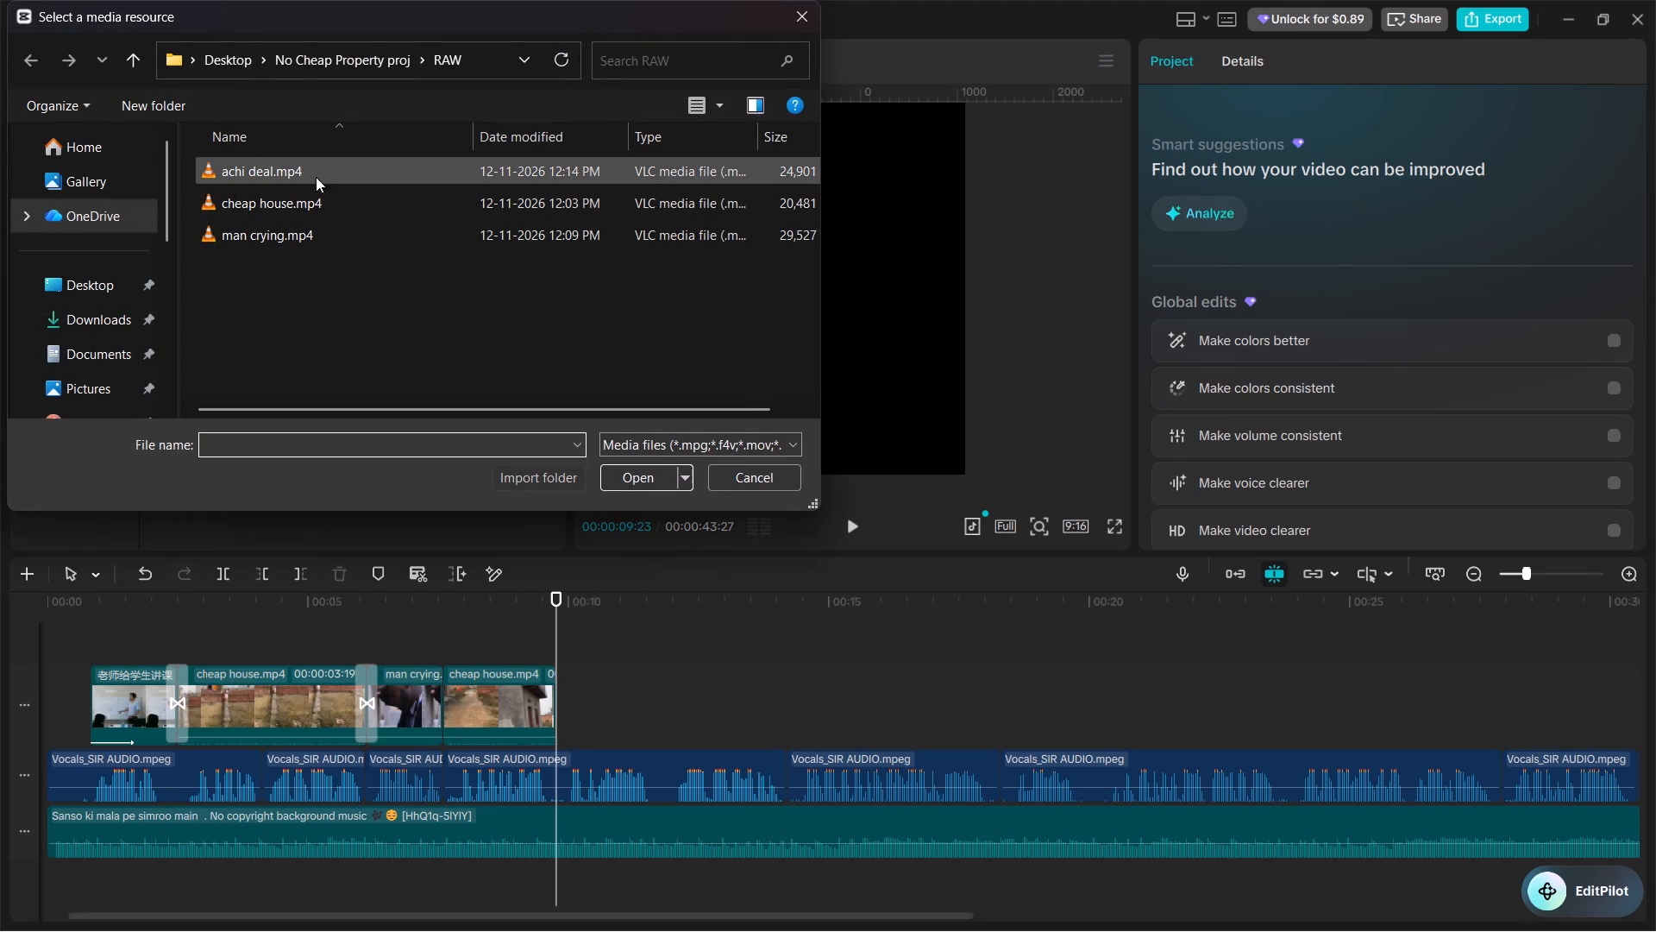
double_click(349, 179)
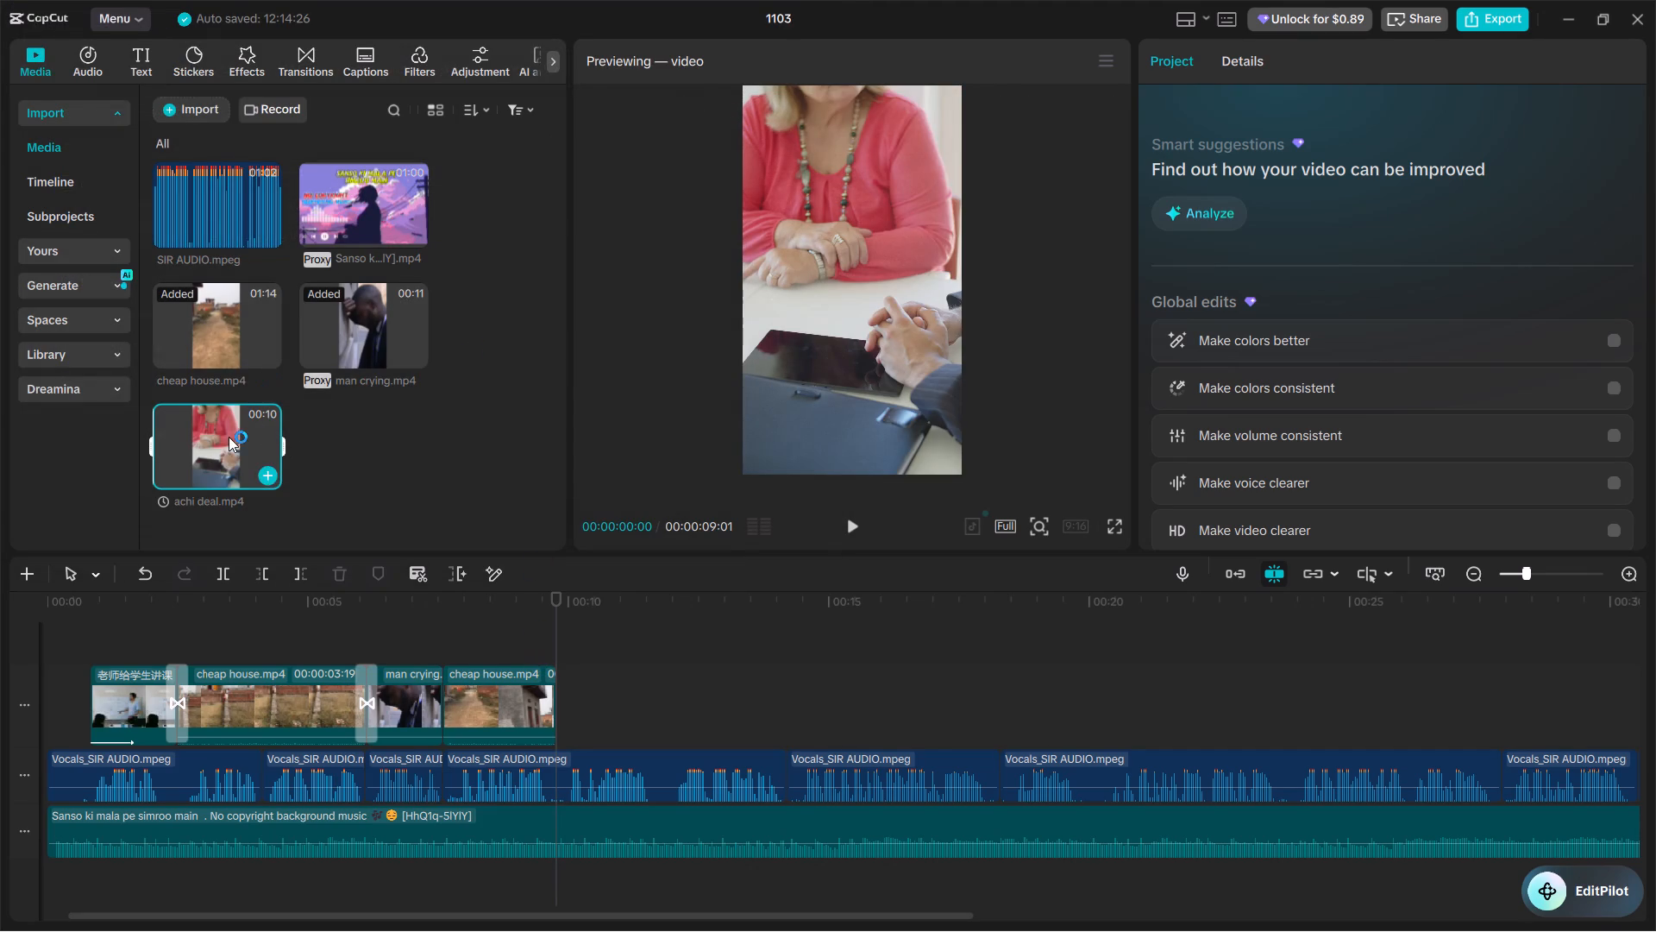
left_click_drag(229, 437, 560, 700)
Play back the cut from the second cheap house clip into the achi deal clip against the vocals, stopping at 00:00:10:24.
left_click(542, 630)
key("space")
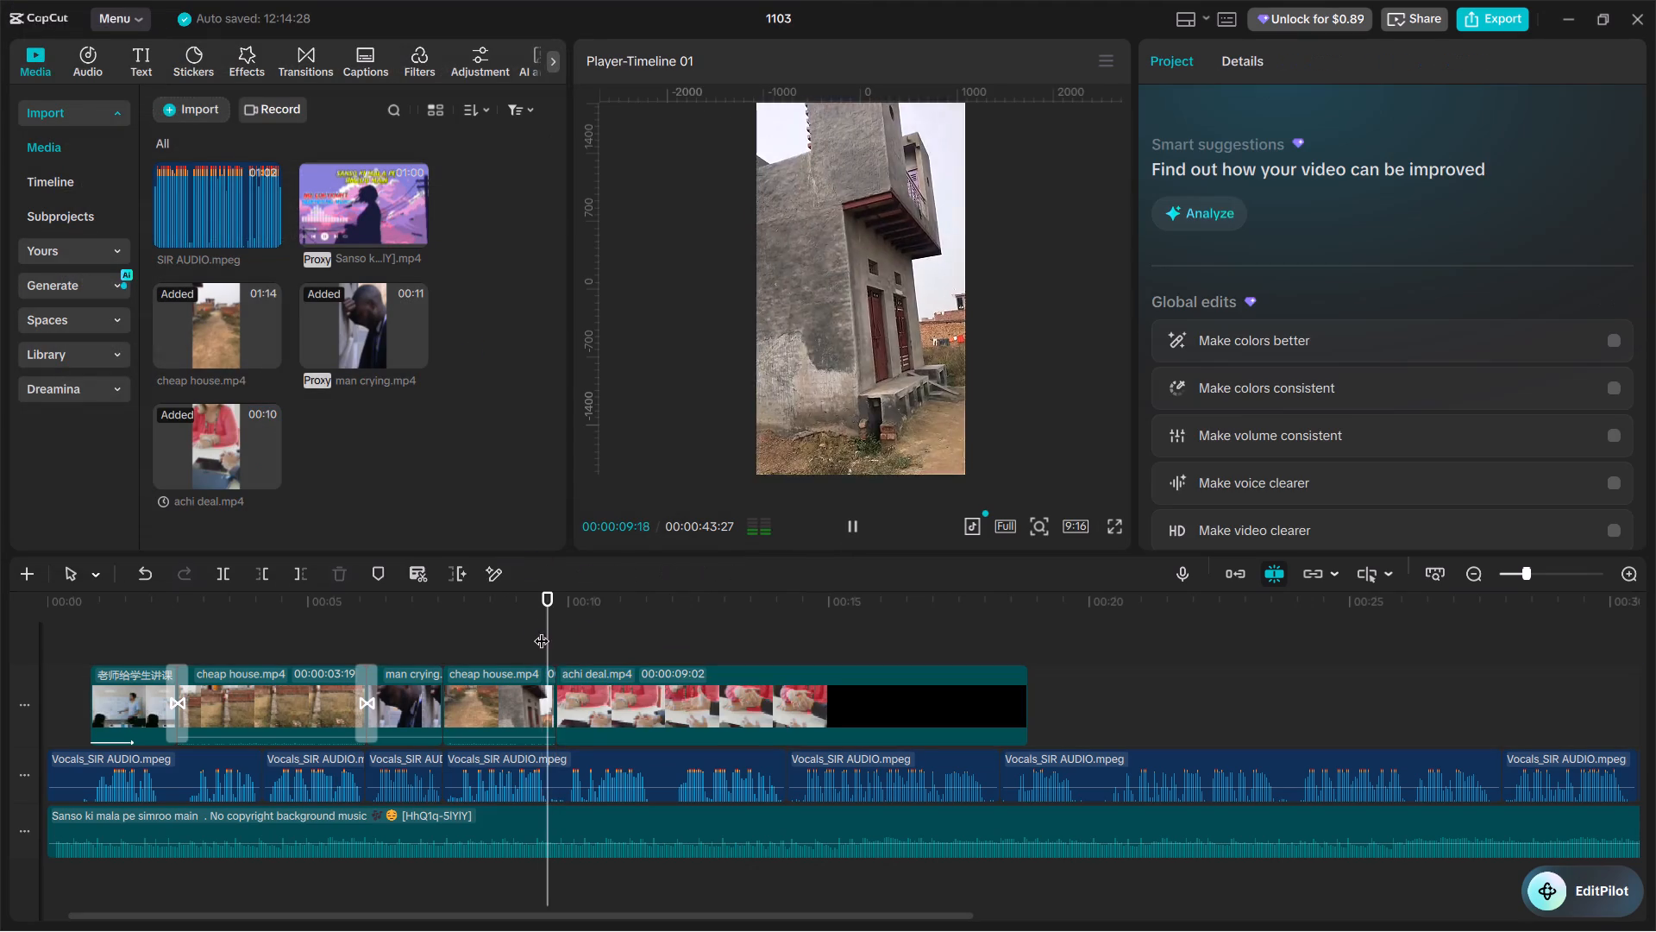
left_click(542, 629)
key("space")
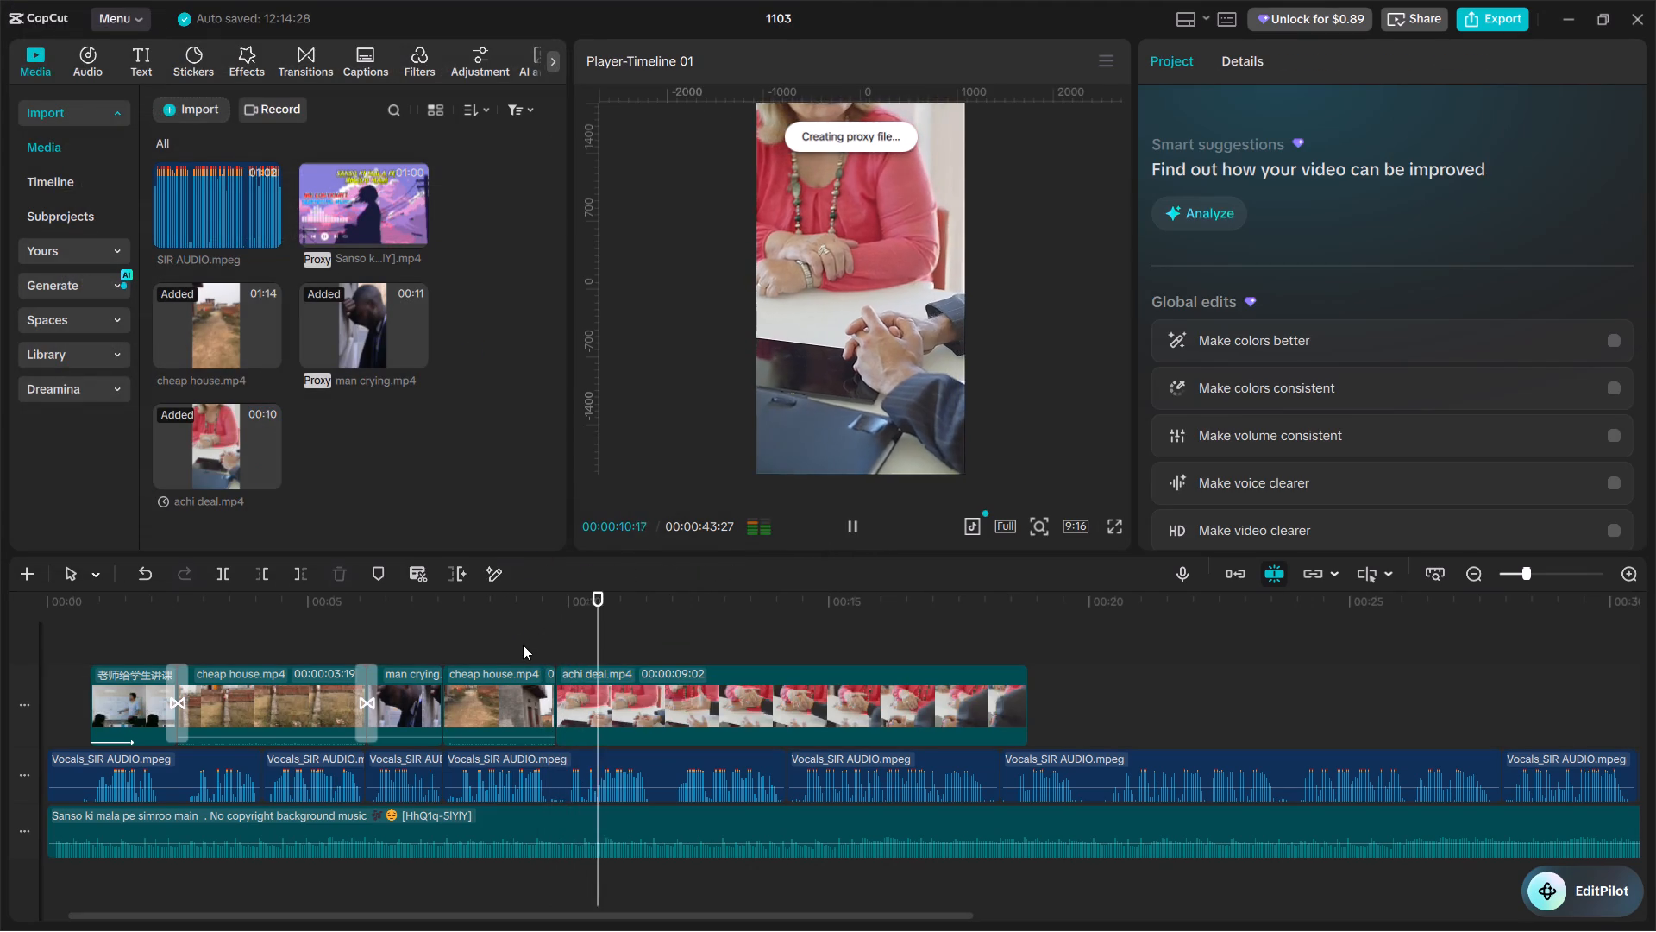
left_click(477, 631)
key("space")
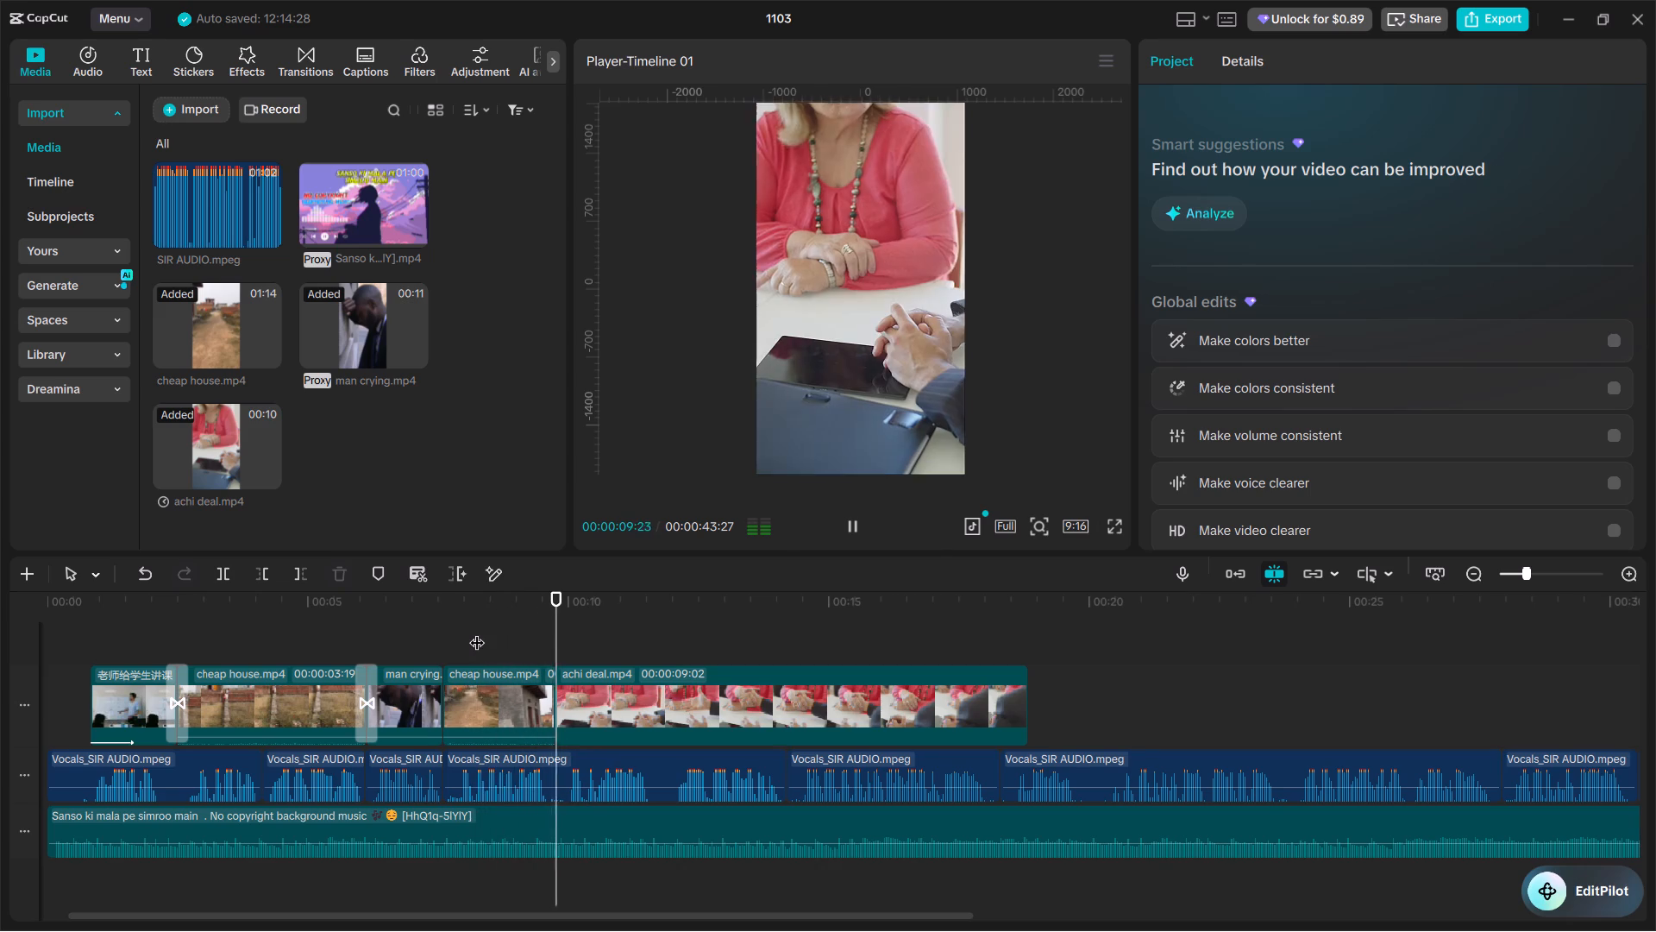
key("space")
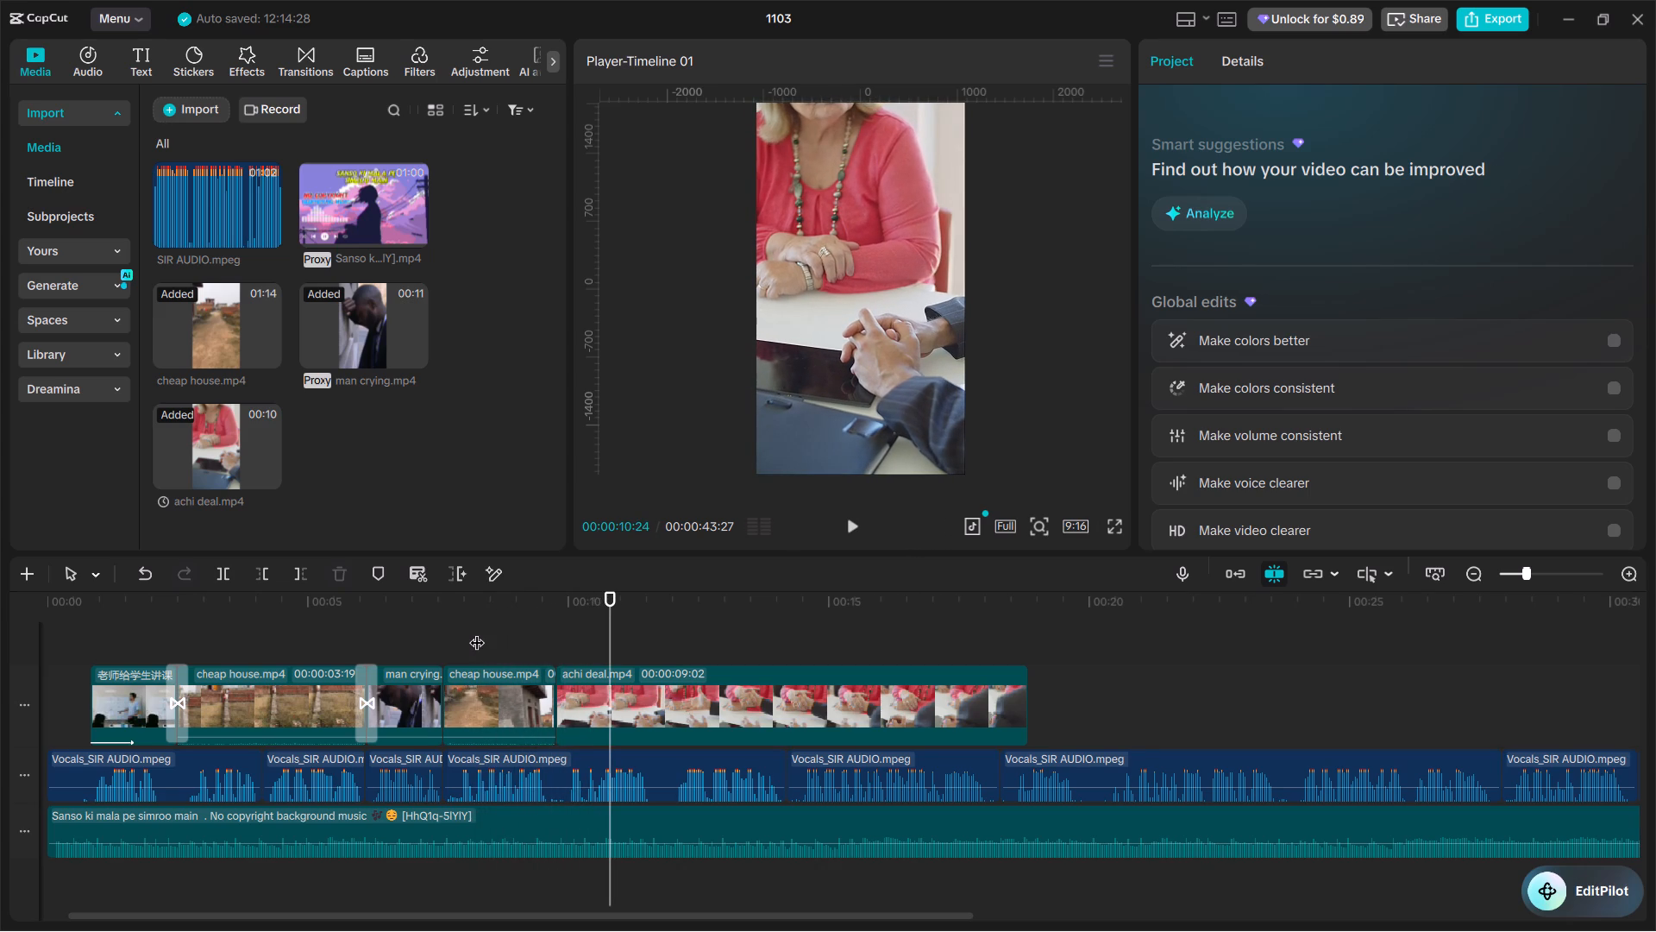
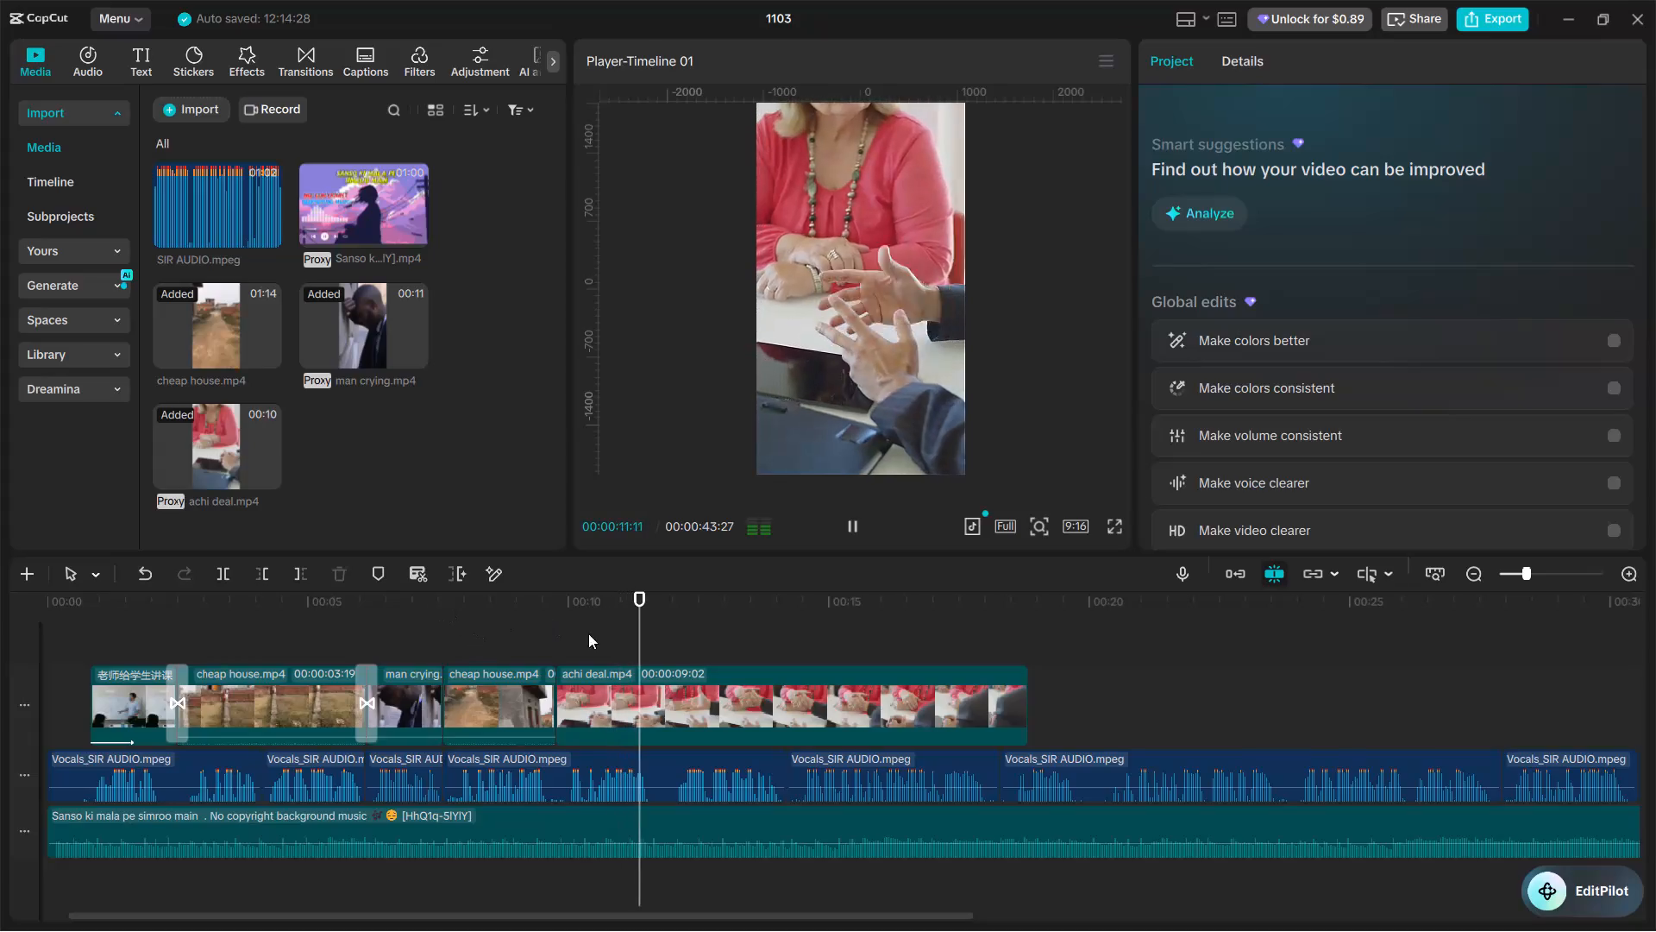
Split the achi deal clip at 00:00:11:03, delete its opening part and close the gap after the second cheap house clip.
left_click(555, 638)
key("space")
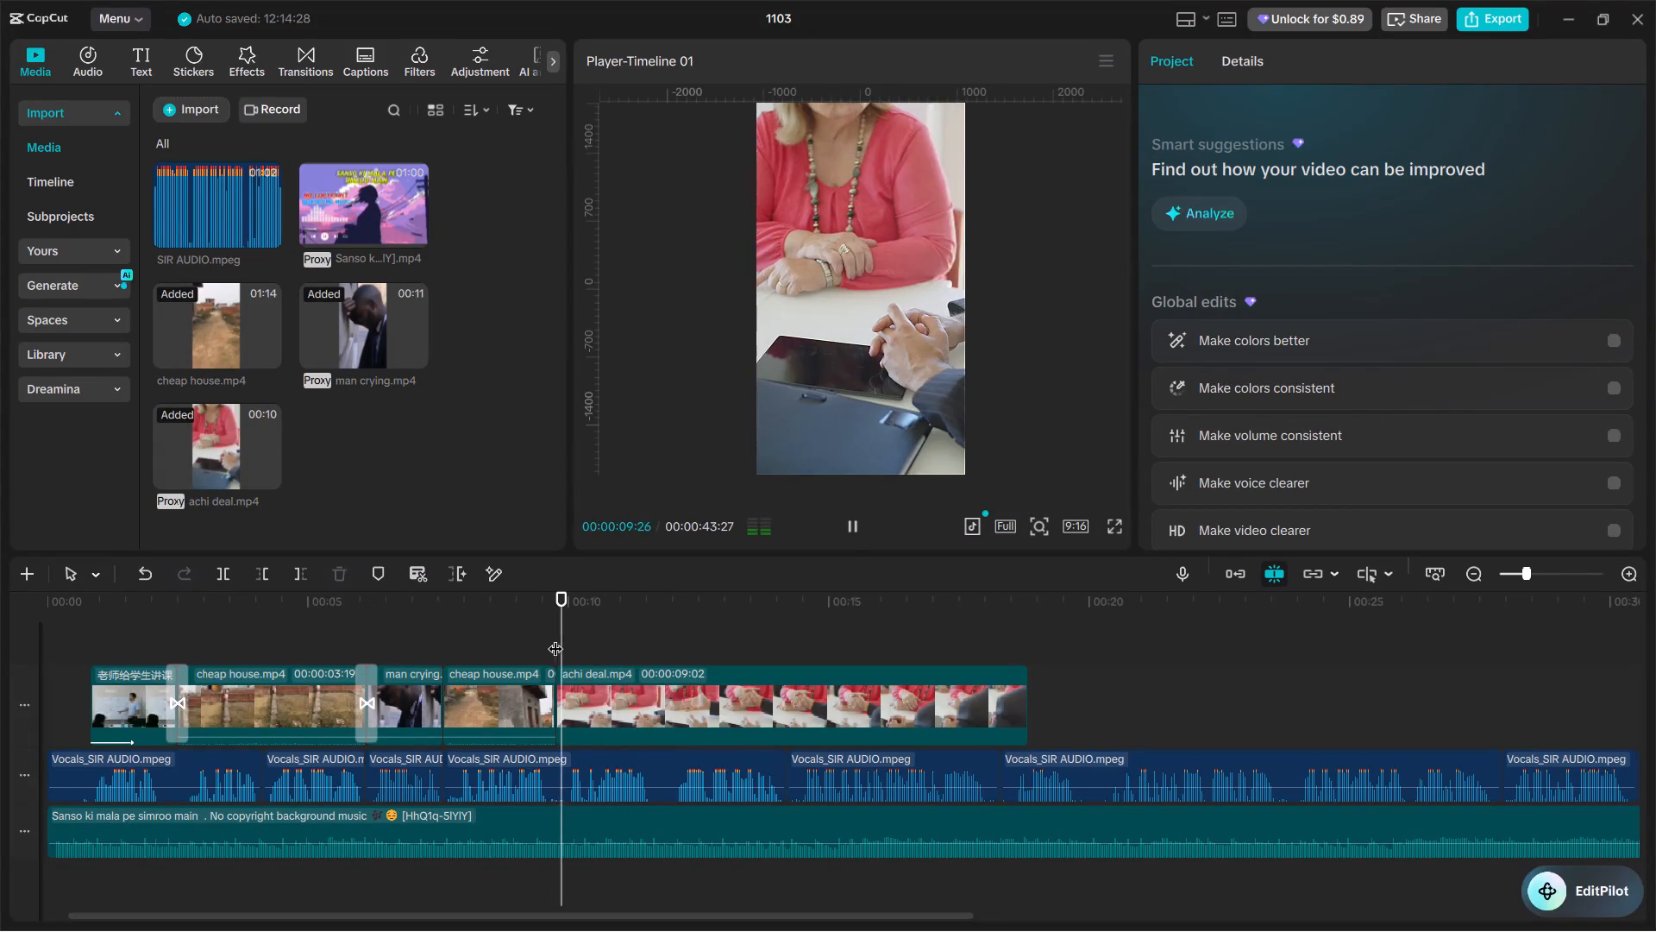
key("space")
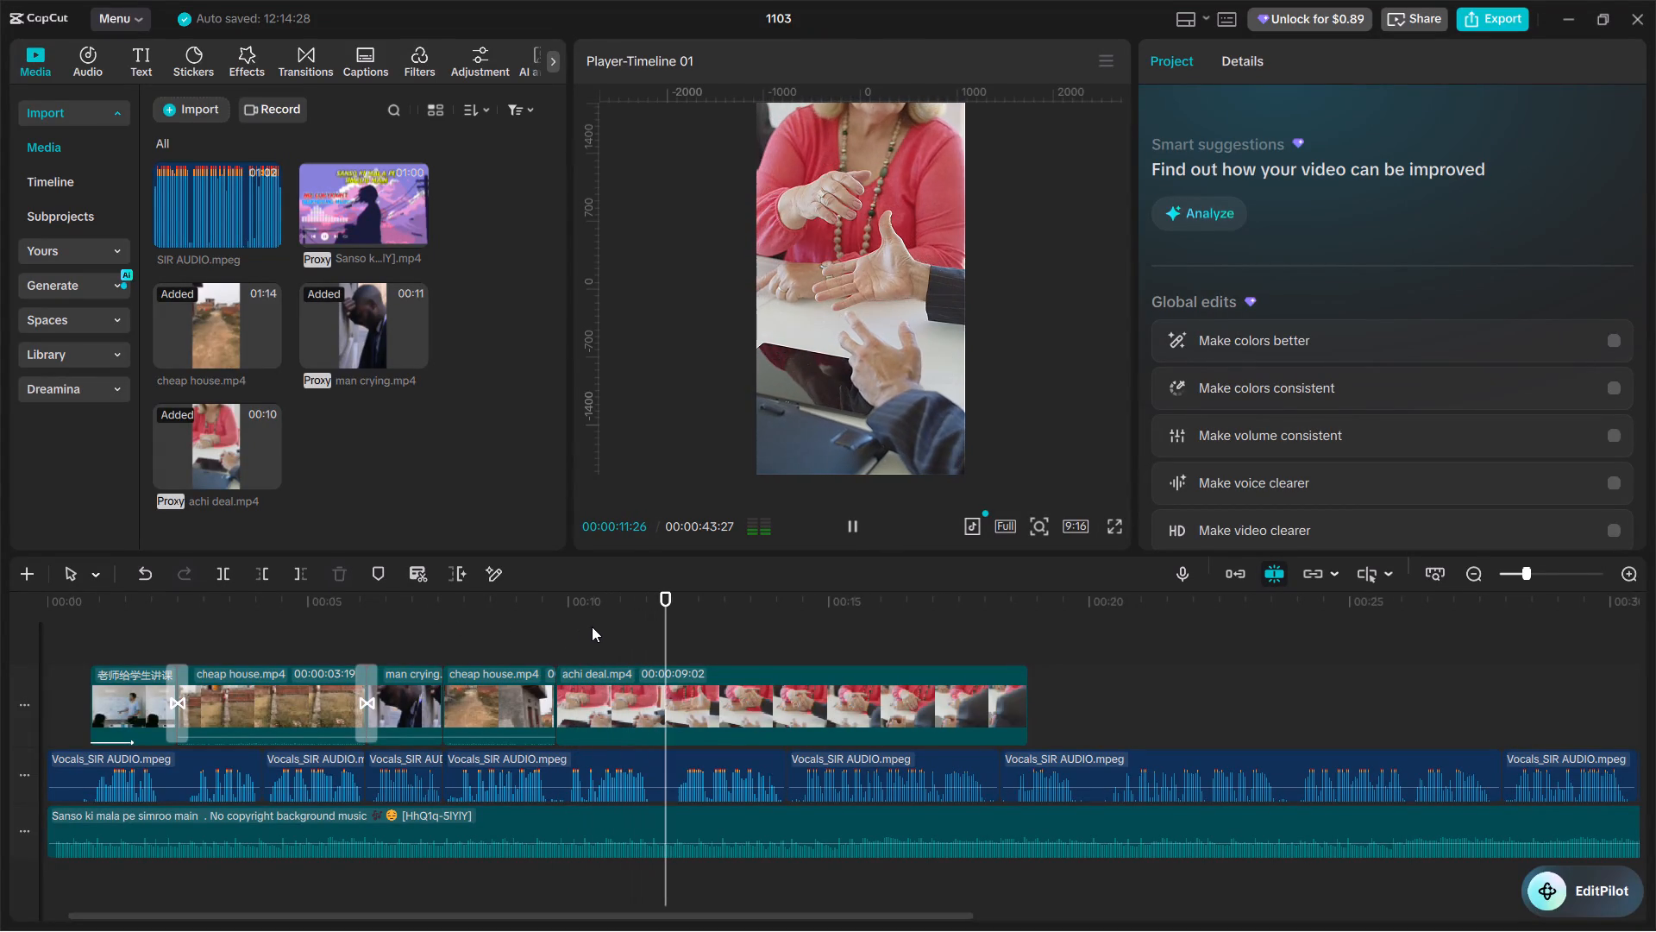
left_click(647, 620)
left_click_drag(646, 620, 620, 617)
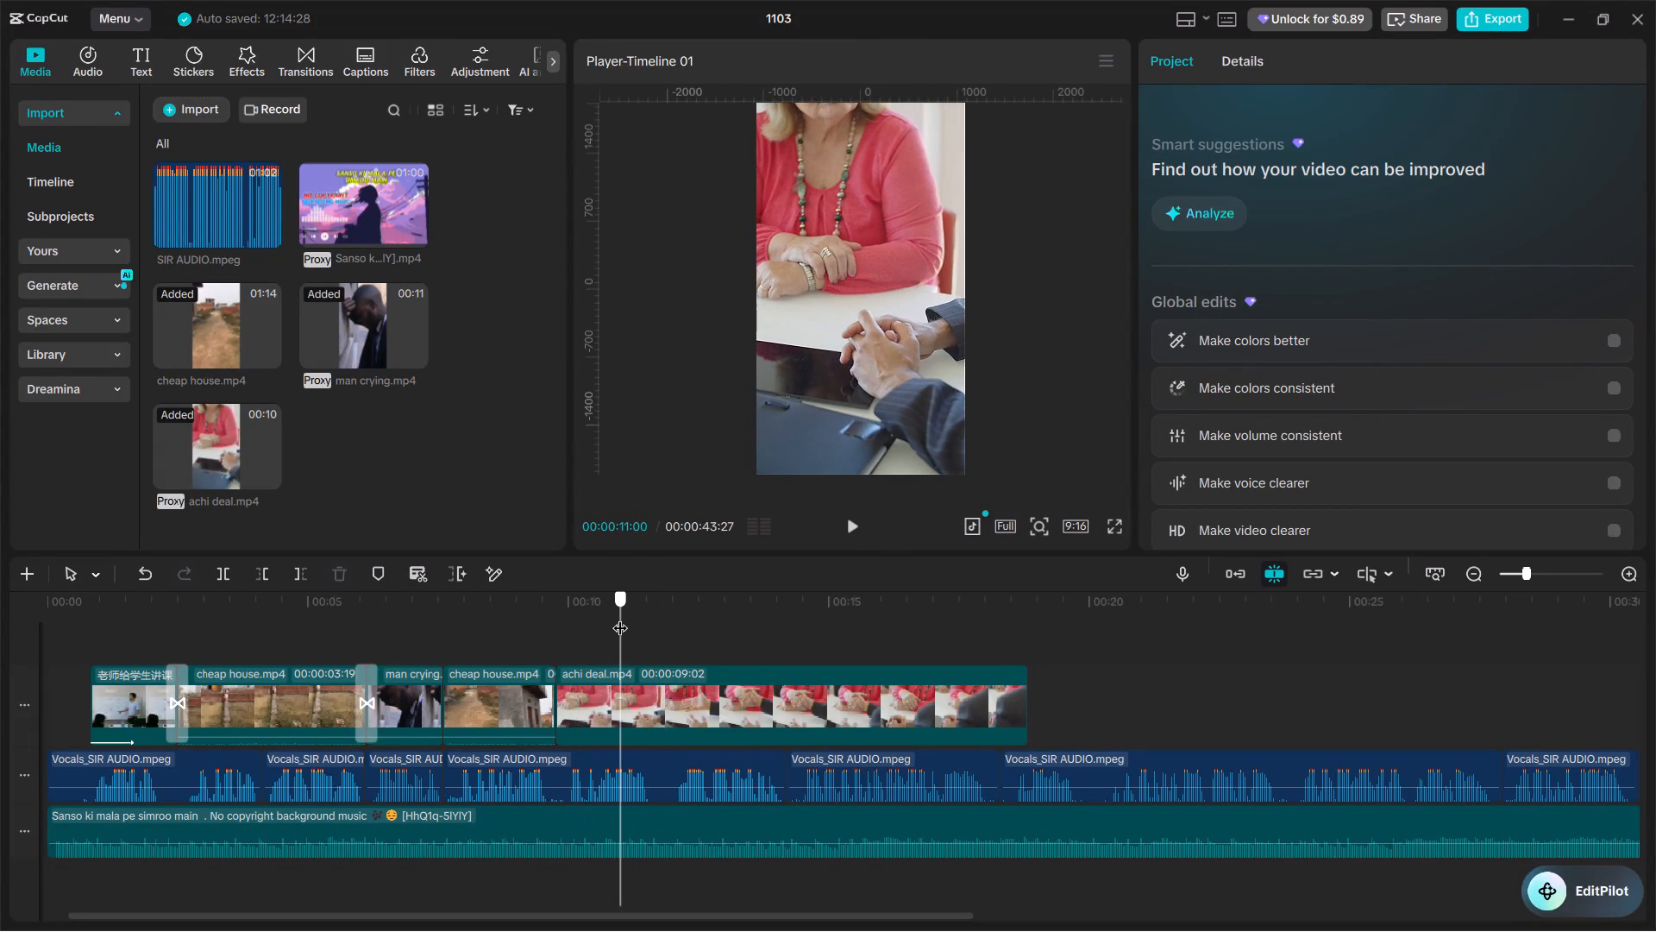
left_click_drag(620, 617, 626, 622)
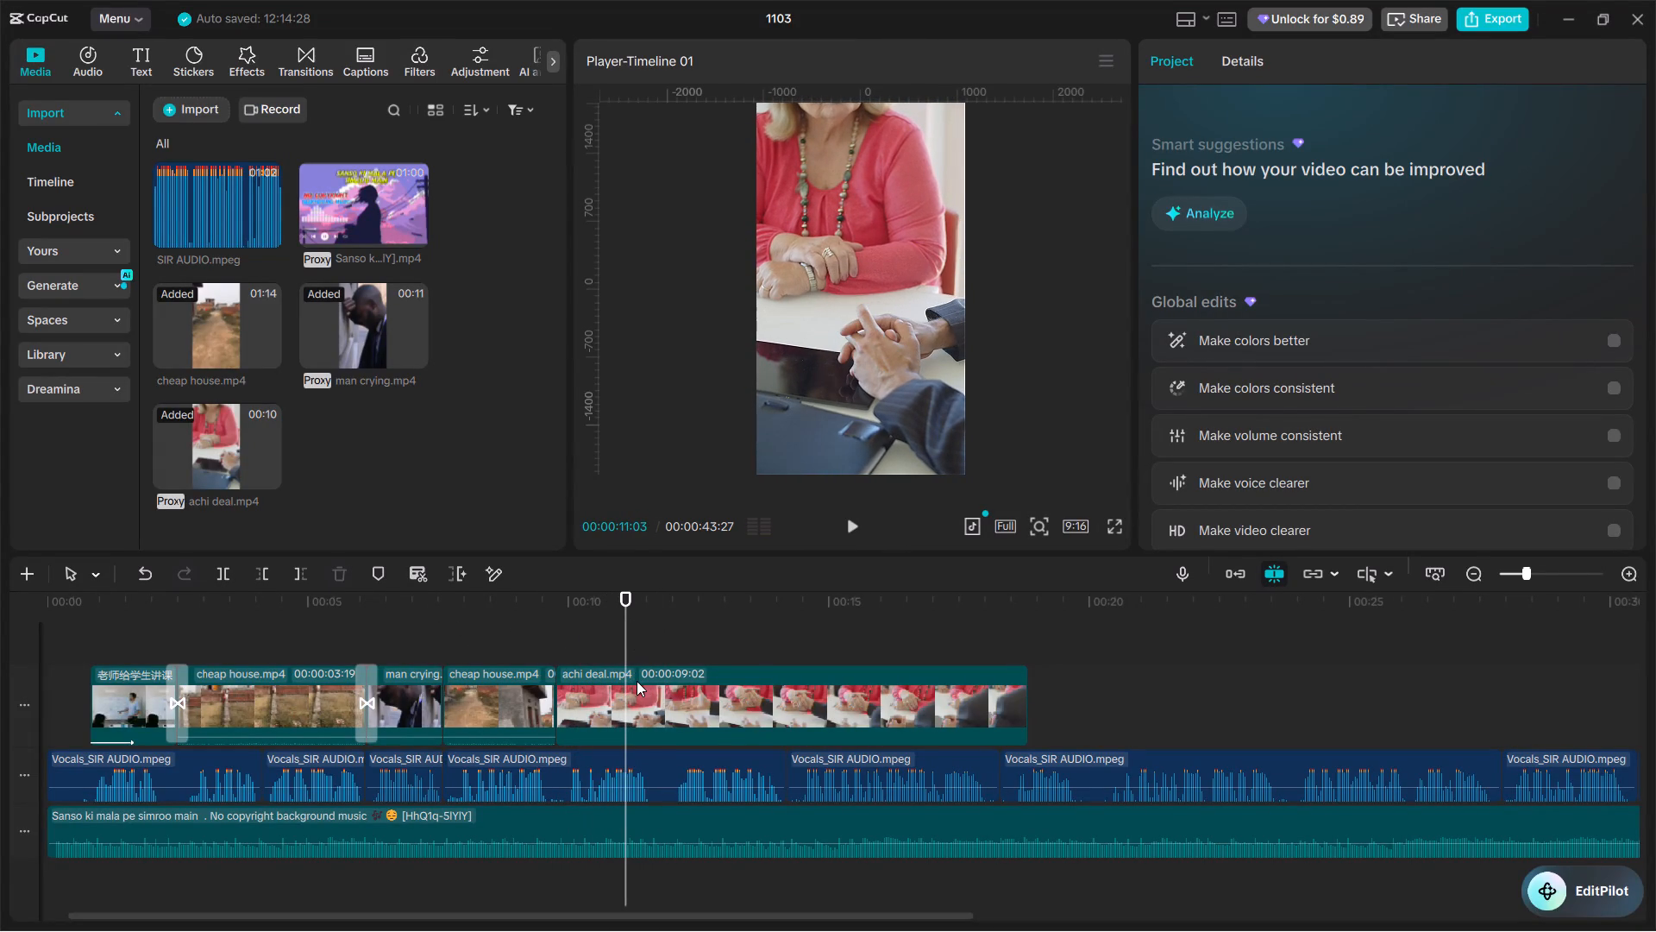
left_click(637, 683)
key("ctrl+b")
left_click(613, 690)
key("BackSpace")
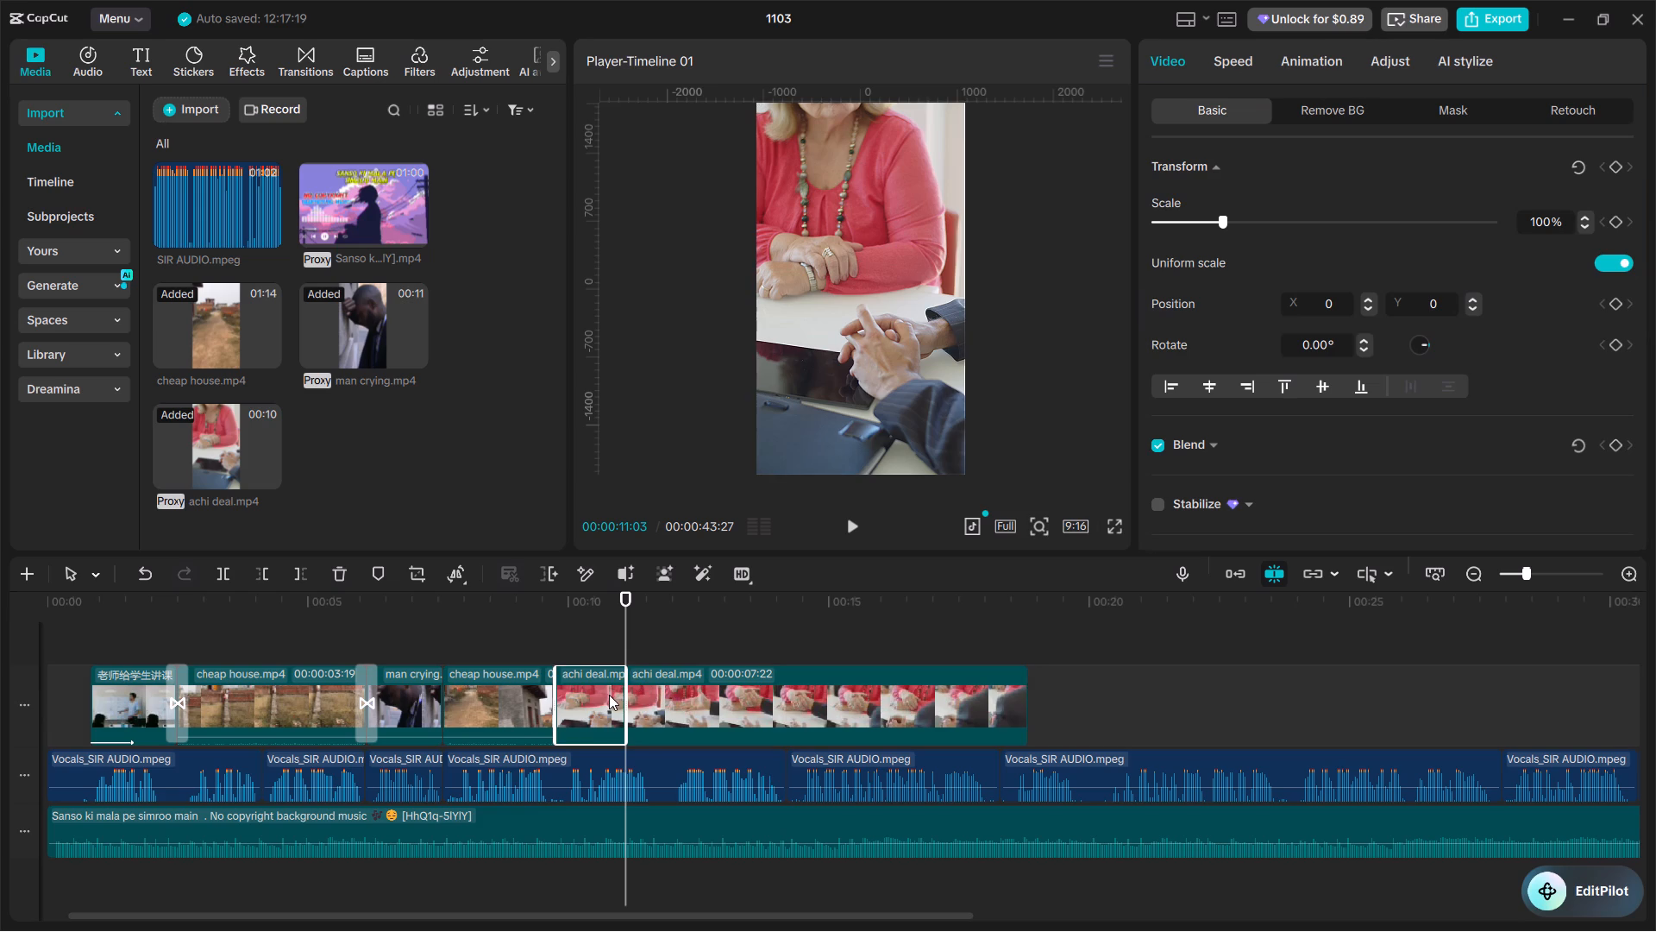
right_click(609, 695)
left_click(645, 710)
Check the achi deal clip against the vocals, split it at 00:00:14:06 and delete the remainder.
left_click(543, 627)
key("space")
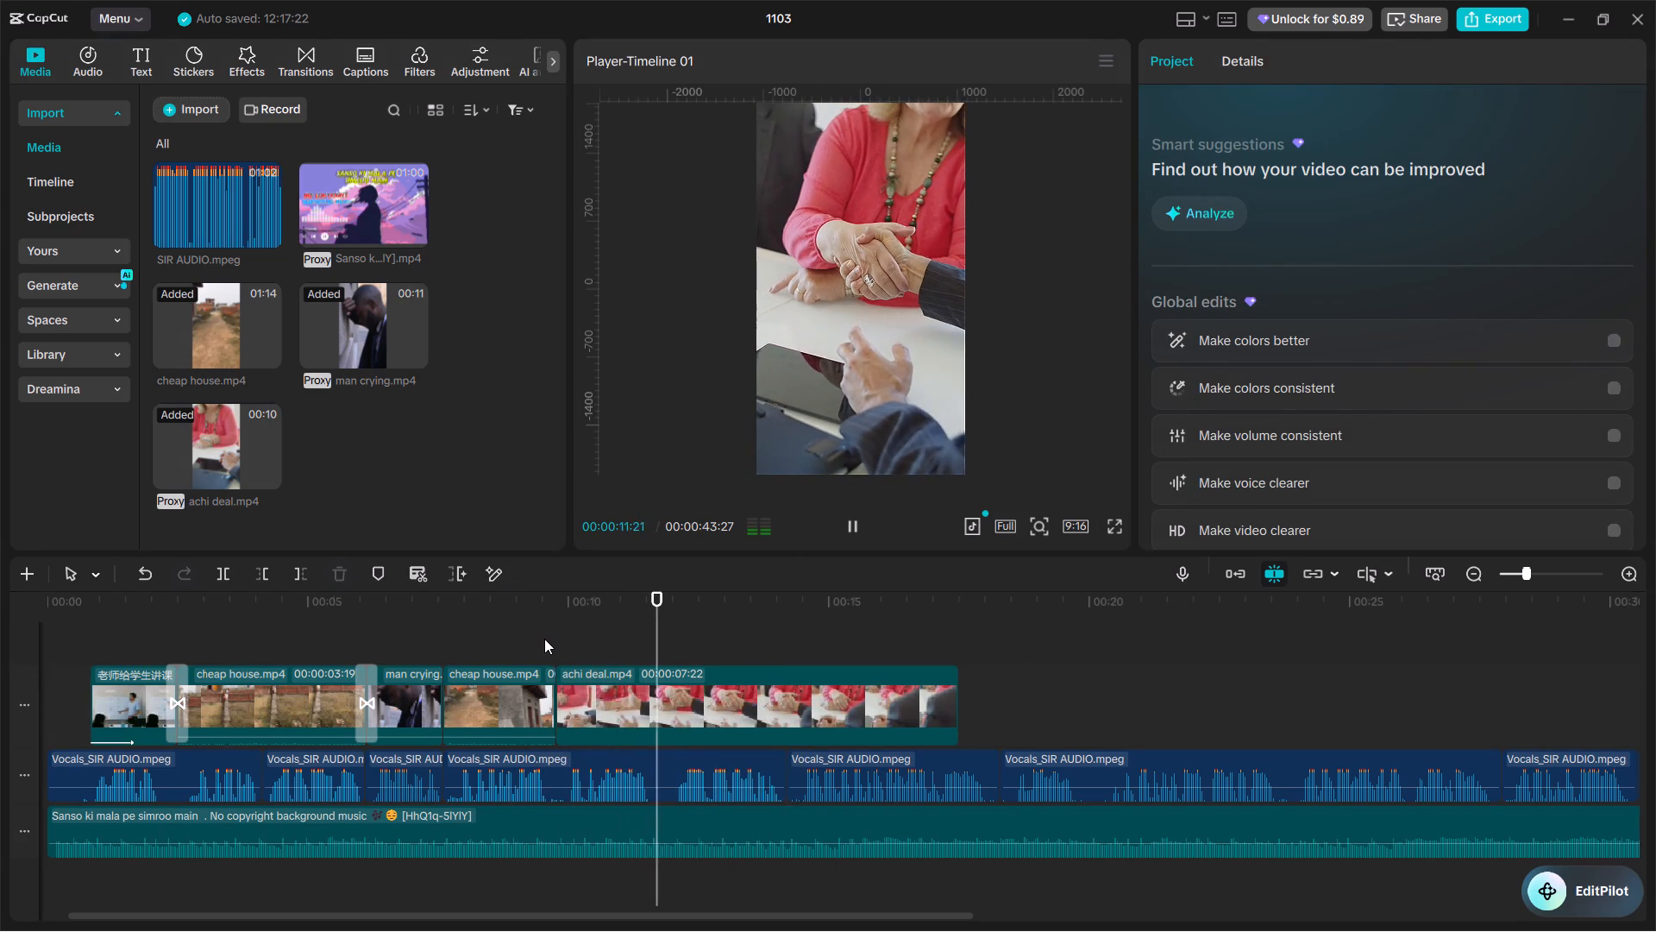
left_click(668, 645)
key("space")
key("space")
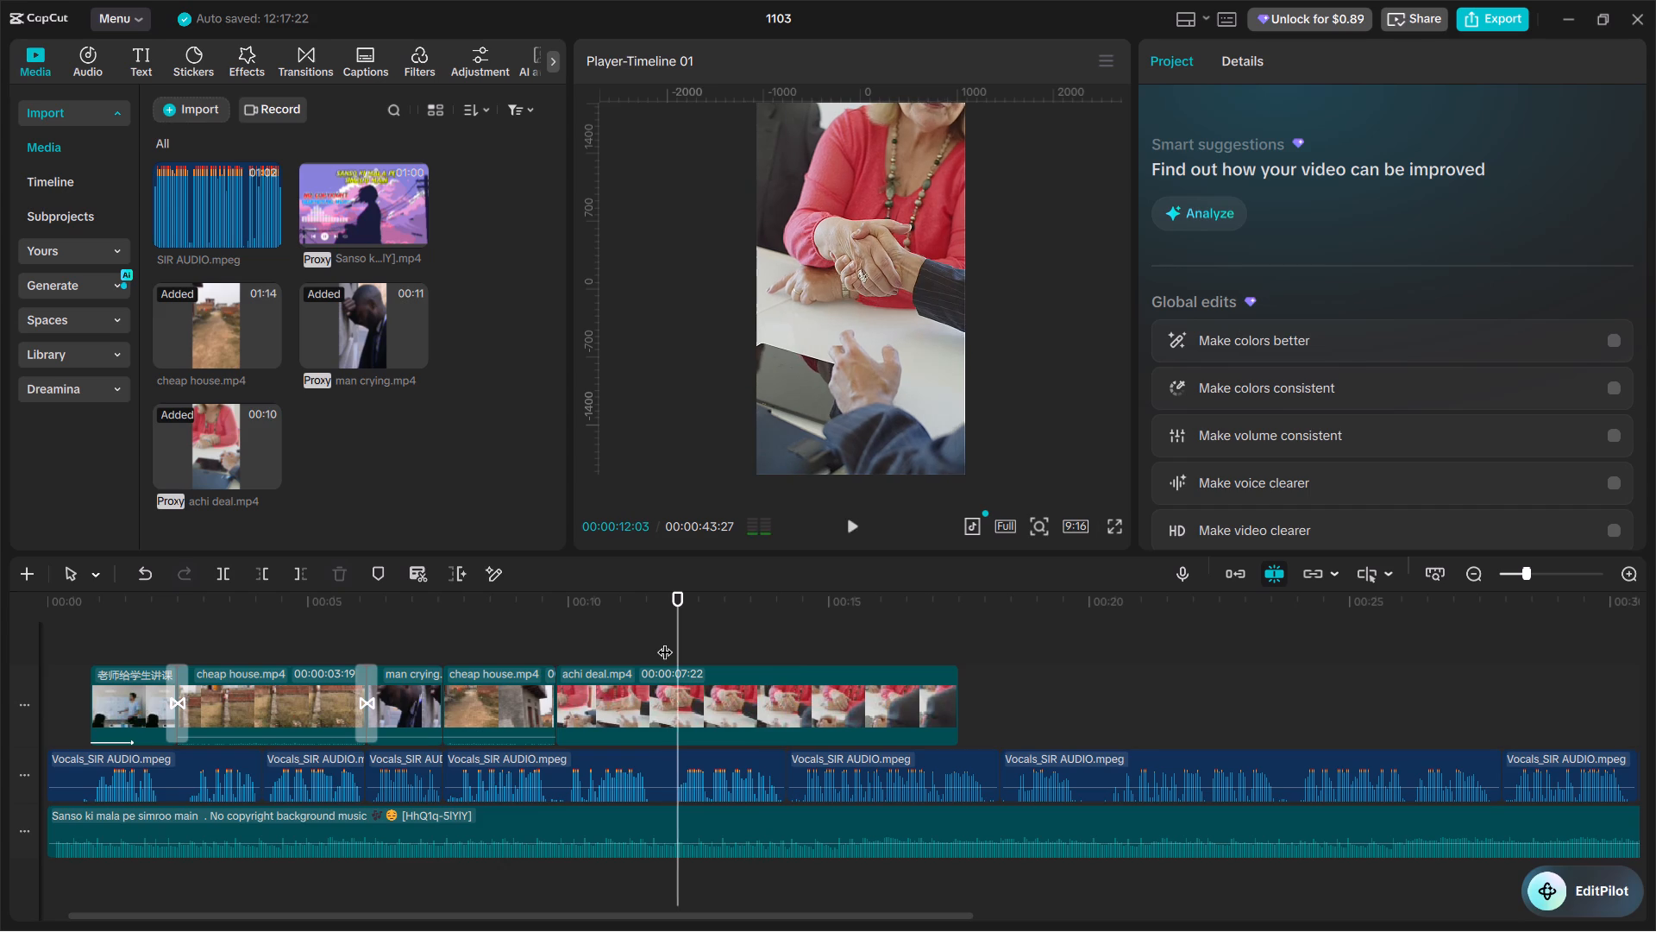
key("space")
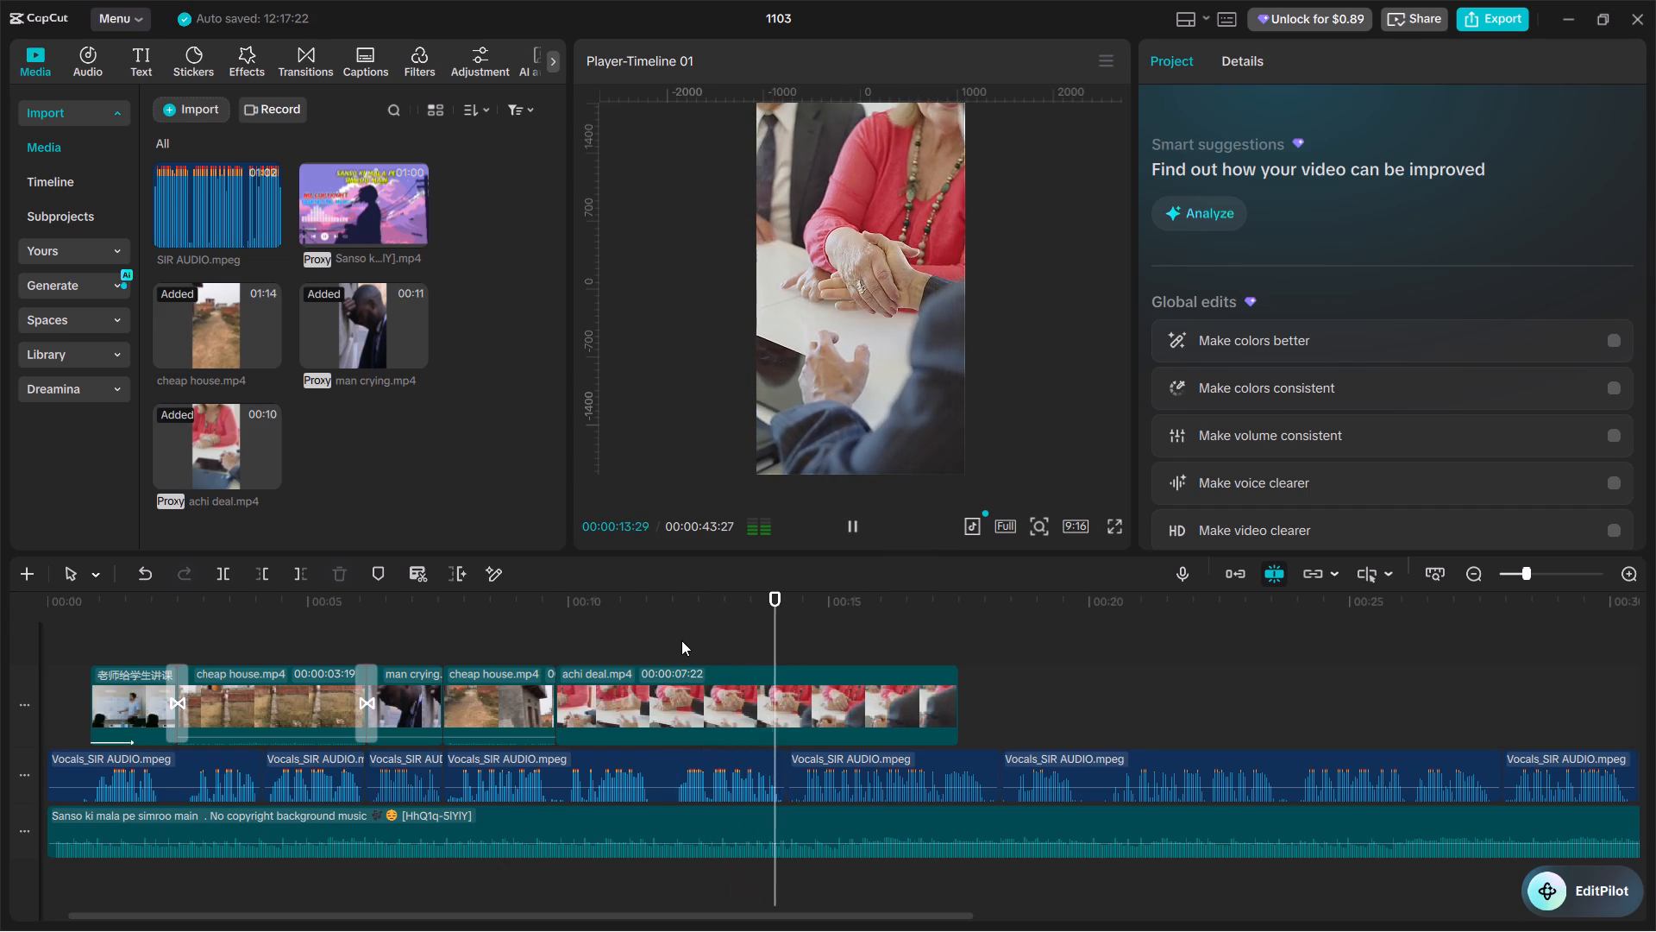
key("space")
left_click(790, 639)
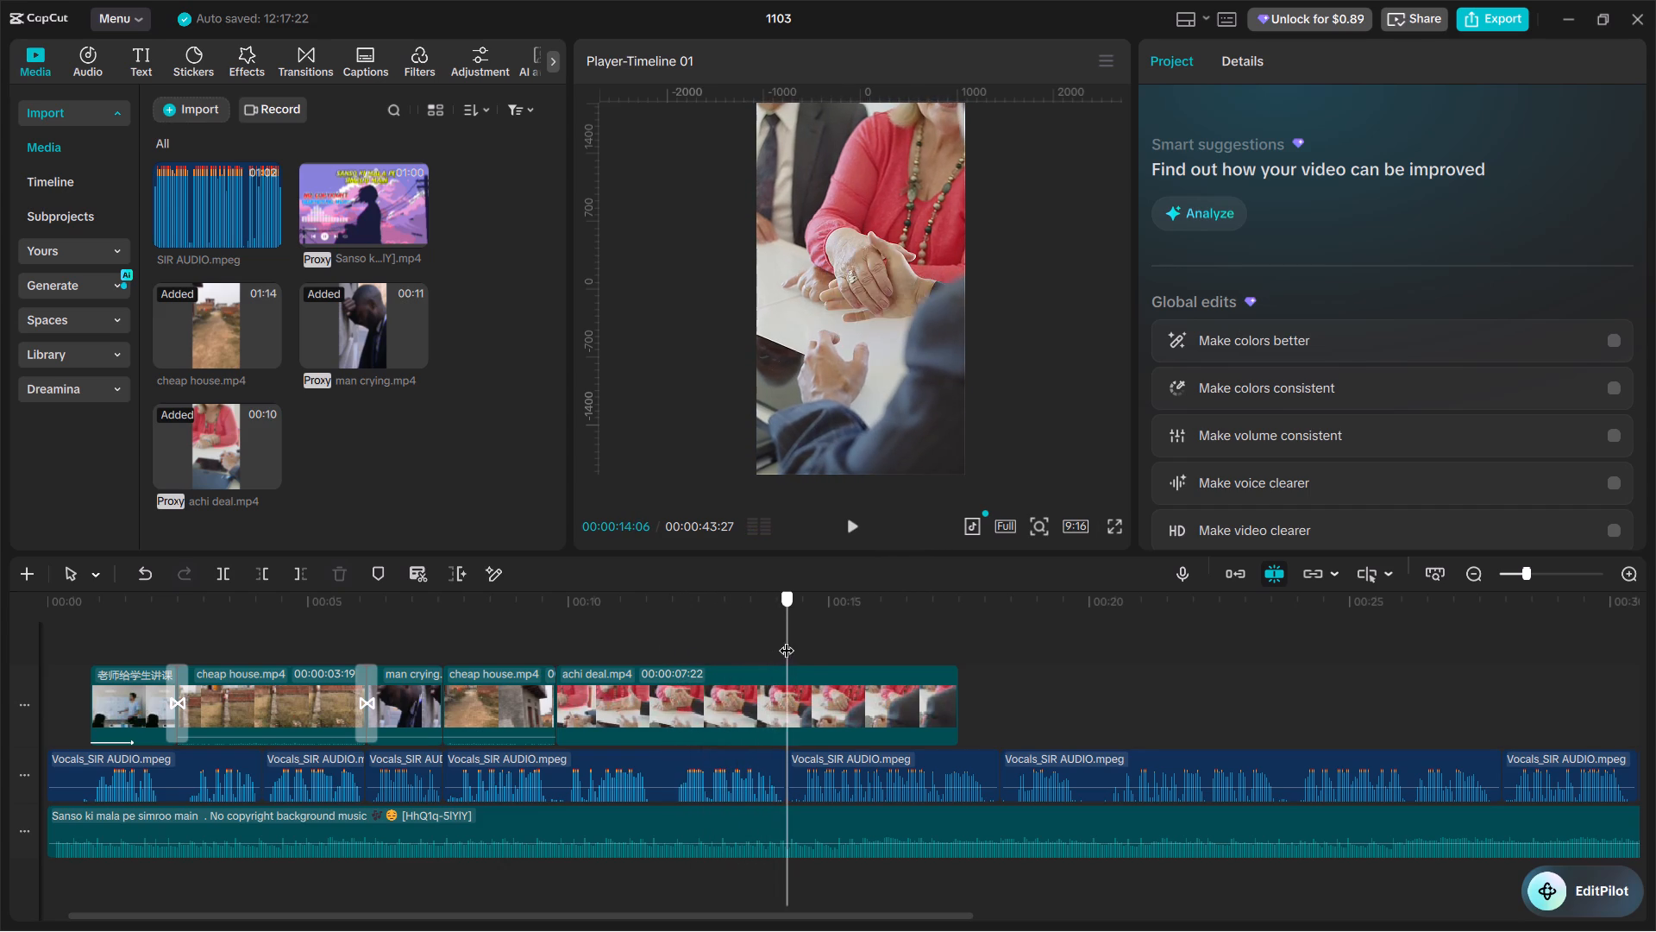
left_click(799, 695)
key("ctrl+b")
key("BackSpace")
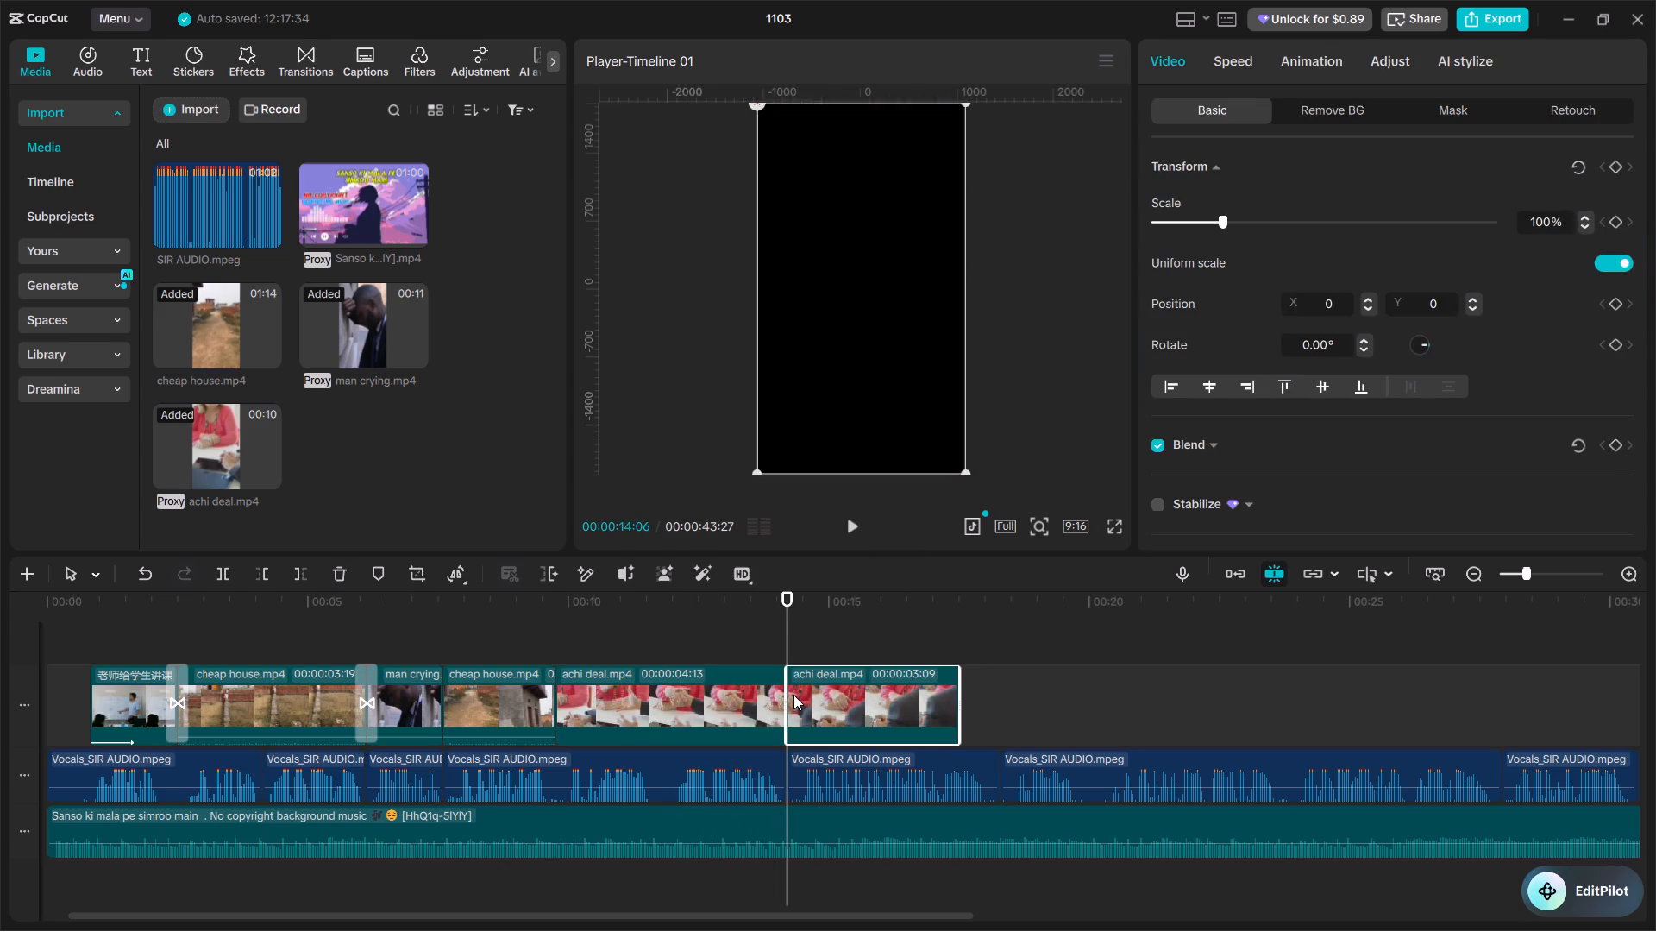
Add a Black Fade transition before the achi deal clip and a White Flash between the crying-man and second cheap house clips.
left_click(552, 634)
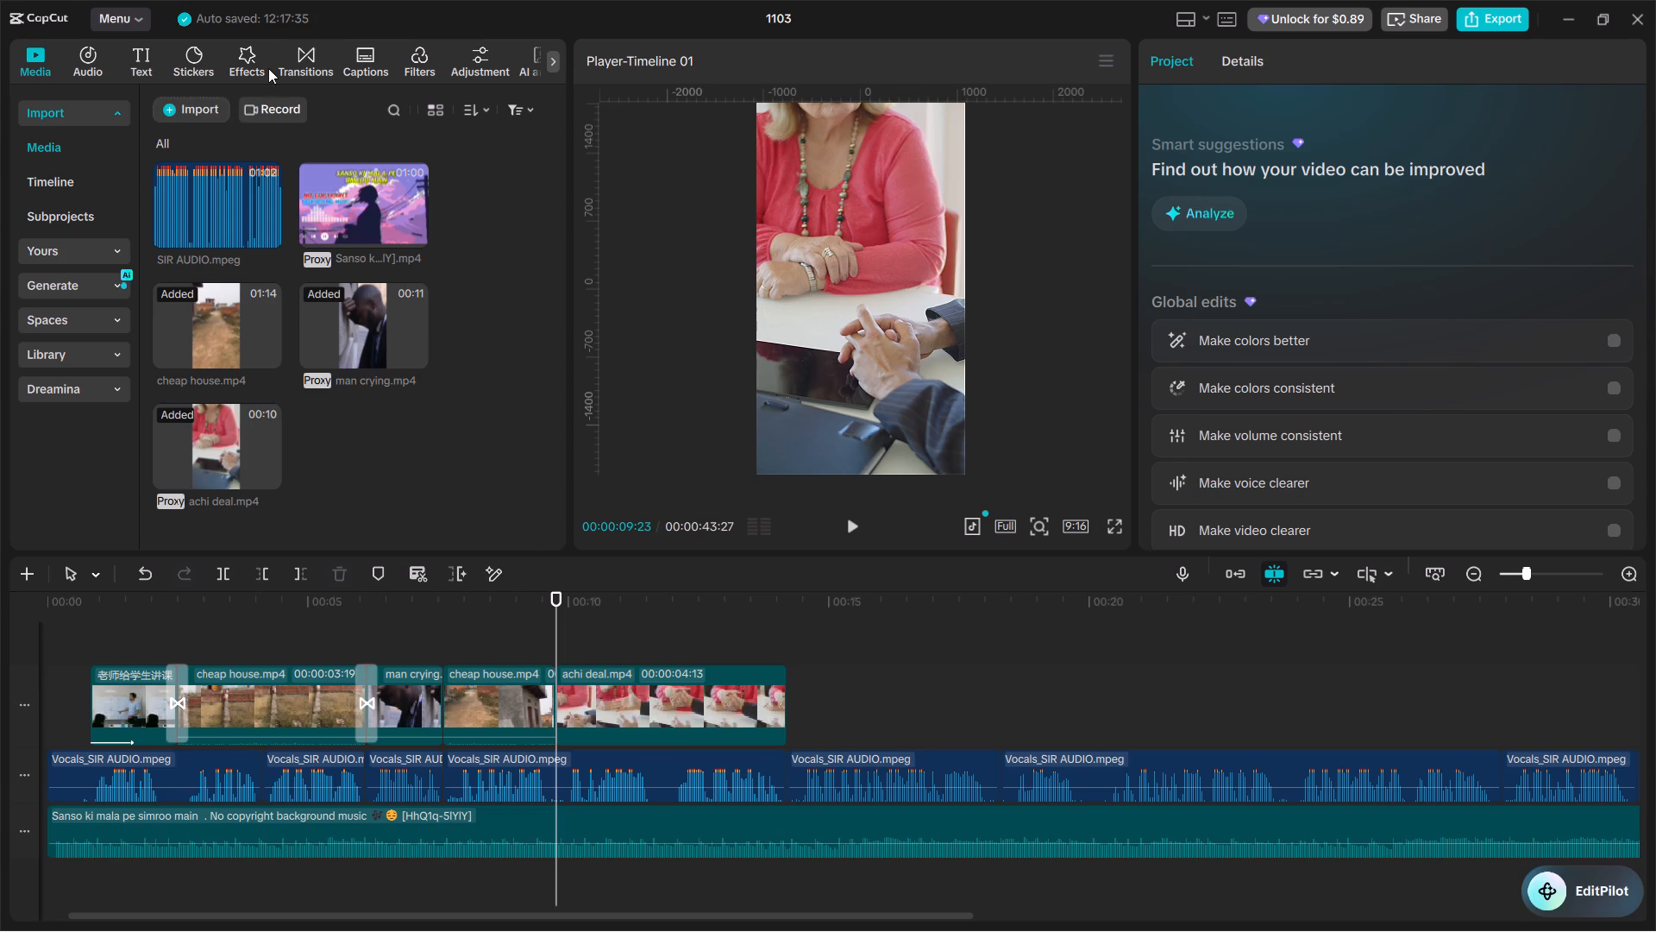
left_click(292, 45)
left_click_drag(314, 127, 543, 691)
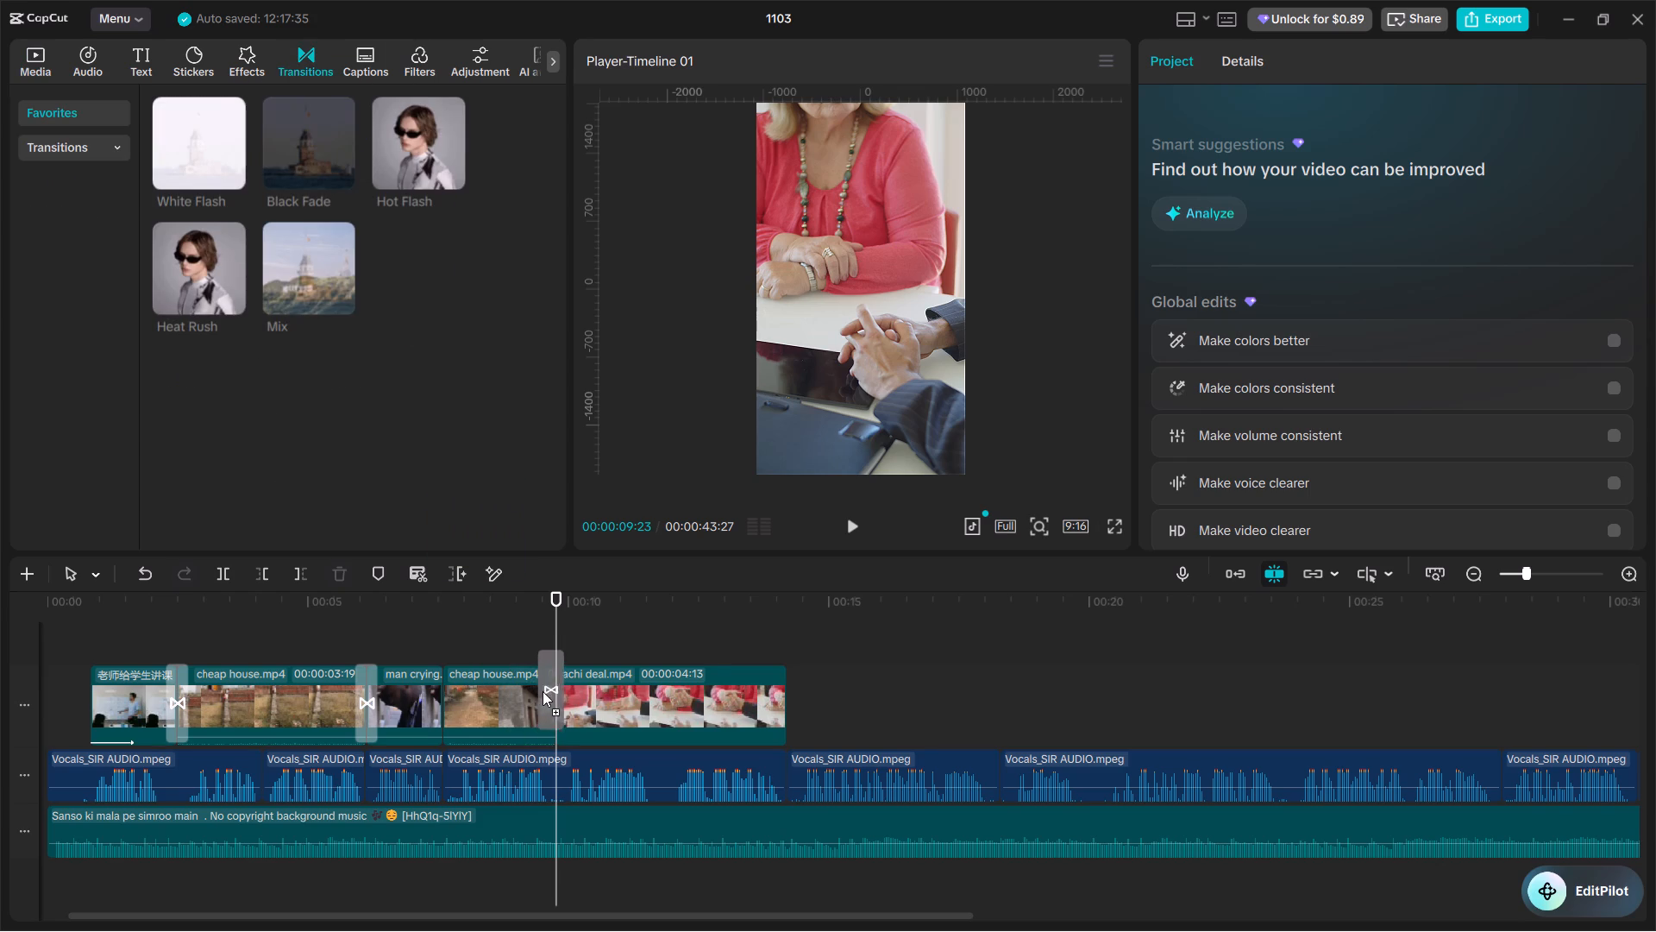
left_click_drag(543, 691, 543, 692)
left_click_drag(210, 148, 439, 718)
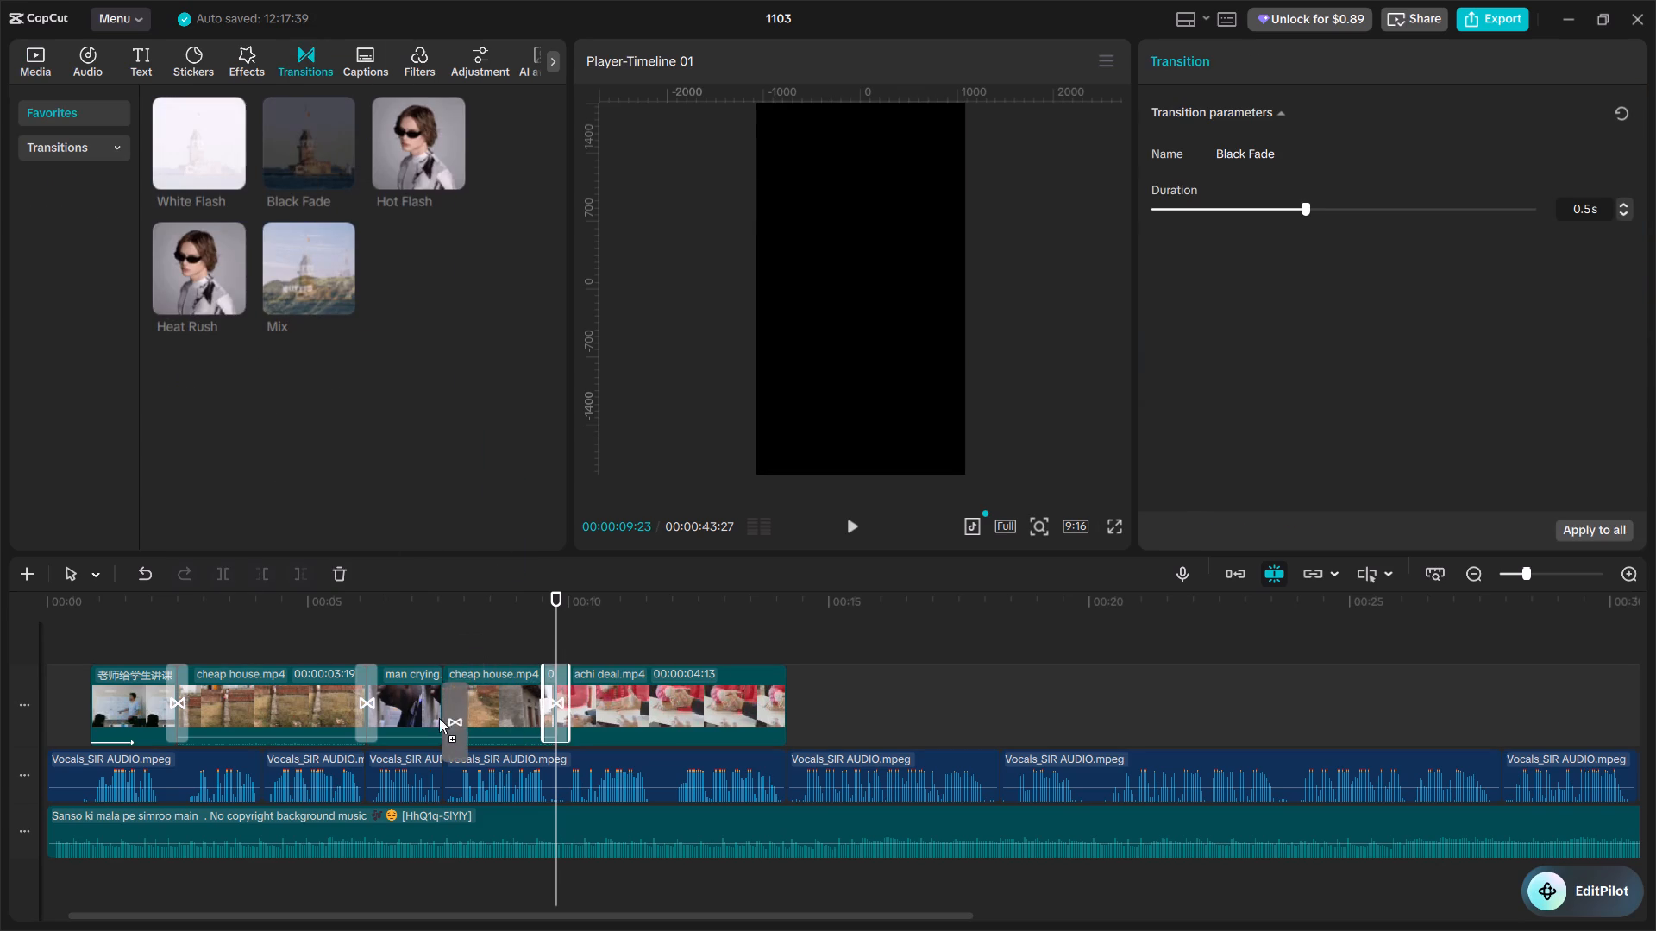
left_click_drag(439, 718, 433, 708)
Play back the edited sequence, first around the two new transitions and once more from the start of the timeline.
left_click(414, 632)
key("space")
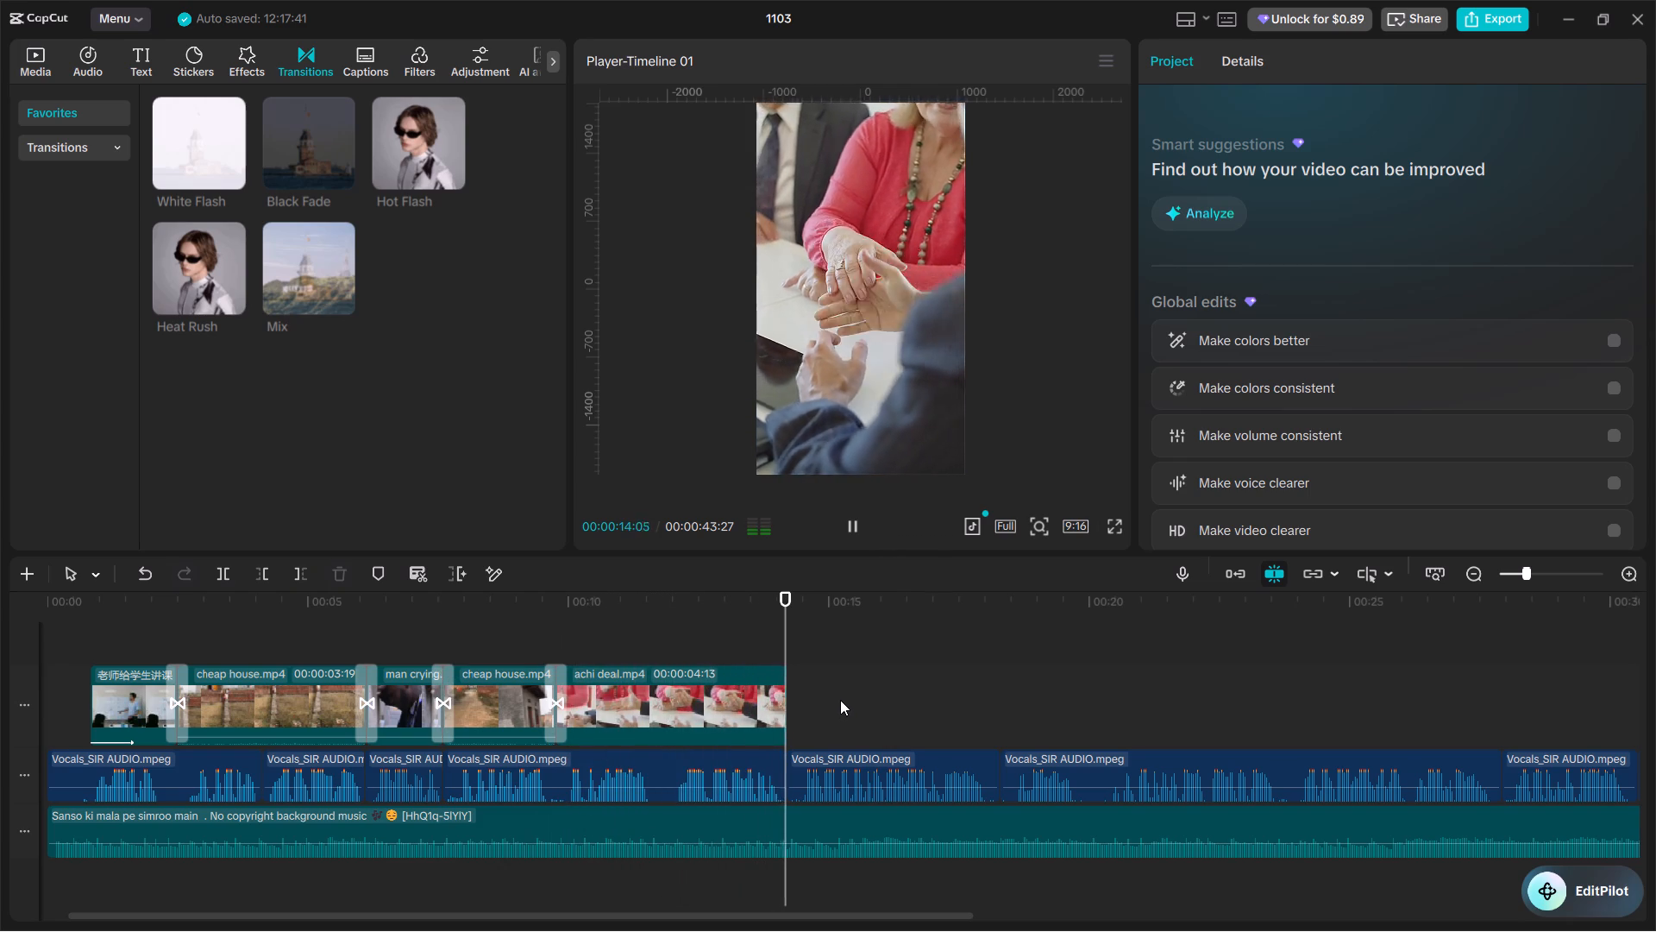
left_click(785, 632)
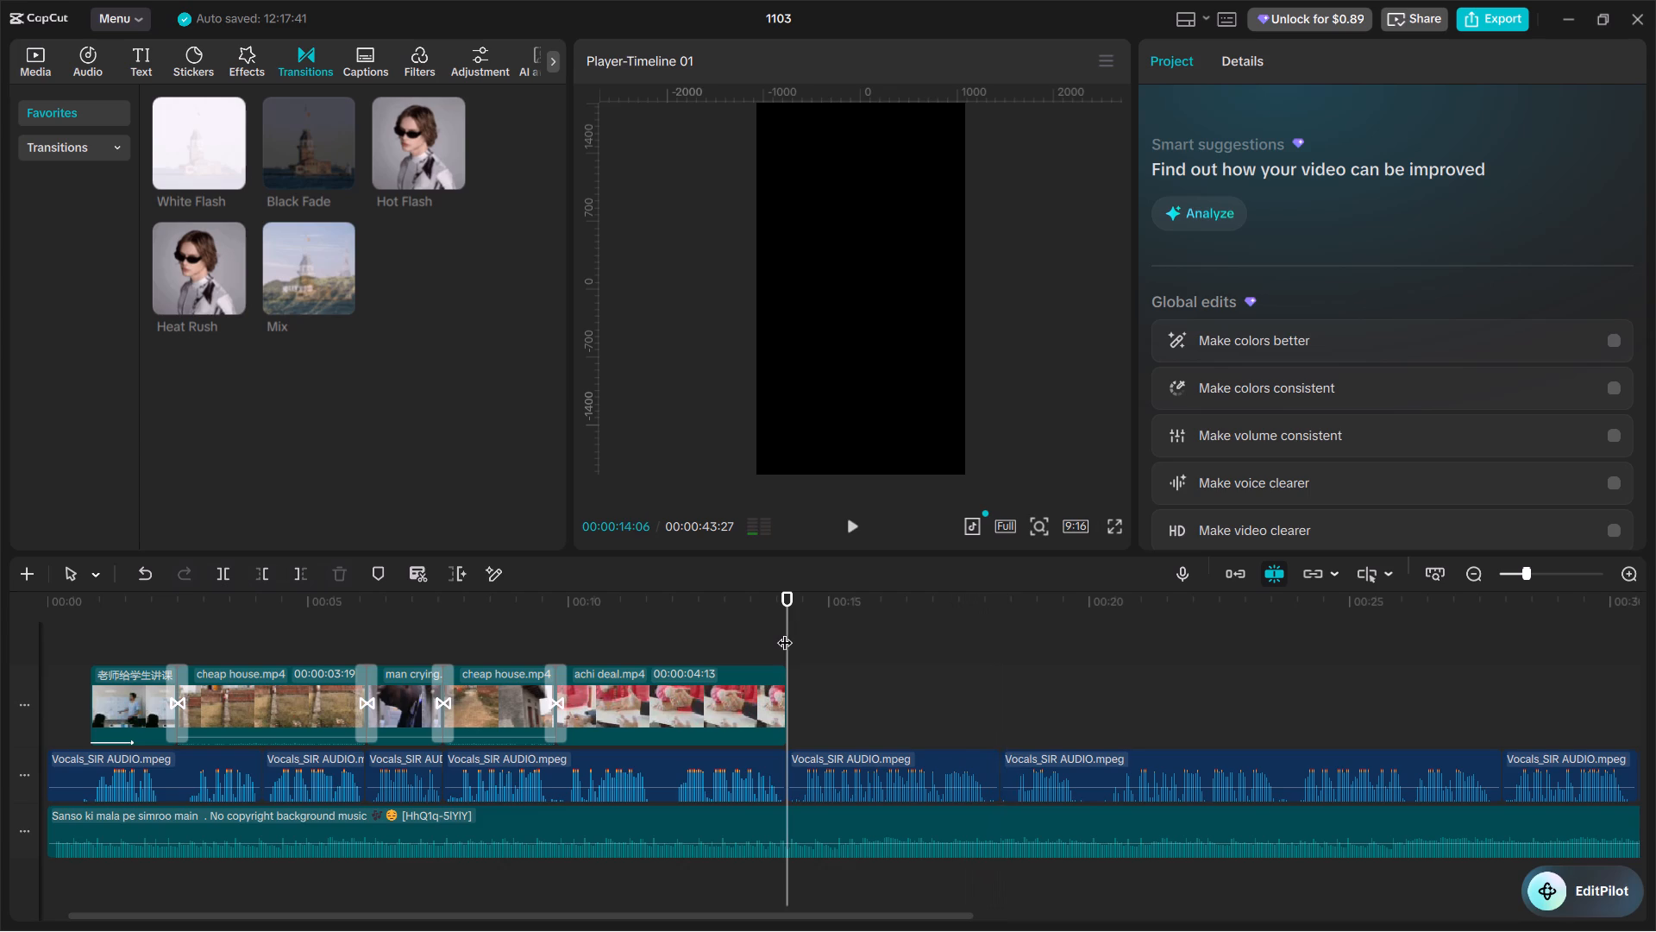
key("space")
left_click(228, 632)
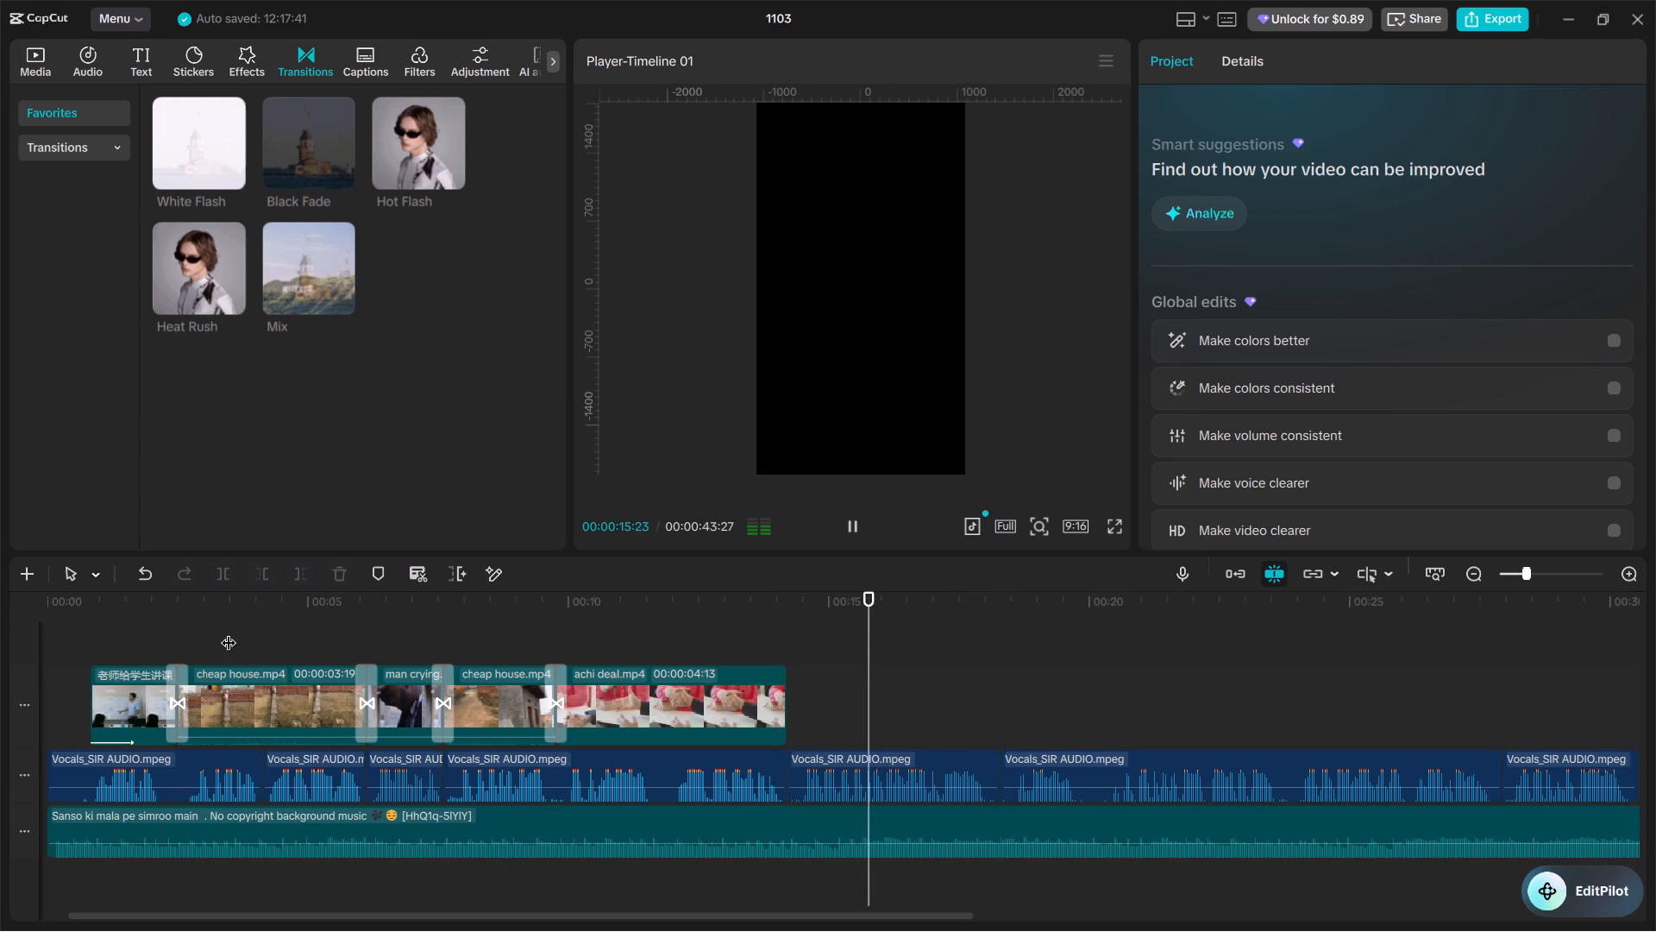
left_click_drag(229, 632, 0, 636)
key("space")
key("space")
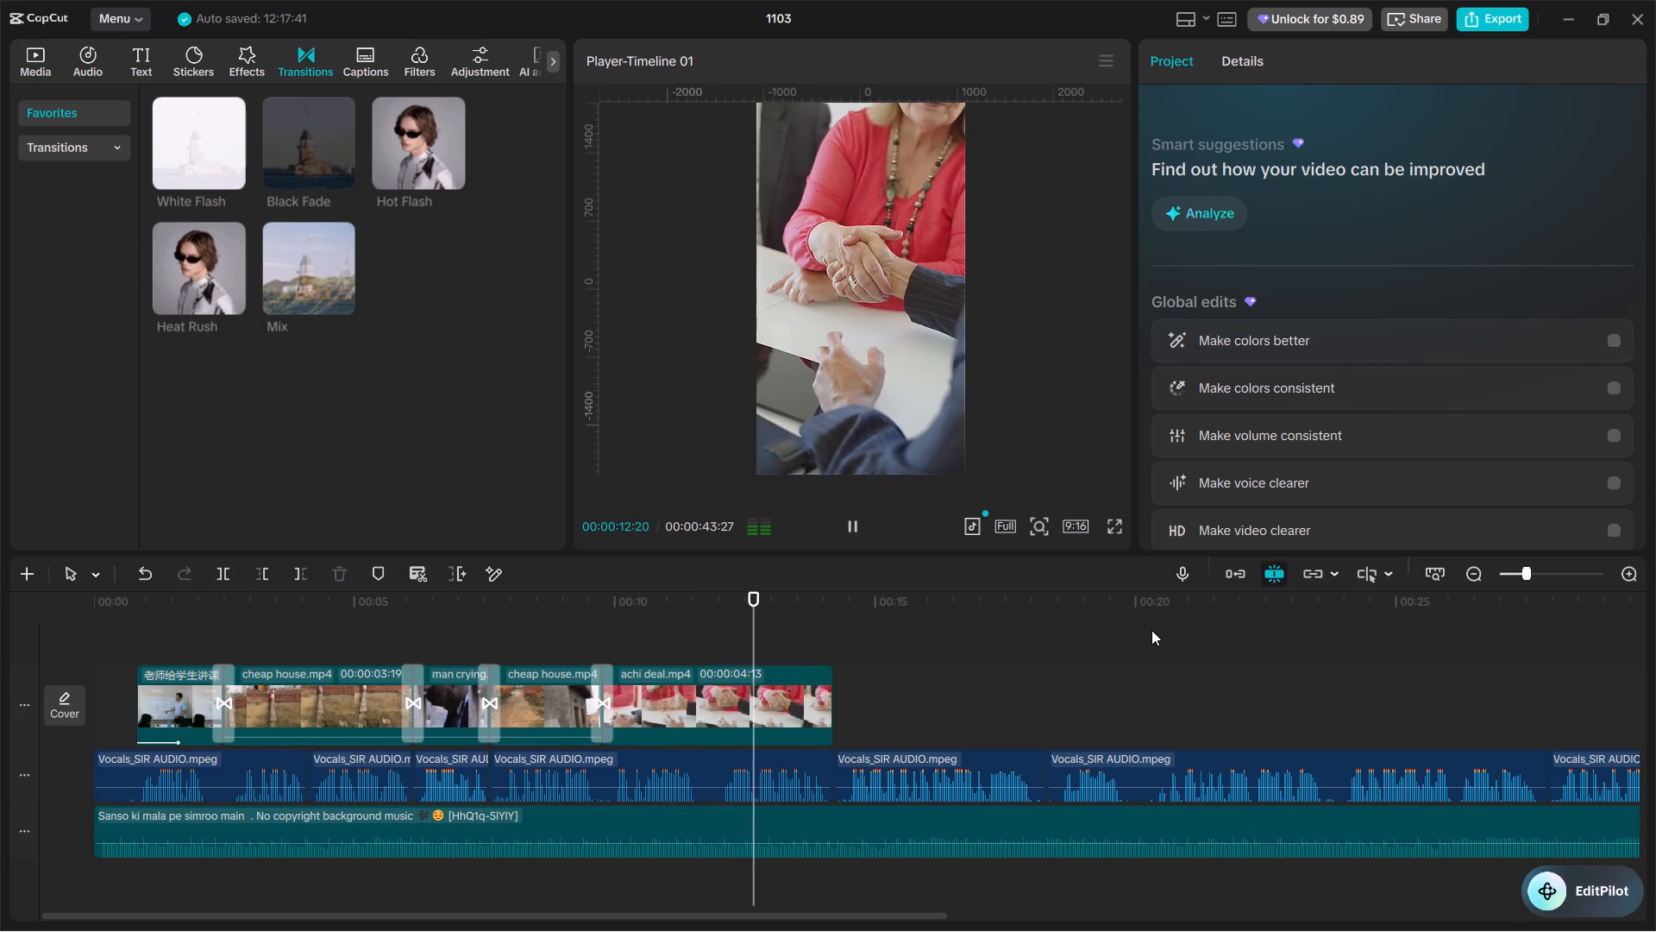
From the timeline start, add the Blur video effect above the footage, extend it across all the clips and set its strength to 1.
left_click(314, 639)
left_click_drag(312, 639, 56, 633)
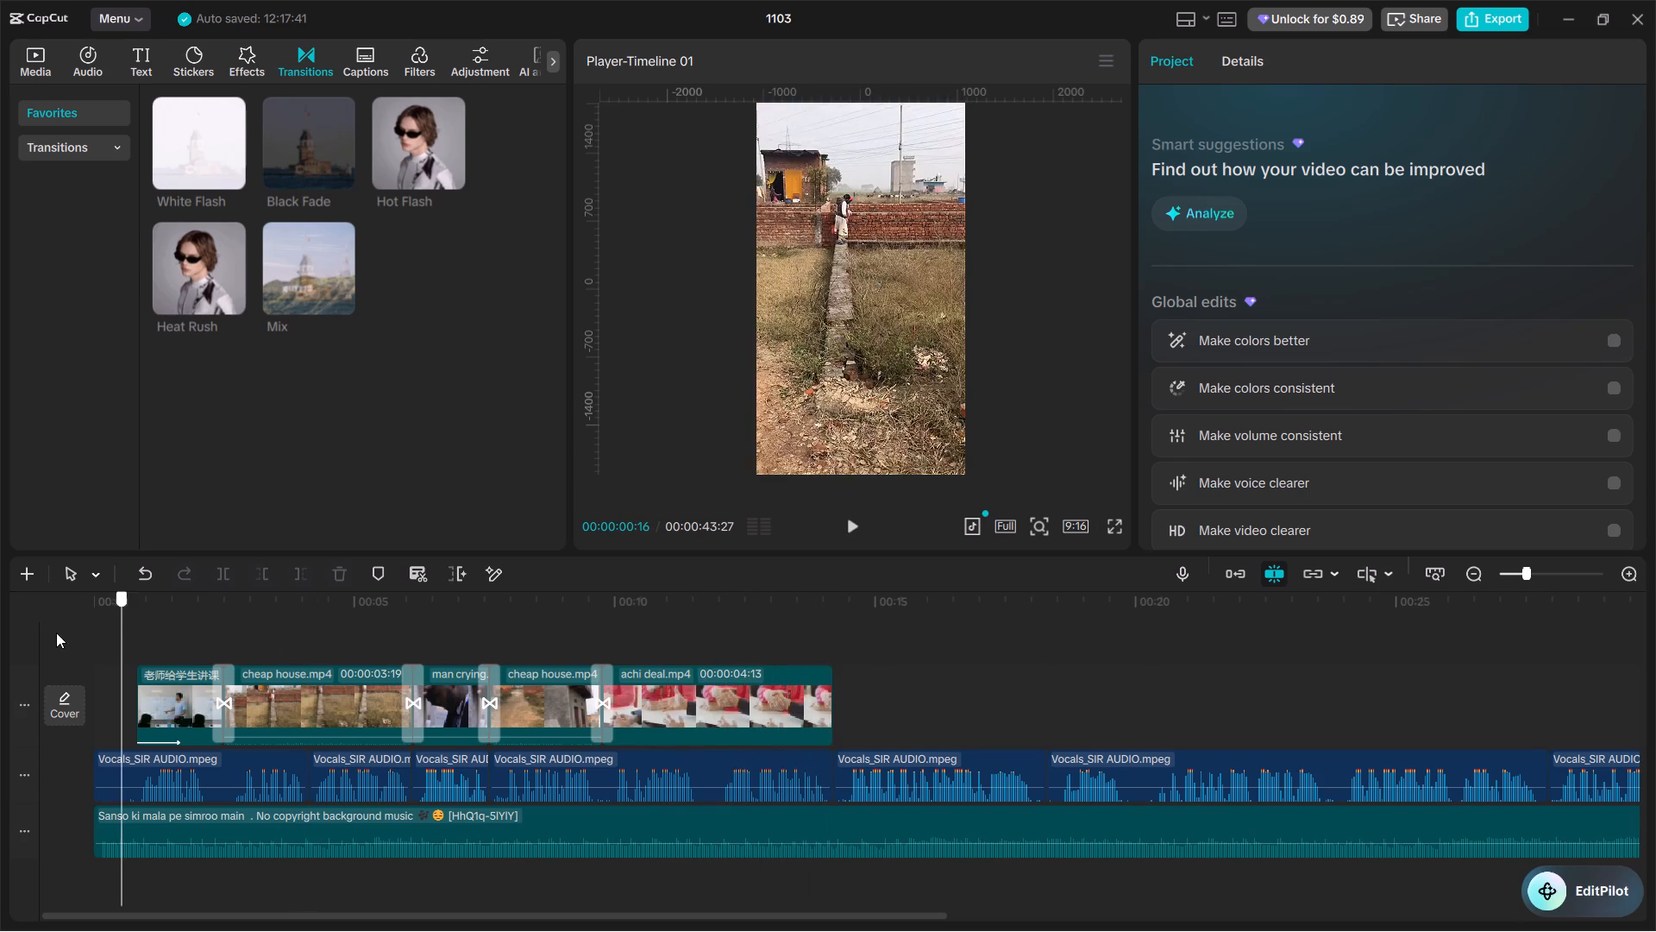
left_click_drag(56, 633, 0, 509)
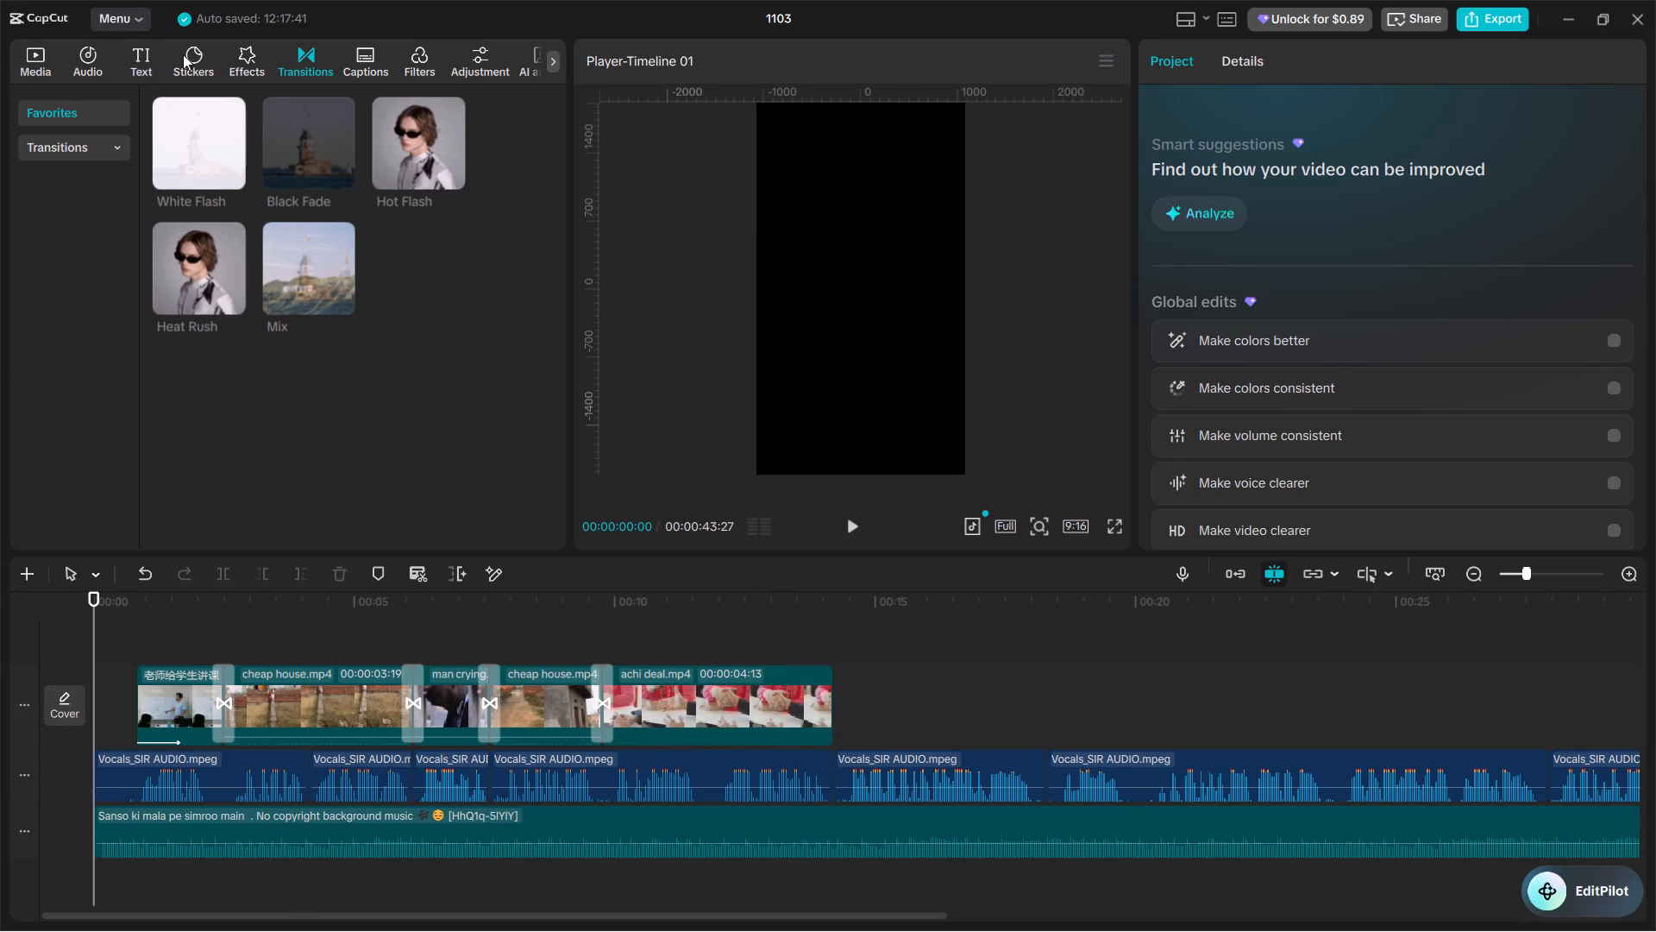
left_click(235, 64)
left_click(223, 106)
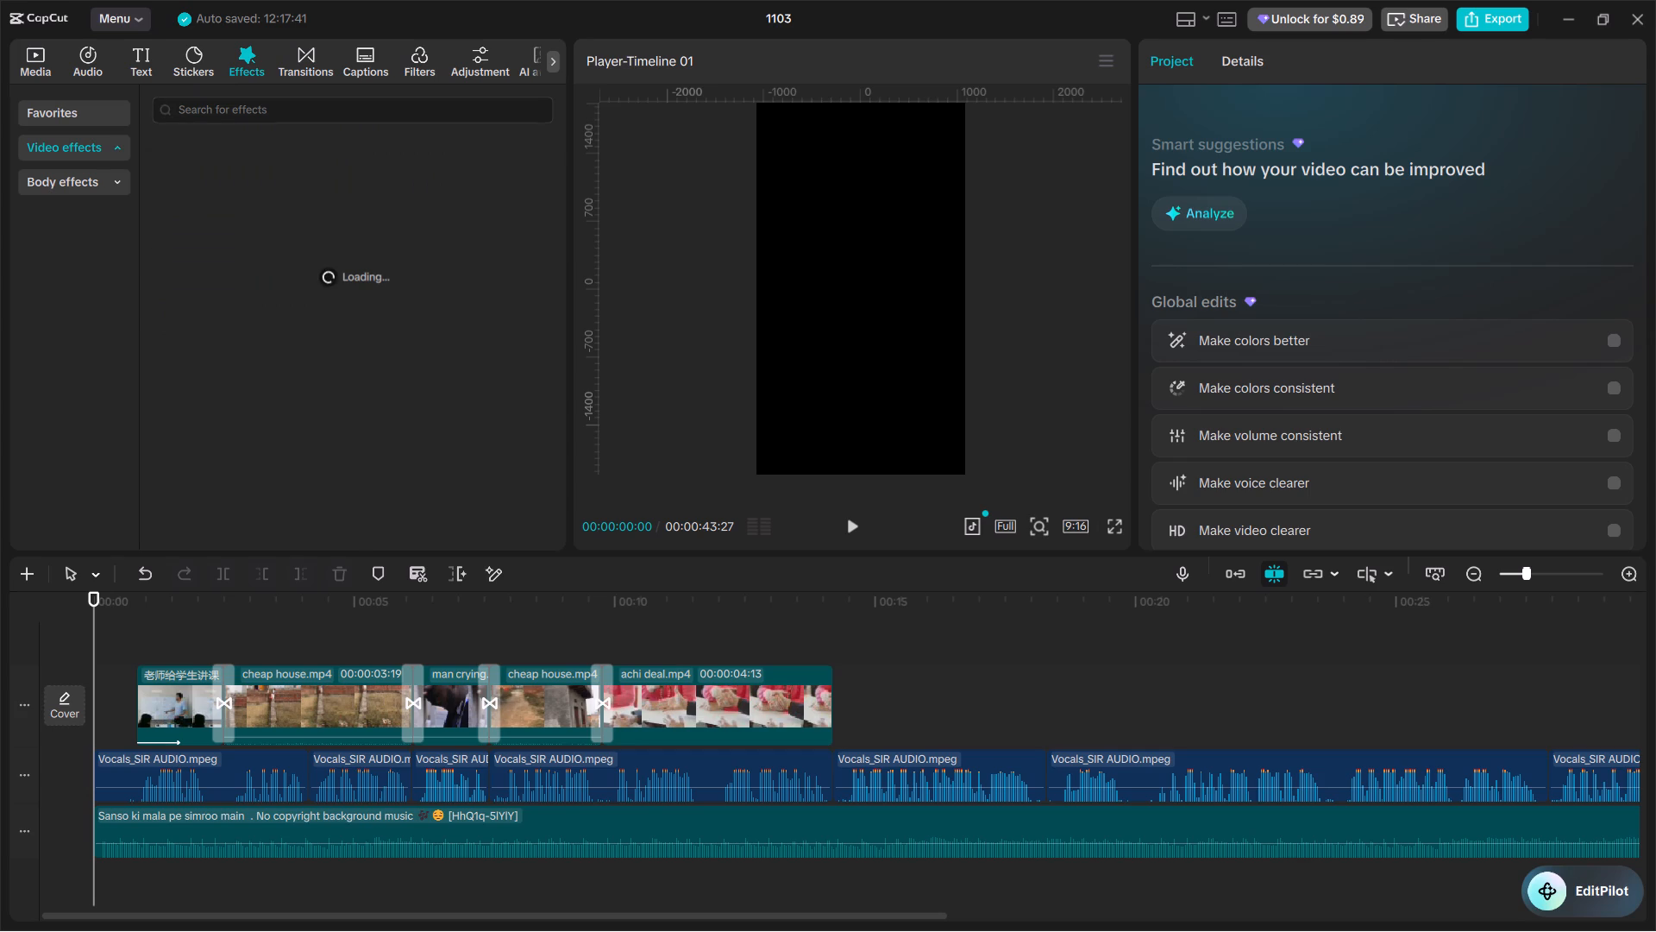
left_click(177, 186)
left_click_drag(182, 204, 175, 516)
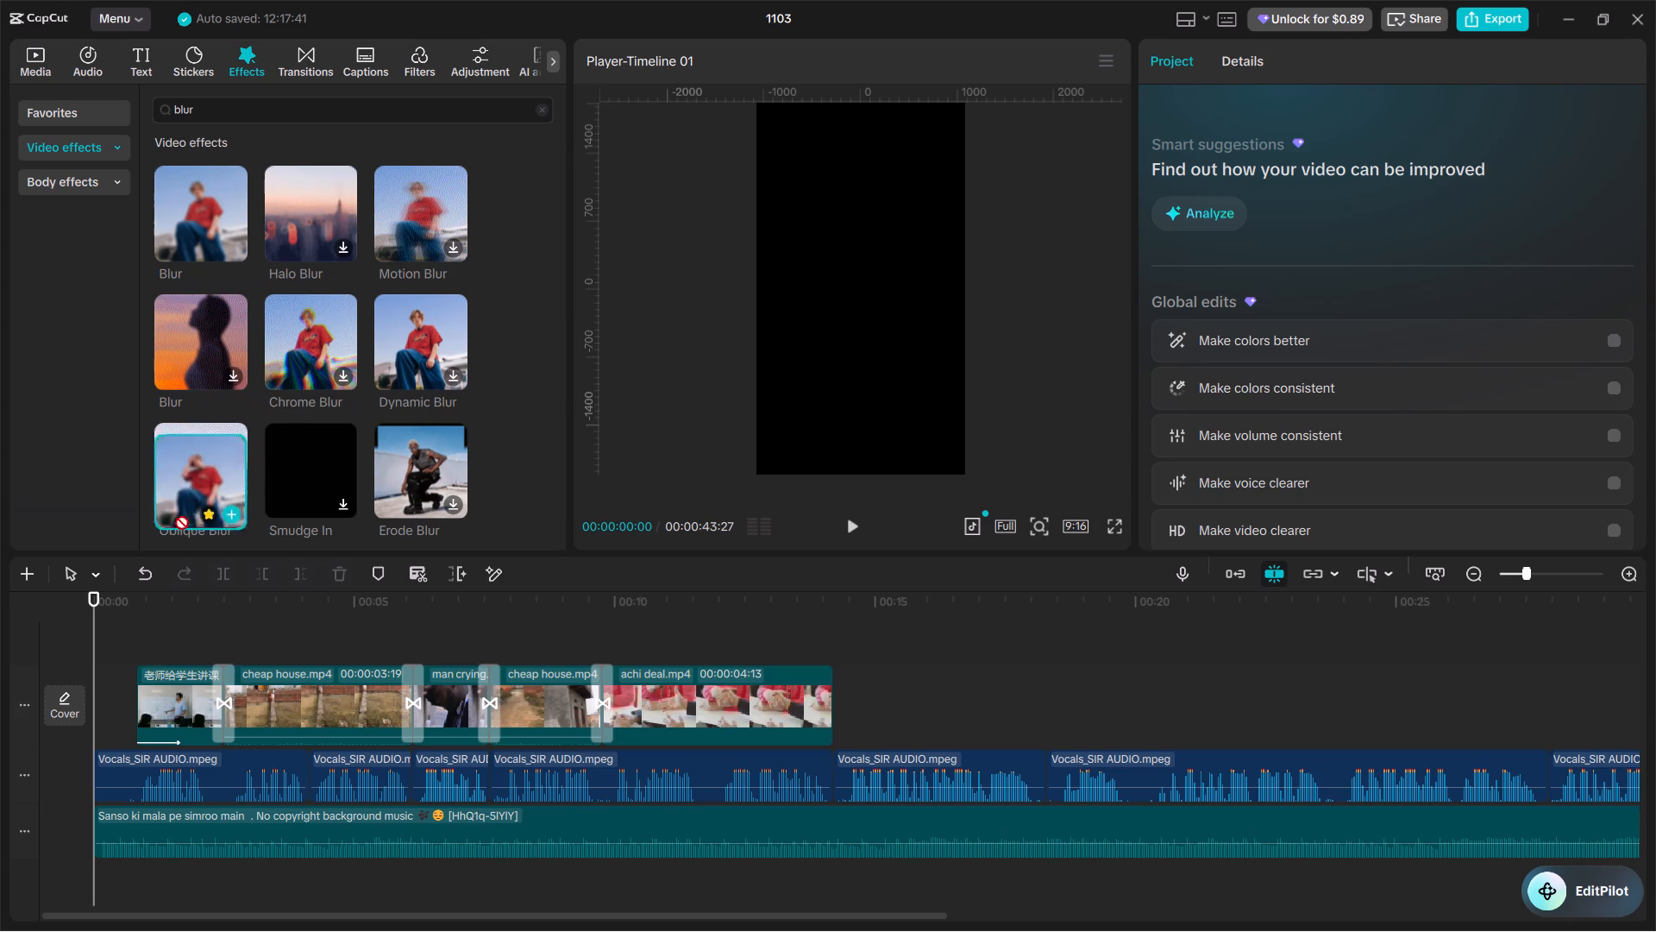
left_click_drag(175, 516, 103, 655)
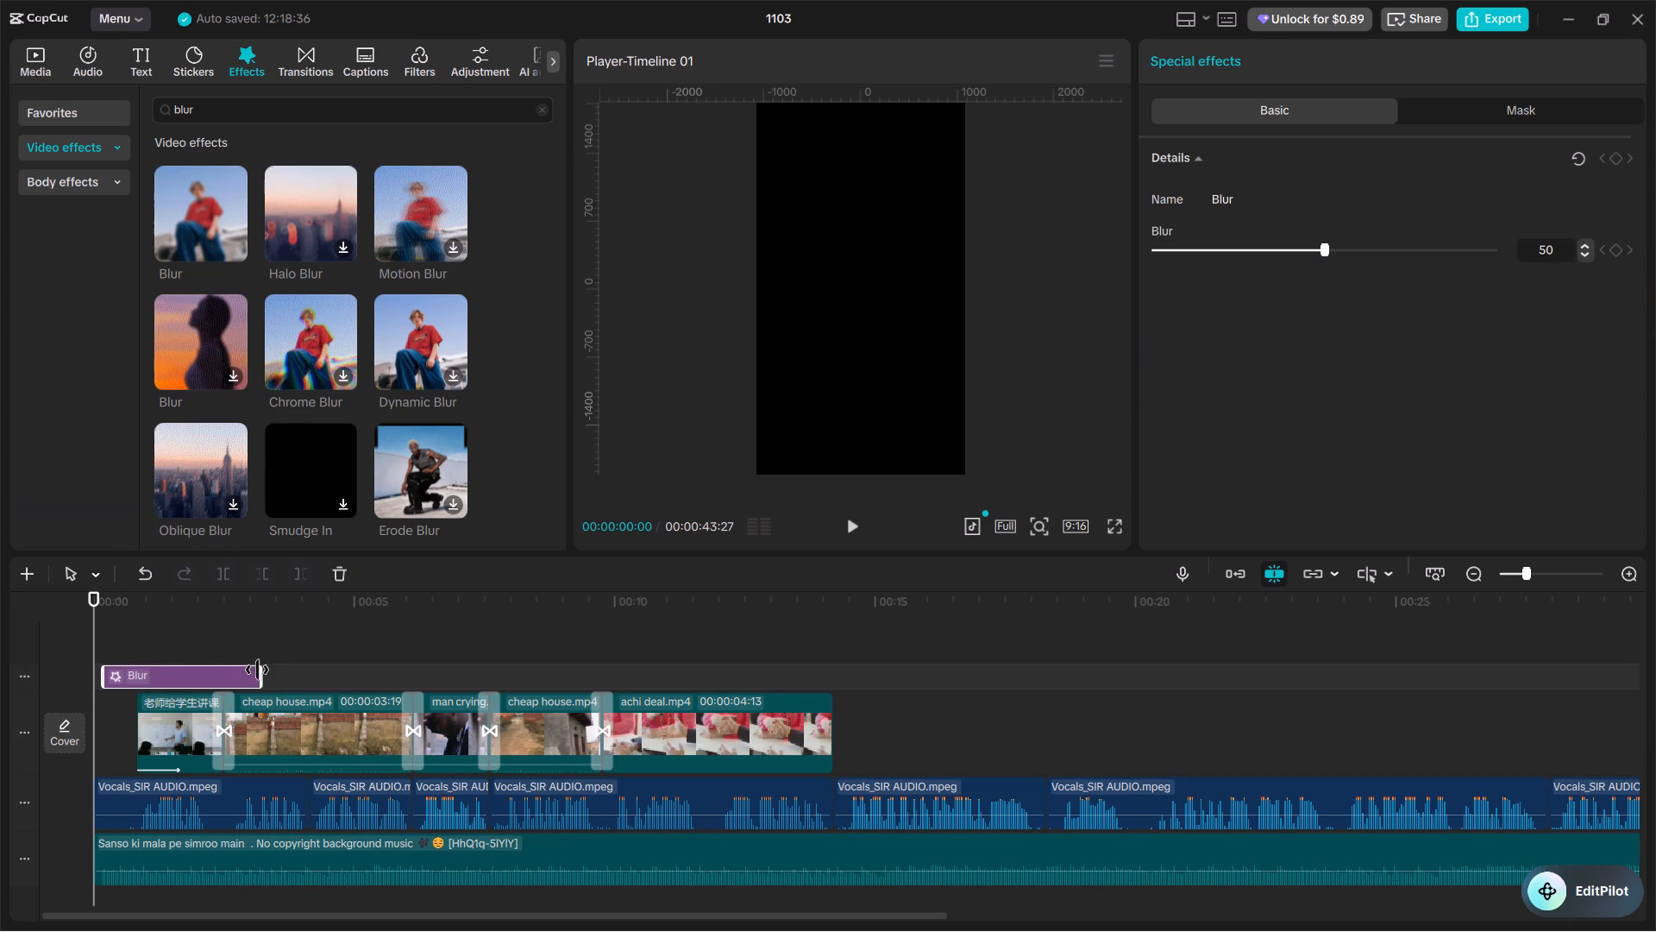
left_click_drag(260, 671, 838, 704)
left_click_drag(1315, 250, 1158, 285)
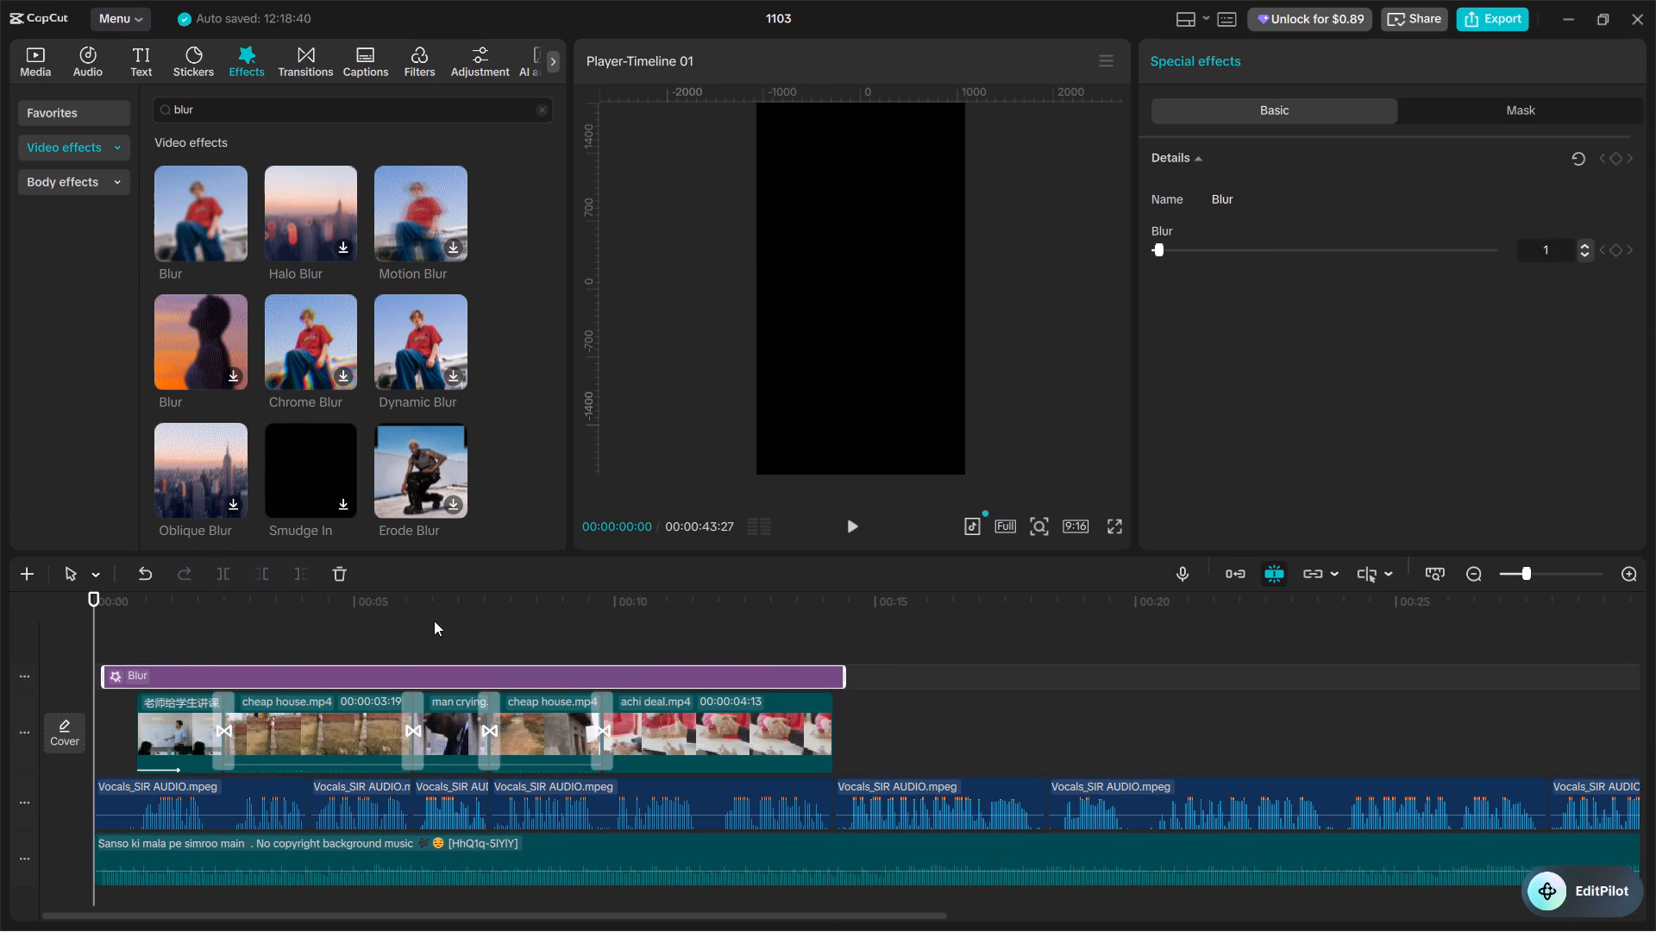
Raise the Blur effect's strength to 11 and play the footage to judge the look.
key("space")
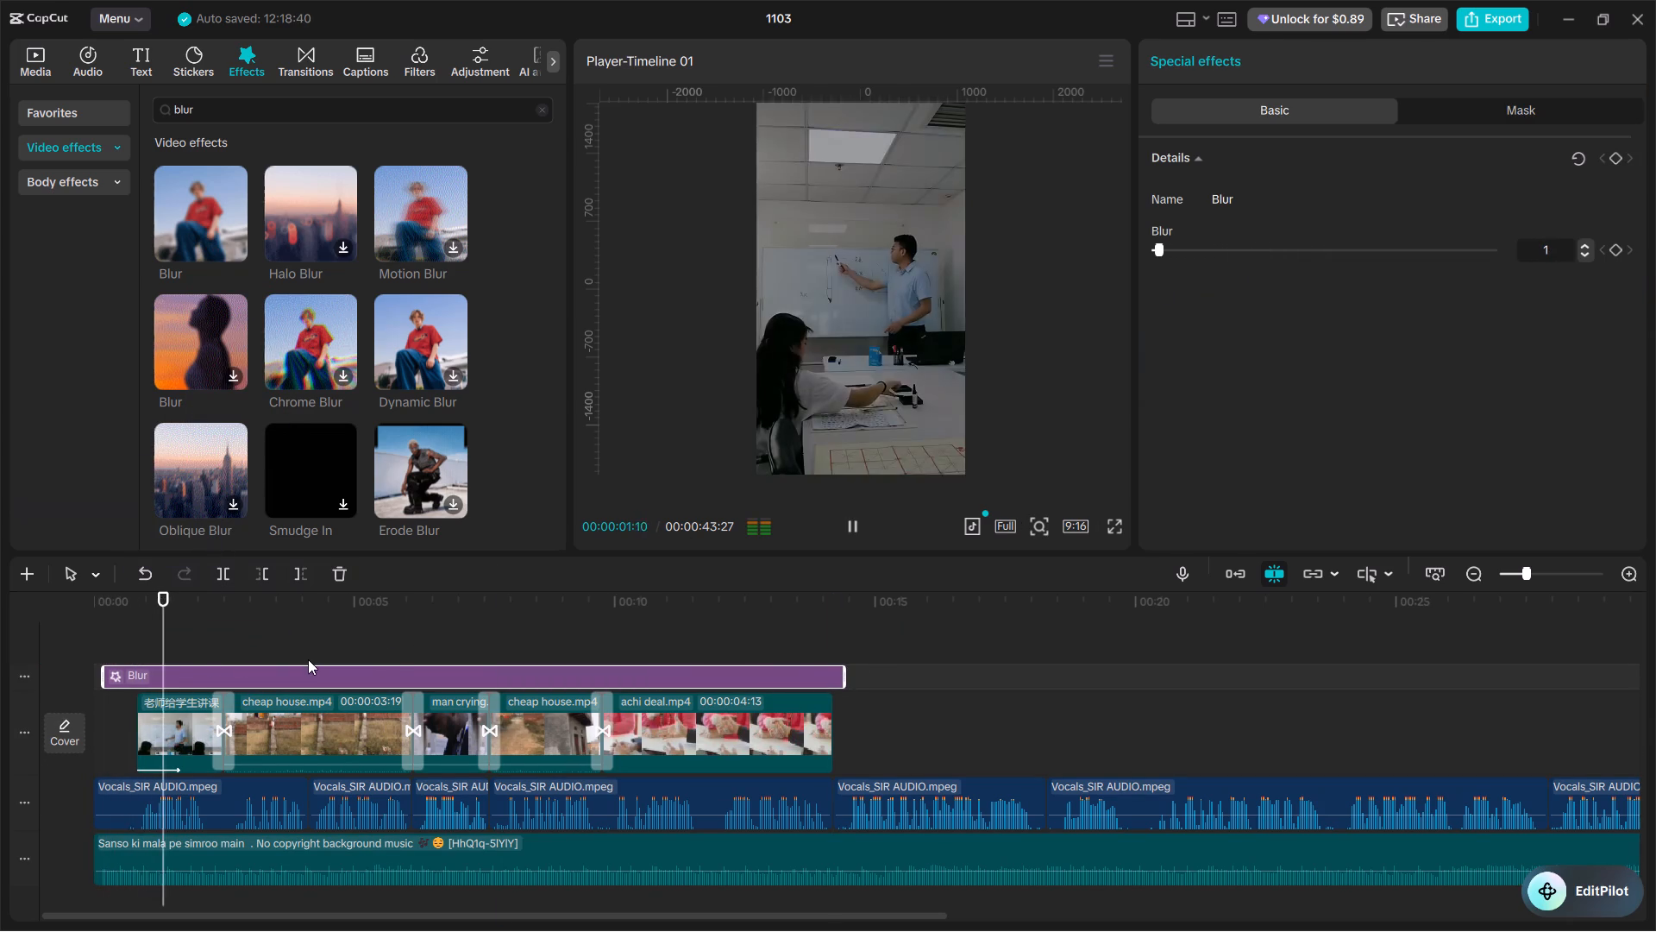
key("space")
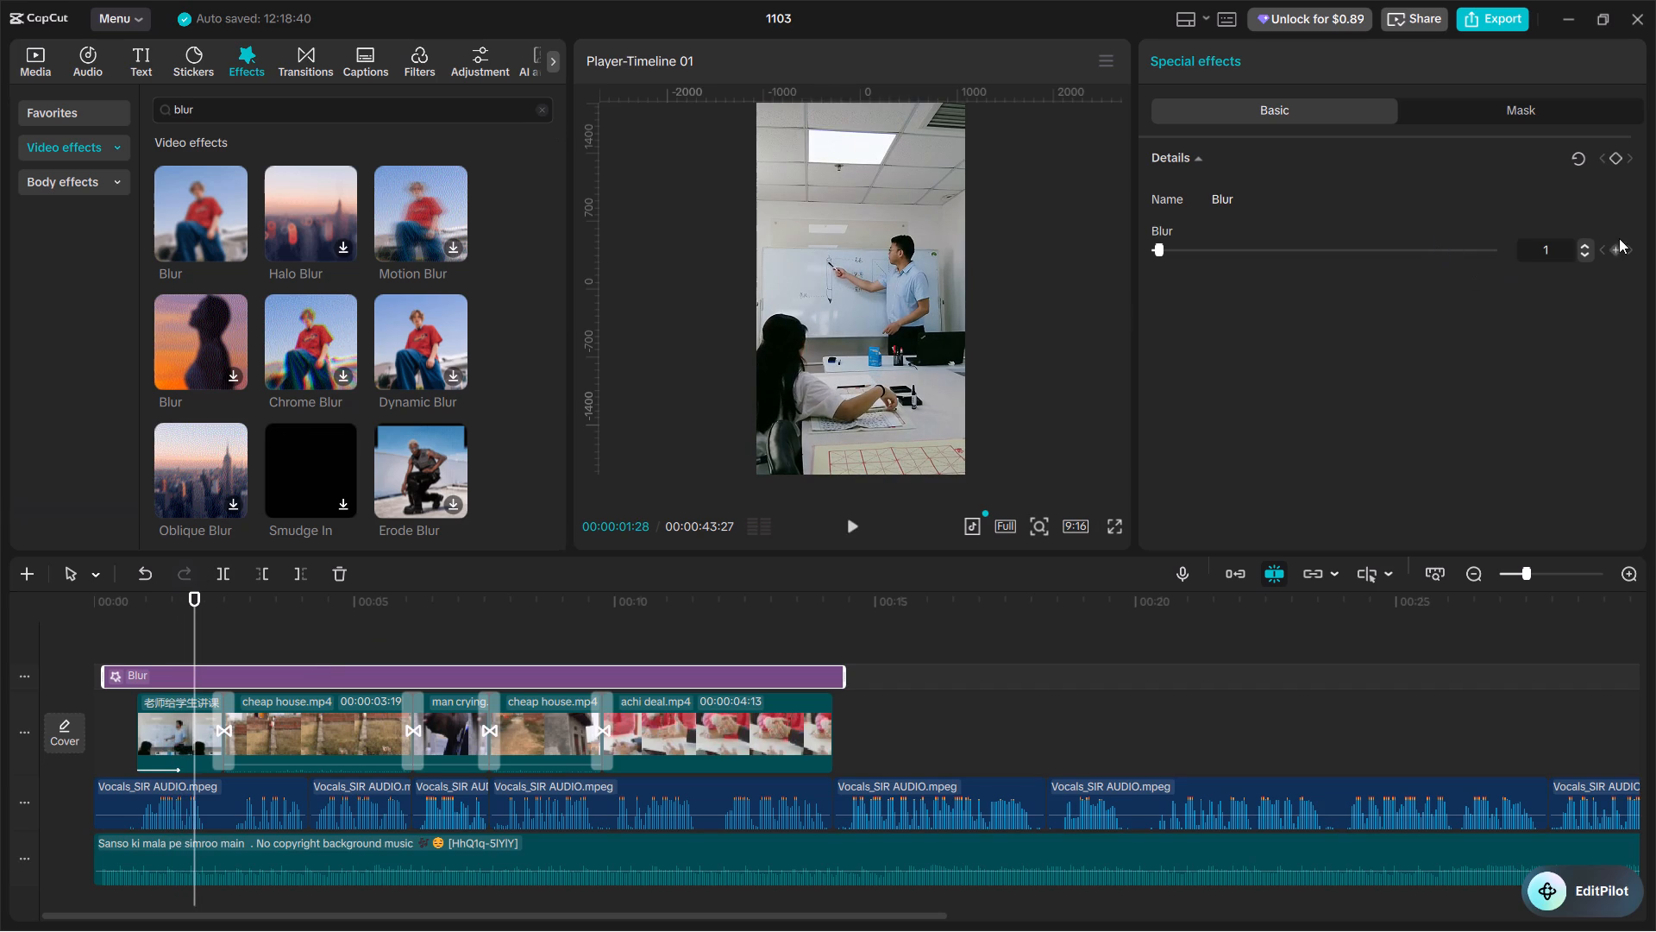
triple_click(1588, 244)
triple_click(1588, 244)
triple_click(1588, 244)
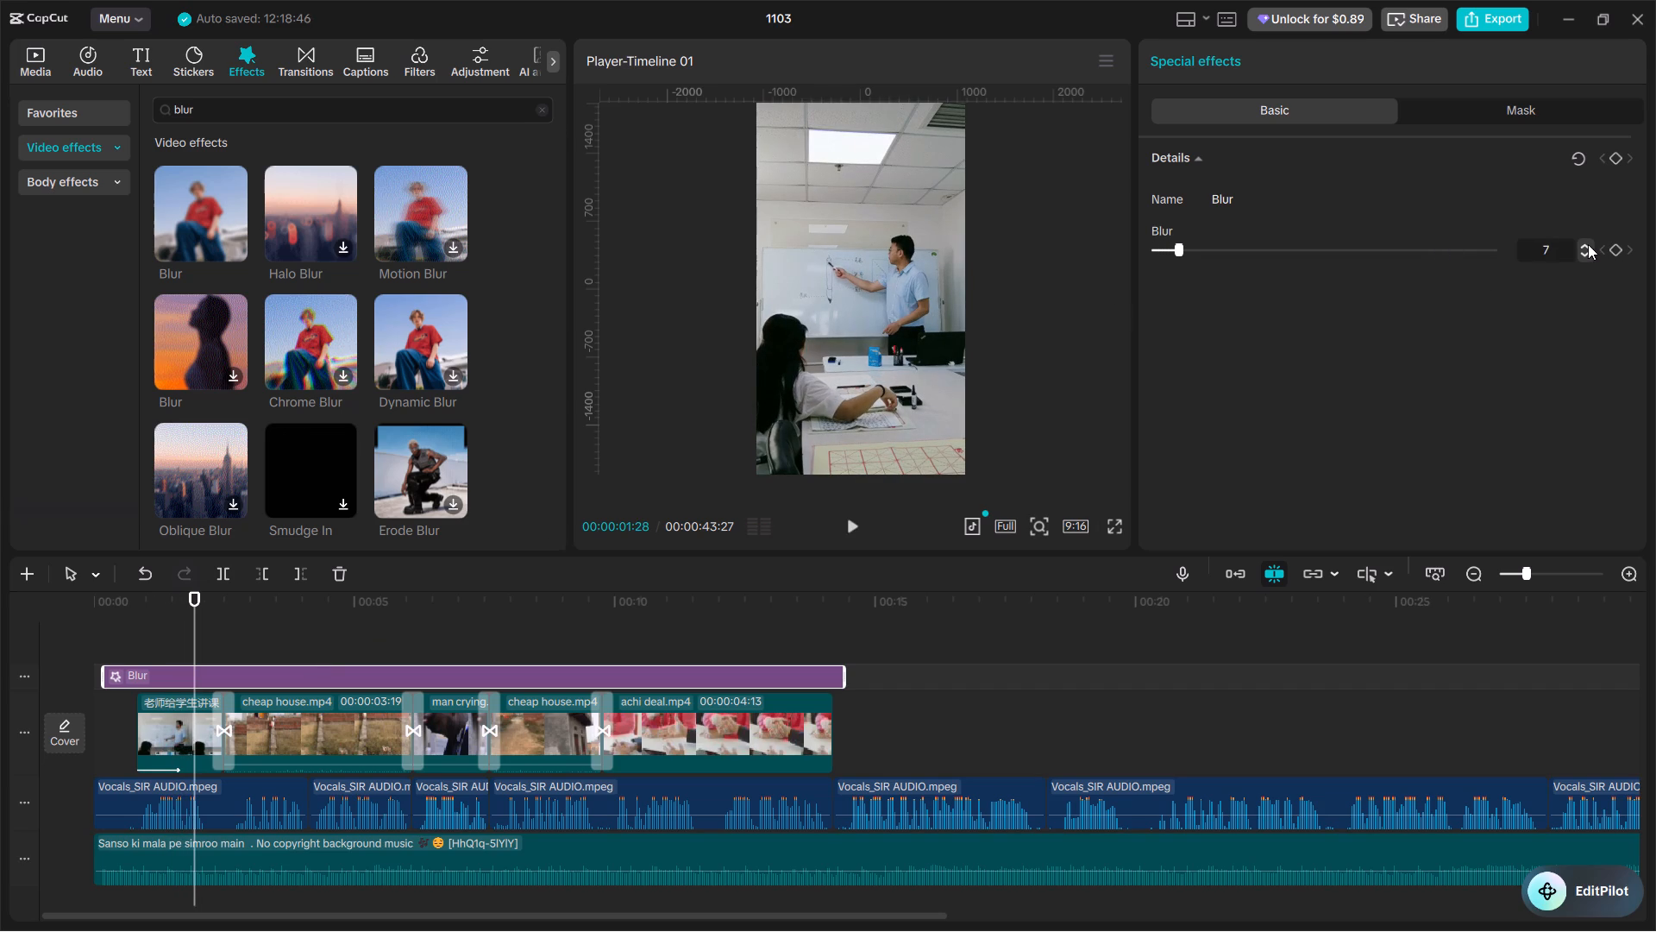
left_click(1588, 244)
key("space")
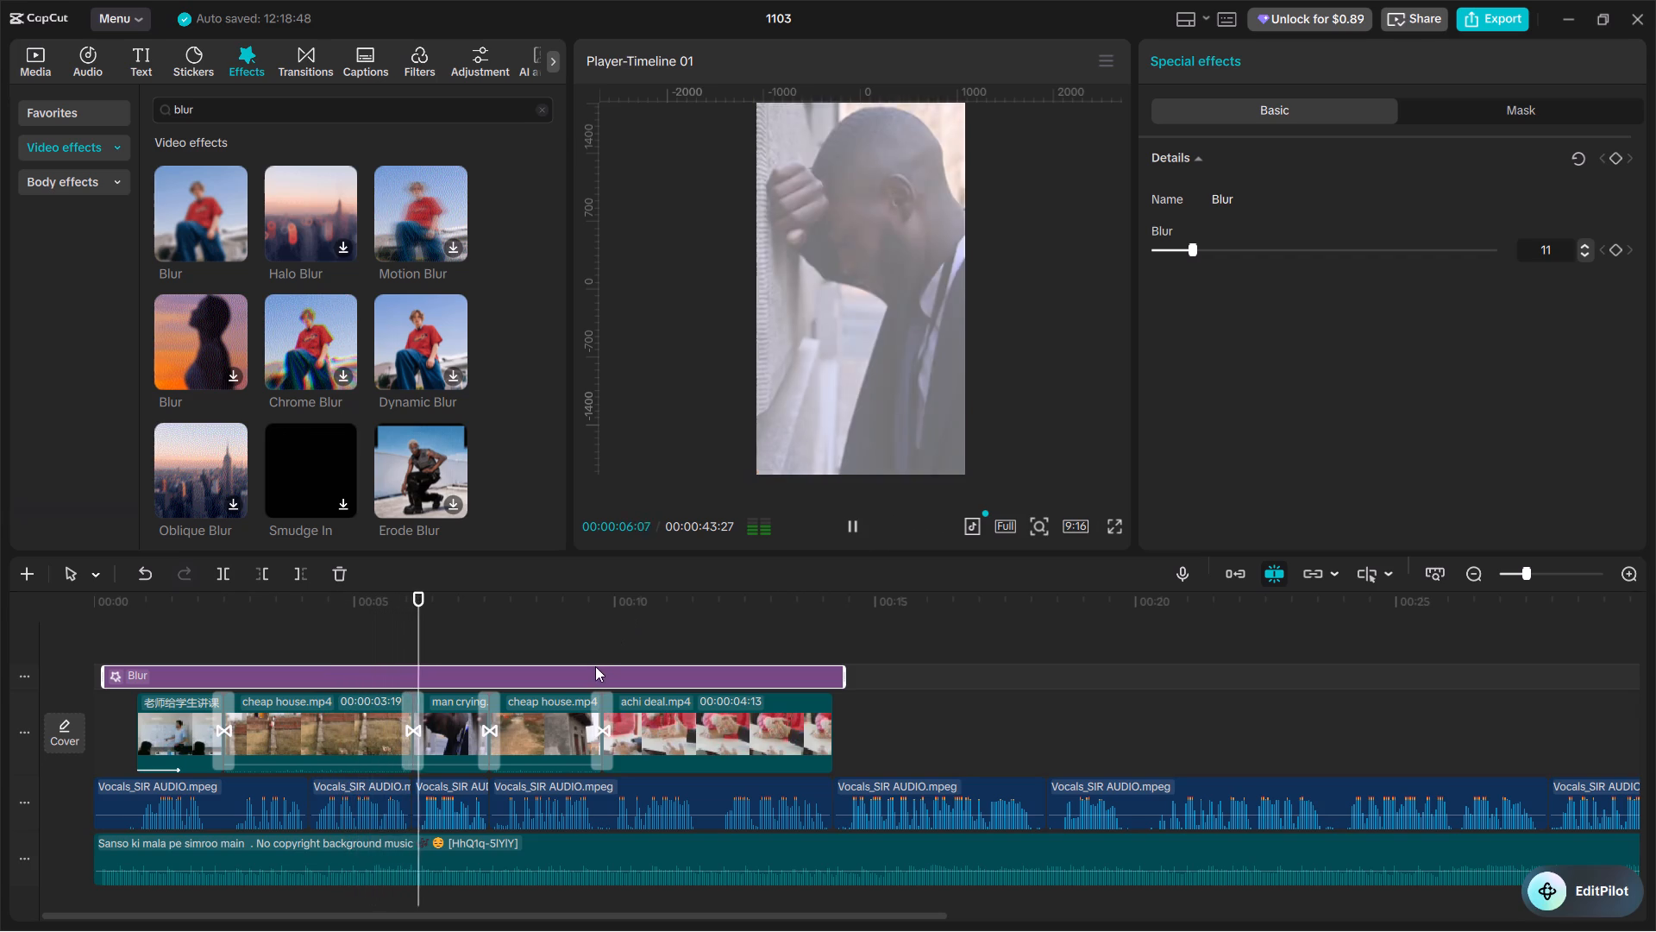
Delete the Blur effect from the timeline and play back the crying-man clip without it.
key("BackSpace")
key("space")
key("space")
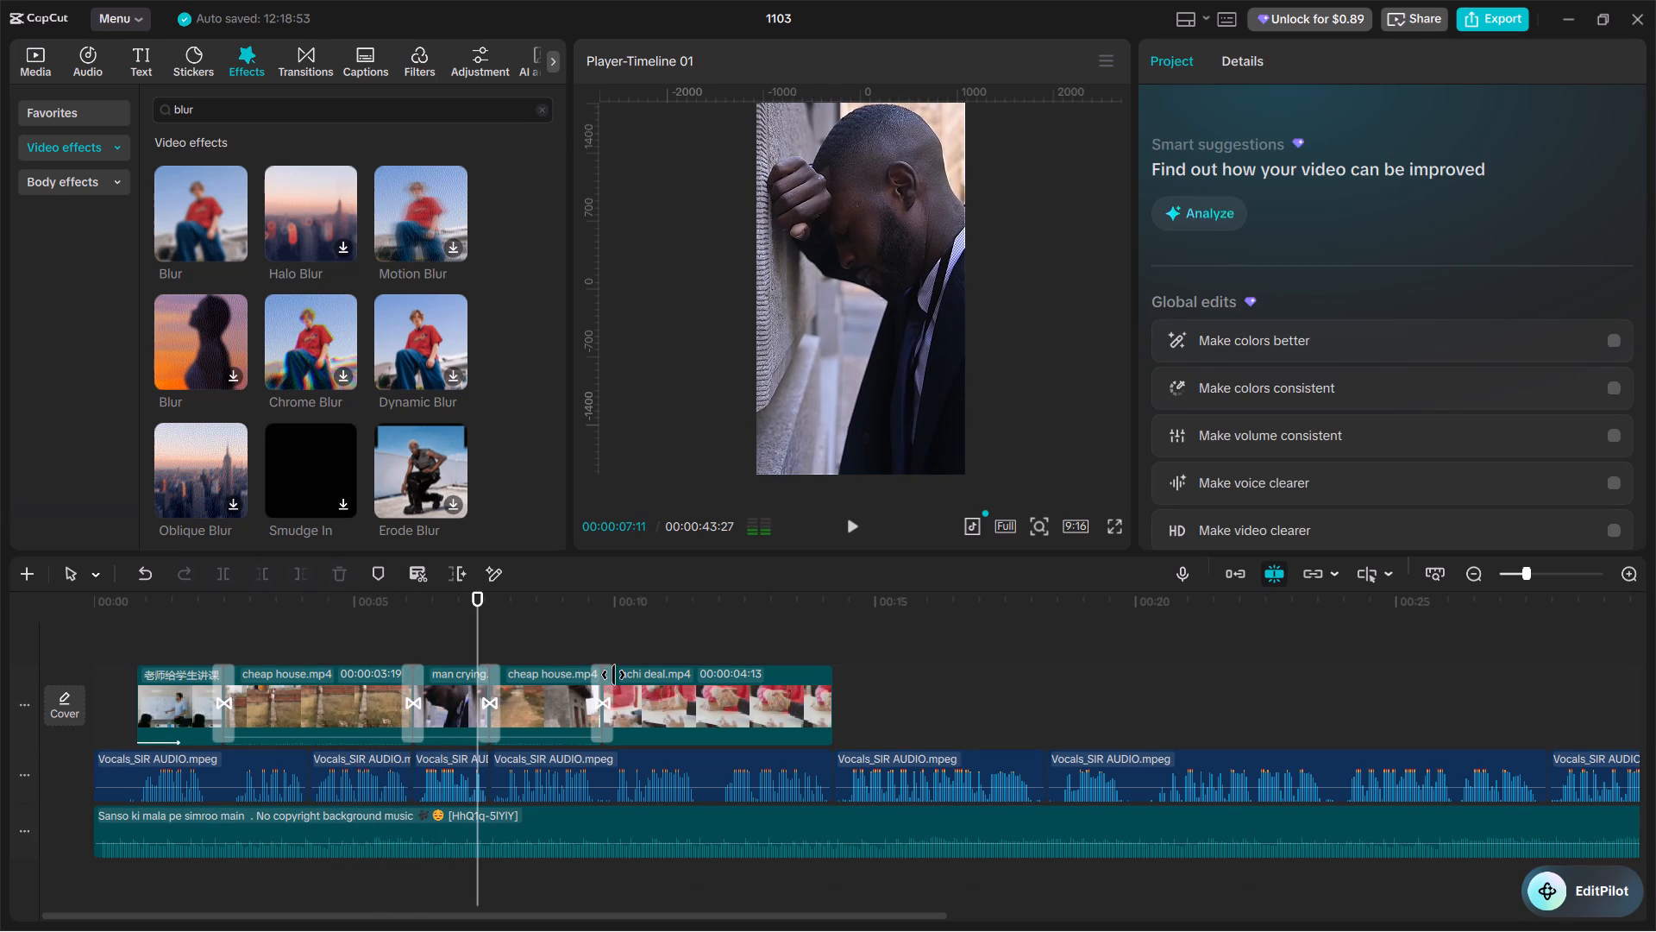
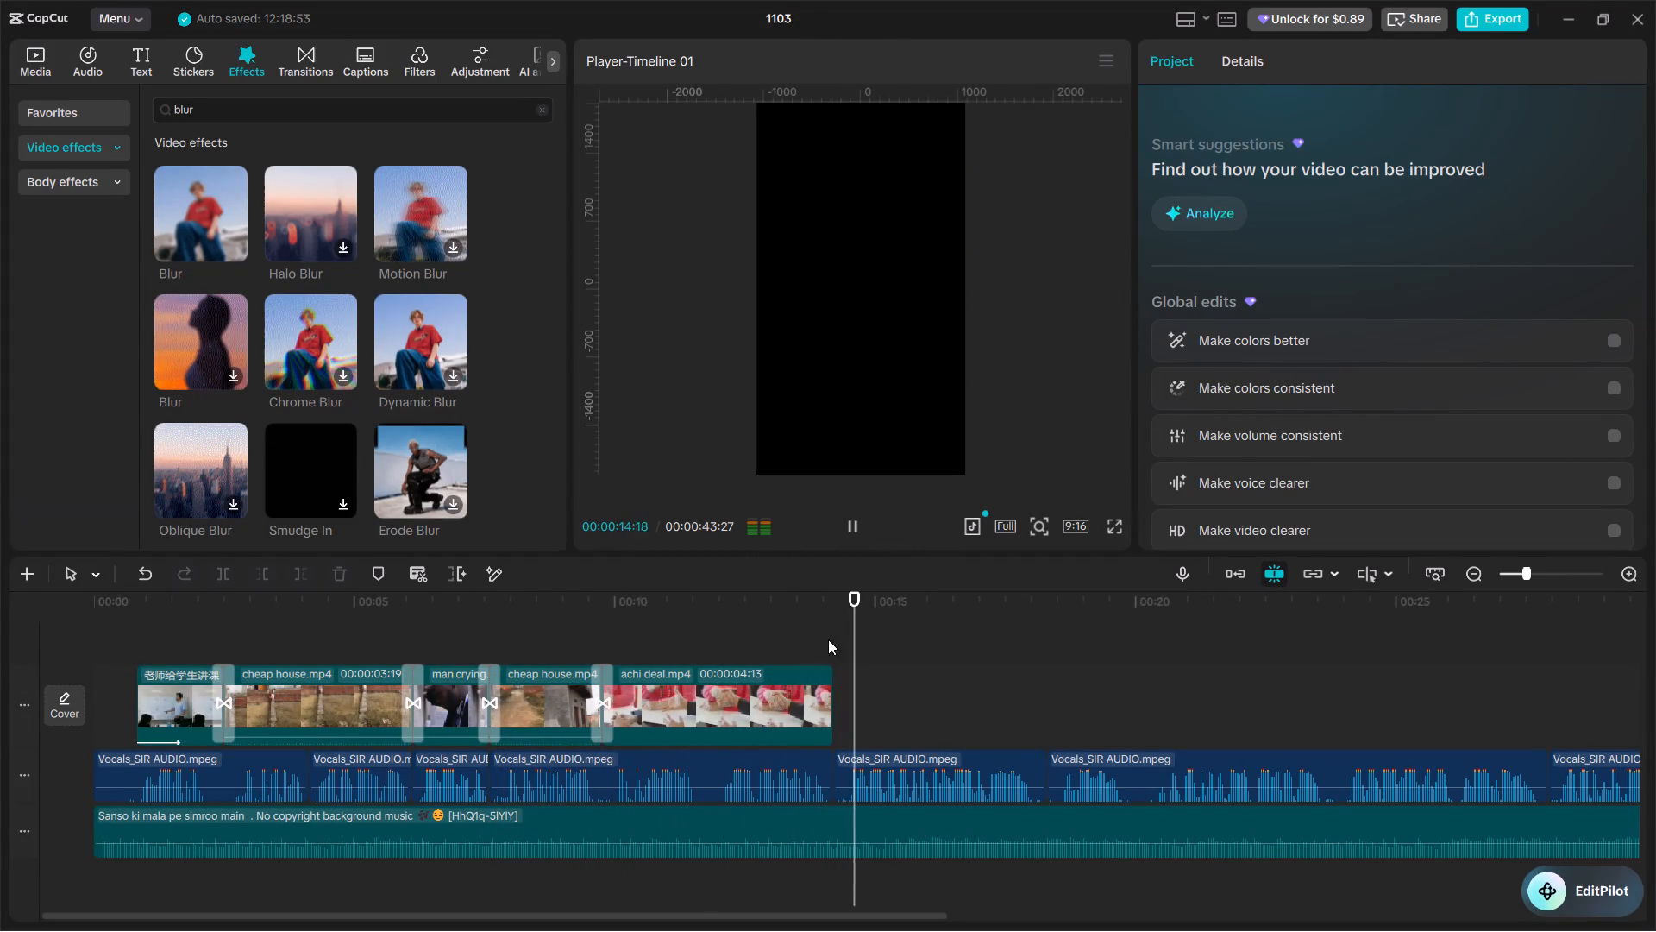
Scrub back into the achi deal.mp4 clip, to 00:00:12:21, to view its handshake footage.
left_click(808, 630)
left_click_drag(808, 630, 755, 642)
Minimize the editor and switch to the Brave browser.
double_click(1549, 15)
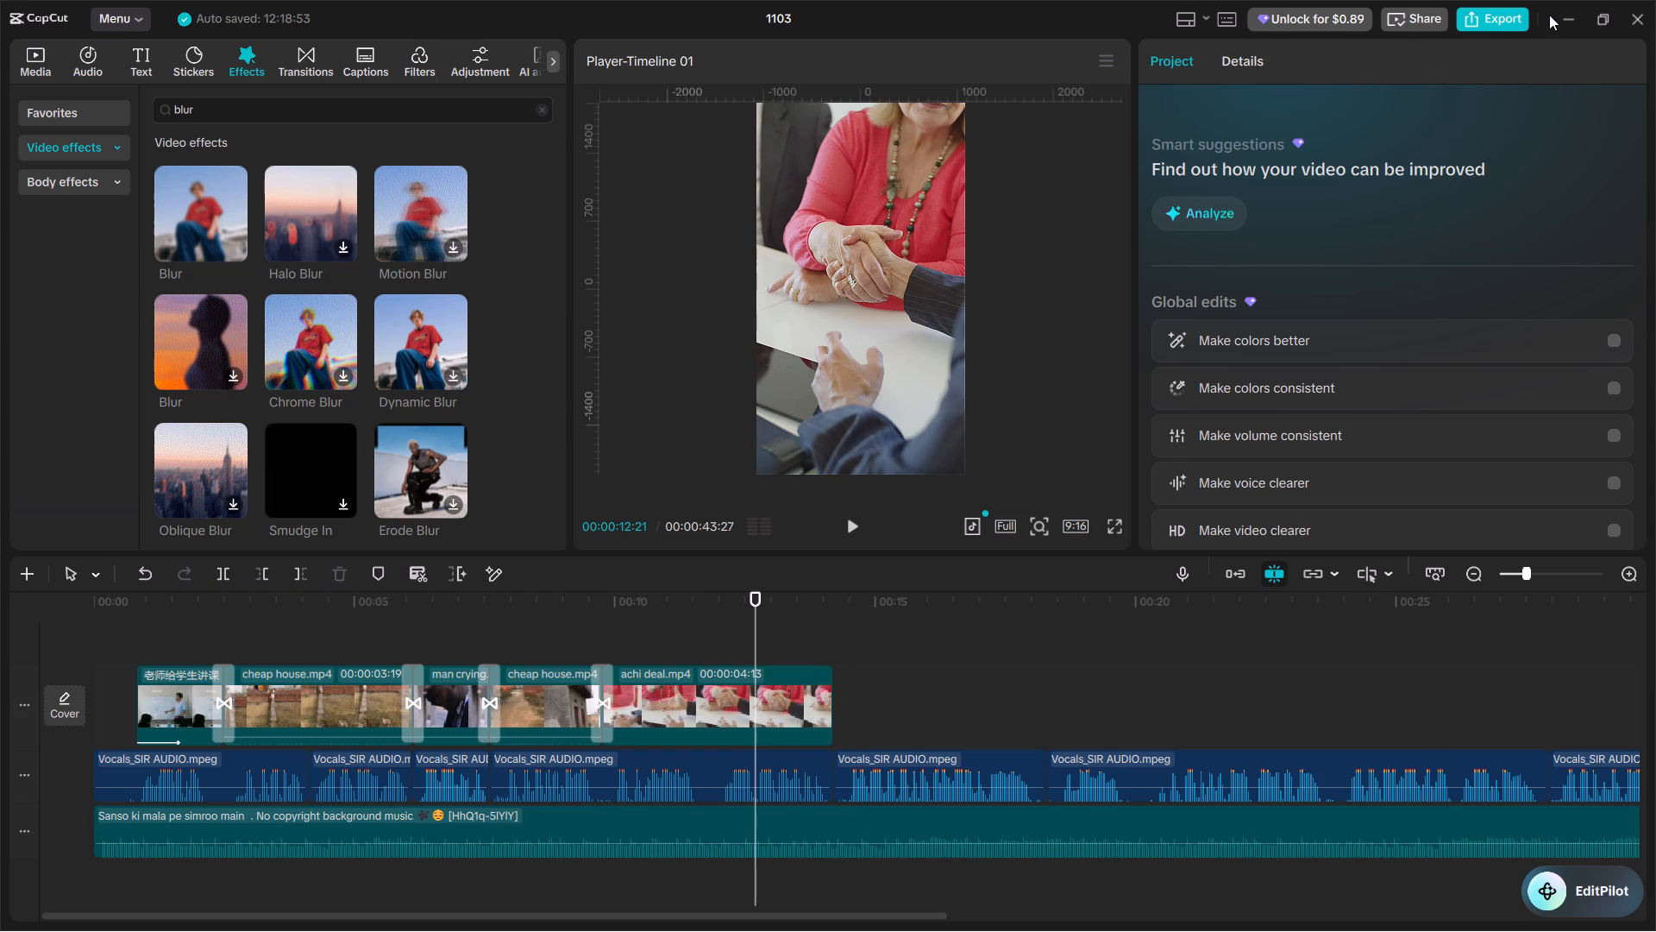
left_click(749, 904)
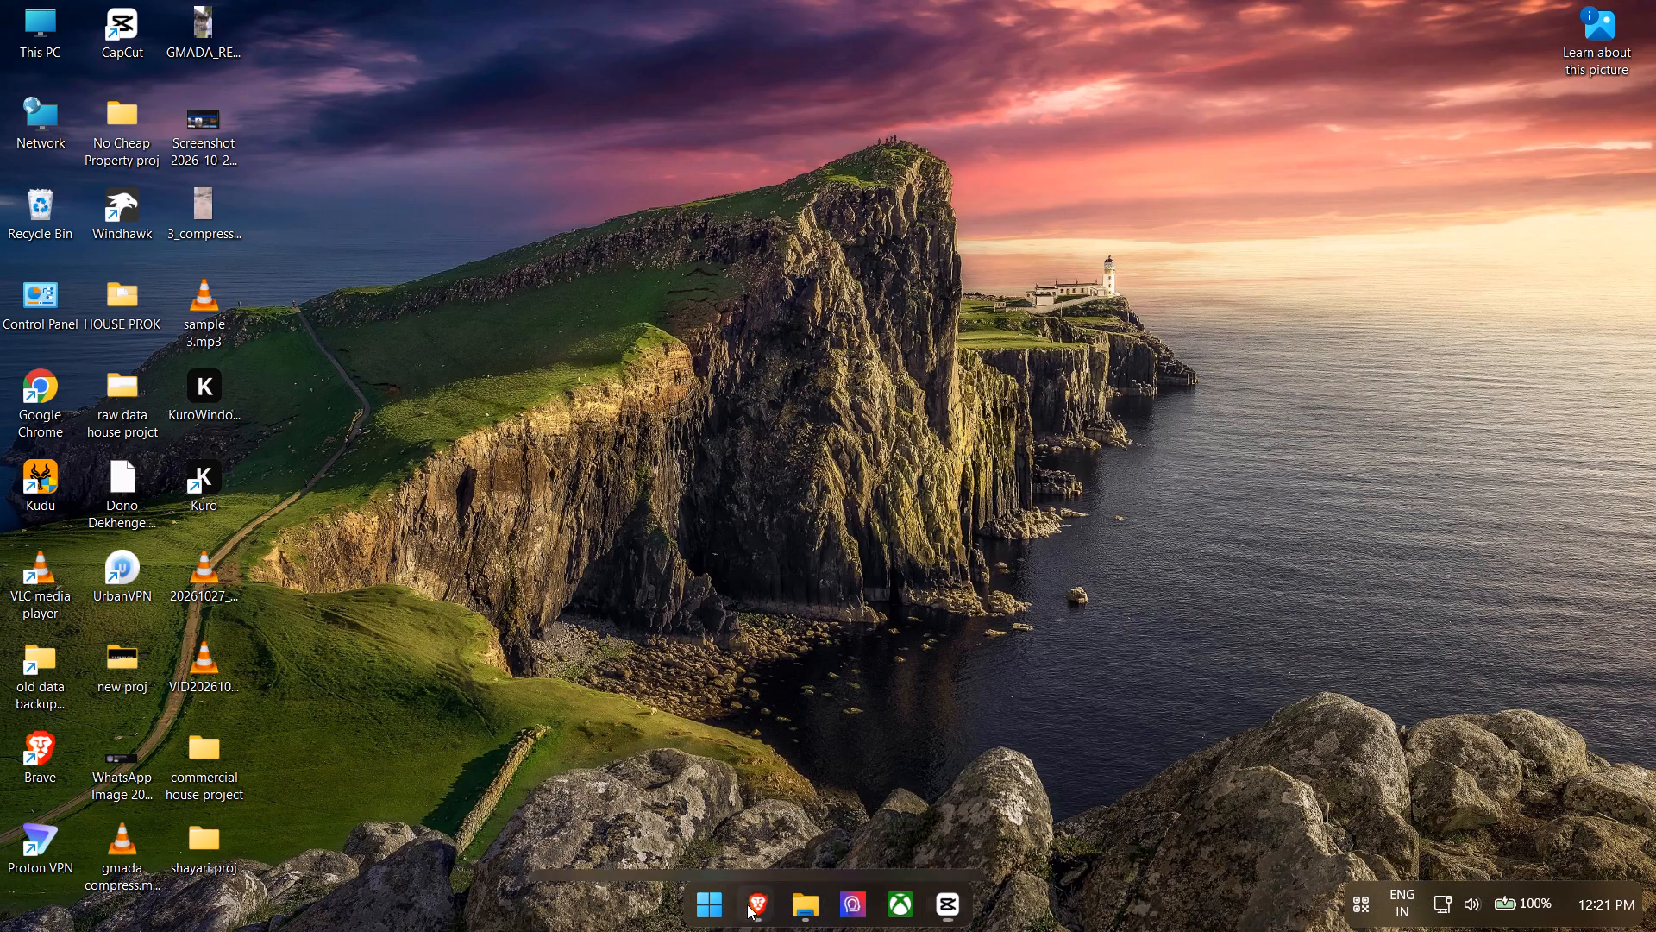